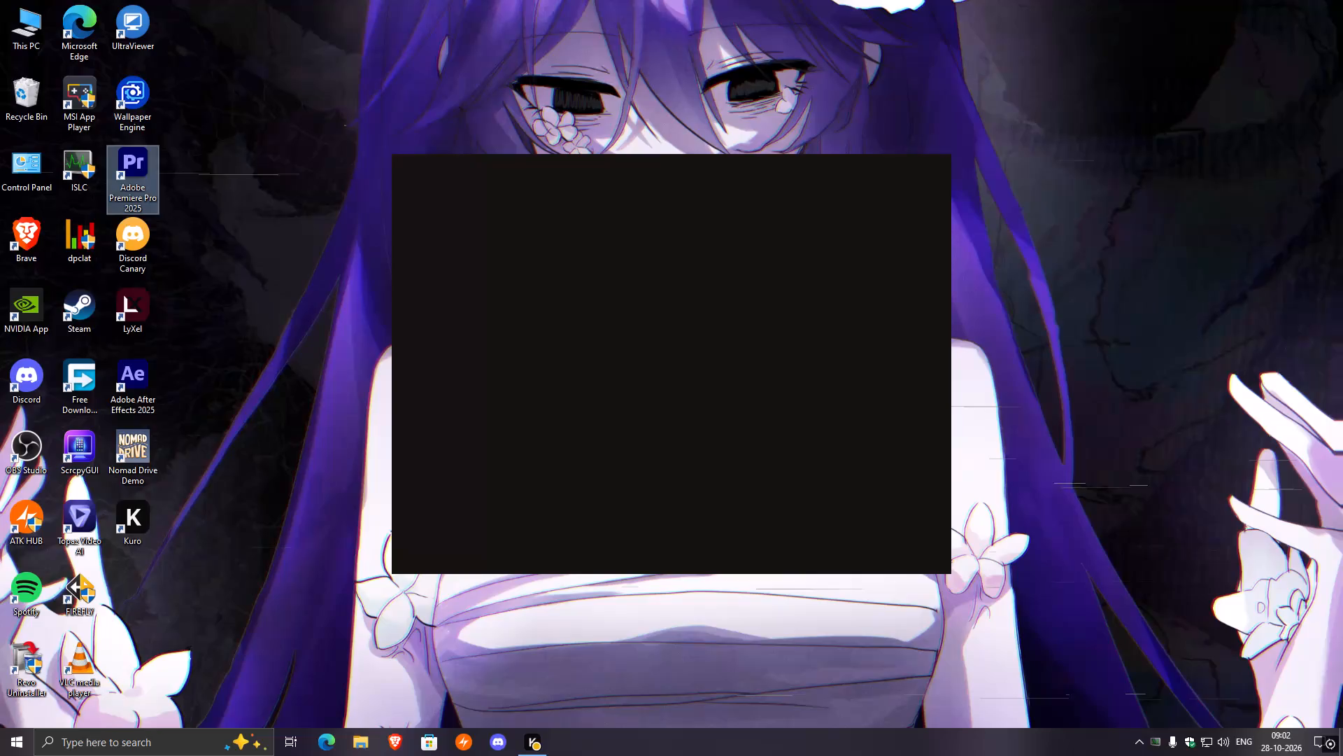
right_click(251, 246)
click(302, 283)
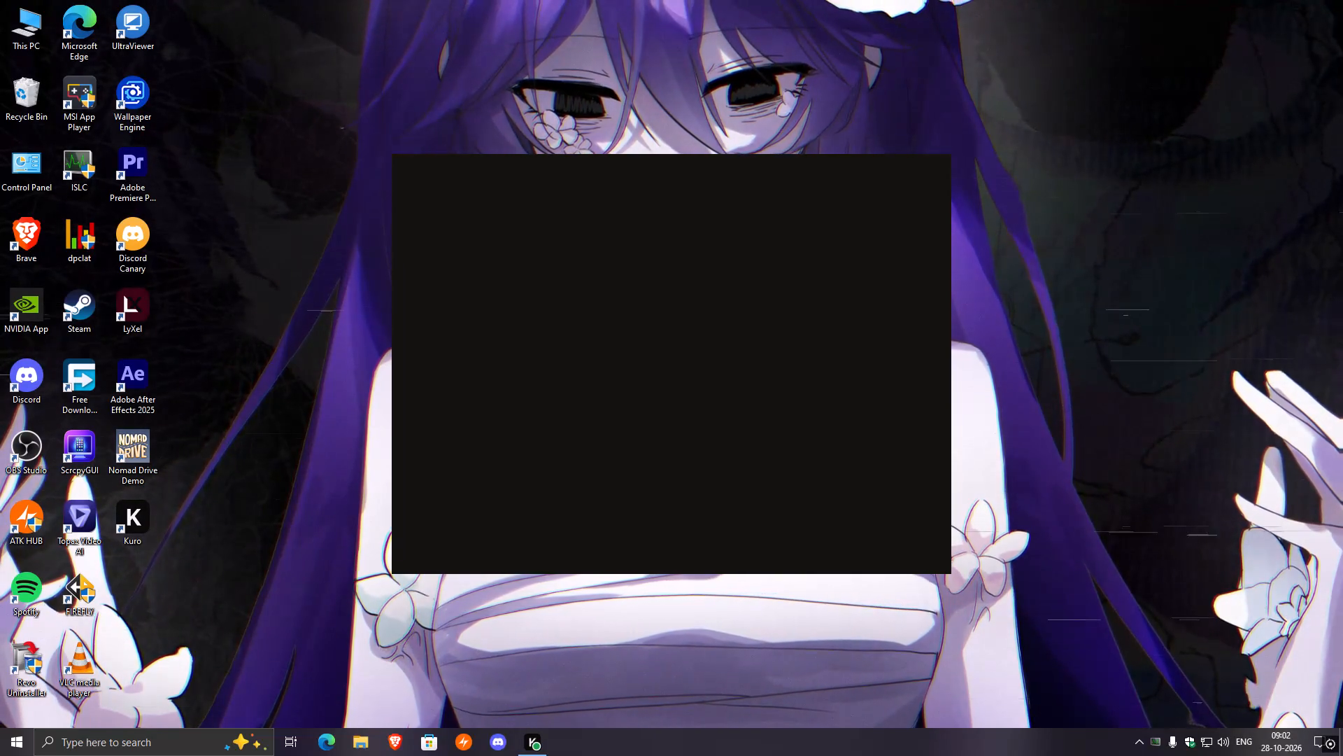
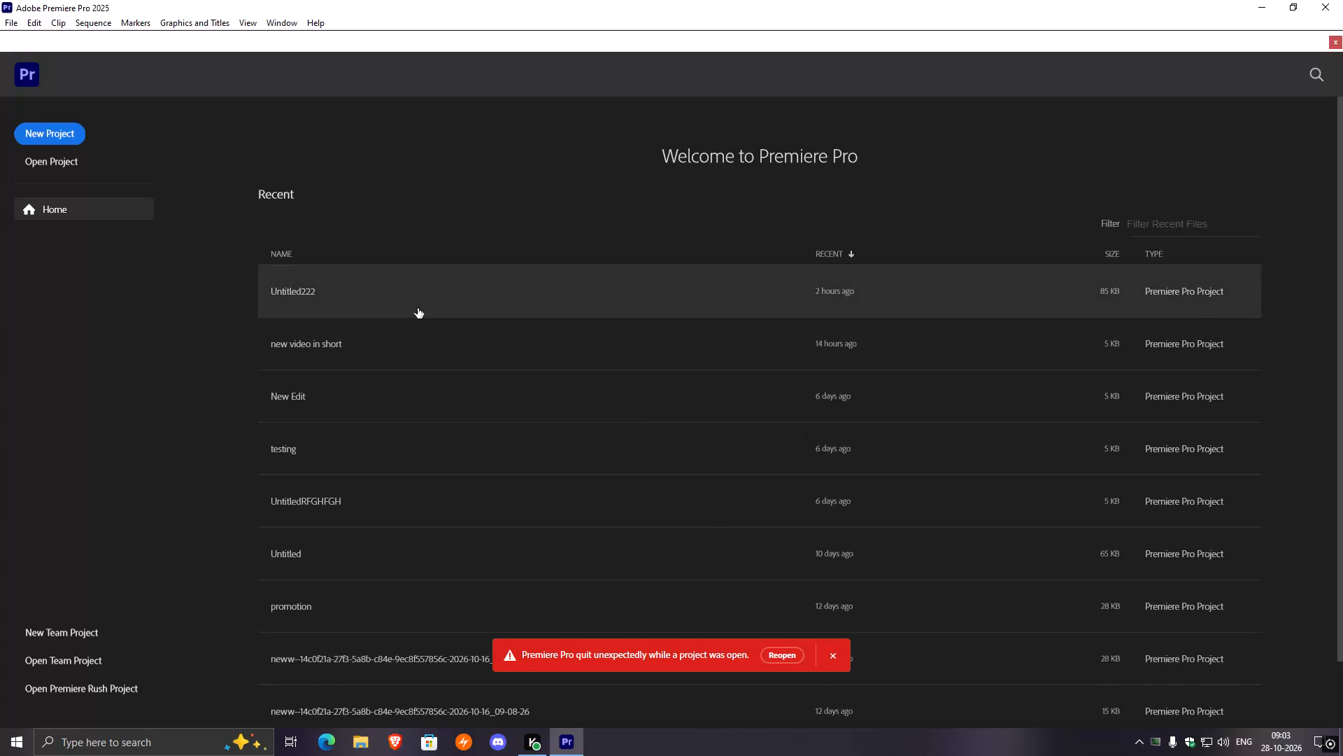
Reopen the Untitled222 project from the unexpected quit, cancelling the relinking of its missing media.
click(785, 655)
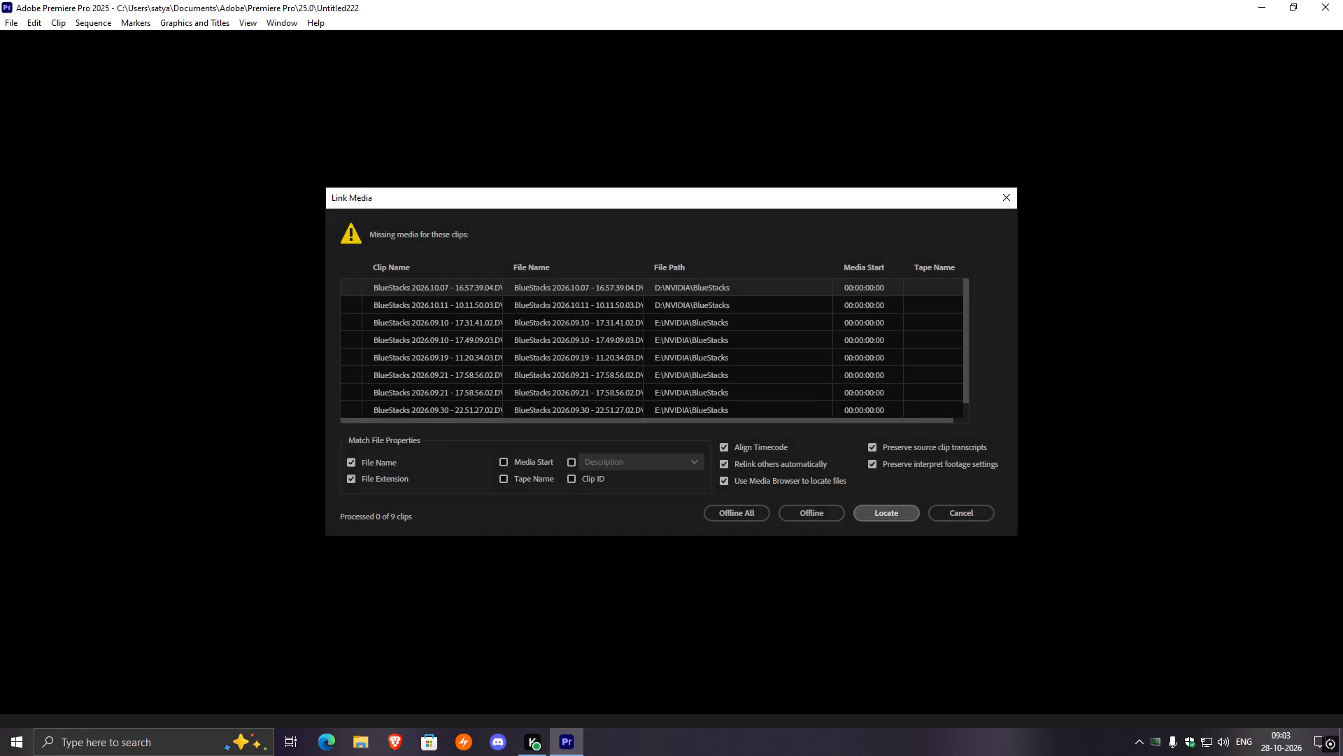
click(978, 515)
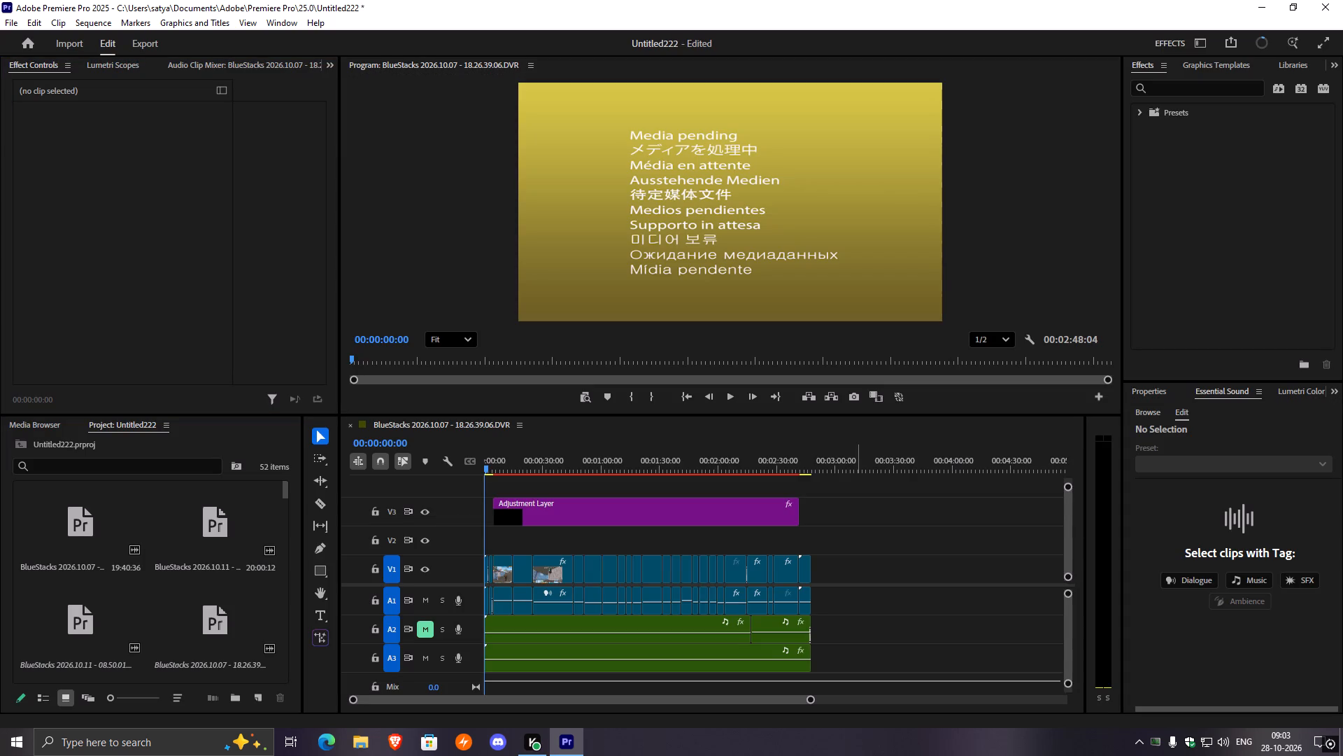
Scrub the playhead through the gameplay sequence from its start to around 00:02:28 to review the existing edit.
drag(487, 465, 511, 475)
drag(511, 475, 545, 468)
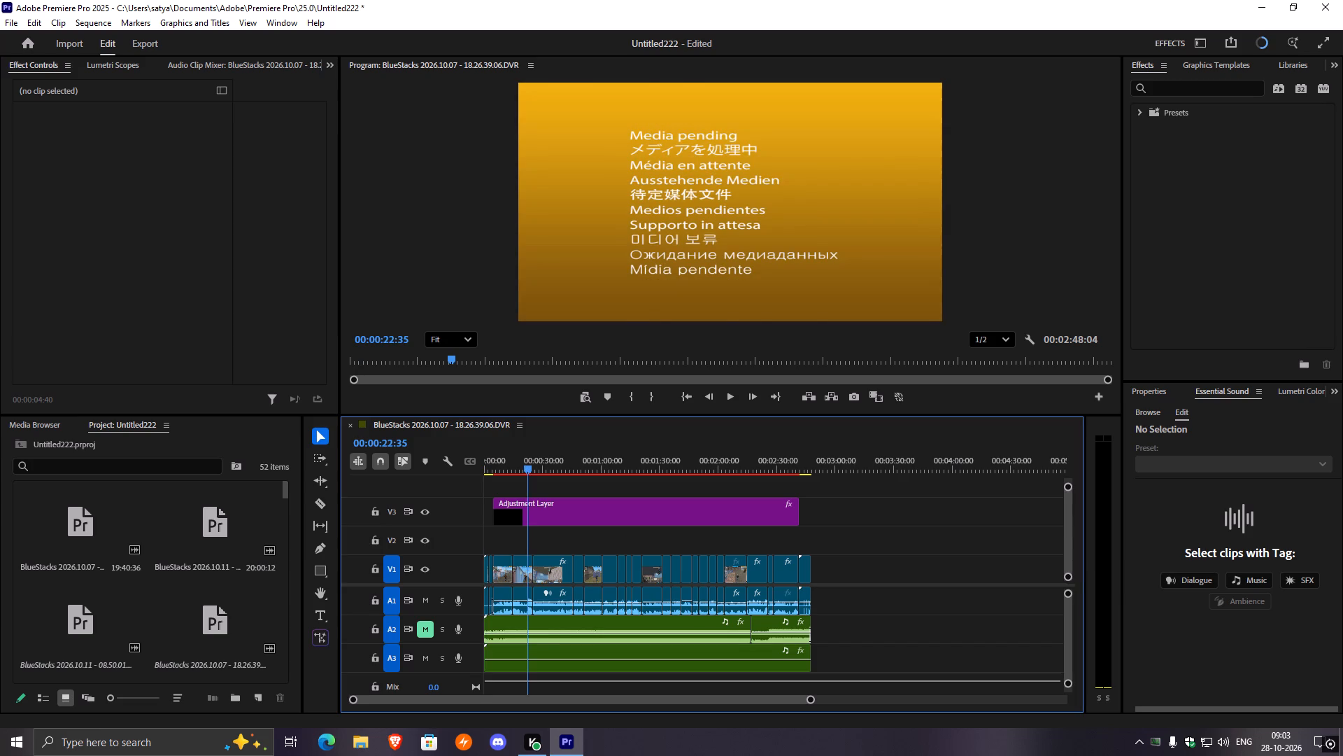
drag(545, 468, 542, 471)
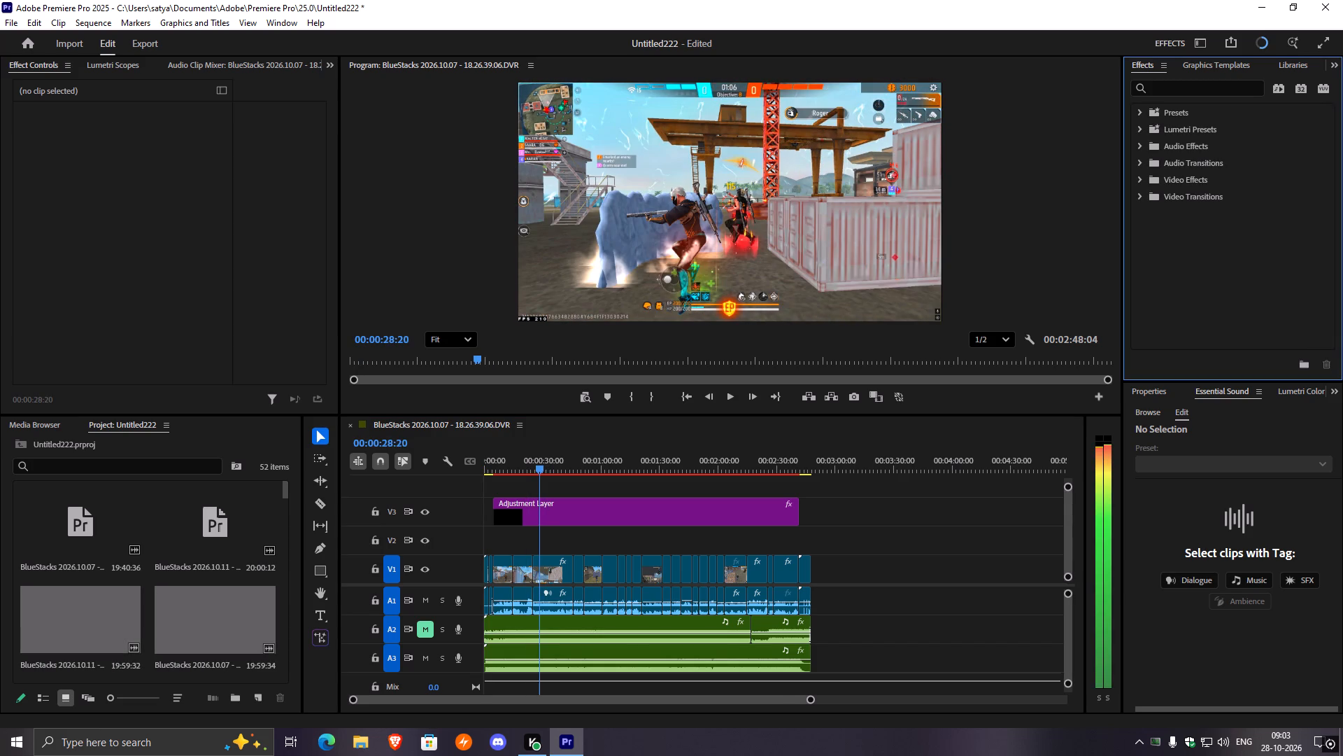
drag(542, 471, 537, 472)
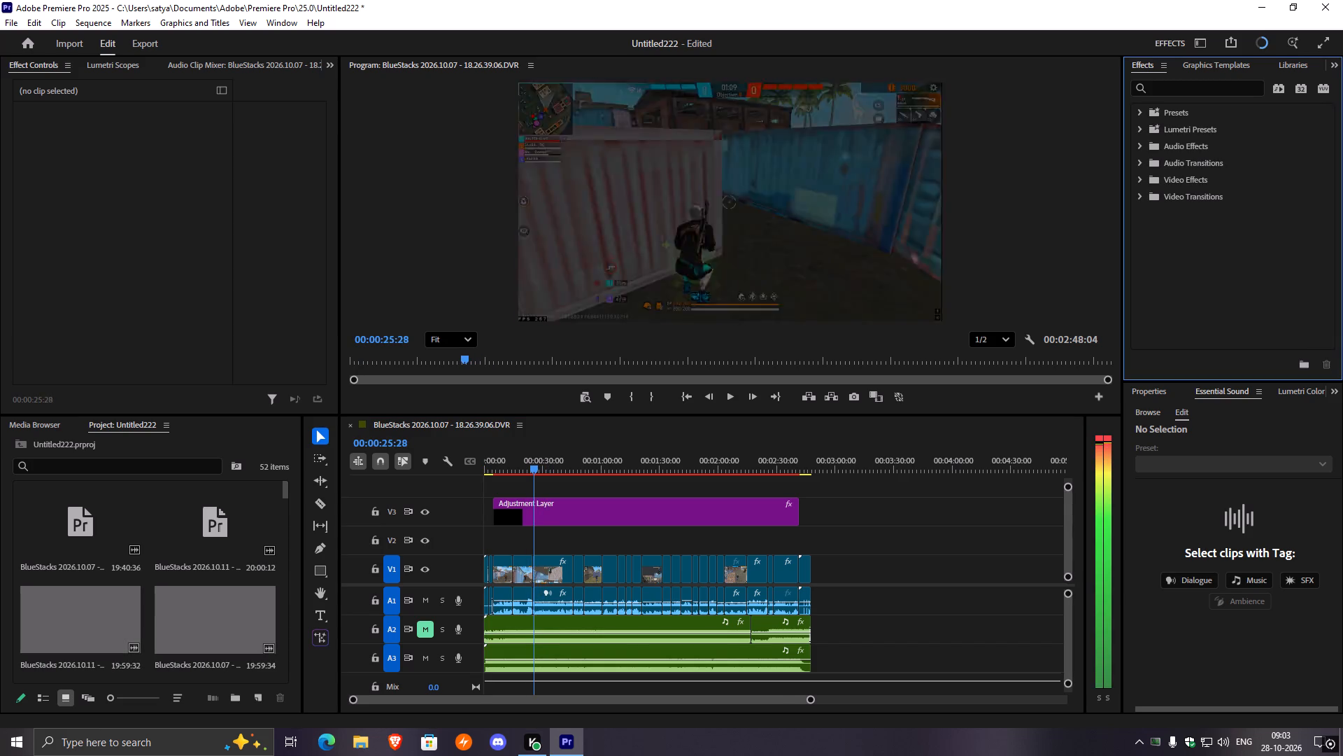
drag(537, 472, 541, 472)
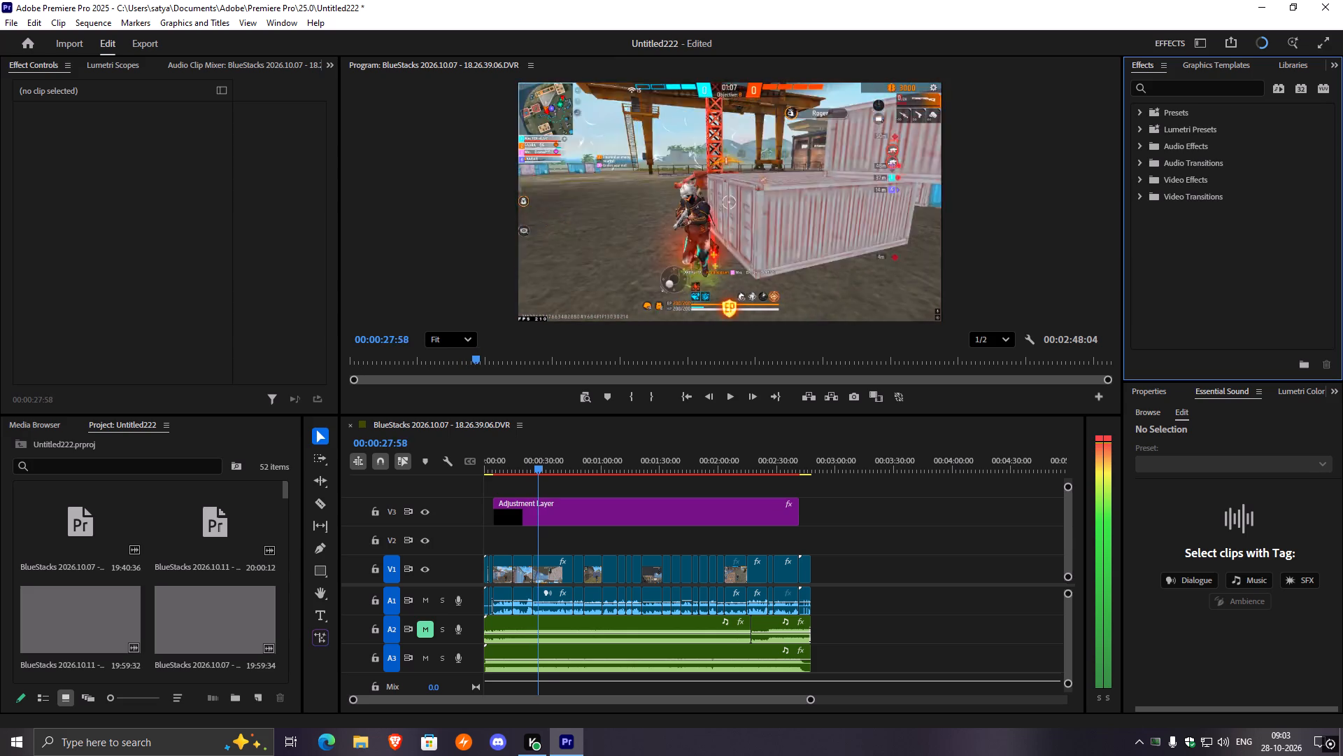
drag(541, 472, 556, 477)
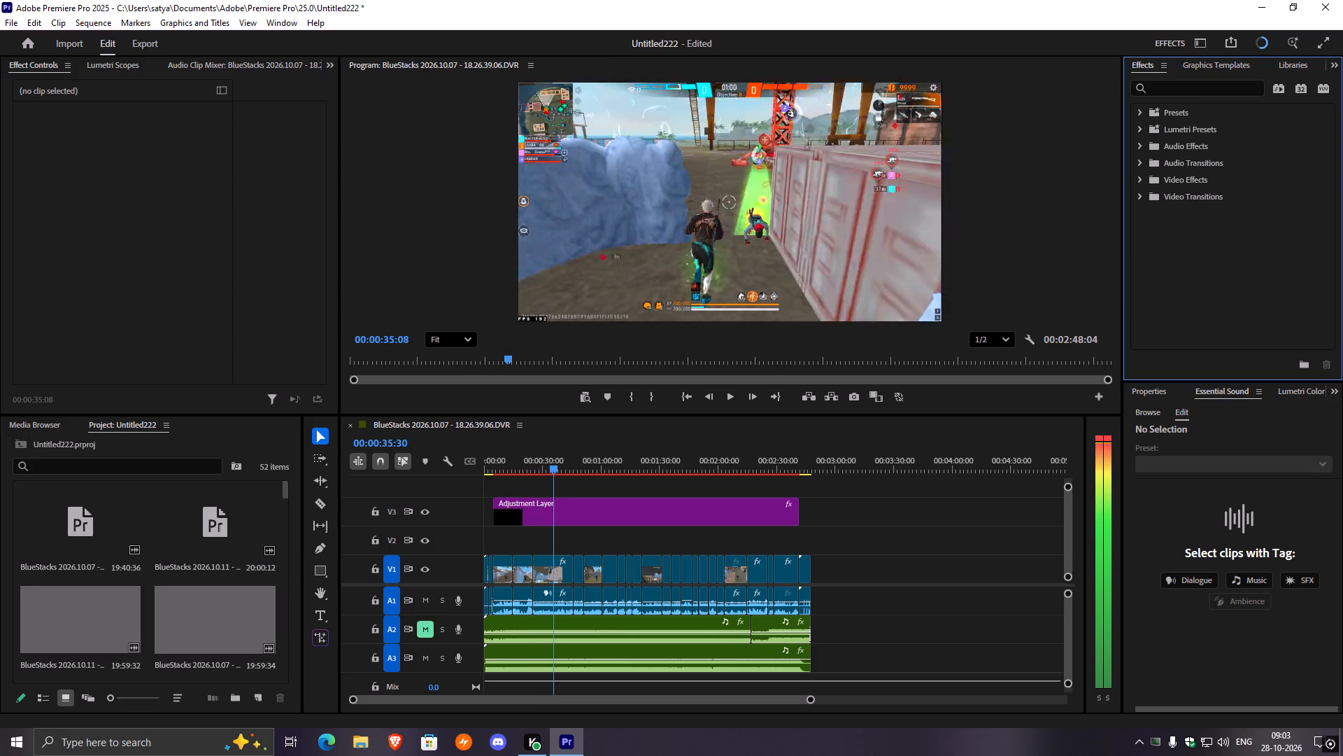
drag(556, 477, 567, 480)
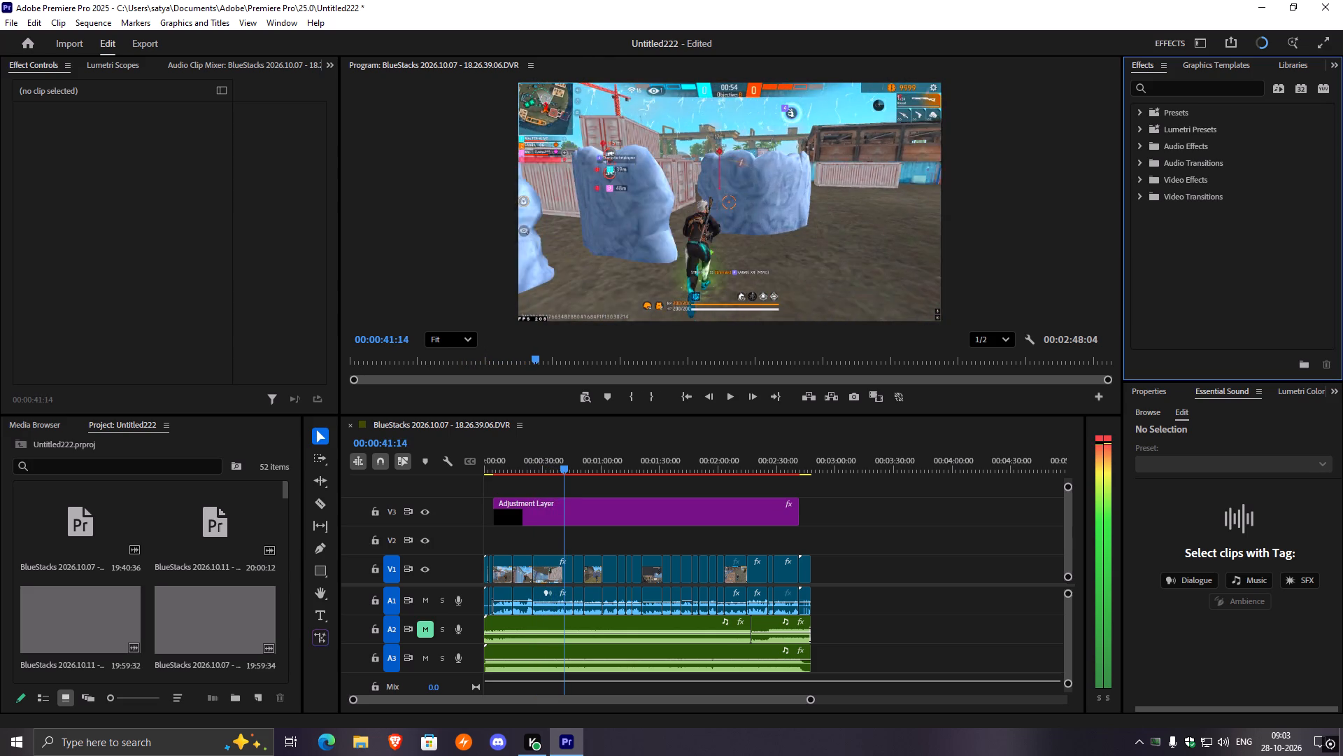
drag(567, 480, 581, 485)
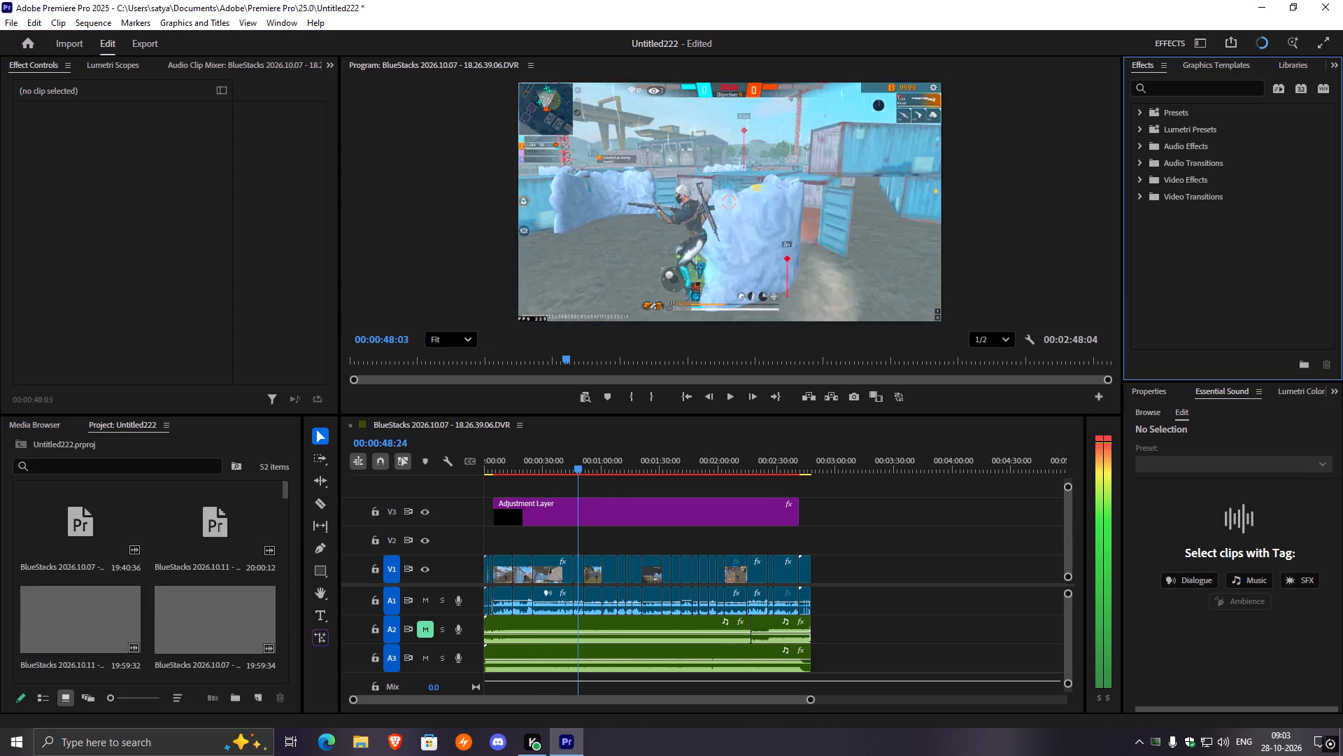
drag(581, 485, 776, 486)
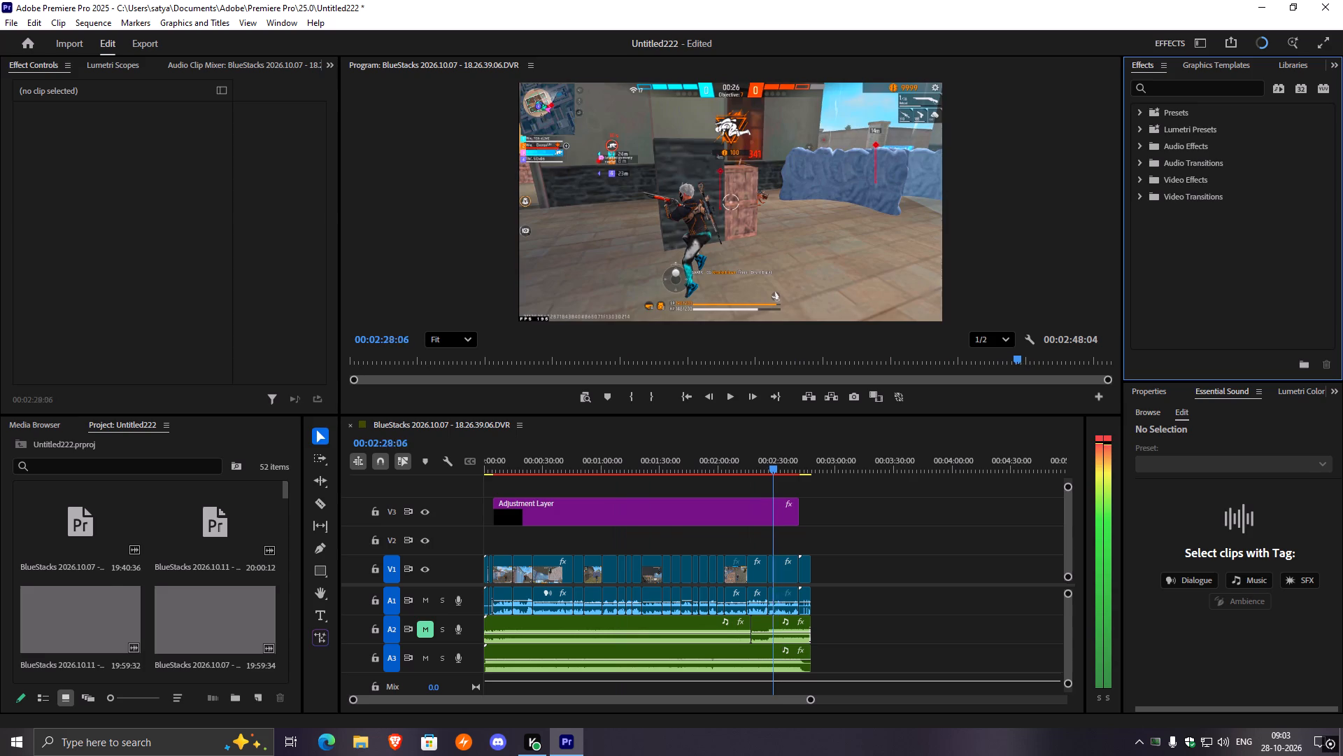
drag(776, 486, 772, 486)
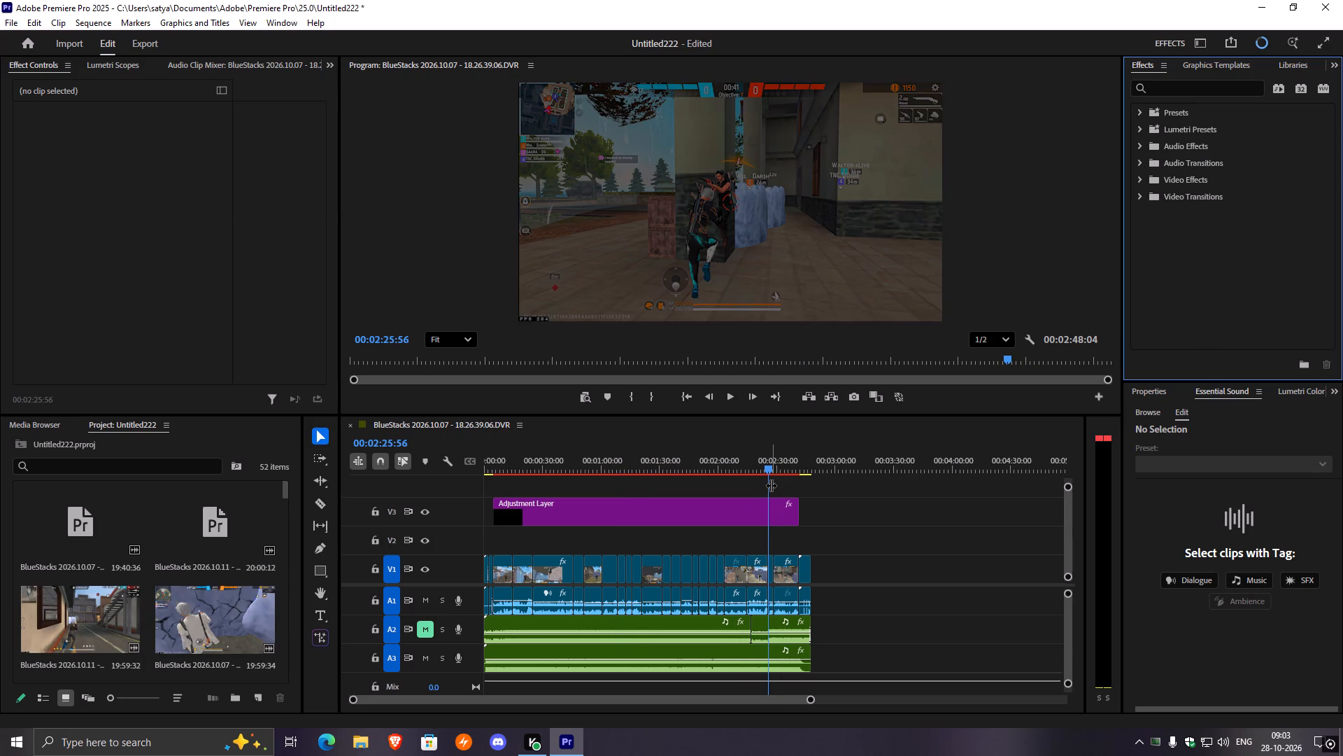
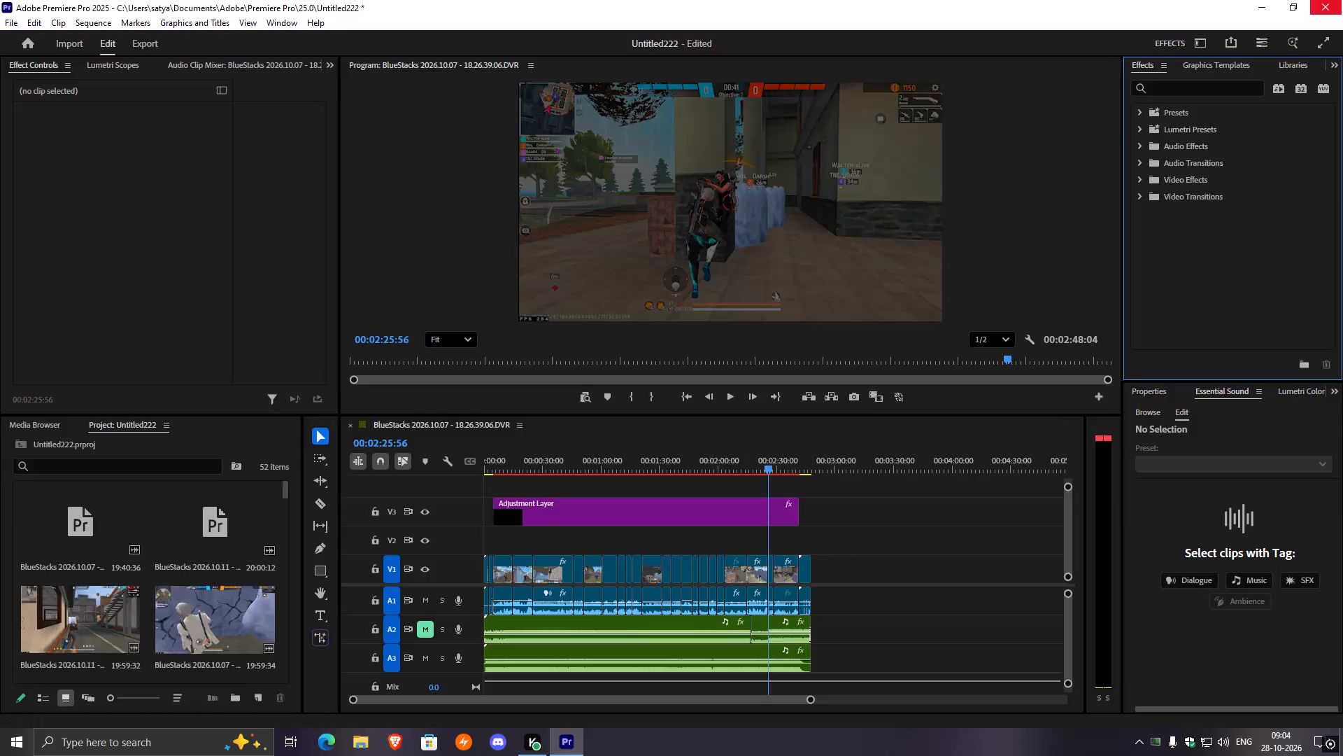
Close the video editing application with the Untitled222 project open.
click(1342, 0)
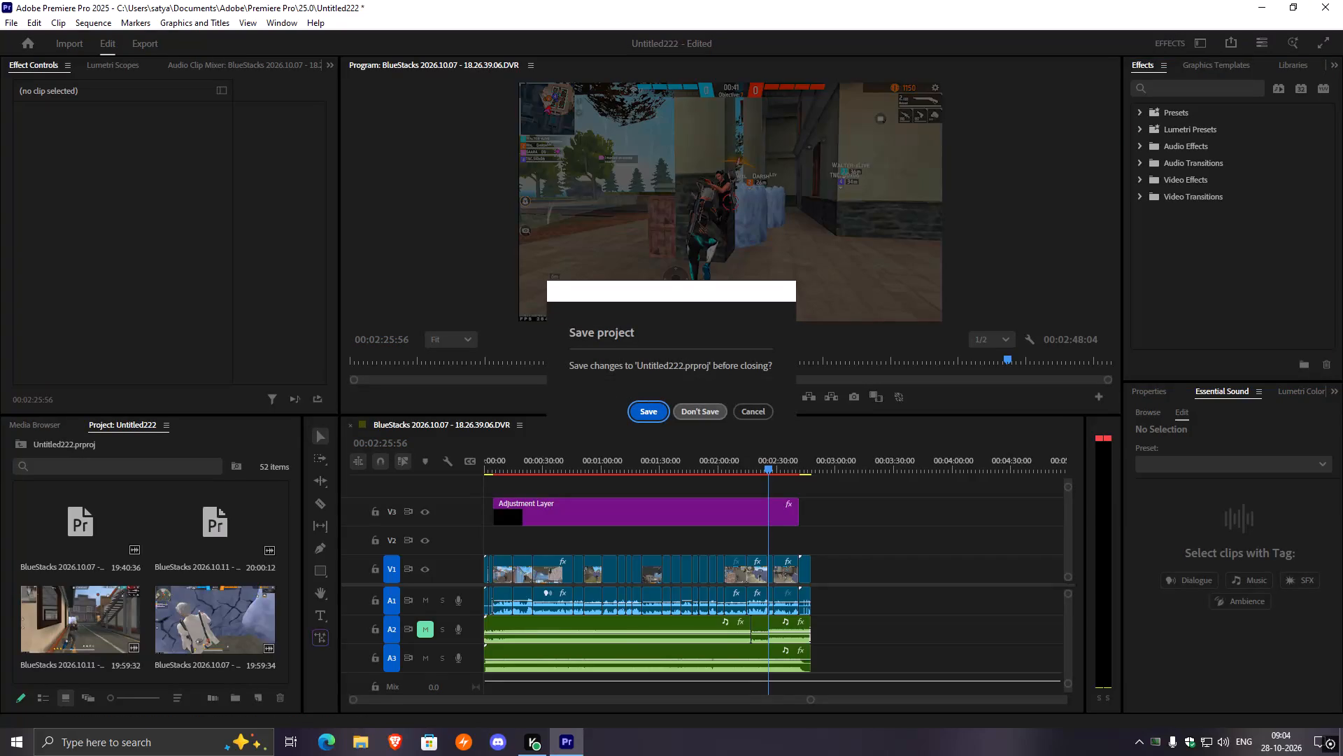
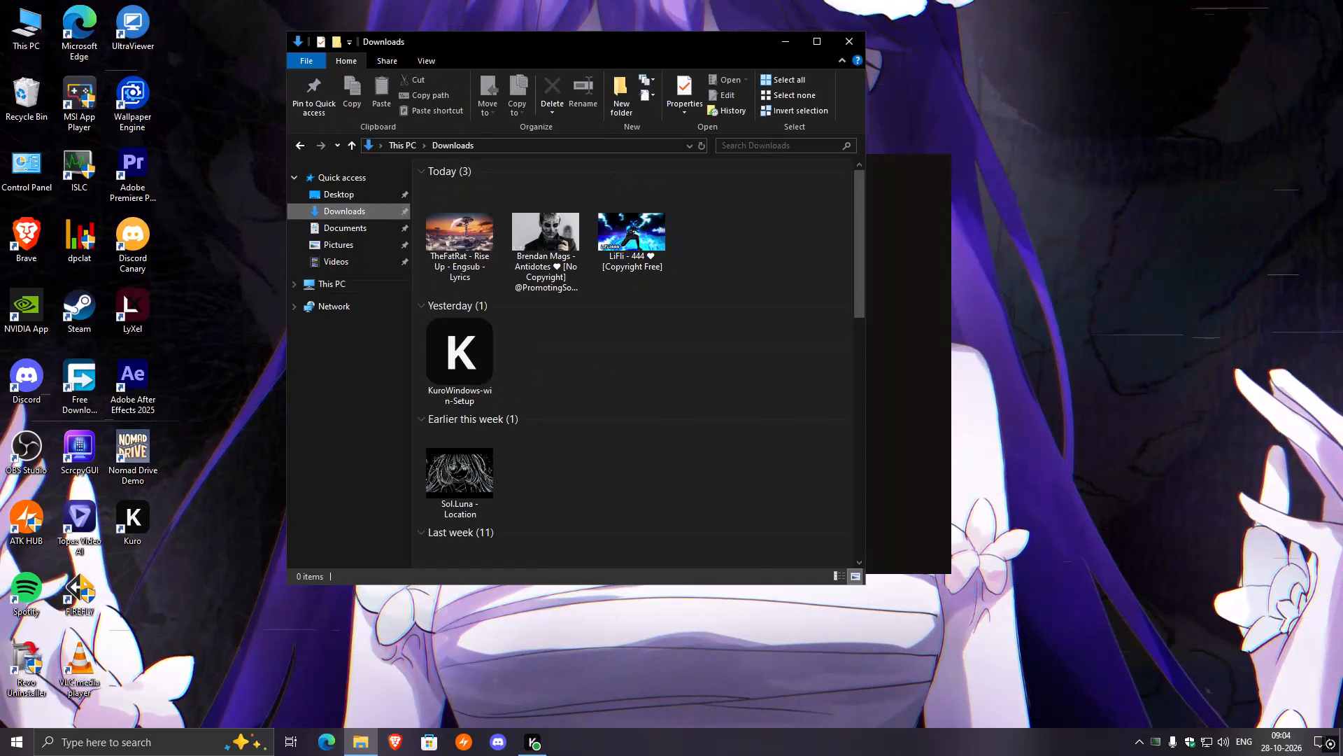
In File Explorer, go to the Adobe Premiere Pro Auto-Save folder inside Documents, Adobe, Premiere Pro, 25.0.
click(367, 249)
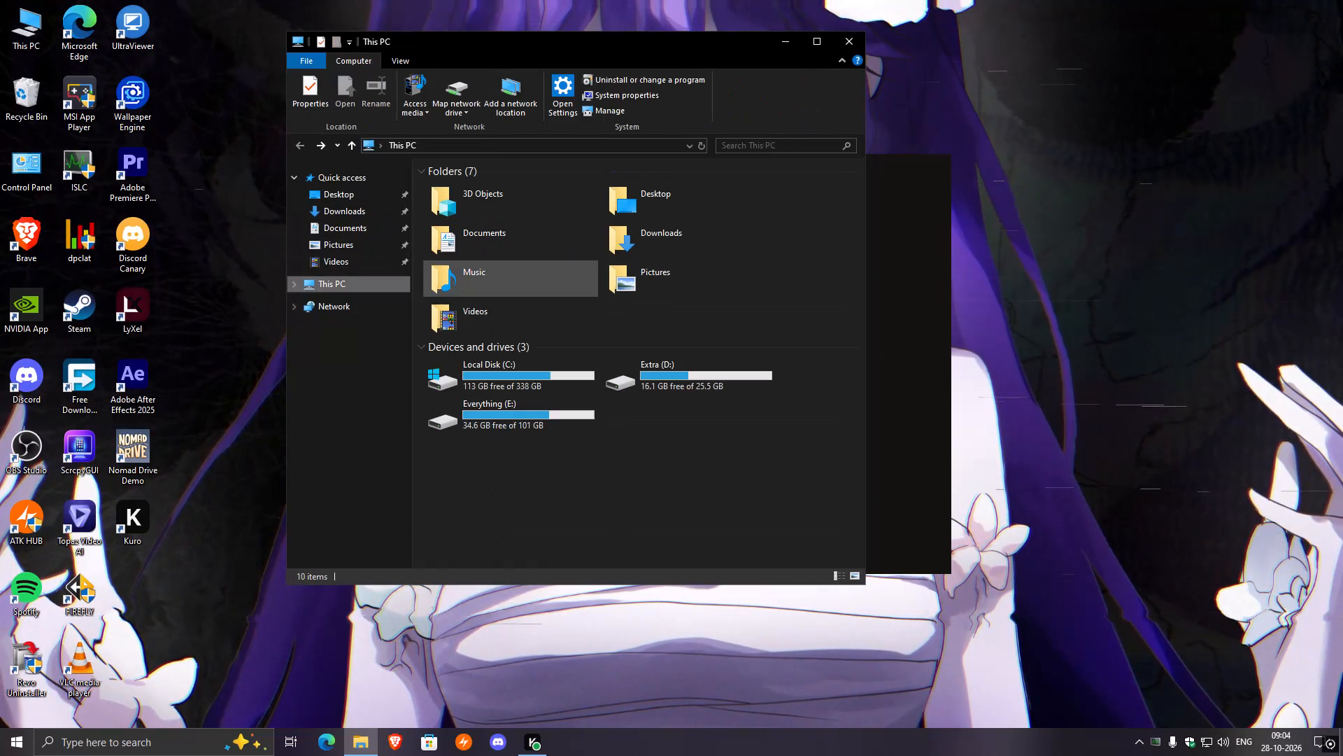
click(635, 237)
double_click(517, 237)
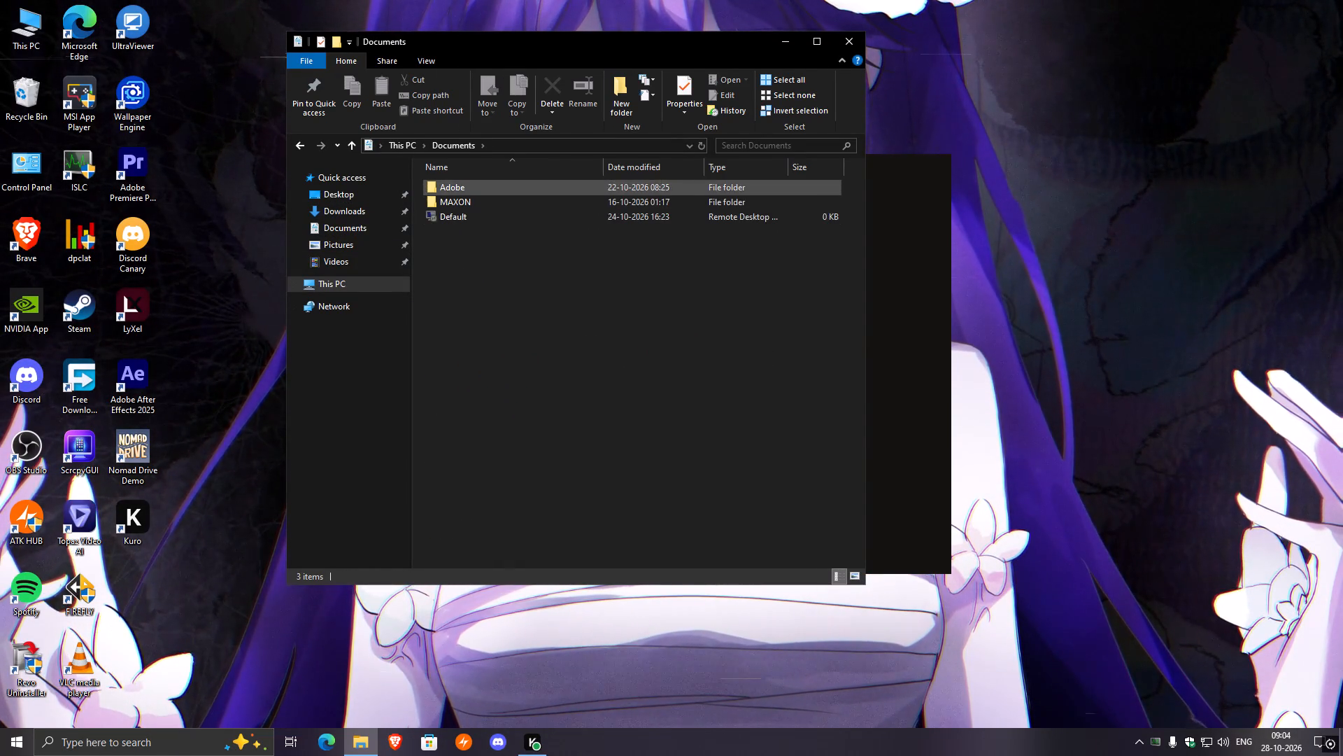
double_click(468, 188)
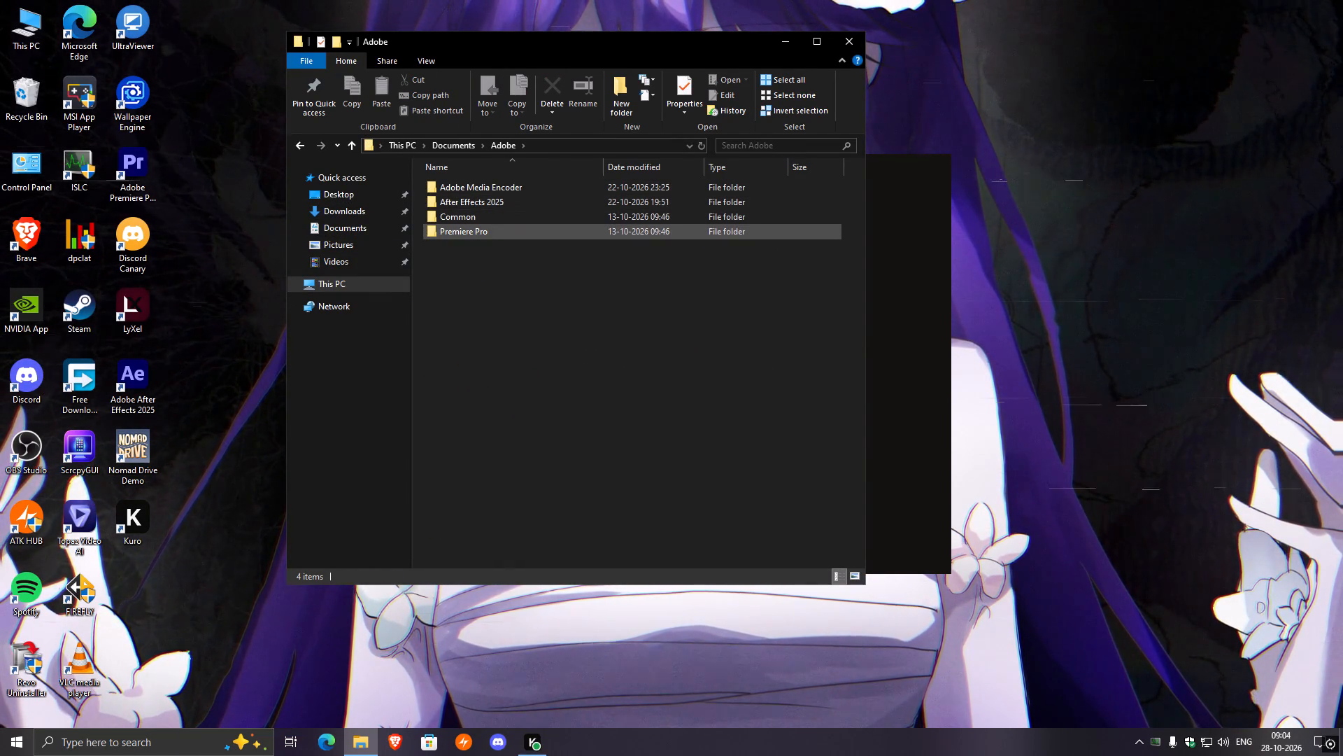
double_click(466, 230)
double_click(466, 192)
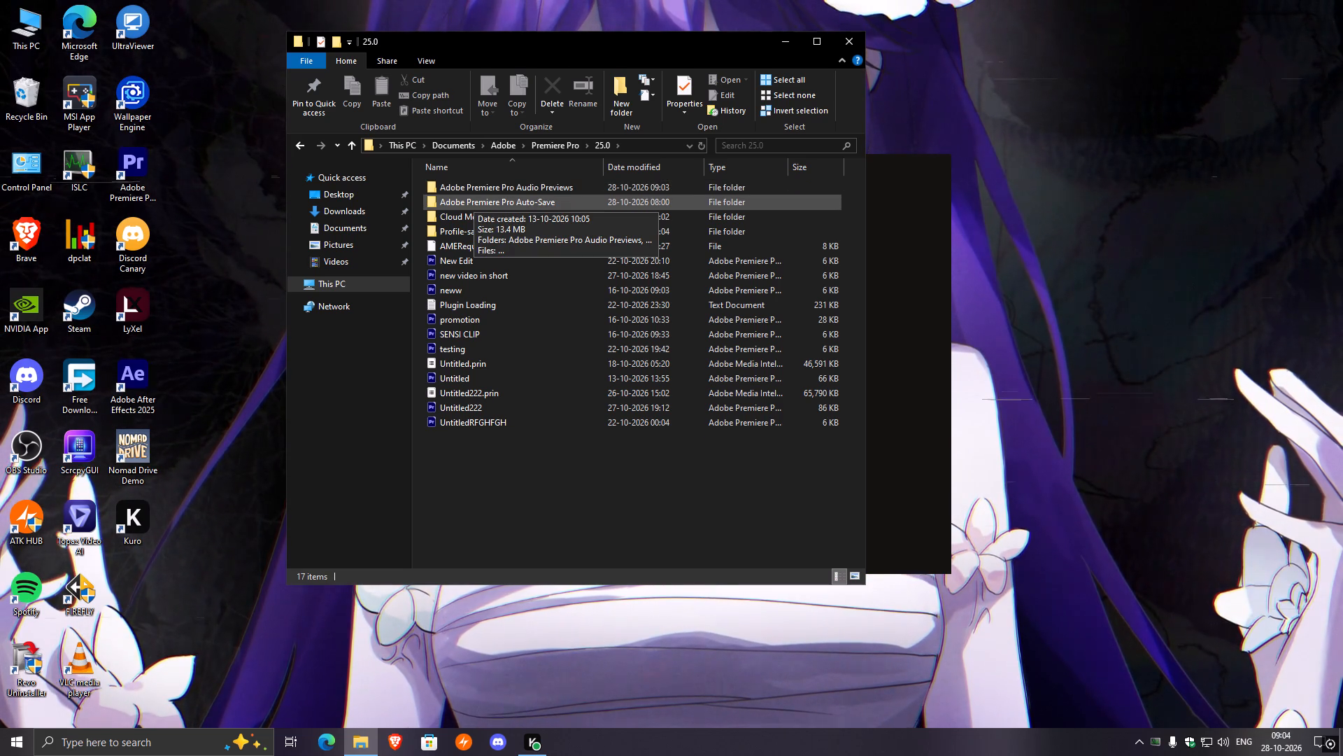
double_click(484, 205)
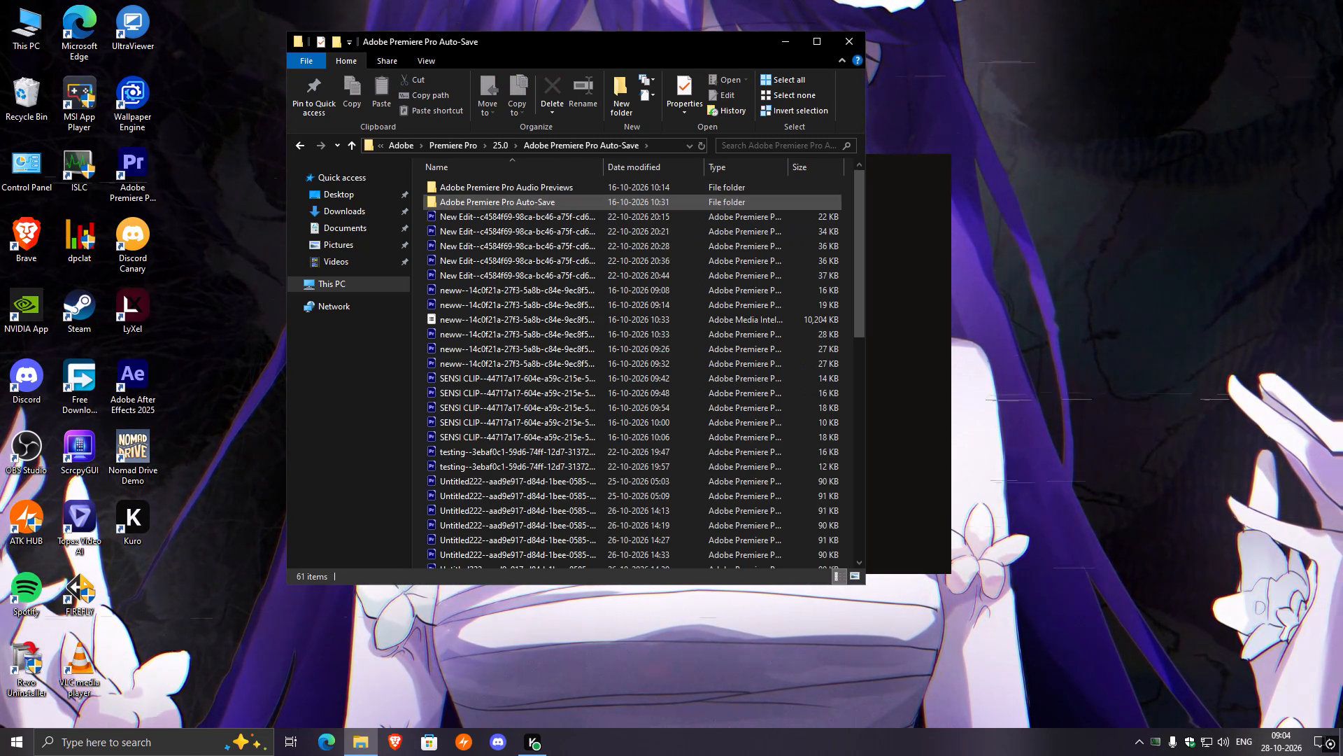
double_click(540, 189)
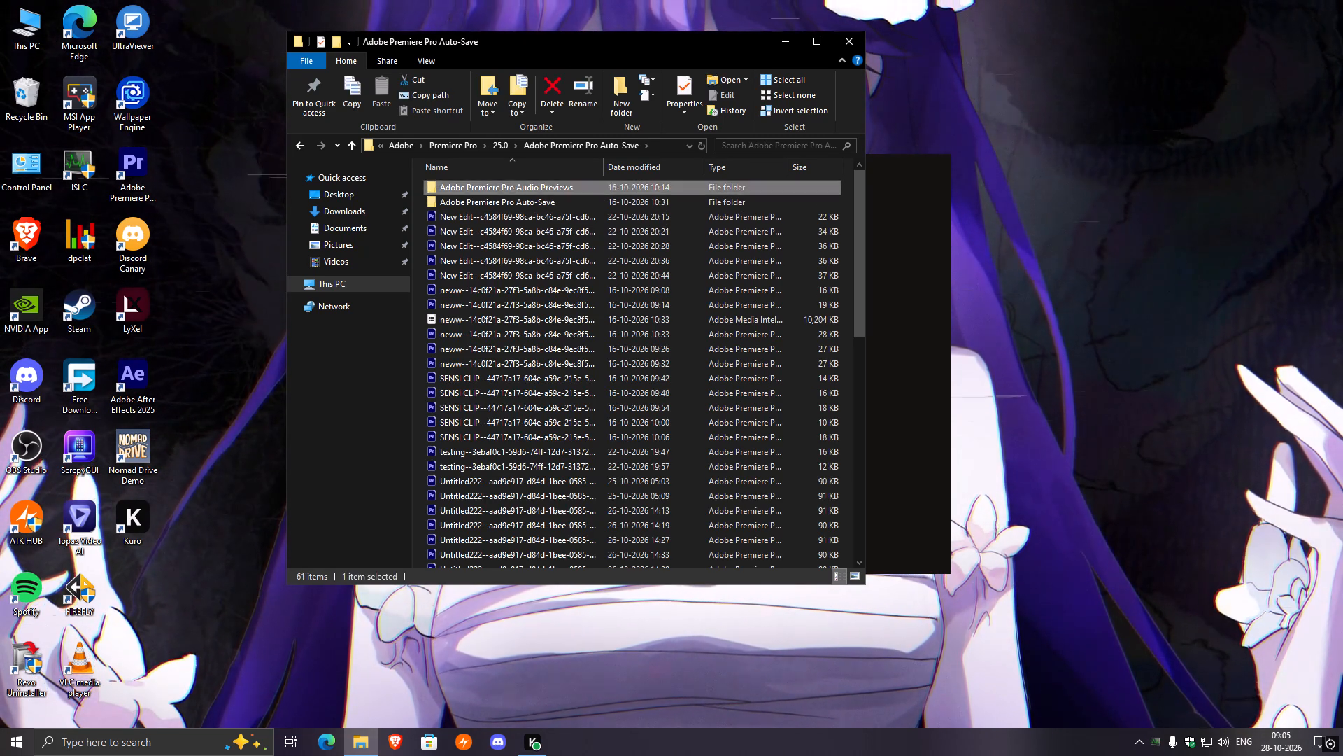
click(546, 195)
scroll(576, 323, down, 13)
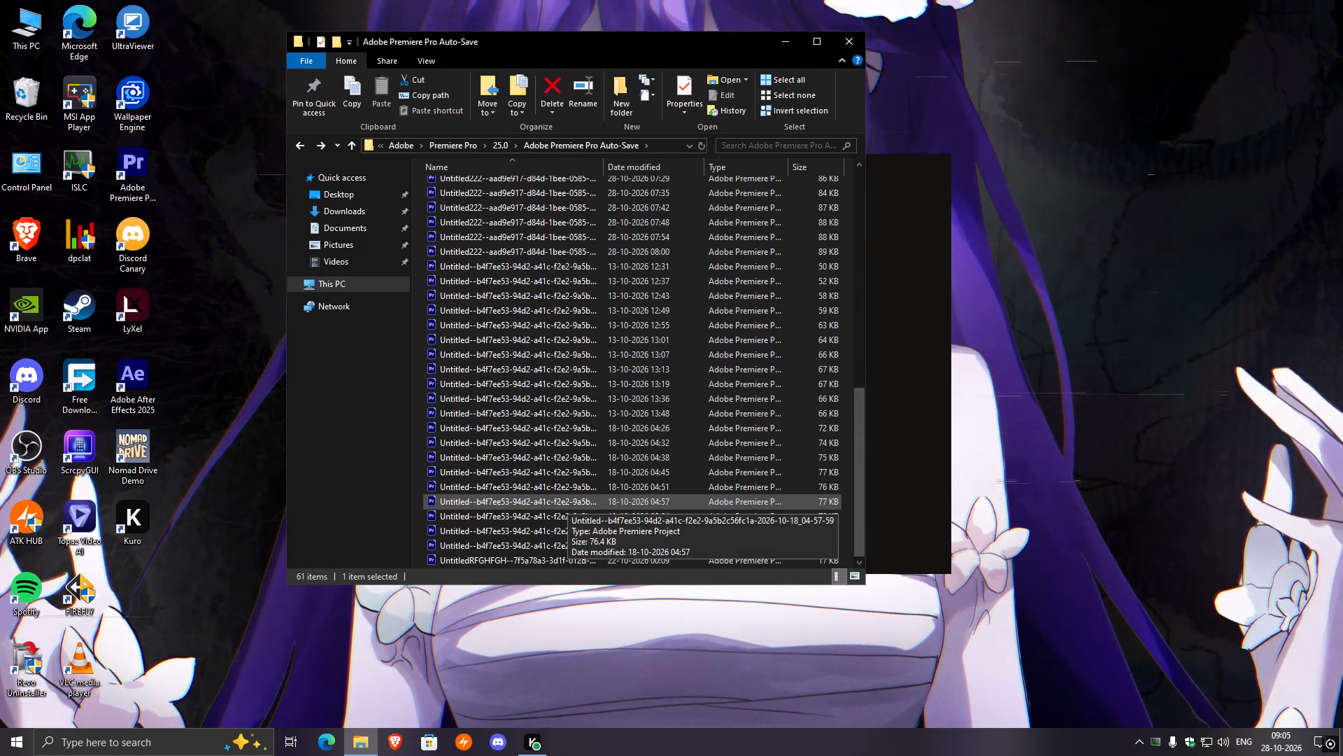
scroll(541, 500, up, 5)
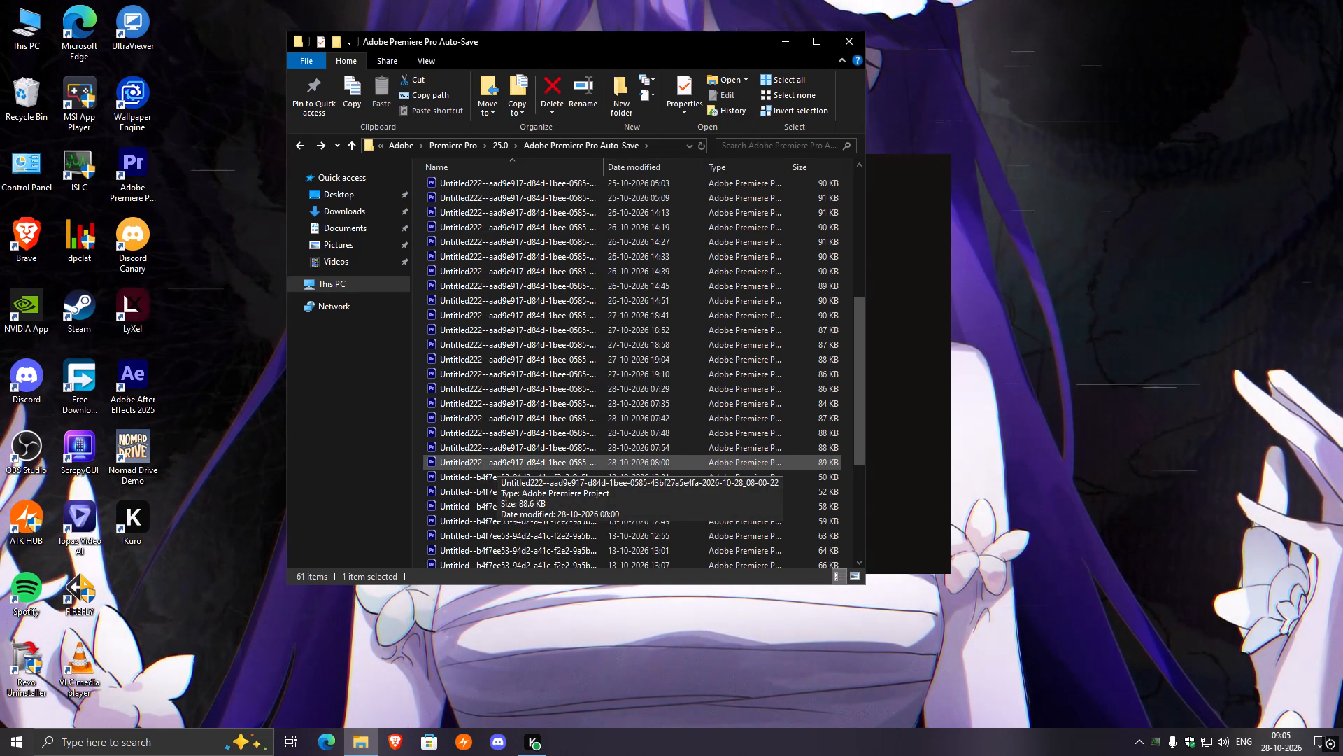
click(497, 461)
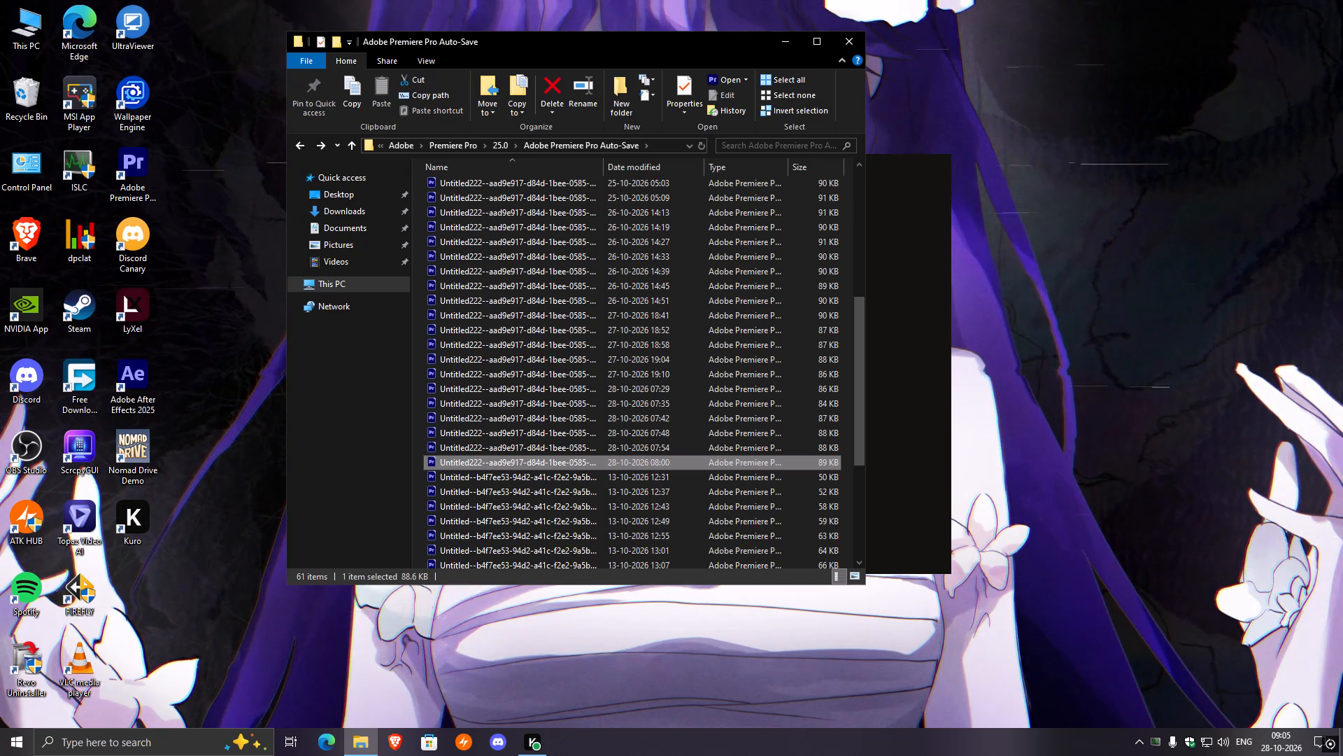
double_click(497, 461)
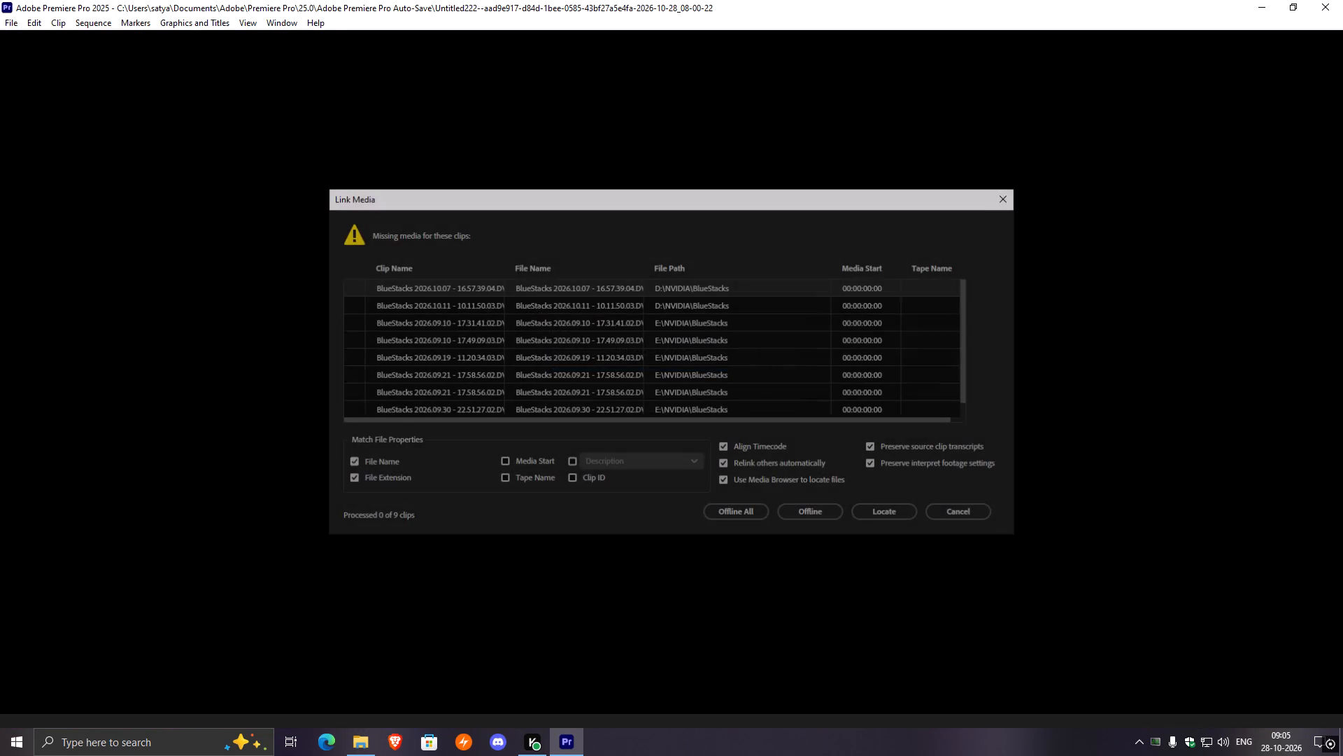
click(963, 506)
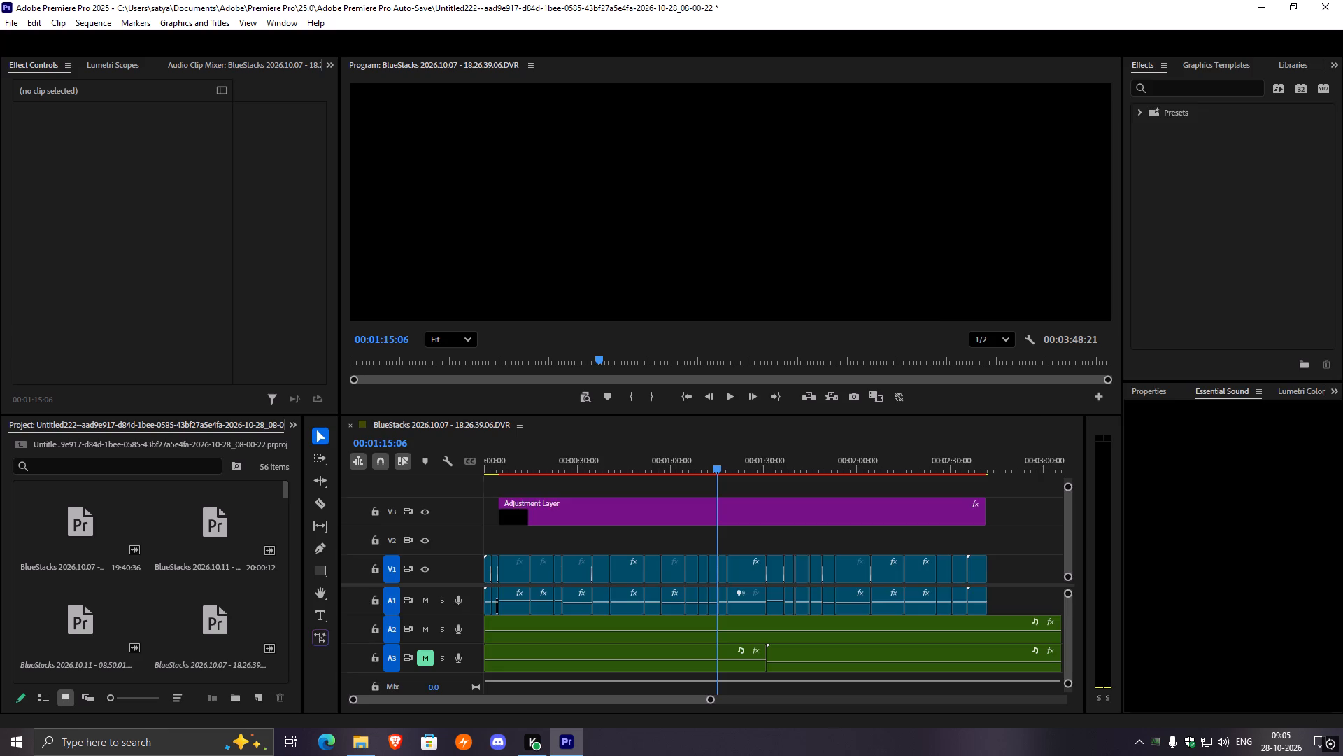
Scrub through the first part of the BlueStacks sequence to examine the edit stored in the auto-save.
drag(718, 468, 715, 470)
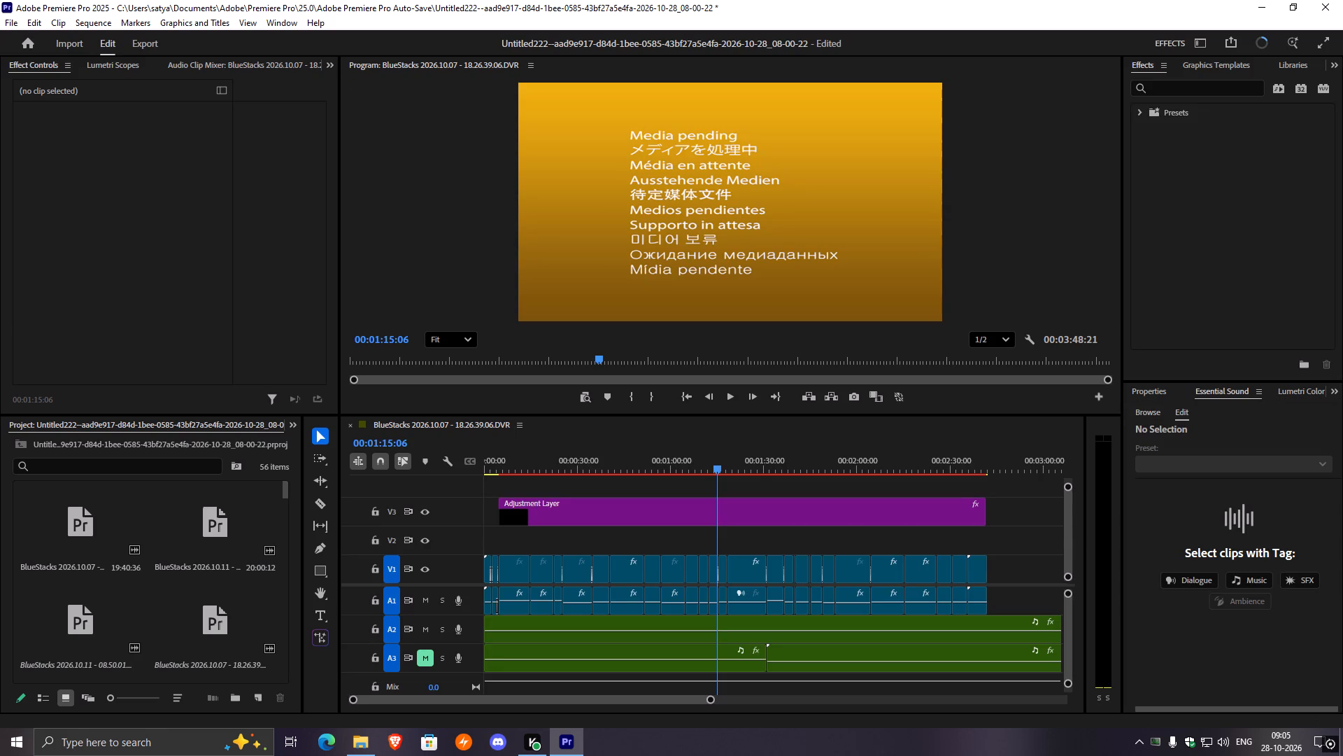
drag(715, 470, 553, 477)
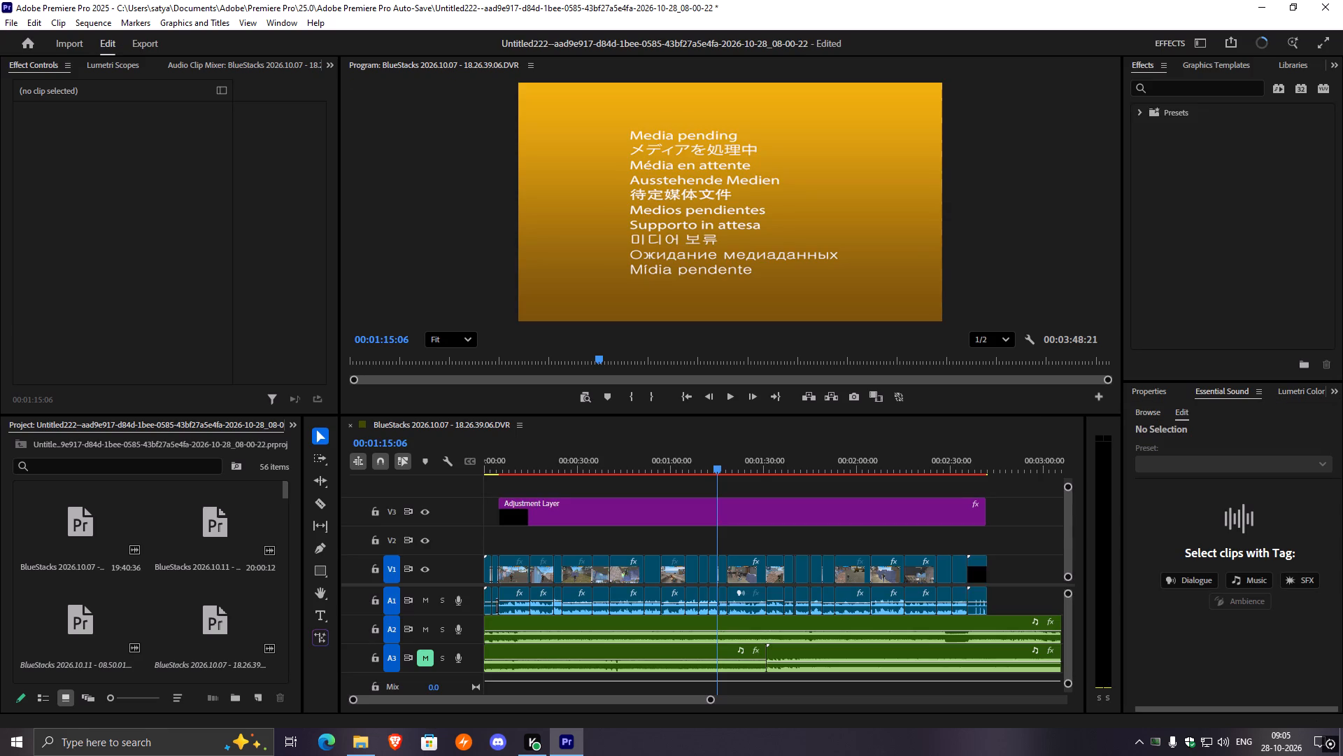
drag(554, 465, 546, 465)
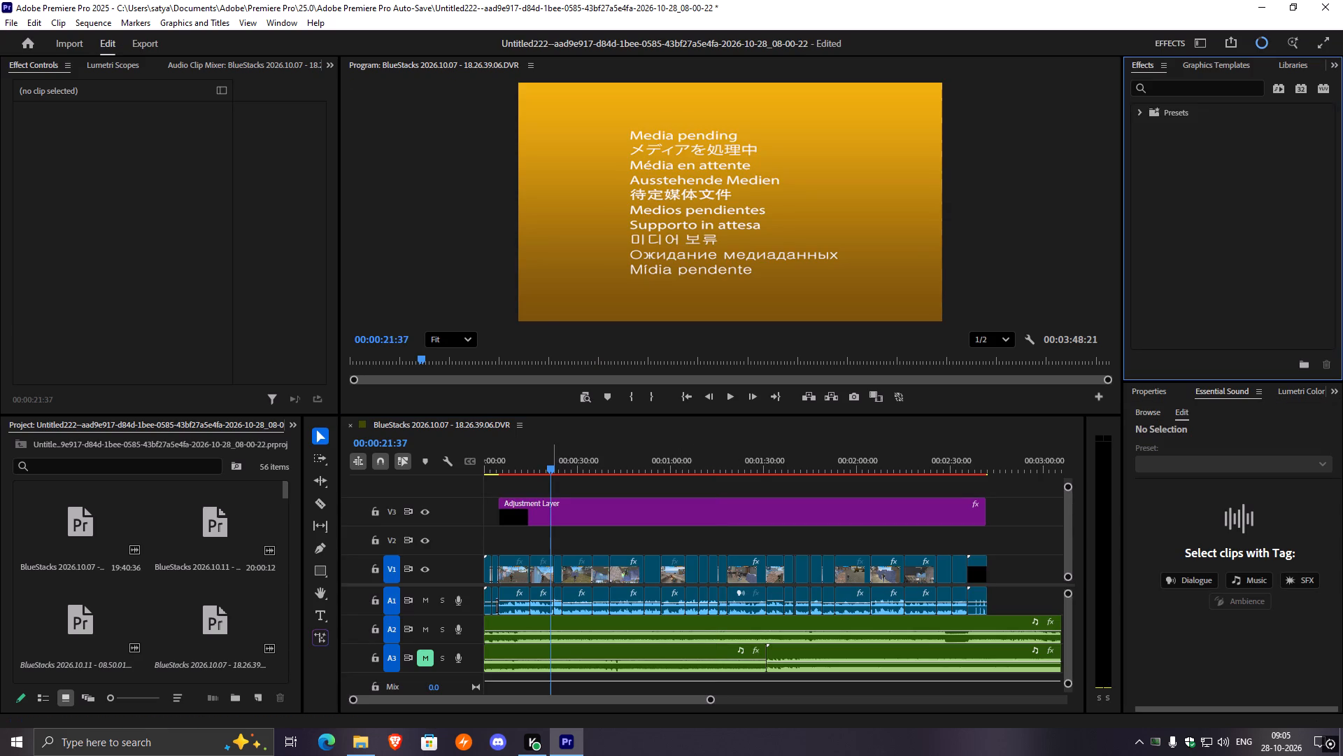
drag(546, 465, 527, 464)
drag(521, 470, 527, 471)
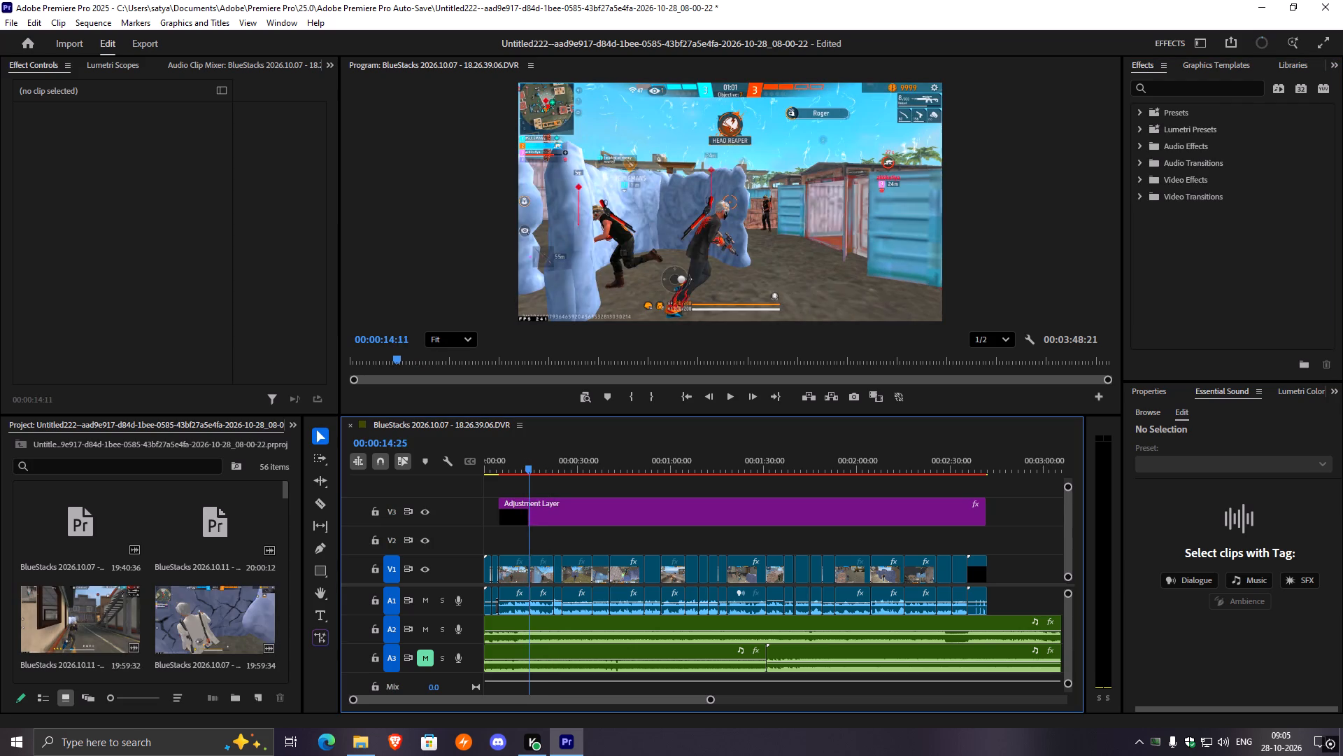
drag(527, 471, 586, 470)
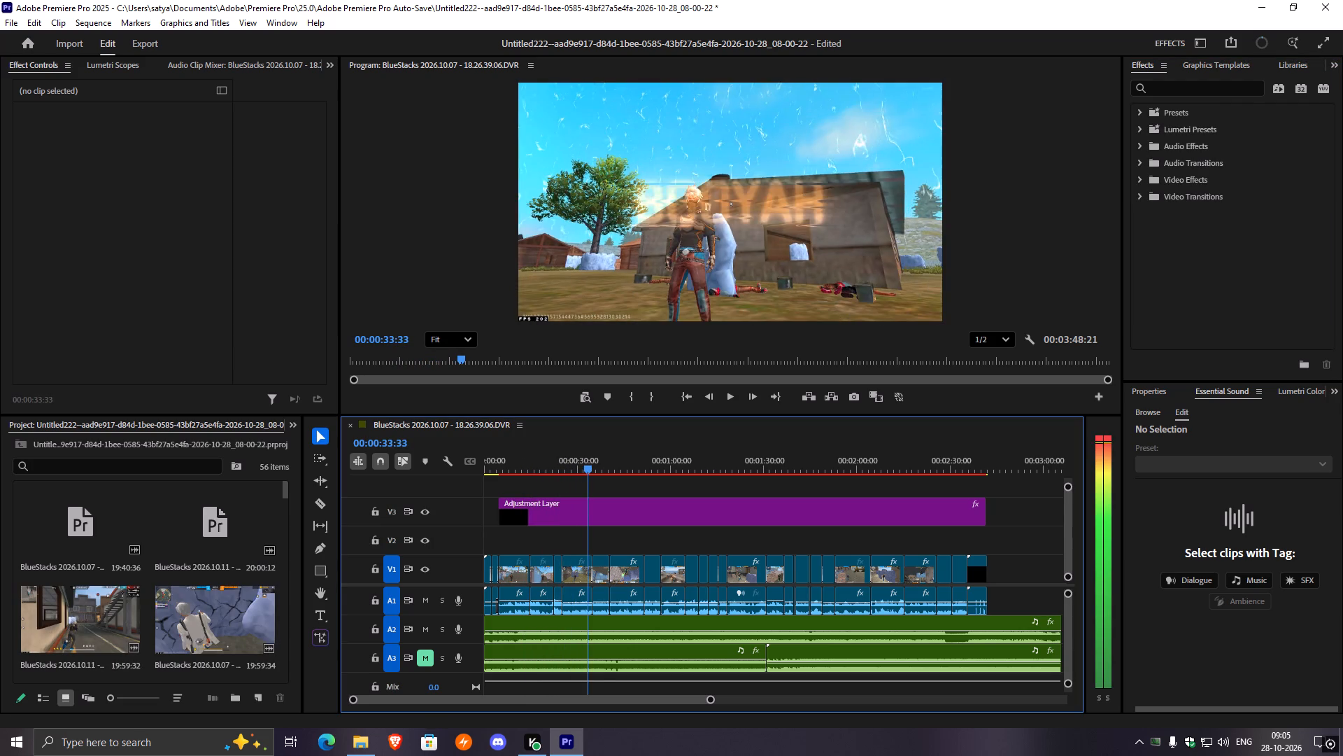
drag(586, 470, 609, 467)
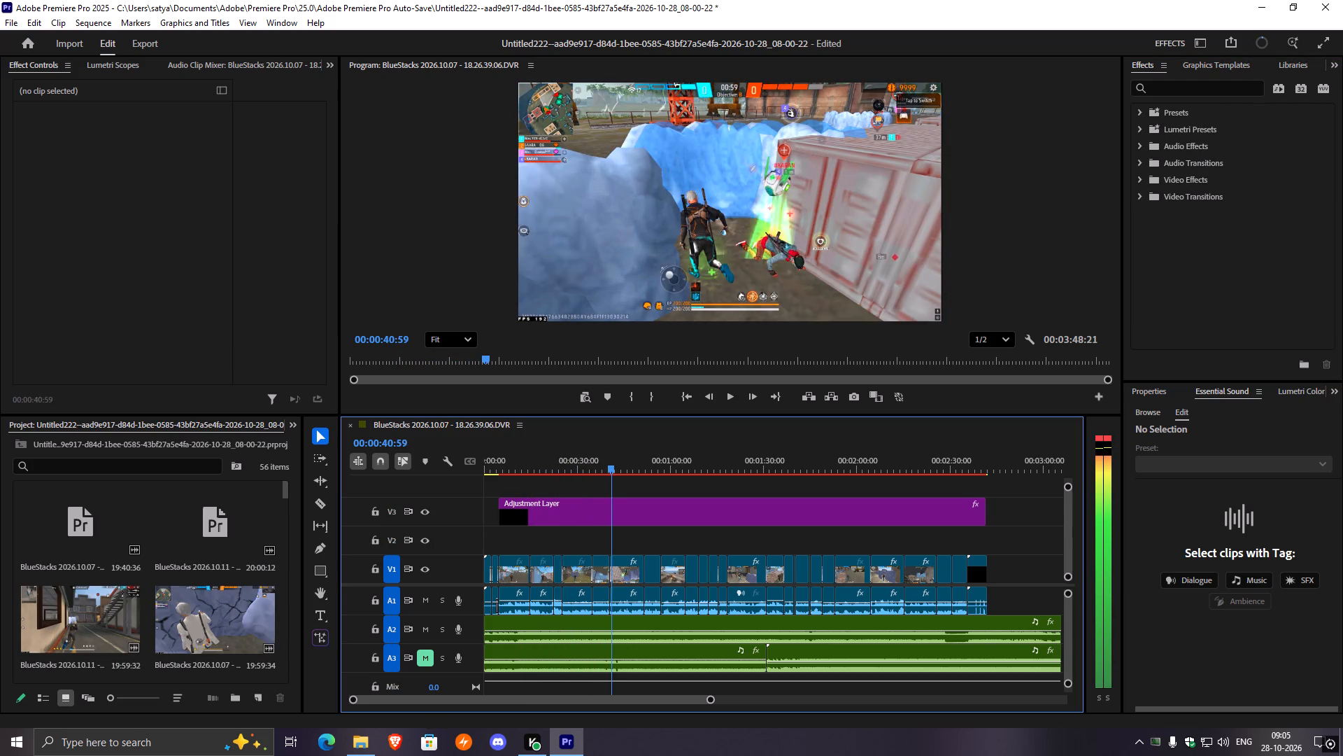
drag(609, 467, 603, 467)
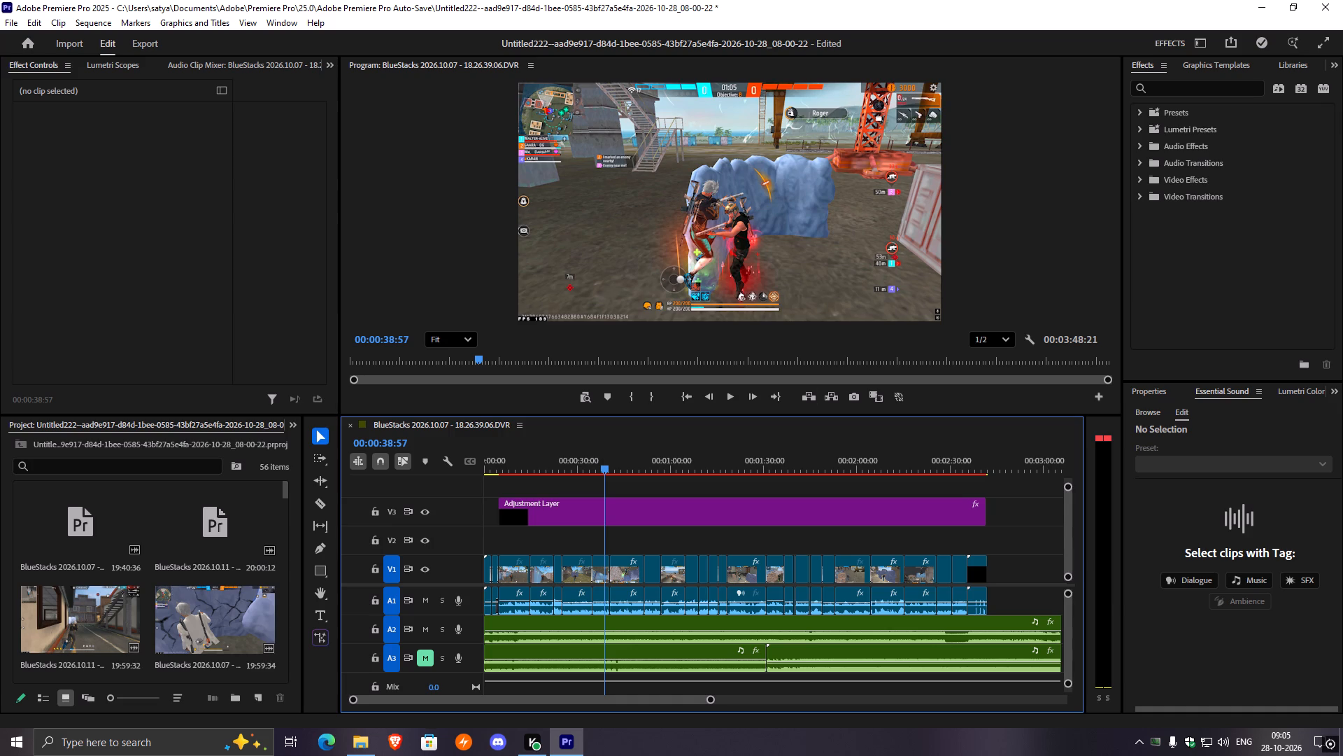
Minimize the Premiere Pro window to get back to the Auto-Save folder in File Explorer.
click(1270, 3)
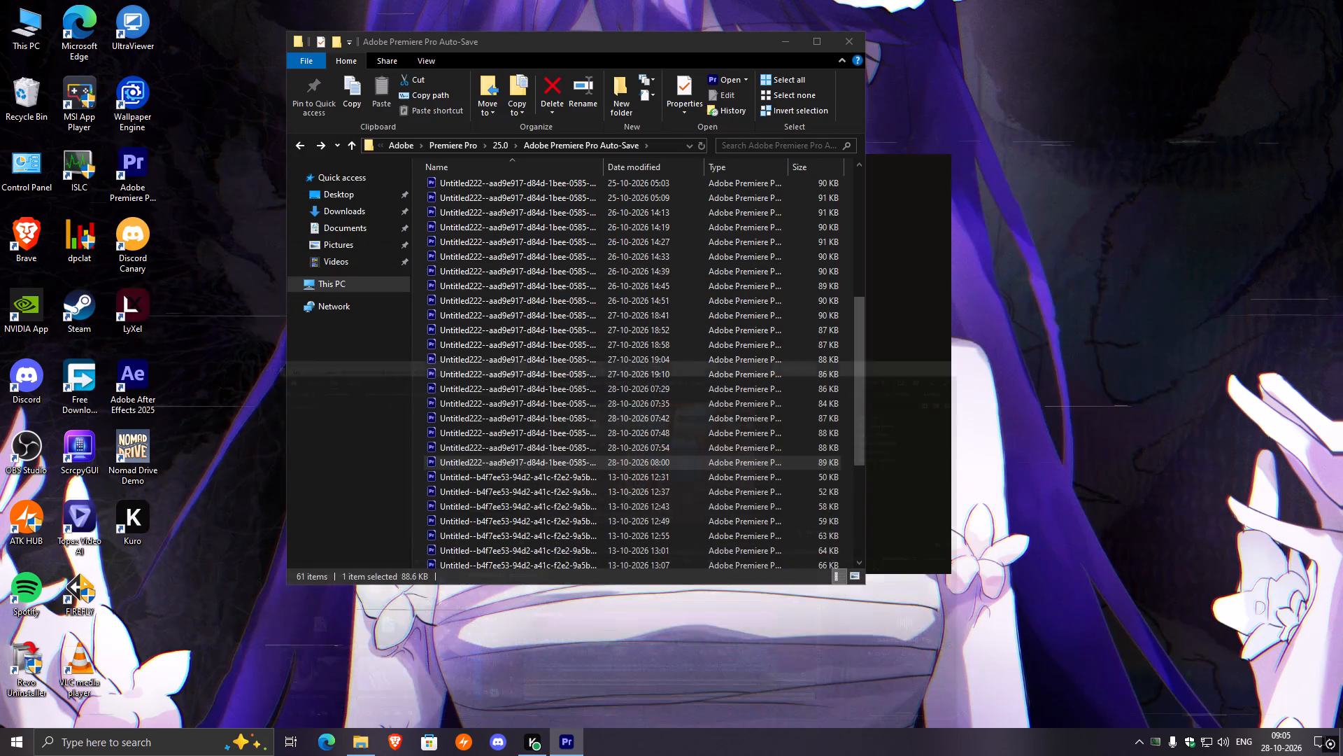
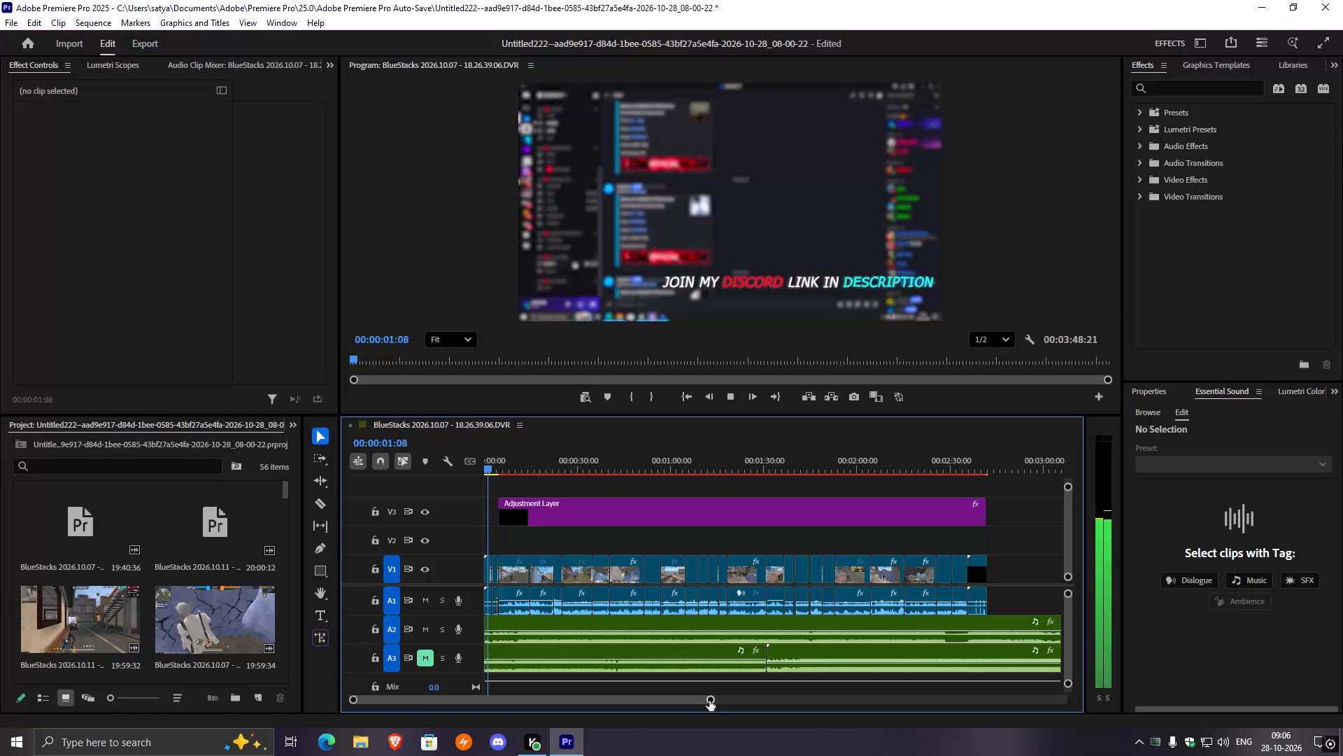
Zoom the timeline out until the whole BlueStacks sequence, including both music tracks, fits in view.
drag(710, 701, 769, 703)
click(565, 622)
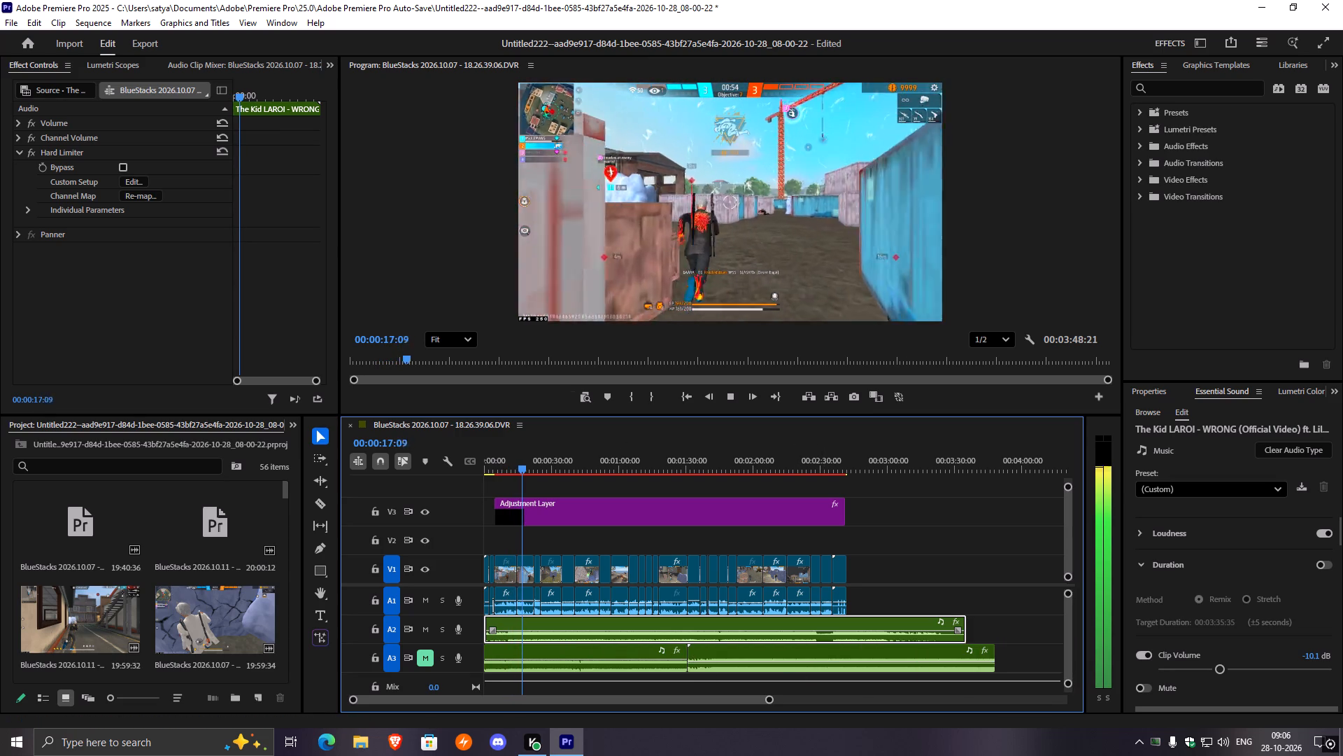
drag(771, 699, 786, 701)
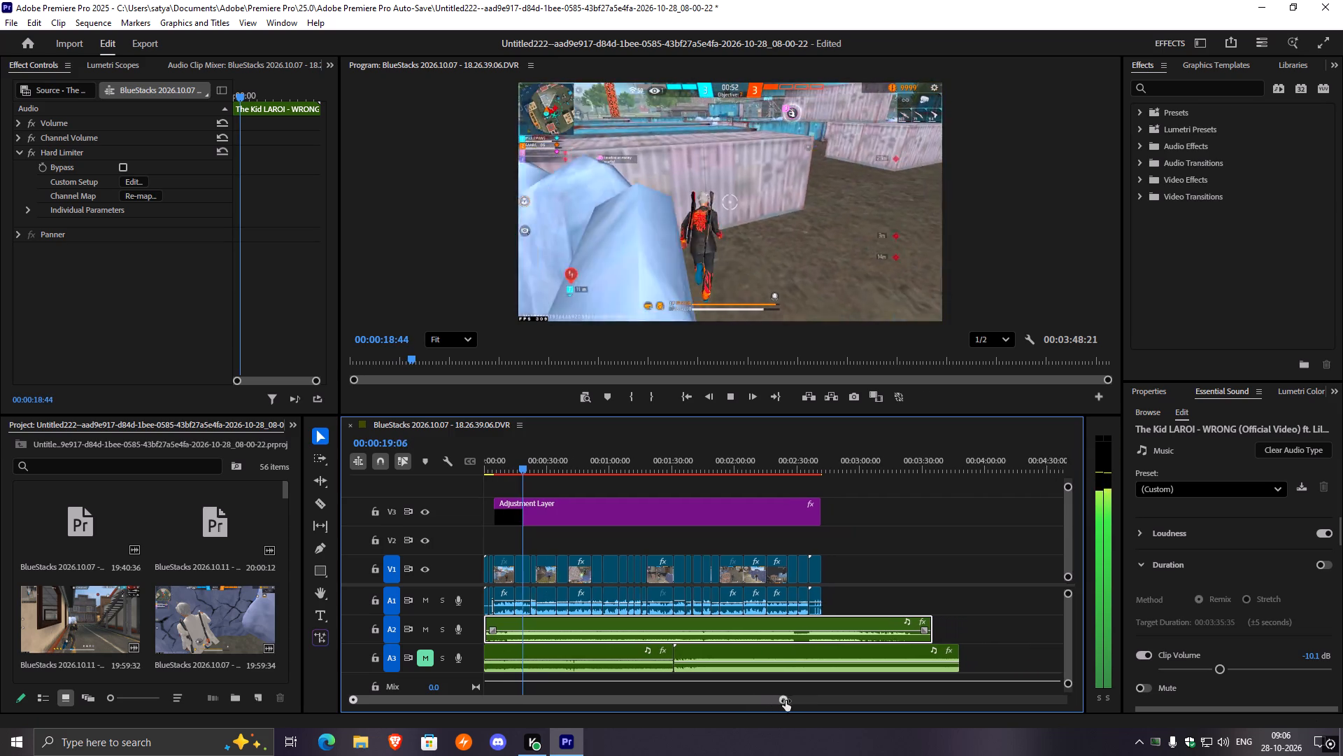
drag(786, 701, 813, 703)
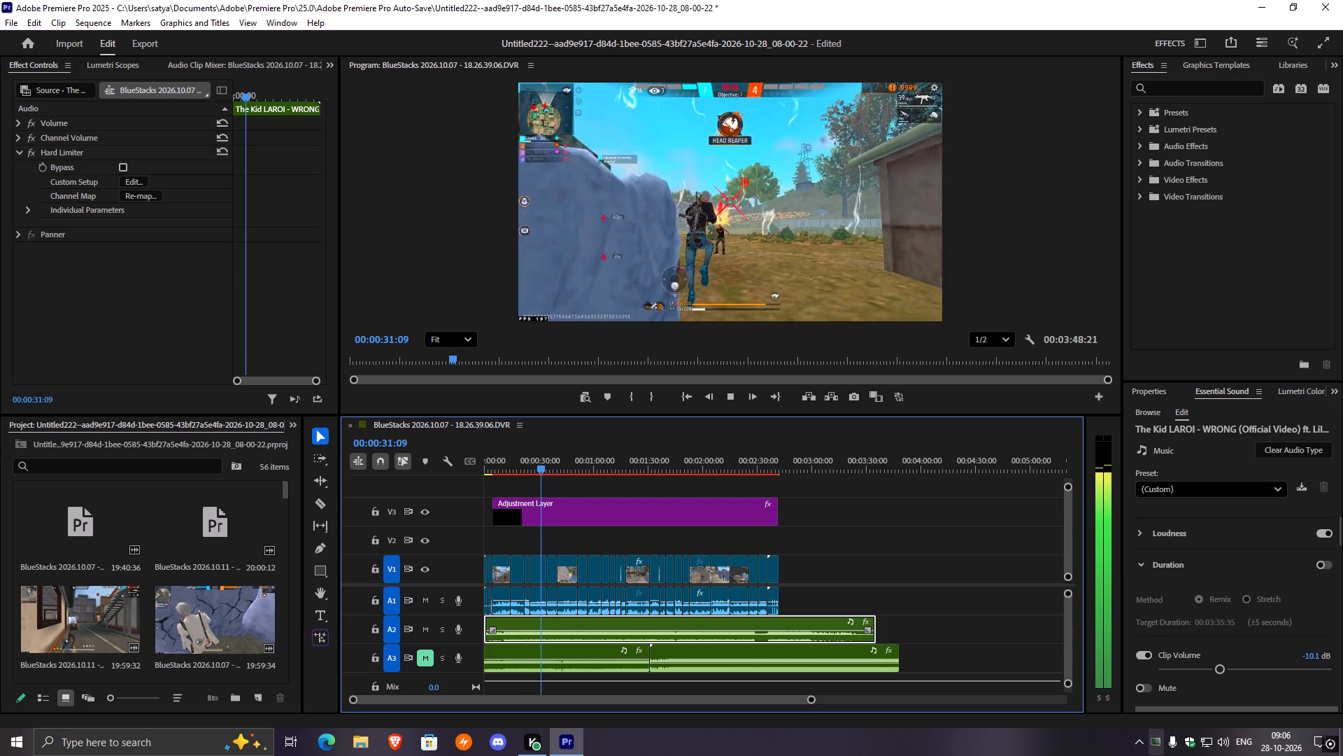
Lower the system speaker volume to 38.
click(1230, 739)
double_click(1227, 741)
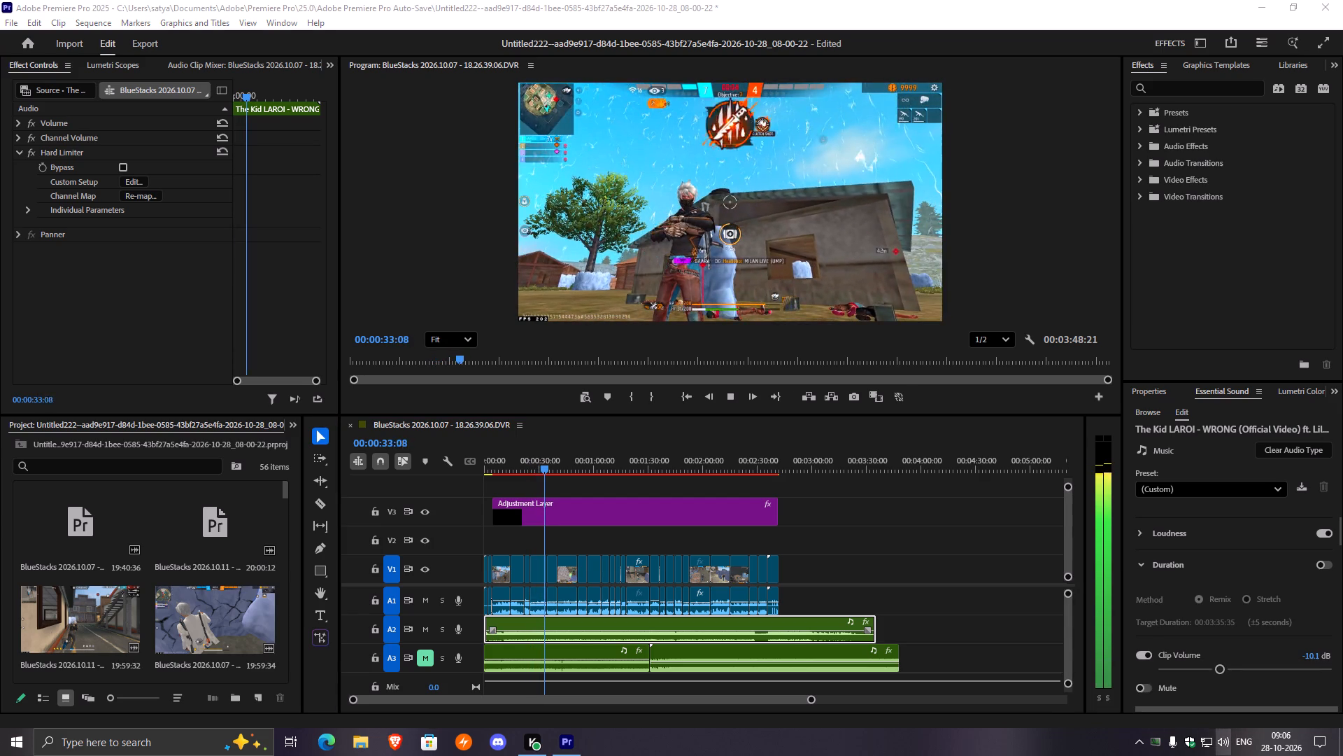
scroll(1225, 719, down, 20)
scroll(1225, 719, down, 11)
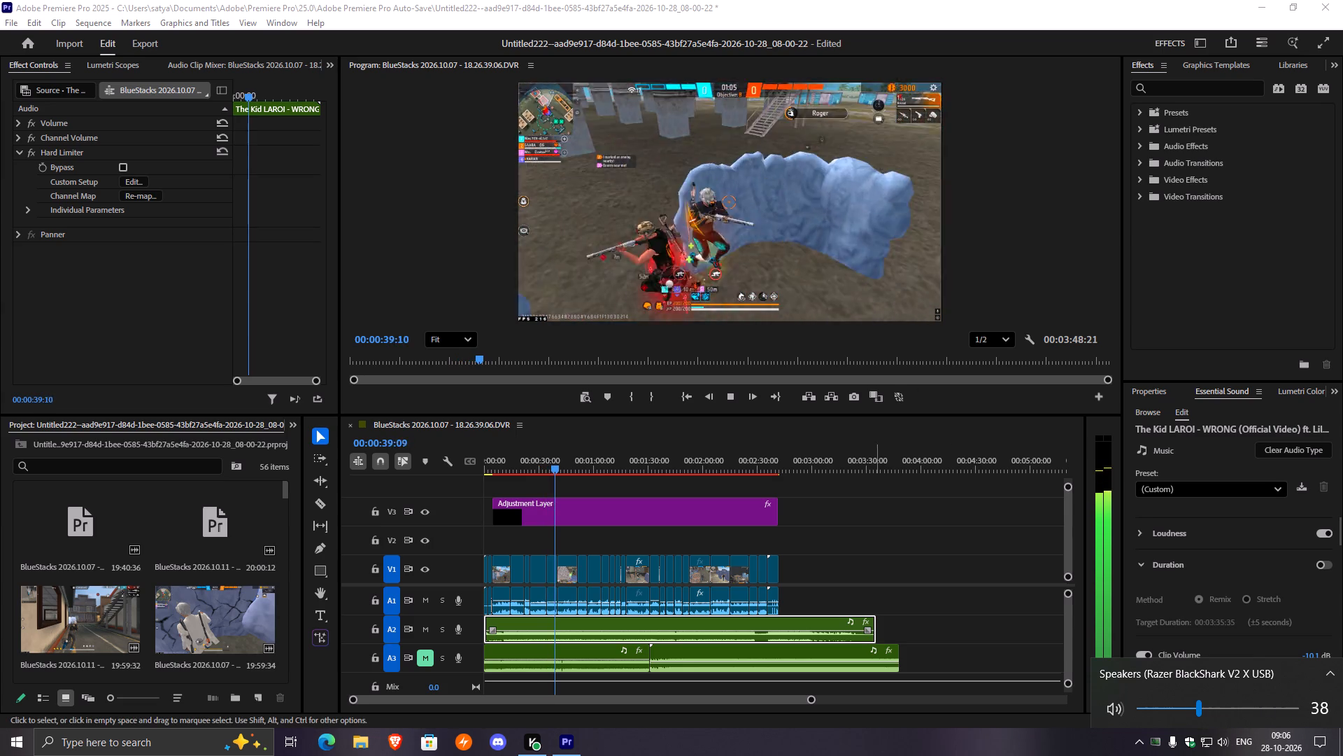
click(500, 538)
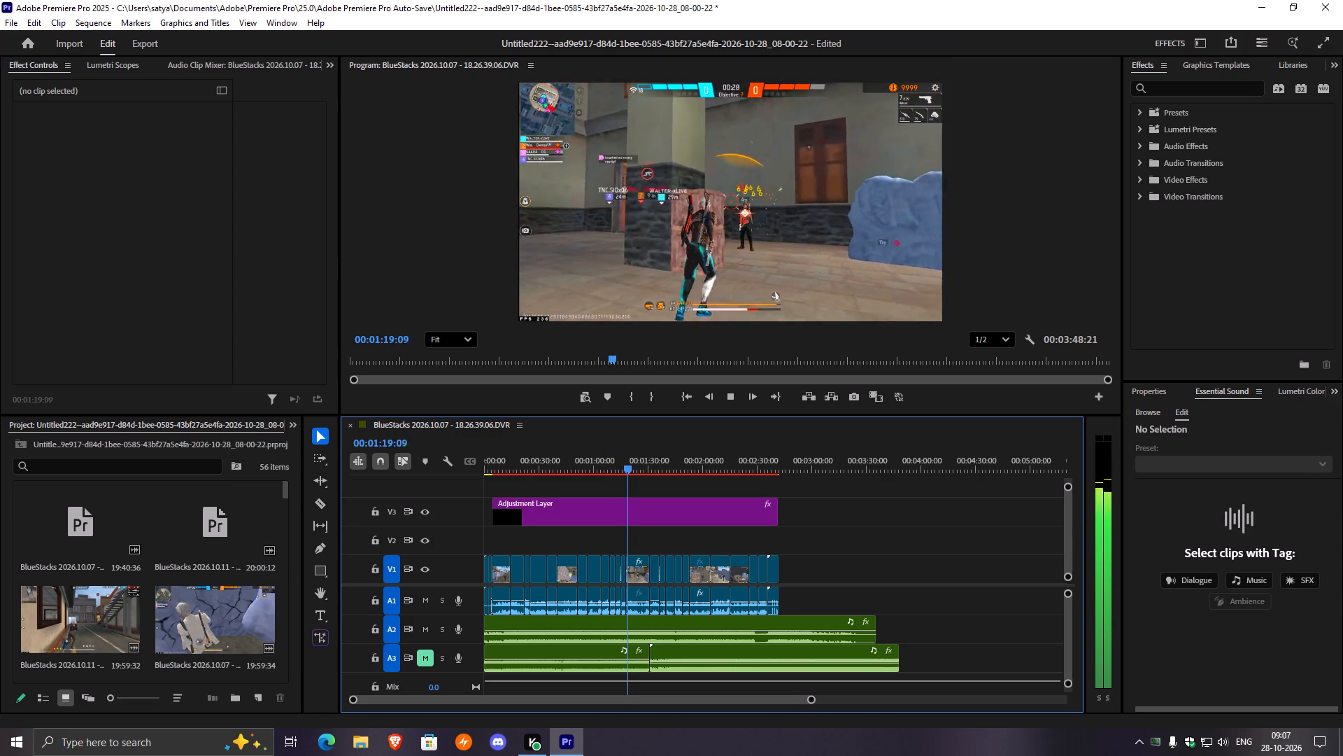
Raise the system speaker volume to 60.
click(1229, 736)
scroll(1231, 722, up, 11)
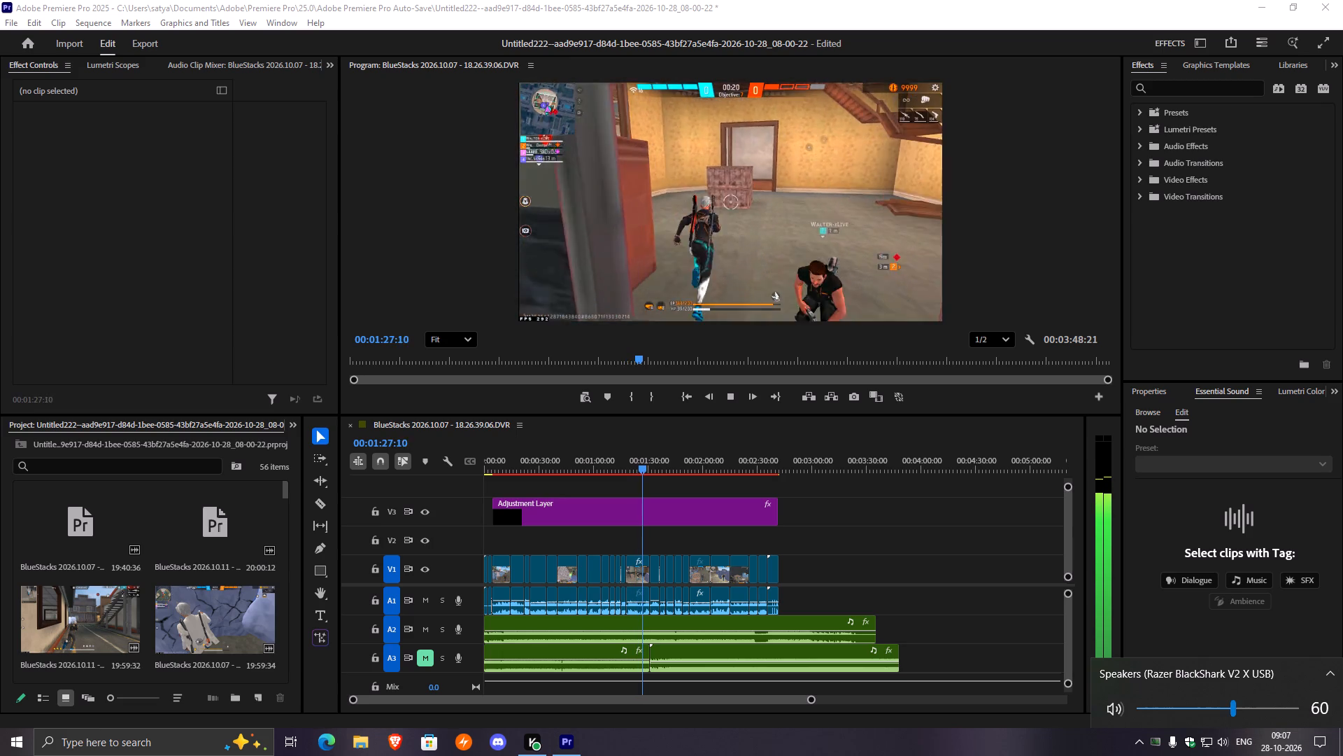
click(949, 750)
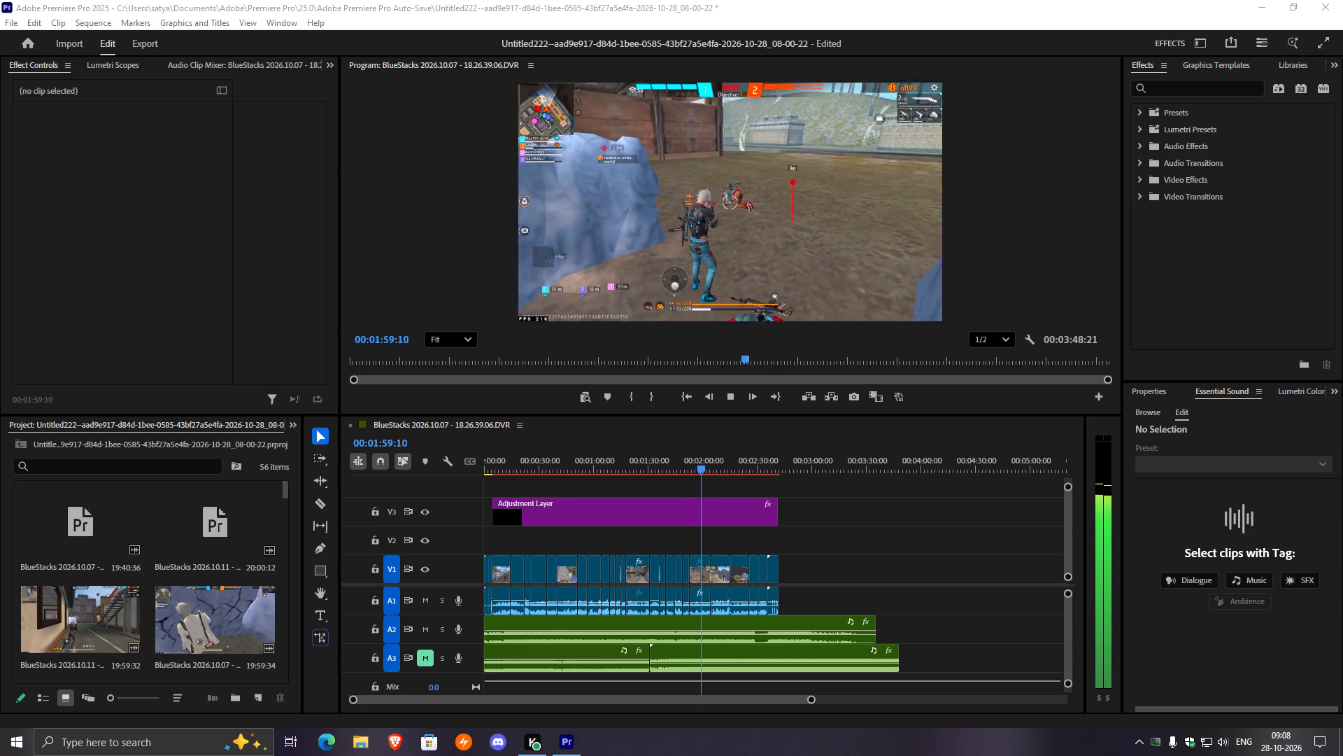
Unmute music track A3, mute track A2, and play the sequence from its beginning.
click(429, 662)
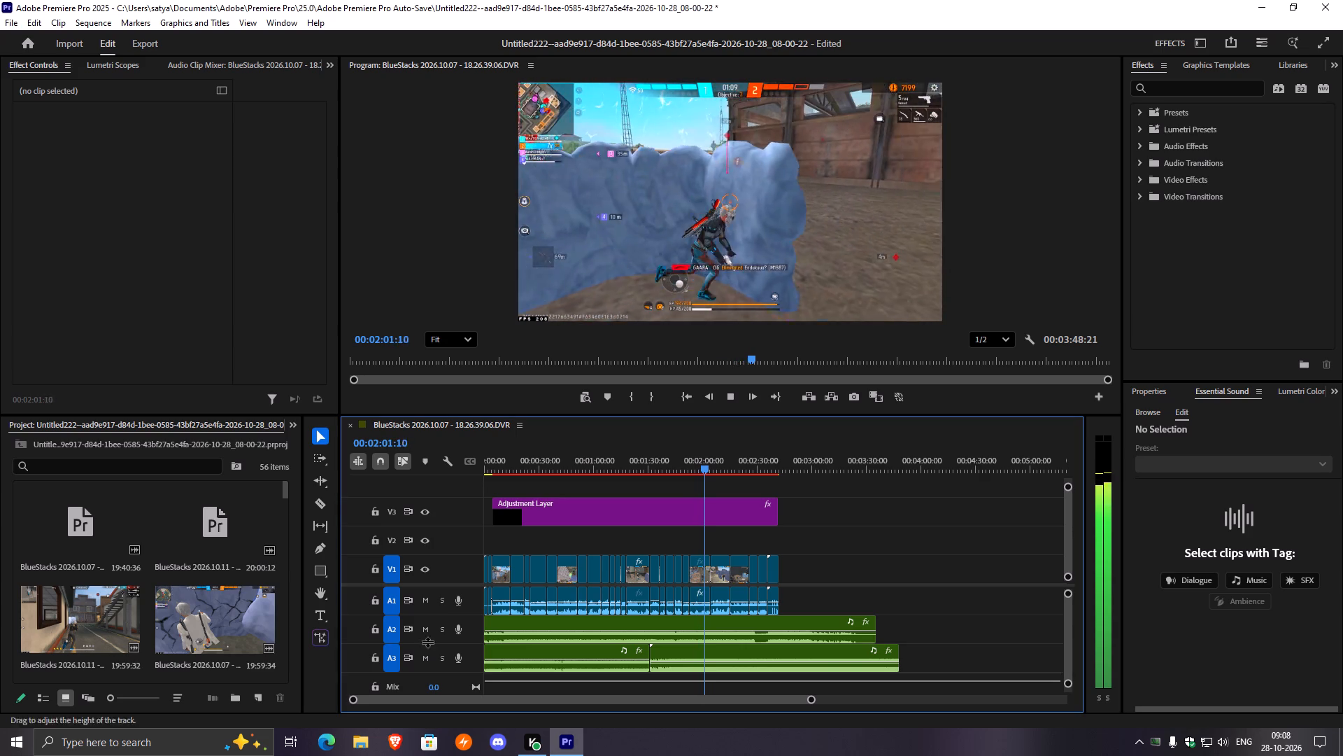
click(426, 634)
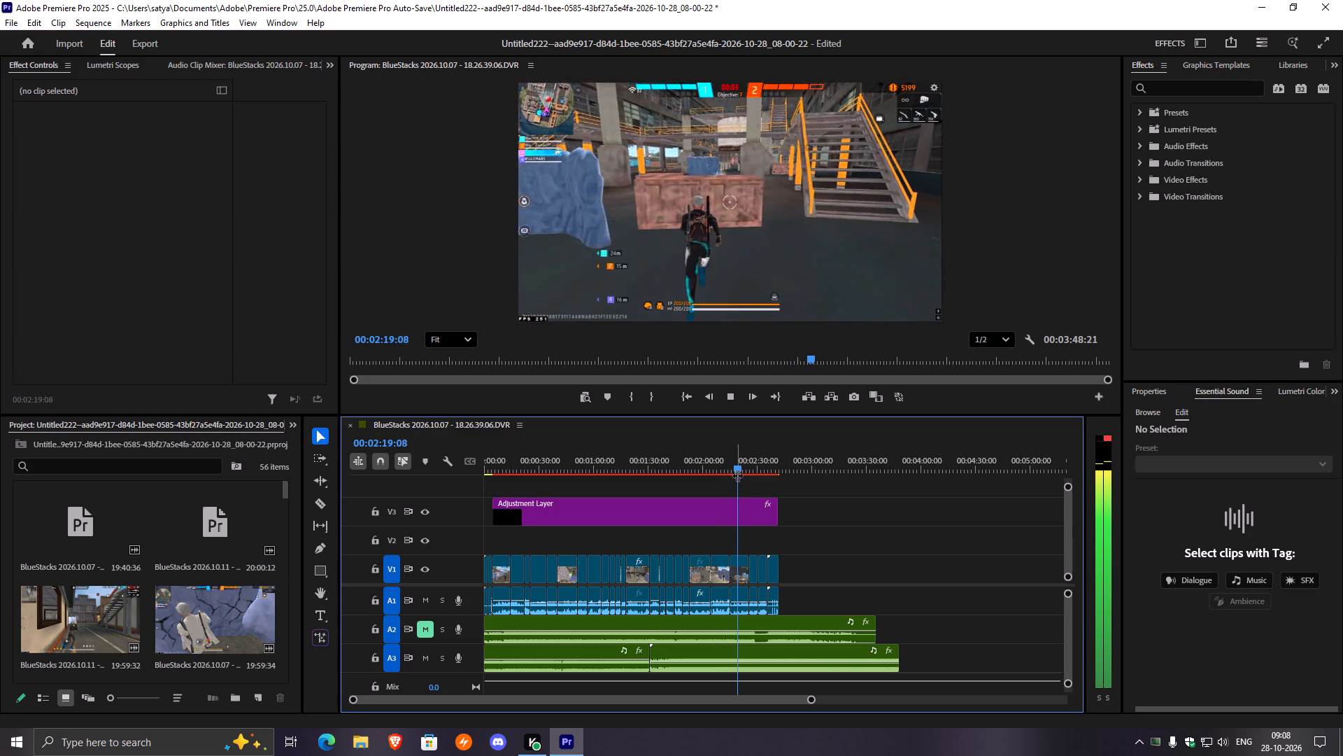
drag(741, 467, 357, 498)
key(space)
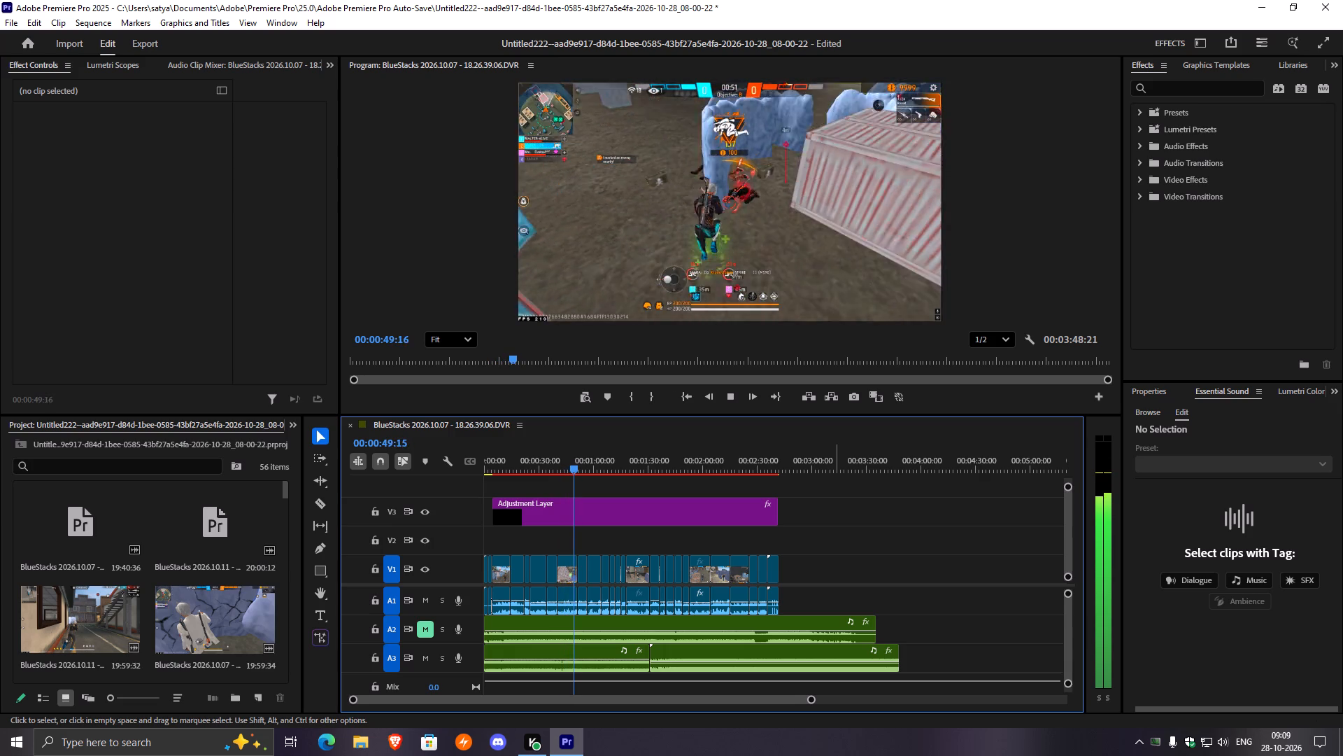
Delete The Kid LAROI - WRONG music clip from audio track A2.
click(581, 651)
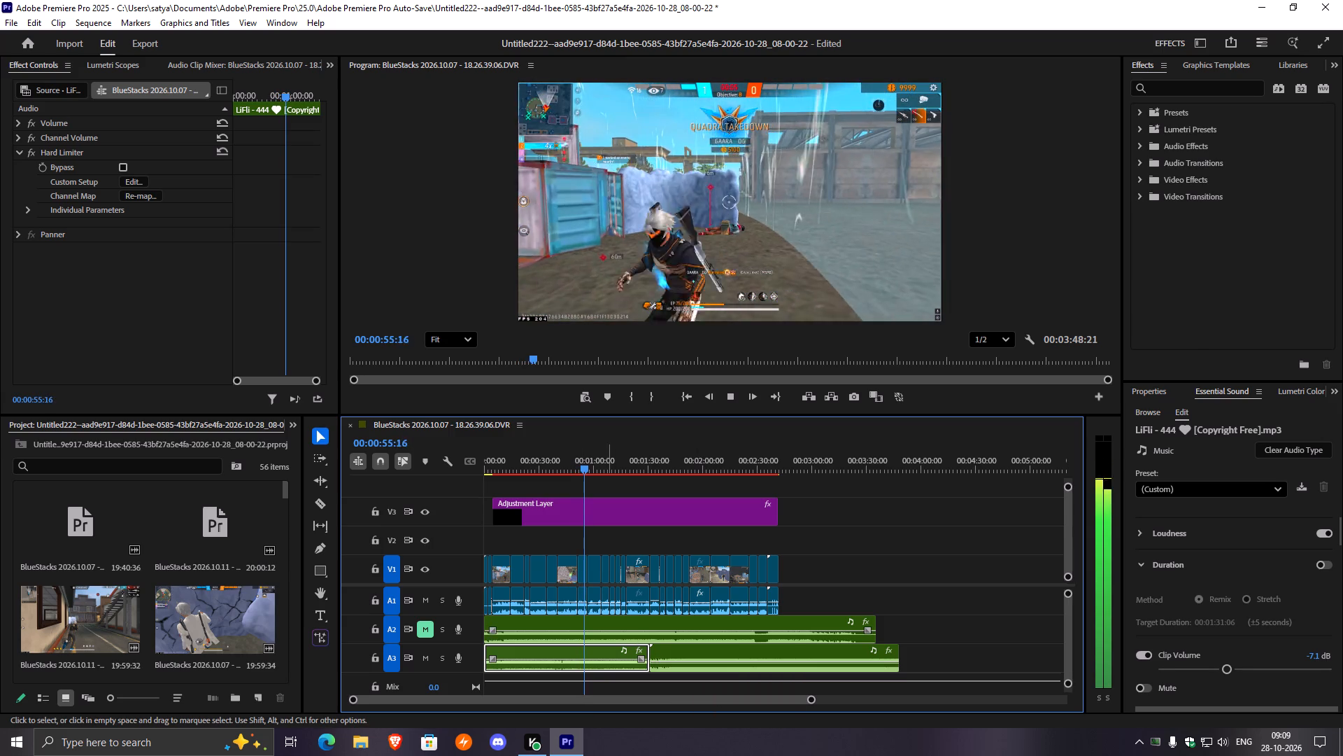
click(621, 623)
key(Delete)
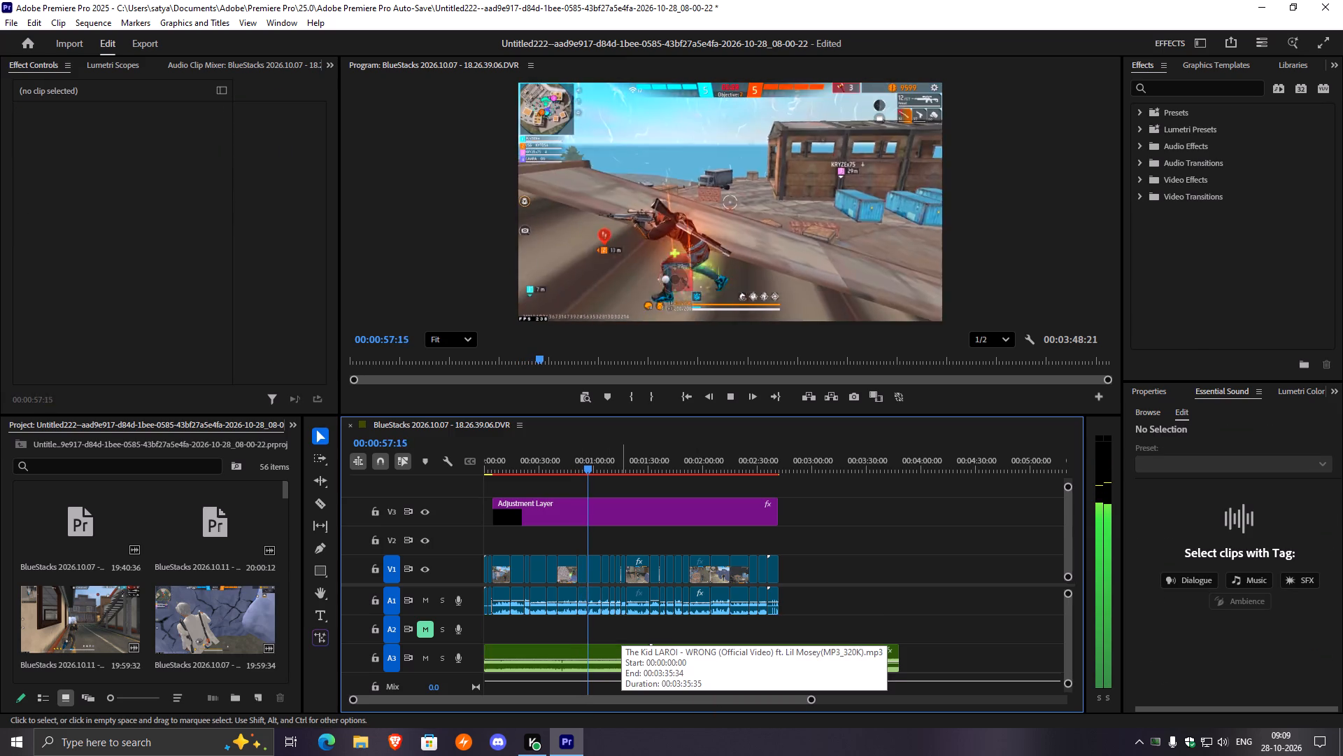
click(871, 423)
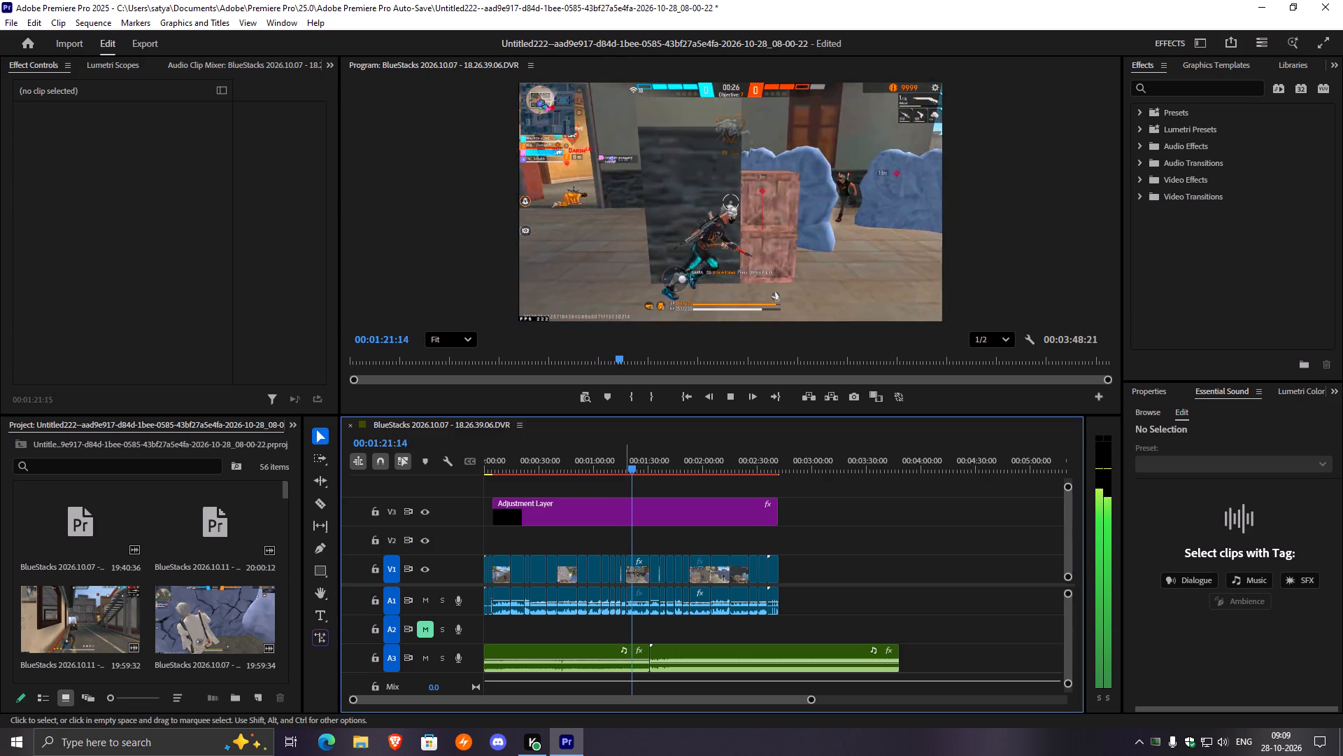
Raise the clip volume of the gameplay clips around 00:01:20 on V1 and A1 to 1.5 dB.
drag(624, 542, 634, 558)
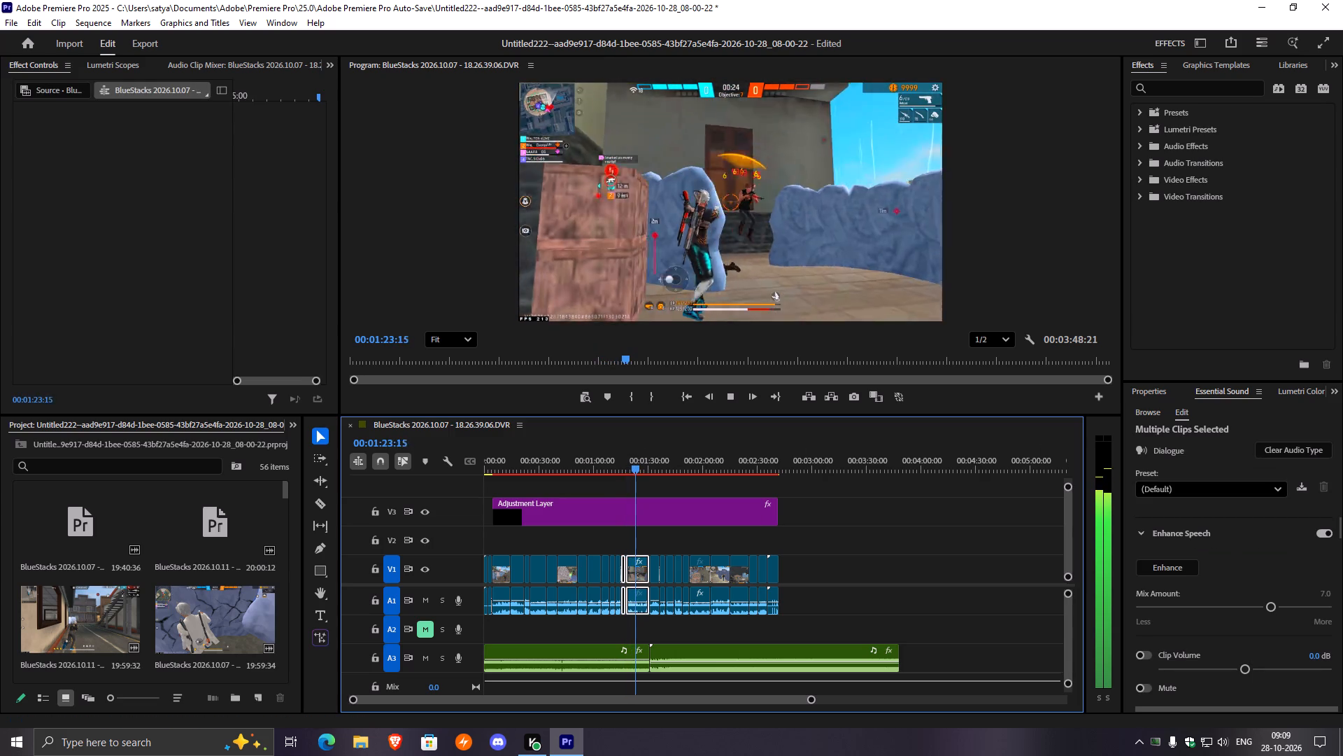
drag(1246, 666, 1269, 671)
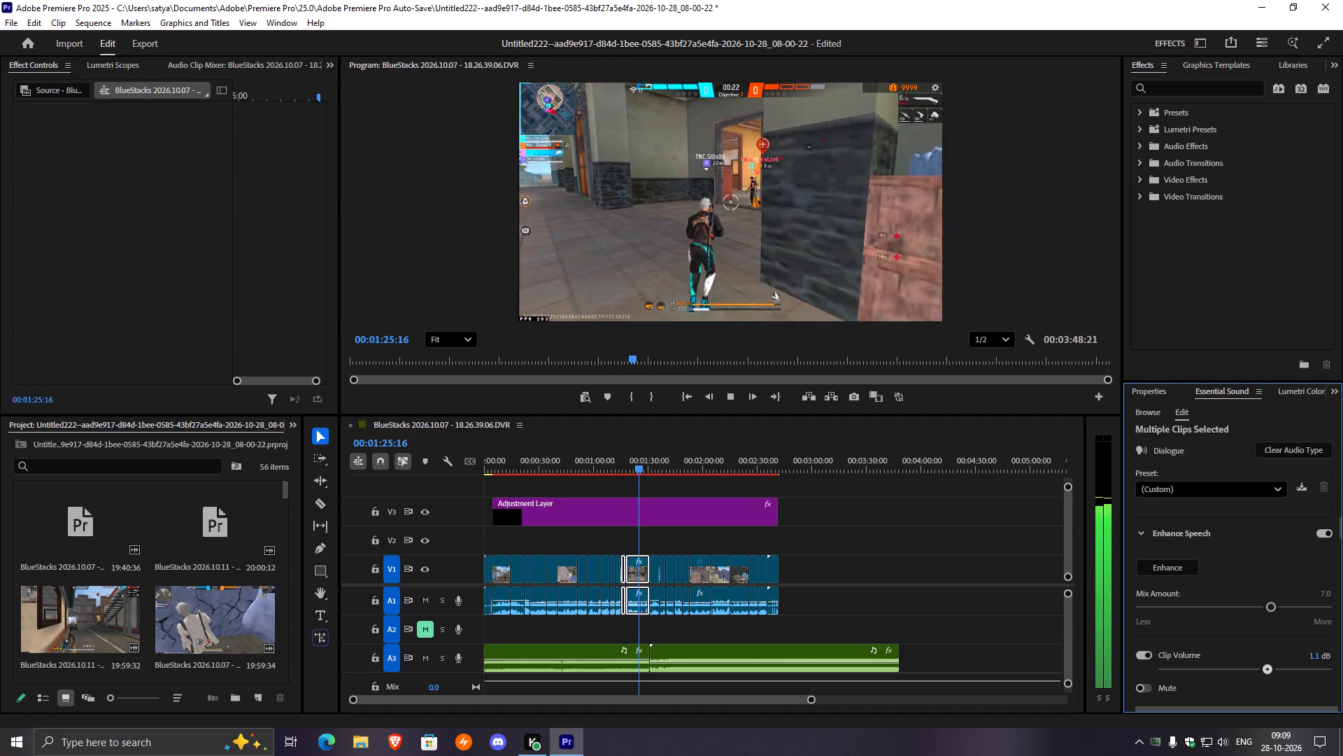
drag(1269, 671, 1280, 673)
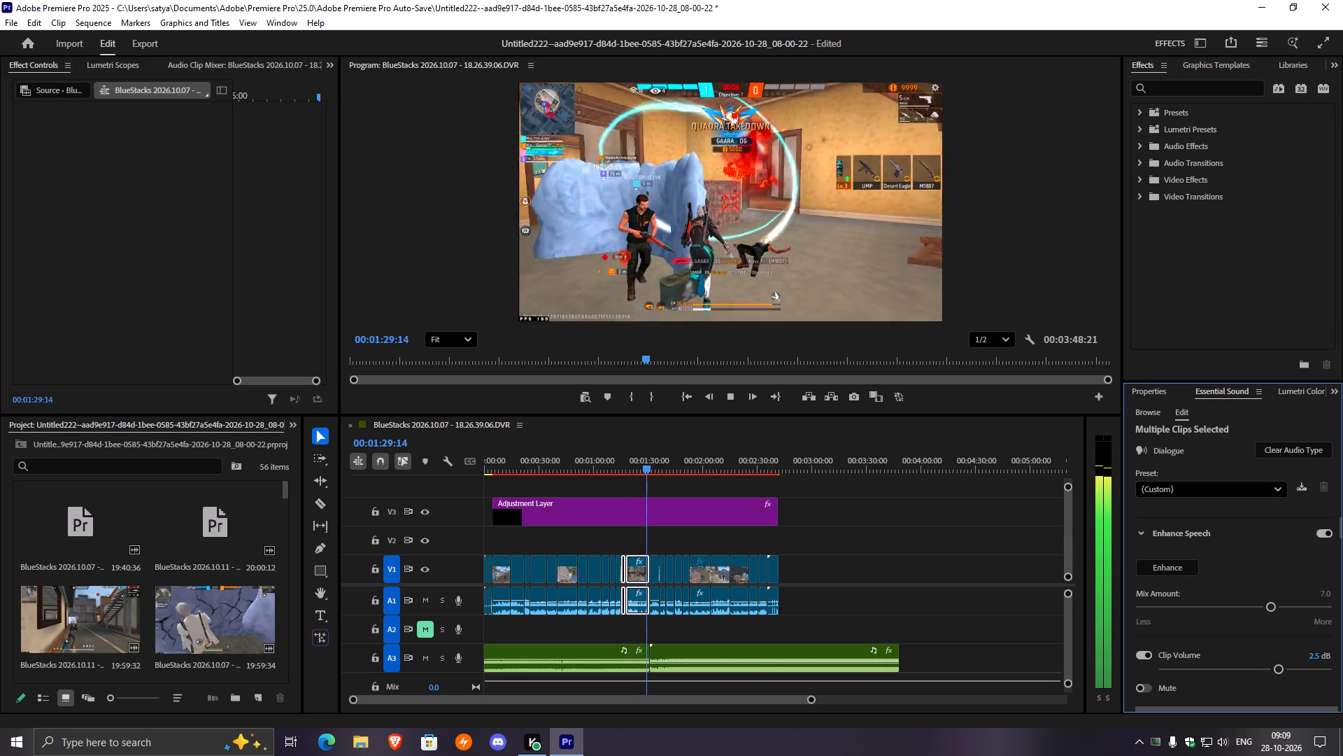
drag(1280, 670, 1274, 671)
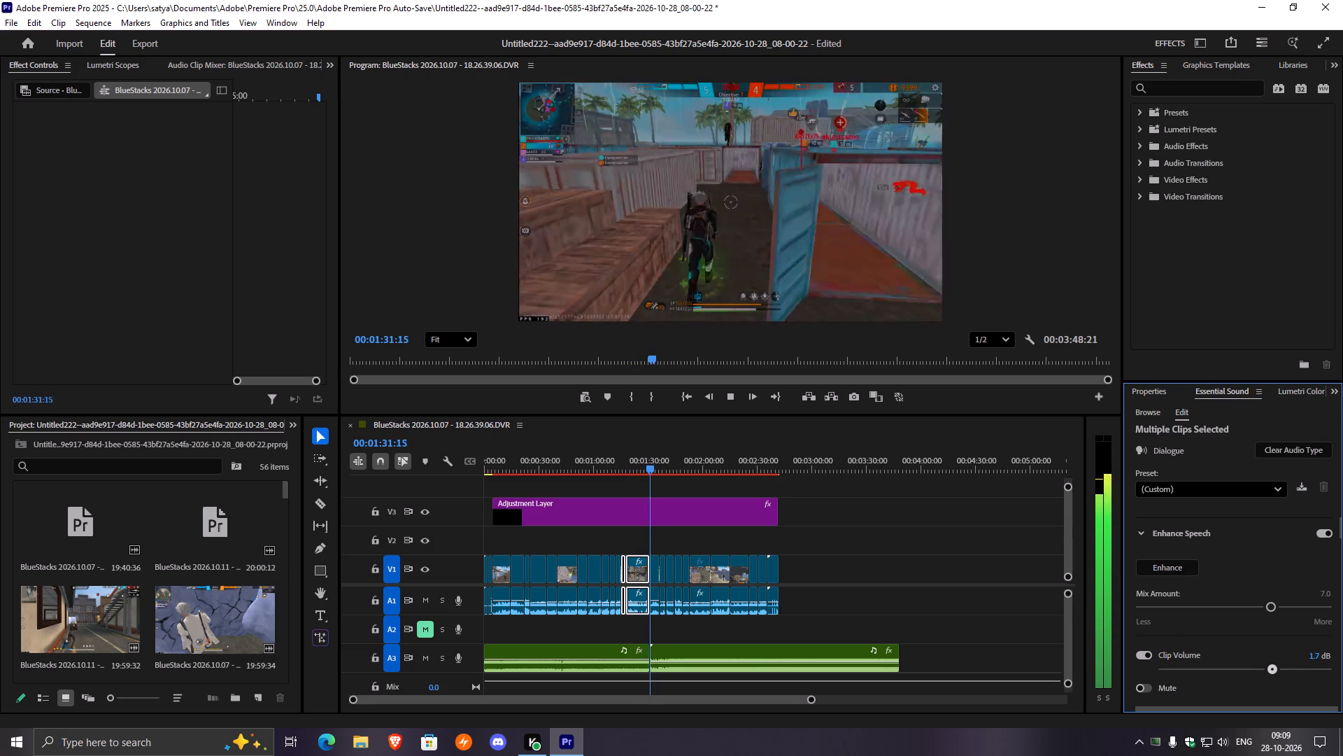
drag(1274, 671, 1272, 671)
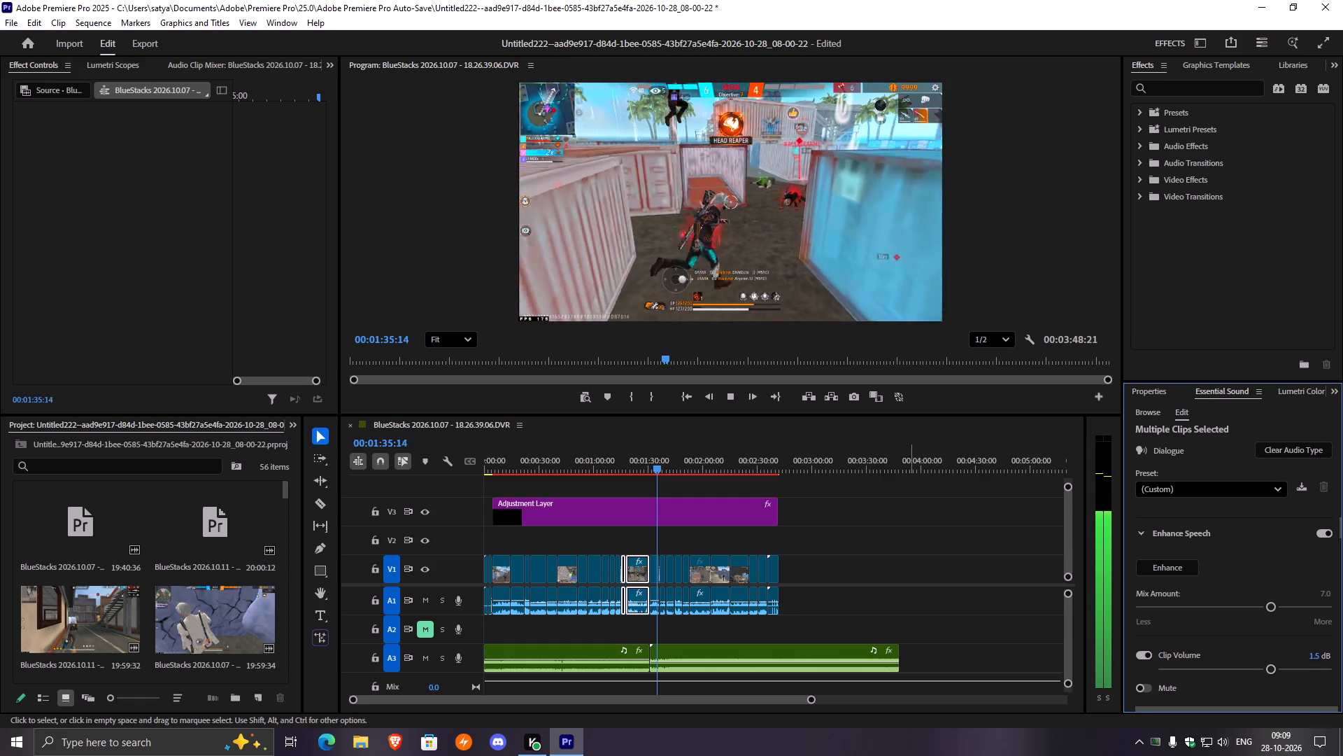
click(909, 554)
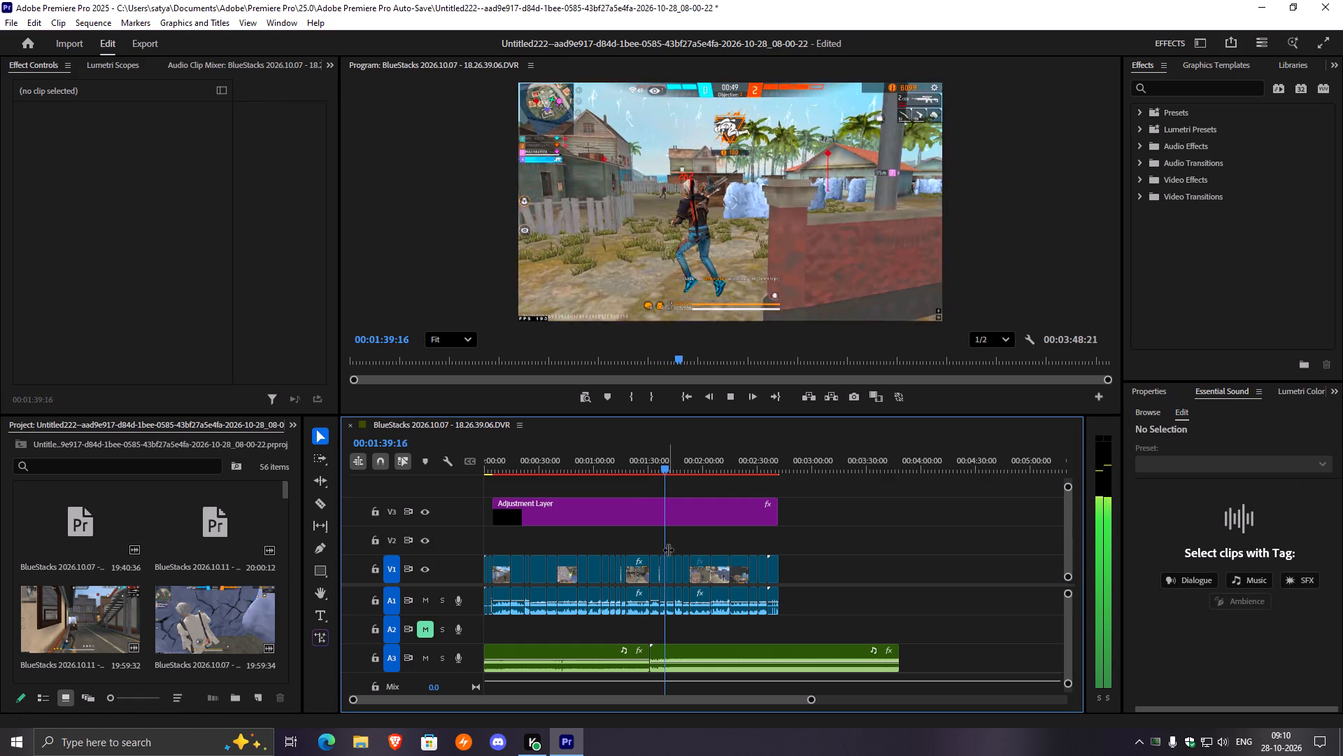
Play the sequence from about 00:01:11 to check the sound of the adjusted clips.
drag(662, 461, 616, 491)
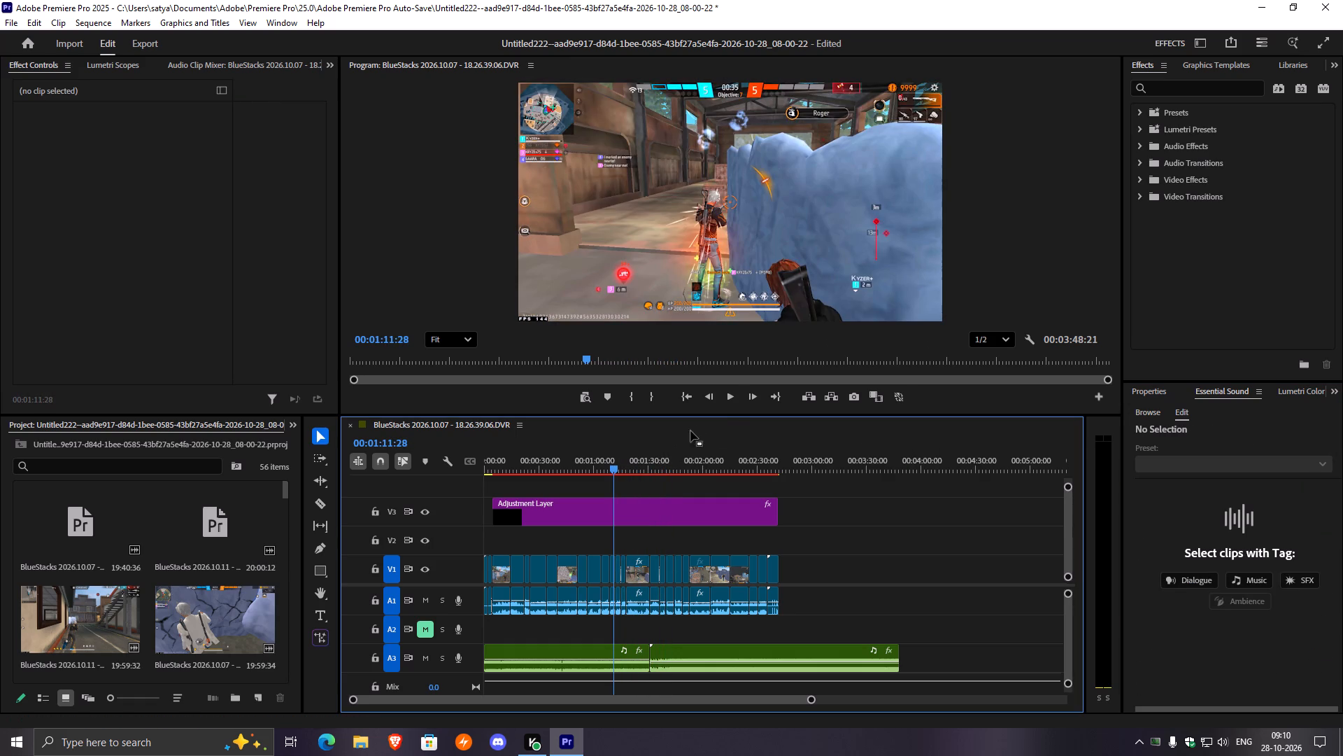
click(733, 396)
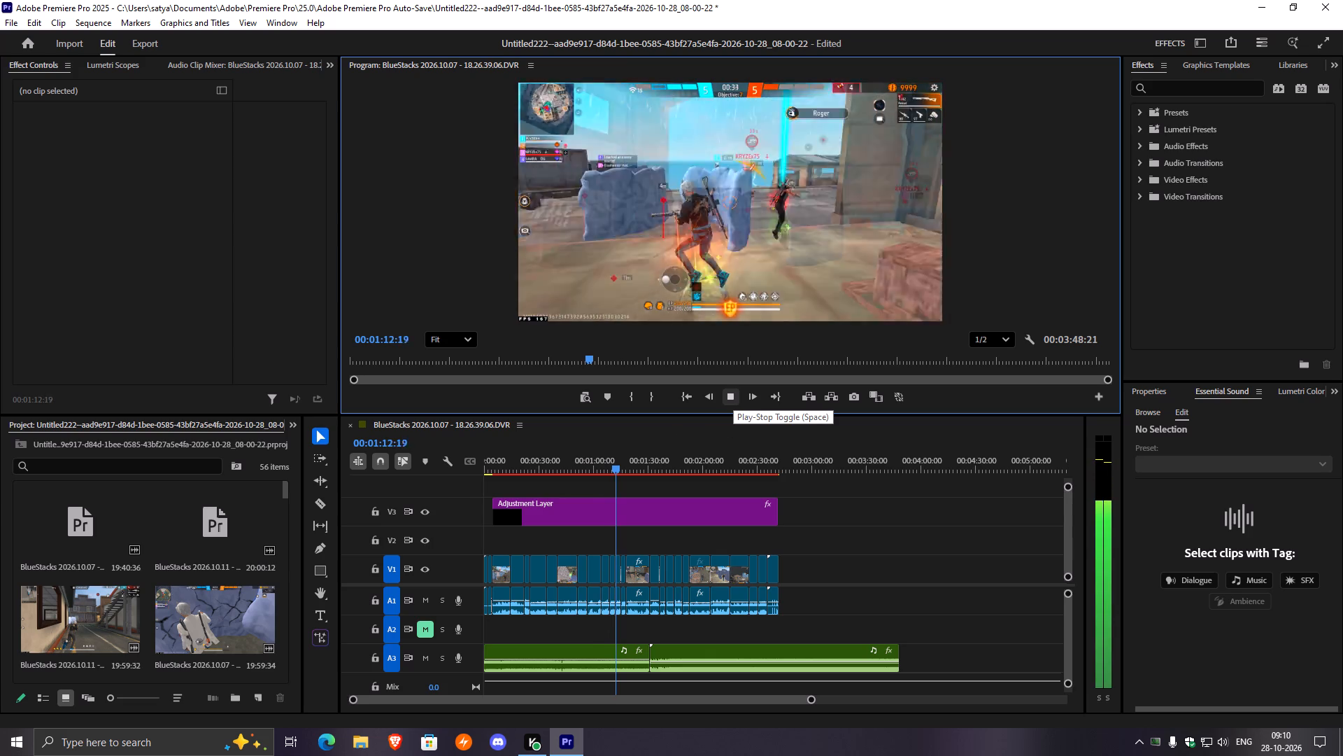
drag(733, 396, 562, 424)
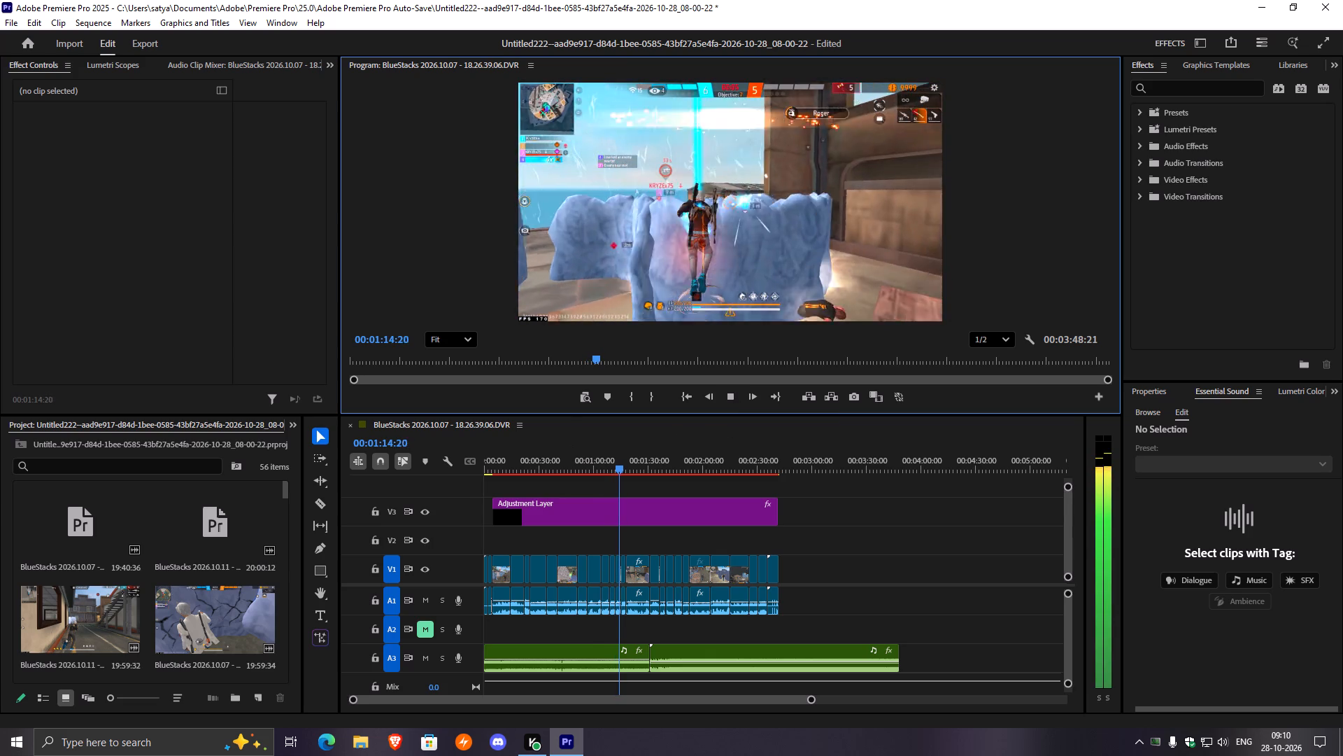
Play the sequence from about 00:00:05 to check the opening gameplay section.
click(517, 477)
click(509, 474)
click(504, 475)
click(495, 471)
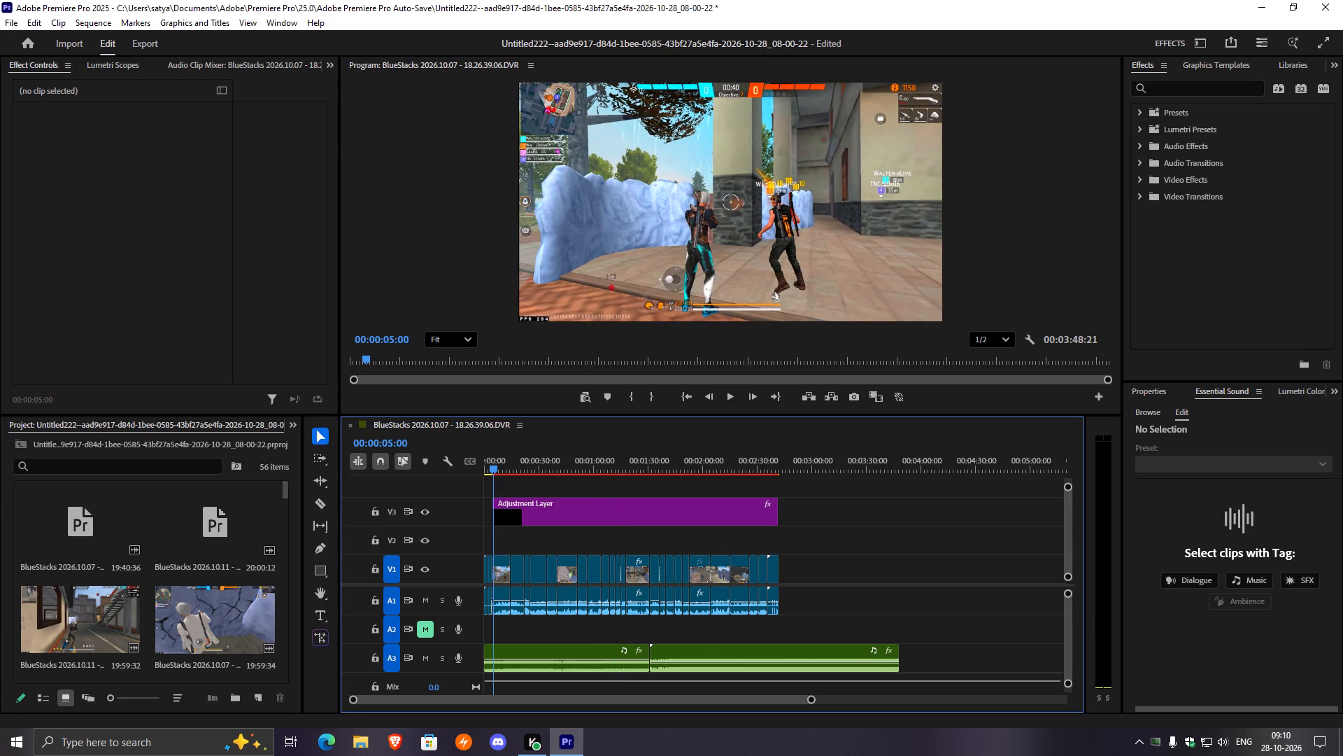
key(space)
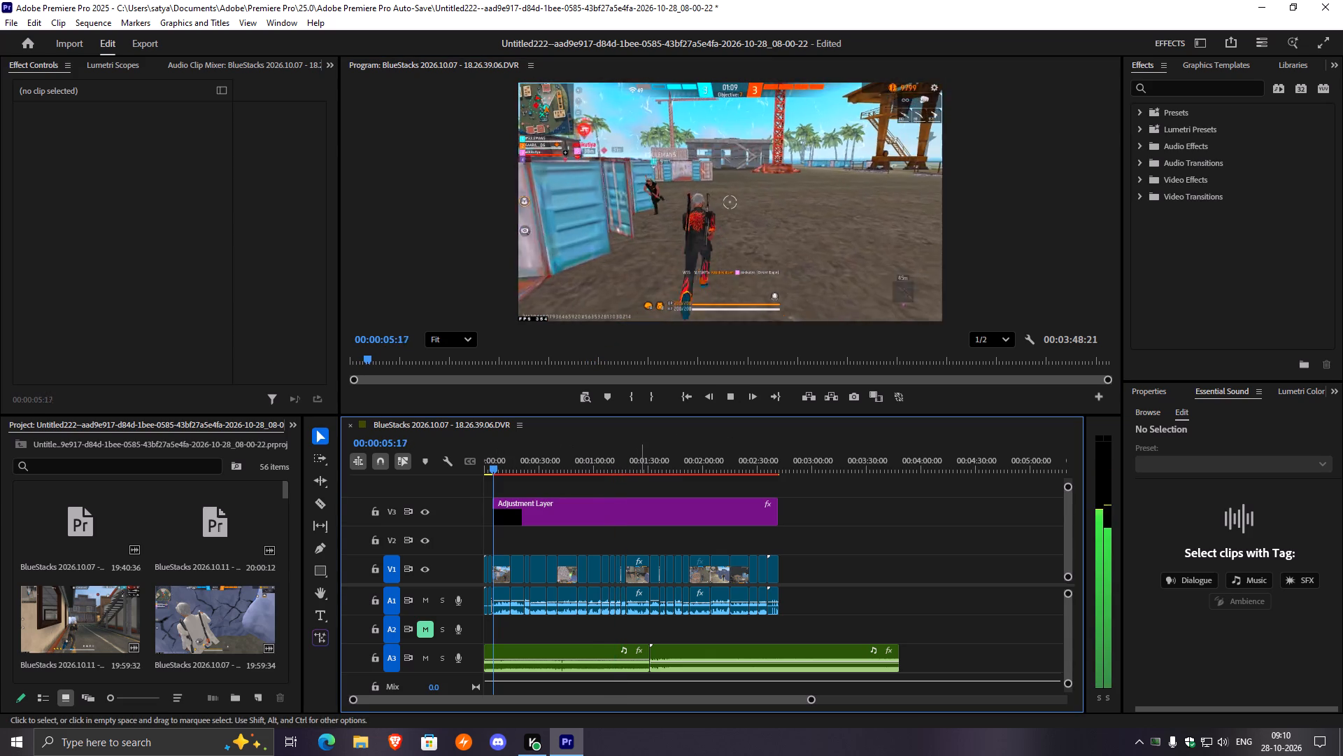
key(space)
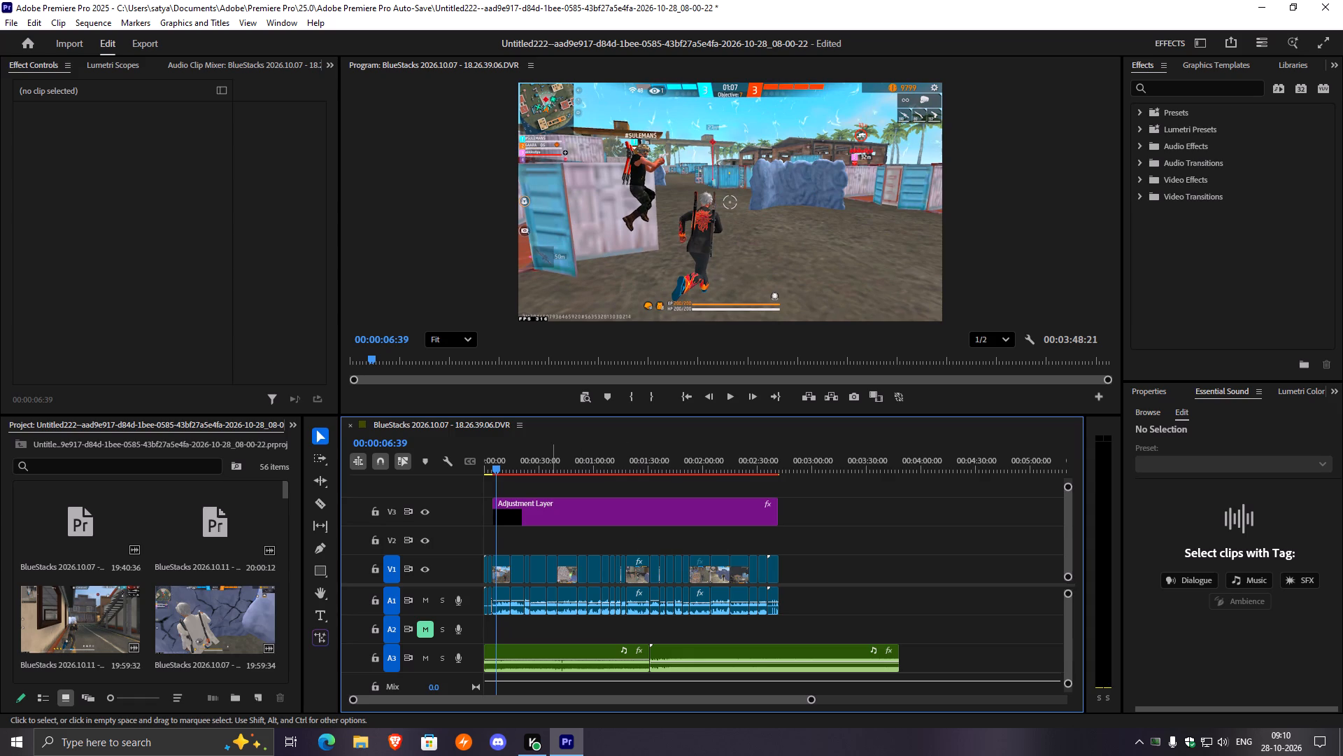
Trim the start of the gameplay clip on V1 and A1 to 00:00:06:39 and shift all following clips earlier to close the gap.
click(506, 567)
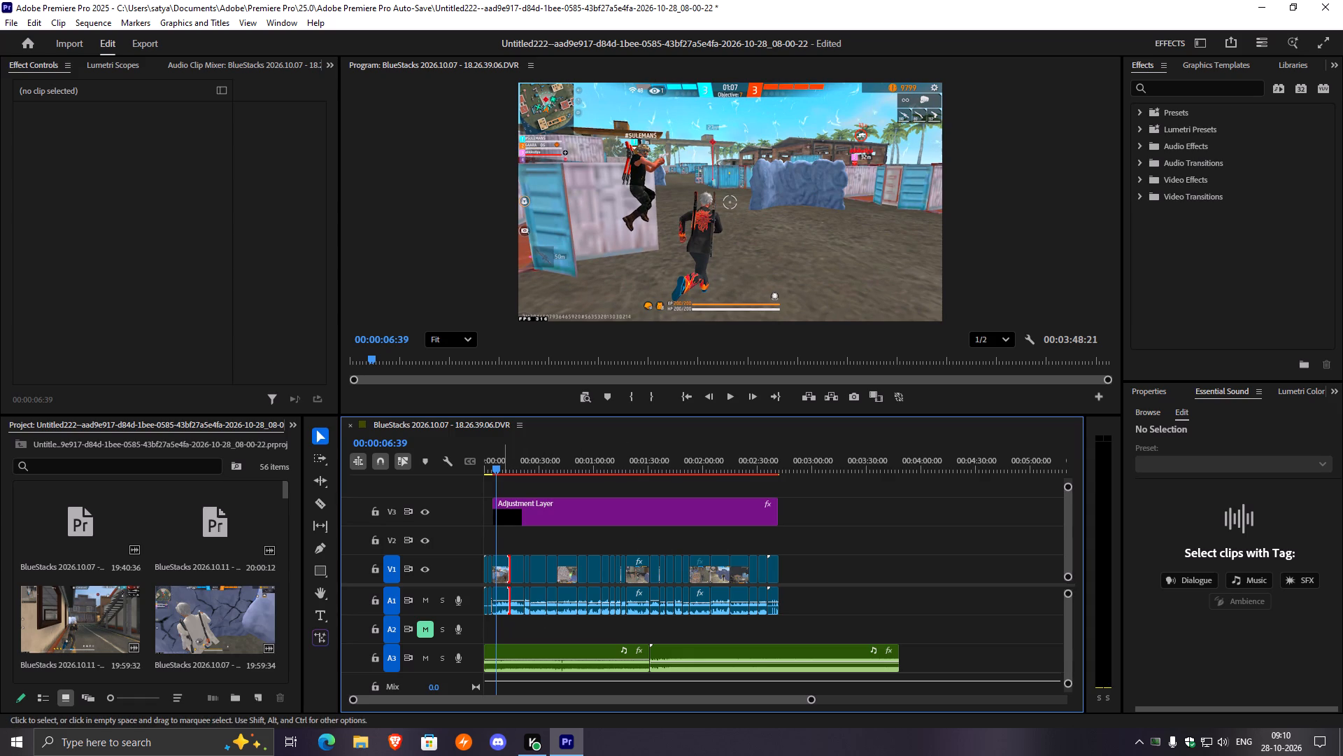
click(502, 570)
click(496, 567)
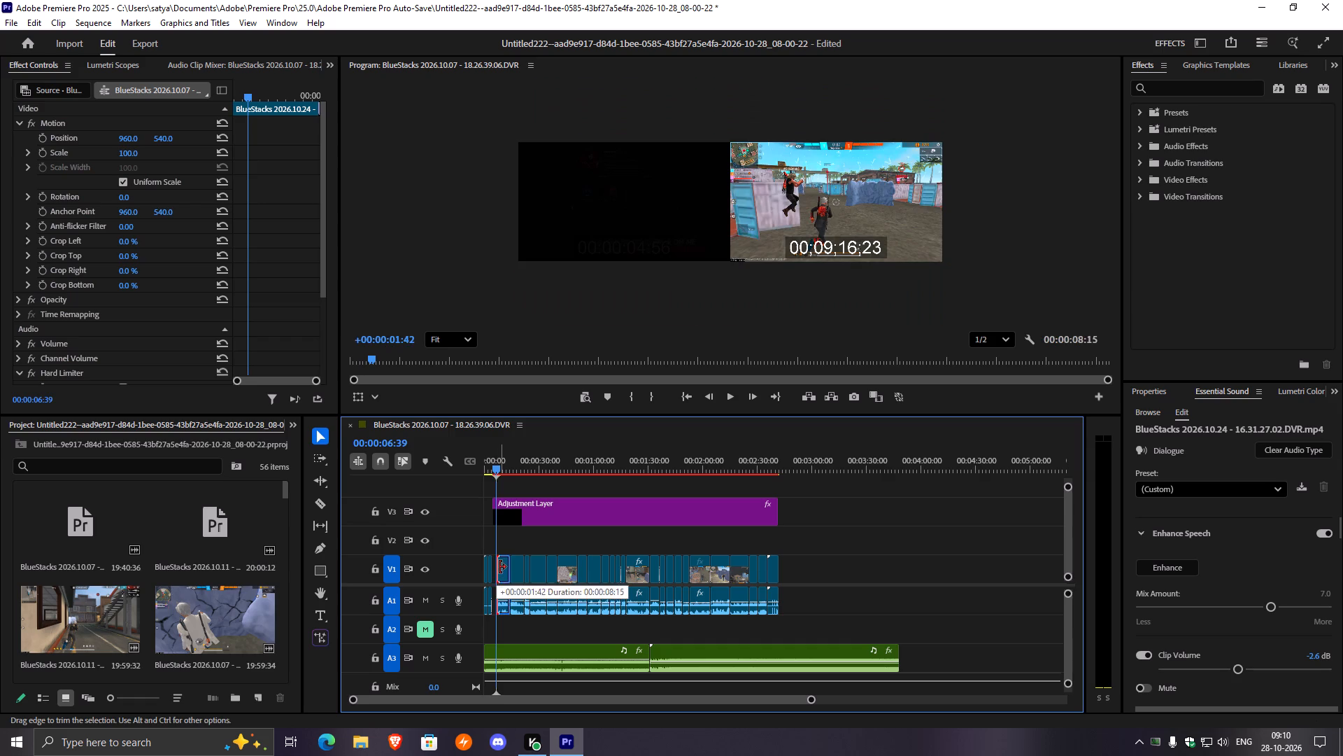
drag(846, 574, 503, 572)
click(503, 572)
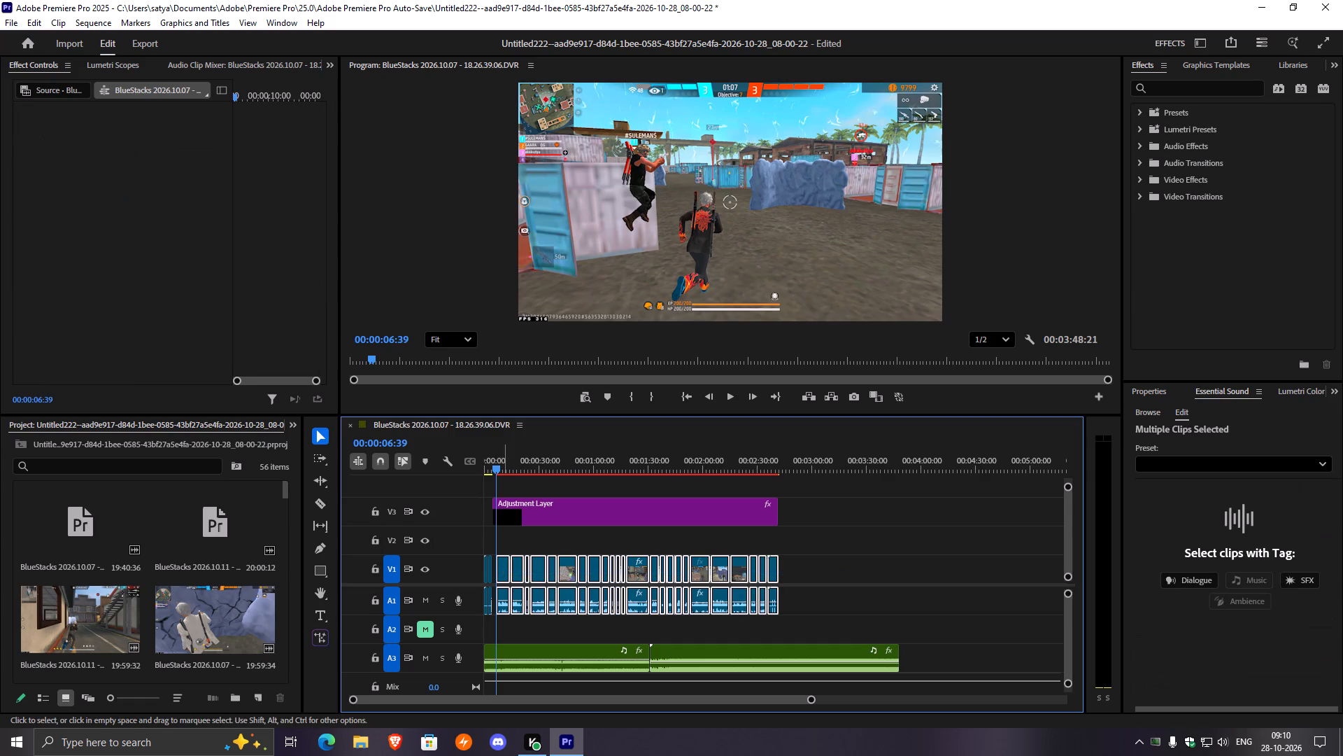
Play the sequence from just before the trimmed cut near 00:00:05 to check the transition and sound.
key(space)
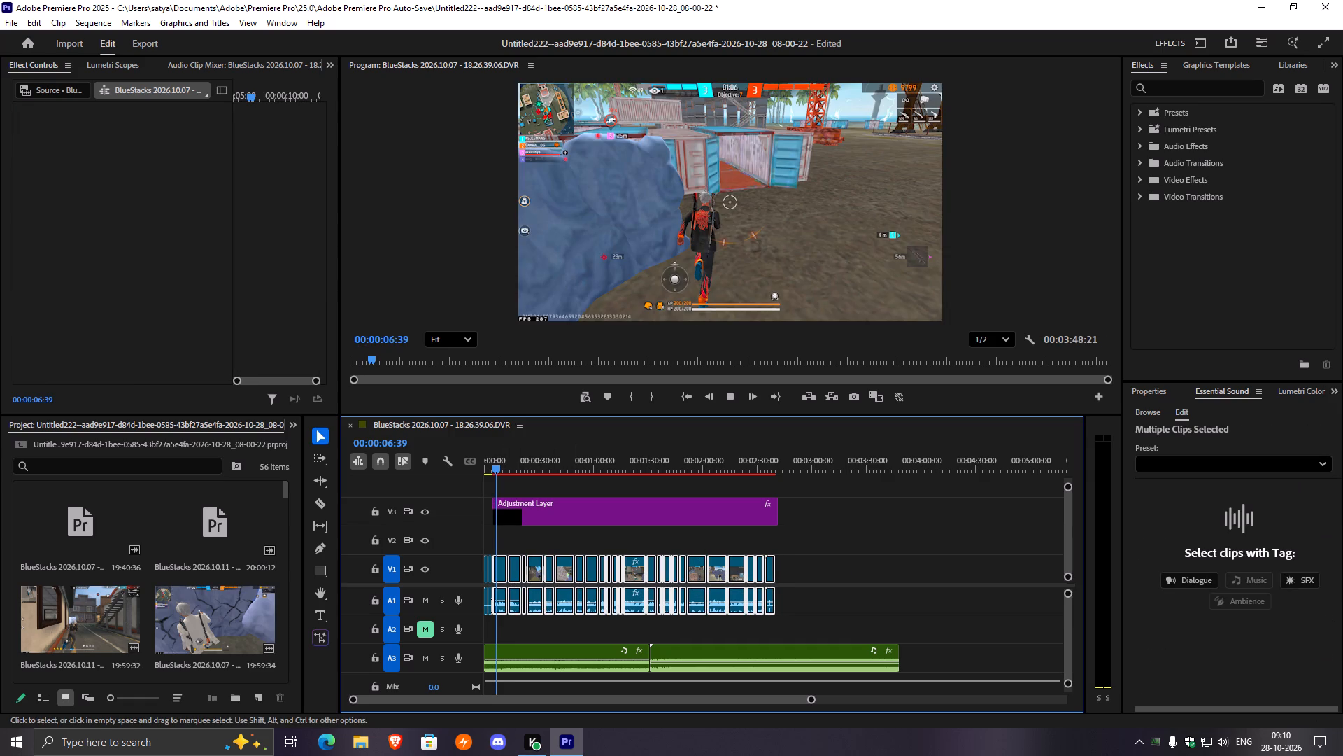
click(493, 456)
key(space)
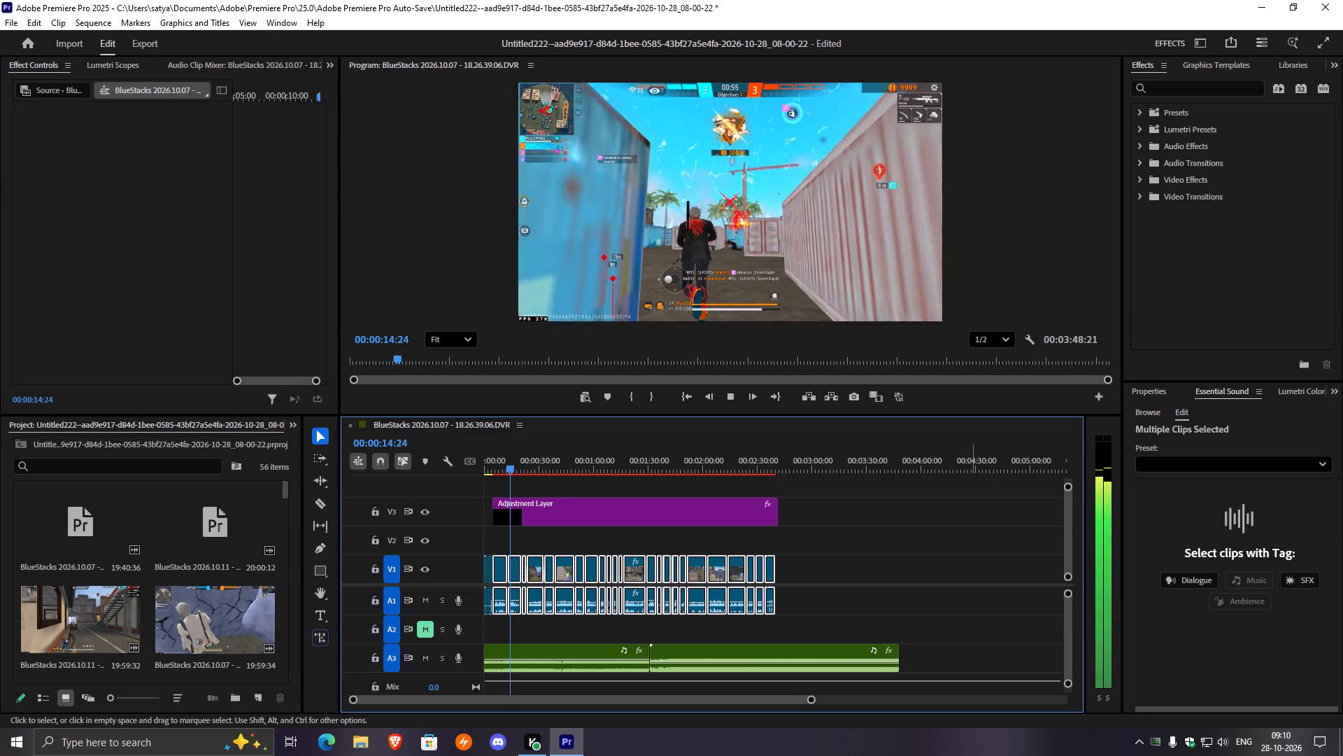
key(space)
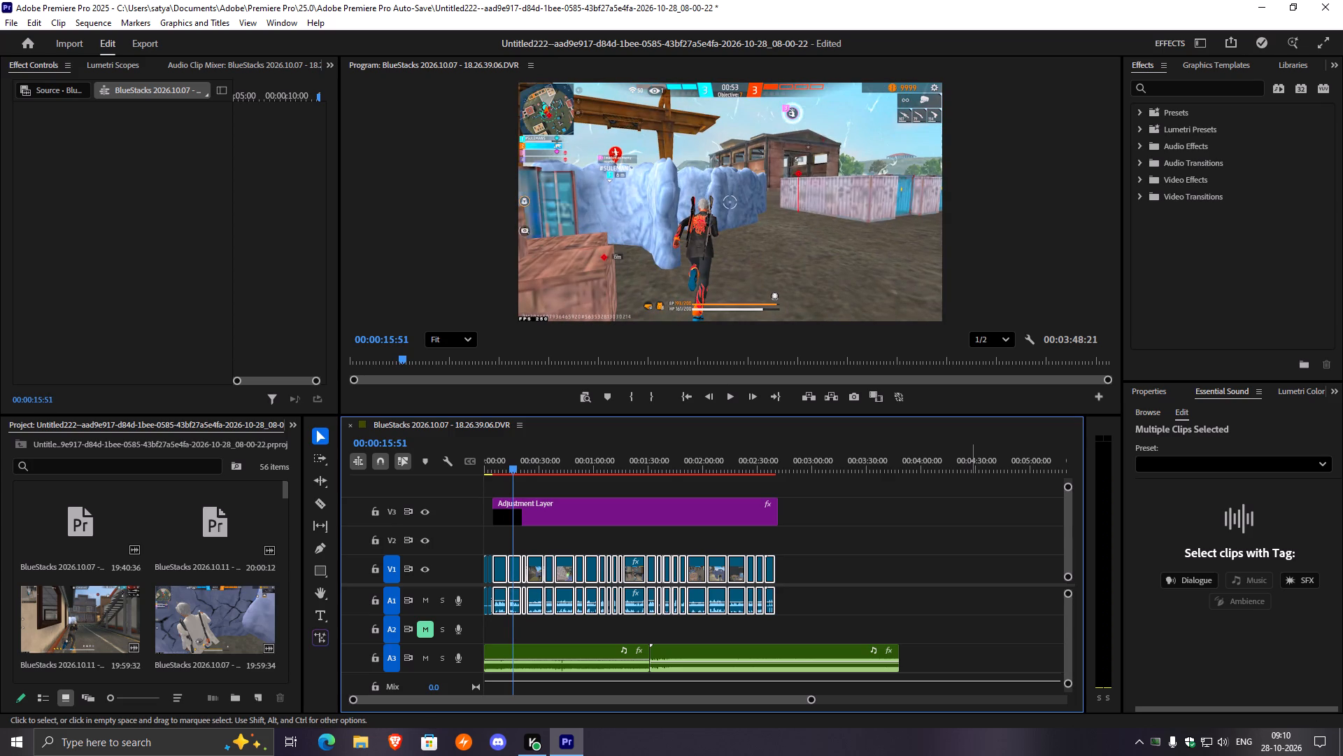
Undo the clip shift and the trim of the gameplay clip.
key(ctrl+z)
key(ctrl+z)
Play the sequence from several points between about 00:00:11 and 00:00:24 to review the gameplay clips with the music.
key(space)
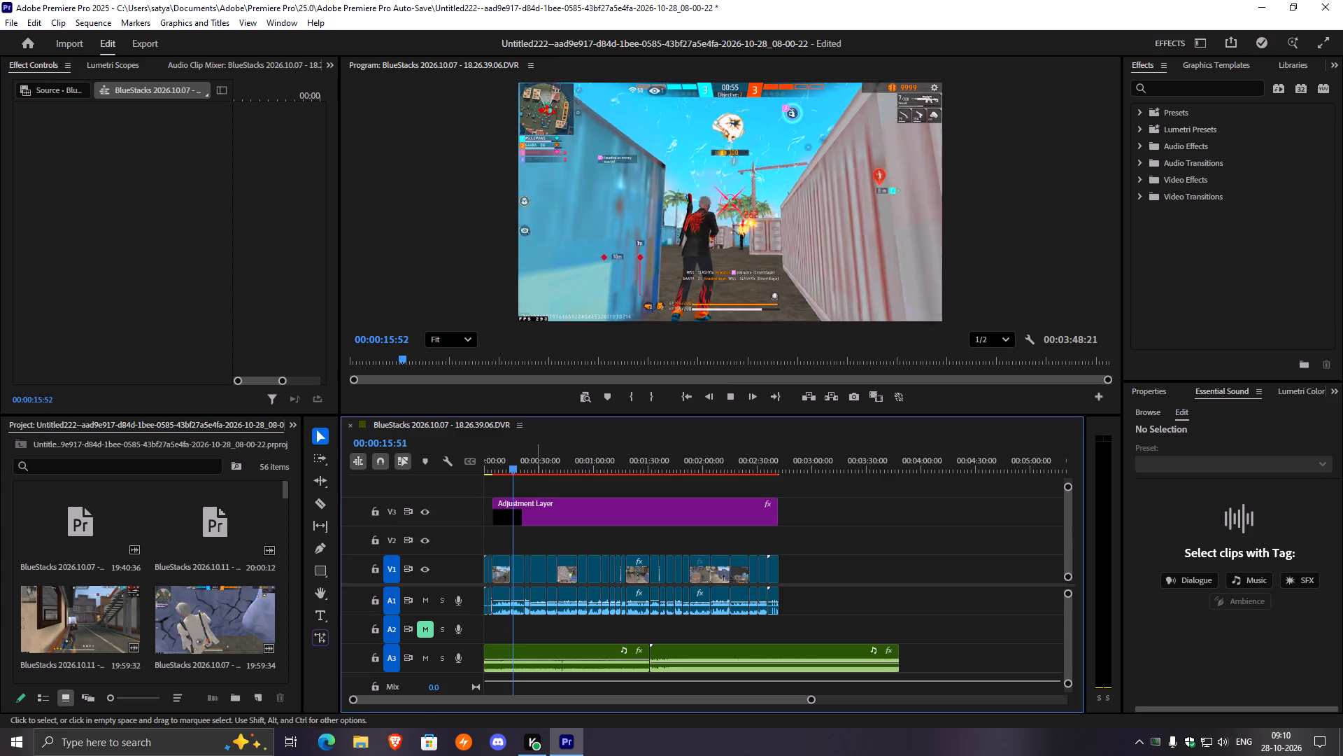
drag(516, 463, 507, 466)
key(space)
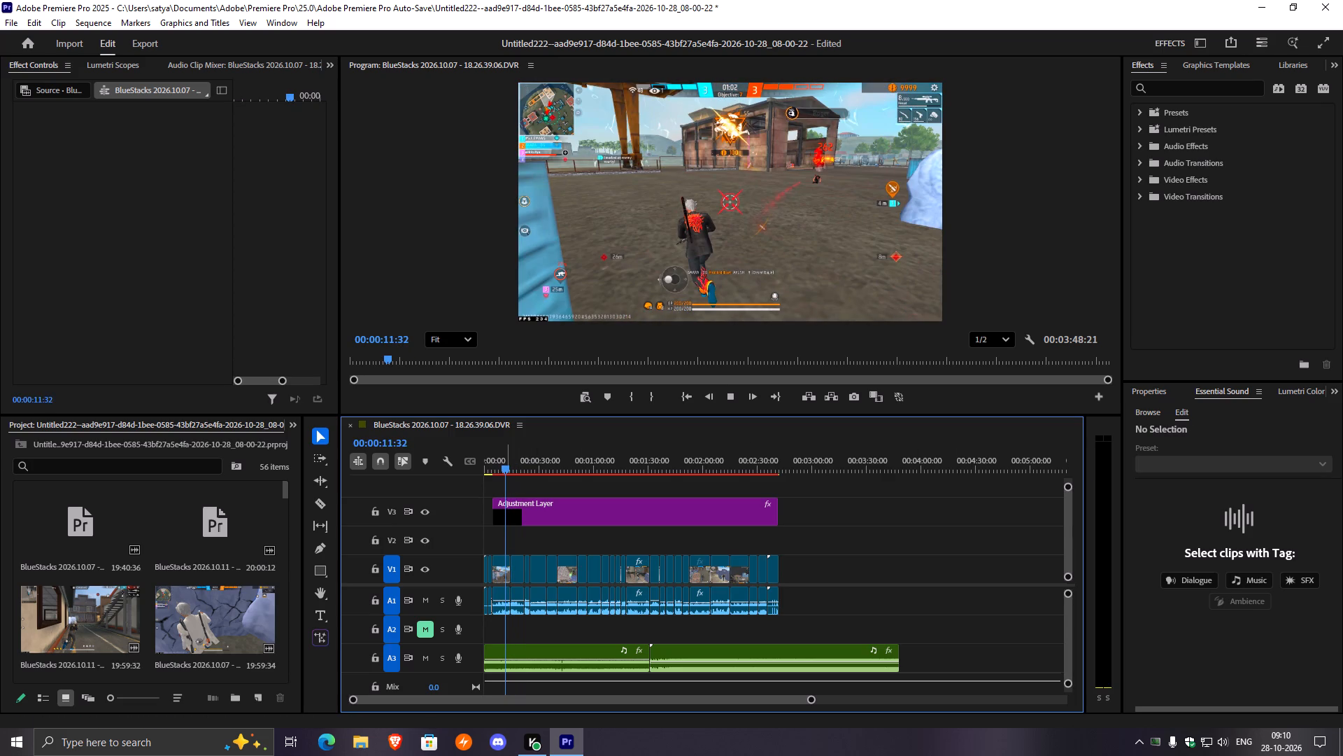
click(520, 454)
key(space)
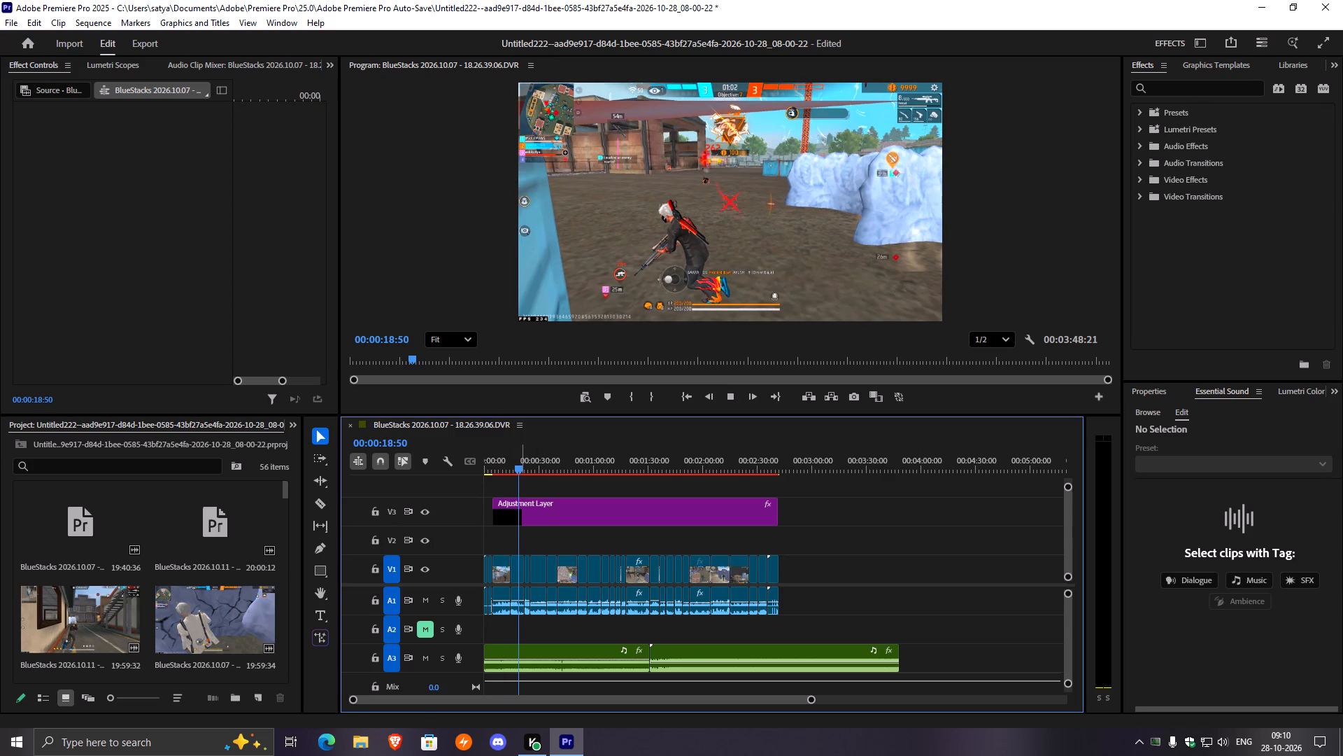
click(530, 447)
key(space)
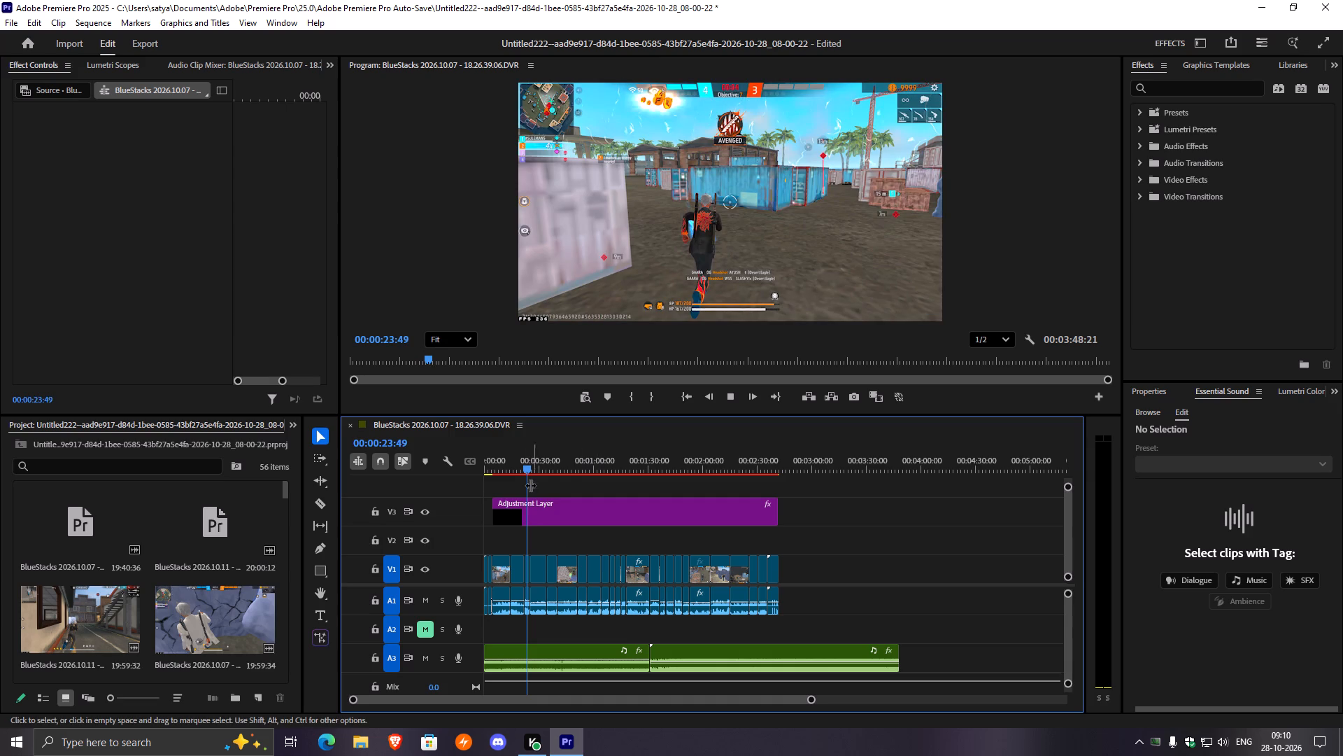
click(519, 464)
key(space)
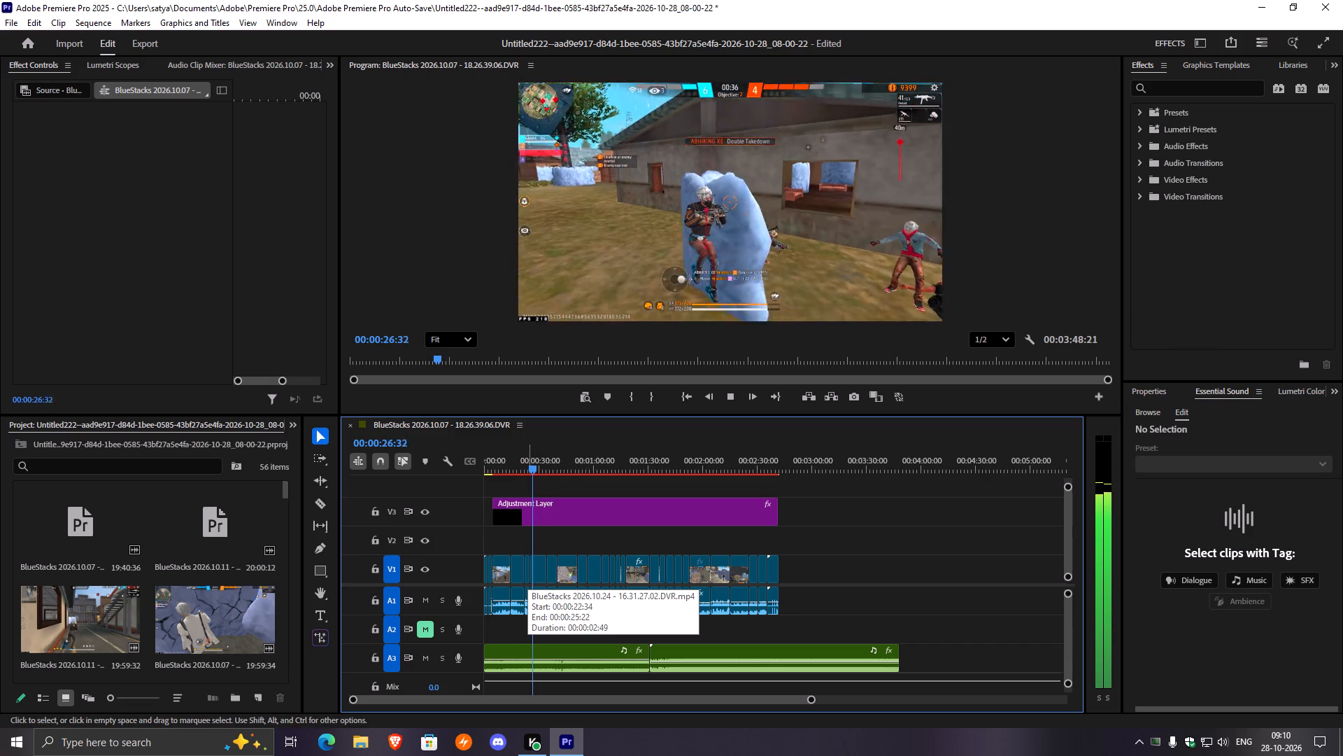
Toggle the visibility of track V3 off and on to compare the picture with and without the adjustment layer.
click(427, 515)
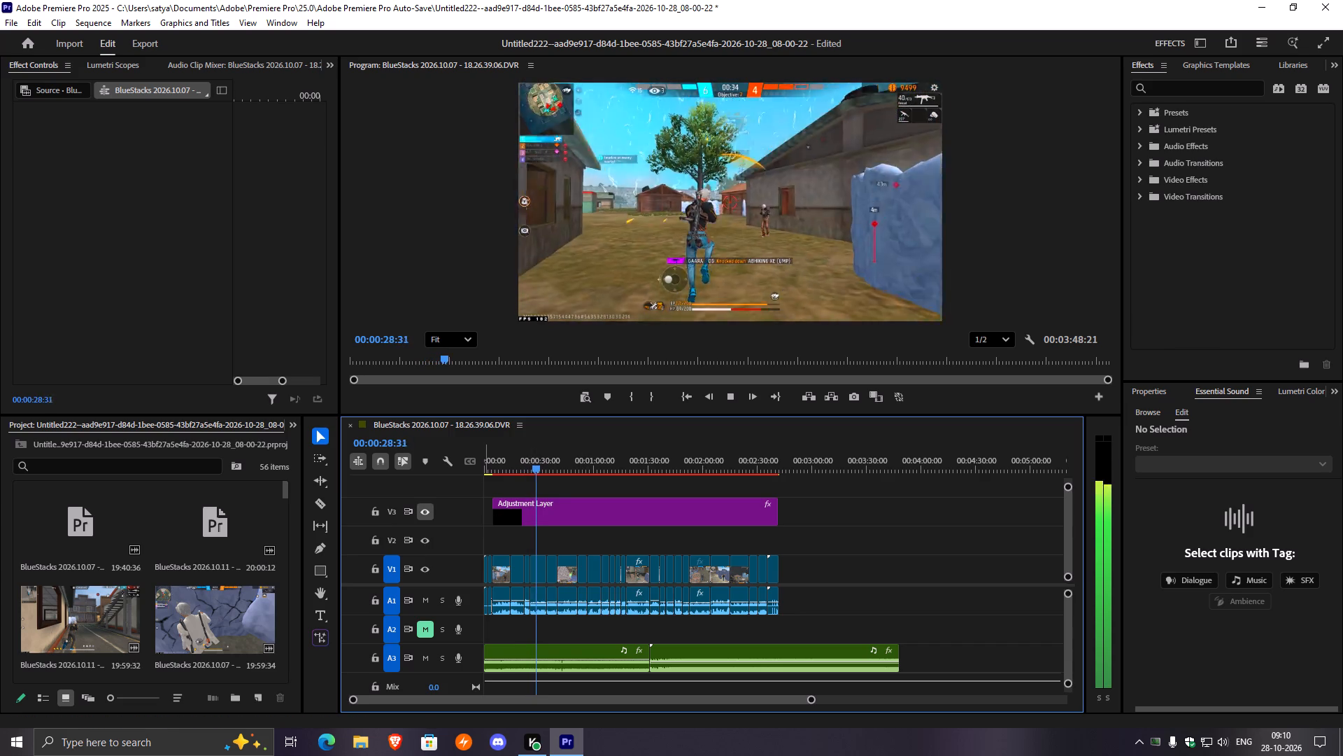
click(427, 515)
click(427, 515)
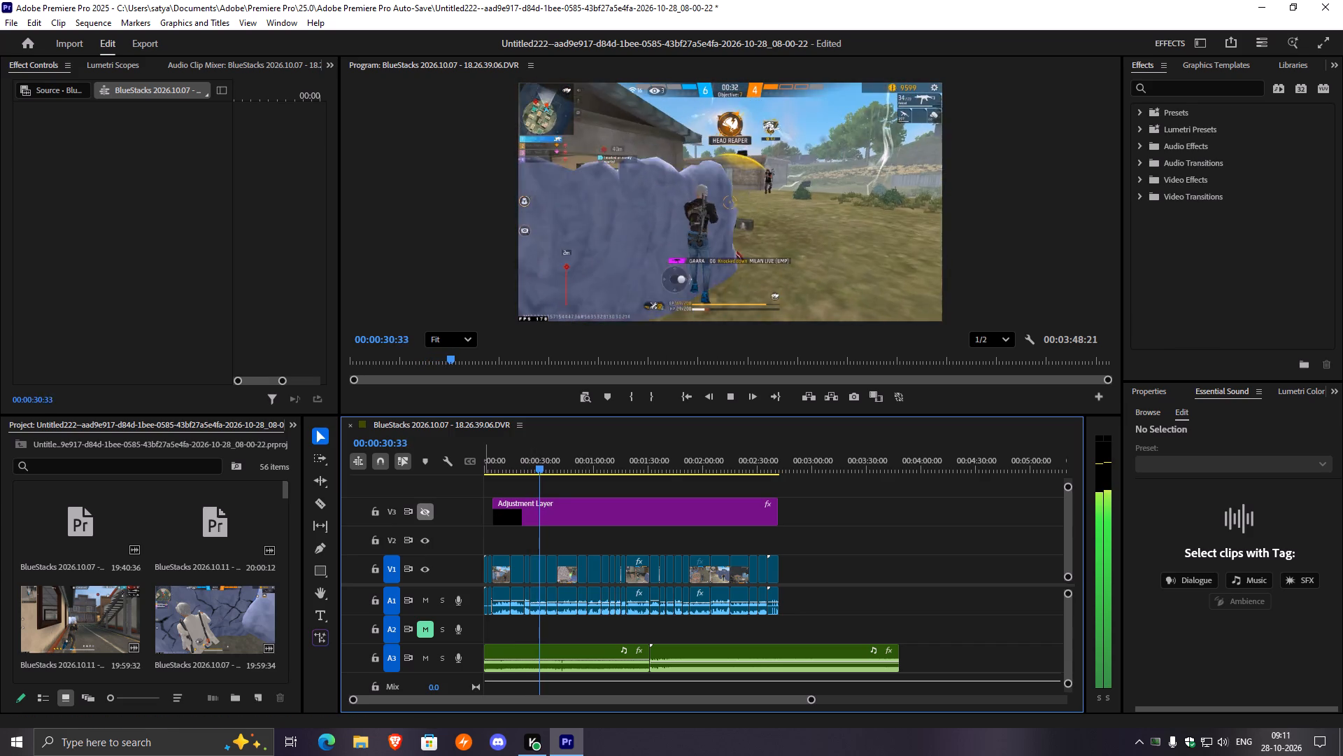
click(427, 515)
key(space)
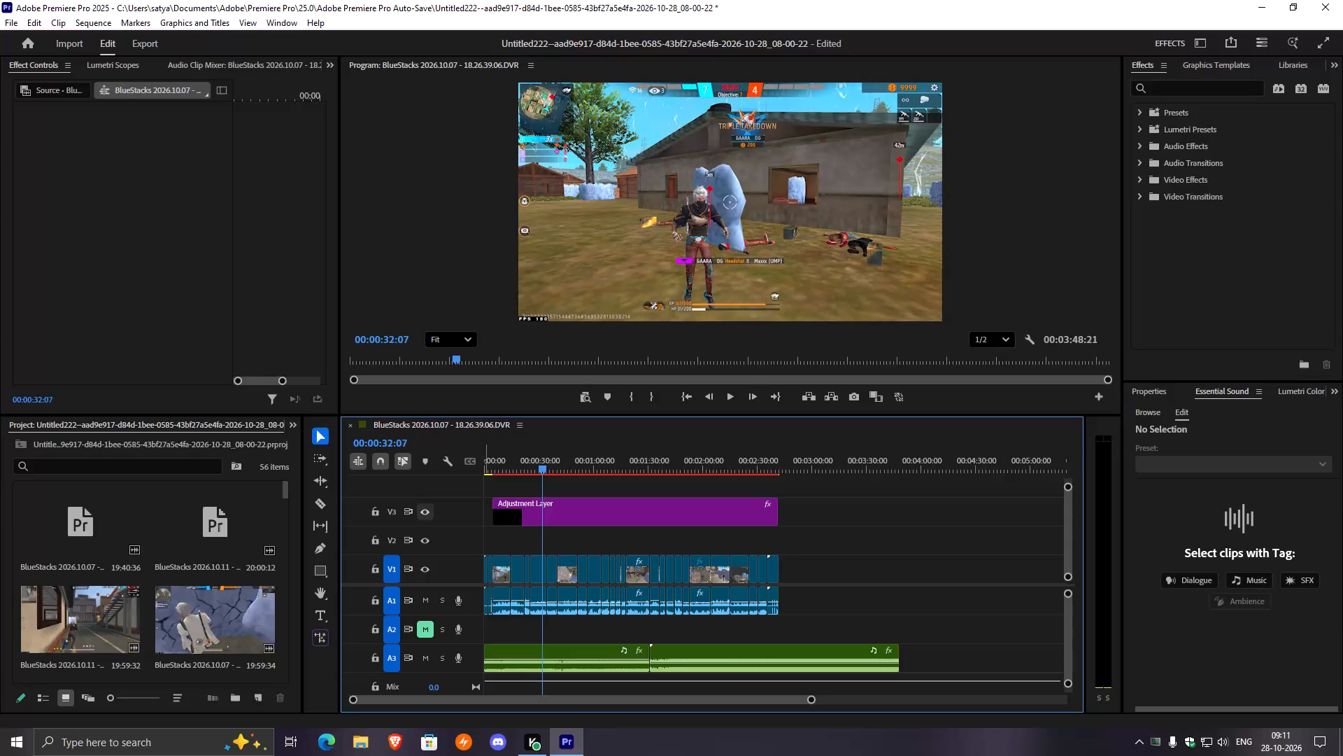
Set the Saturation of the adjustment layer's S_HueSatBright effect to 1.25 and start playback.
click(771, 507)
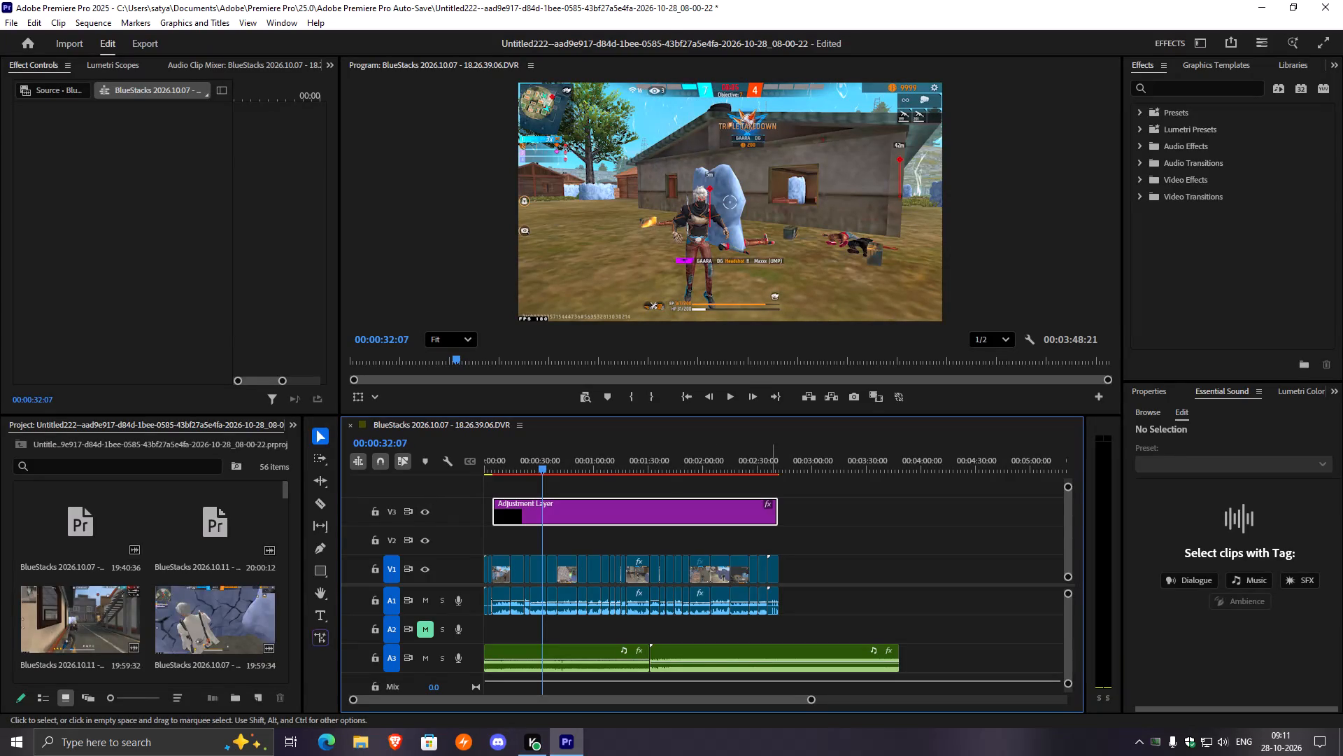
scroll(184, 280, down, 5)
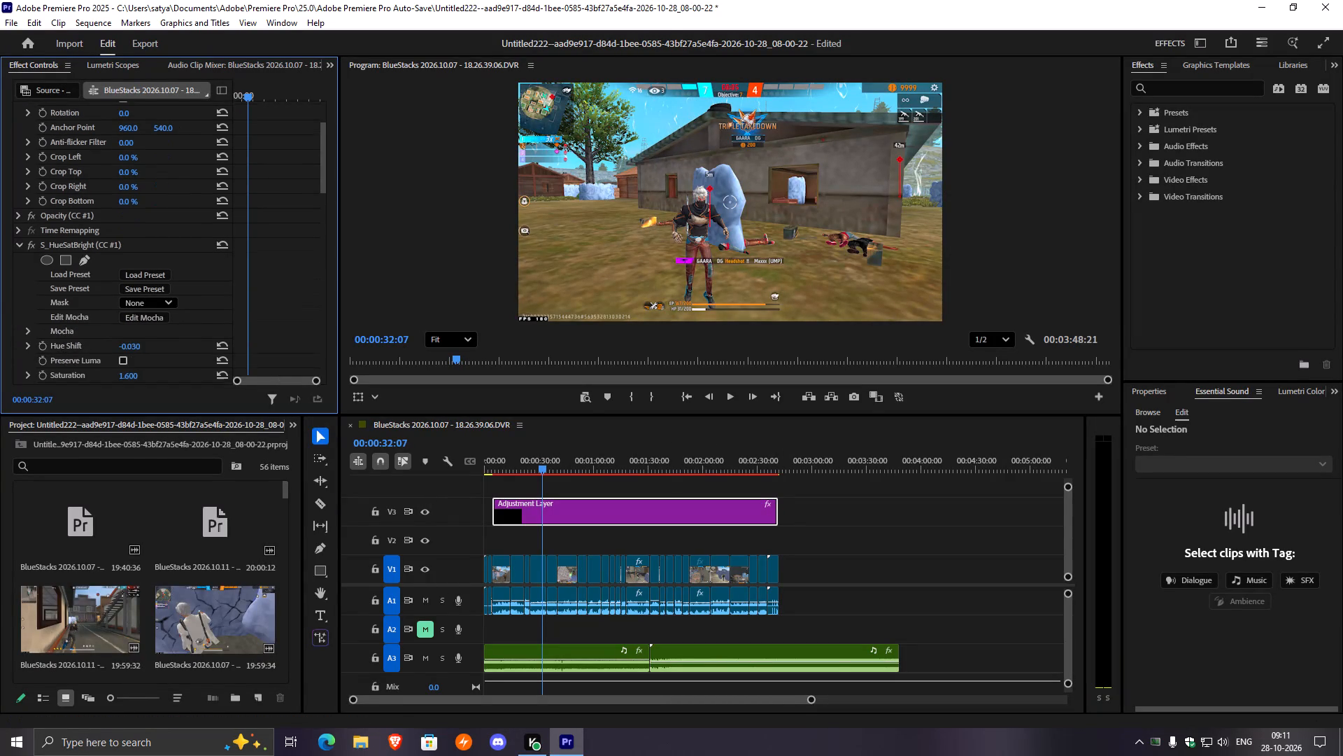
scroll(185, 282, down, 4)
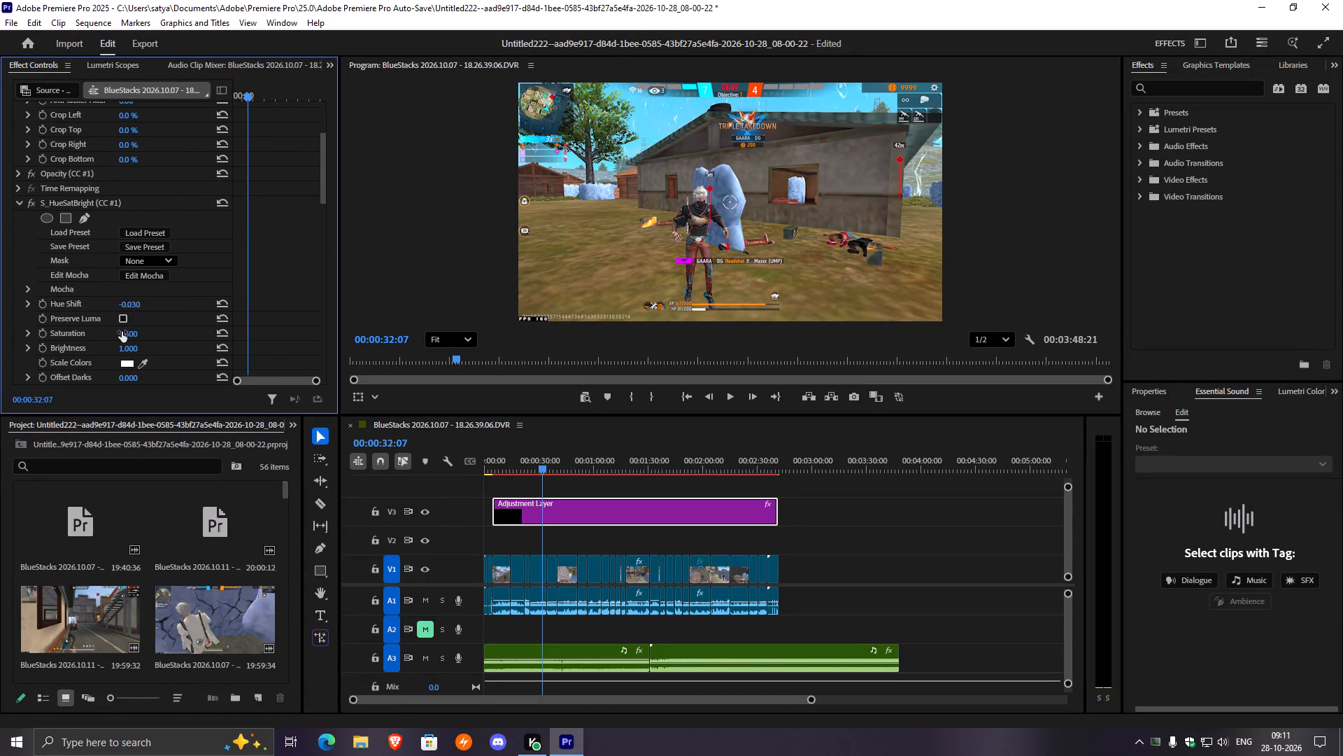
click(122, 332)
text(1.25)
key(Return)
key(space)
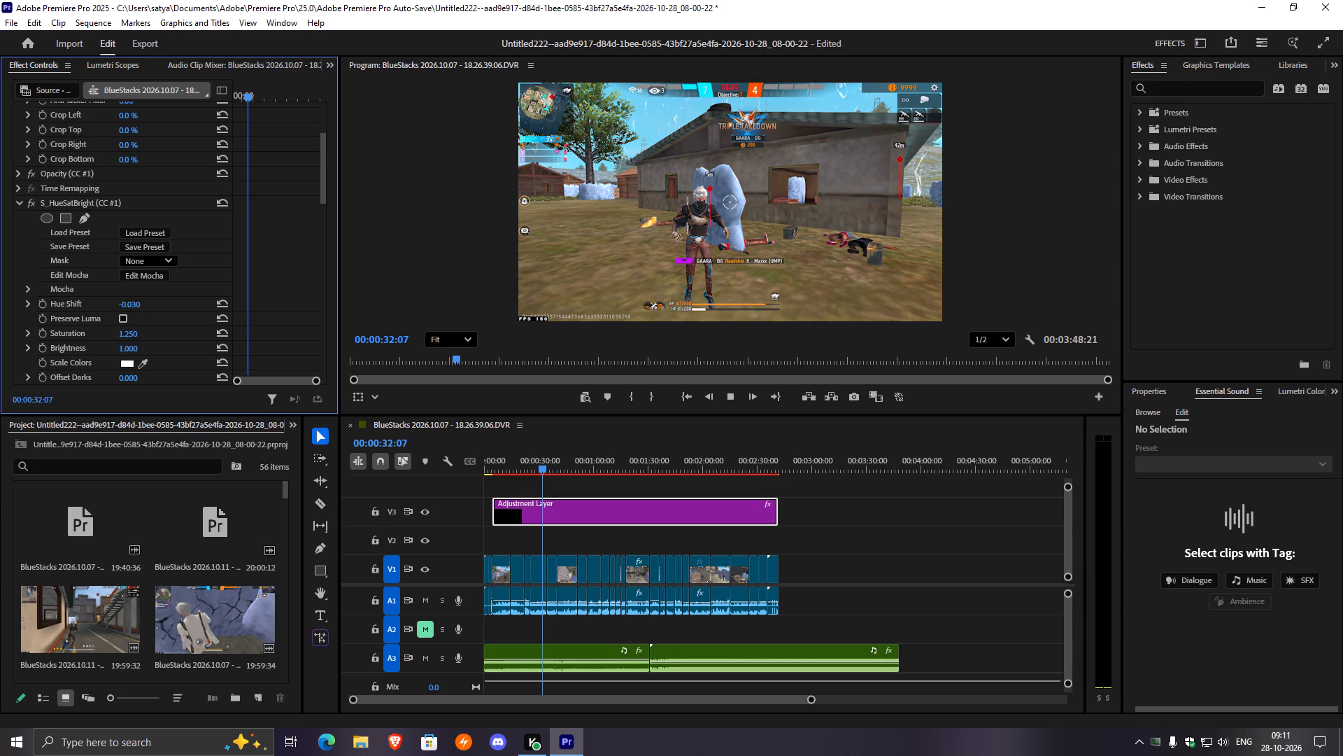
Set the Clip Volume of the three gameplay clips between about 00:00:35 and 00:00:57 to 6.0 dB.
click(802, 422)
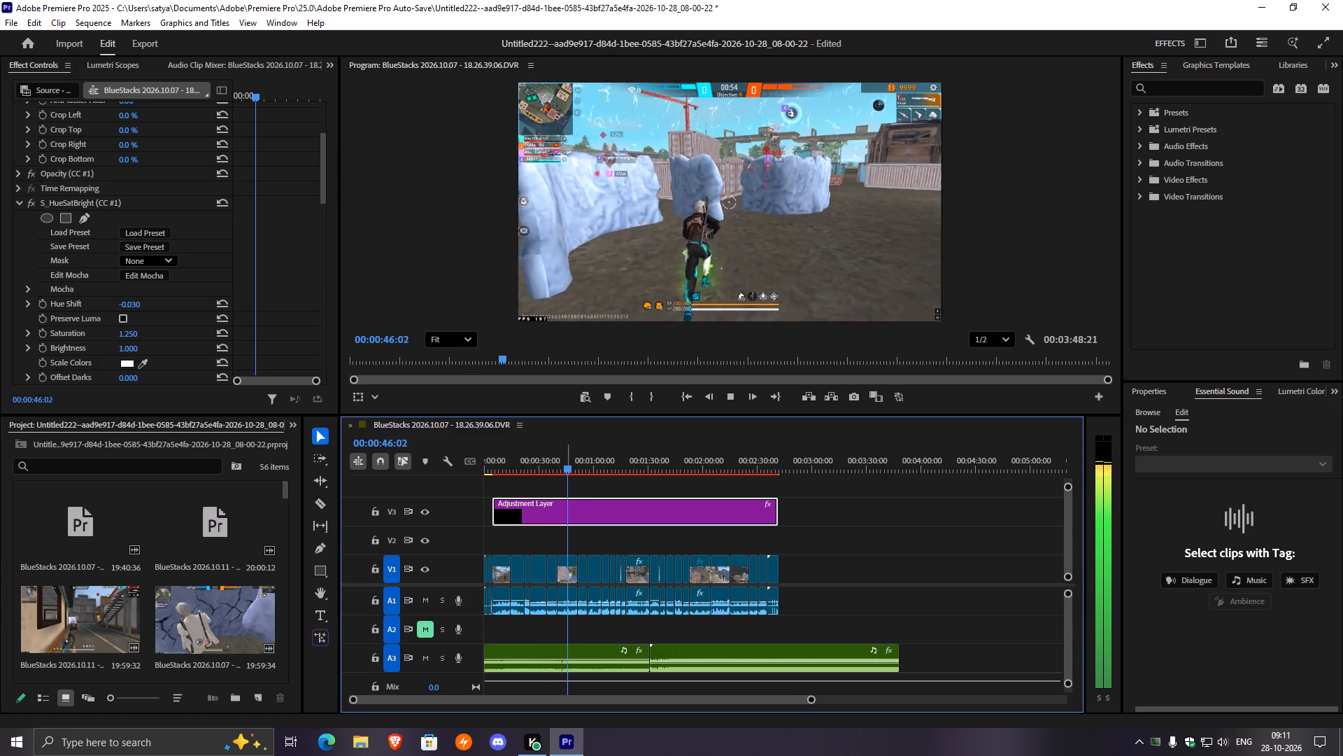
drag(570, 461, 551, 476)
drag(553, 542, 562, 552)
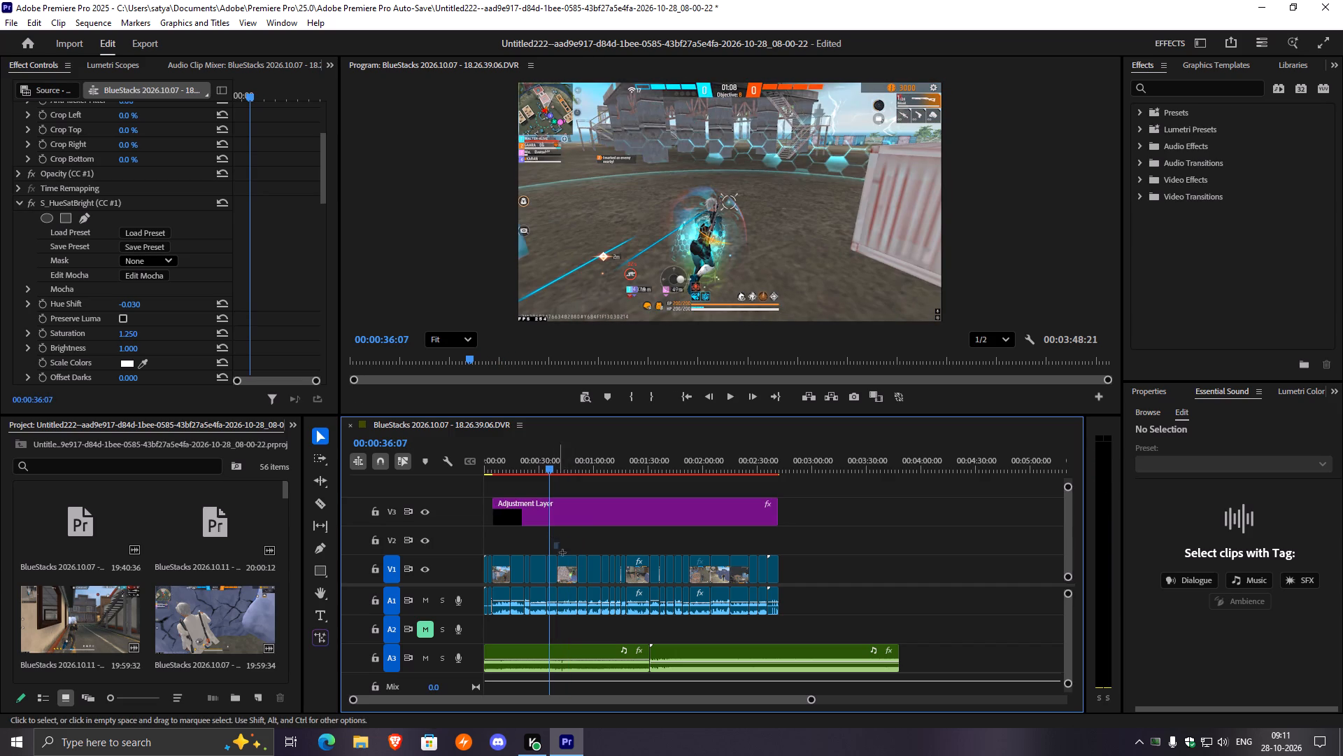
drag(562, 552, 583, 575)
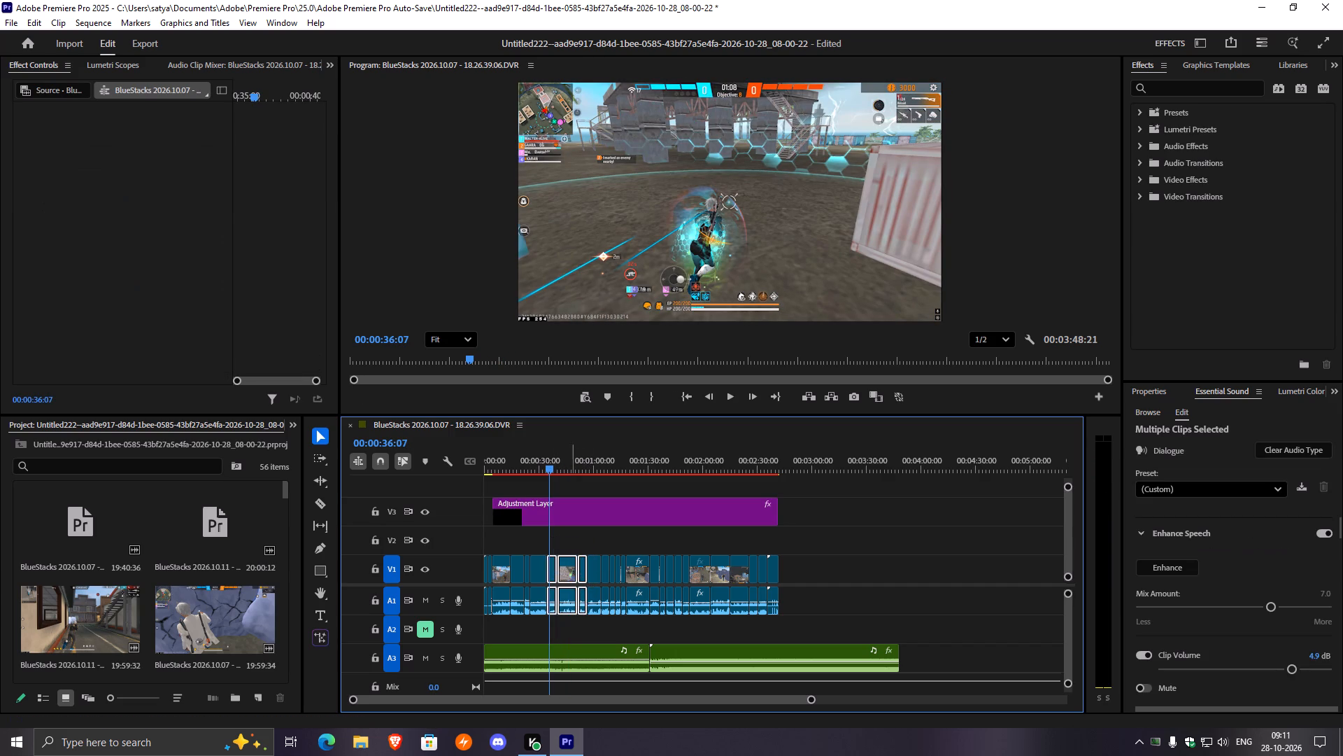
drag(552, 463, 587, 481)
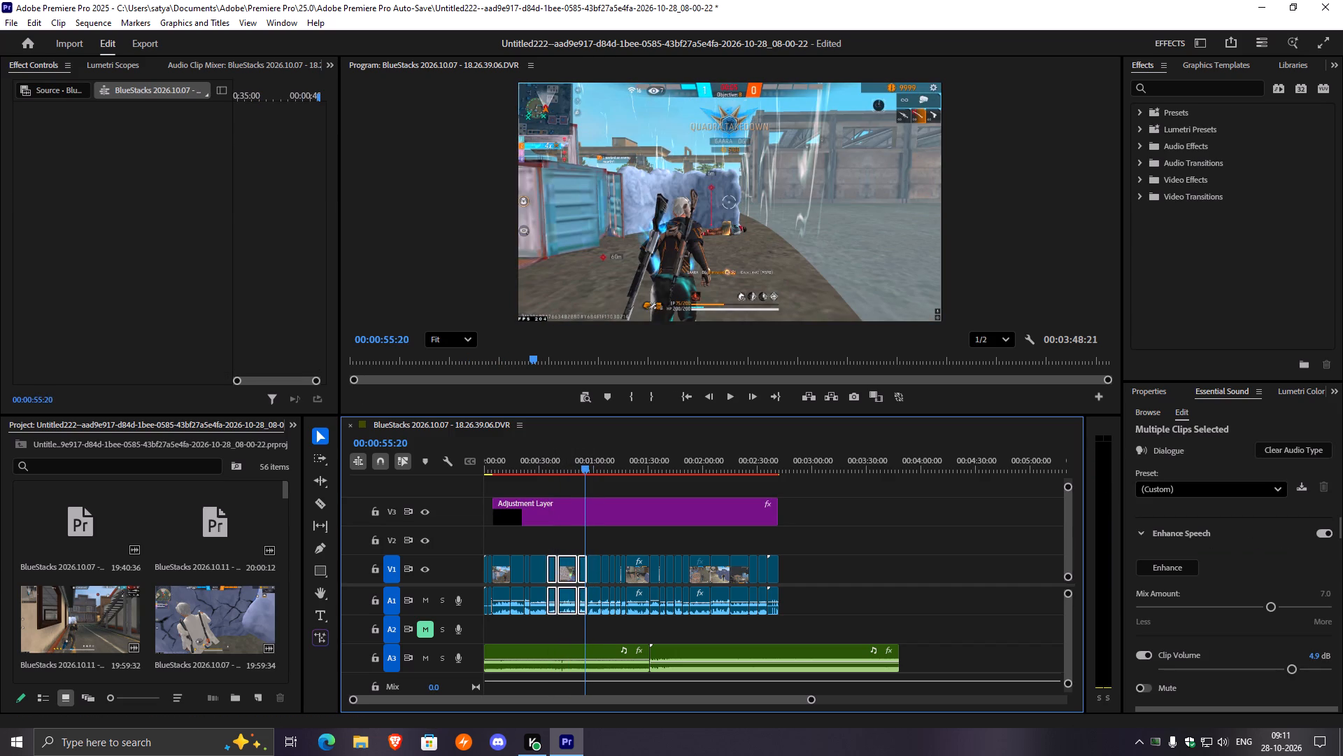
drag(587, 481, 585, 482)
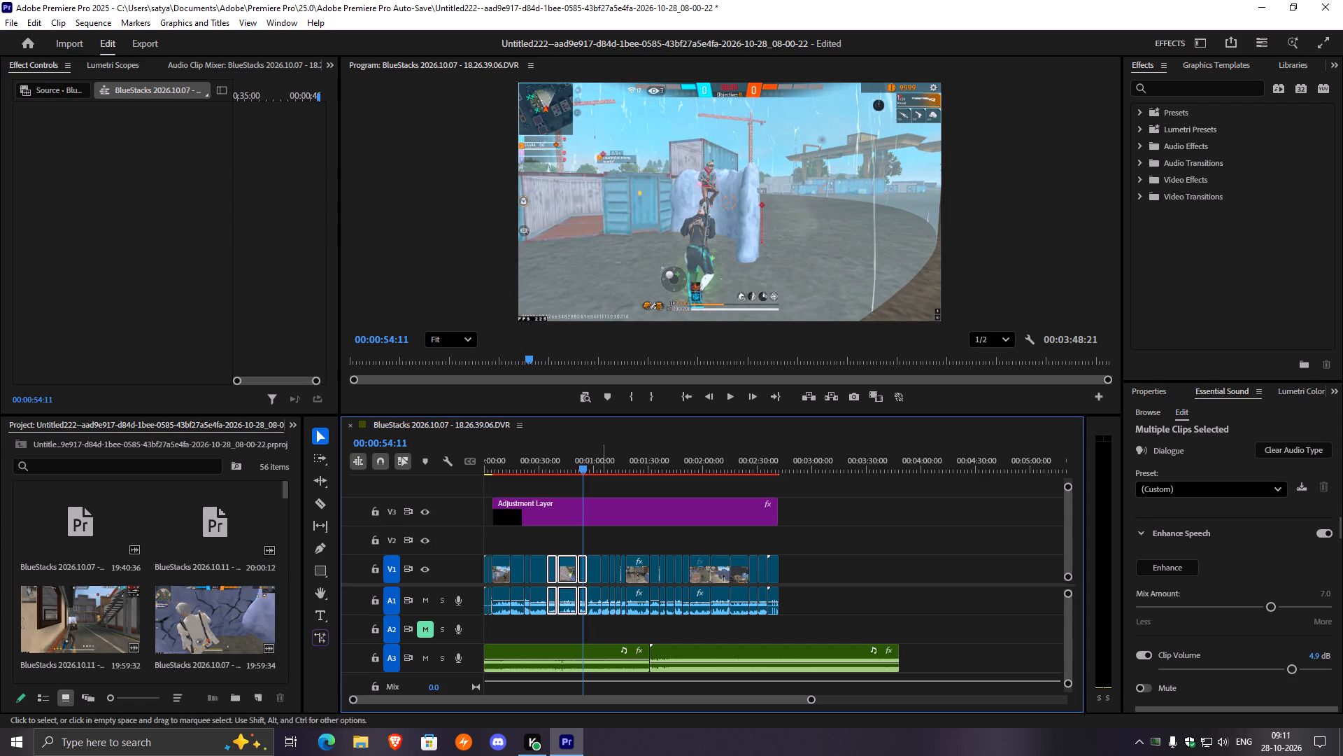
click(1291, 670)
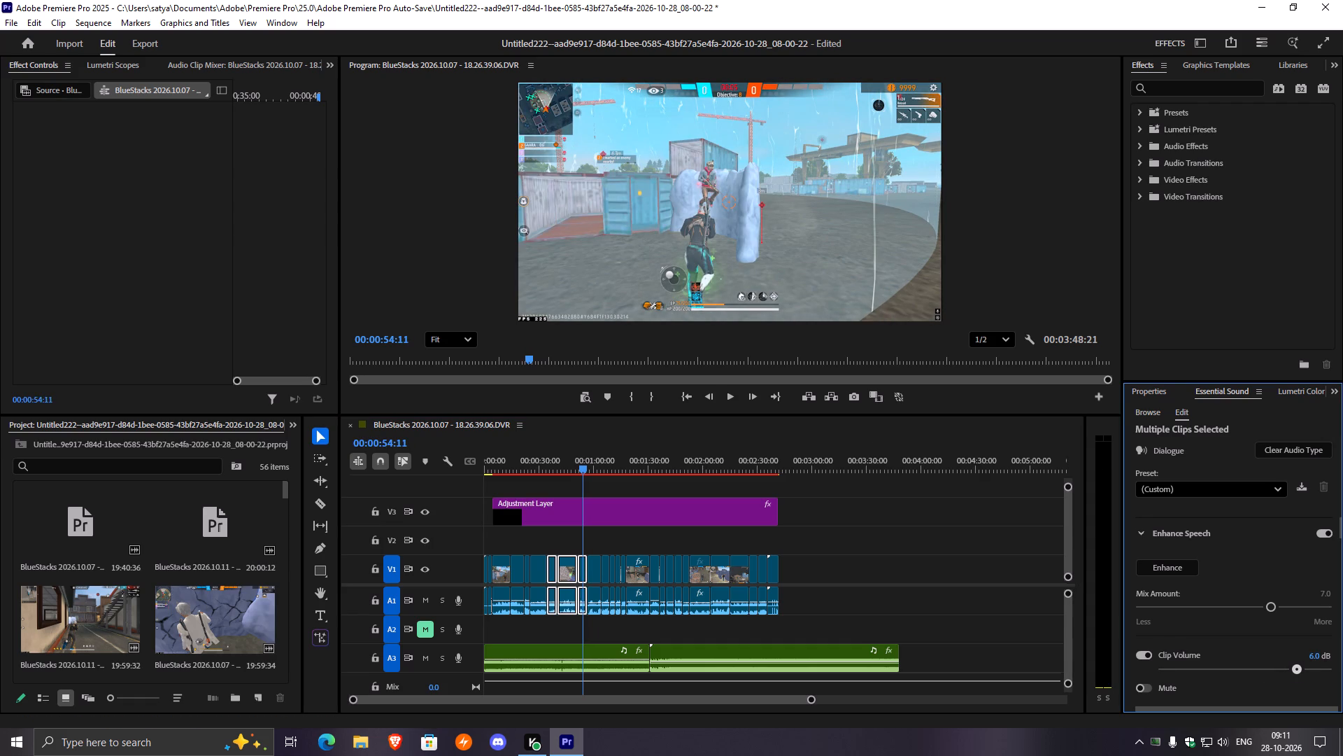
Play the sequence from just before 00:00:30 to check the sound of the three adjusted clips.
click(543, 466)
key(space)
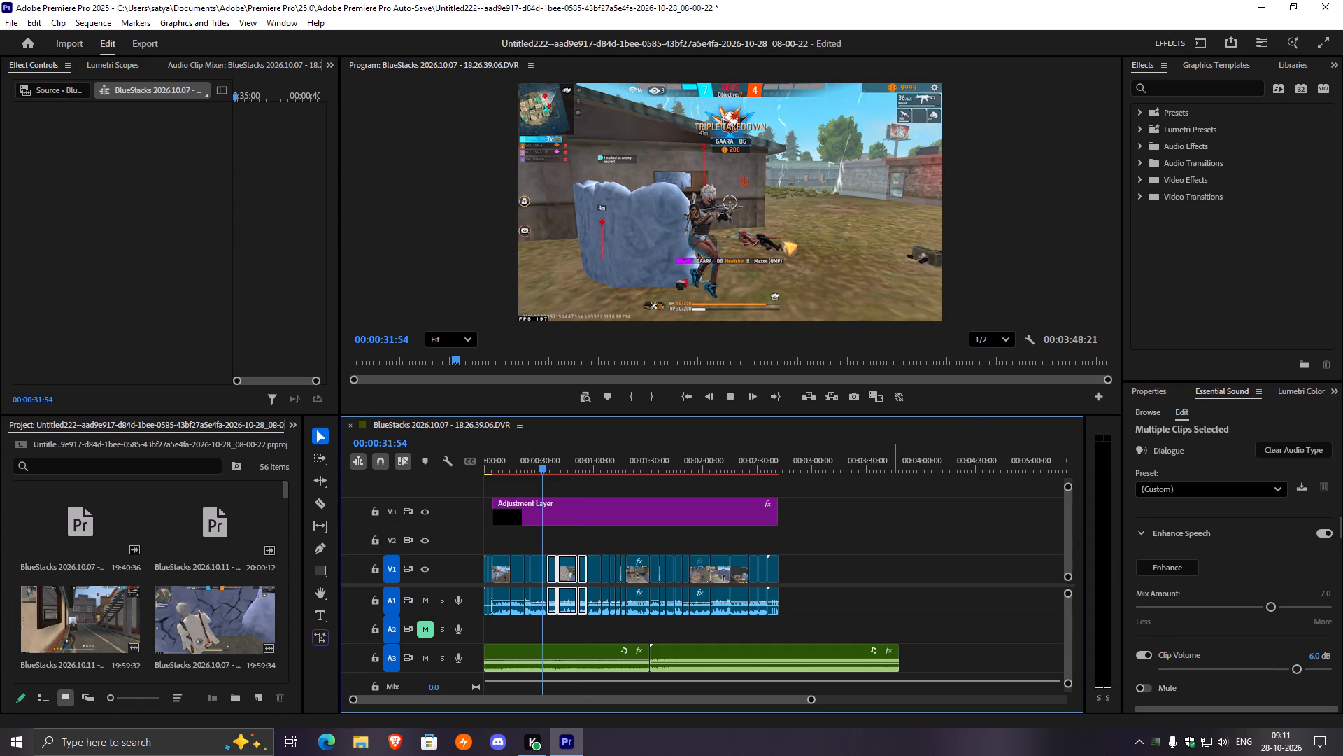
click(532, 467)
key(space)
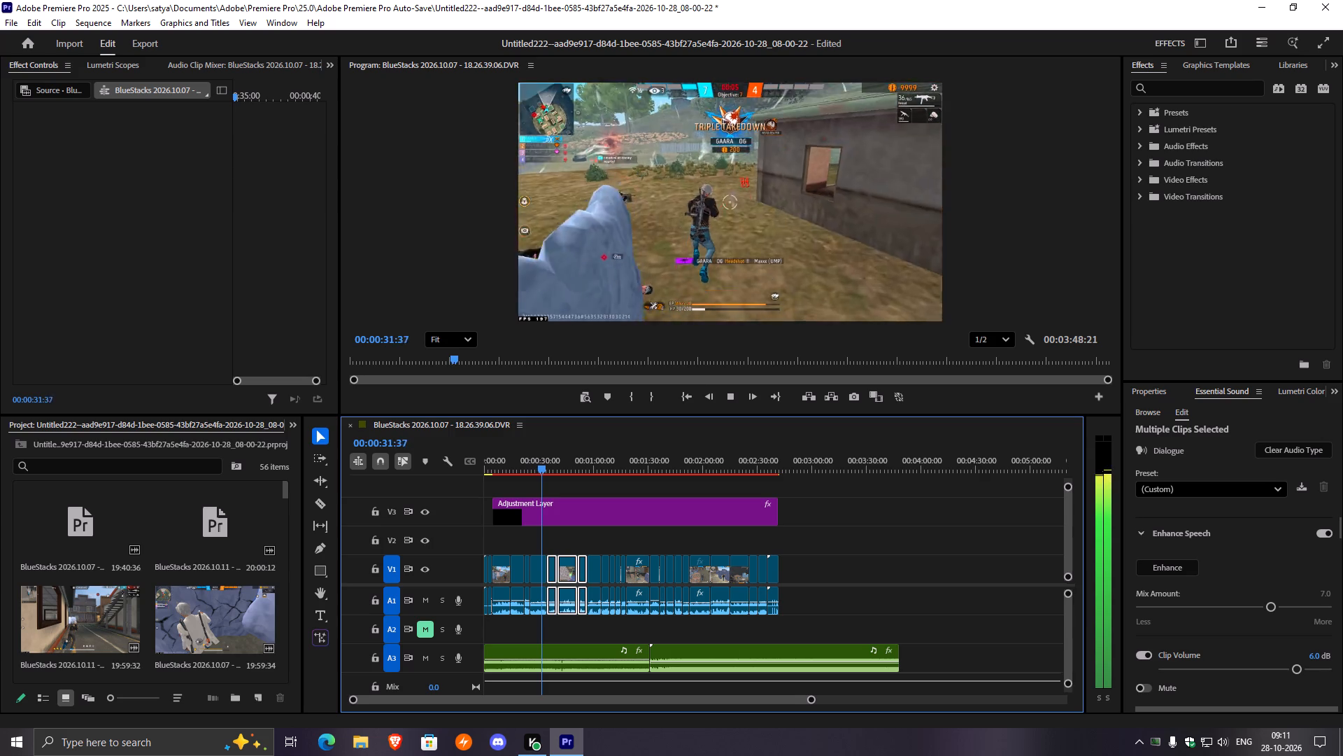
click(974, 401)
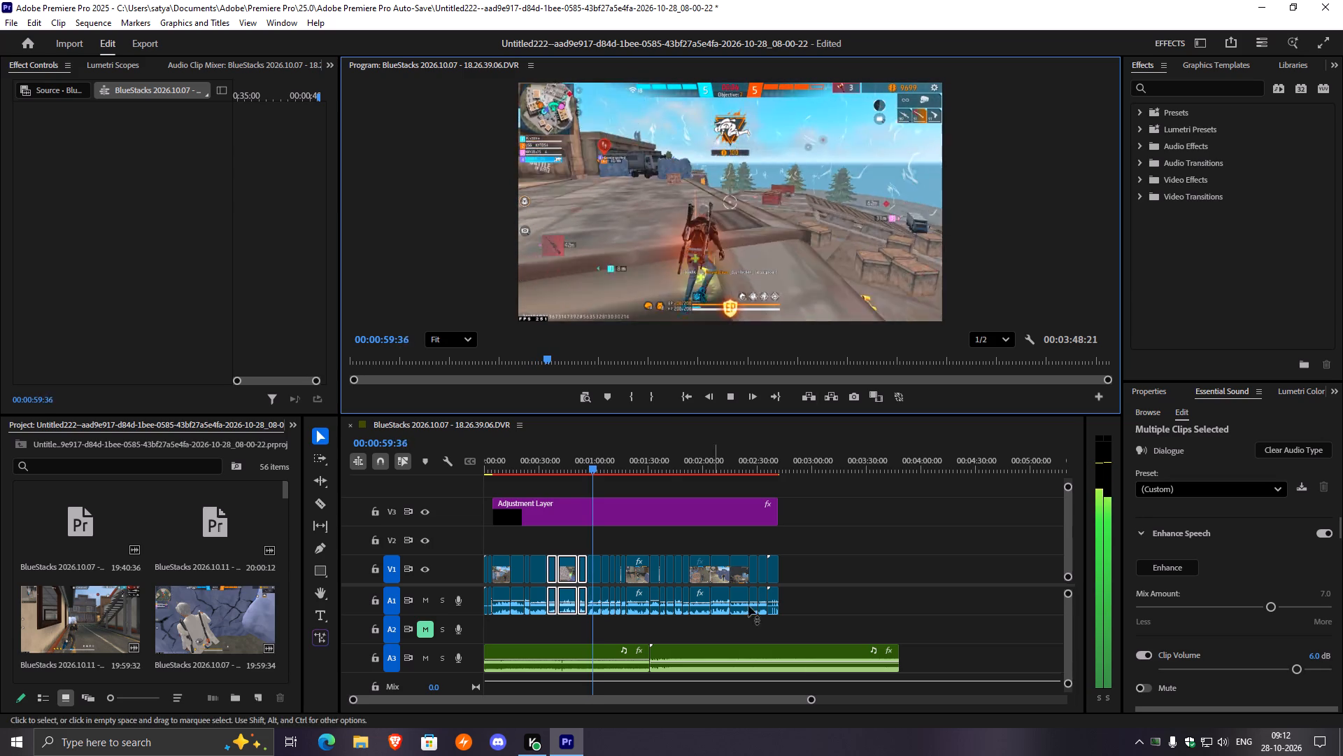
Add a Dip to Black transition at the start of the BlueStacks 2026.10.16 clip on V1, at about 00:00:57, and play it.
drag(813, 700, 678, 694)
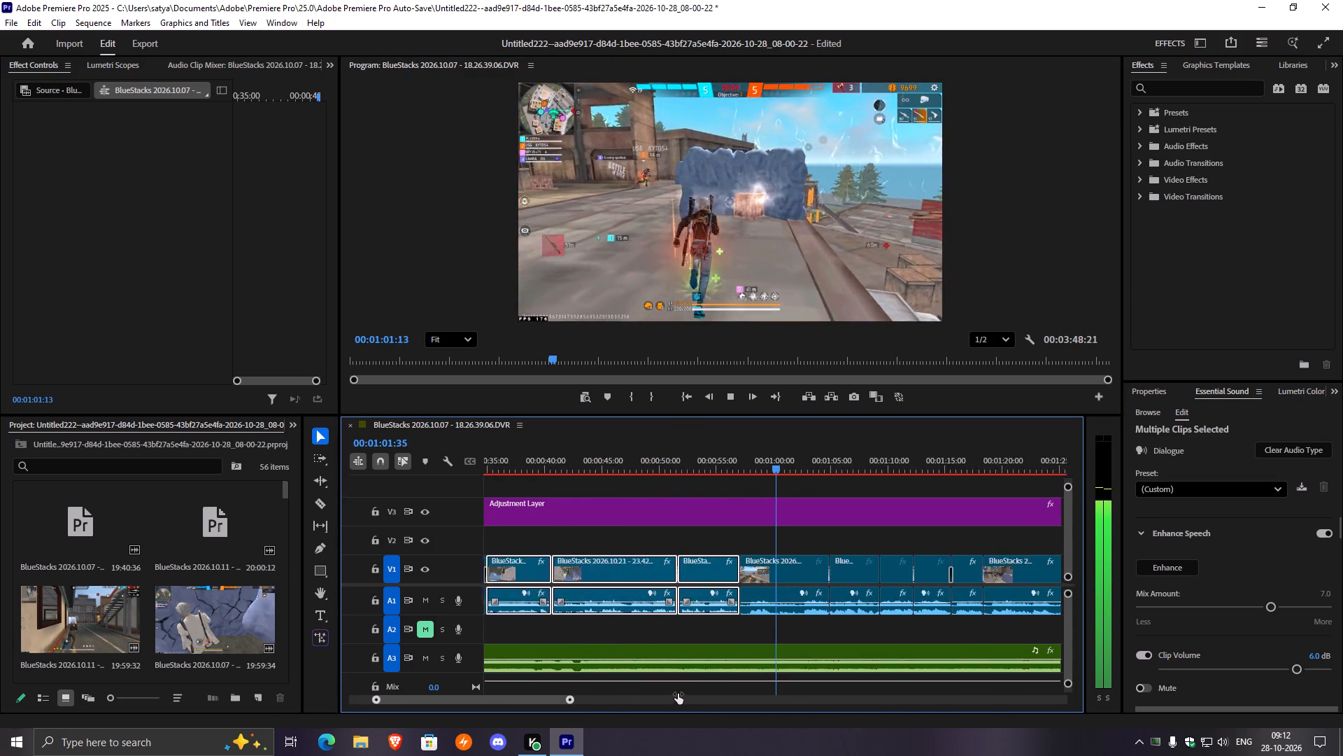
drag(678, 694, 660, 692)
key(space)
click(719, 468)
drag(720, 468, 705, 466)
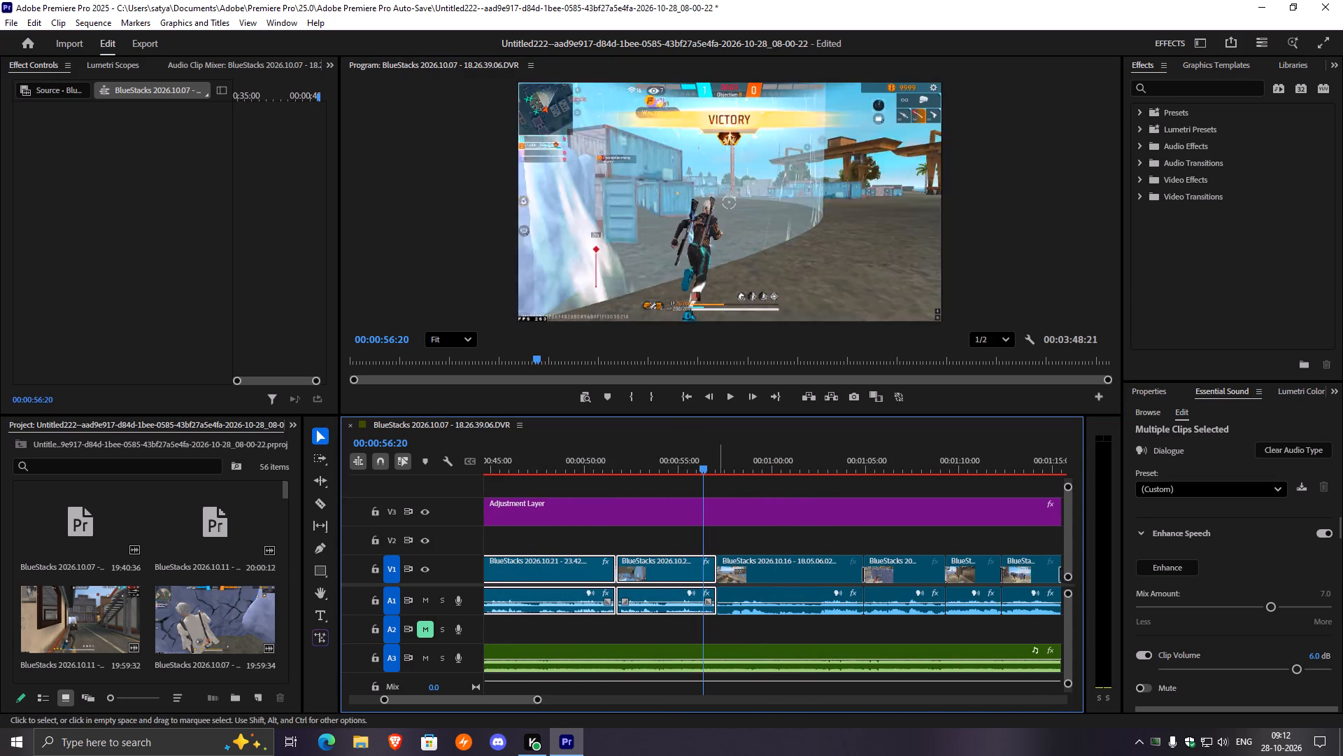
click(734, 484)
click(1163, 86)
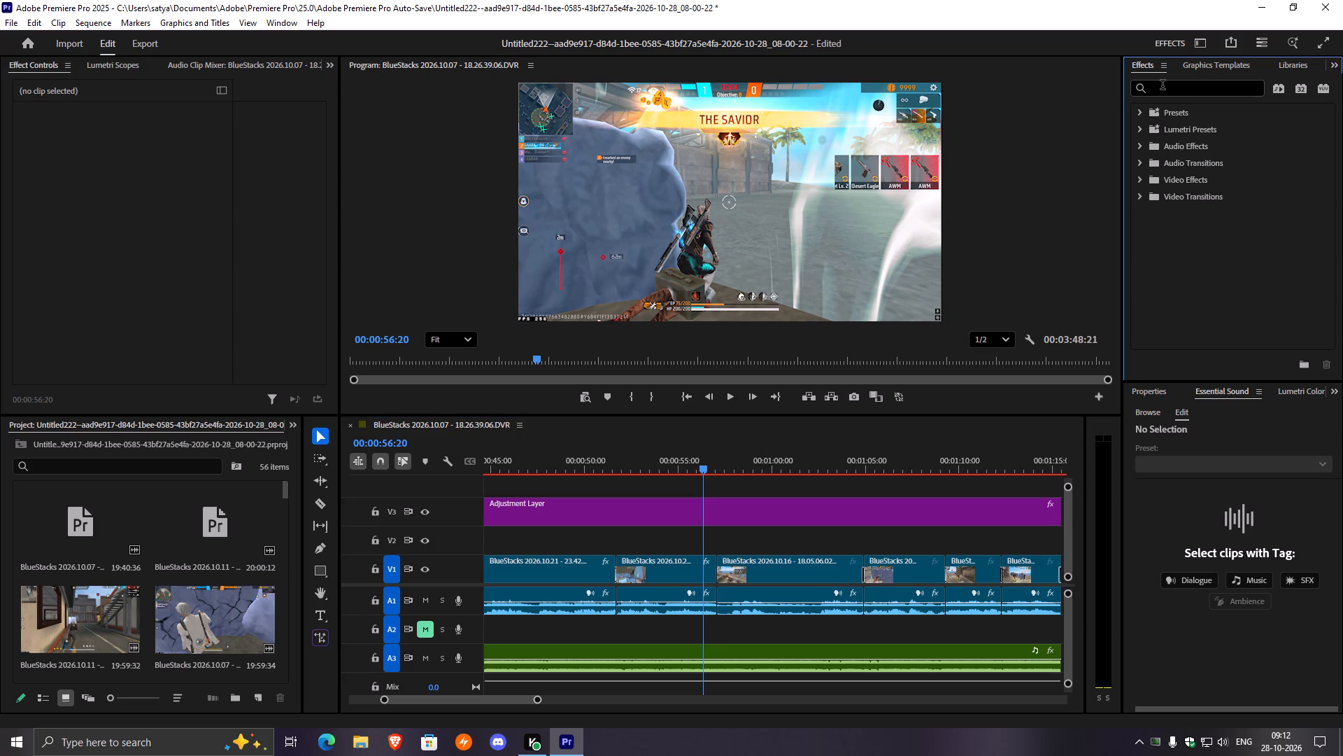
text(dip)
drag(1197, 228, 720, 568)
key(space)
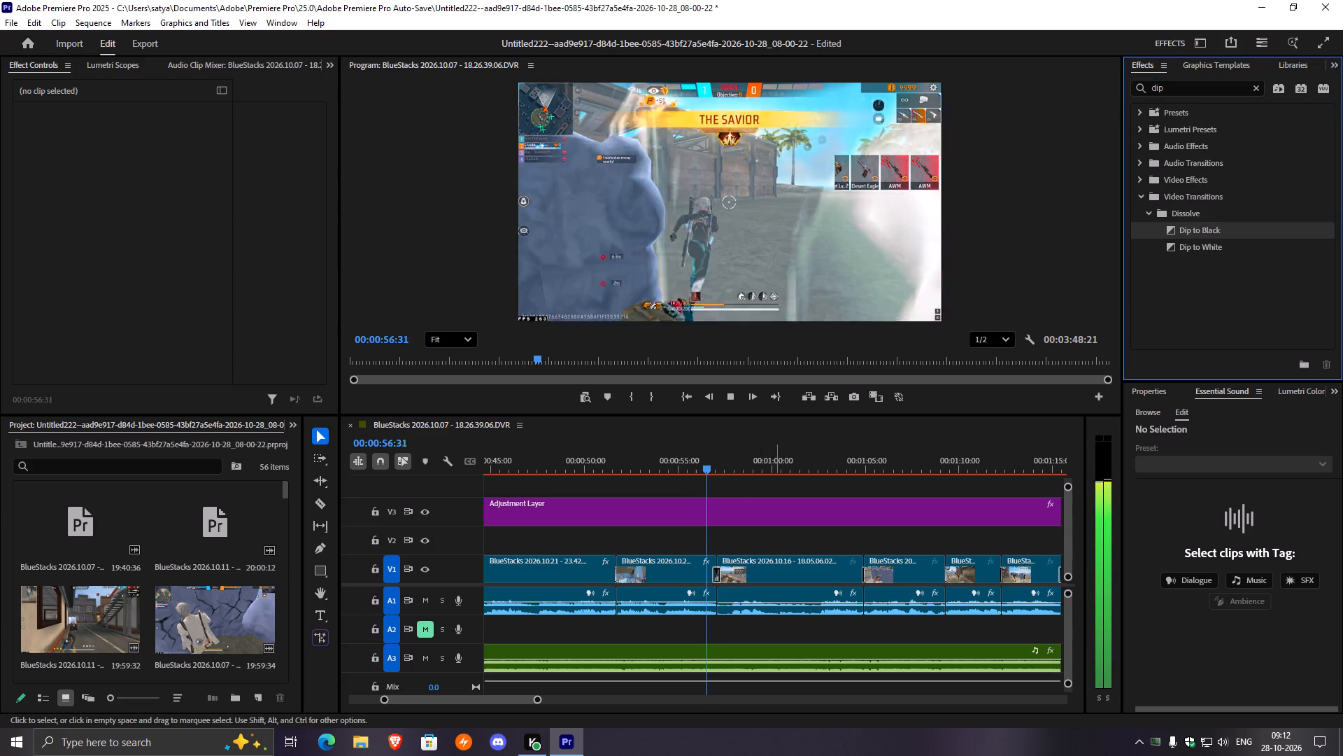
Play the sequence from about 00:01:29 to hear the change between the two music tracks.
drag(537, 701, 551, 701)
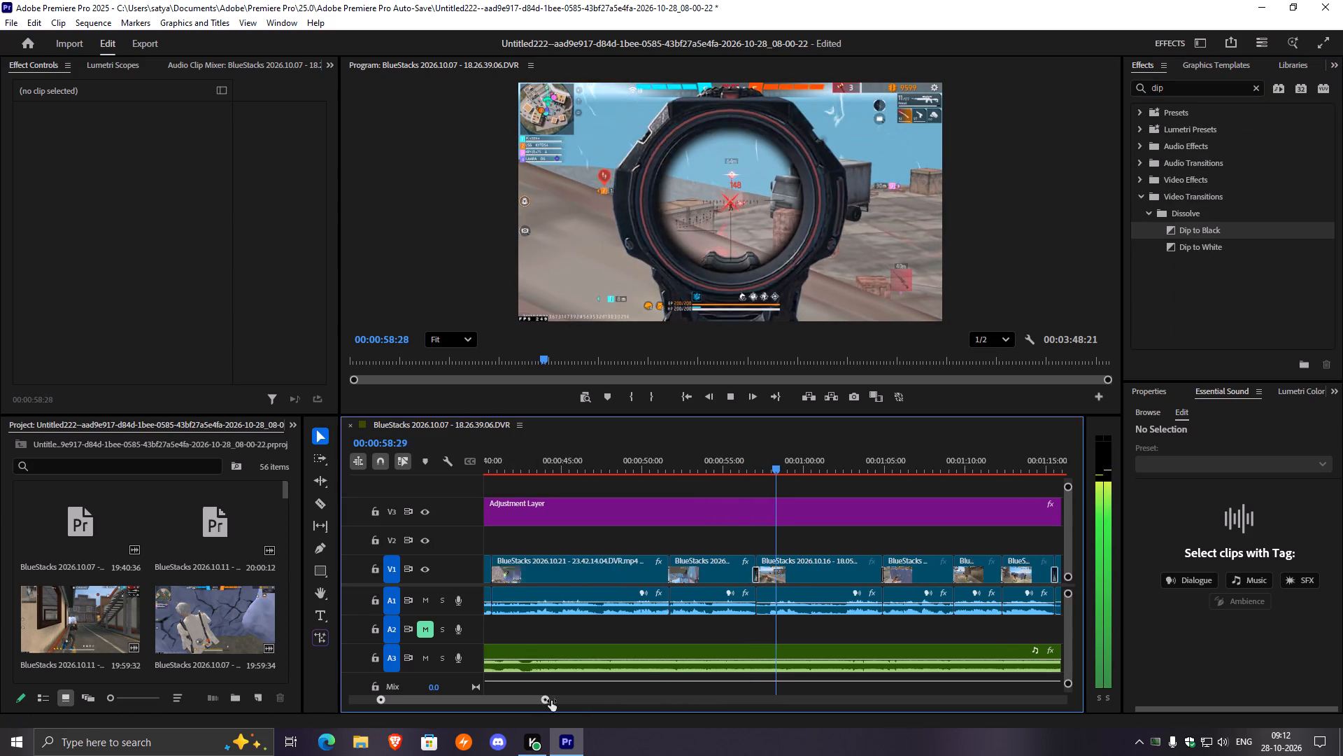
drag(551, 701, 664, 701)
drag(682, 467, 681, 467)
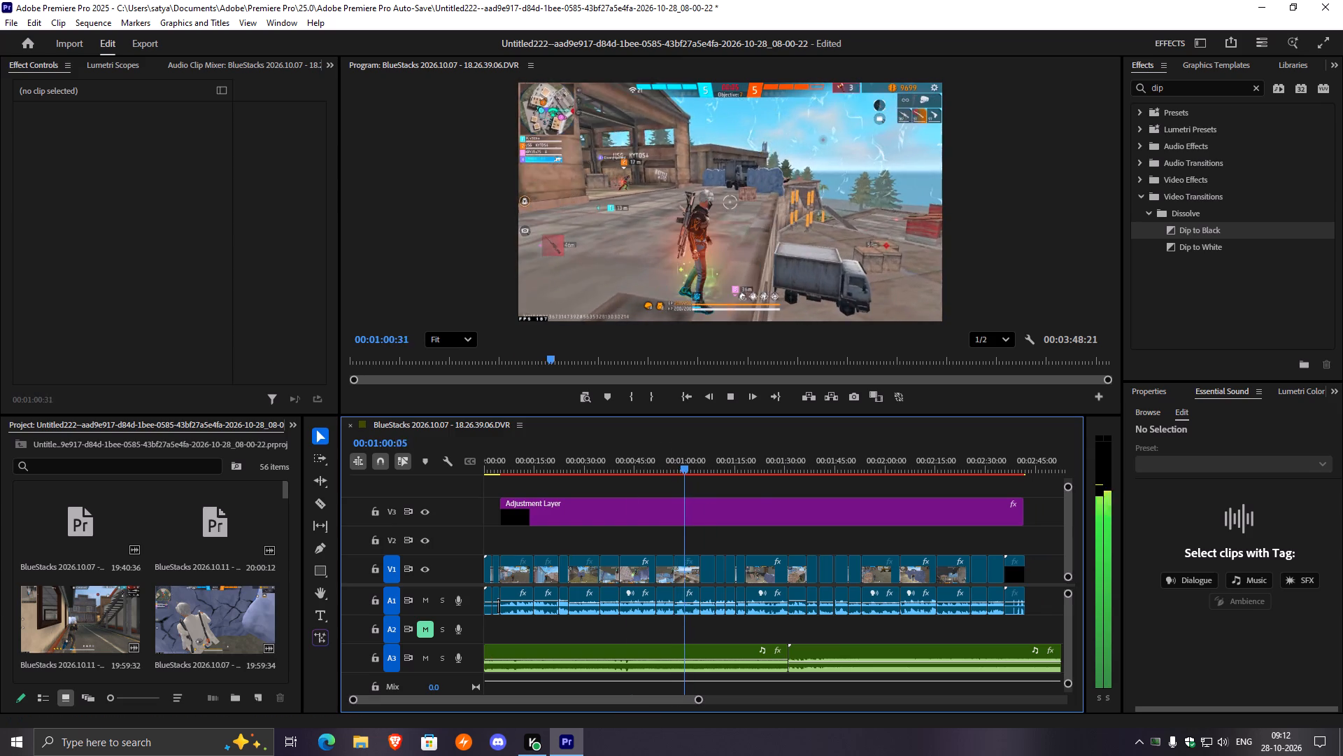
drag(681, 467, 781, 496)
key(space)
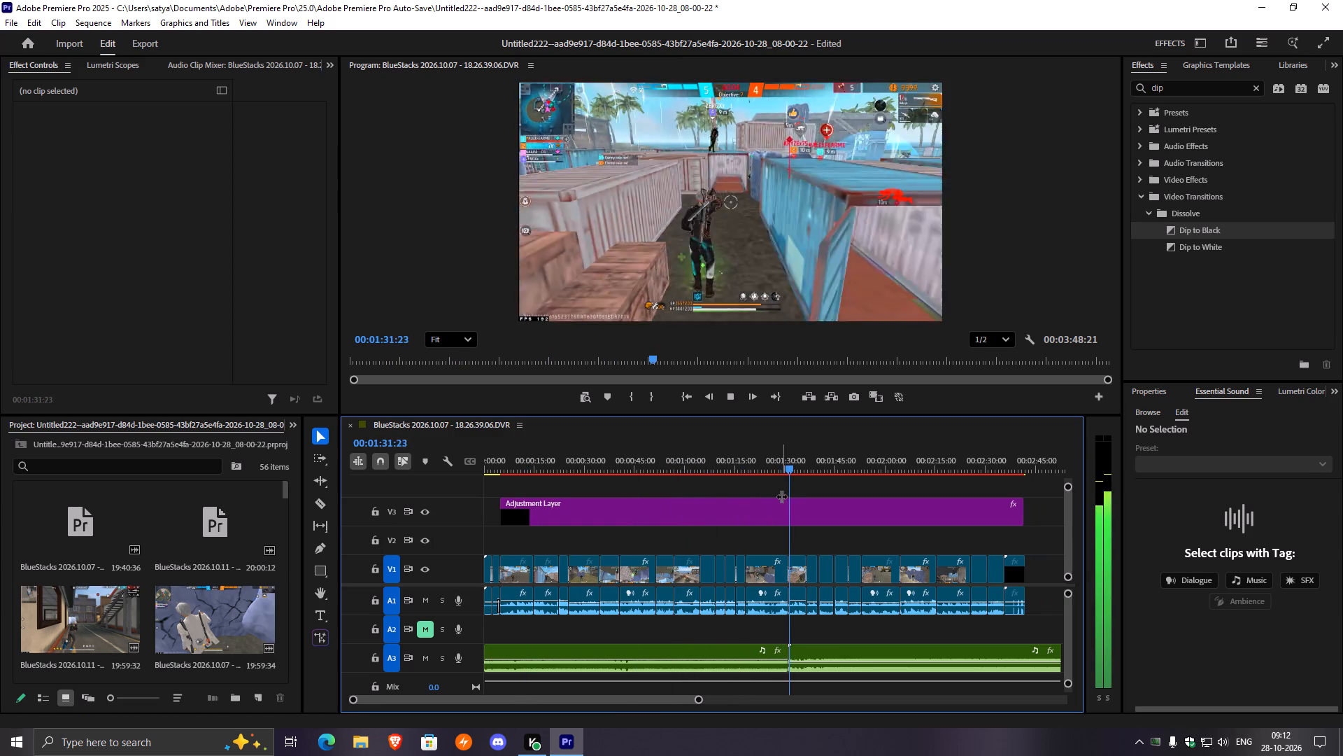
Move the LiFli music clip from A3 to A2, unmute A2, and extend the clip's end to about 00:01:31:21, overlapping the Sol.Luna clip.
drag(695, 701, 578, 706)
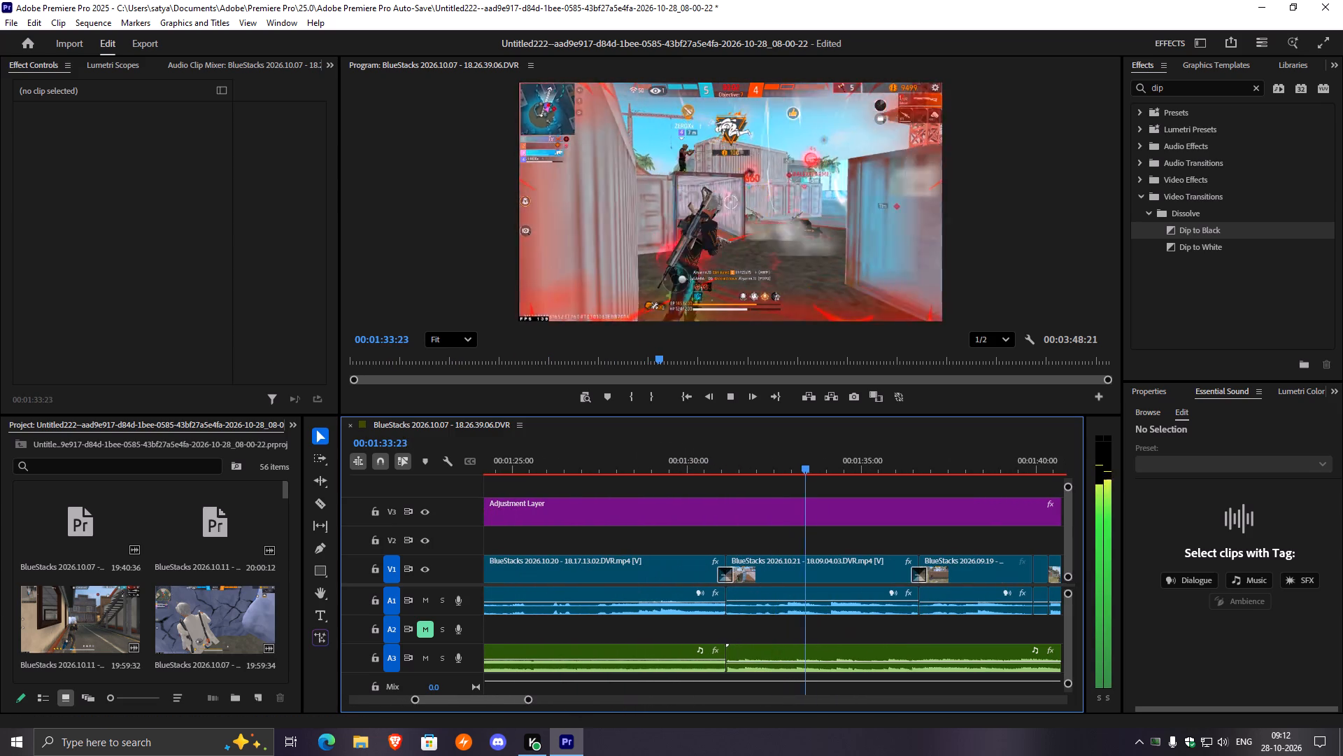
key(space)
right_click(726, 659)
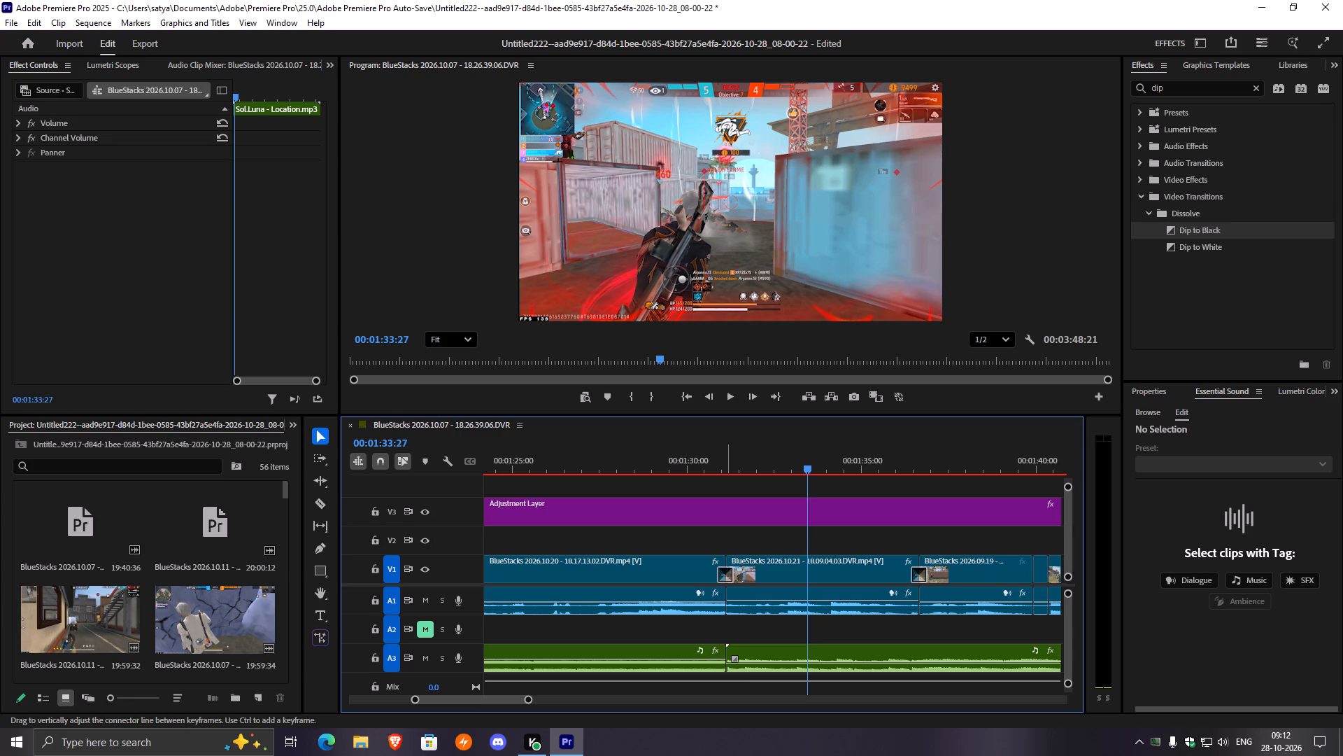
click(694, 629)
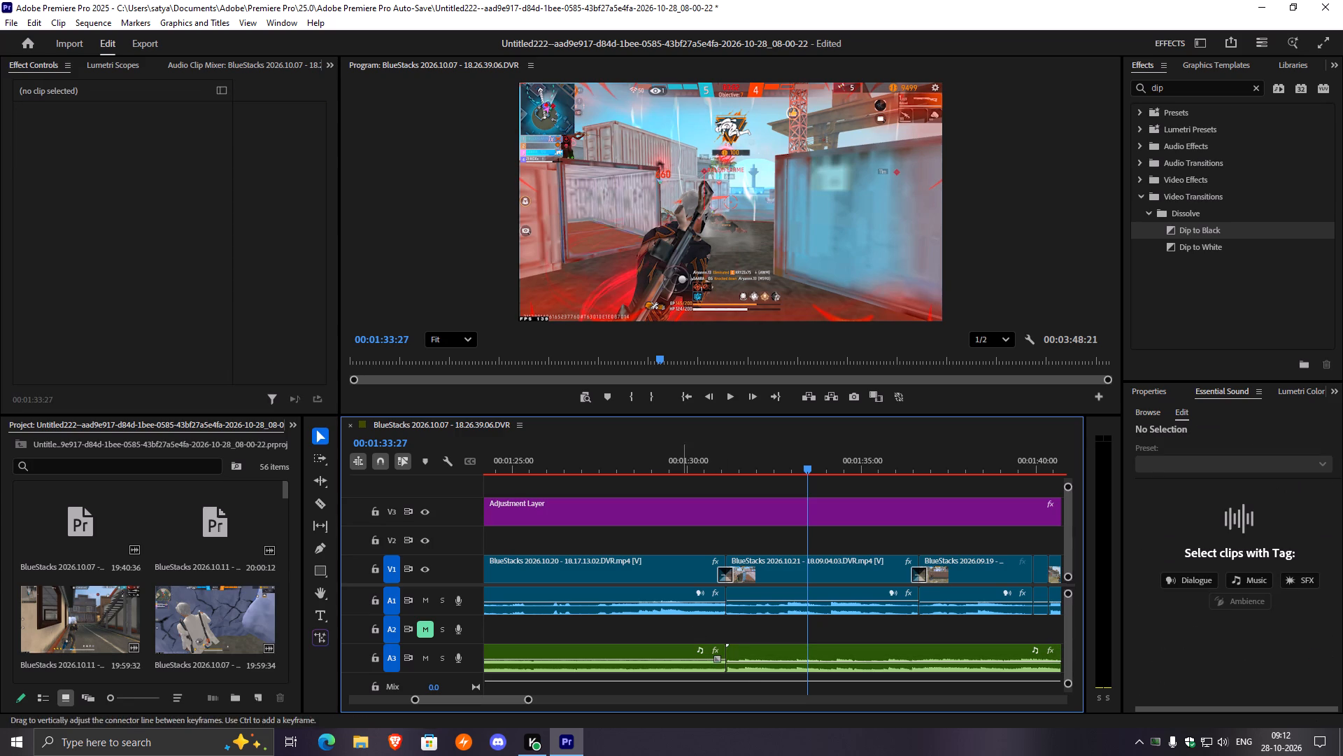
drag(658, 653, 658, 636)
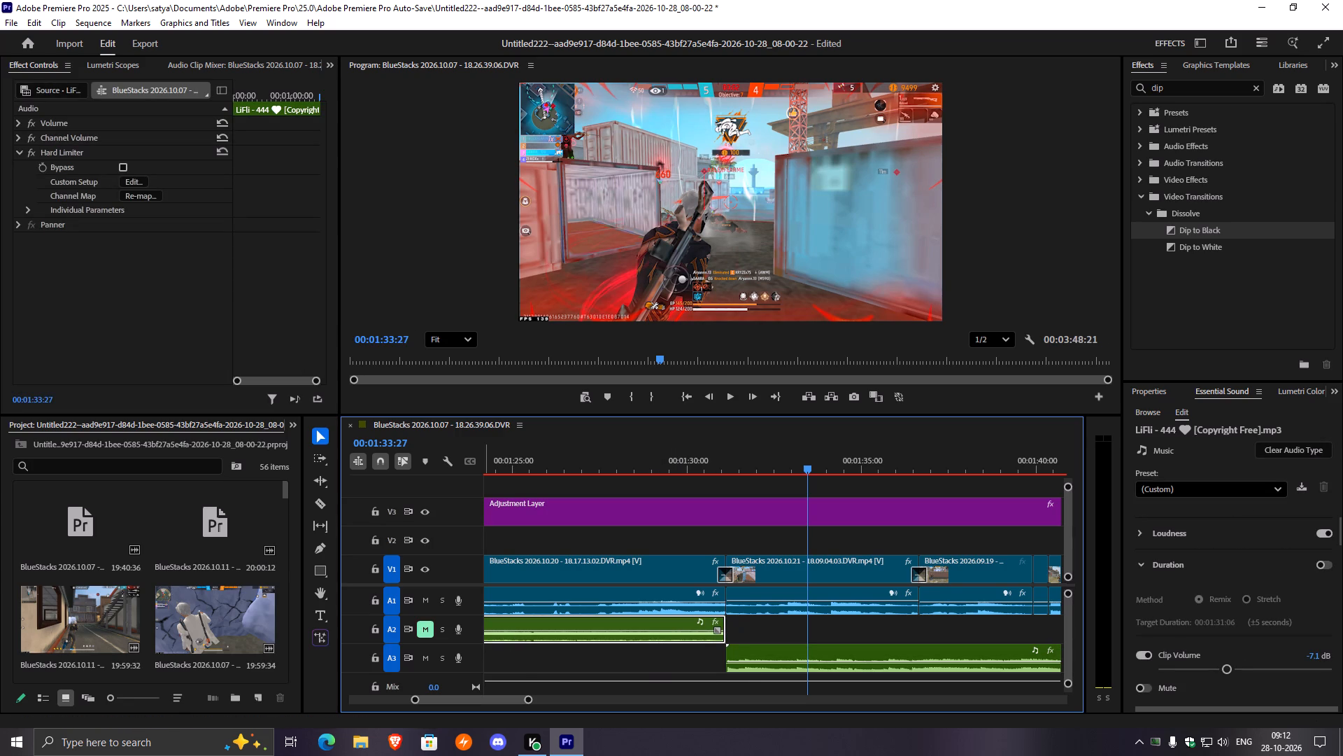
click(427, 631)
drag(725, 624, 735, 625)
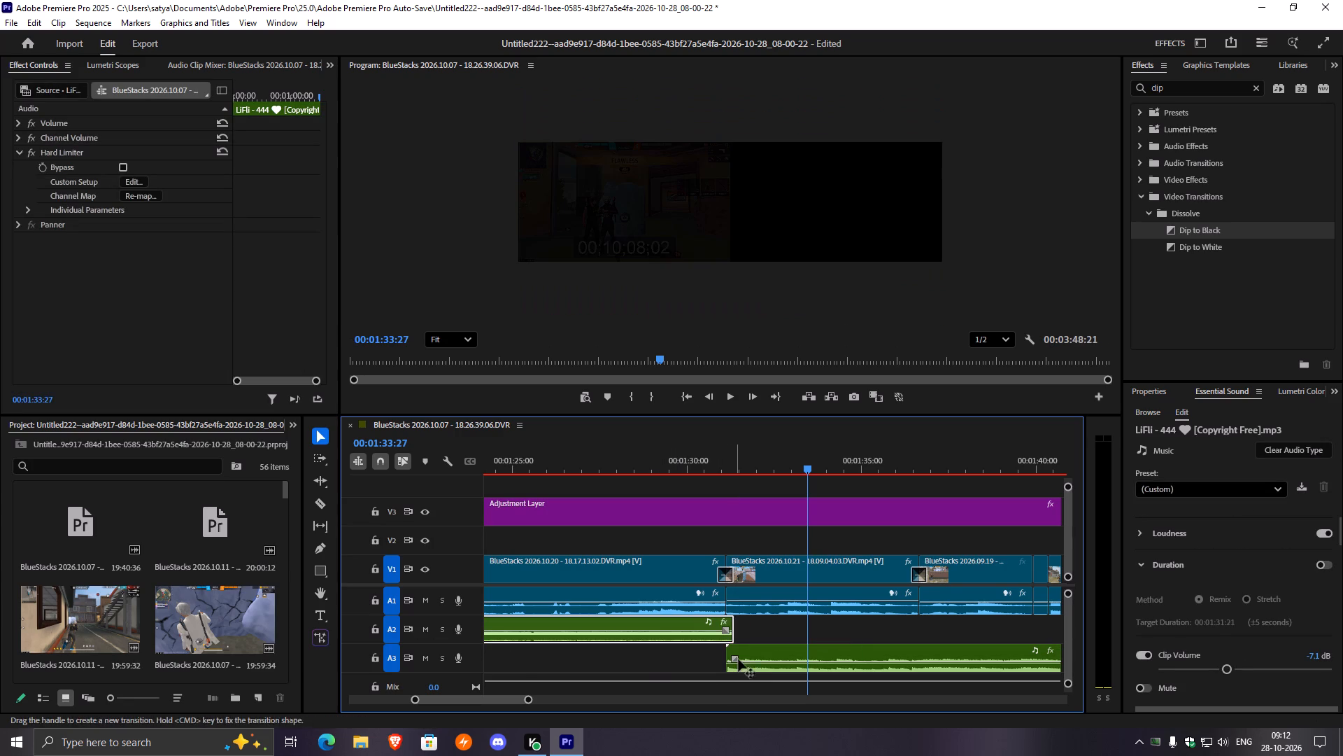
Add an audio transition at the start of the Sol.Luna clip on A3 and at the end of the LiFli clip on A2.
click(744, 652)
right_click(727, 657)
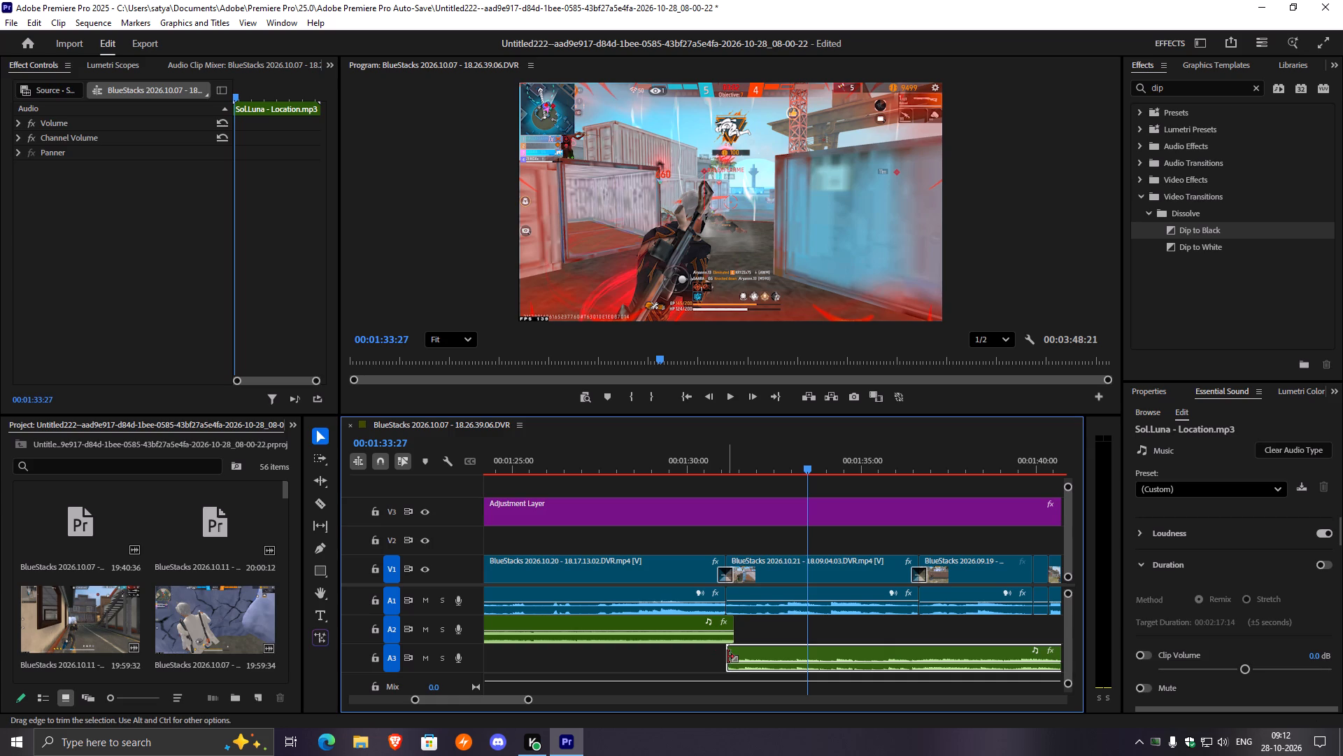
click(757, 636)
right_click(731, 625)
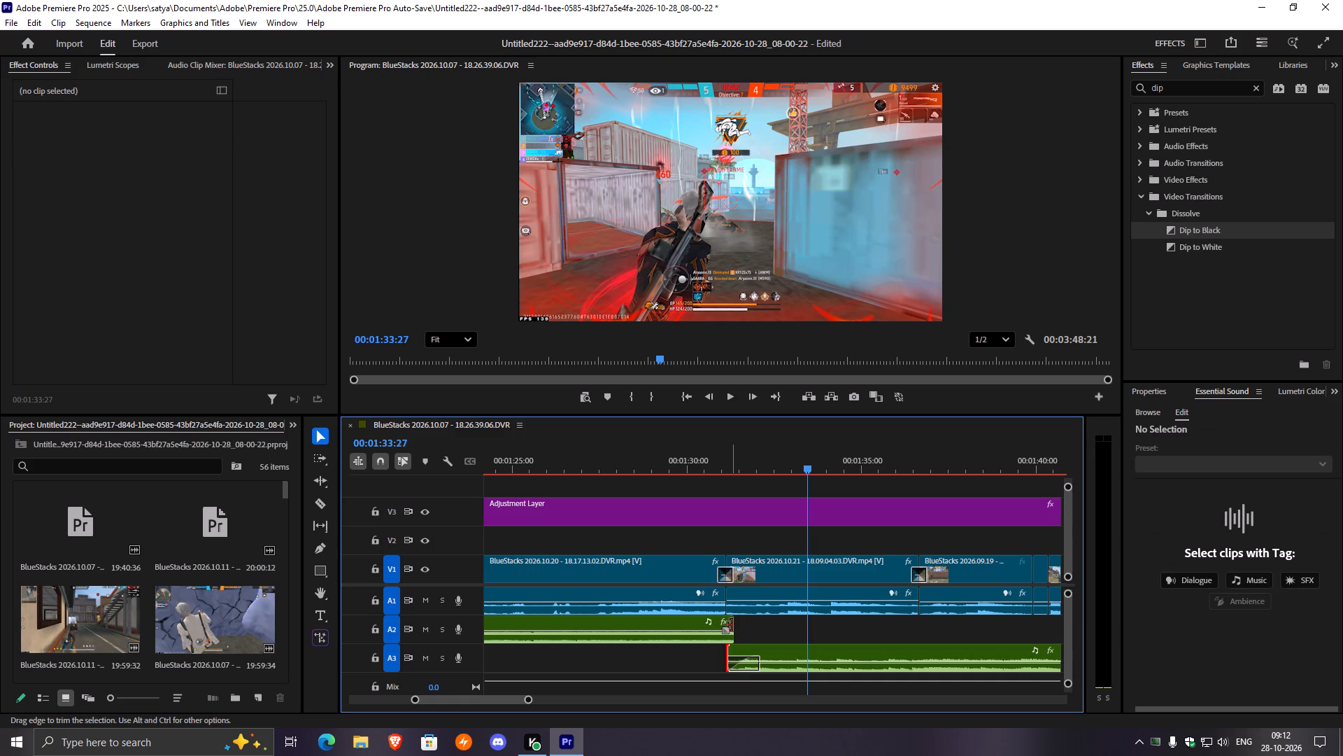
click(755, 604)
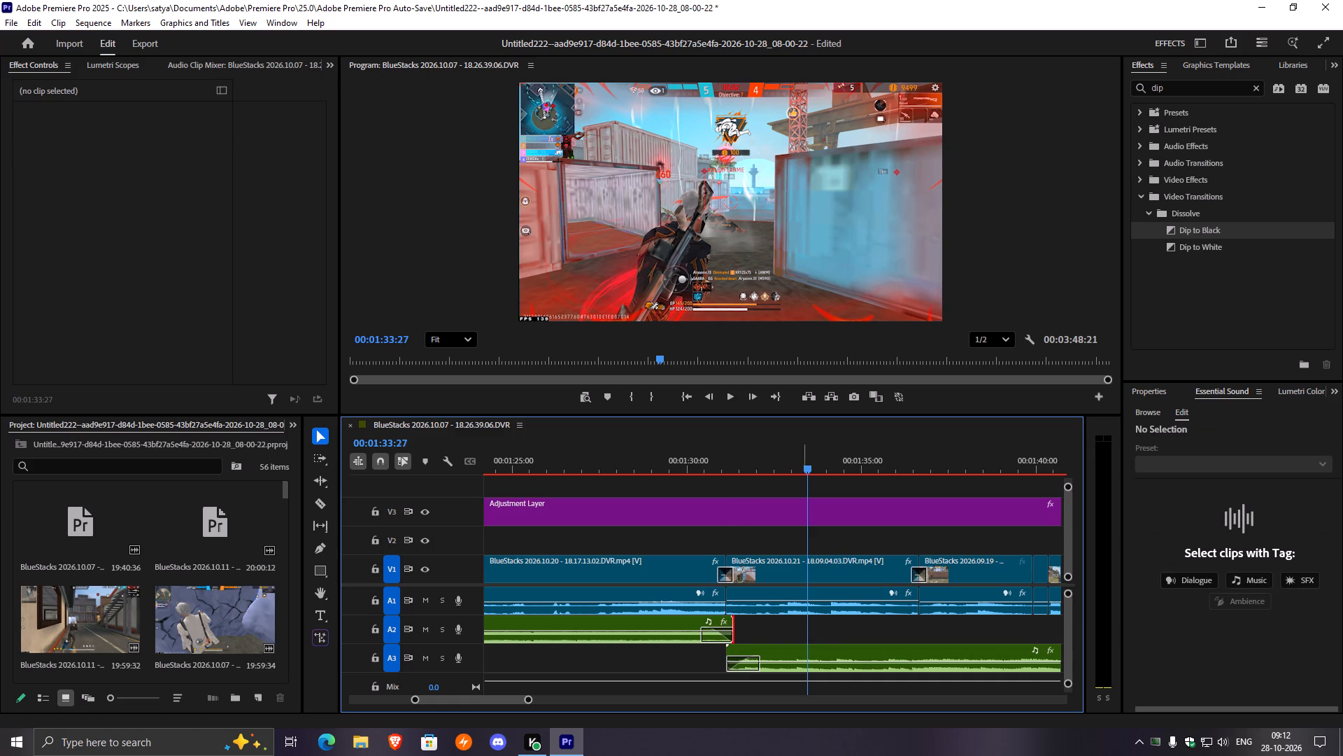
Play the music changeover from about 00:01:30 and shorten the transition at the end of the LiFli clip on A2.
drag(810, 461, 700, 479)
key(space)
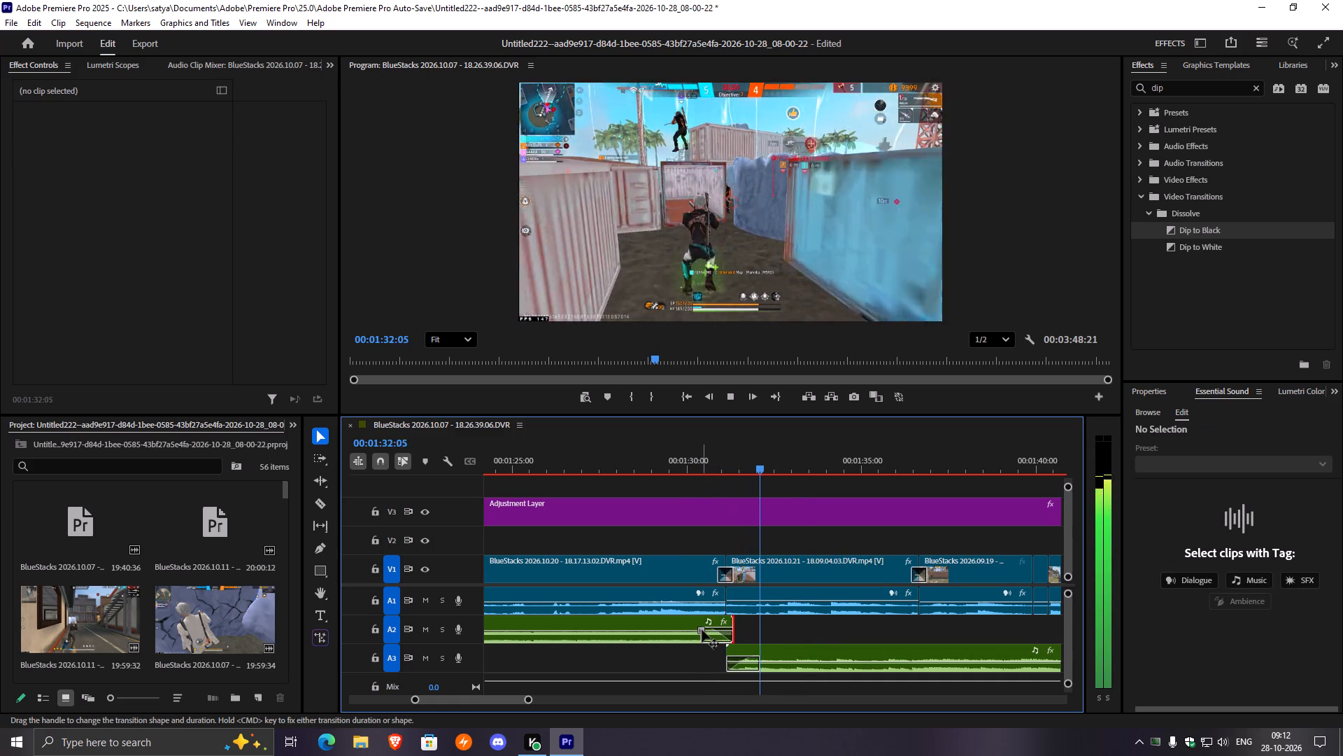
drag(702, 629, 718, 629)
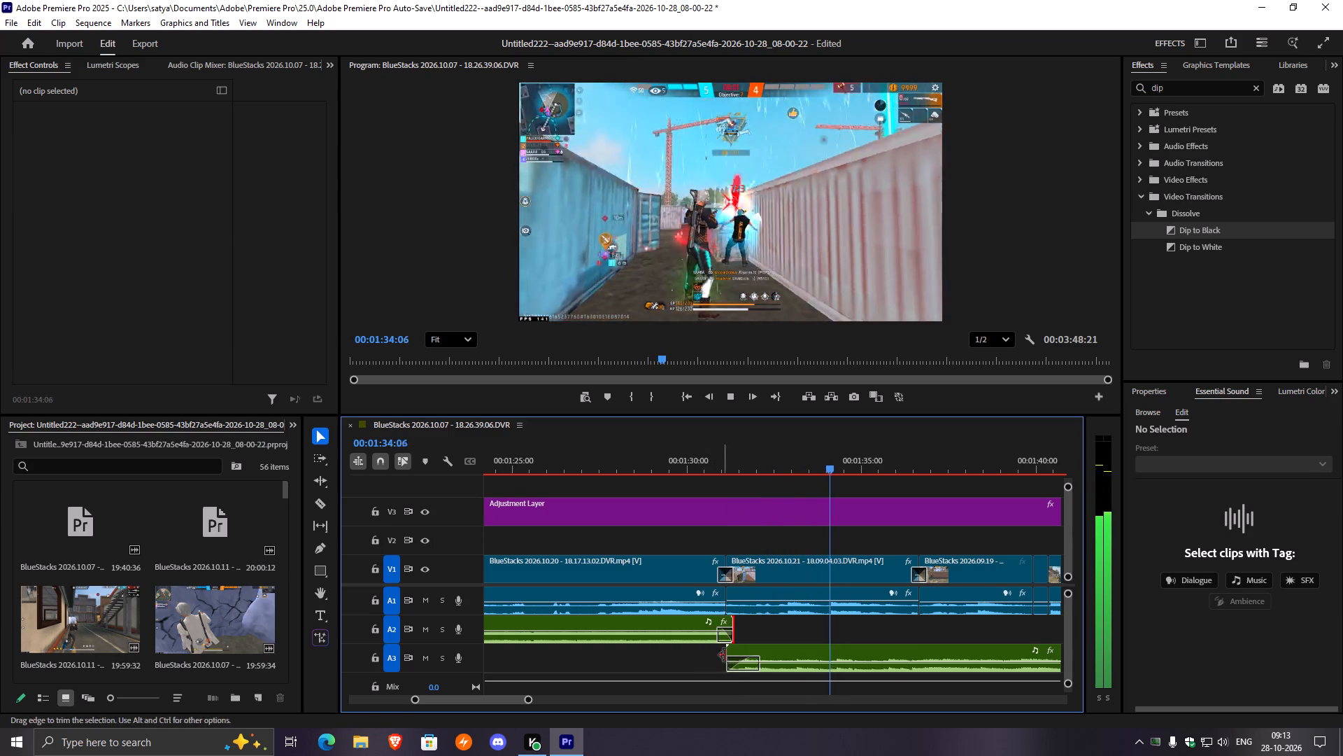
Play the sequence from about 00:01:30 to check the music changeover and the clips that follow it.
drag(848, 465, 701, 493)
key(space)
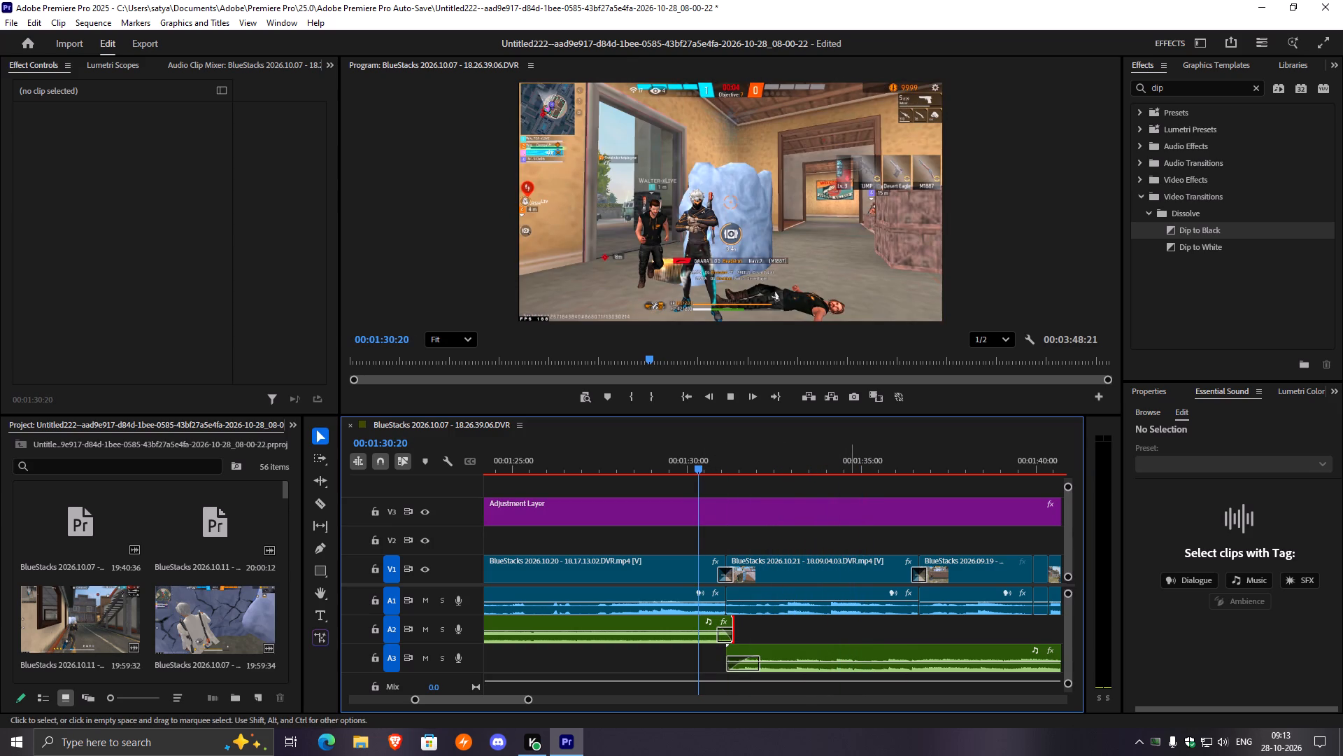
key(space)
key(space)
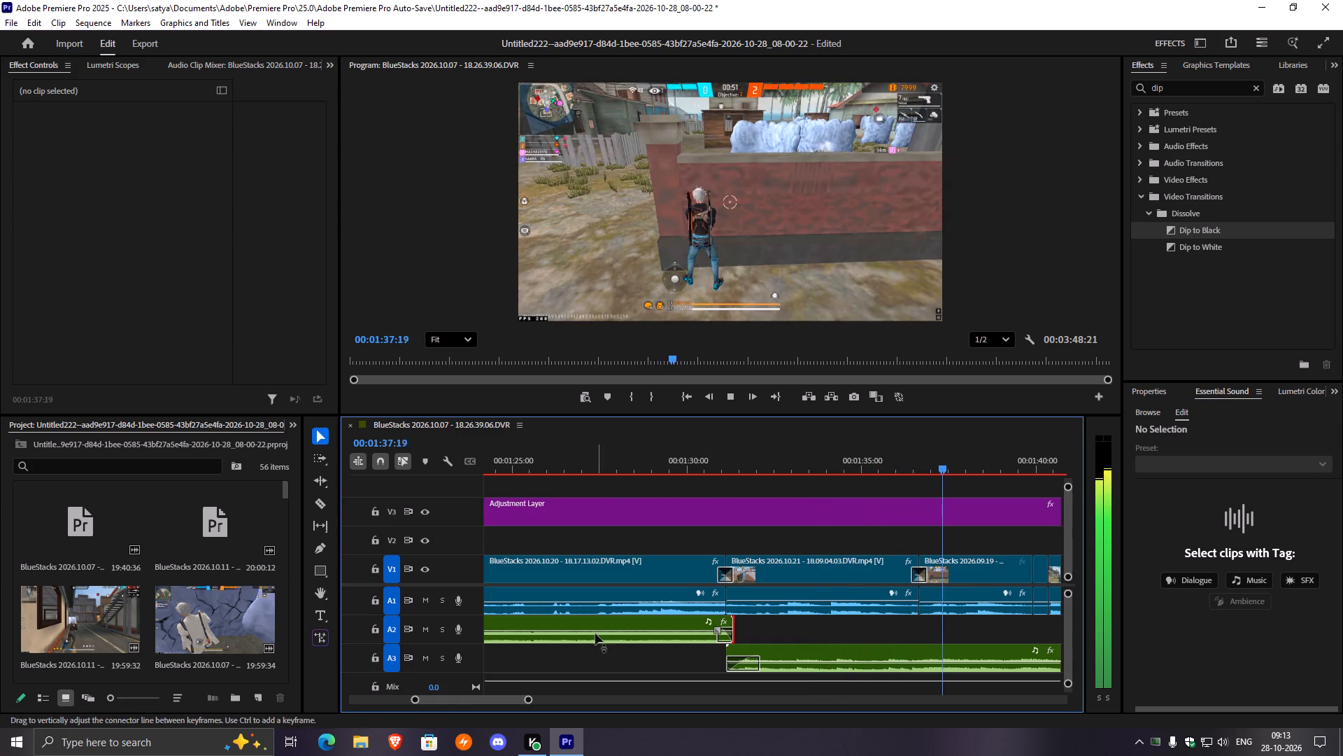
drag(528, 699, 658, 694)
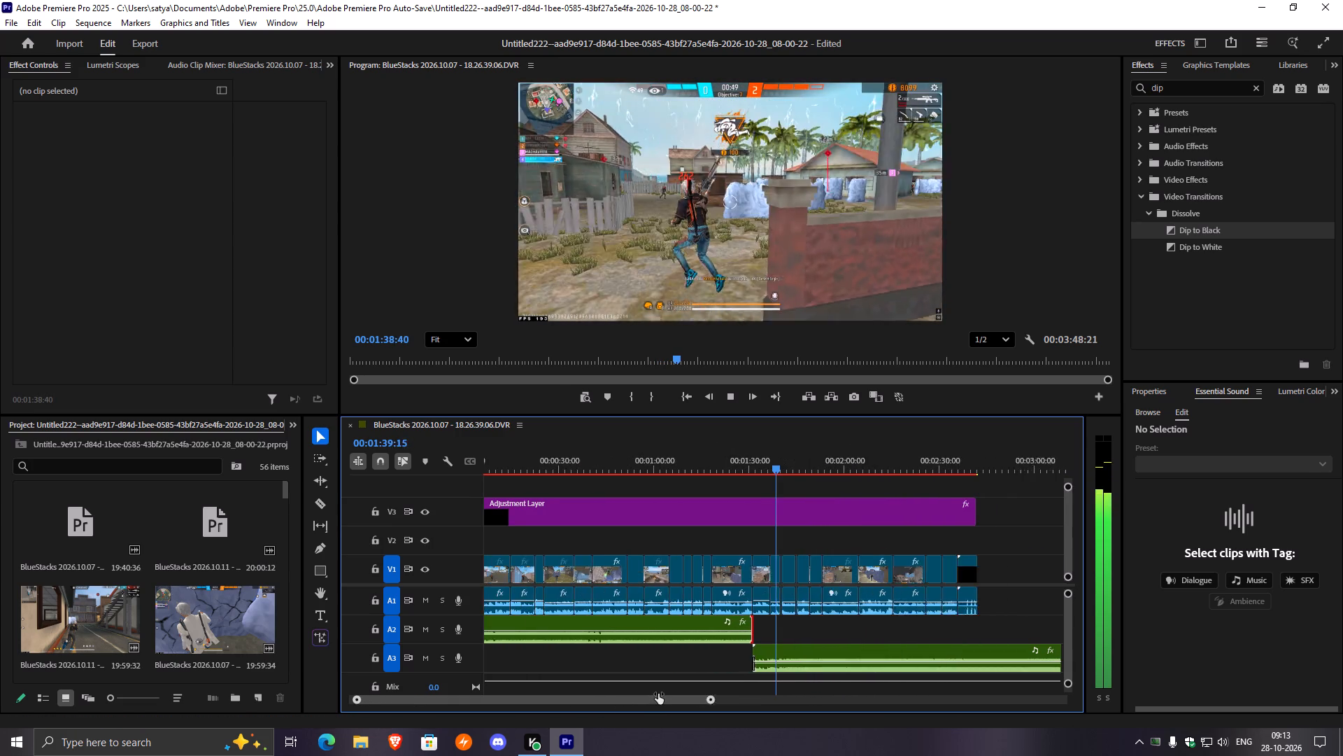
drag(658, 694, 724, 700)
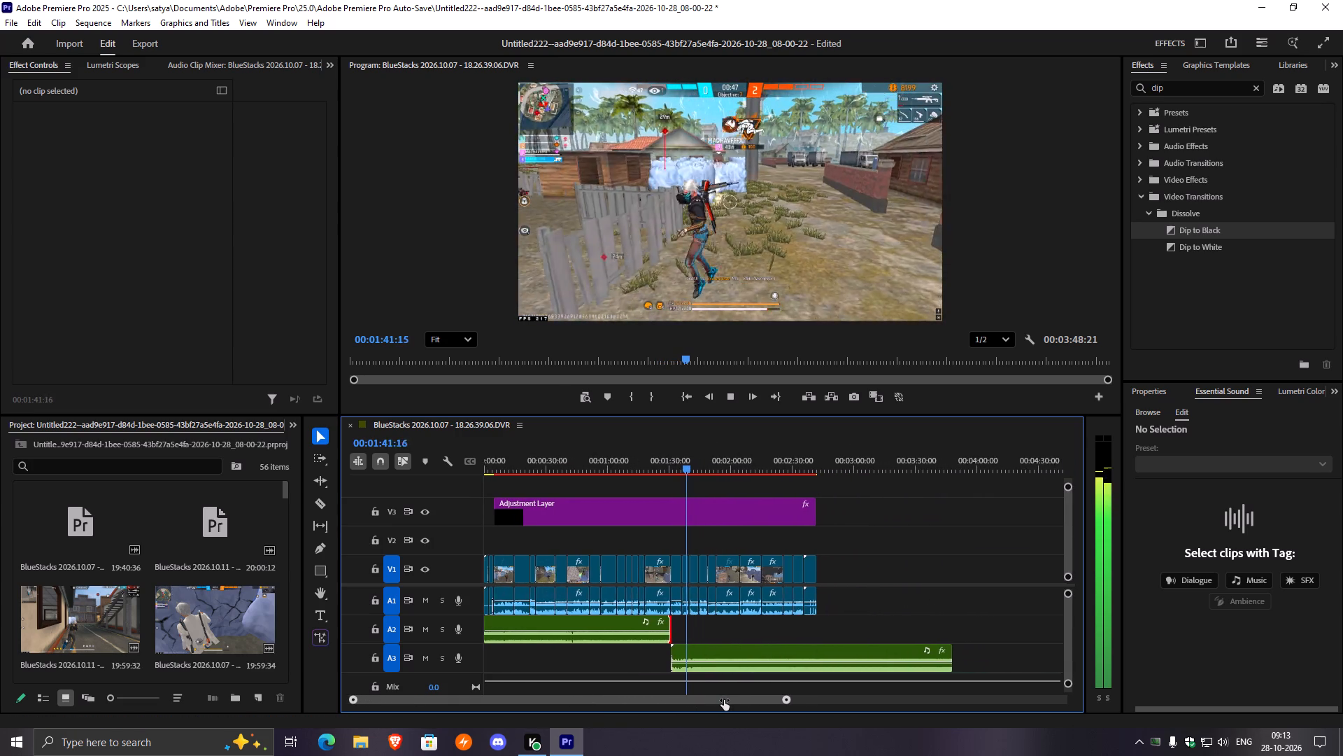
drag(724, 700, 767, 701)
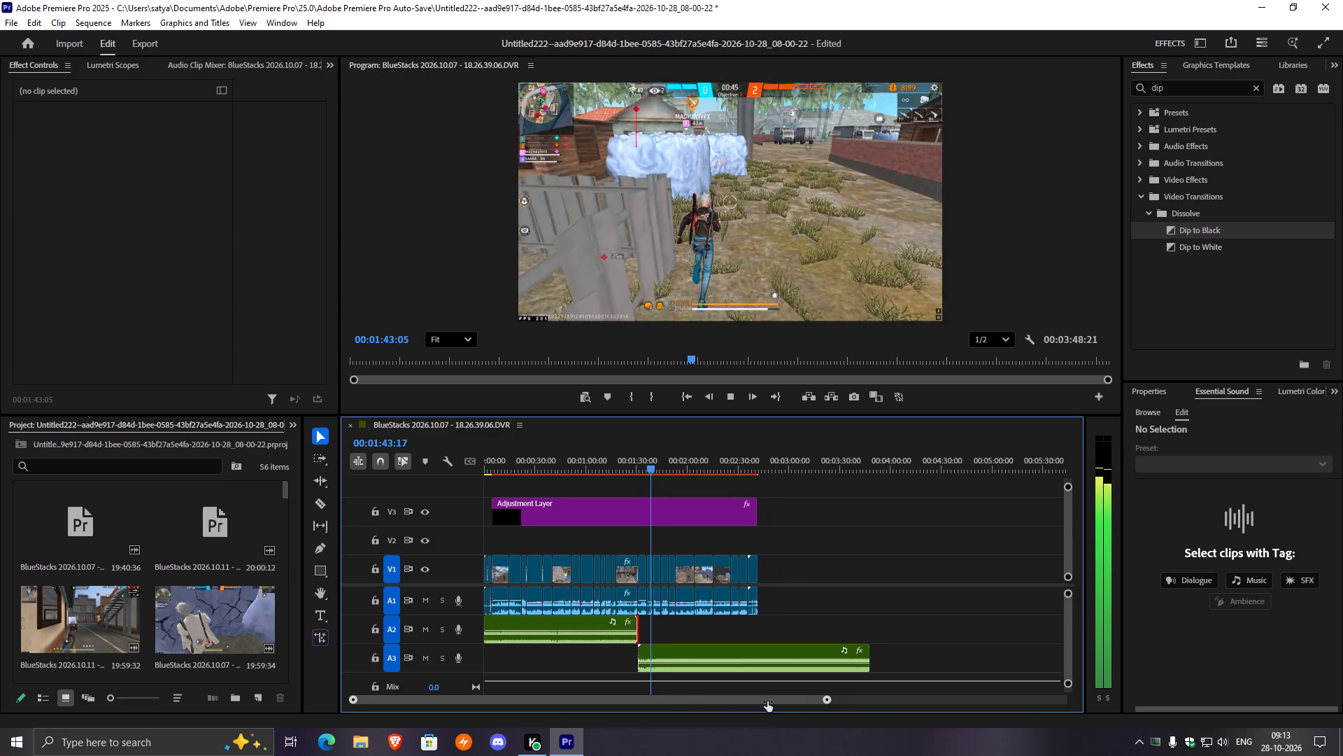
drag(767, 701, 772, 701)
click(960, 752)
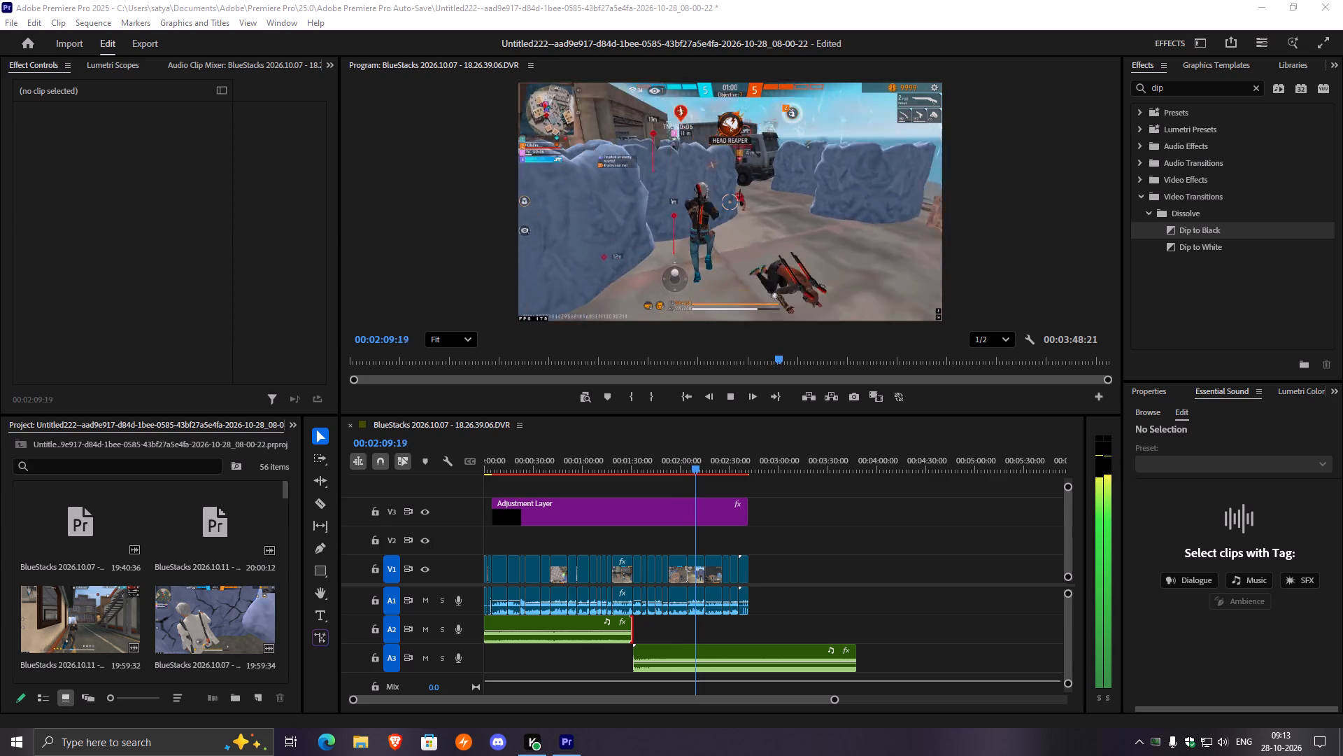
Examine the adjustment layer's S_HueSatBright settings during playback and return the playhead to about 00:01:50.
click(739, 501)
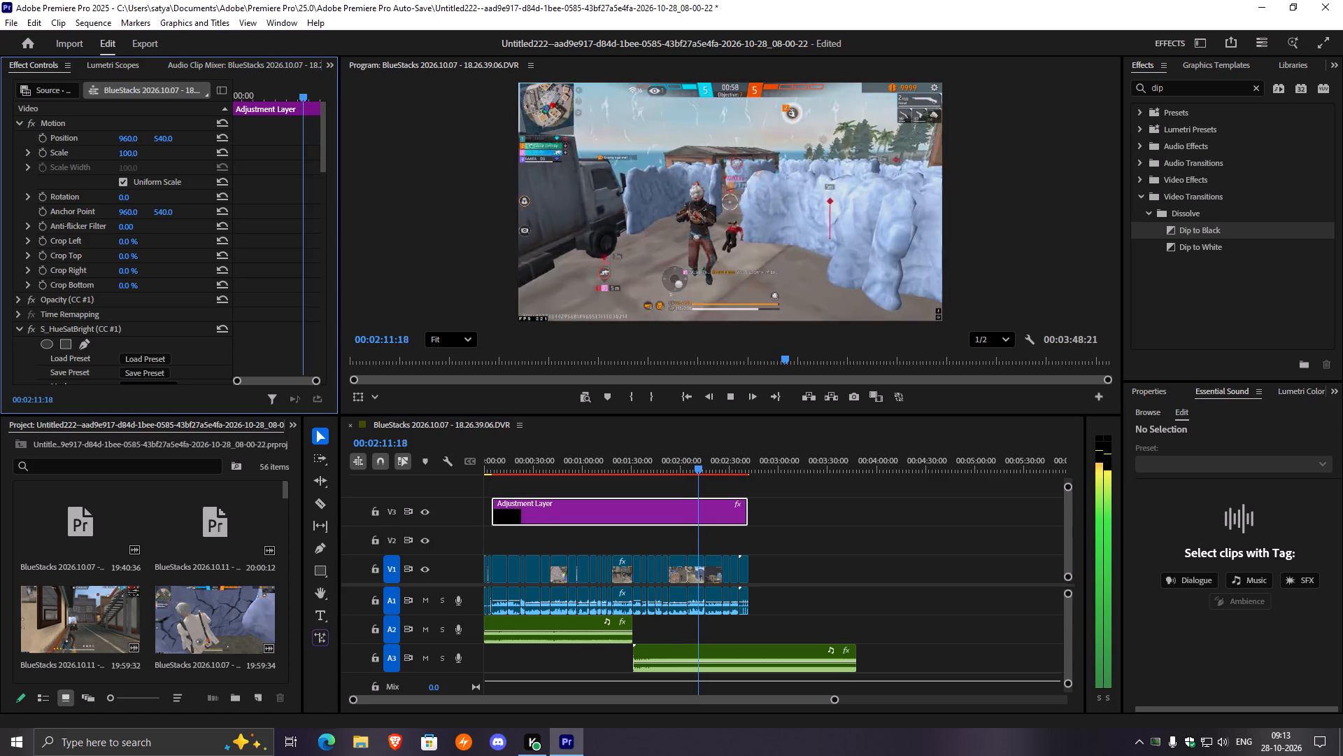
scroll(192, 283, down, 9)
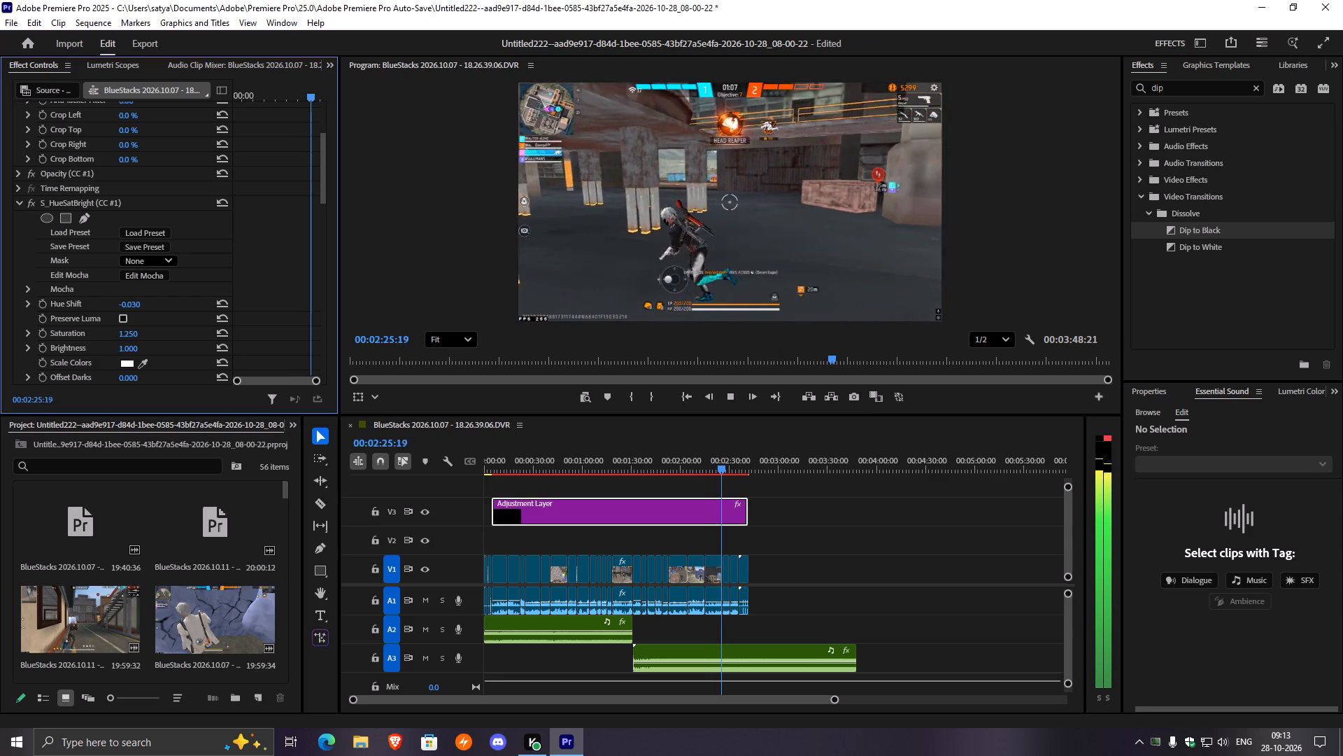
drag(718, 463, 666, 486)
click(669, 486)
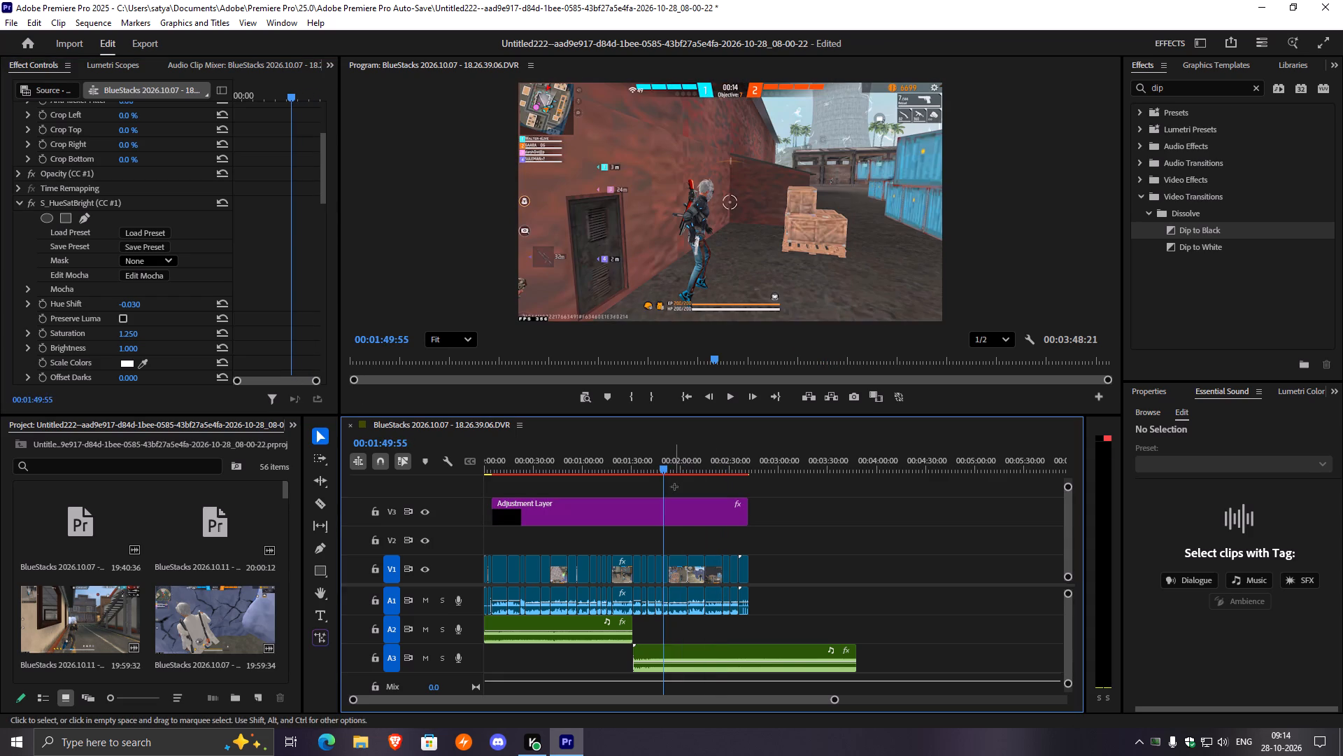
Play the sequence from shortly before the music changeover and check the sound of the gameplay clips that follow.
key(space)
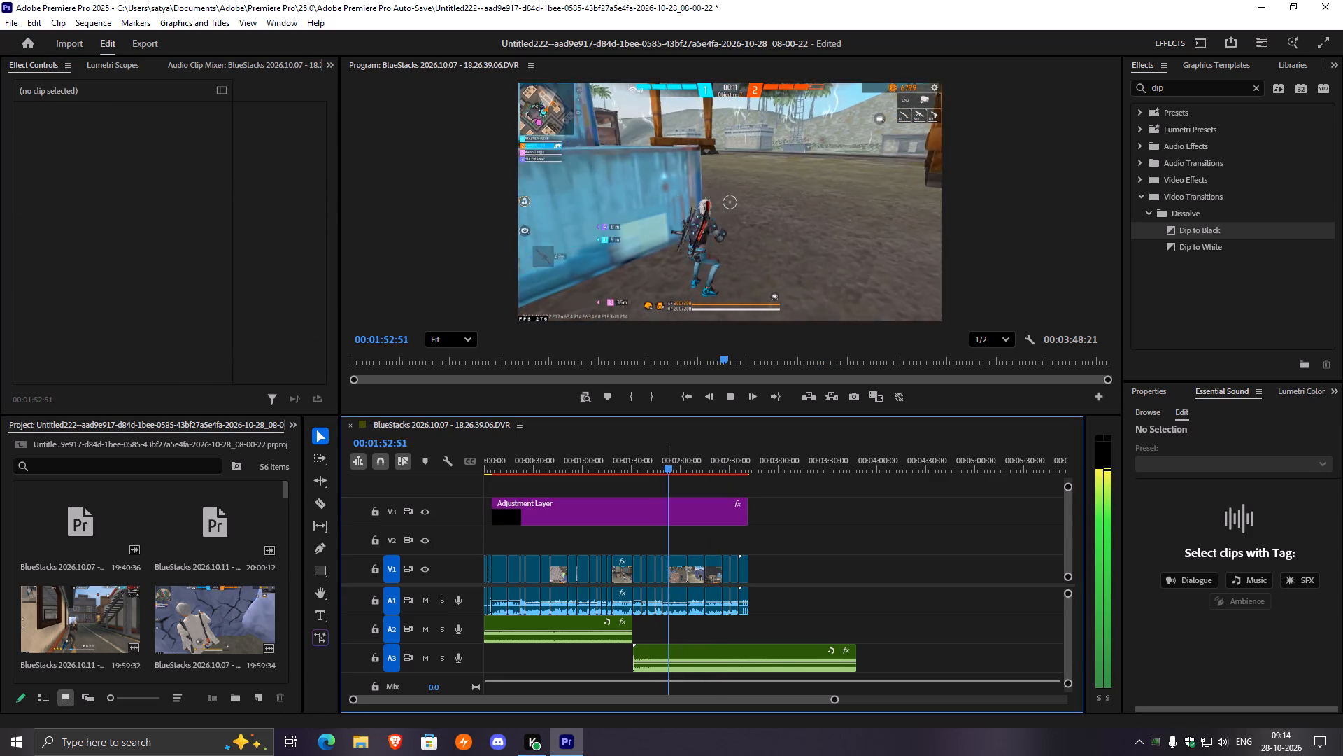
drag(668, 464, 626, 490)
key(space)
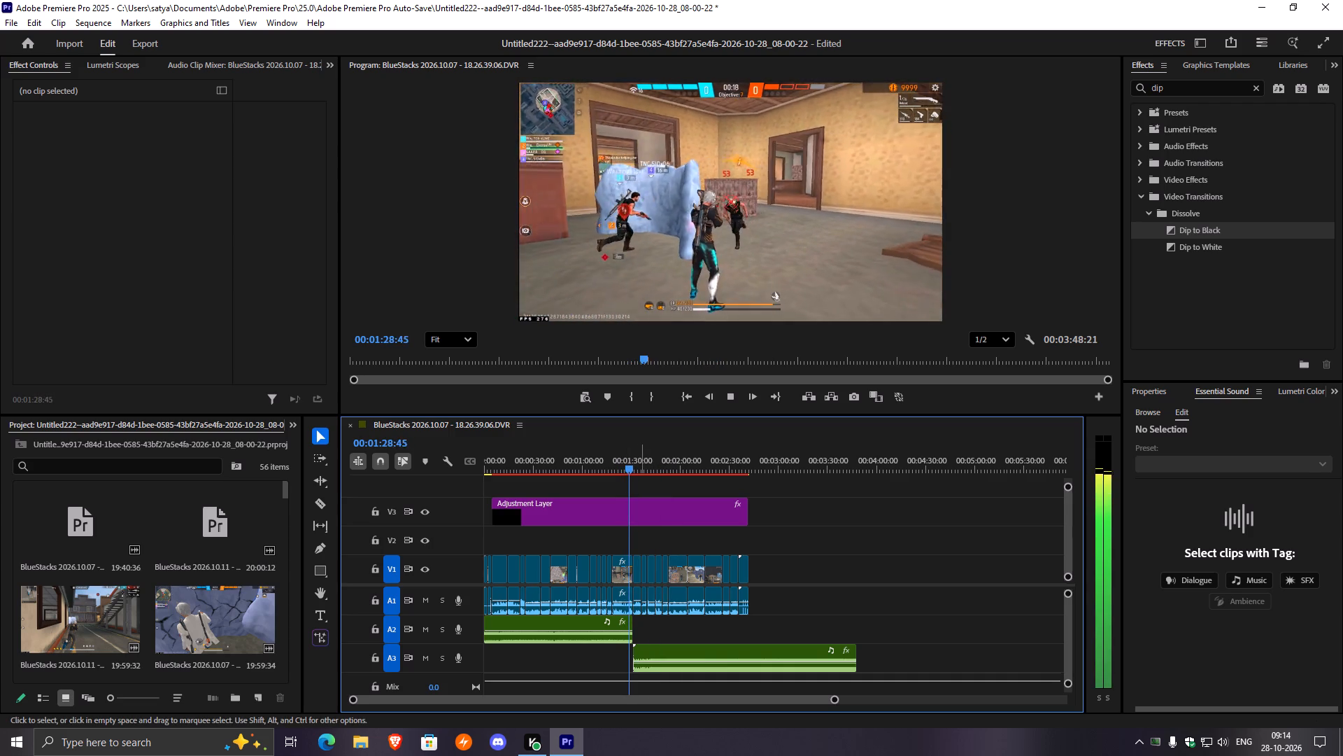
drag(637, 542, 647, 552)
drag(644, 543, 663, 560)
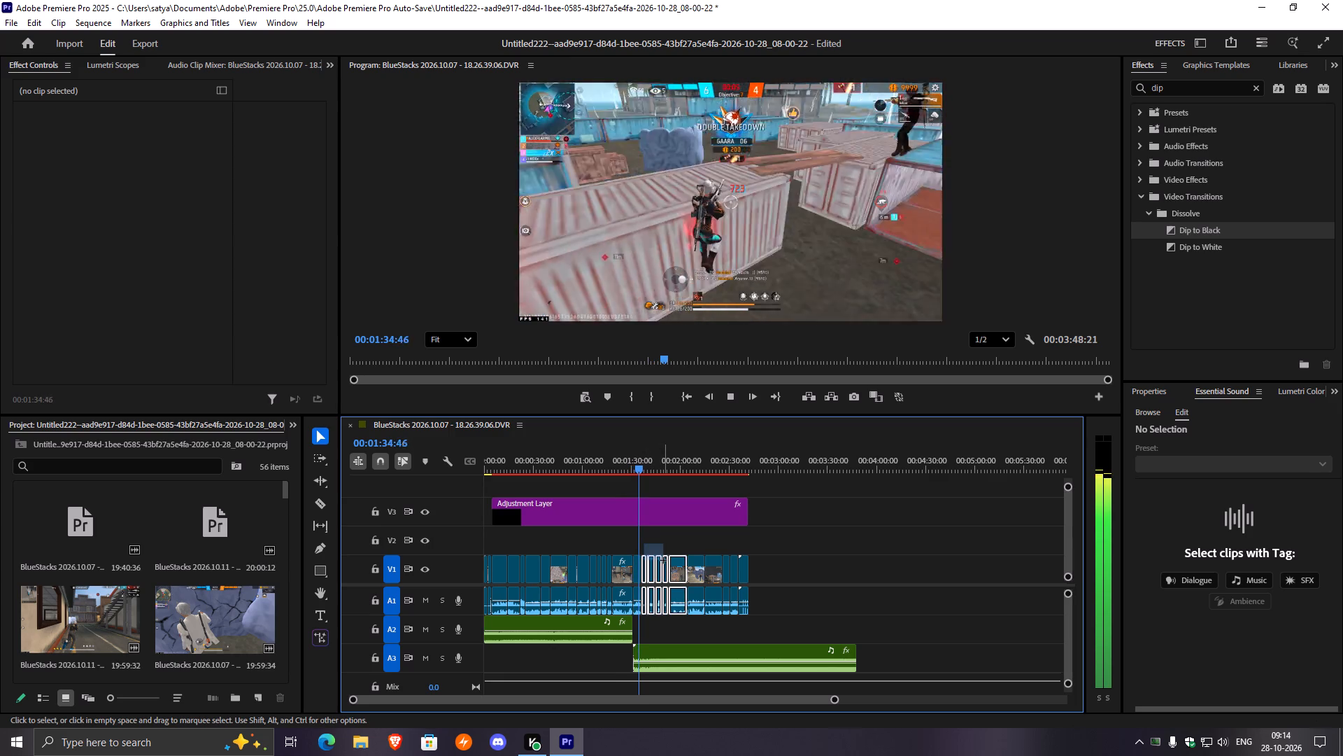
drag(663, 560, 660, 577)
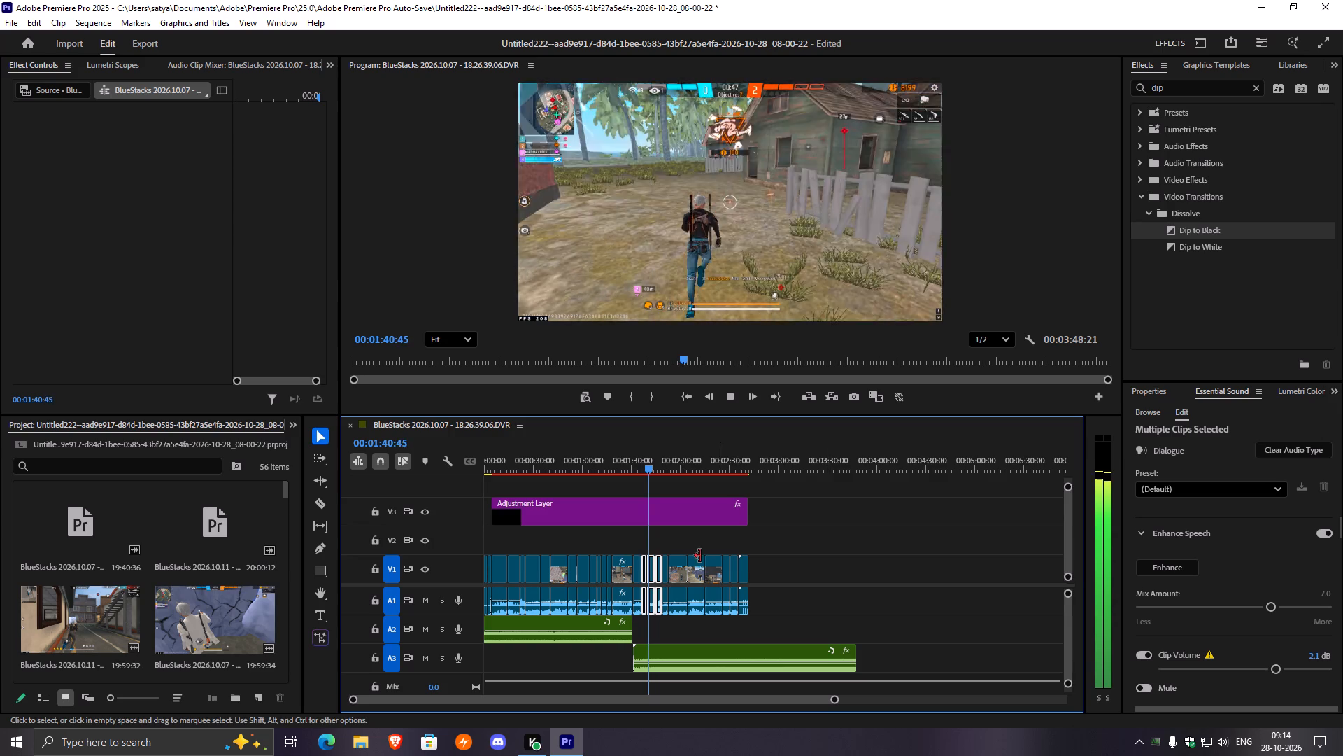
Raise the clip volume of the two gameplay clips between about 00:01:49 and 00:02:03 to 4.9 dB and play them back.
drag(667, 545, 678, 559)
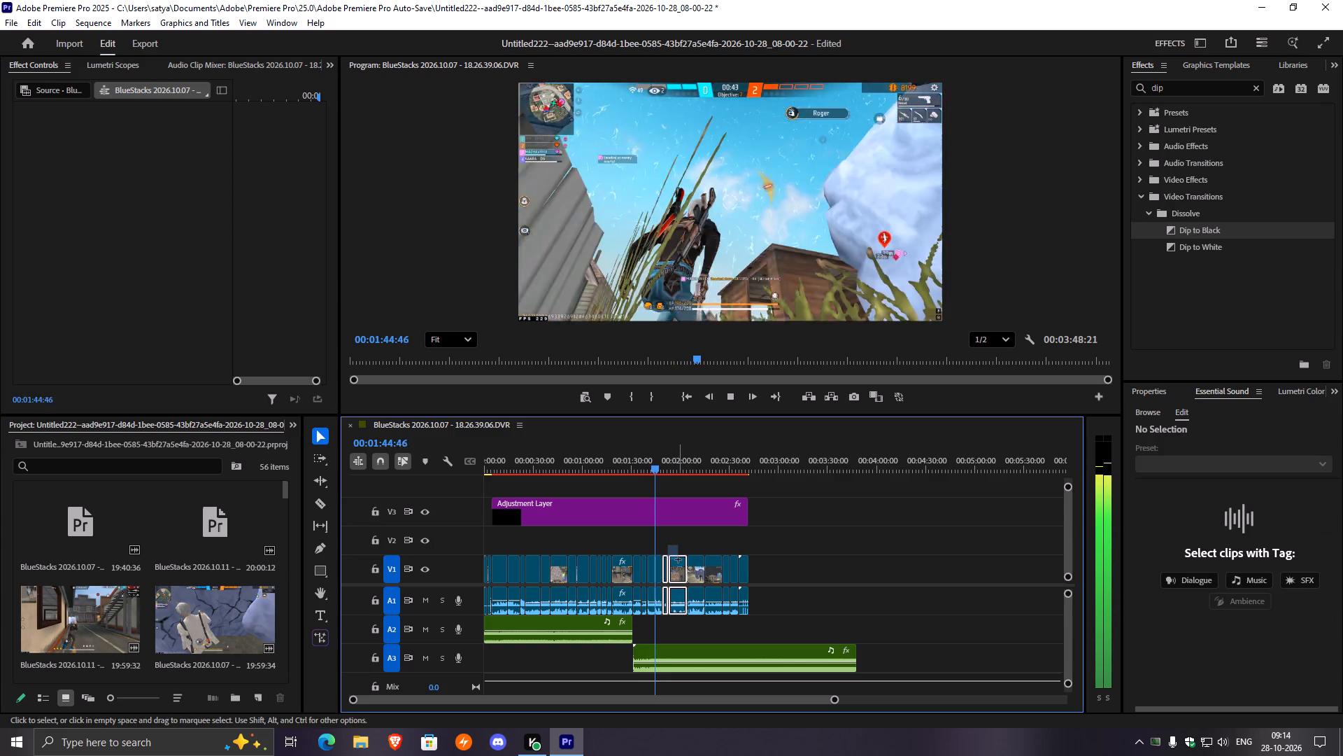
drag(678, 559, 681, 560)
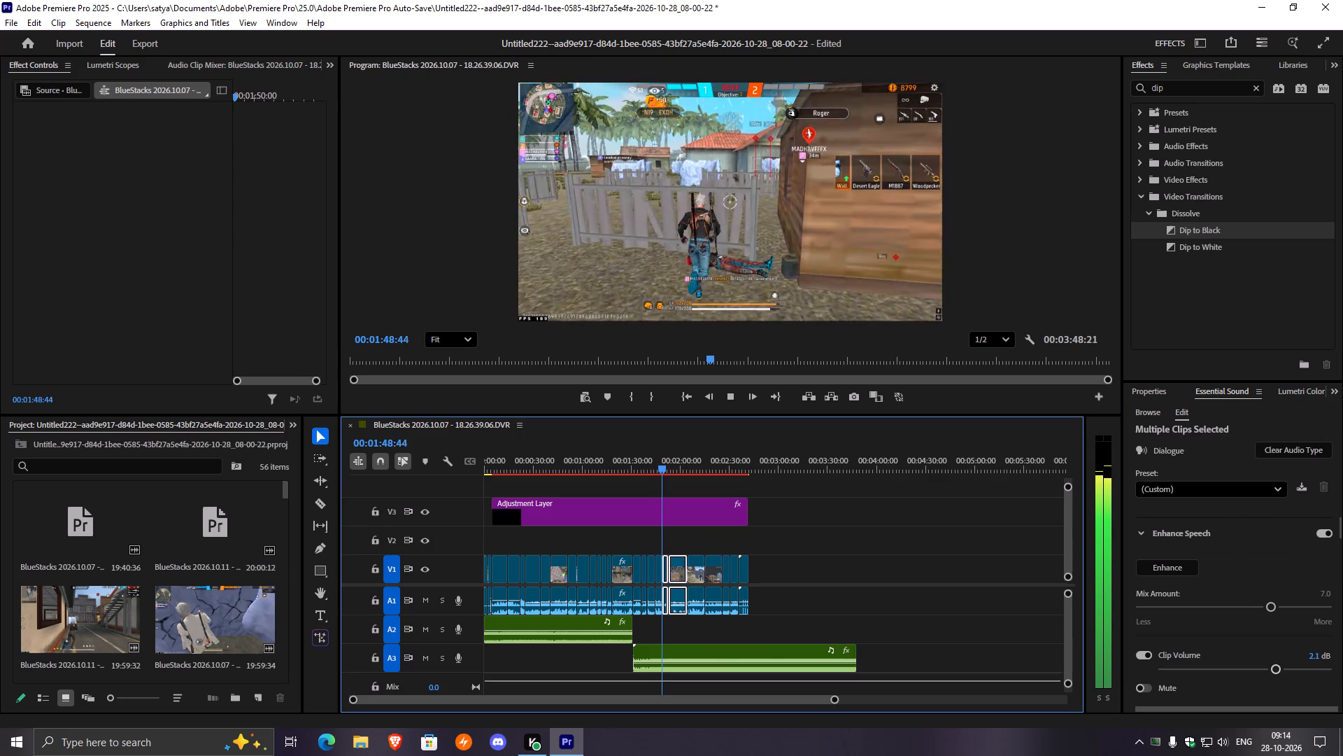
click(1279, 668)
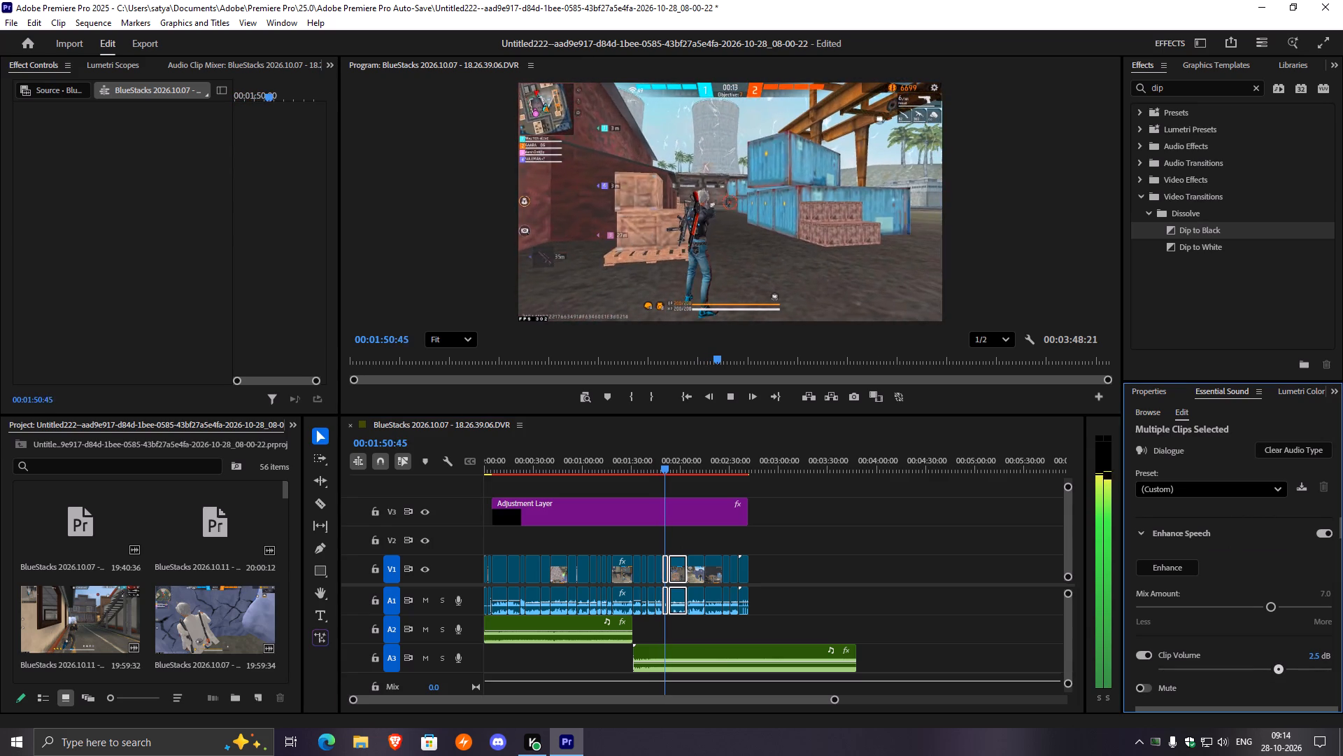
drag(1281, 672, 1293, 678)
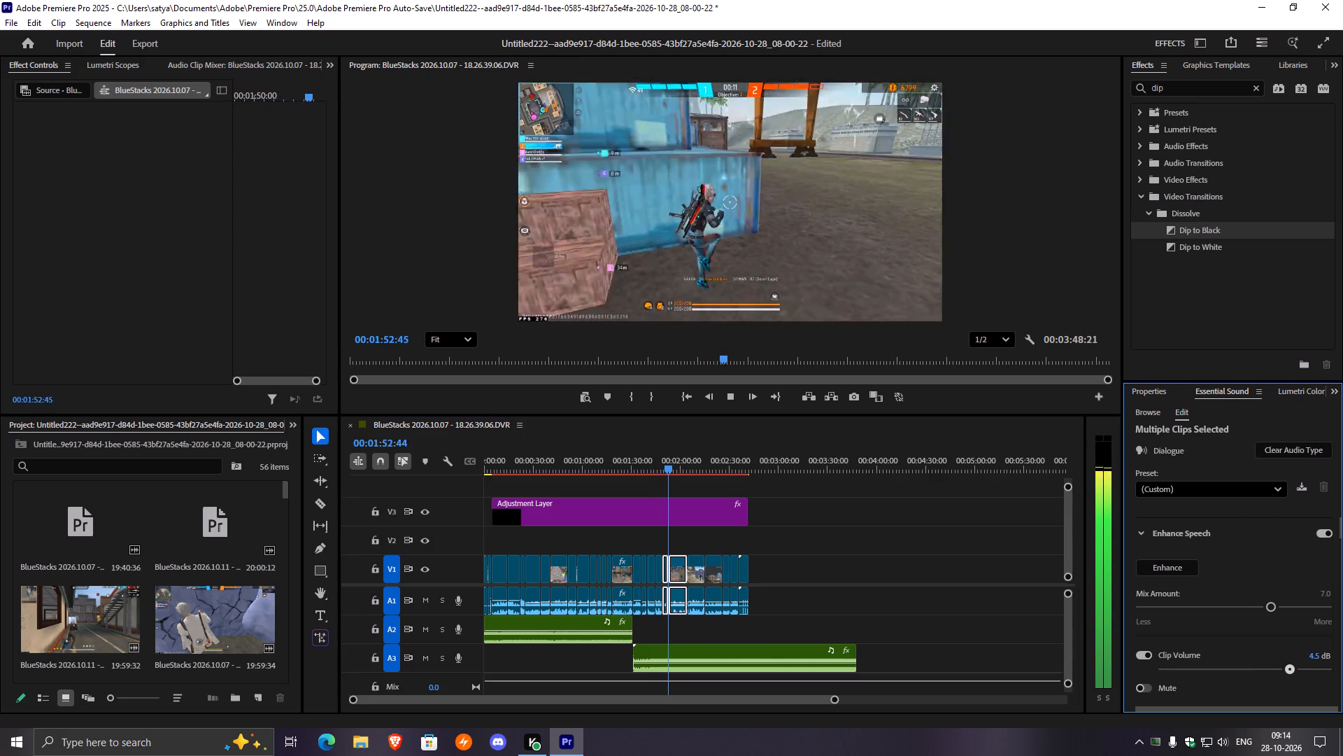
drag(1293, 678, 1295, 680)
drag(669, 468, 662, 466)
key(space)
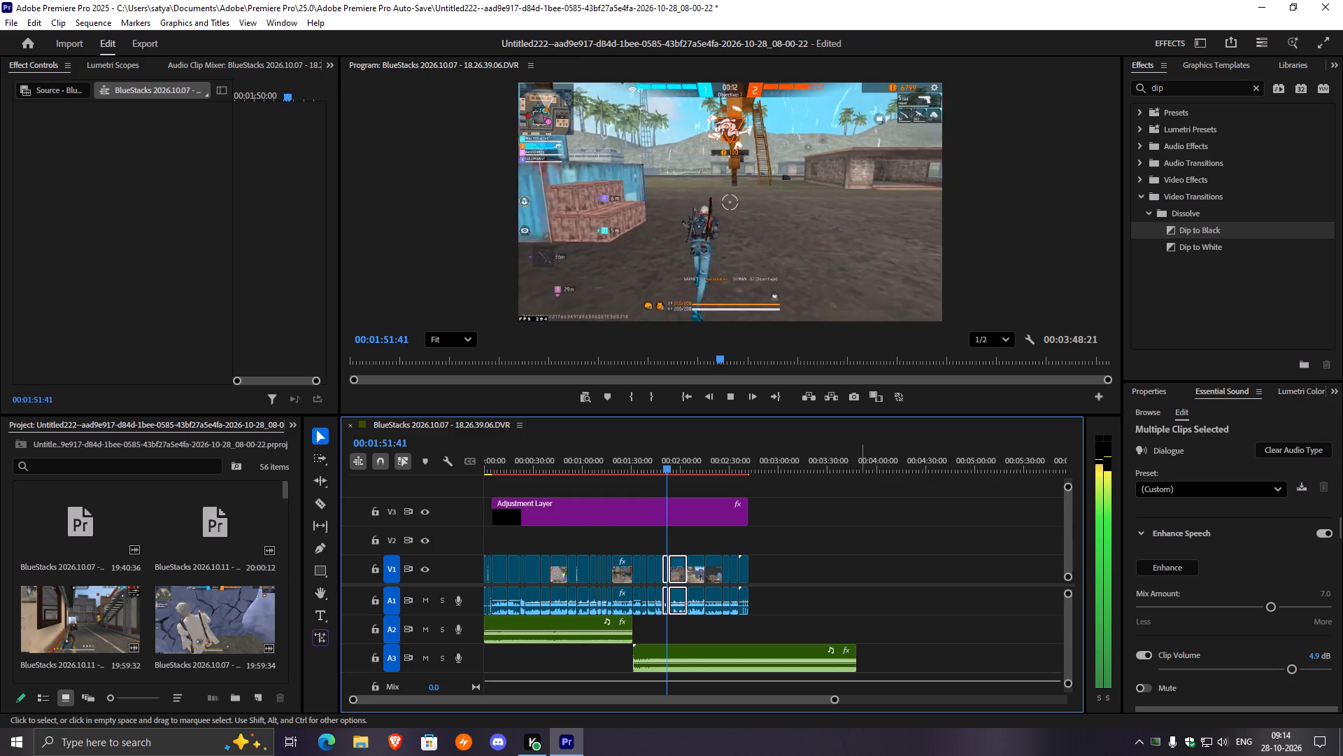
click(1291, 668)
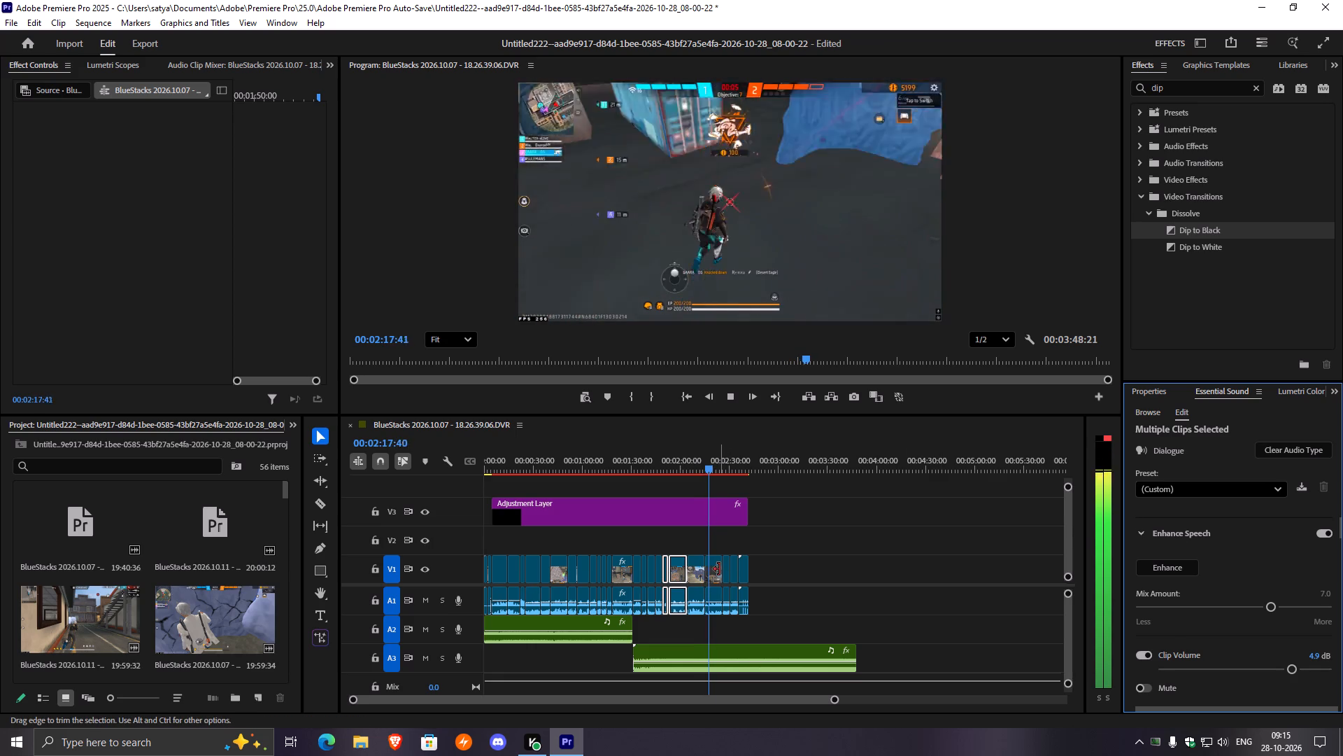
Raise the clip volume of the last gameplay clips before the outro to 5.1 dB.
drag(717, 540, 724, 566)
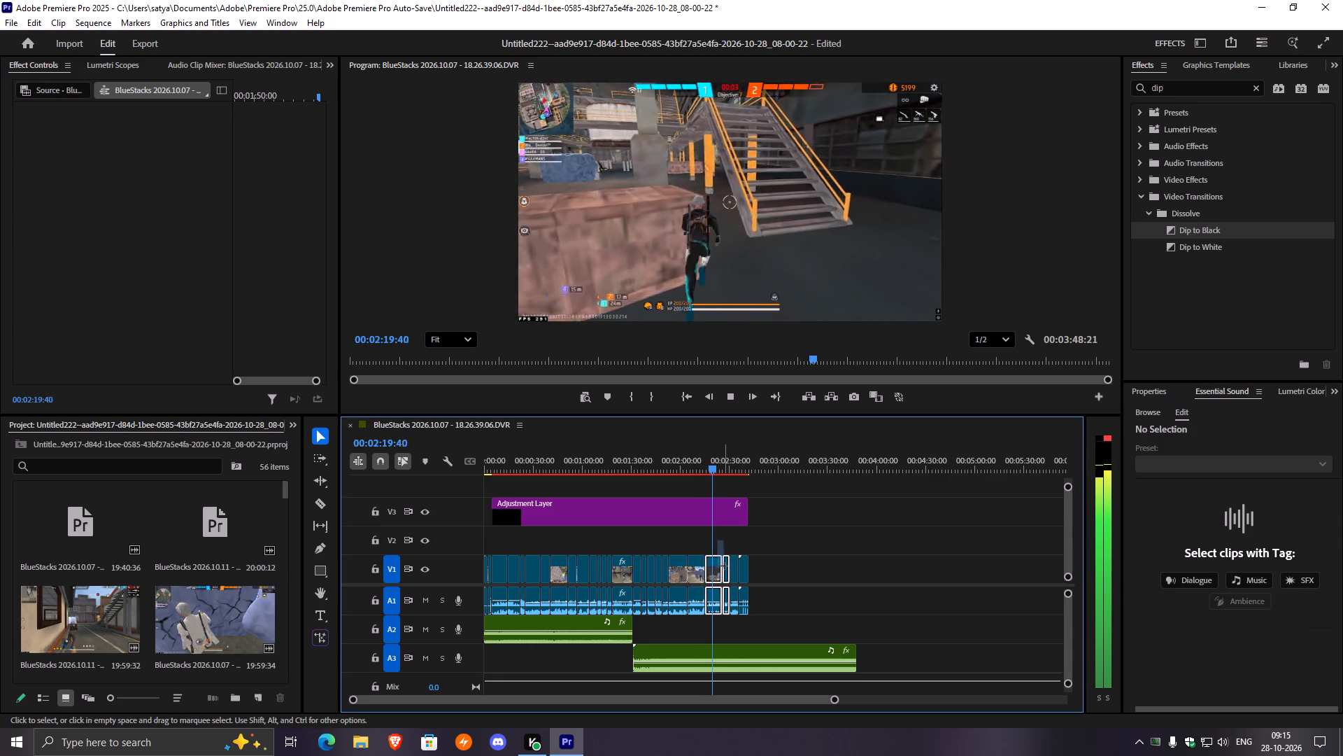
drag(724, 566, 734, 572)
drag(1278, 668, 1286, 671)
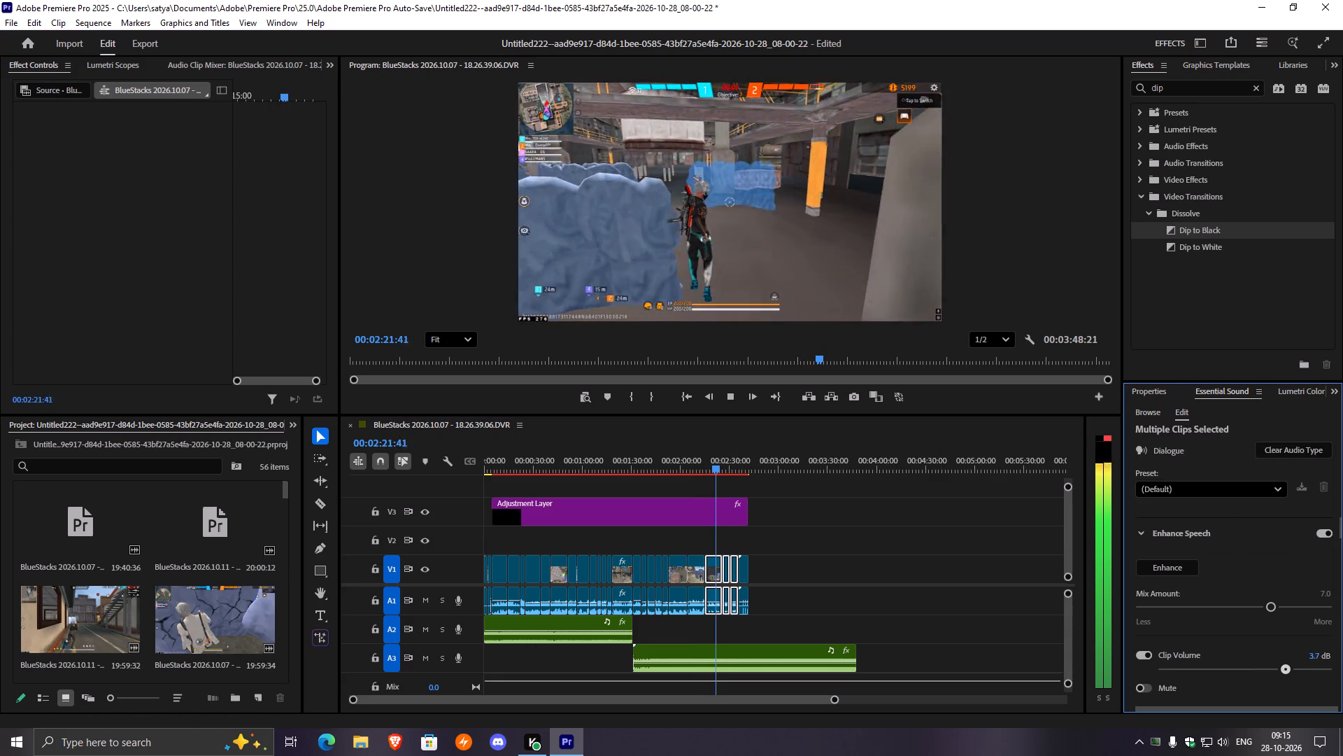
drag(1286, 671, 1293, 673)
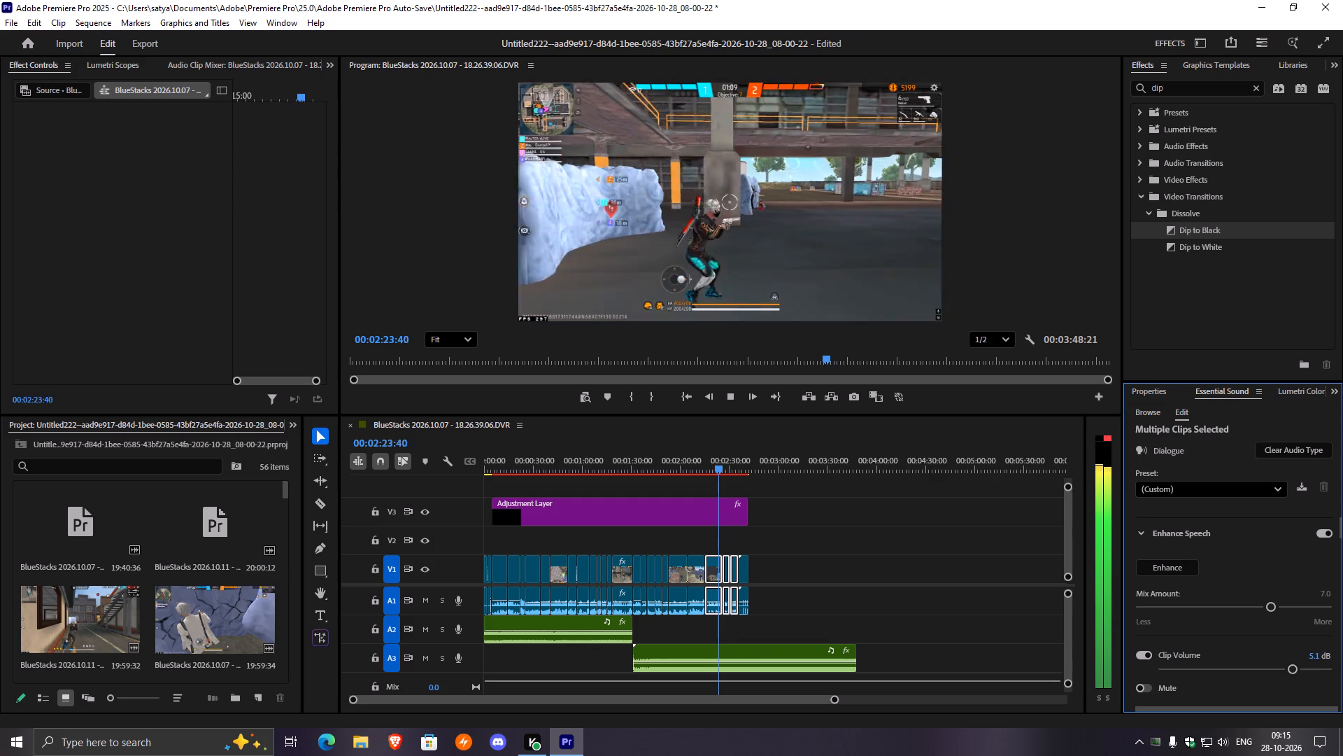
click(985, 744)
click(985, 744)
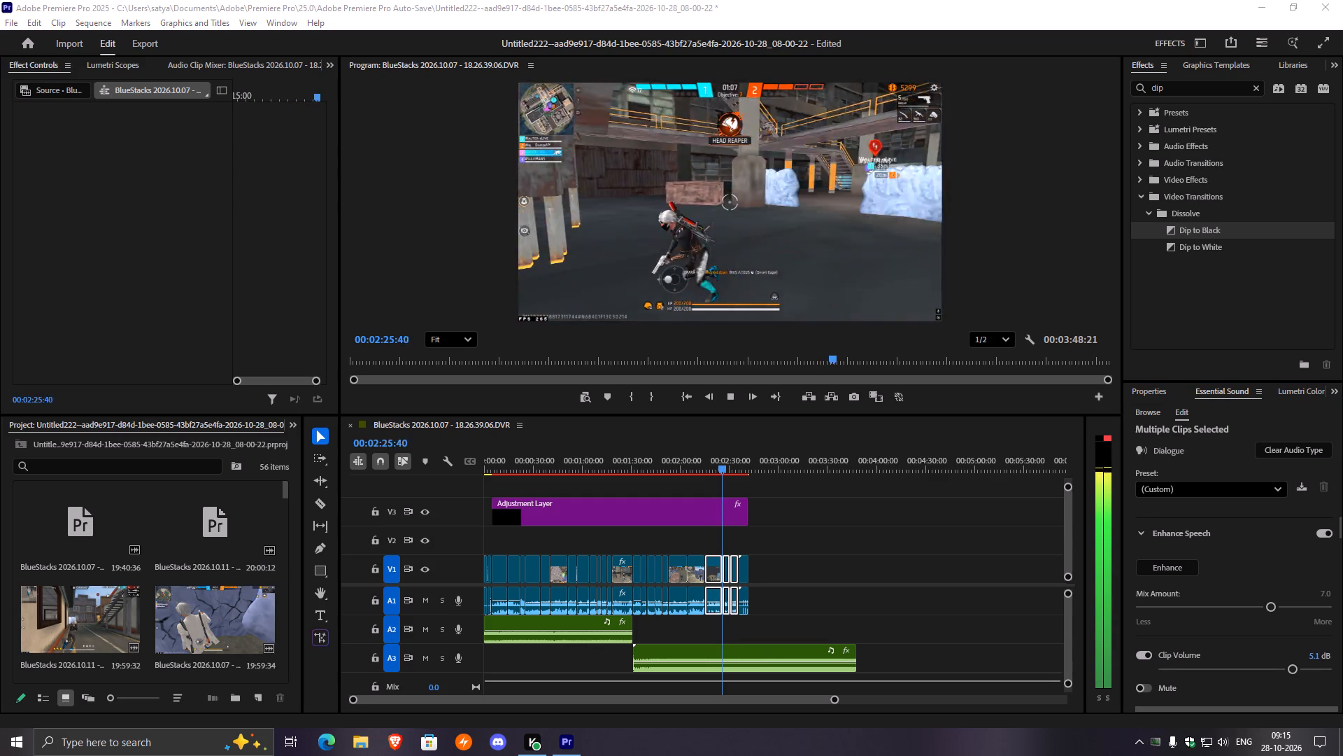
click(930, 543)
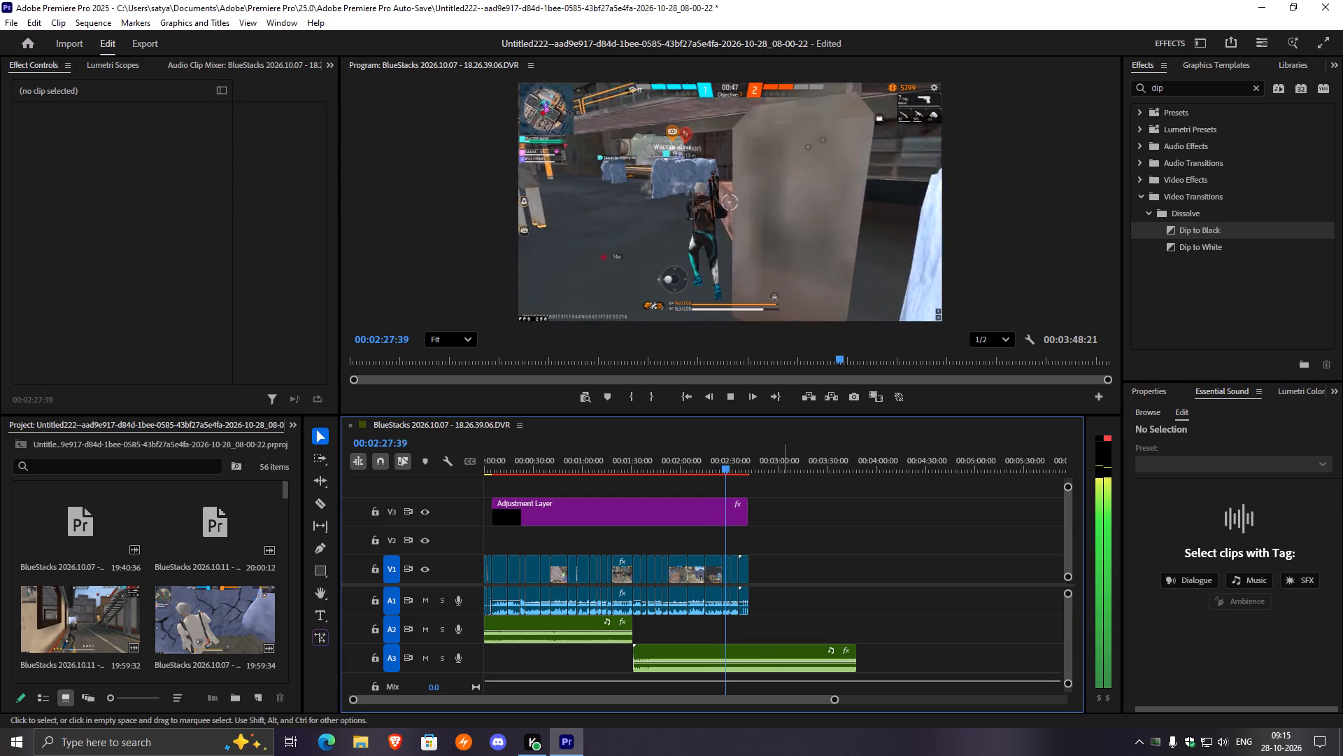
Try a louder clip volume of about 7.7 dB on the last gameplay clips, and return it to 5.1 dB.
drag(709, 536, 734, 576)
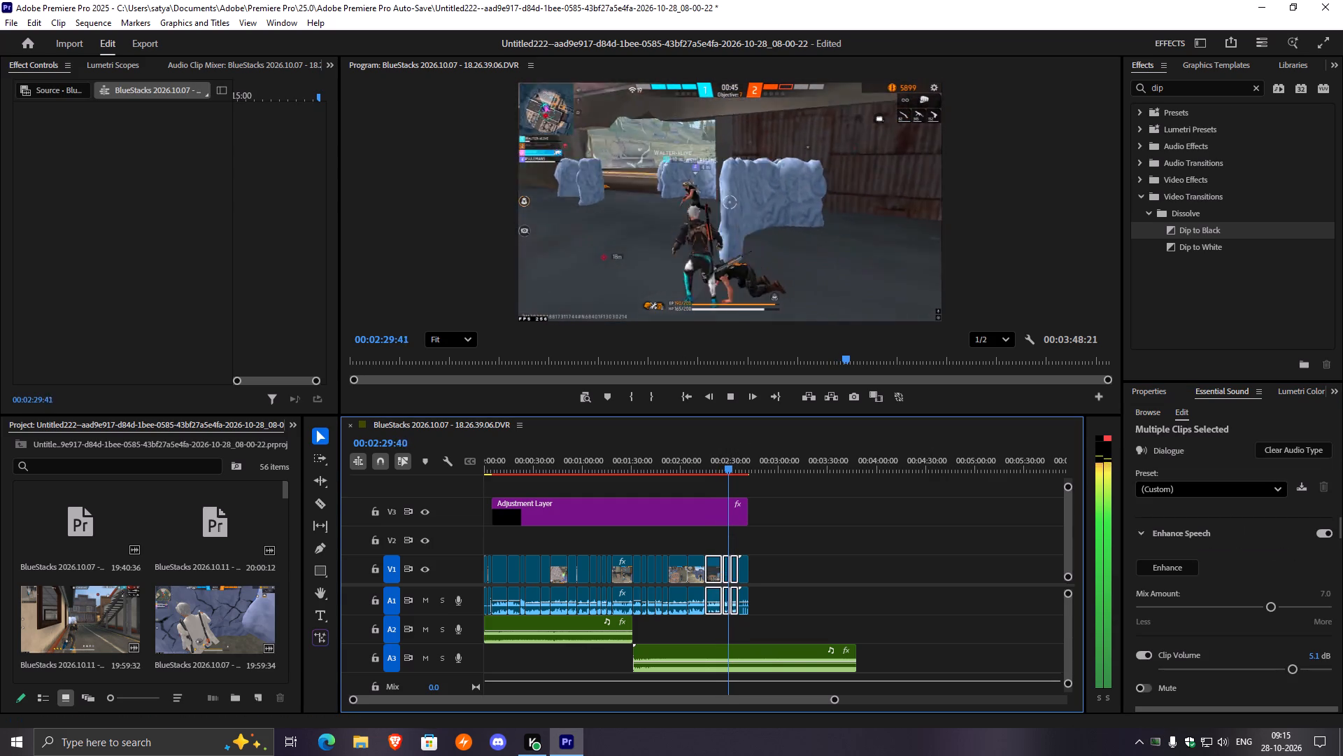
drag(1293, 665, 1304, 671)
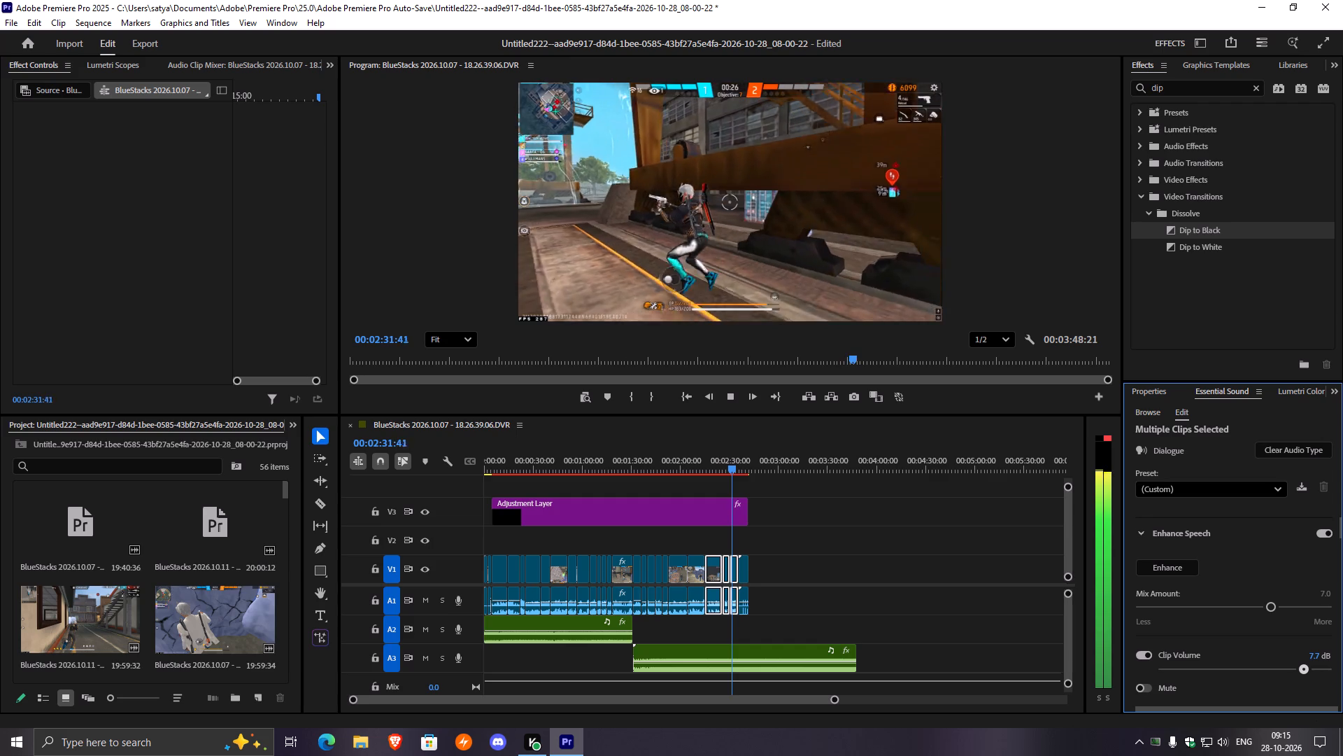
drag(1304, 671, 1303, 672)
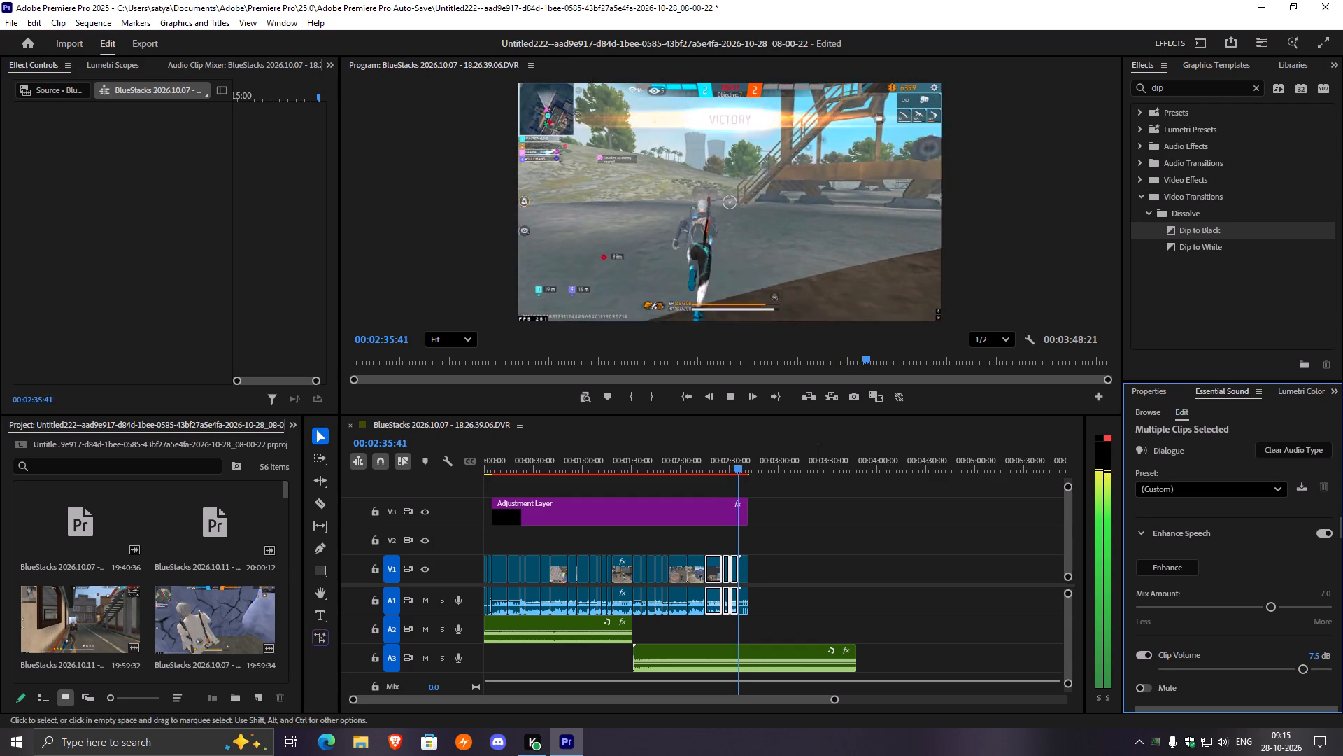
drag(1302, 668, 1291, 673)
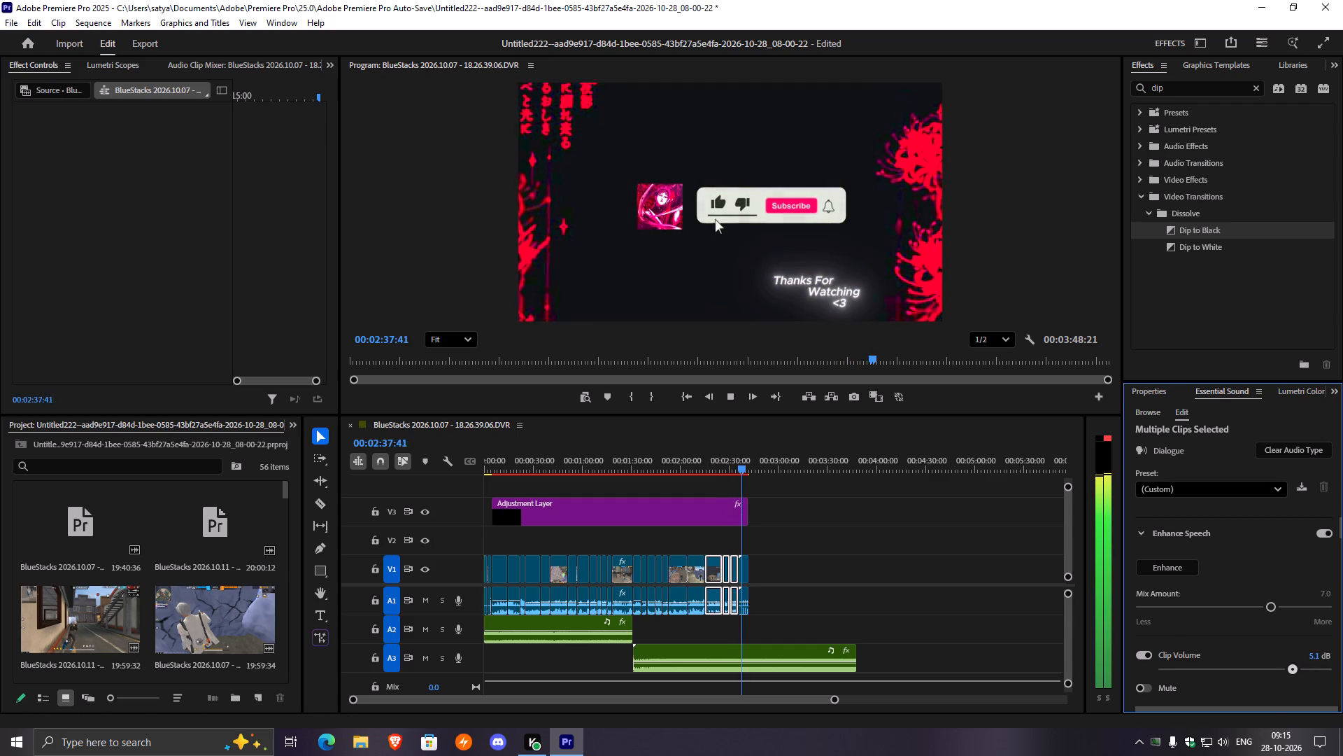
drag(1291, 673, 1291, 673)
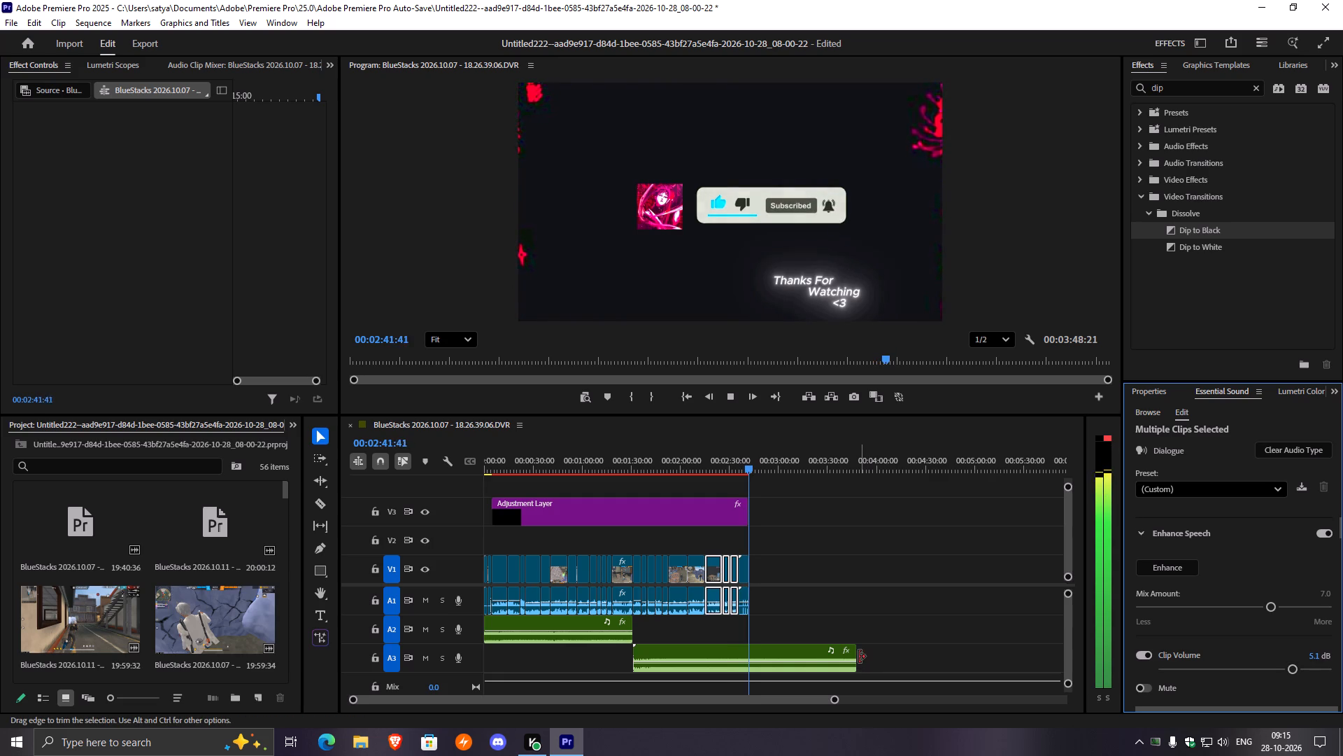
Trim the end of the music clip on A3 back to the end of the video.
drag(857, 652, 744, 654)
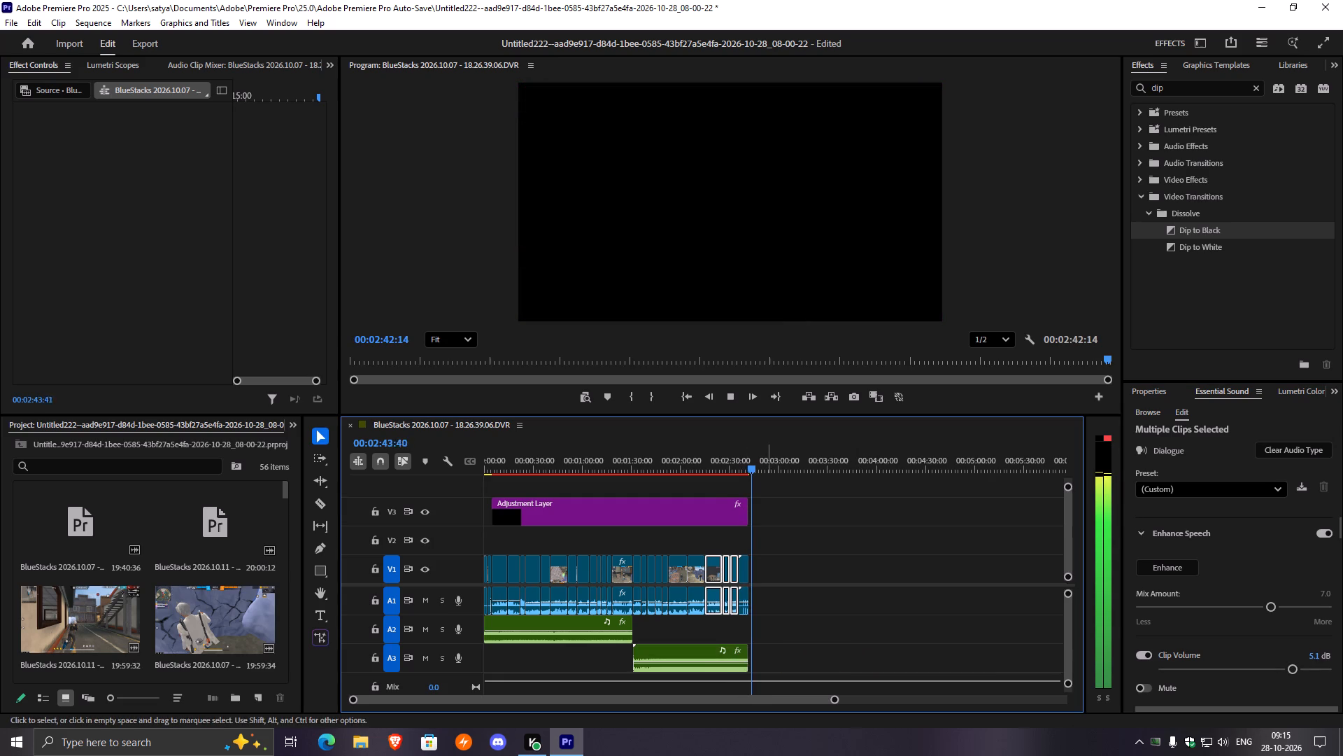
Trim the end of the adjustment layer on V3 back to the start of the outro clip and play the sequence from about 00:02:30.
drag(754, 446, 731, 457)
click(739, 511)
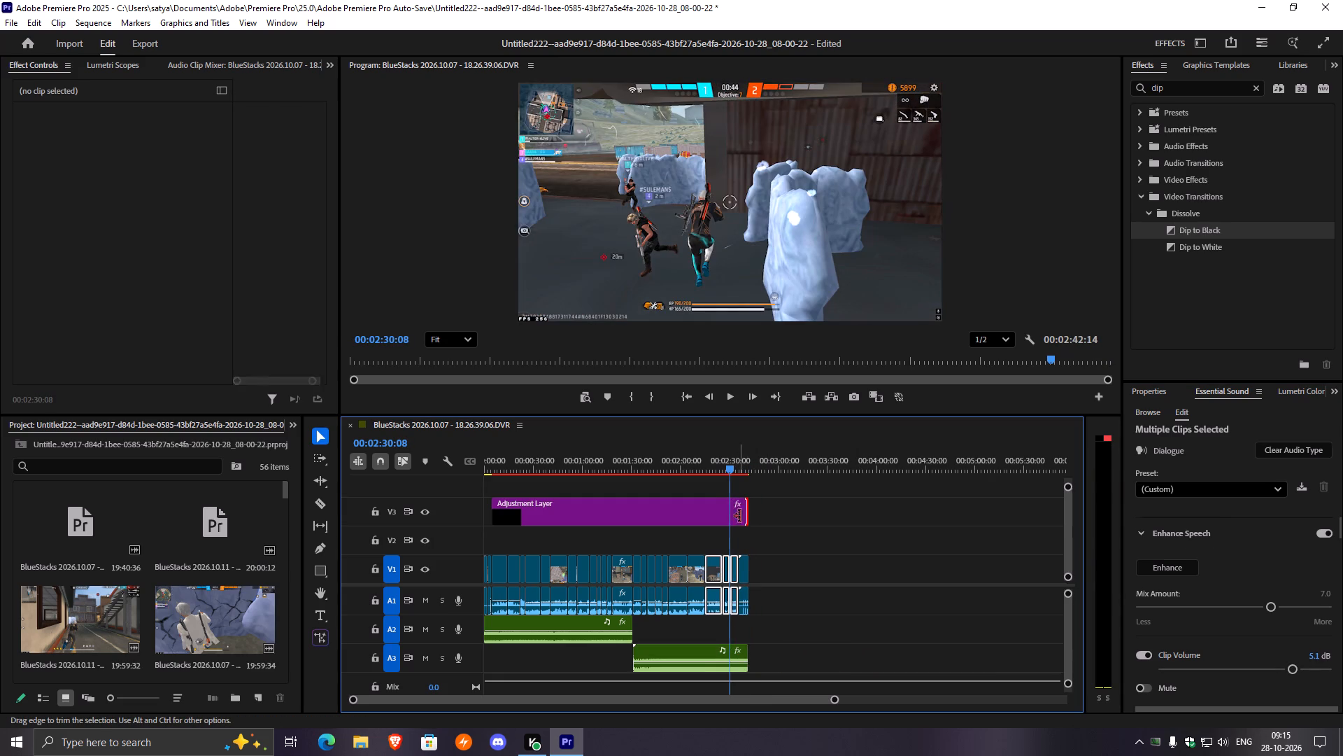
drag(748, 516, 739, 520)
key(space)
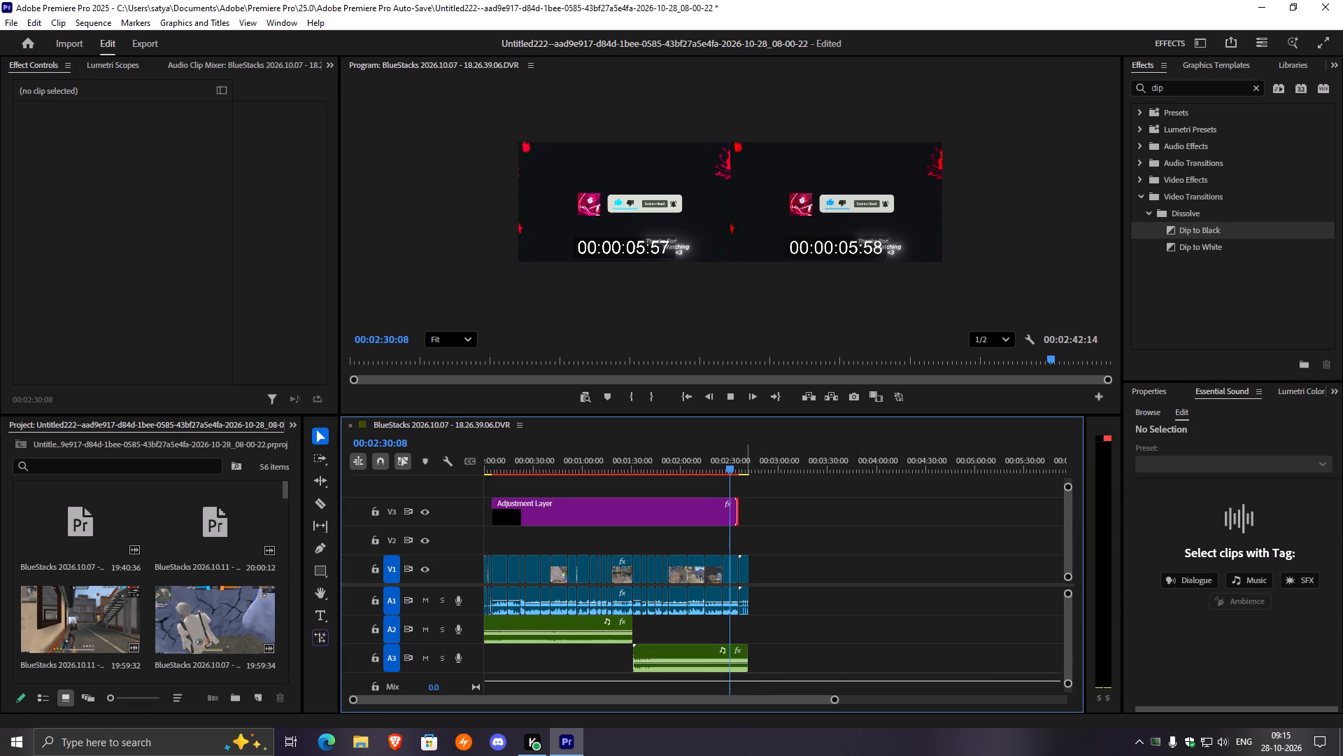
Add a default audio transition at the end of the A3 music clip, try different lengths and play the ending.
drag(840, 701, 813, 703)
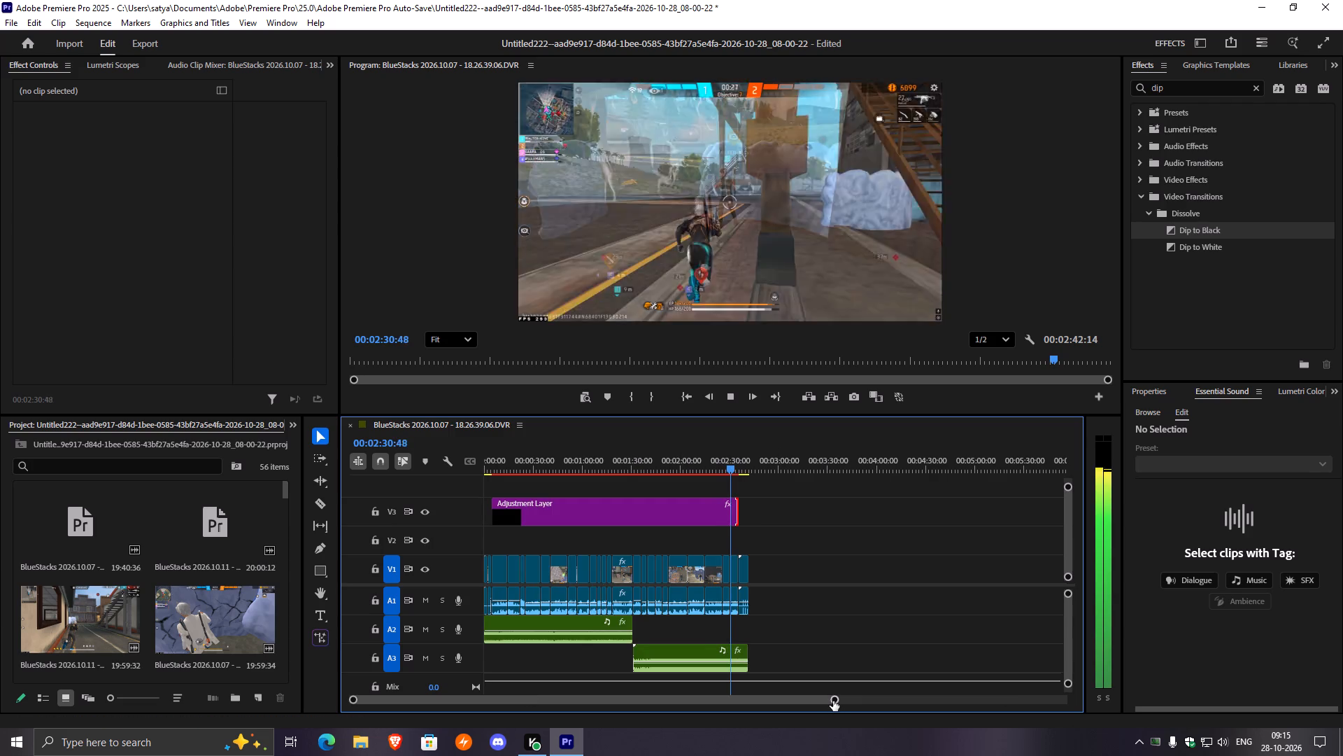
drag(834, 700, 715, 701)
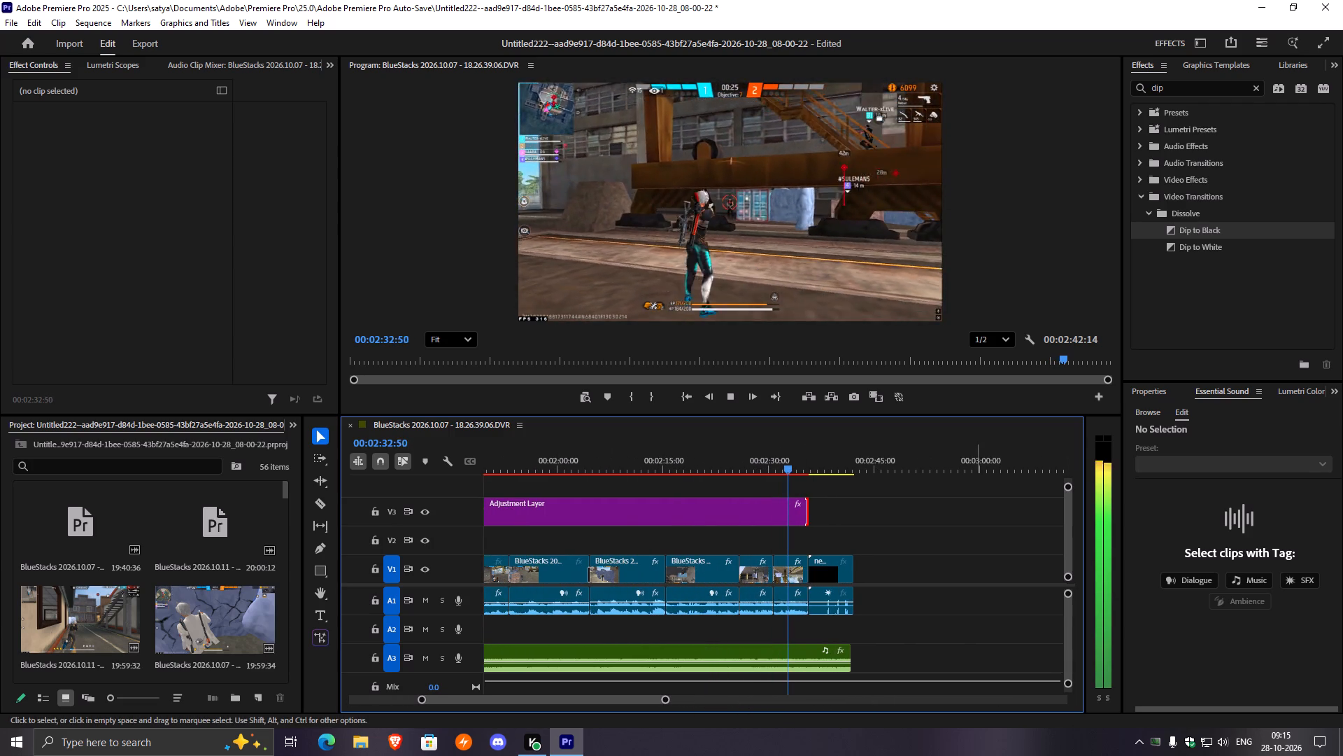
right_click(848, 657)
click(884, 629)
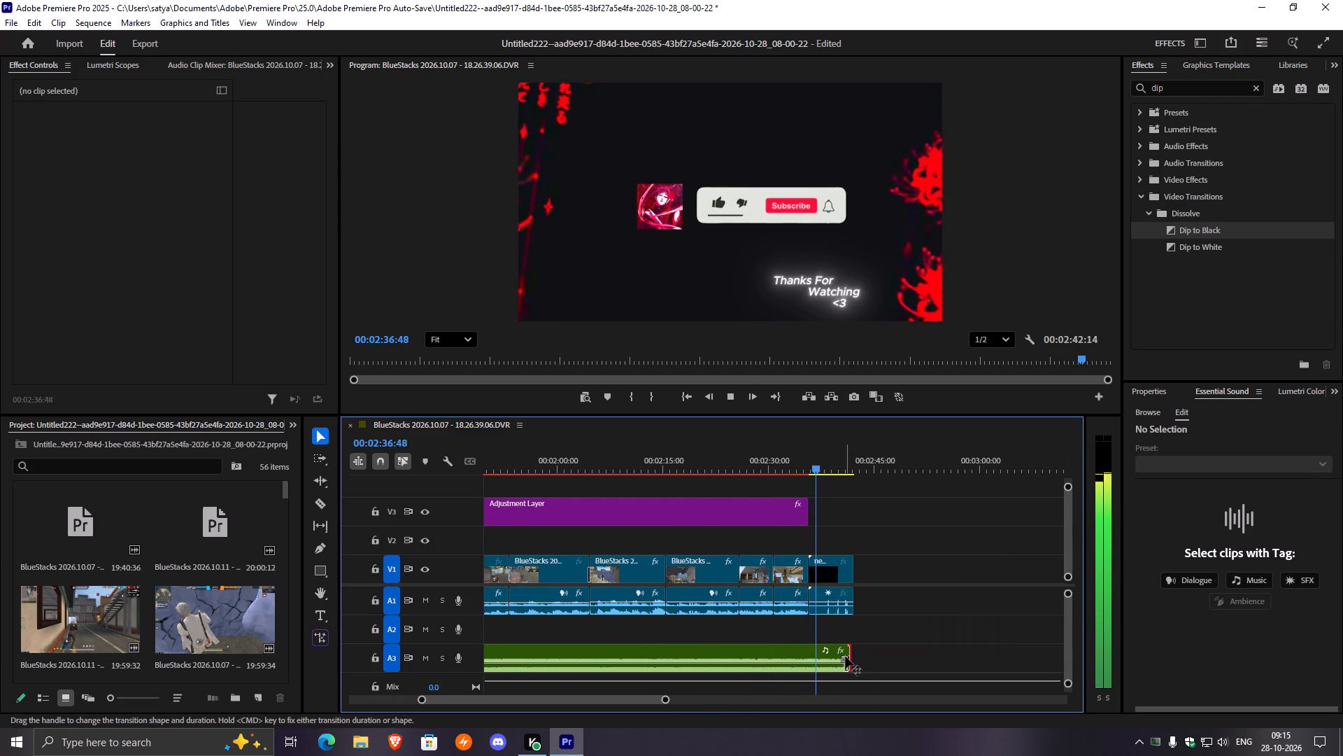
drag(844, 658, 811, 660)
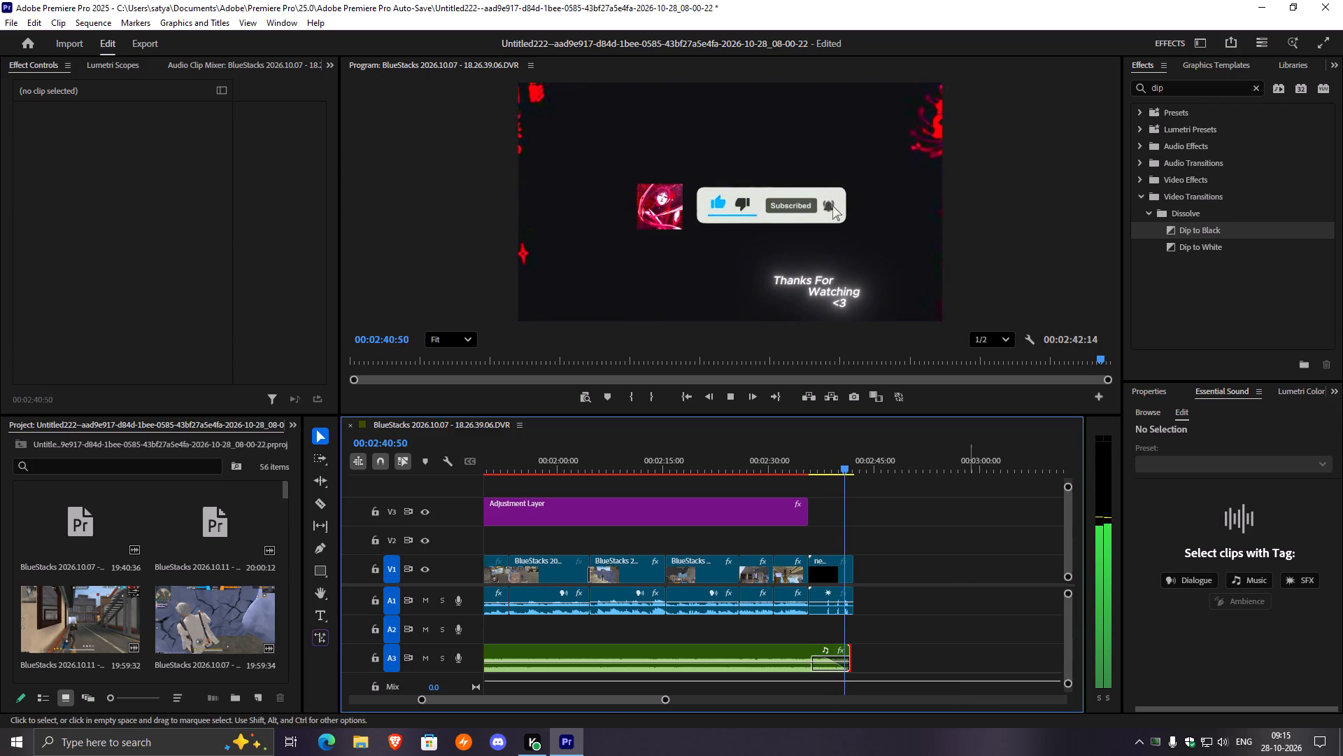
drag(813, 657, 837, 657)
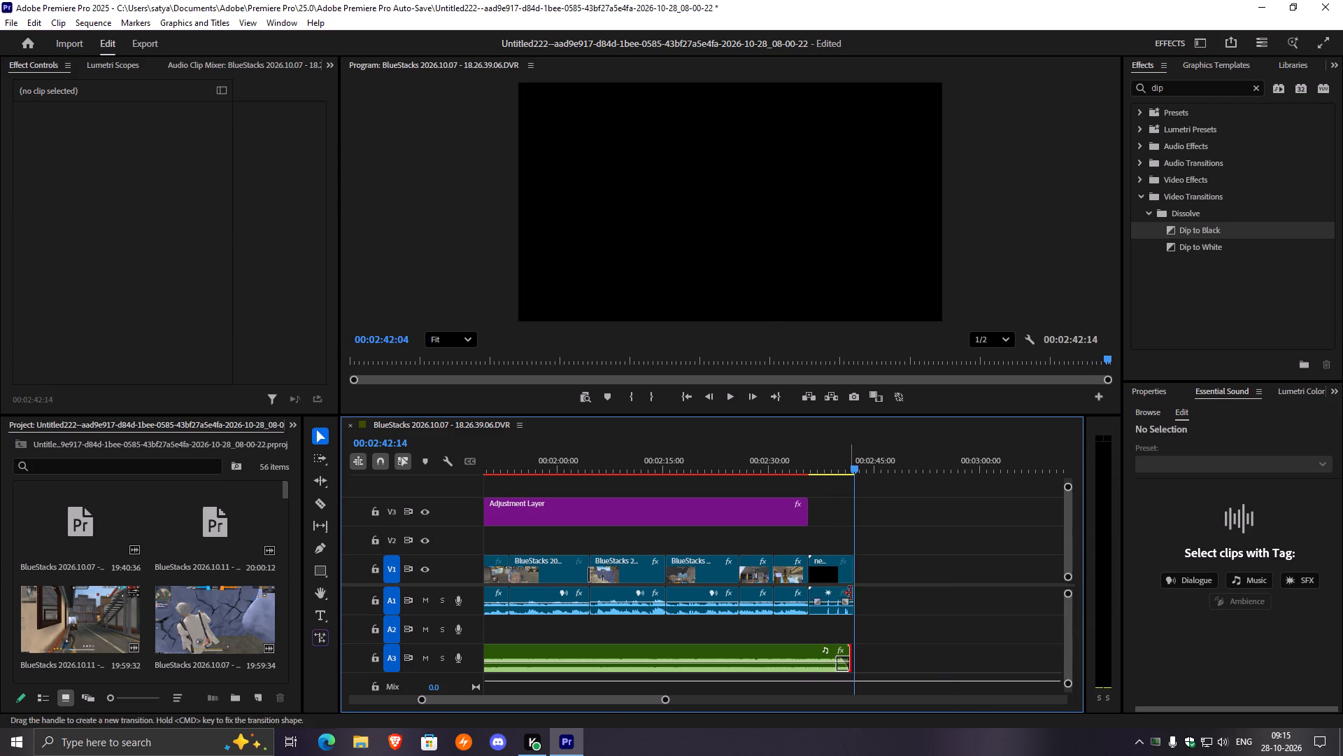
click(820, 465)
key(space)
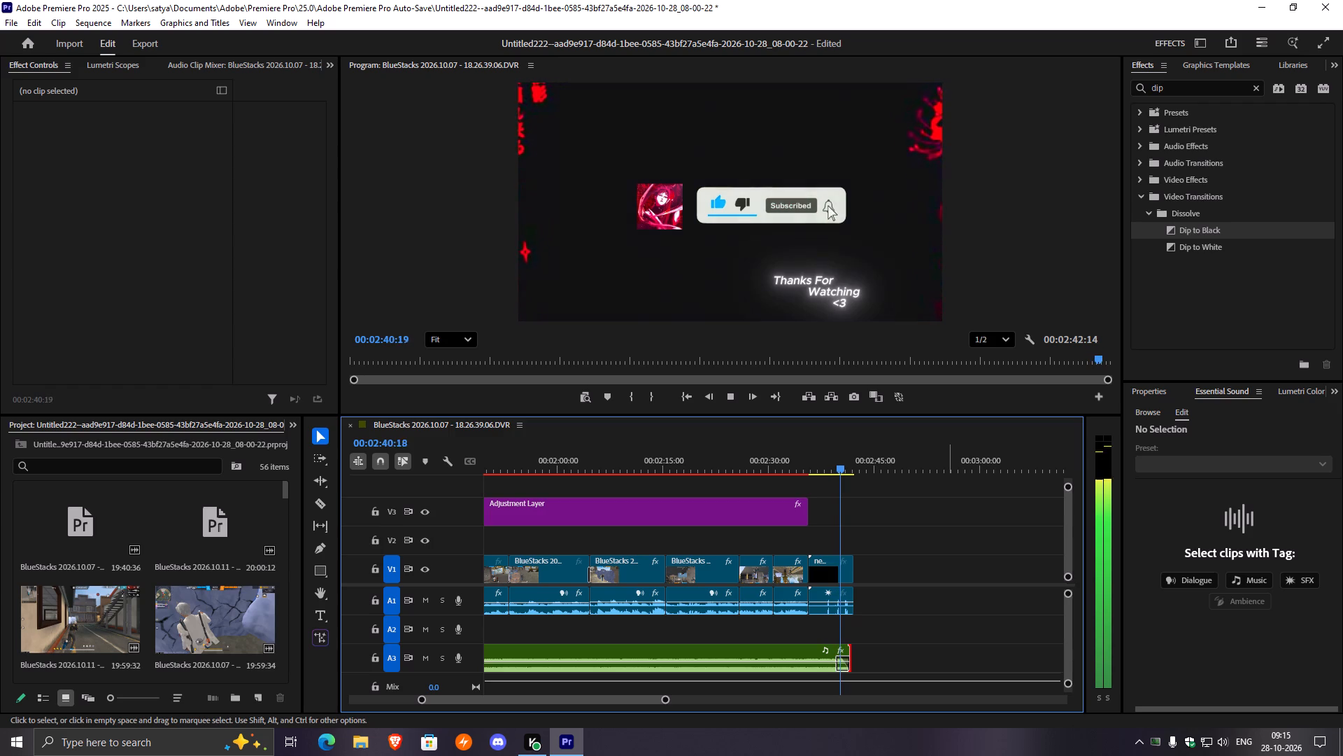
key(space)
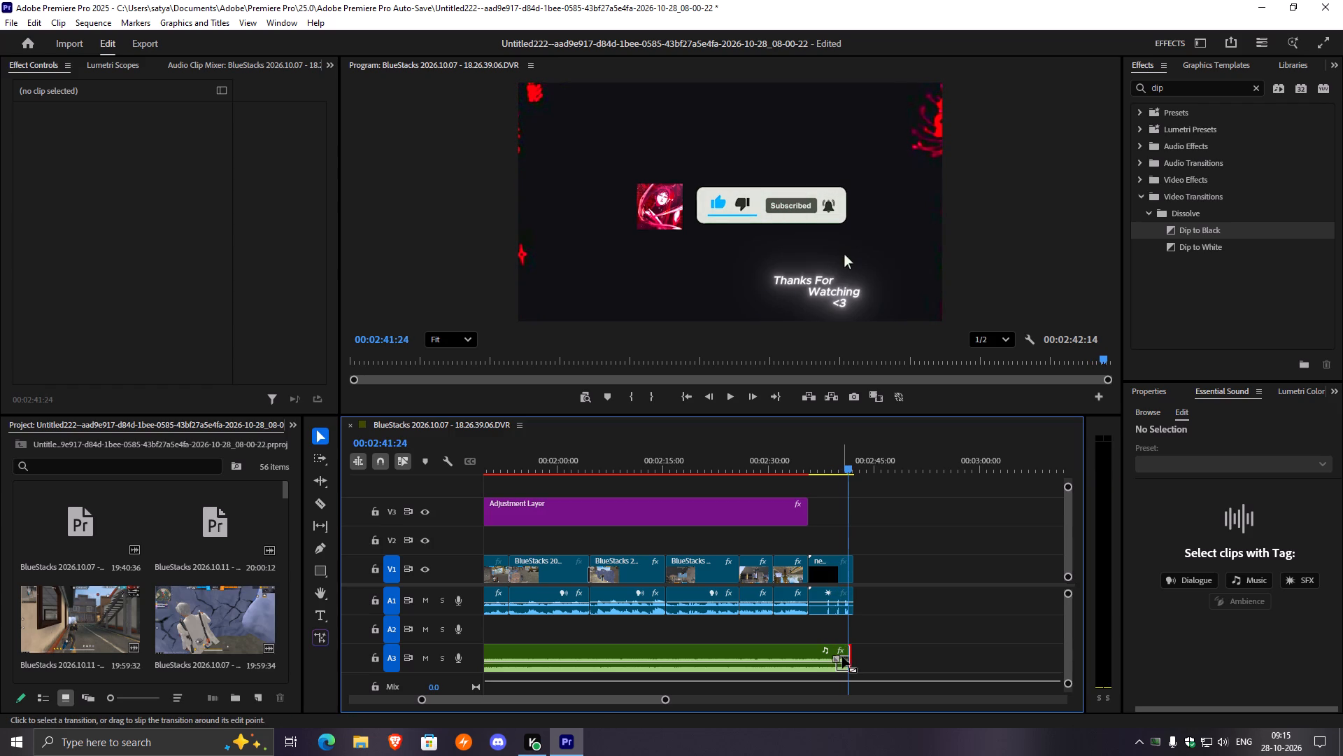
Reapply the default audio transition at the end of the A3 music clip and play the ending.
right_click(847, 654)
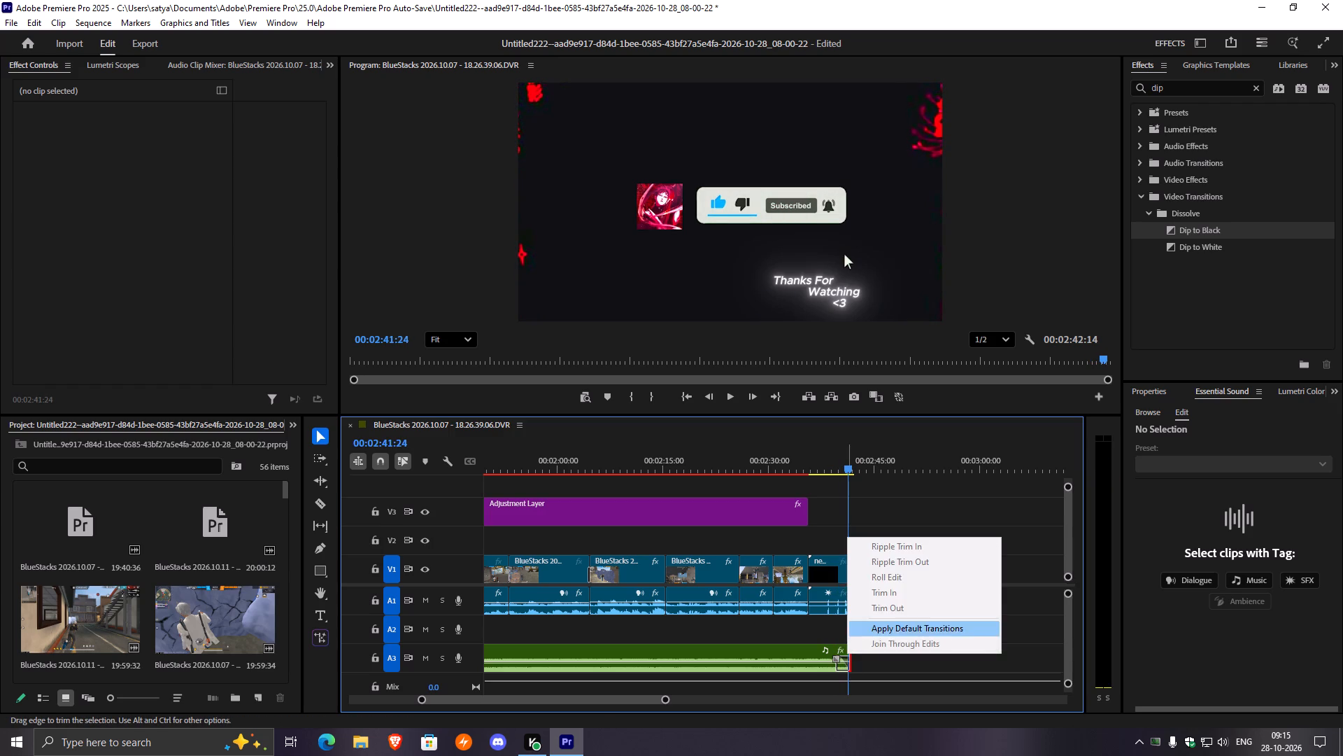
click(883, 631)
key(space)
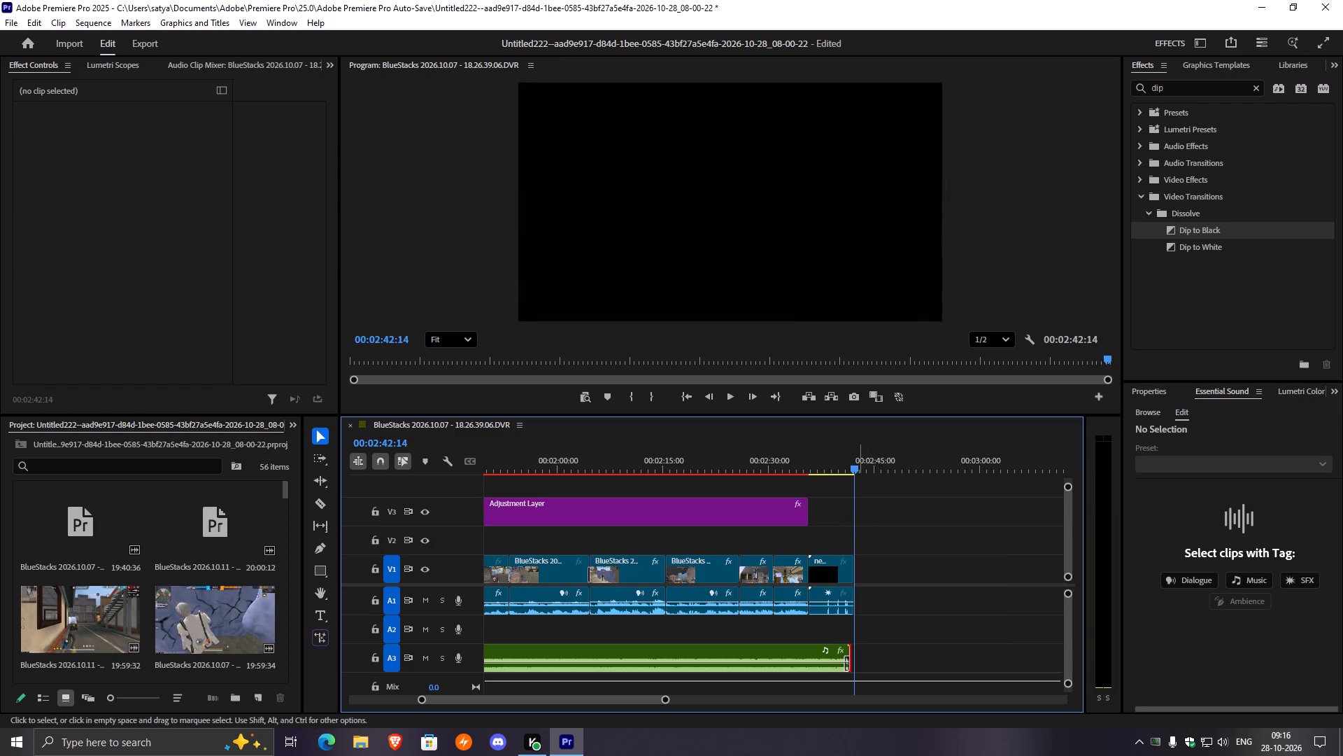
Apply the default transition to the end of the outro clip on V1 and A1.
click(857, 466)
right_click(851, 573)
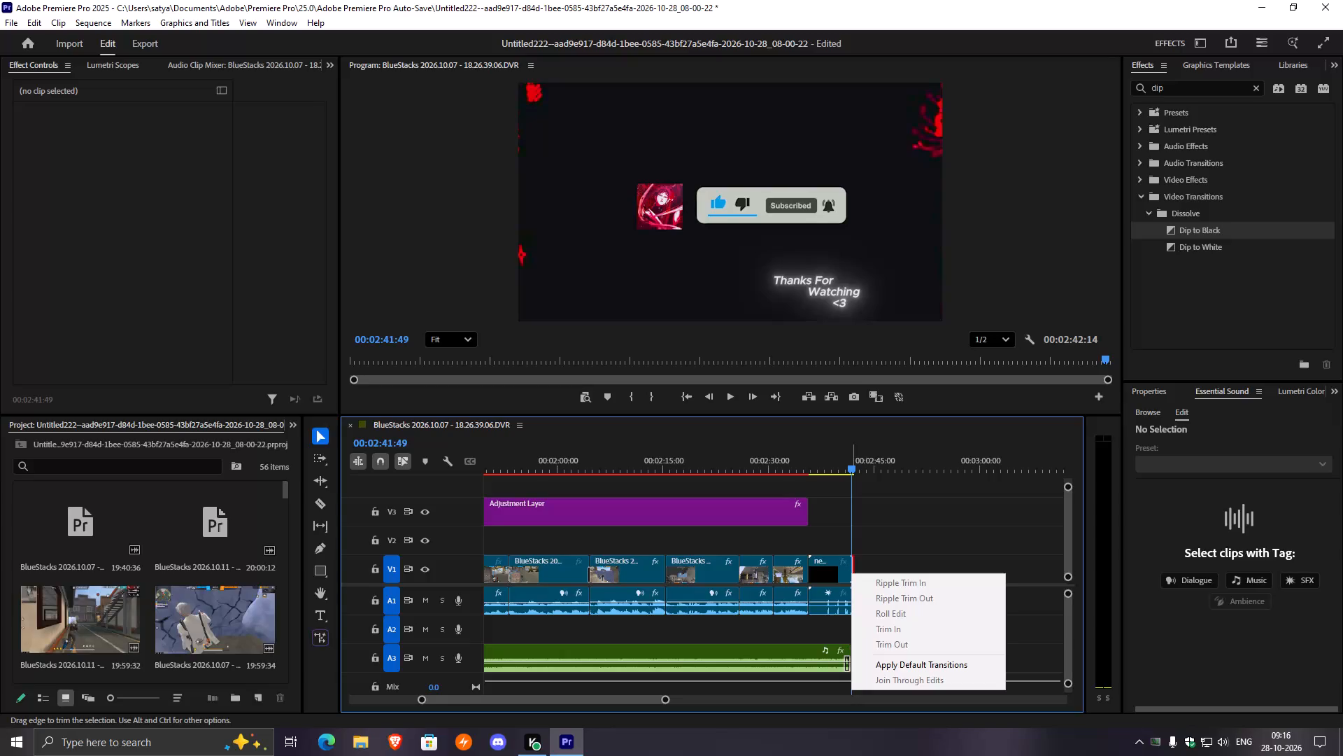
click(881, 659)
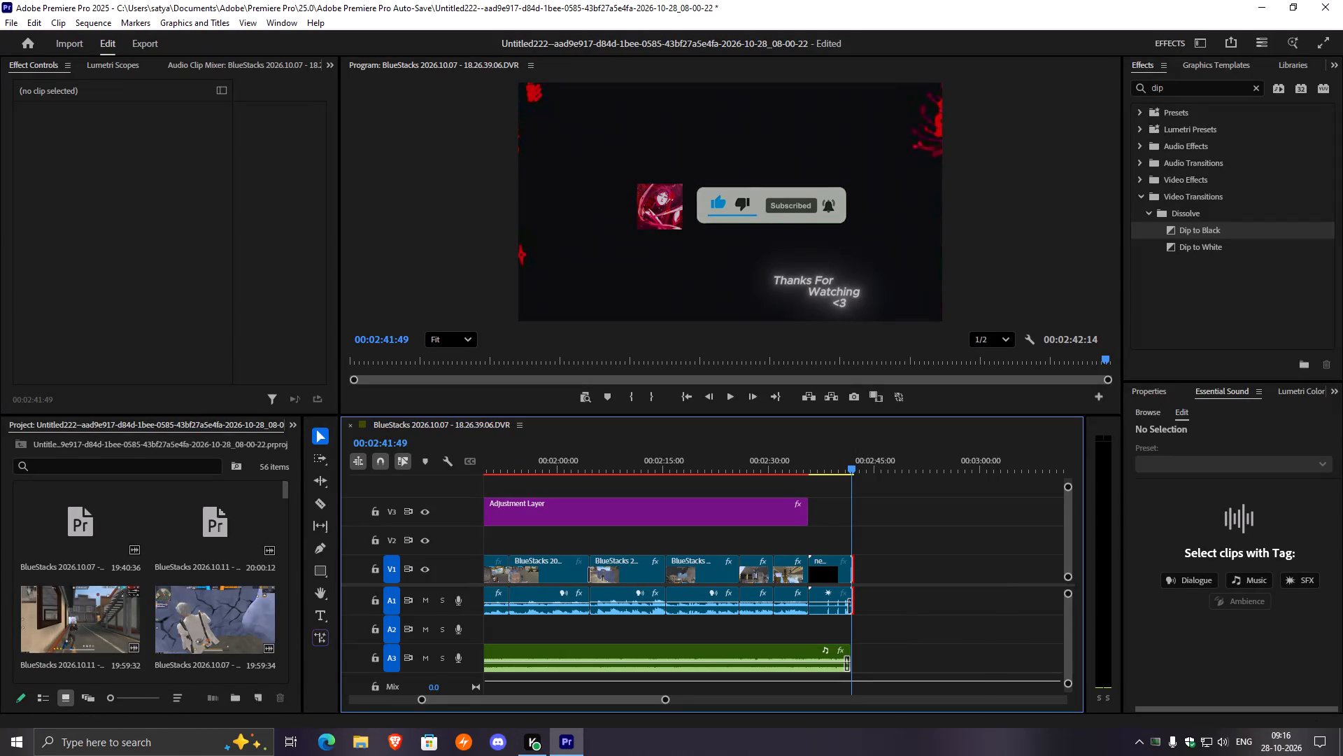
Add a Dip to Black transition at the cut between the last gameplay clip and the outro on V1.
drag(1181, 230, 806, 575)
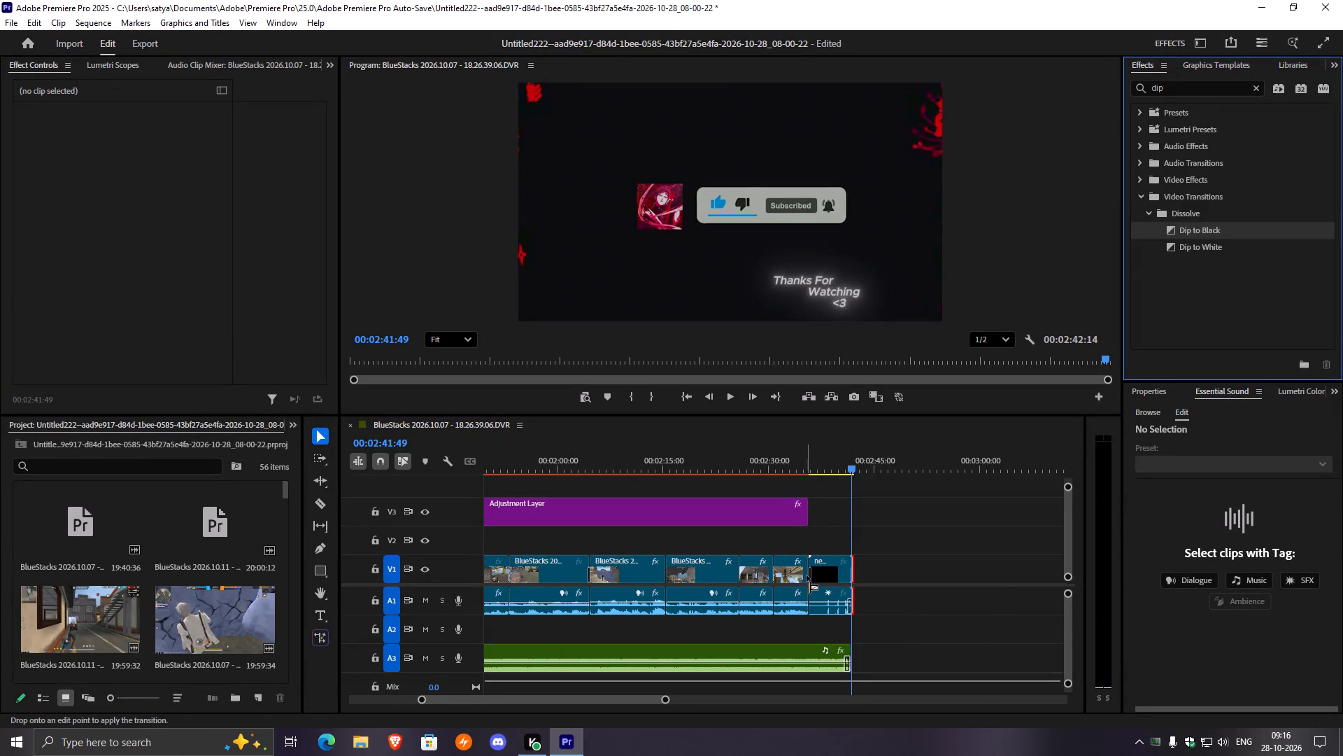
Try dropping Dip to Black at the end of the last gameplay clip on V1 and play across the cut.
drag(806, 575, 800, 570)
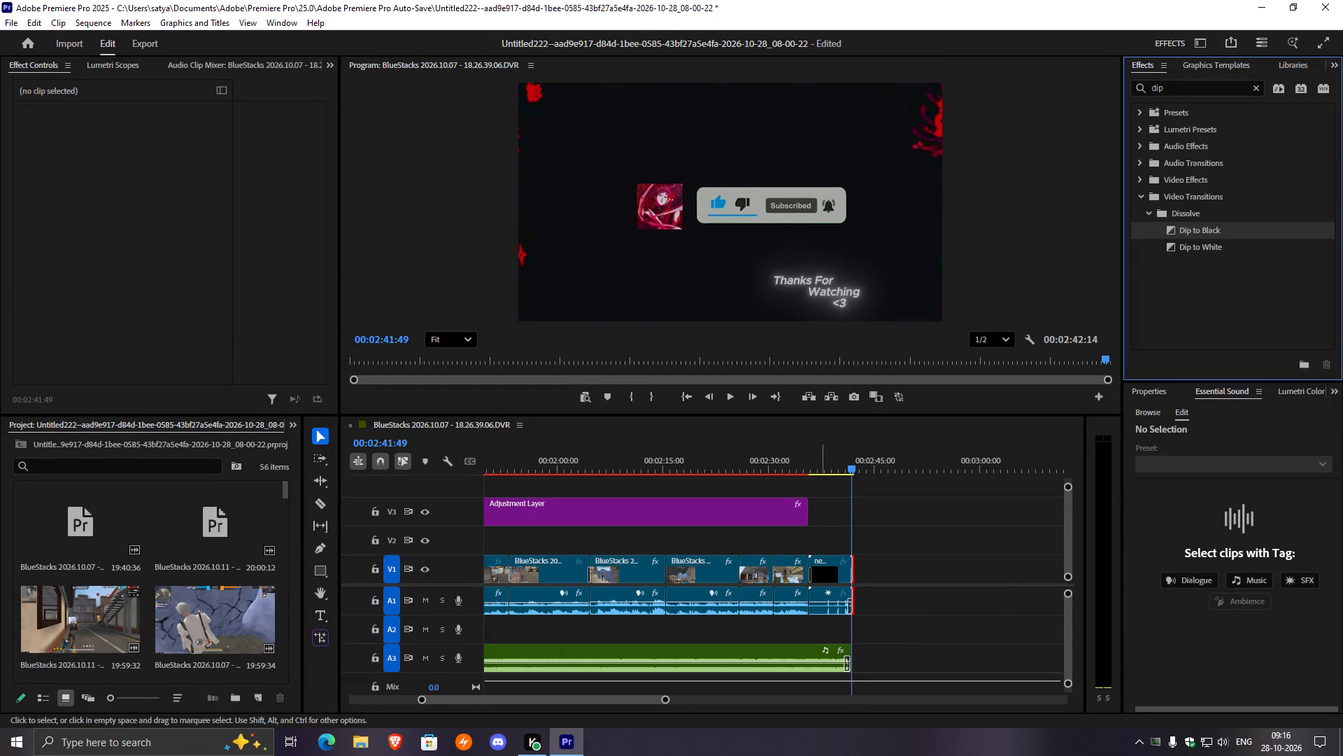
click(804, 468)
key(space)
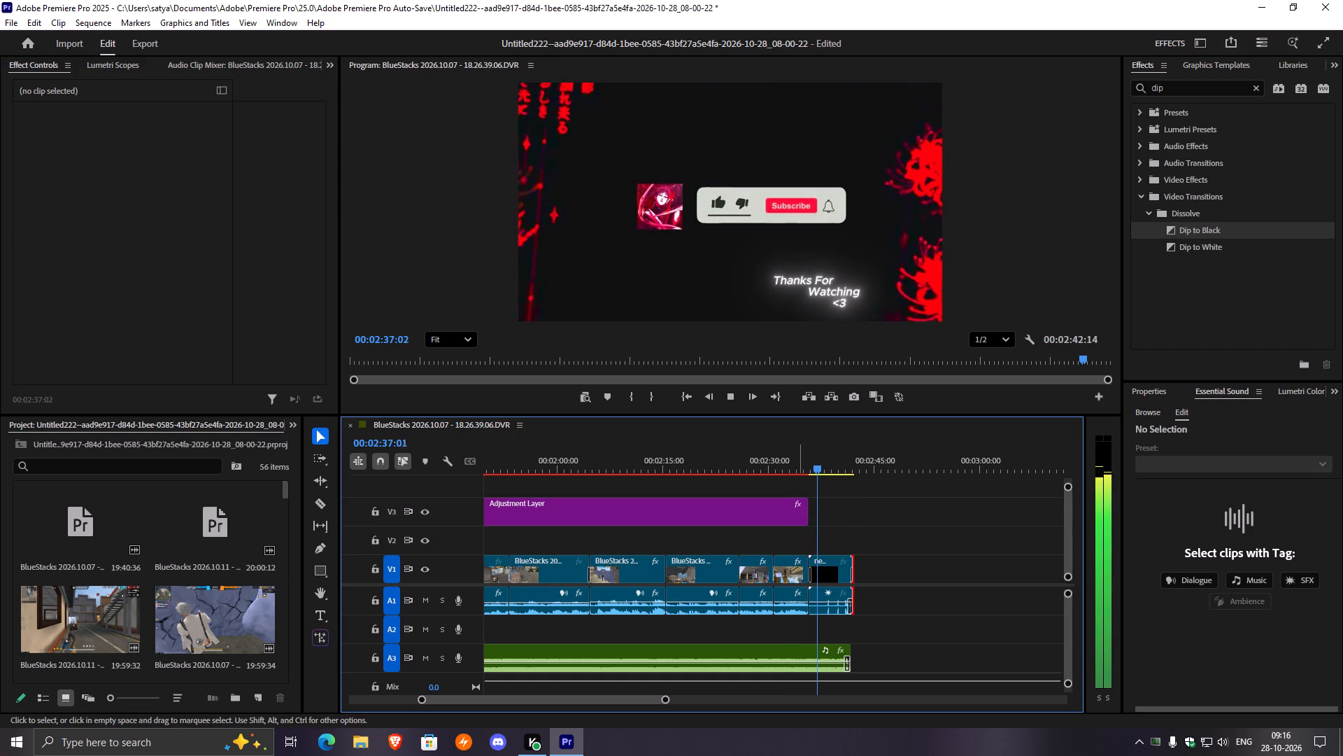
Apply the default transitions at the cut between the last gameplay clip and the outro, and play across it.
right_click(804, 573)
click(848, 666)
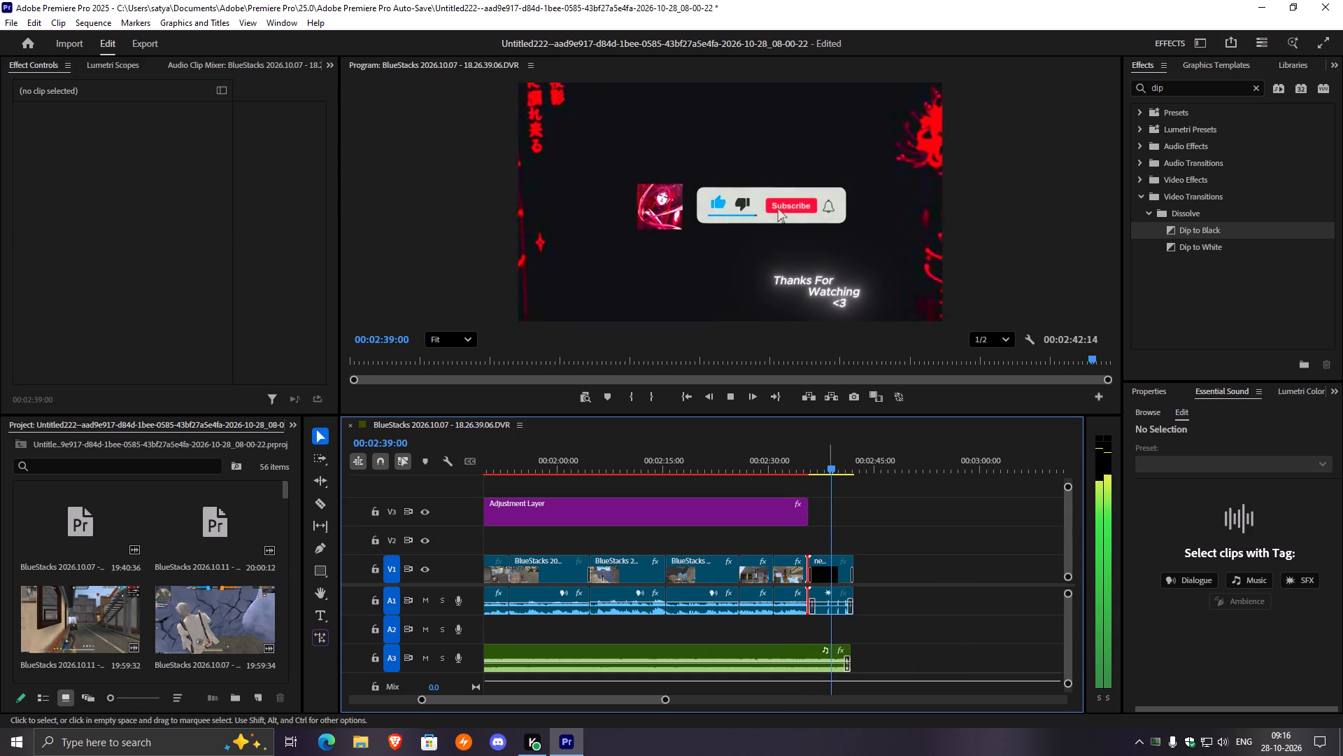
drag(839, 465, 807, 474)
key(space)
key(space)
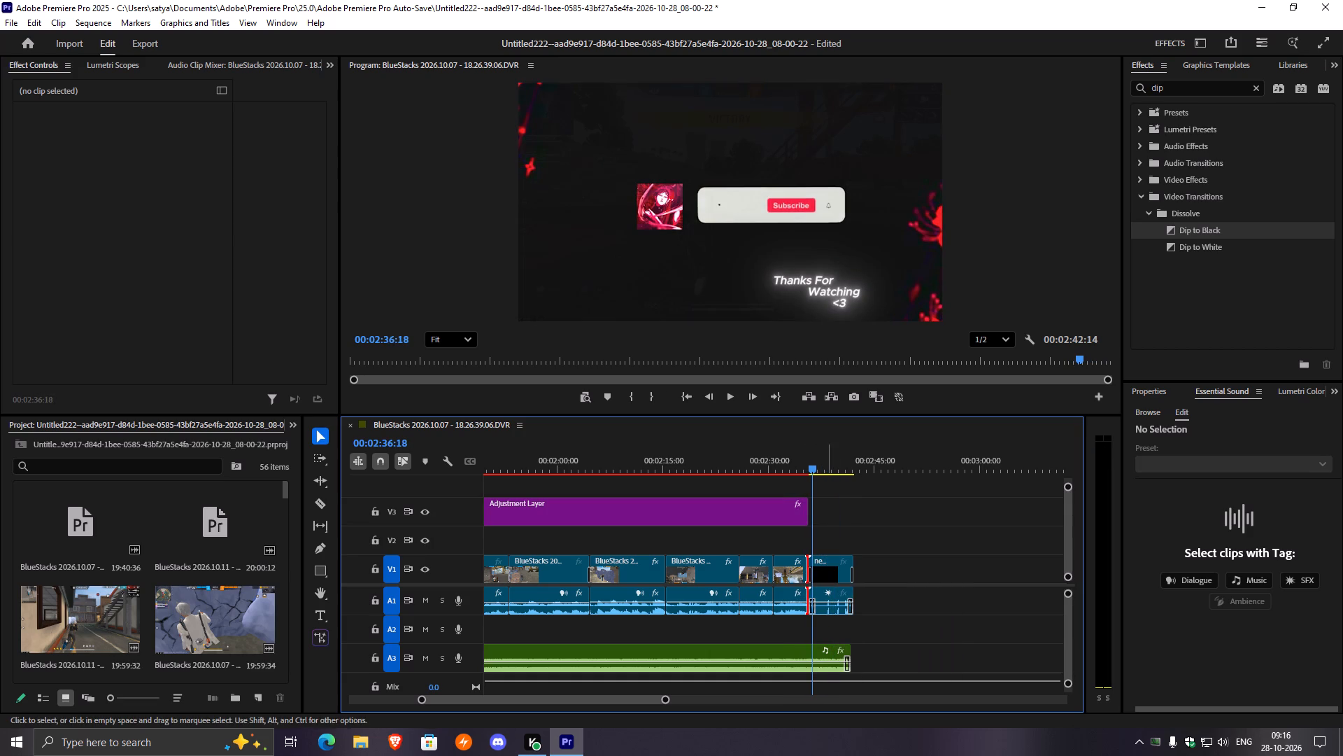
Move the outro to 00:02:36:18 and apply default transitions at the last gameplay clip's end, with an audio fade of about 30 frames.
drag(667, 701, 585, 701)
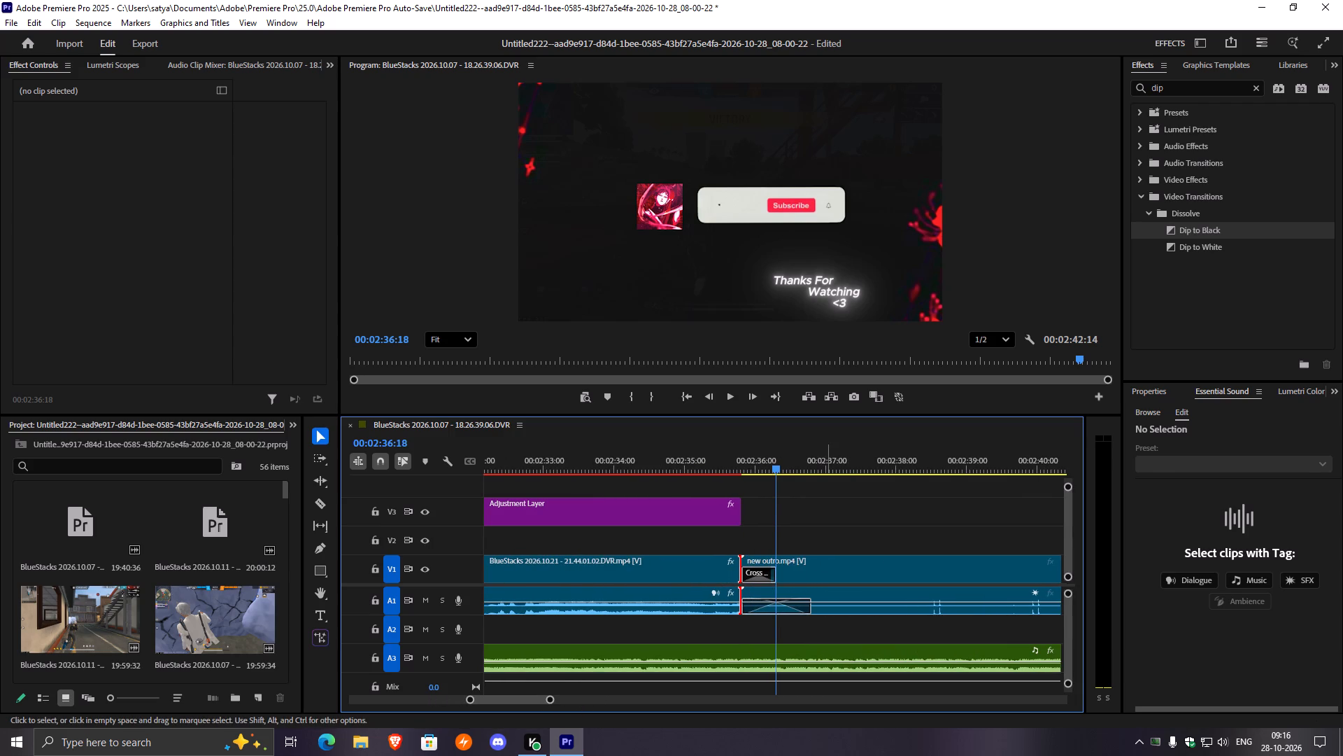
drag(812, 563, 838, 567)
right_click(742, 568)
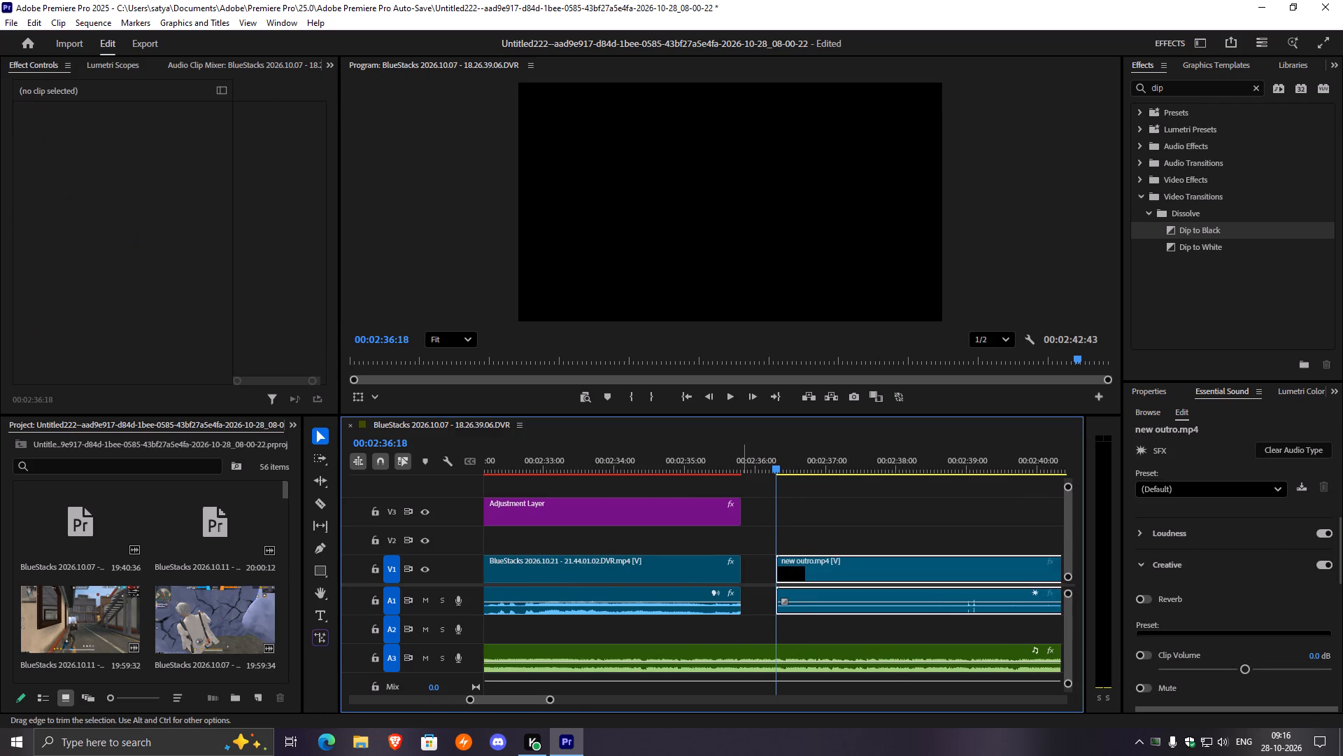
click(778, 661)
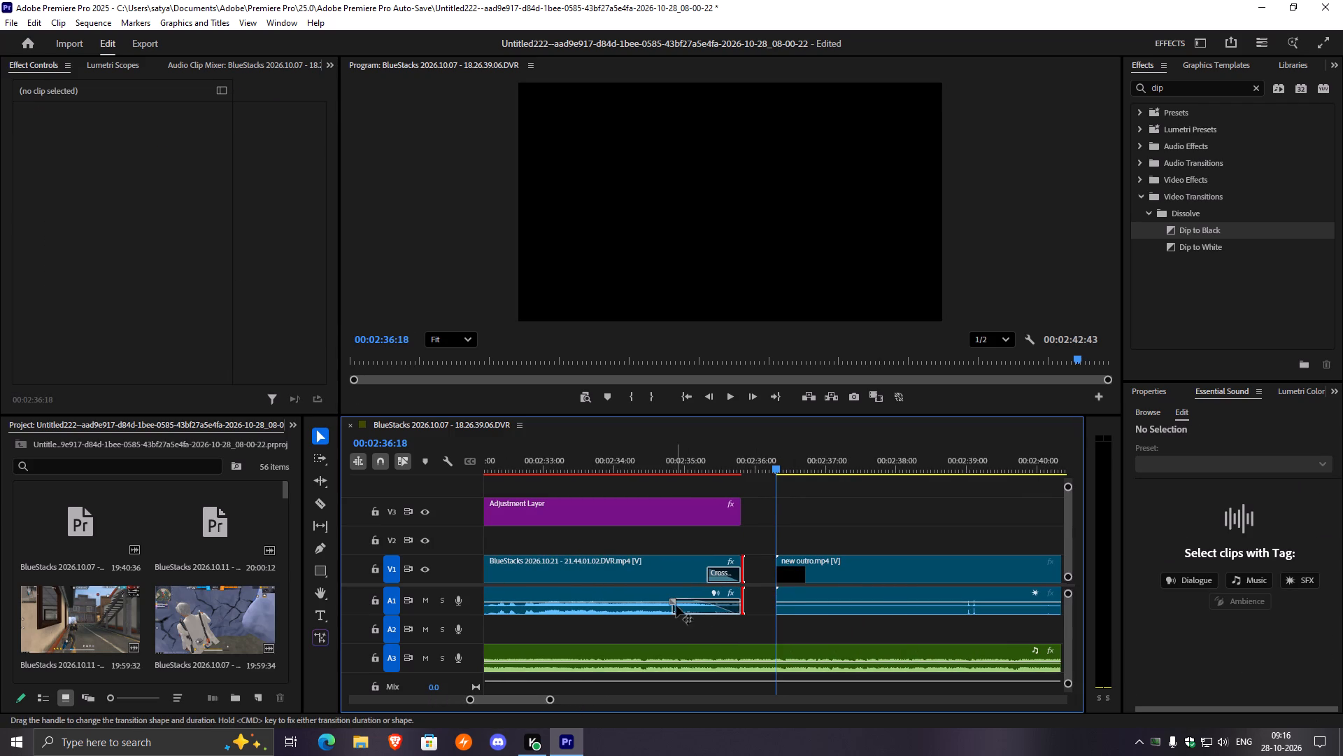
drag(676, 601, 711, 601)
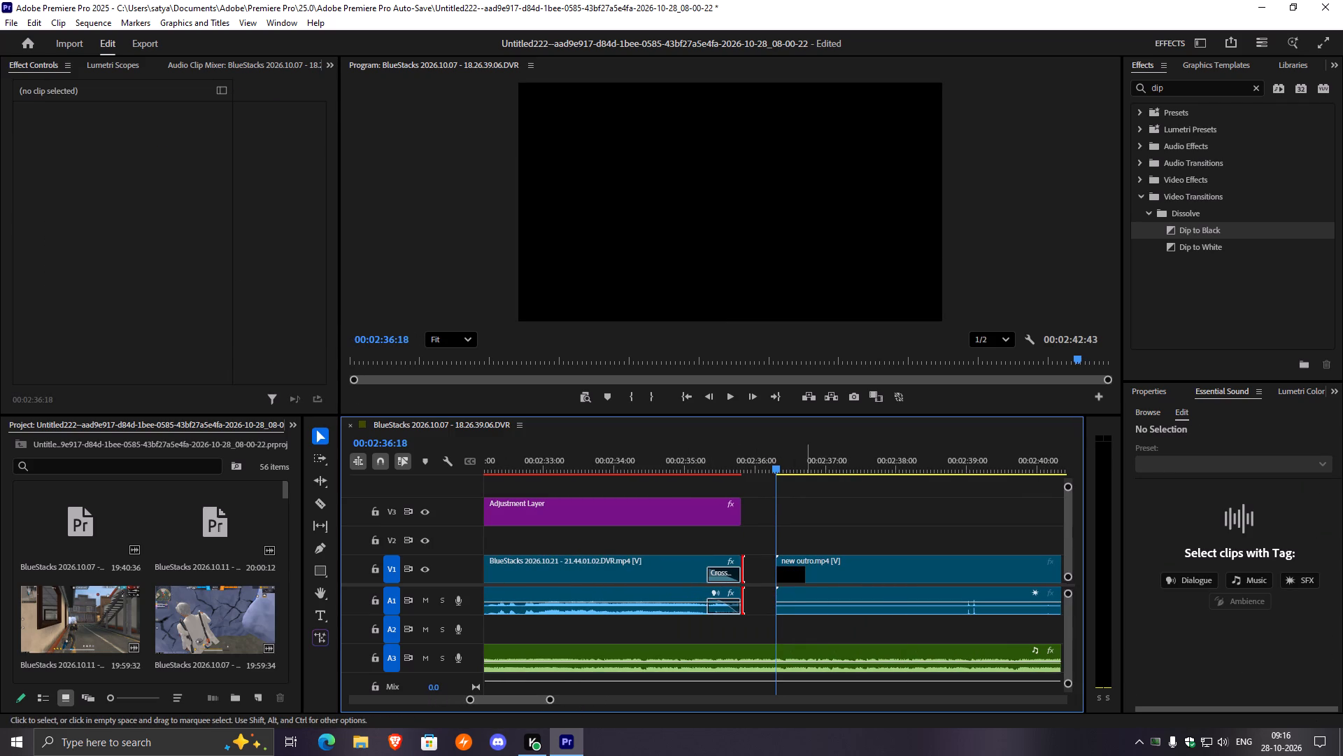
Apply the default transitions to the start of the outro clip on V1 and A1.
click(806, 563)
right_click(776, 572)
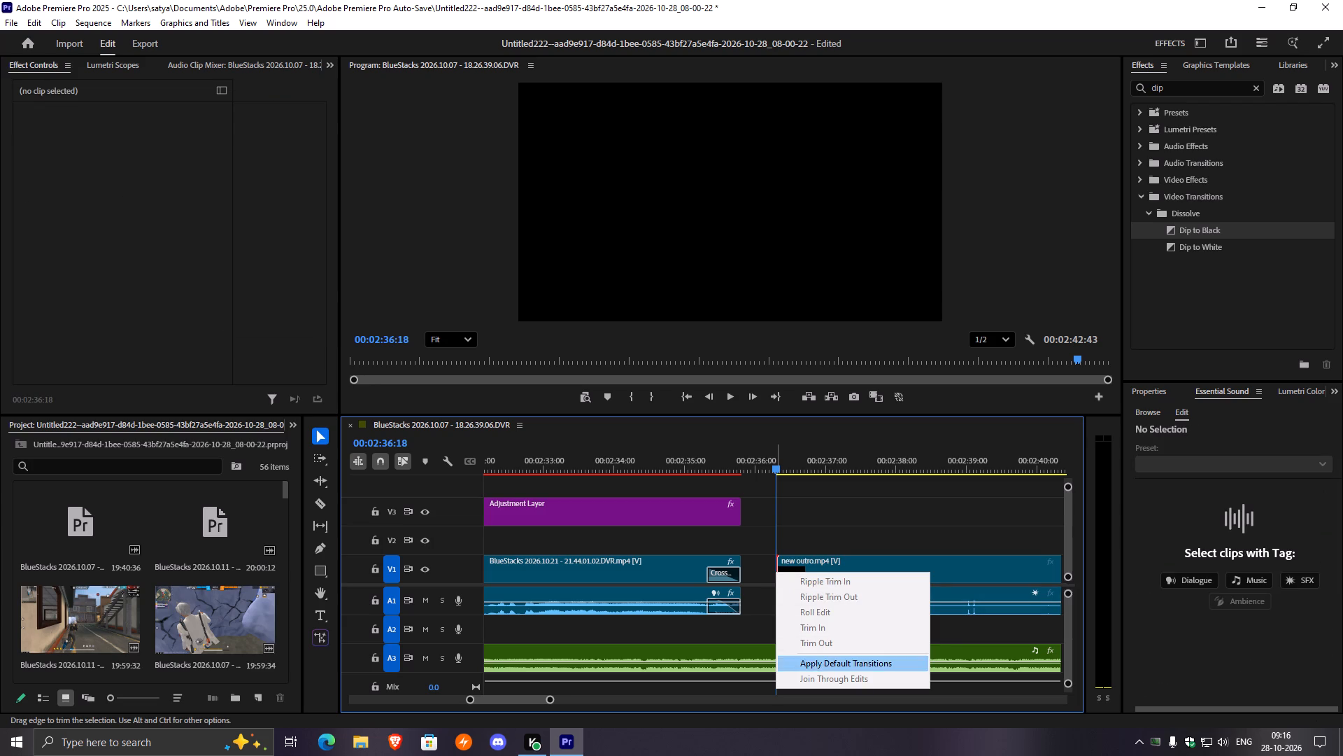
click(834, 659)
drag(839, 599, 814, 601)
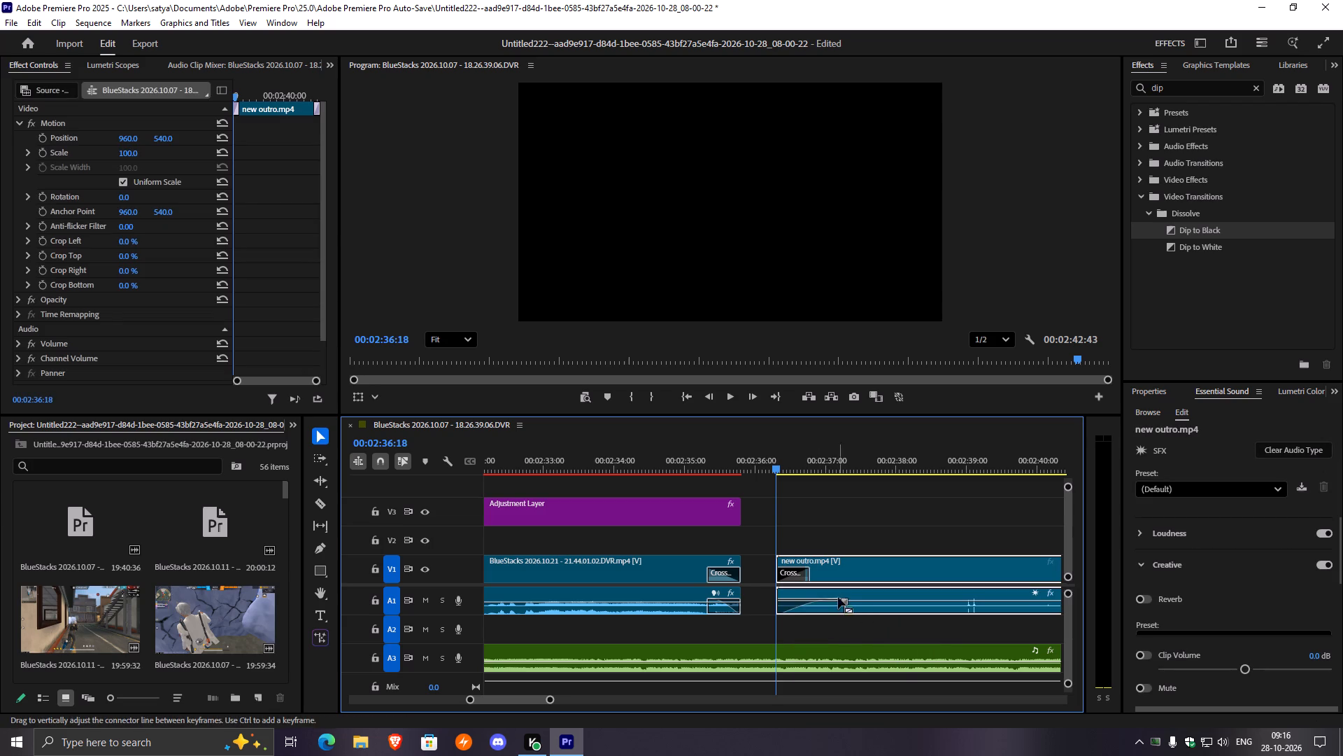
Replace the Cross Dissolve at the end of the last gameplay clip on V1 with Dip to Black.
click(721, 577)
click(721, 573)
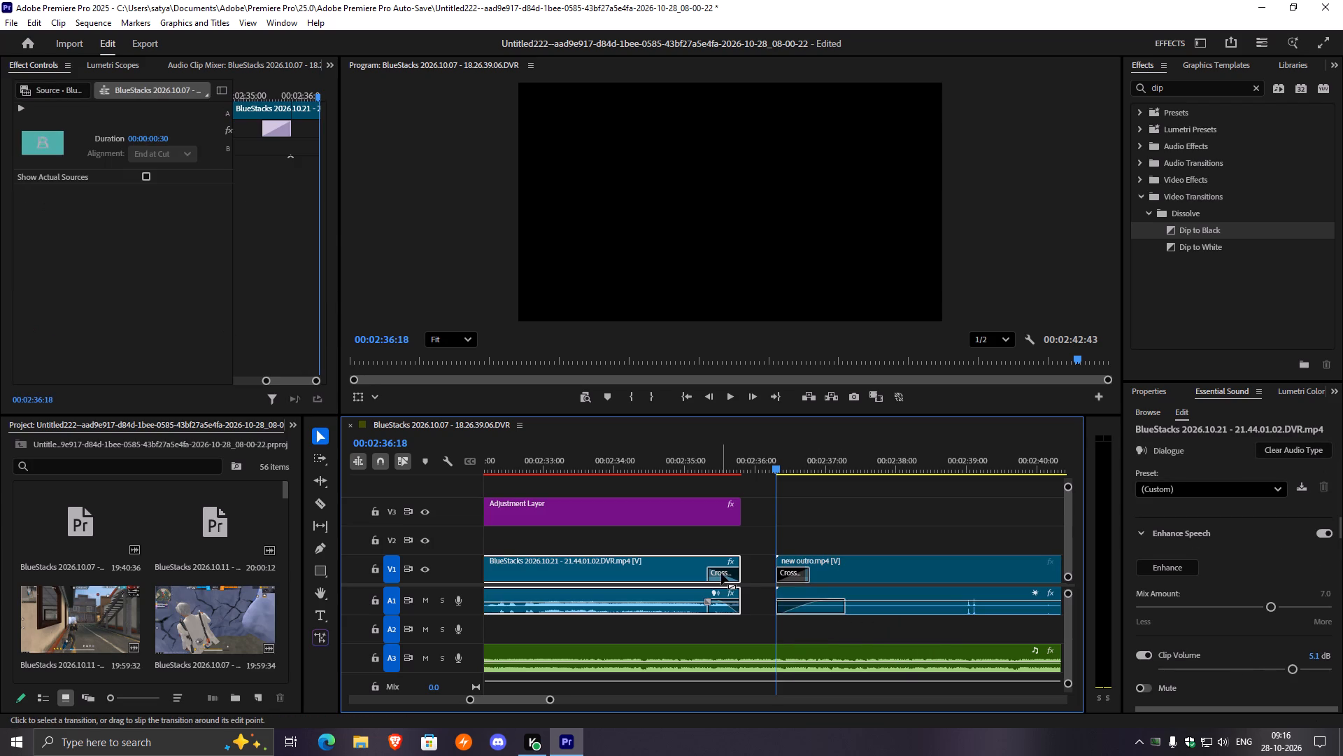
key(Delete)
drag(1179, 230, 1053, 338)
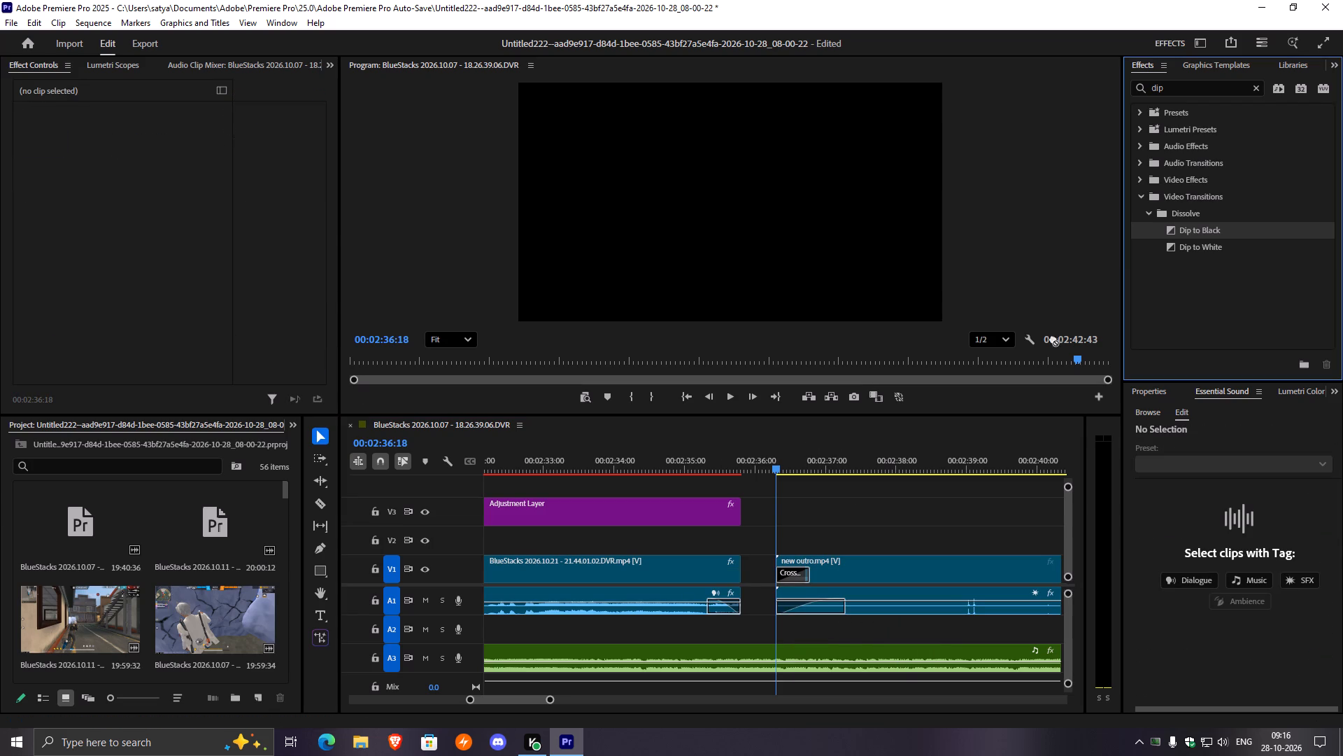
drag(1053, 338, 731, 578)
drag(1174, 231, 740, 540)
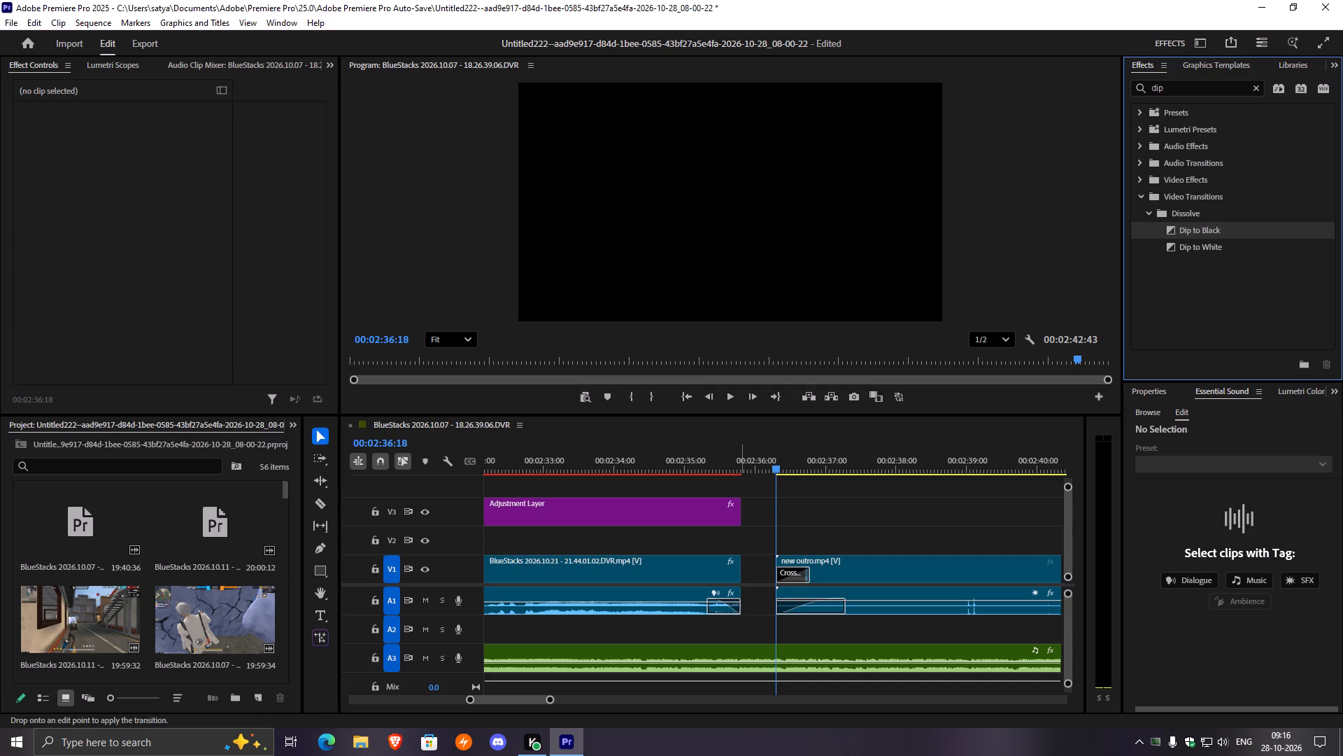
drag(740, 540, 732, 575)
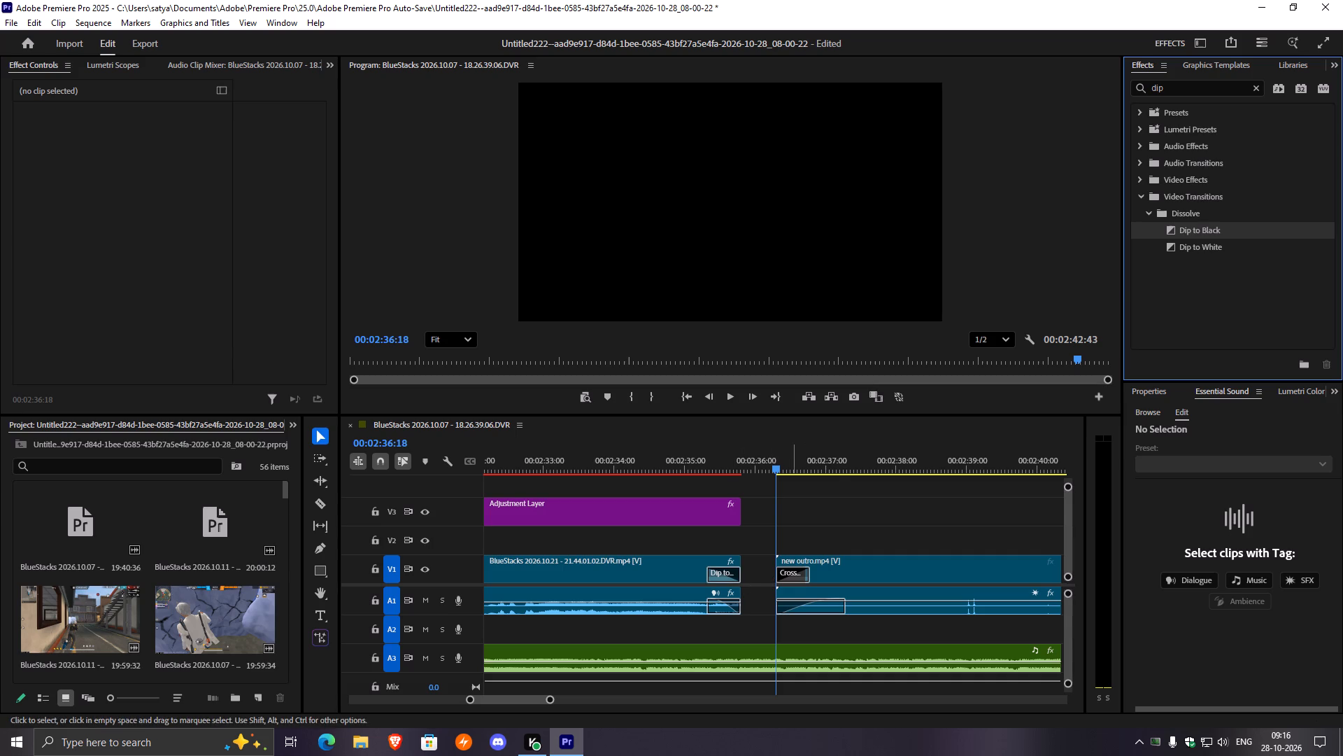
Replace the Cross Dissolve at the start of the outro clip on V1 with Dip to Black.
click(792, 580)
click(797, 569)
key(Delete)
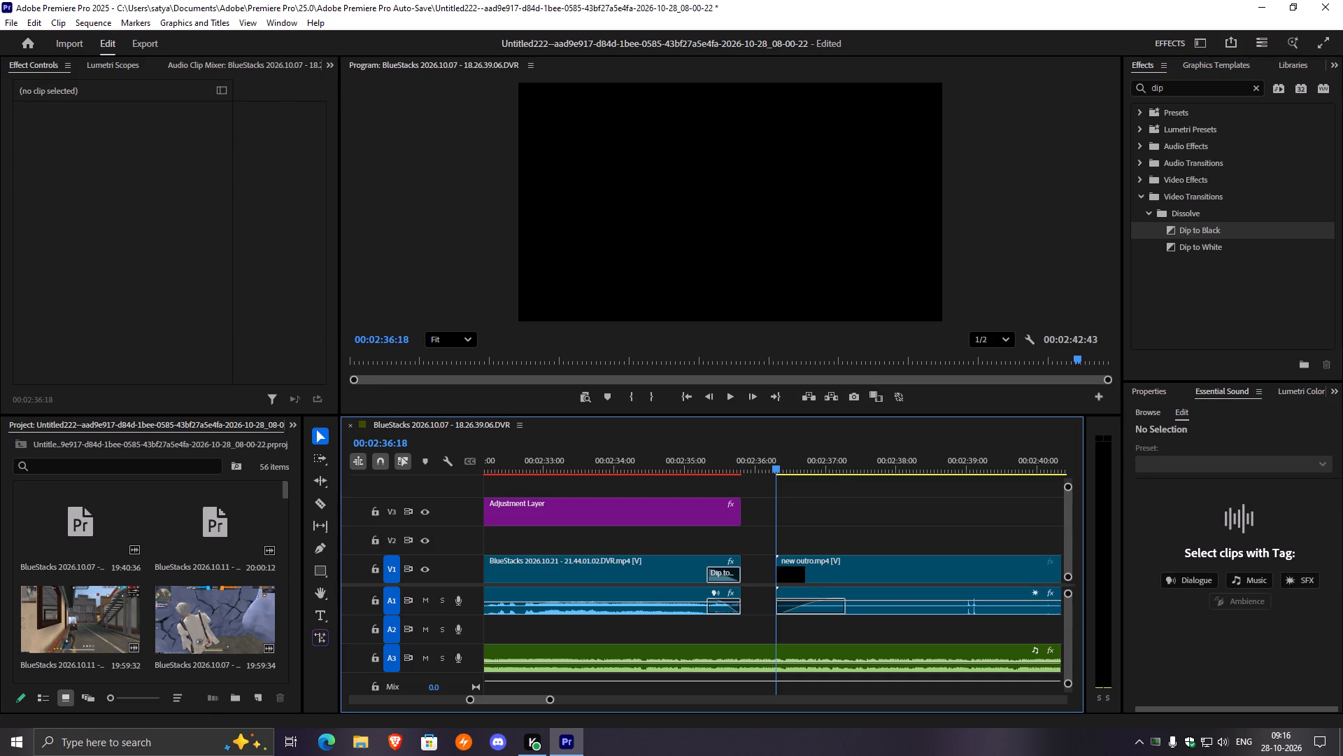
drag(1188, 230, 784, 573)
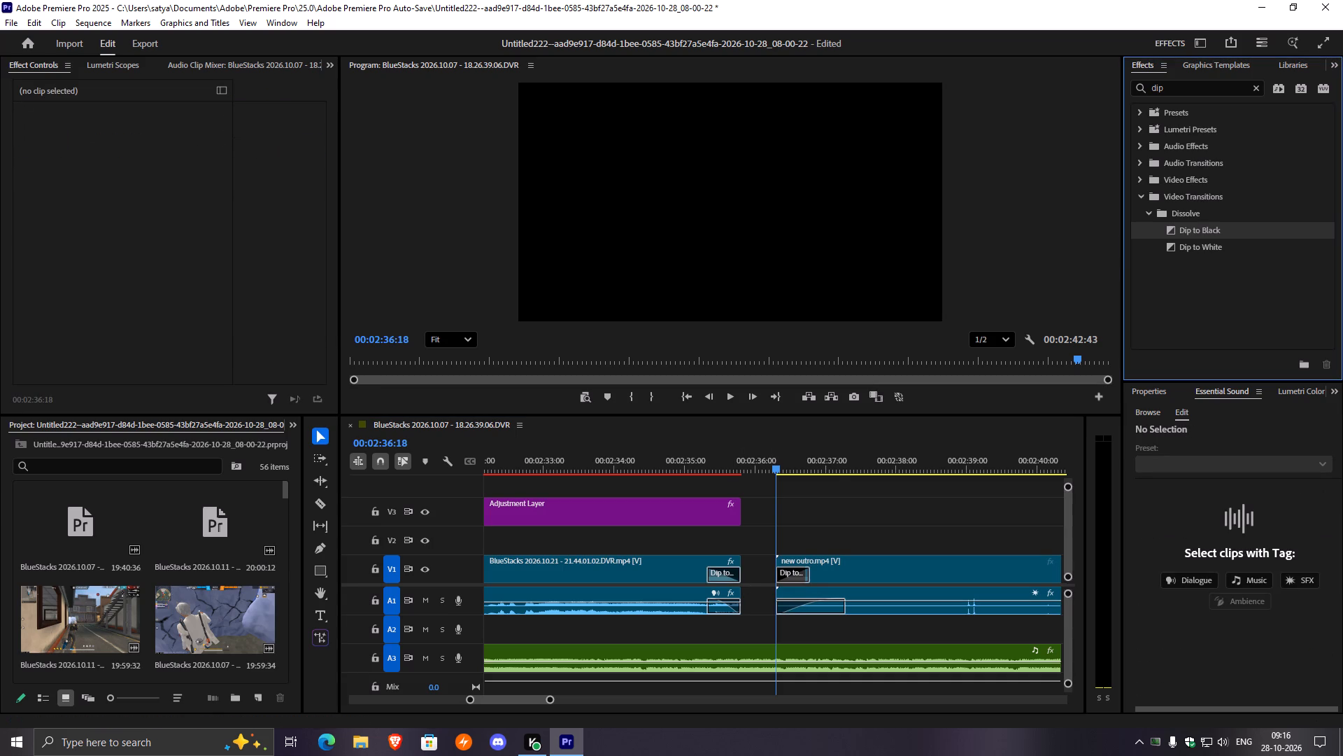
Set Dip to Black as the default video transition.
right_click(1189, 231)
click(1197, 240)
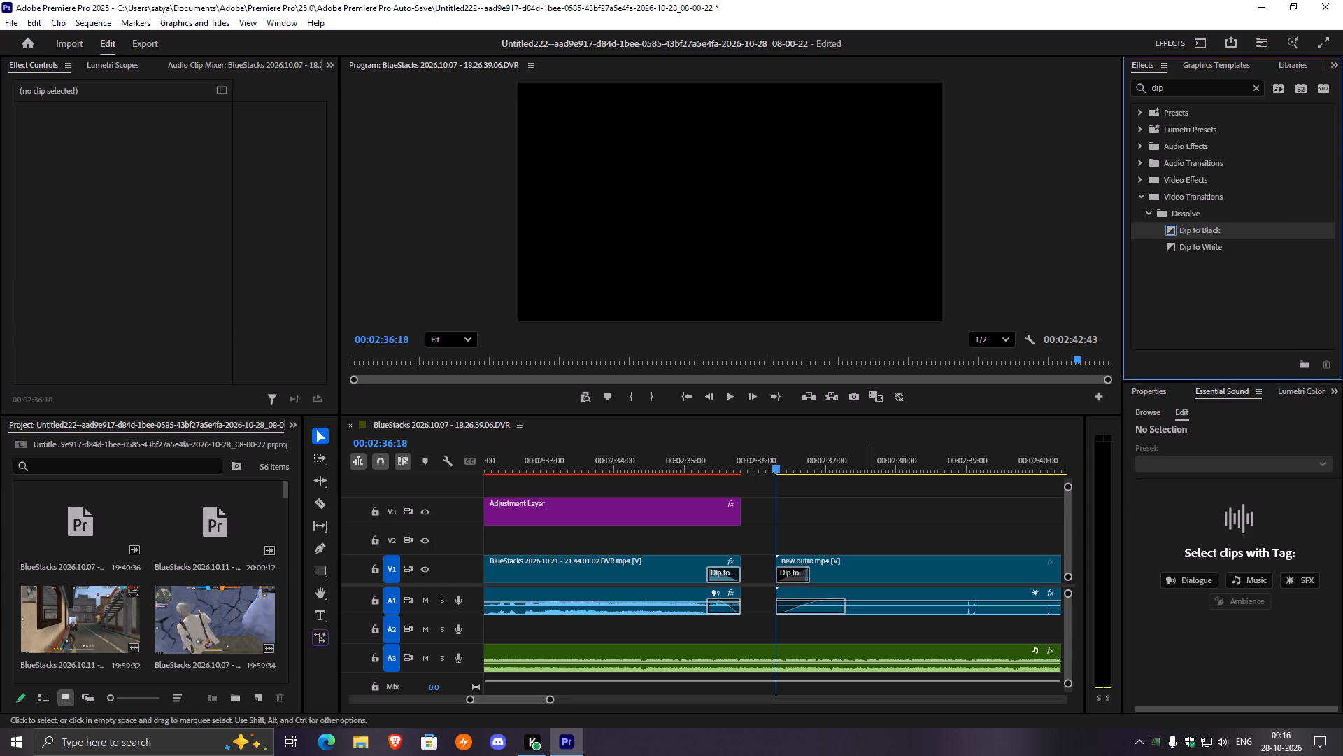
Shorten the outro's opening audio fade to about 30 frames, move the outro back against the last gameplay clip and play the cut.
drag(842, 601, 807, 602)
drag(853, 566, 823, 568)
click(697, 468)
key(space)
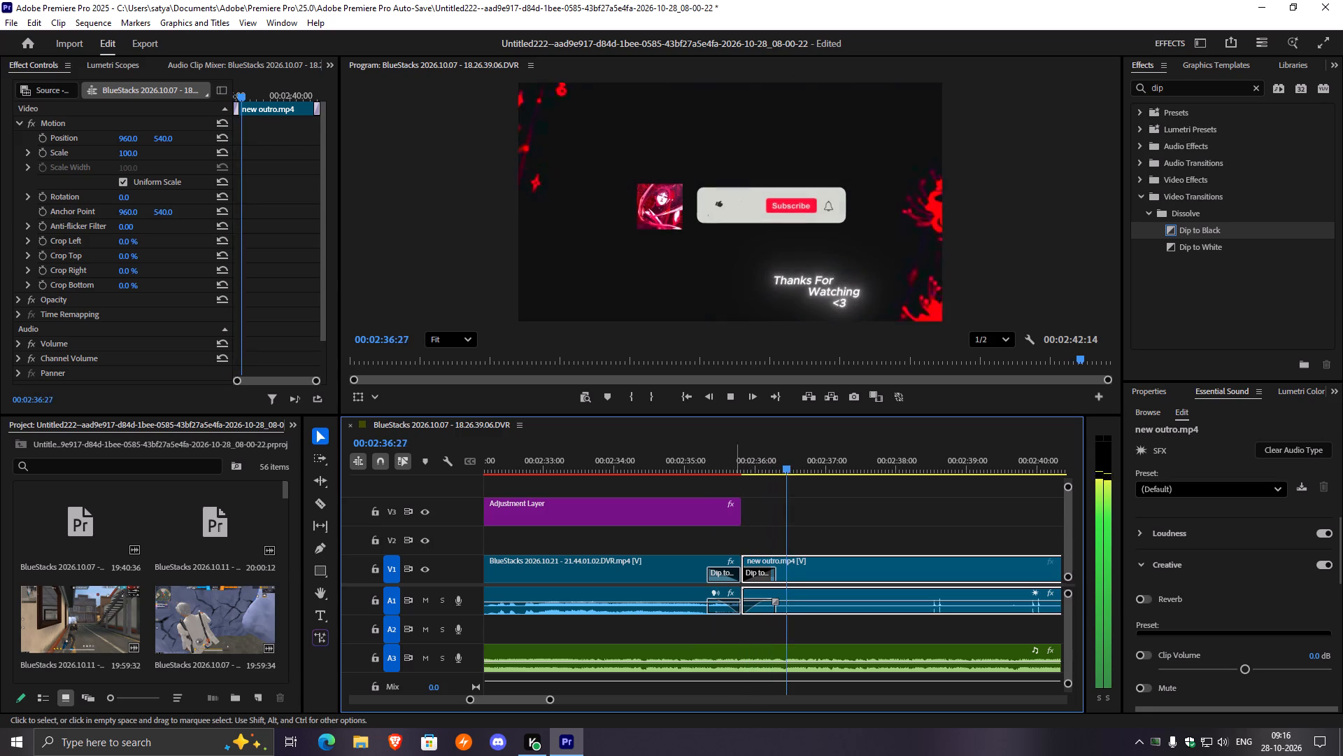
key(space)
Shorten the video and audio transitions on both sides of the gameplay-to-outro cut to about 15–17 frames and play across it.
drag(711, 570, 723, 571)
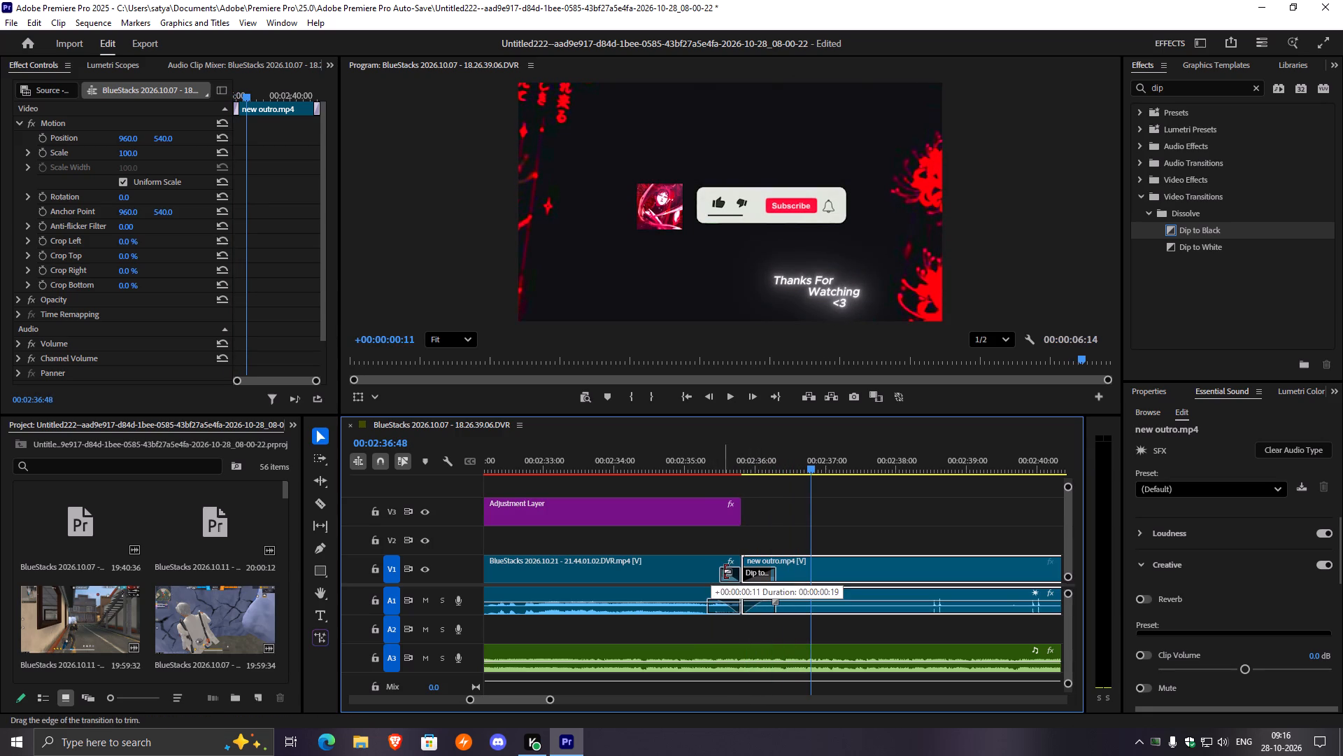
drag(723, 571, 727, 571)
drag(709, 601, 723, 601)
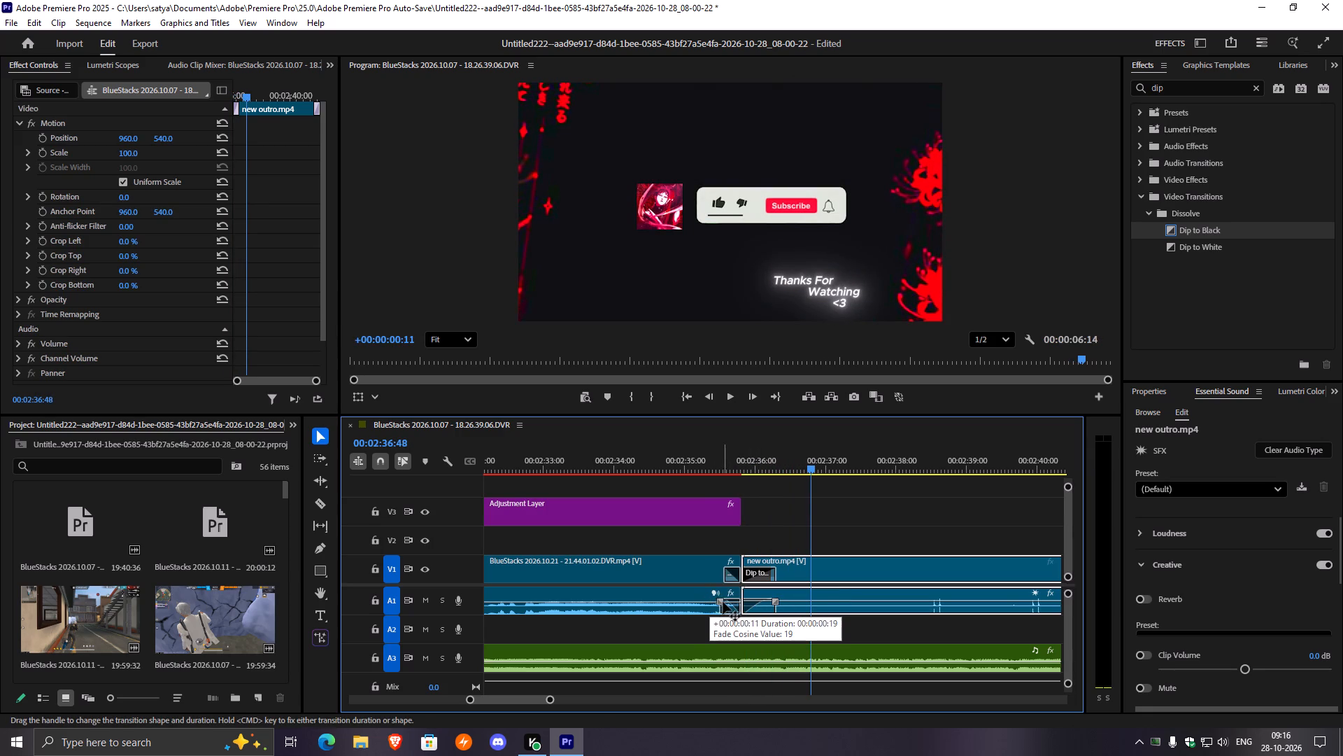
drag(723, 601, 725, 601)
drag(774, 600, 757, 600)
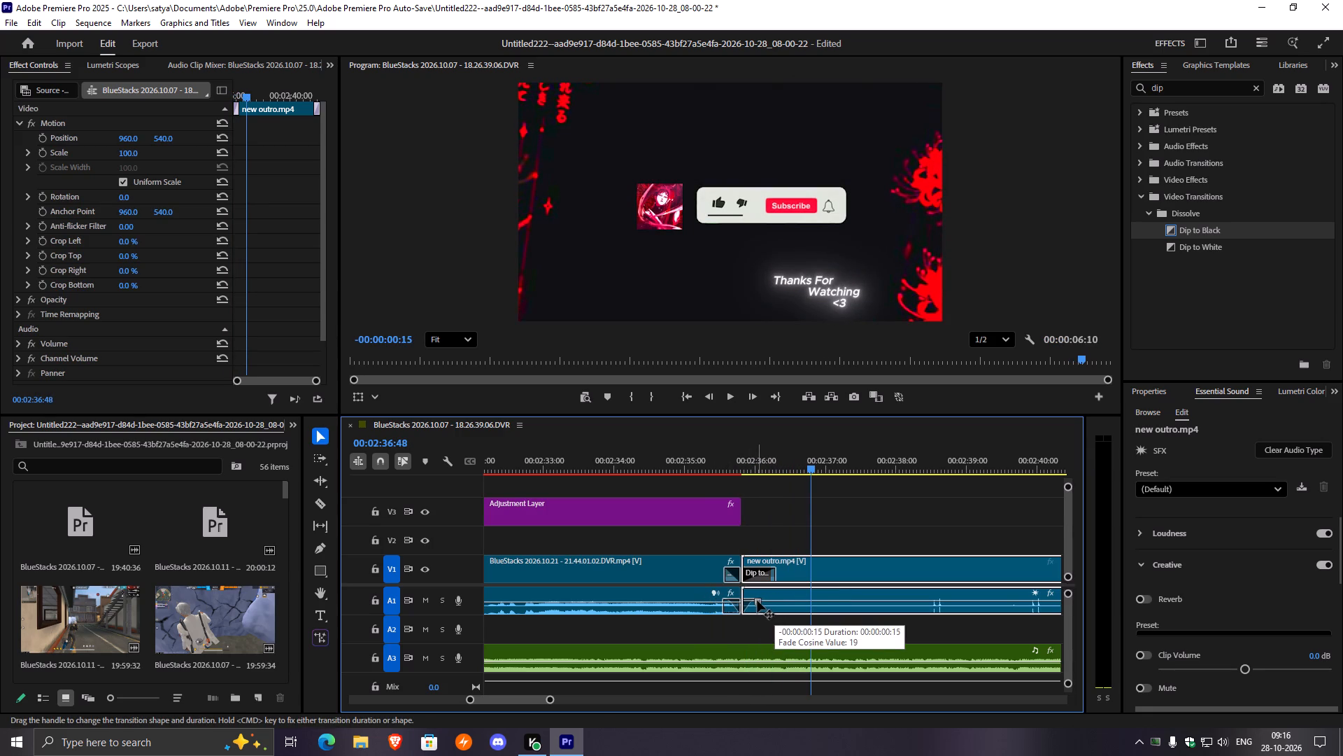
drag(757, 600, 755, 601)
drag(774, 569, 758, 570)
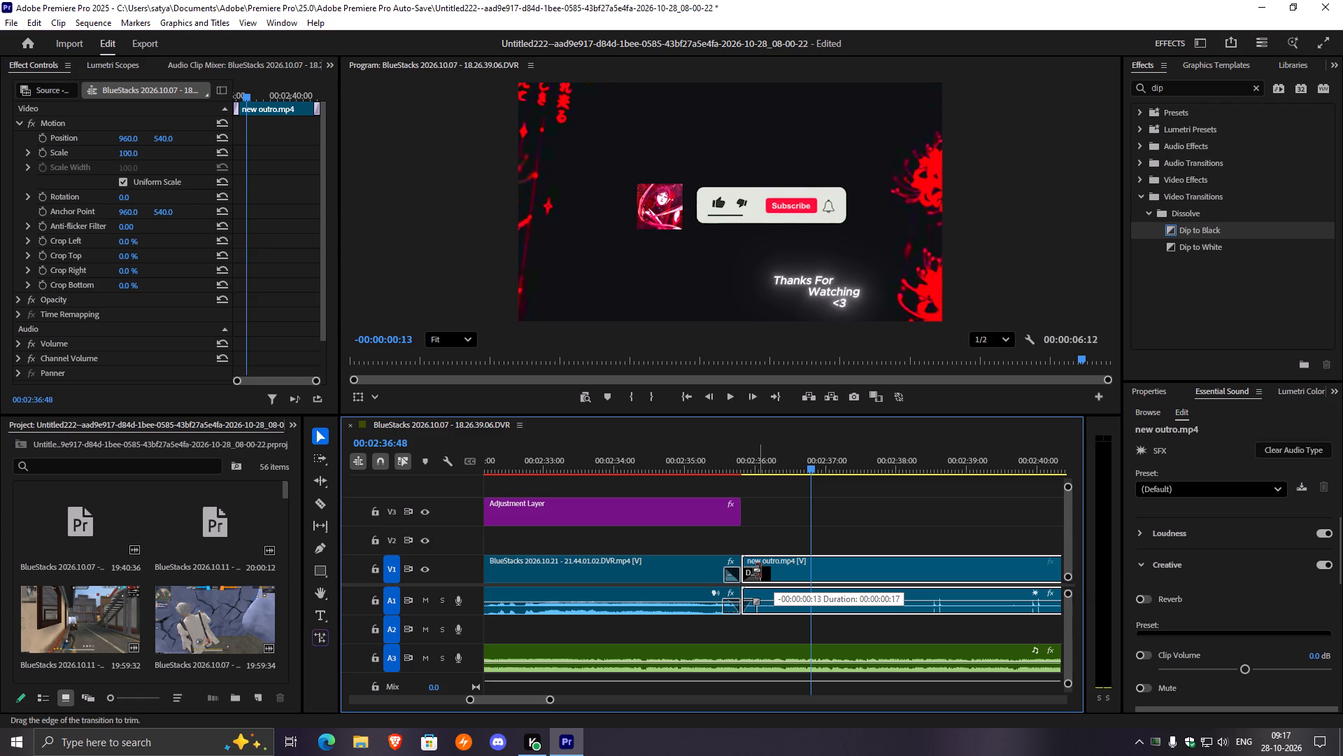
drag(758, 570, 758, 570)
drag(804, 465, 716, 490)
key(space)
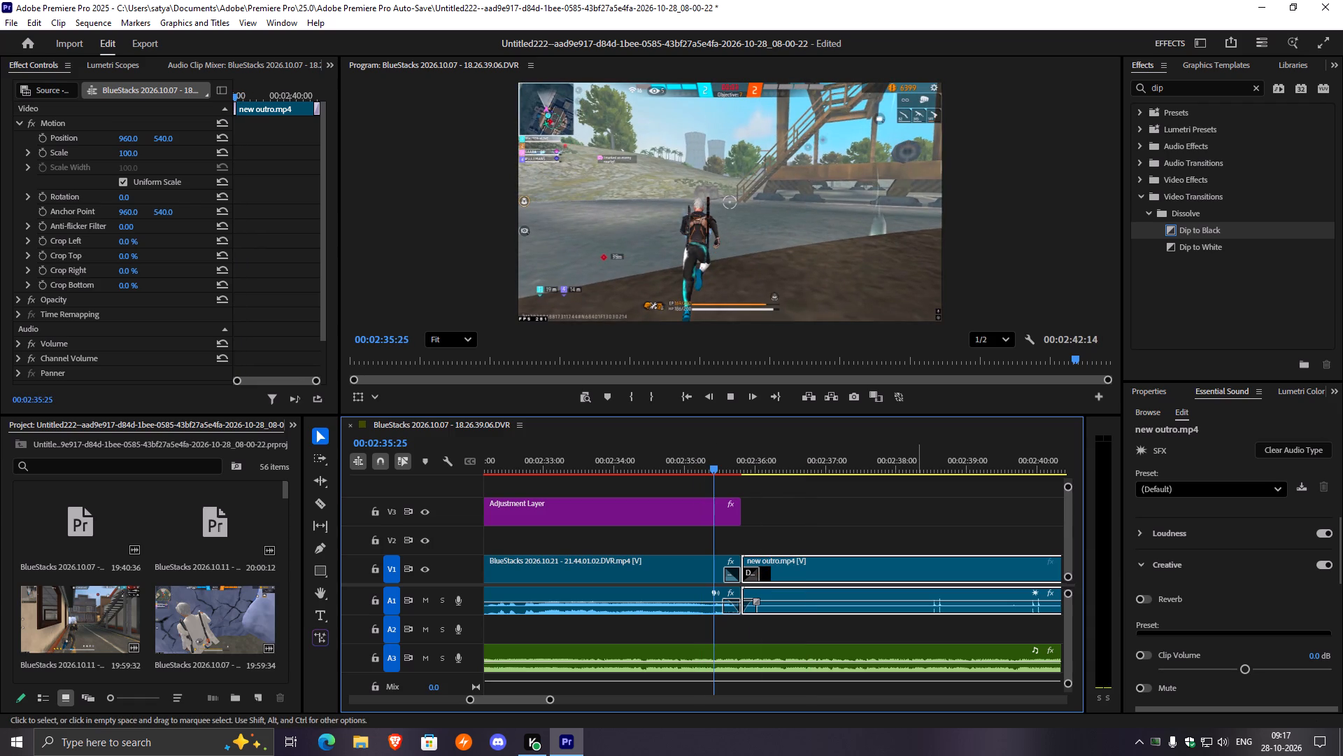
key(space)
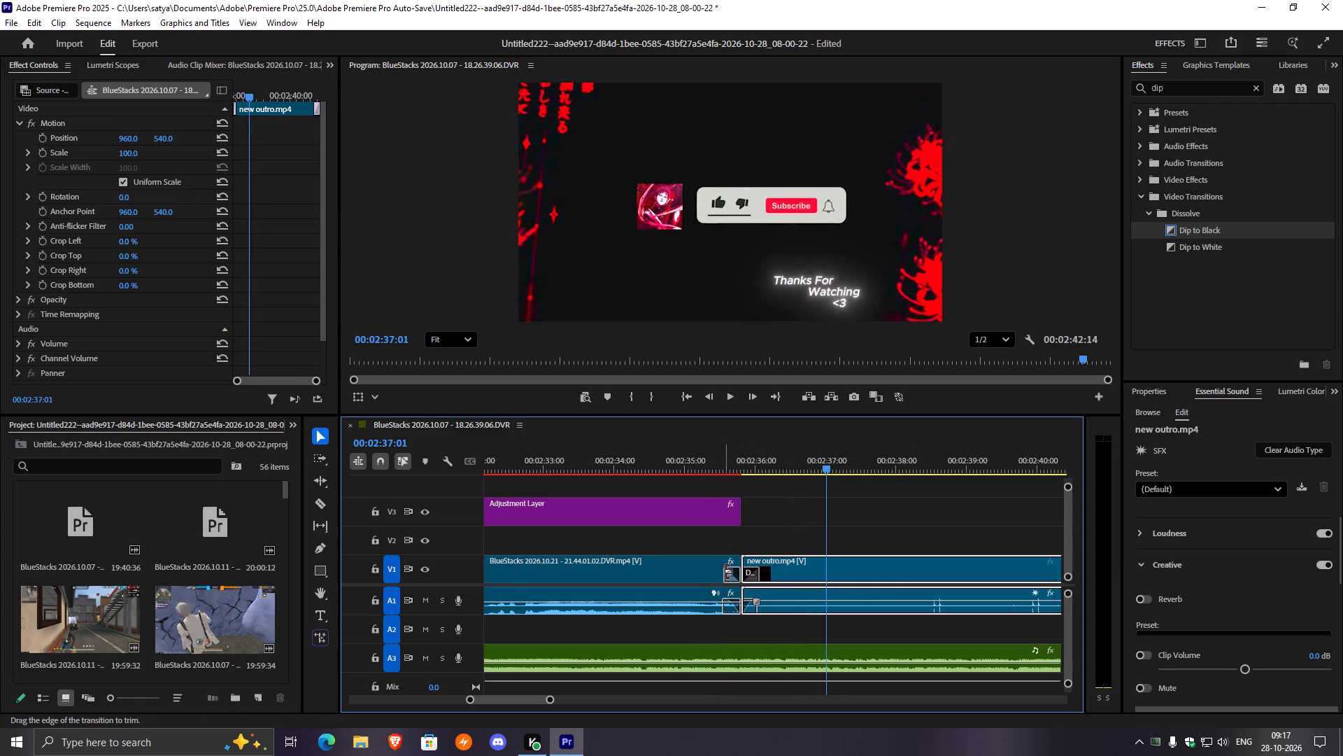
Shorten the last gameplay clip's closing video and audio transitions to about 10 frames and play through the outro's end.
drag(724, 570, 731, 574)
drag(723, 598, 732, 603)
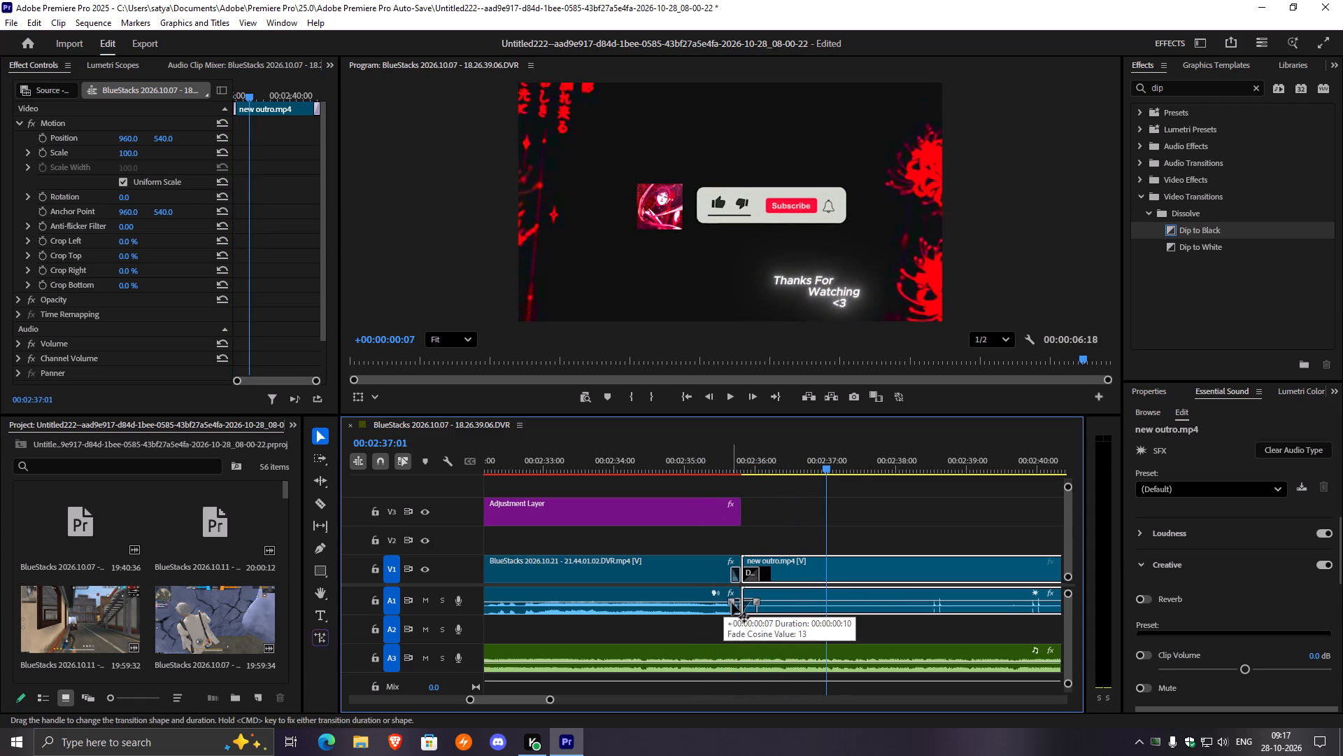
drag(732, 603, 732, 603)
click(733, 484)
click(727, 468)
key(space)
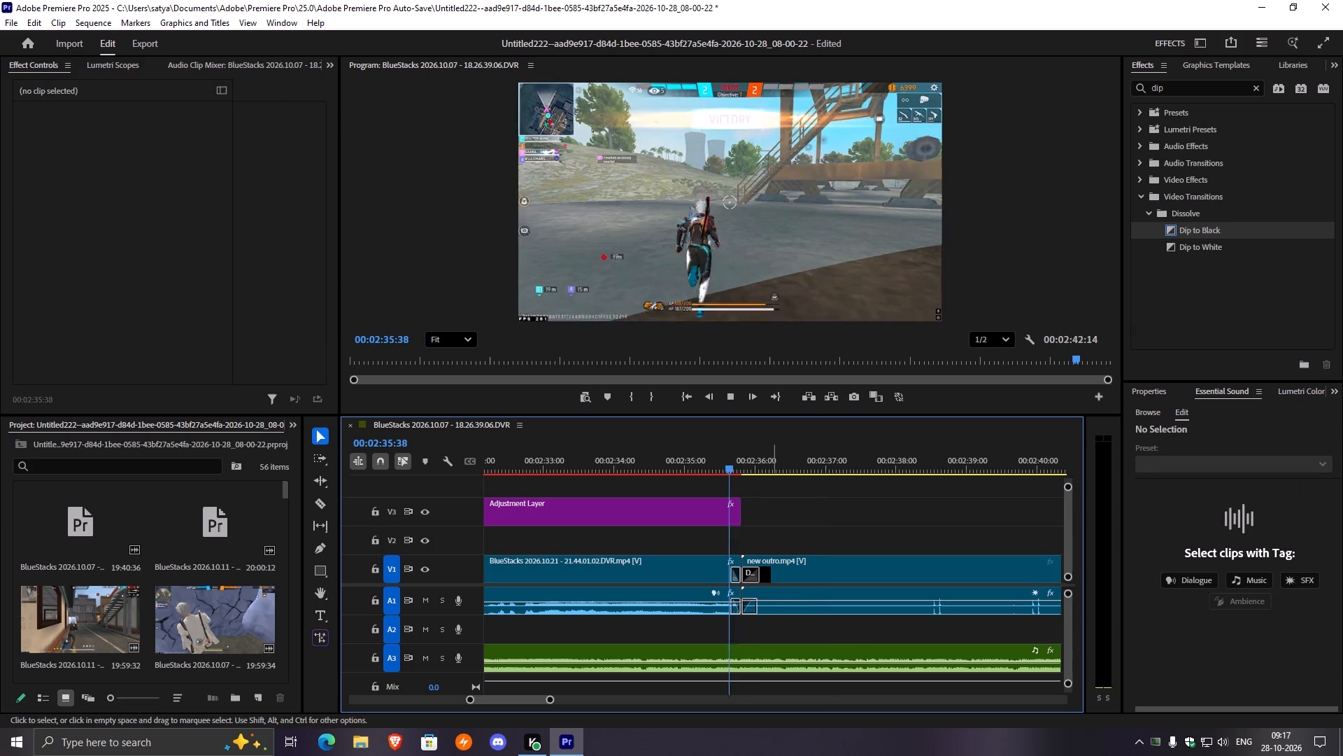
key(space)
key(space)
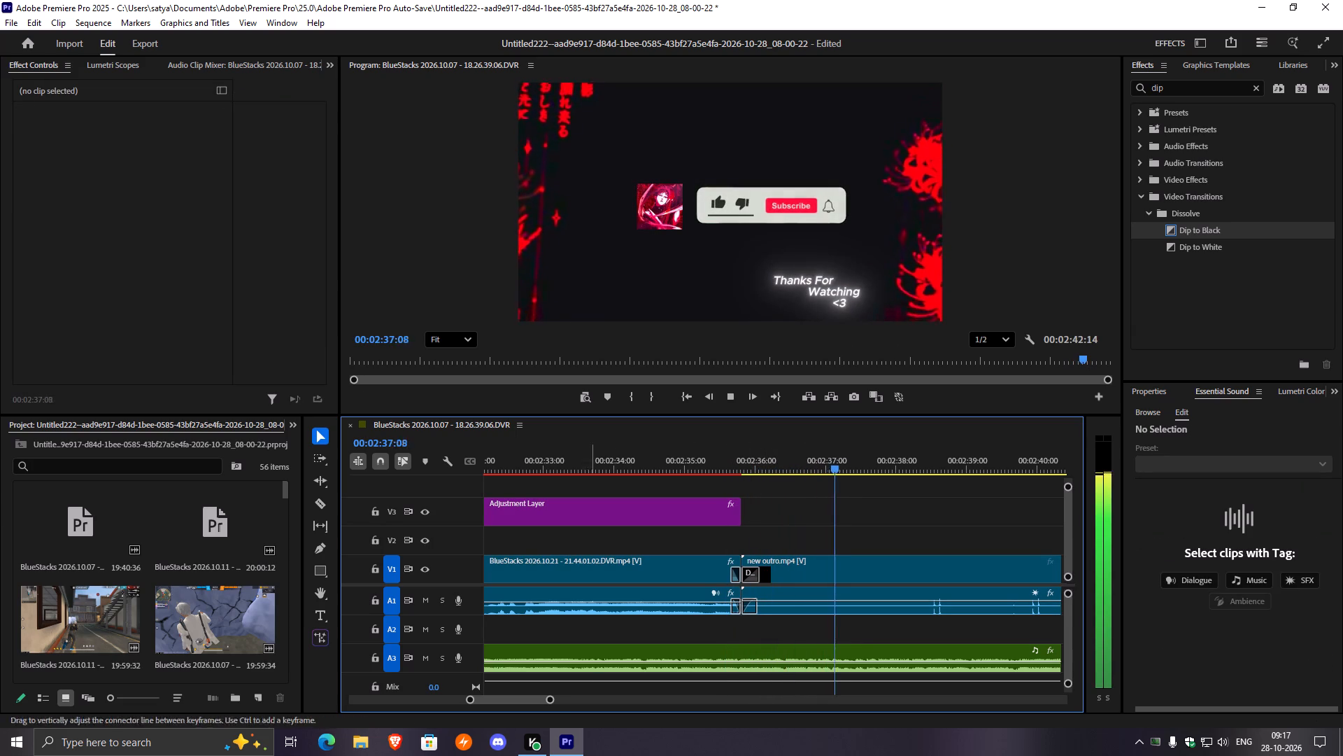
drag(549, 699, 624, 701)
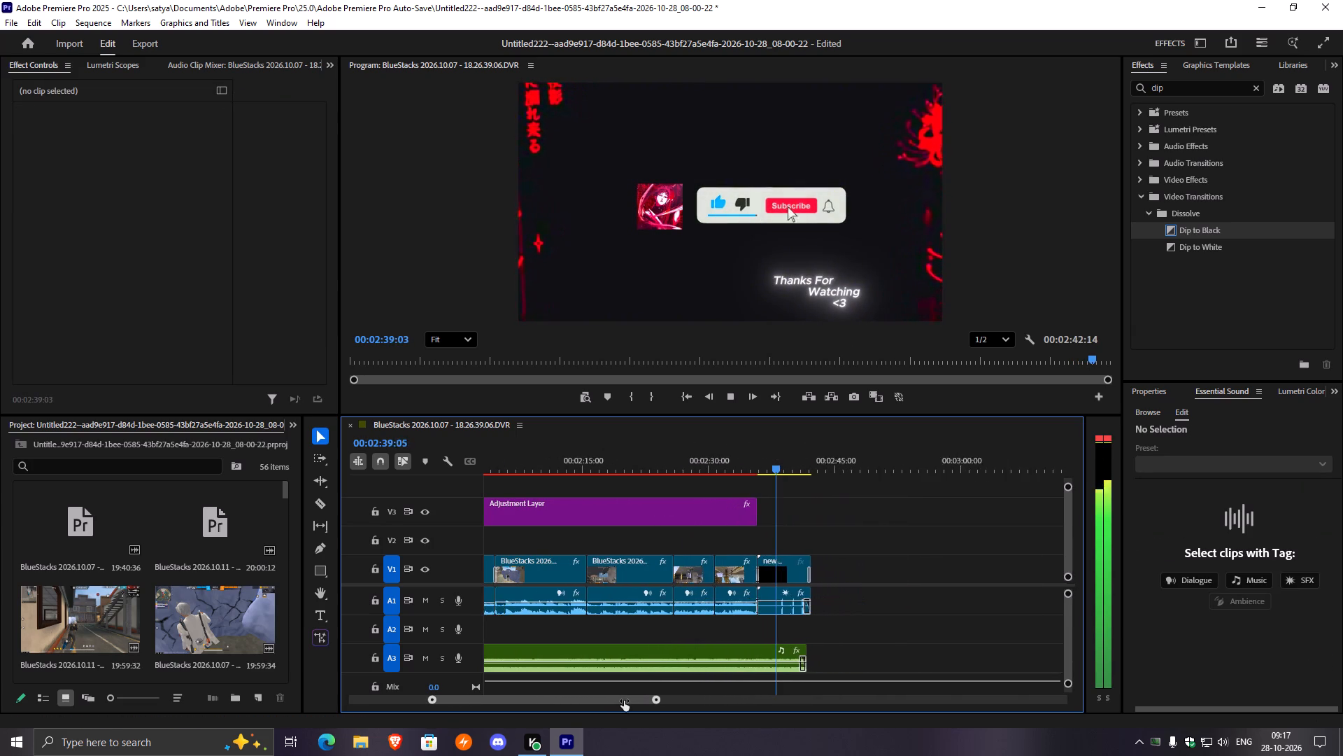
drag(624, 701, 651, 702)
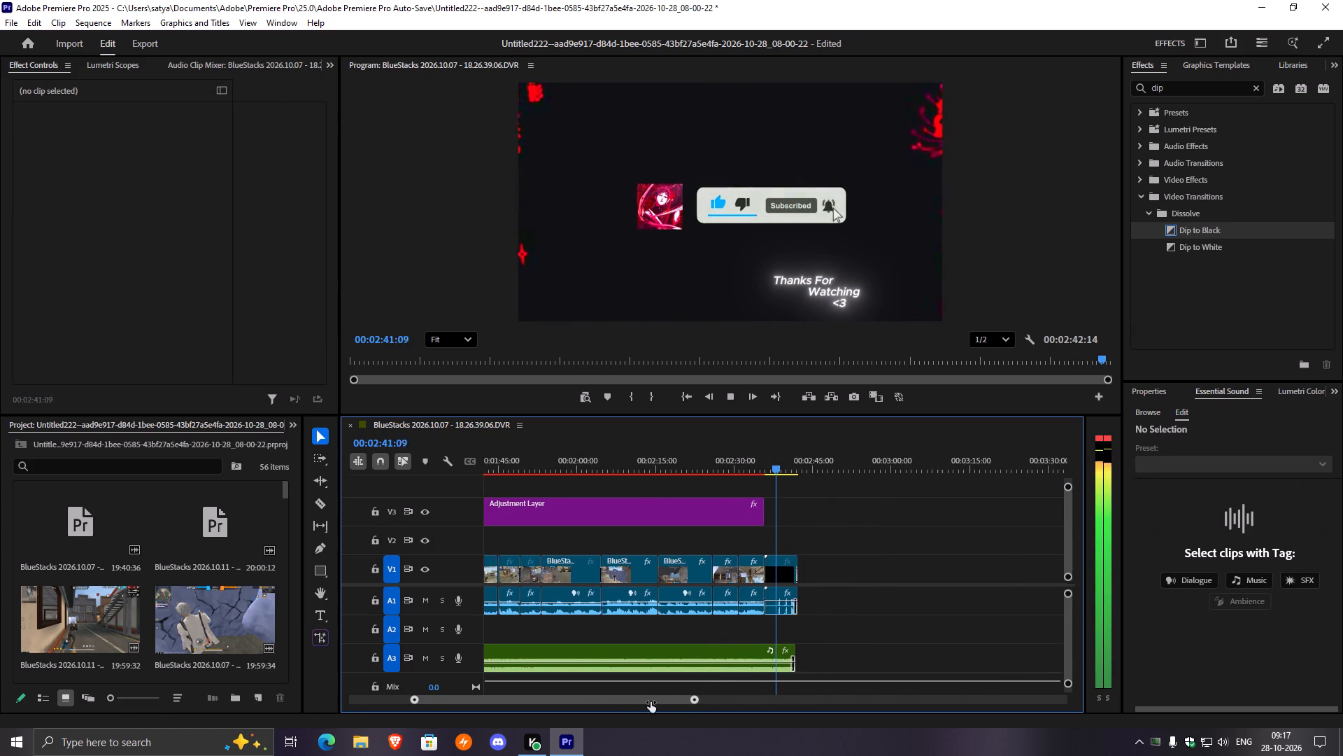
drag(651, 702, 658, 702)
key(space)
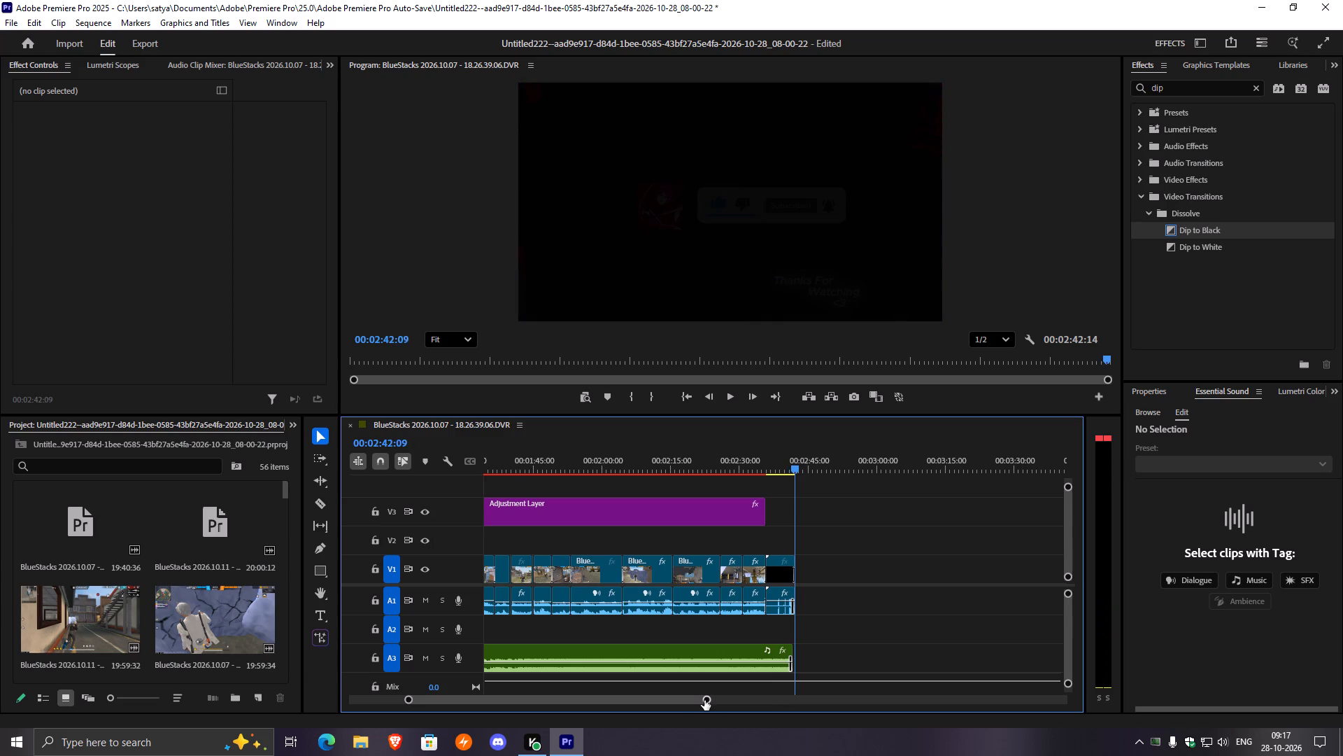
Extend the A3 music clip's end to line up with the end of the outro clip.
drag(708, 700, 581, 699)
drag(697, 651, 780, 650)
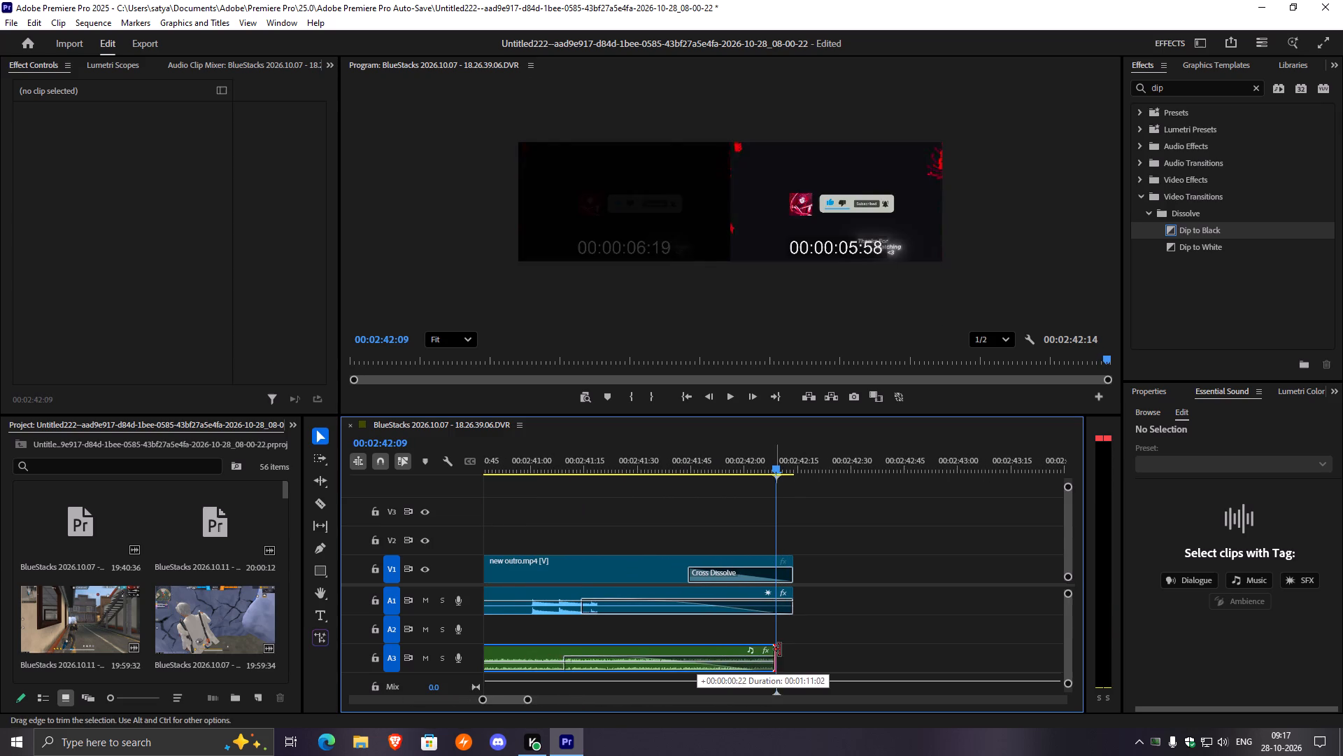
drag(780, 650, 795, 647)
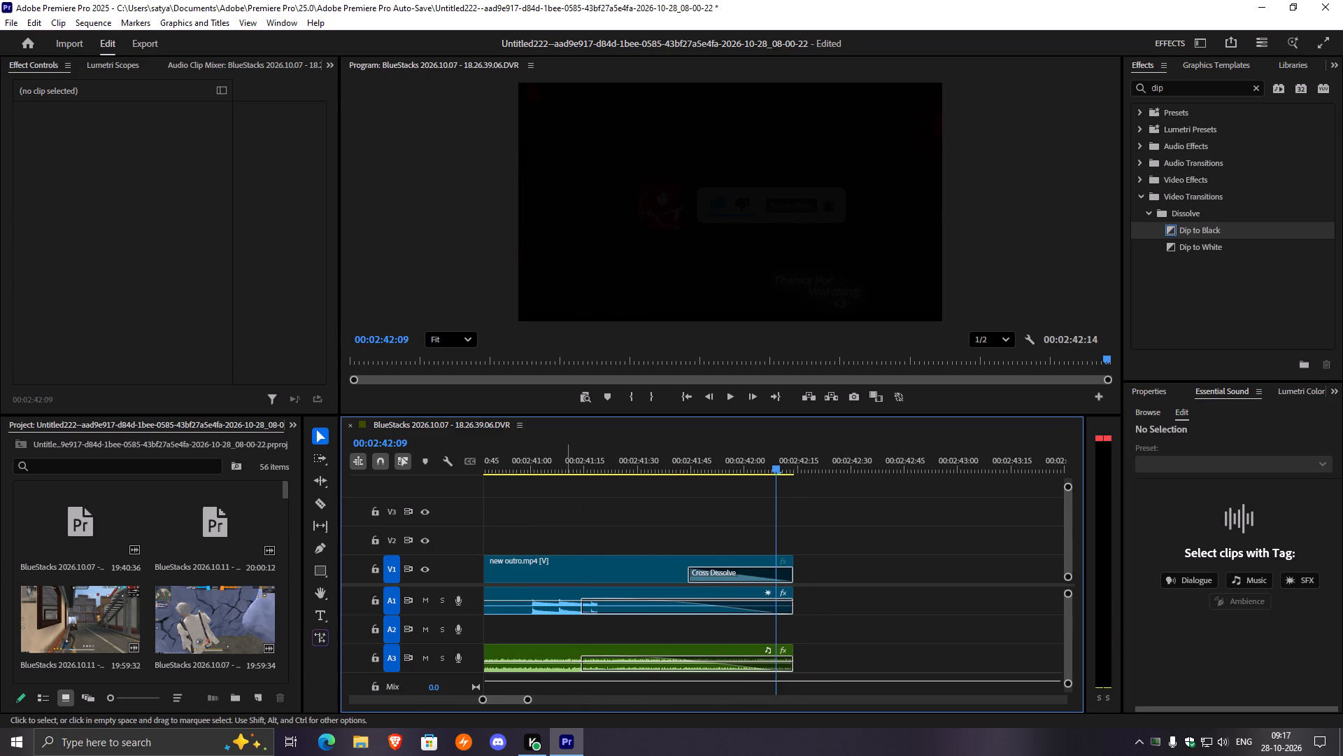
Shorten the closing audio fades of the outro on A1 and the music on A3 to about 30 frames.
drag(582, 602, 690, 601)
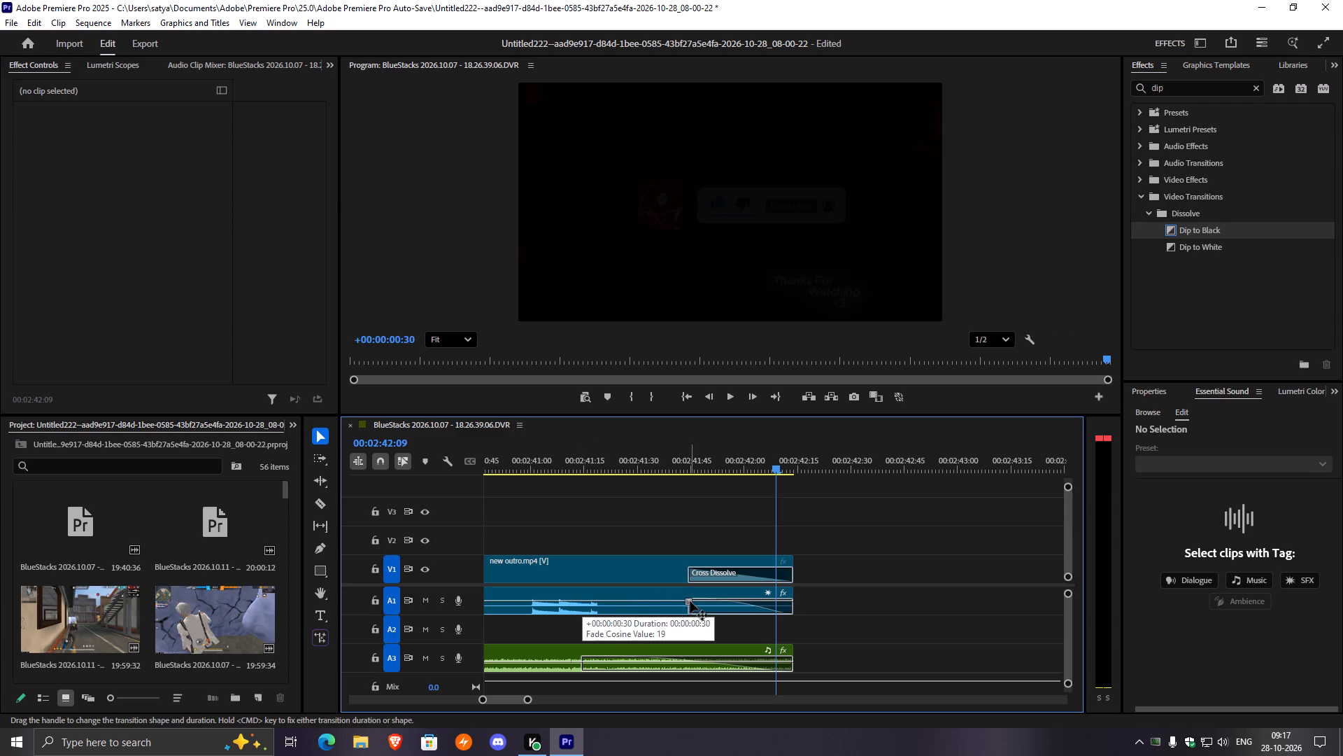
drag(690, 601, 690, 600)
drag(583, 657, 689, 653)
Replace the Cross Dissolve at the end of the outro clip on V1 with Dip to Black and play through the ending.
click(702, 573)
key(Delete)
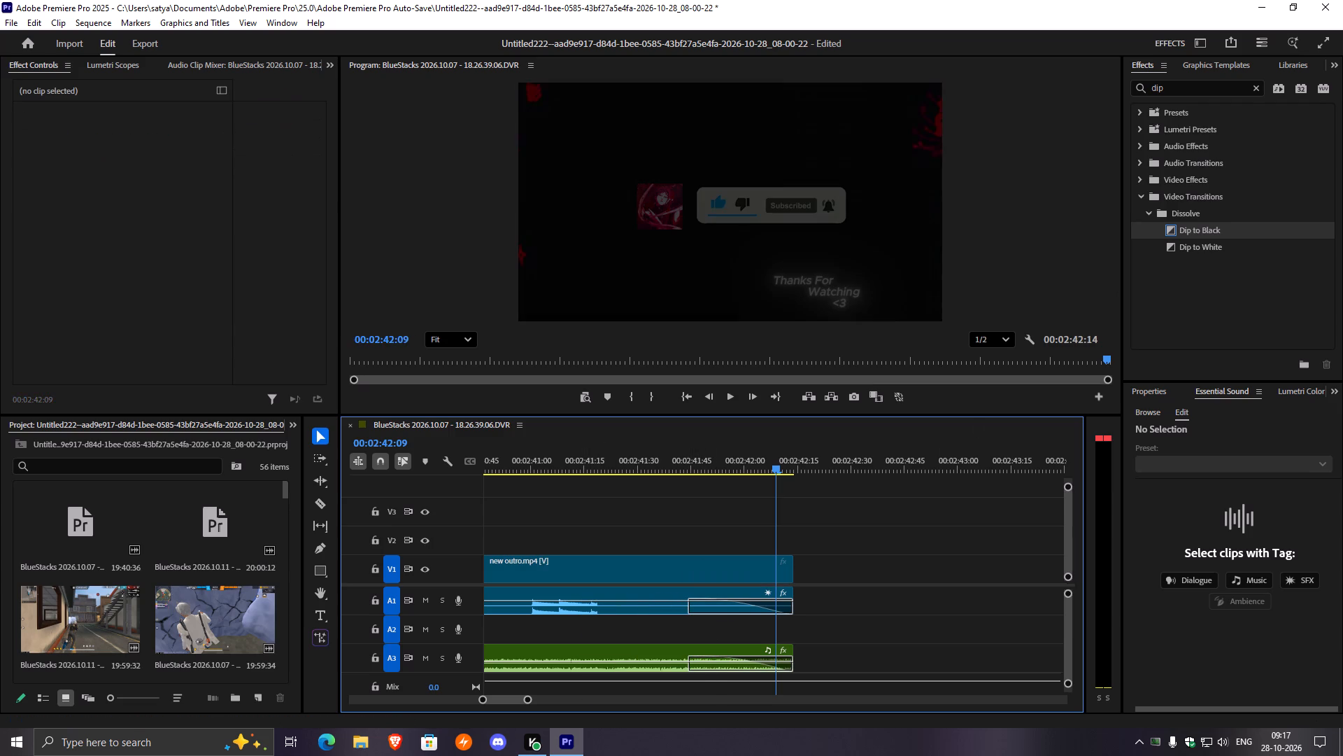
drag(1178, 231, 788, 575)
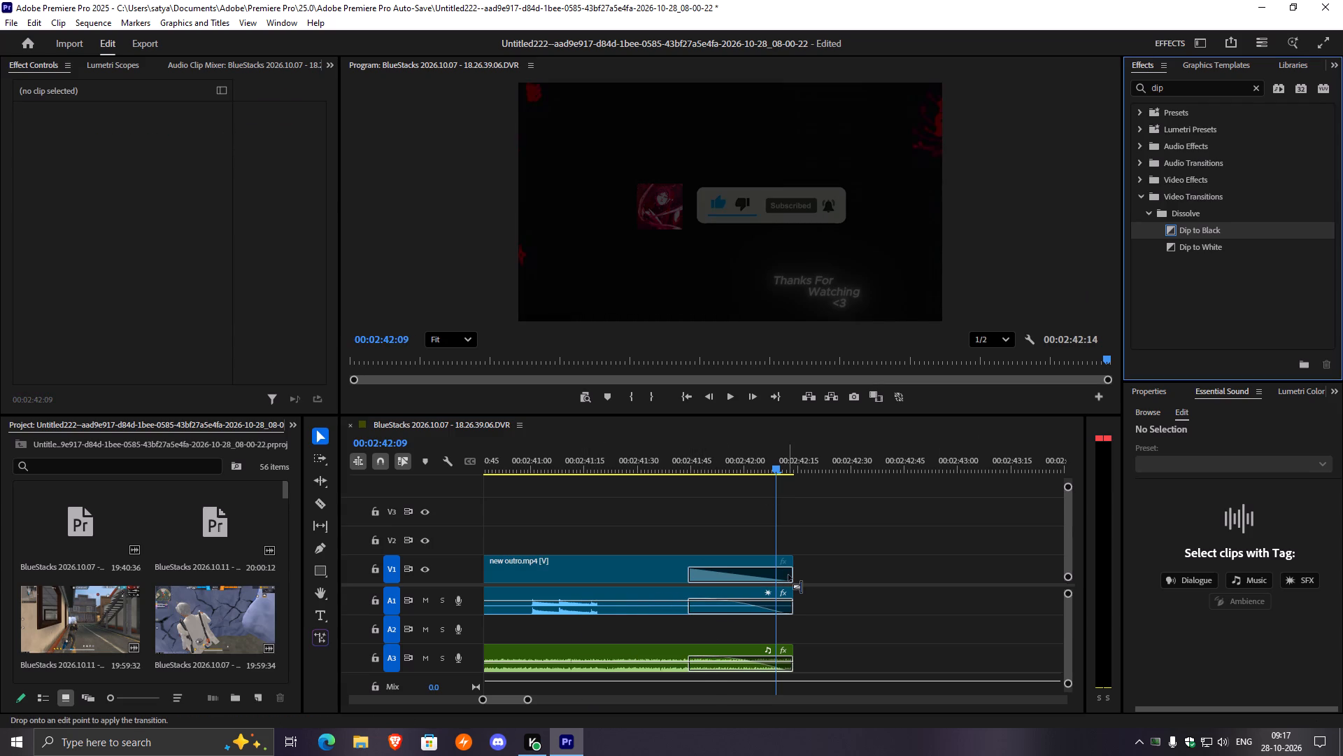
drag(788, 575, 788, 575)
click(681, 451)
key(space)
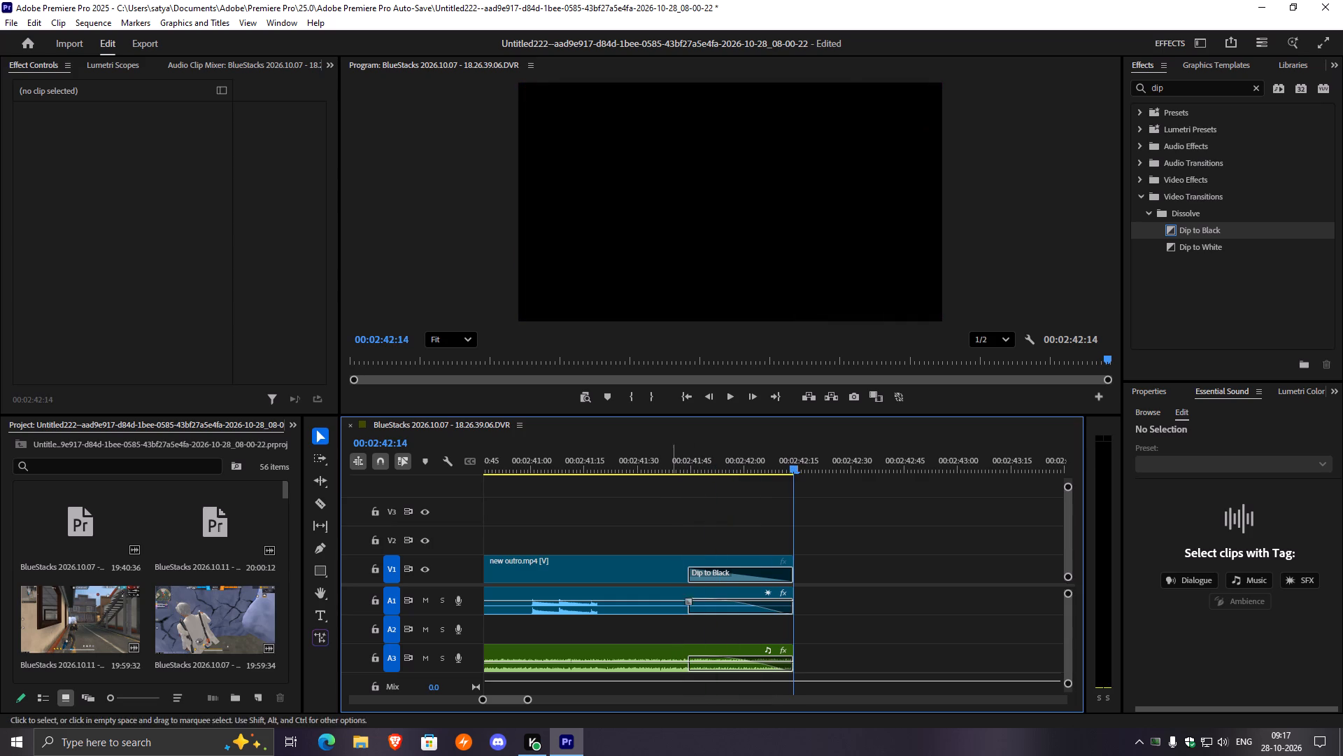
Play the sequence from just before the outro through to its end to review the closing transitions.
drag(523, 699, 537, 701)
drag(541, 700, 695, 701)
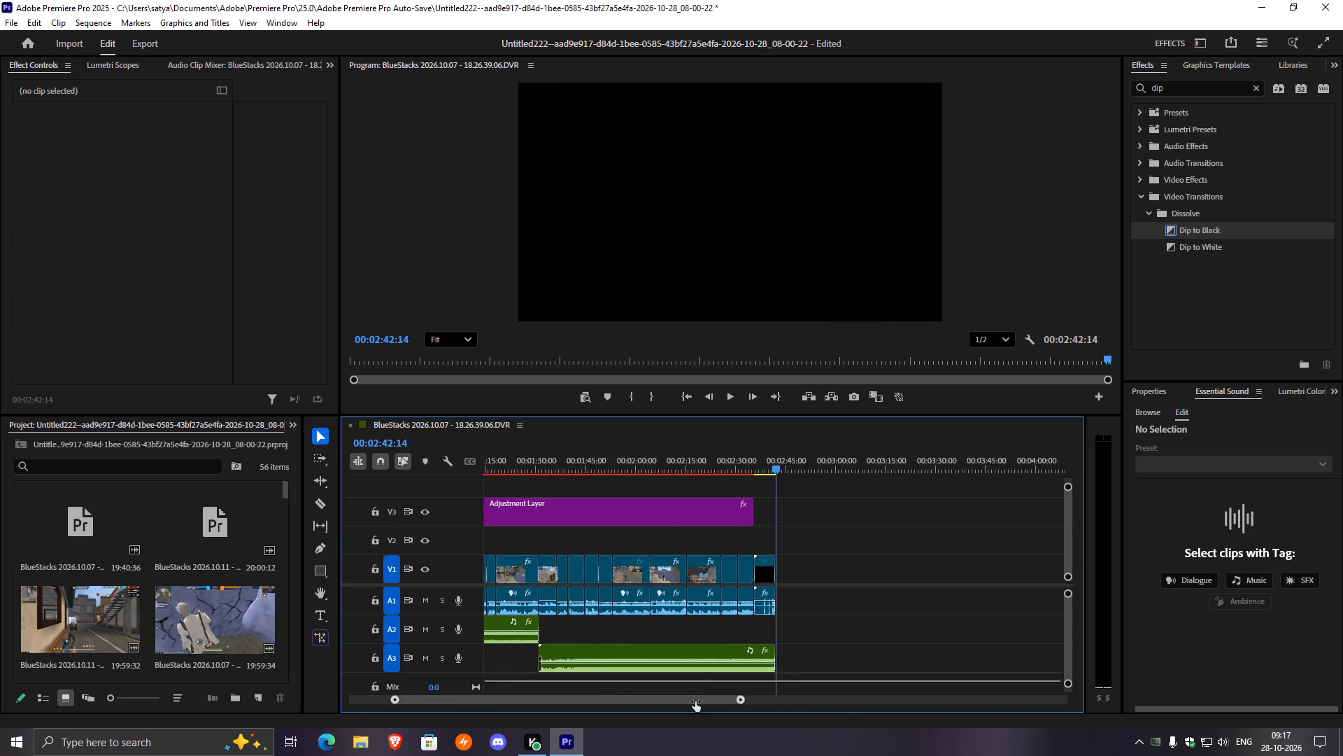
drag(695, 701, 709, 702)
click(765, 455)
click(765, 455)
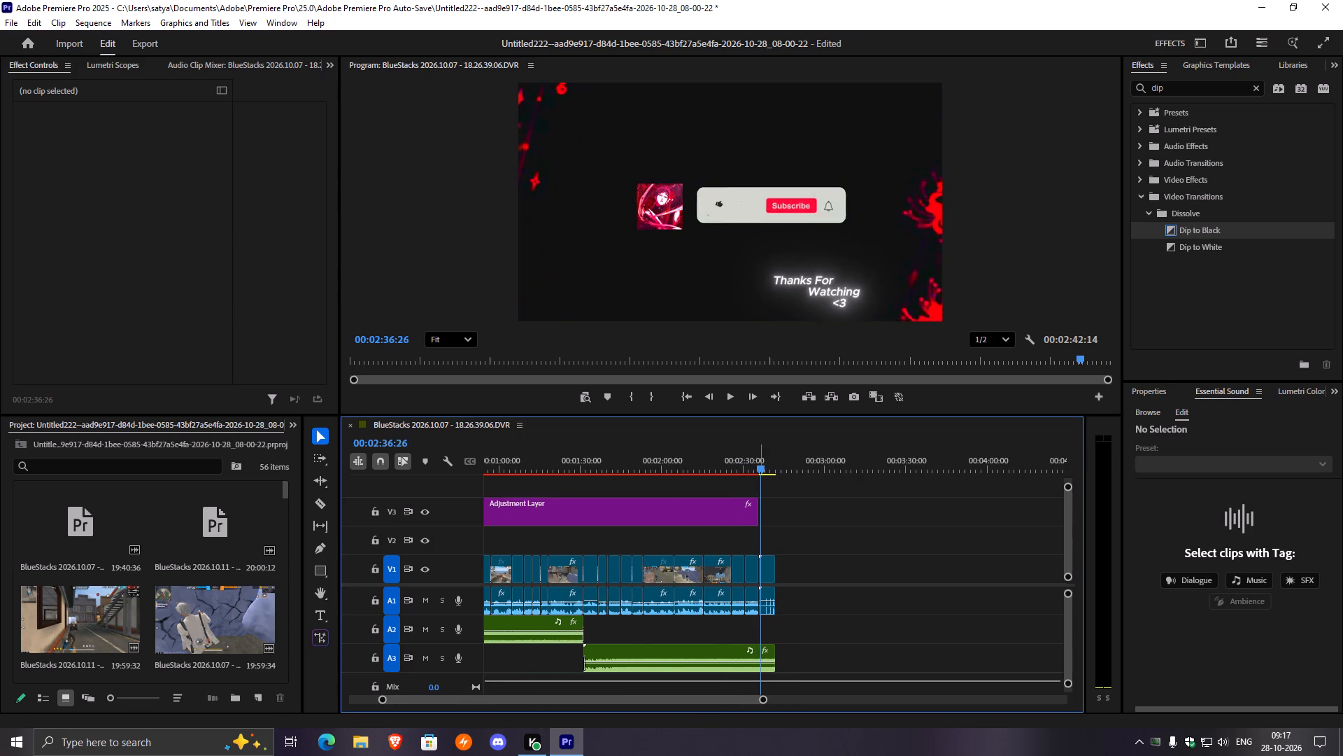
click(758, 452)
key(space)
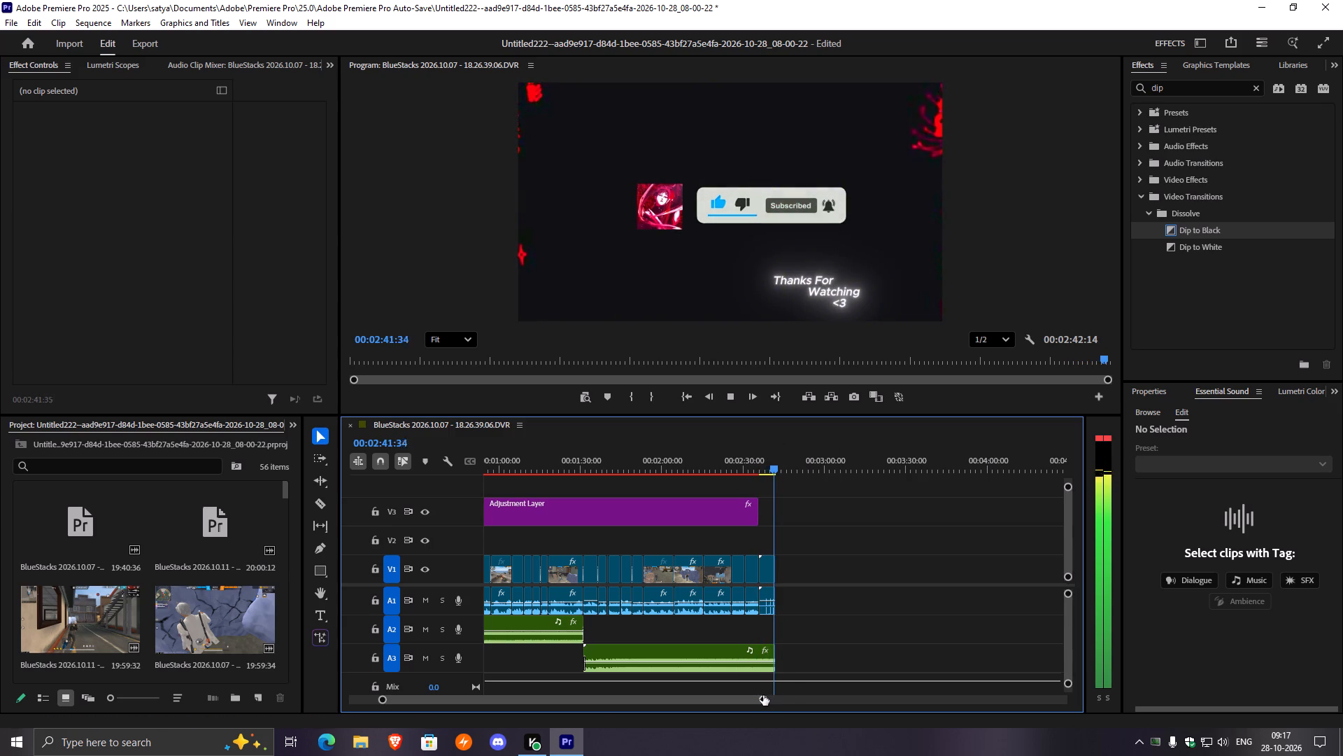
Play the sequence from its start, then replay from about 00:00:04 to review the intro and first gameplay clip.
drag(774, 463, 278, 503)
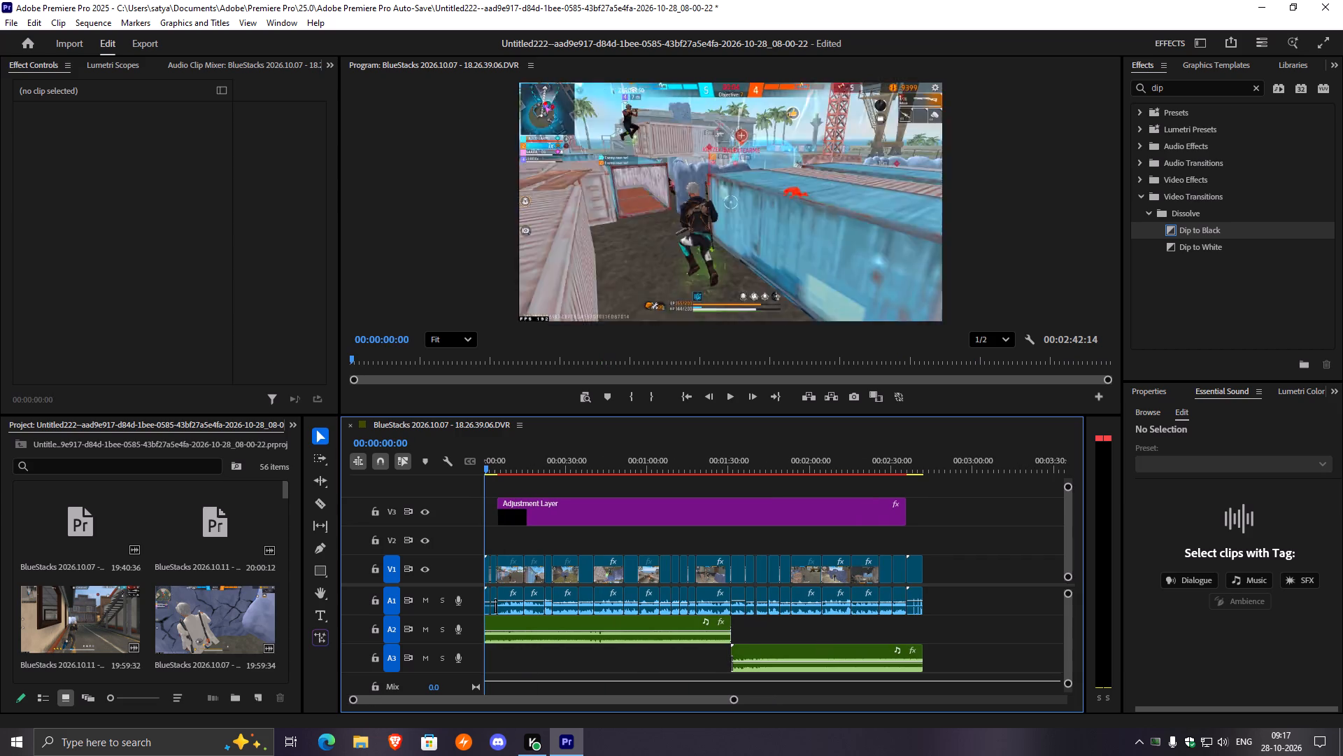
drag(278, 503, 255, 503)
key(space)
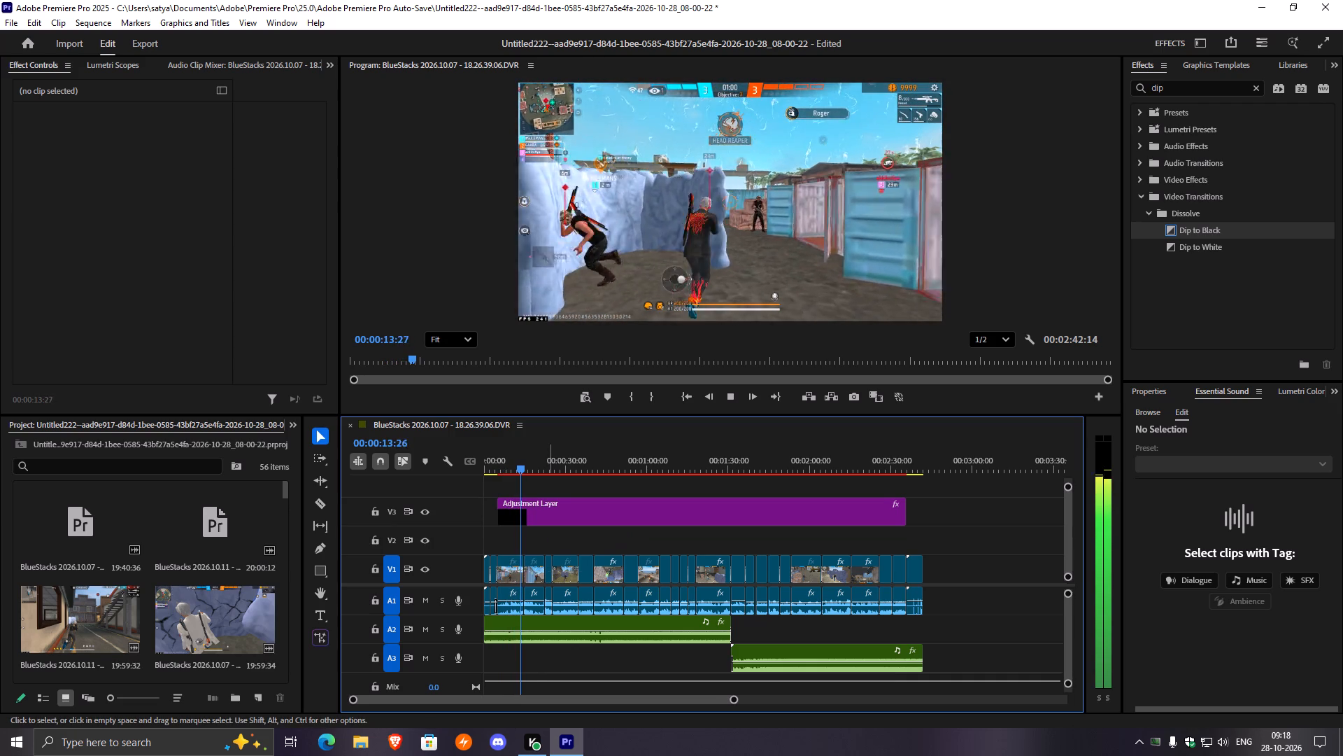
drag(525, 463, 497, 462)
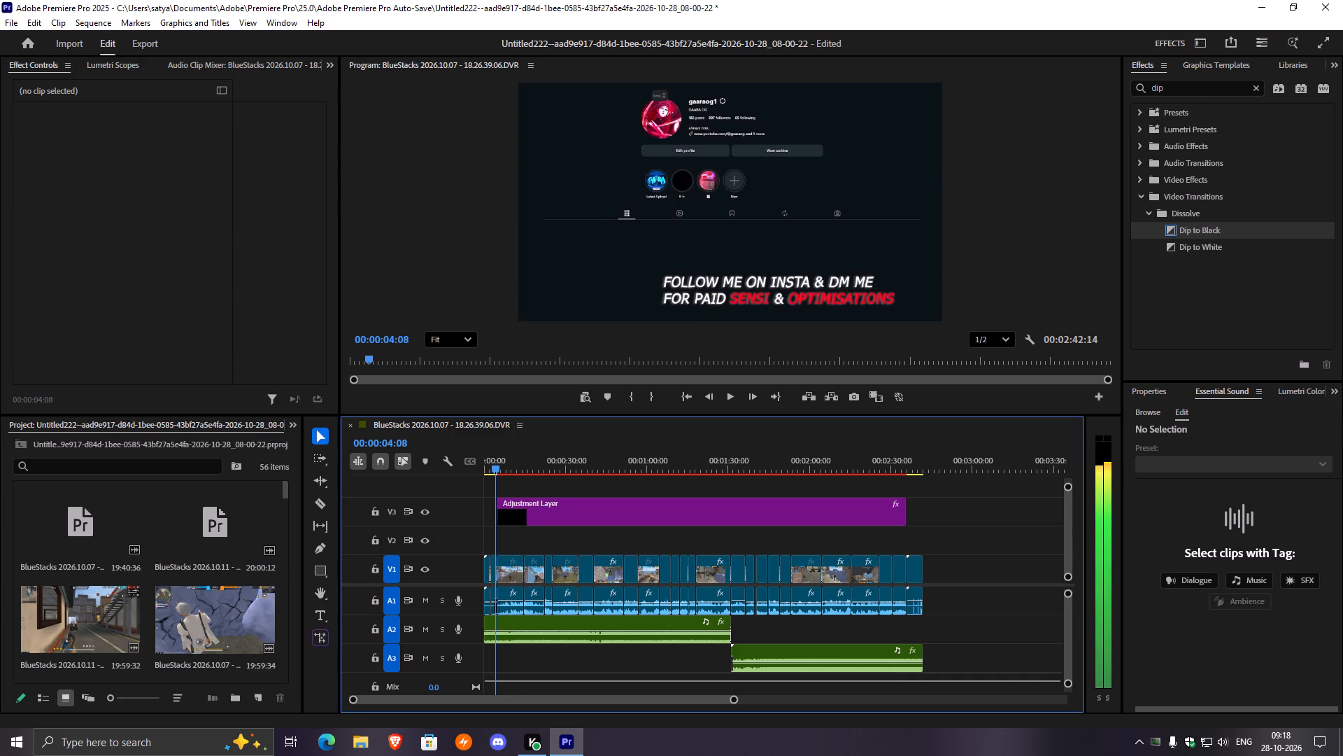
drag(497, 462, 497, 461)
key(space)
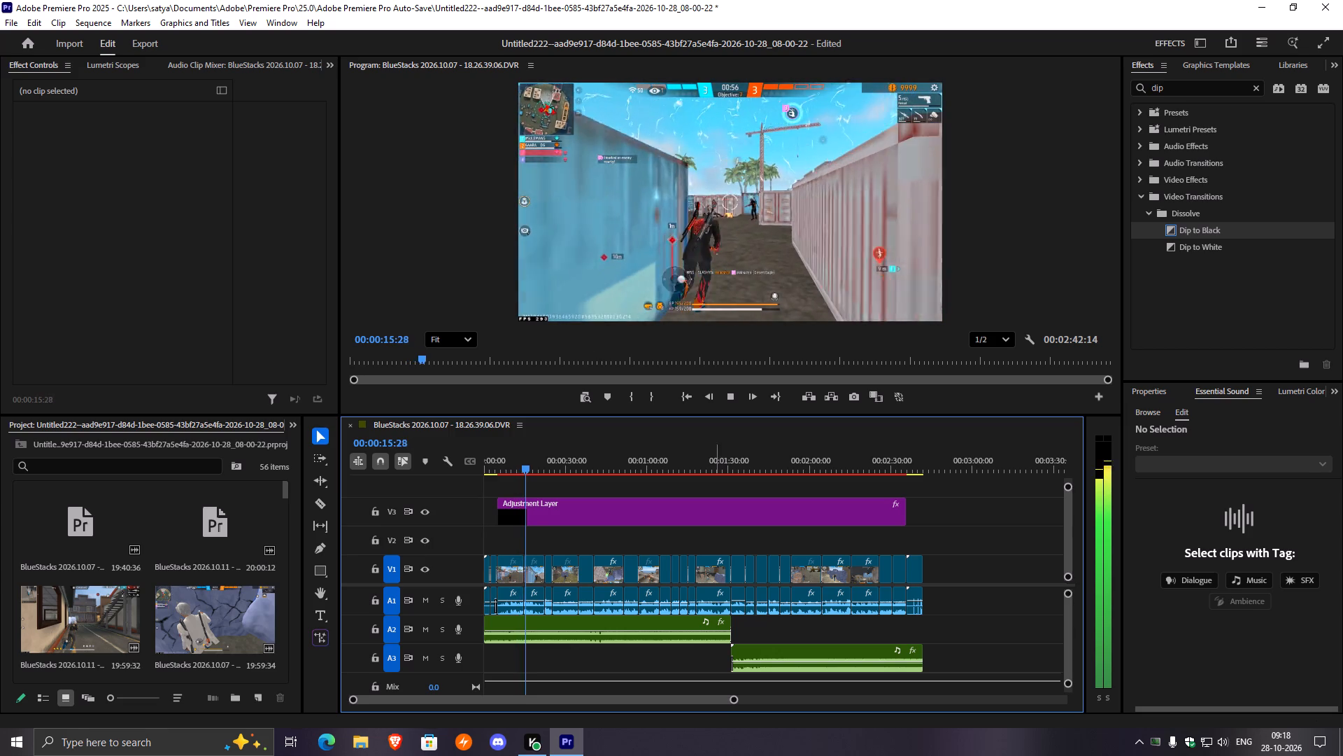
drag(535, 468, 497, 479)
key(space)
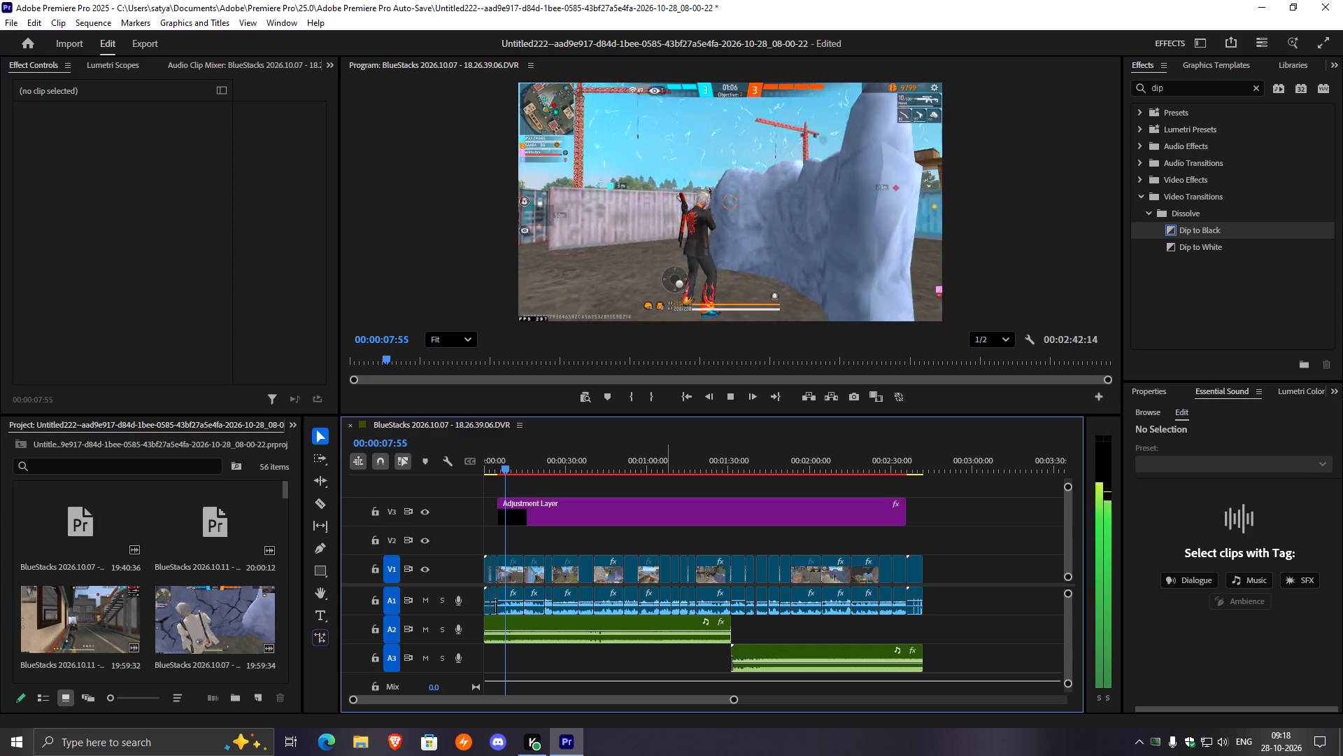
Find the new cut frame in the first gameplay clip and trim the clip's start to 00:00:06:26.
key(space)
drag(510, 468, 502, 468)
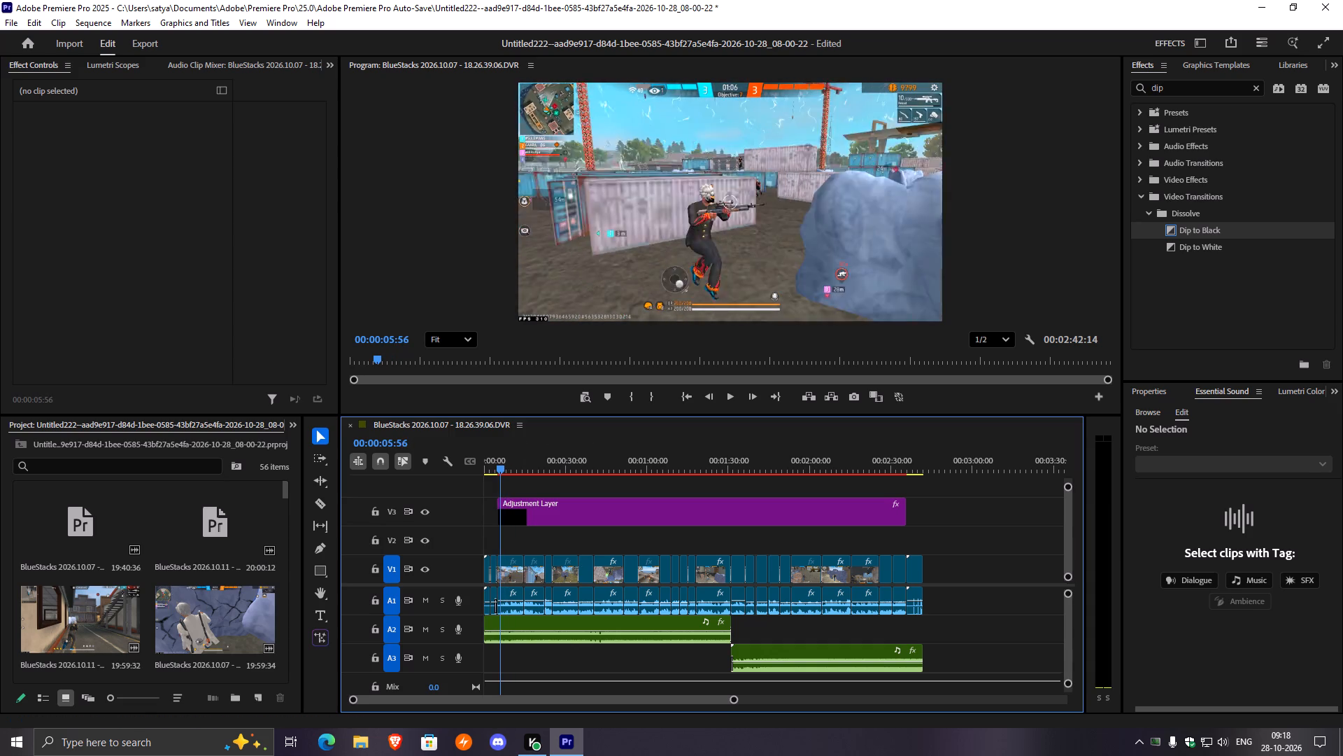
drag(502, 468, 502, 468)
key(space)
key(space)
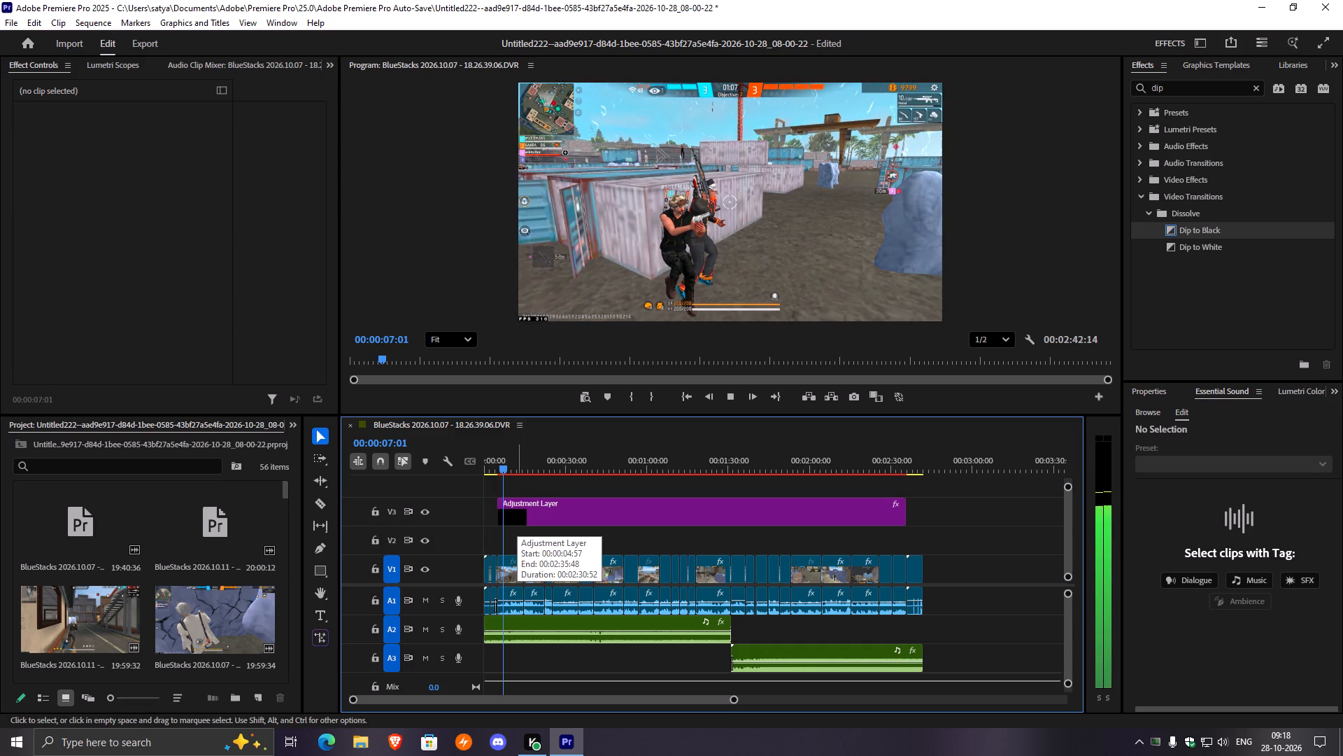
key(Left)
key(Left)
key(Left)
key(Left)
key(Left)
key(Left)
key(Left)
key(Left)
key(Left)
key(Left)
key(Left)
key(Left)
key(Left)
key(Left)
key(Left)
key(Left)
key(Left)
key(Left)
key(Left)
key(Left)
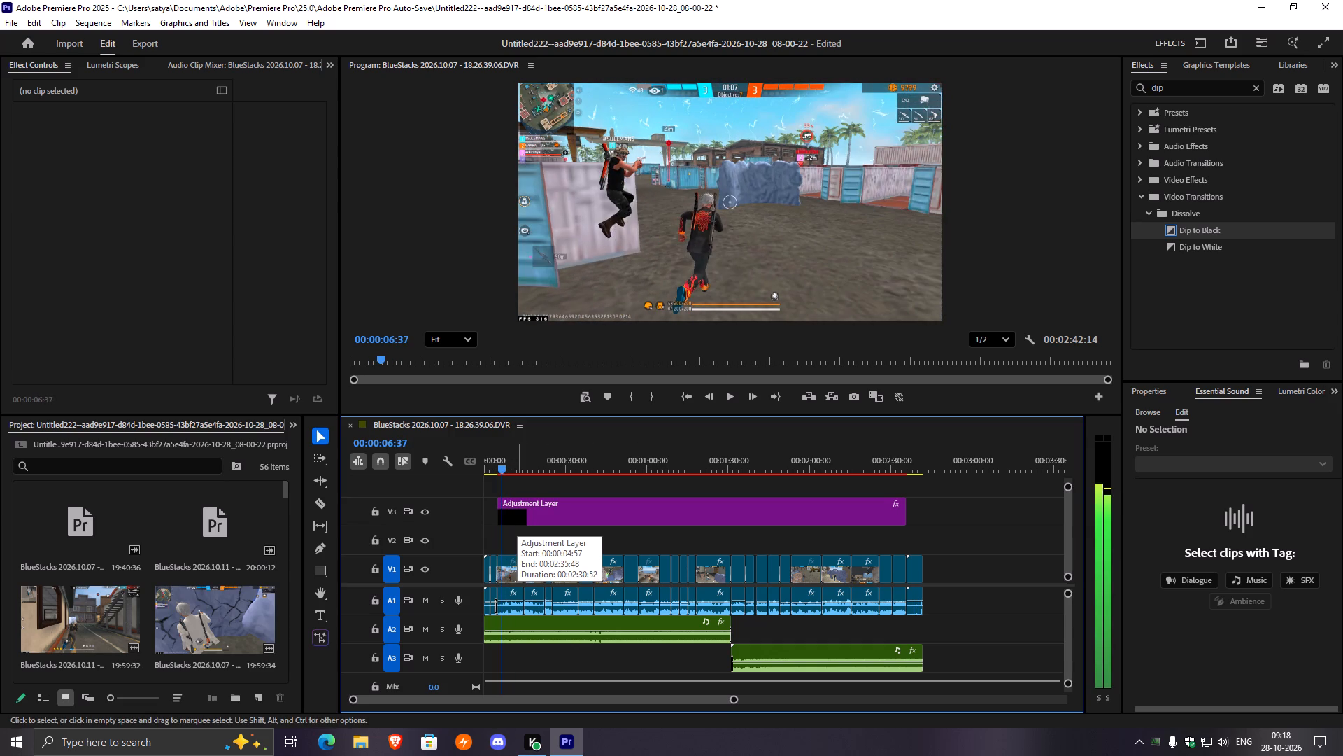
key(Left)
key(Left)
key(Left)
key(Left)
key(Left)
key(Left)
key(Left)
key(Left)
key(Left)
key(Left)
key(Left)
key(Left)
key(Left)
key(Left)
key(Left)
key(Left)
key(Left)
key(Left)
key(Left)
key(Left)
key(Right)
key(Right)
key(Right)
key(Right)
key(Right)
key(Right)
key(Right)
key(Right)
key(Right)
key(Right)
key(Right)
key(Right)
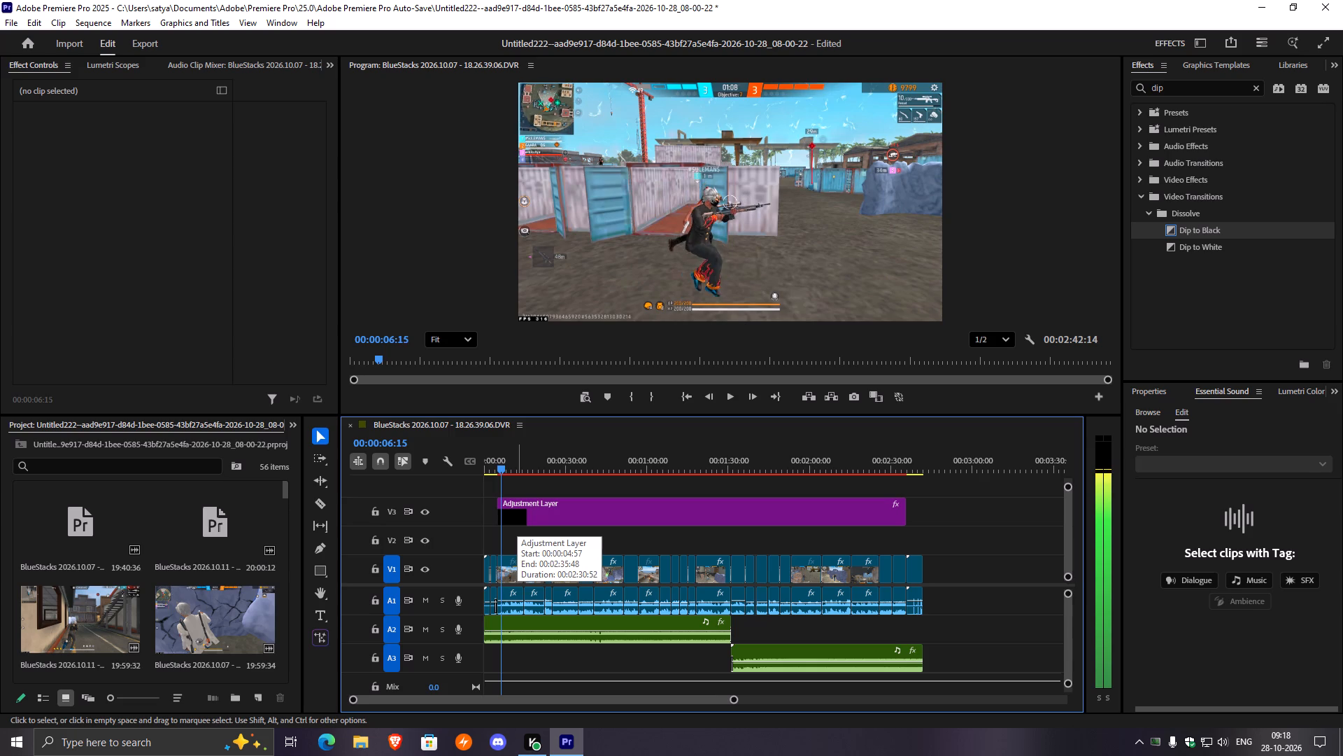
click(510, 567)
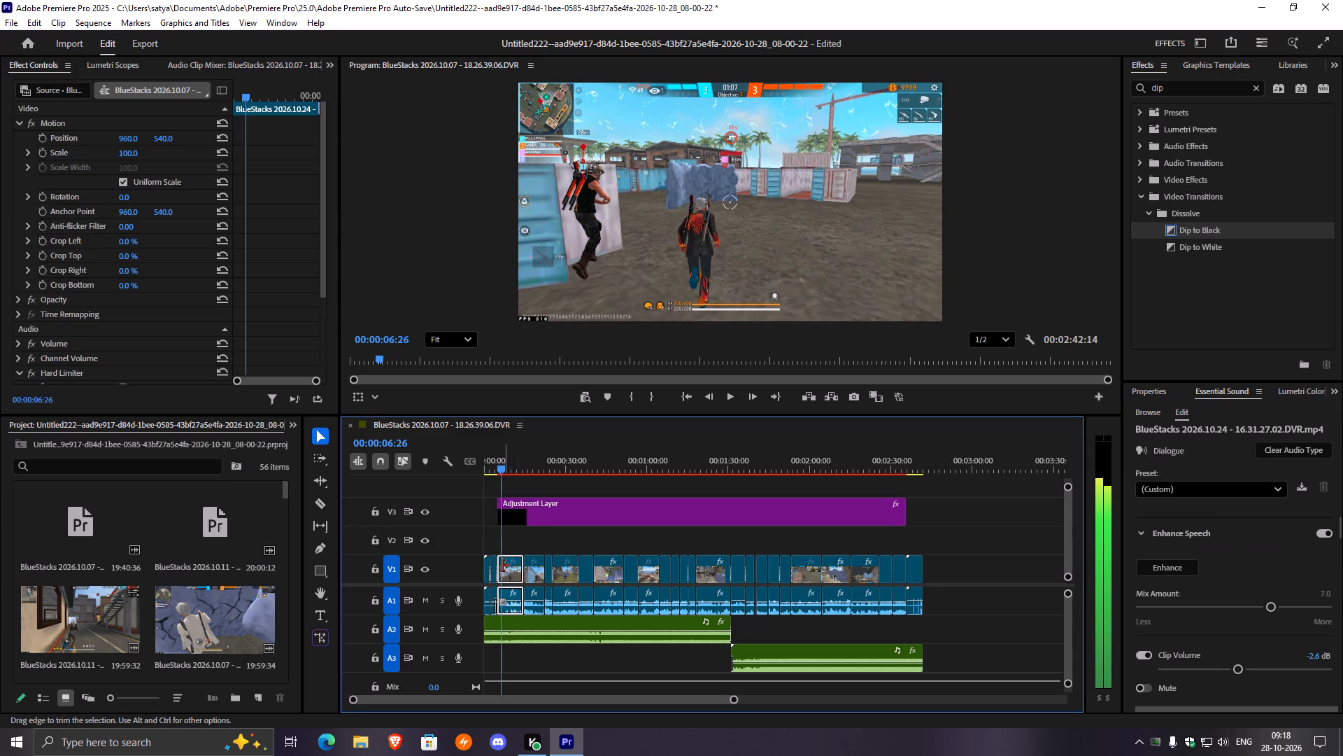
click(502, 565)
Shift all gameplay and outro clips on V1 and A1 earlier by 00:00:01:29 to close the gap after the intro.
drag(986, 573, 534, 581)
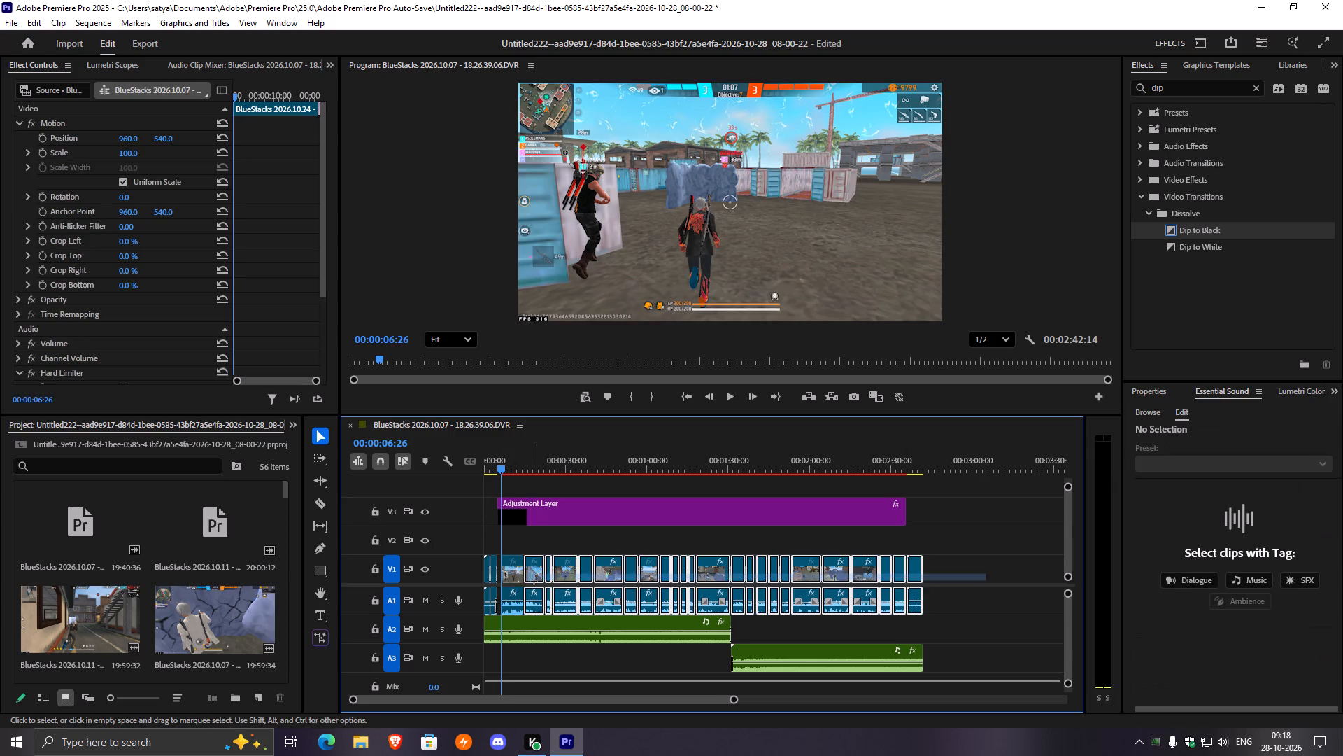
drag(534, 581, 520, 584)
click(509, 570)
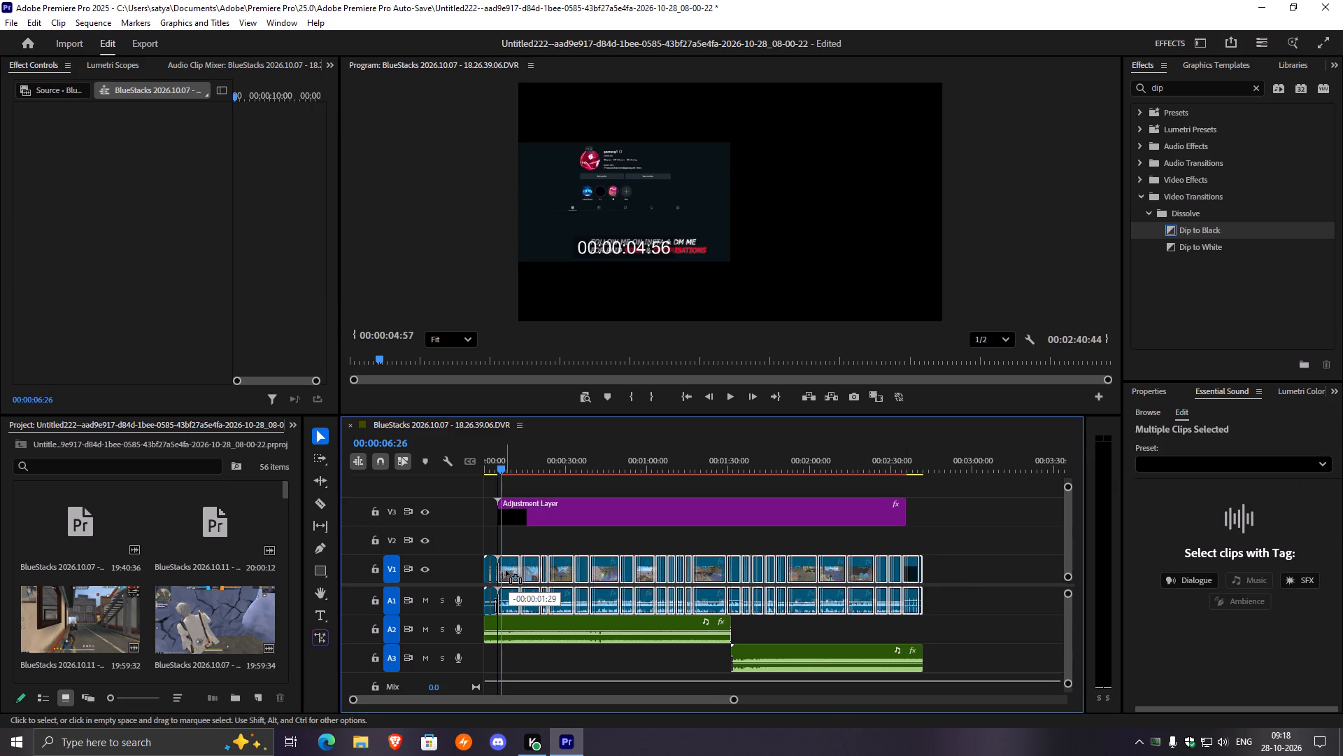
Apply the default transitions at the cut between the intro and the first gameplay clip on V1 and A1.
drag(732, 698, 604, 697)
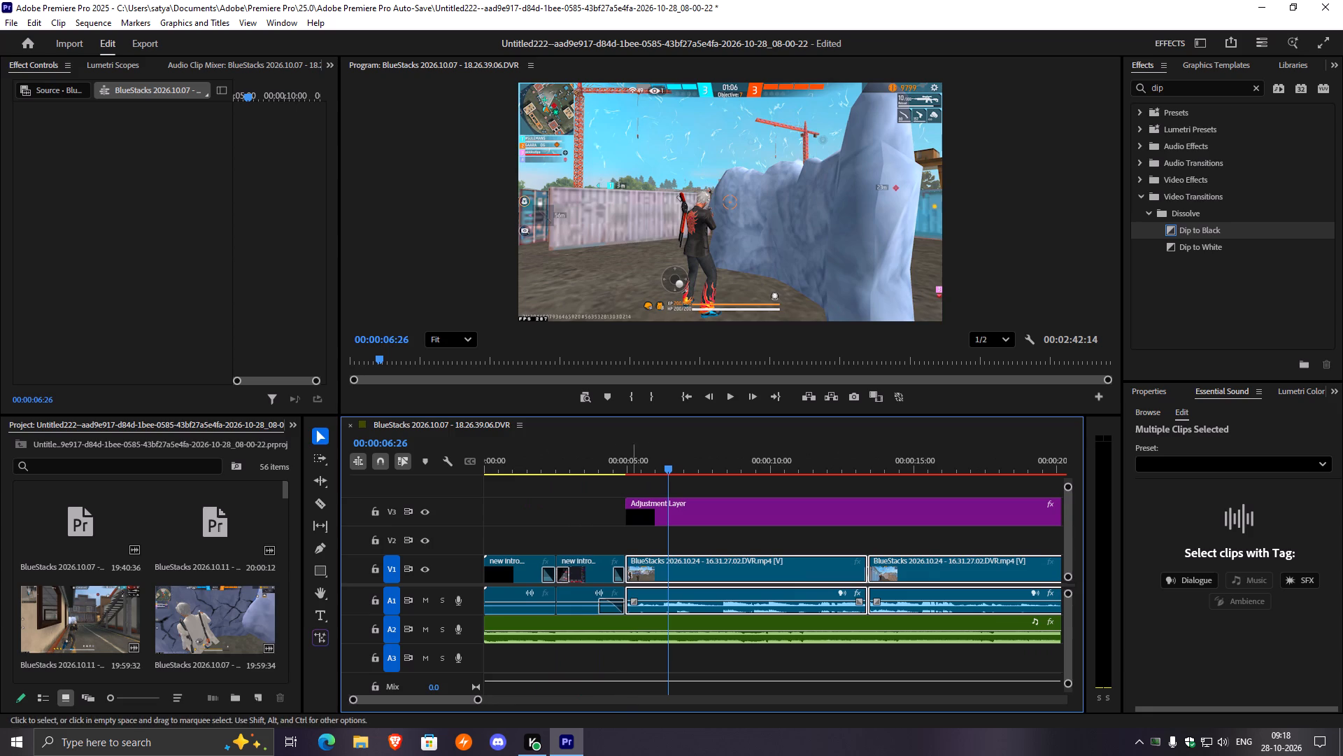
drag(669, 471, 630, 489)
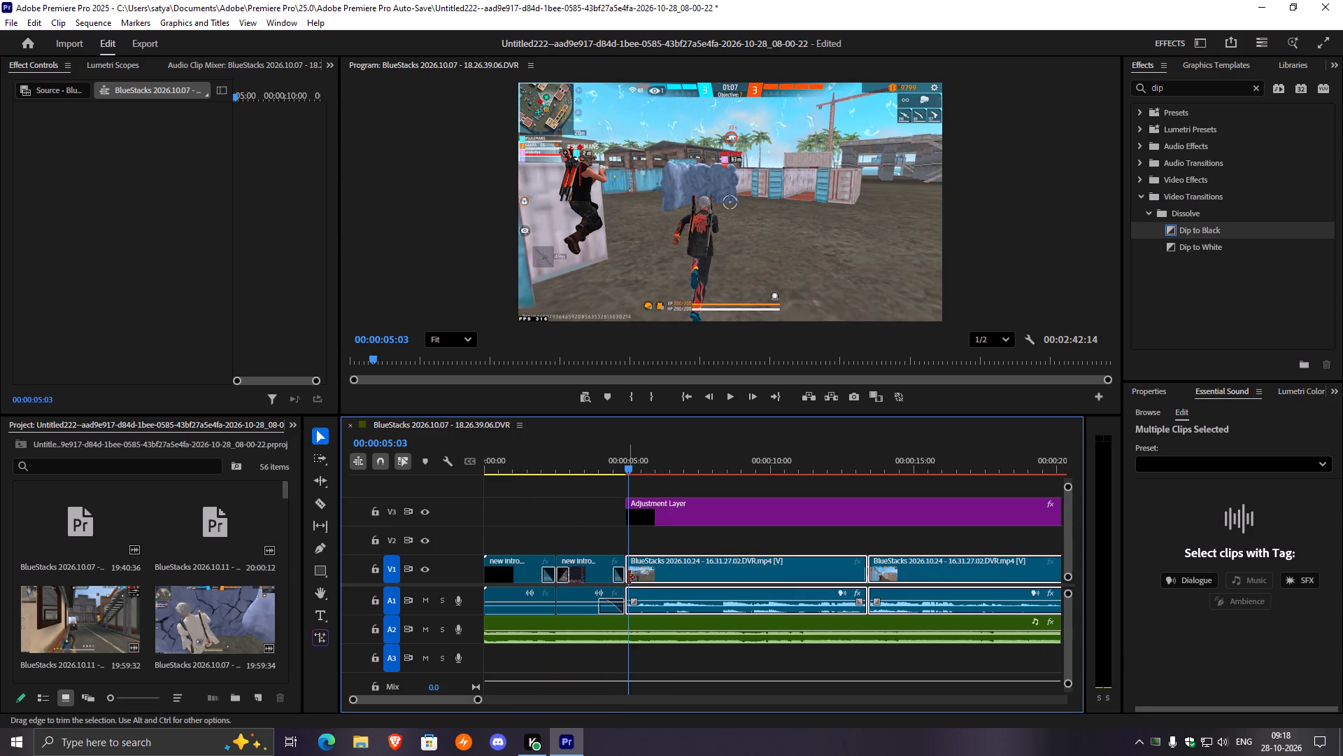
right_click(628, 577)
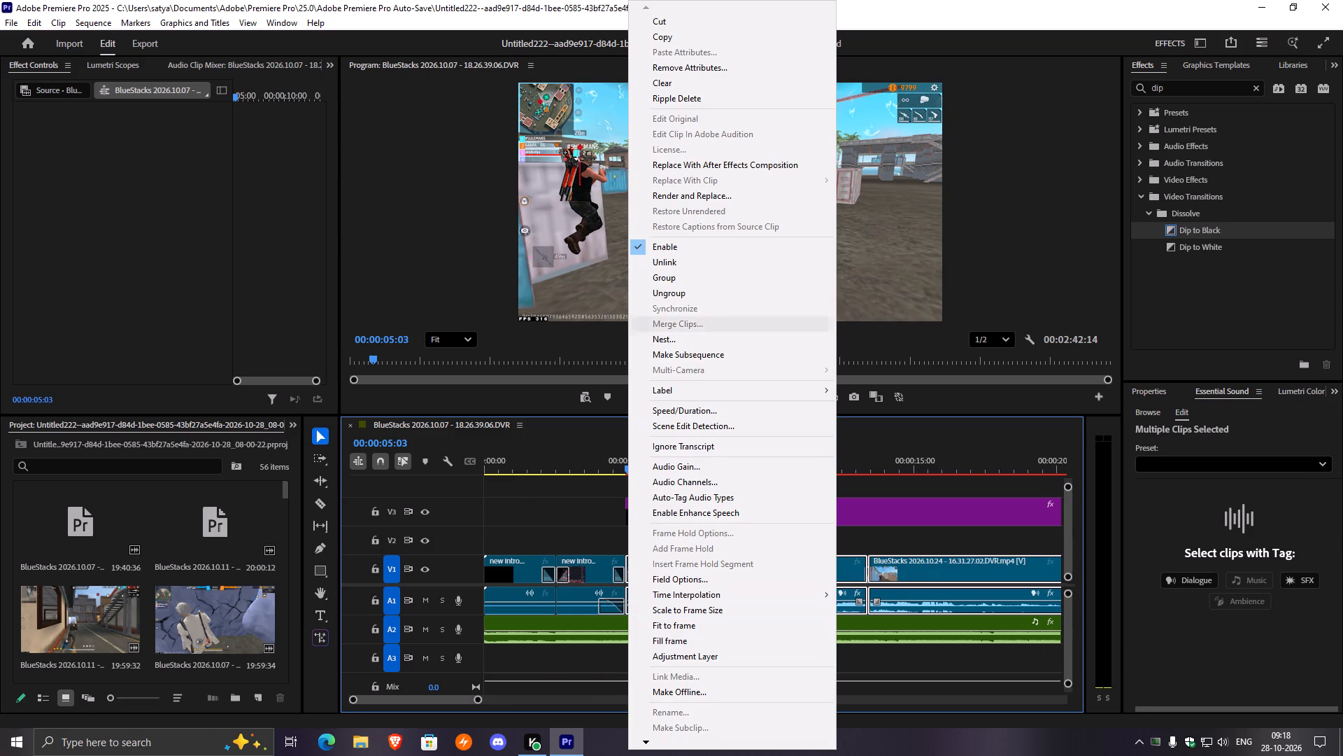
click(873, 521)
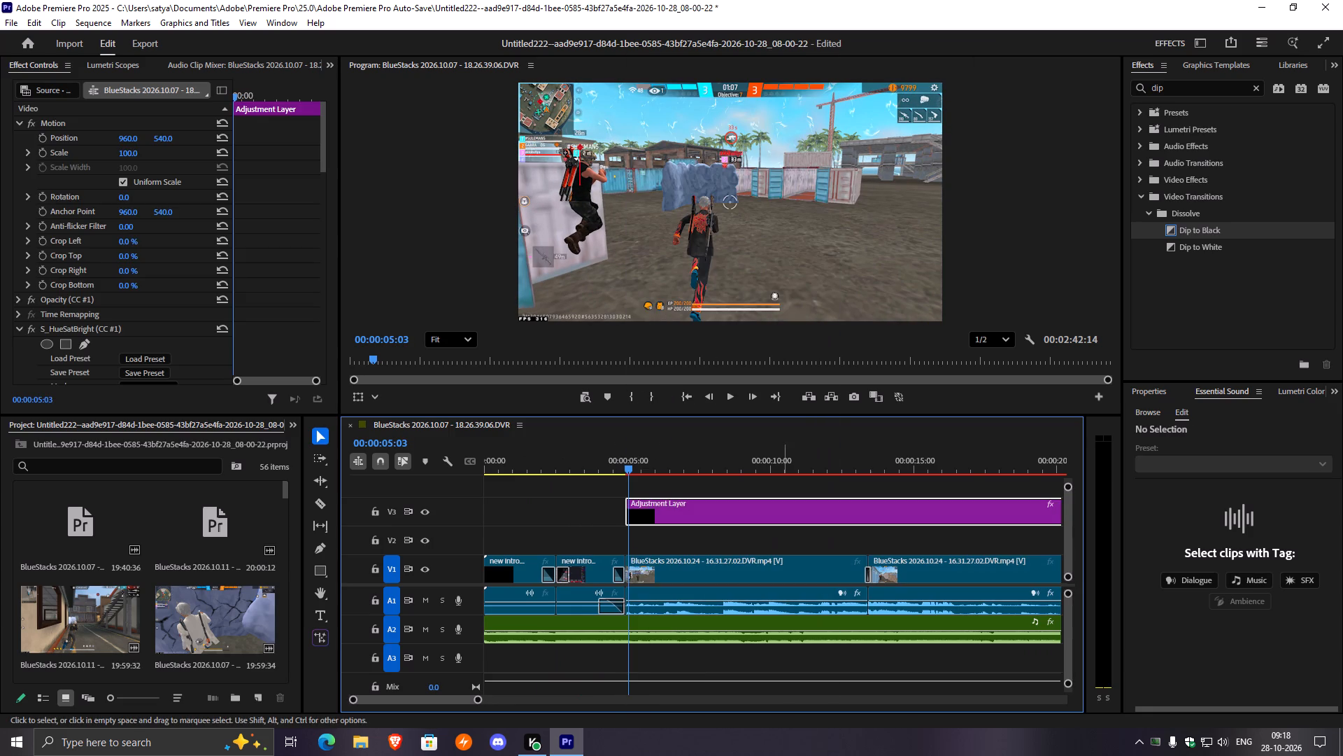
right_click(630, 566)
click(669, 653)
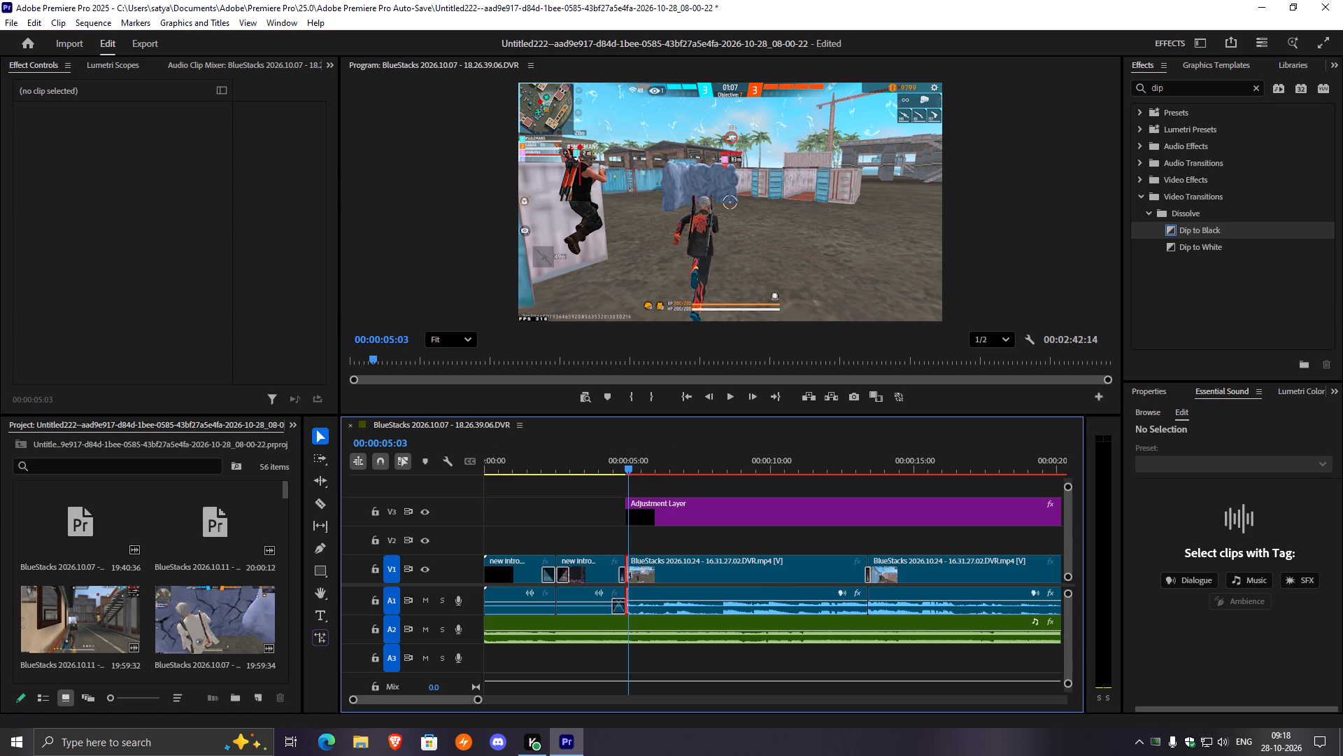
Play across the intro-to-gameplay cut from about 00:00:04 and on through the first gameplay clips to review transition and sound.
drag(471, 698, 463, 703)
drag(478, 698, 447, 702)
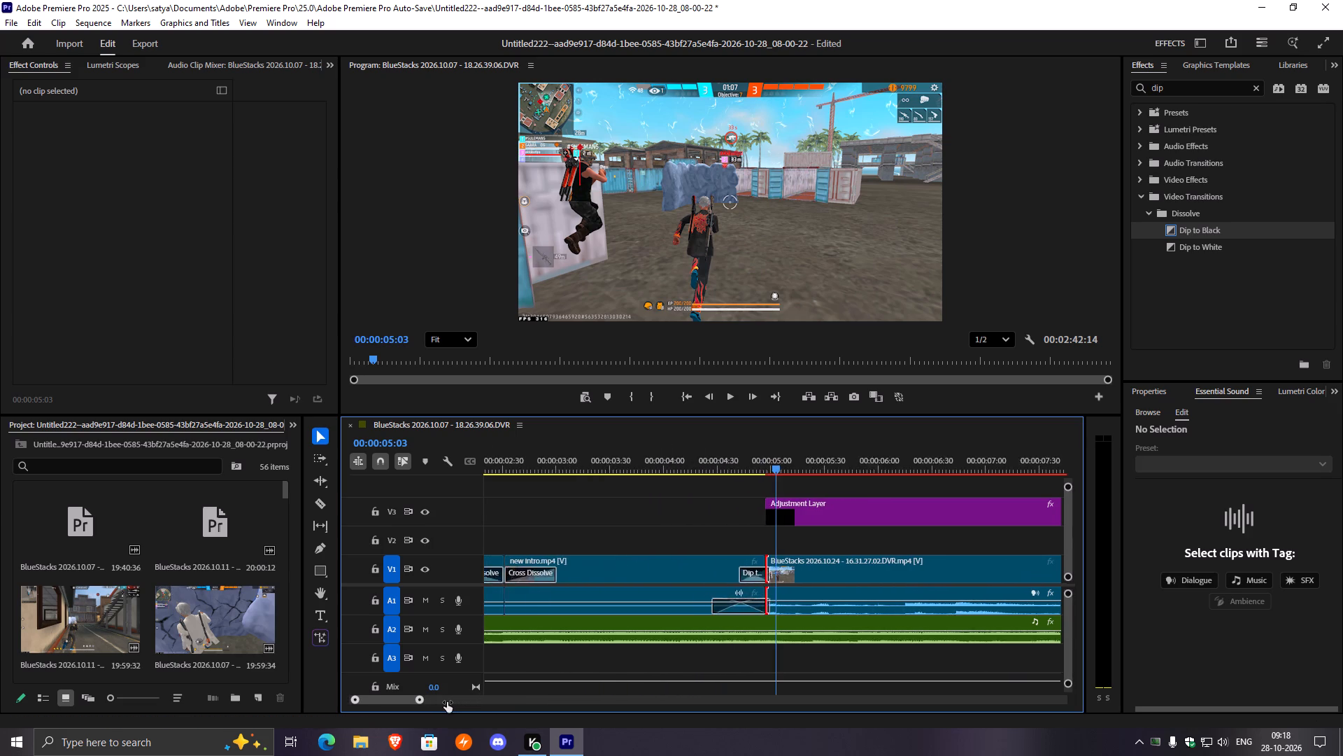
drag(447, 702, 432, 702)
drag(781, 464, 570, 501)
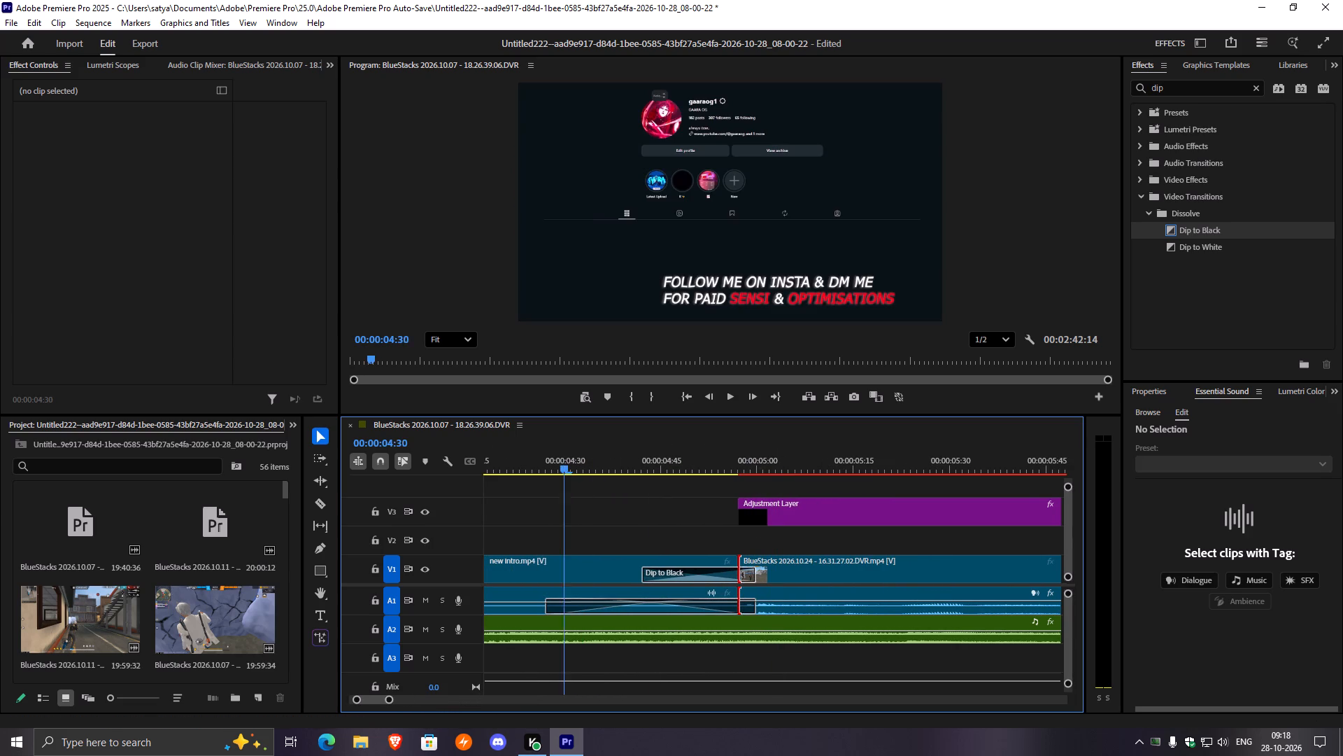
drag(570, 501, 543, 505)
key(space)
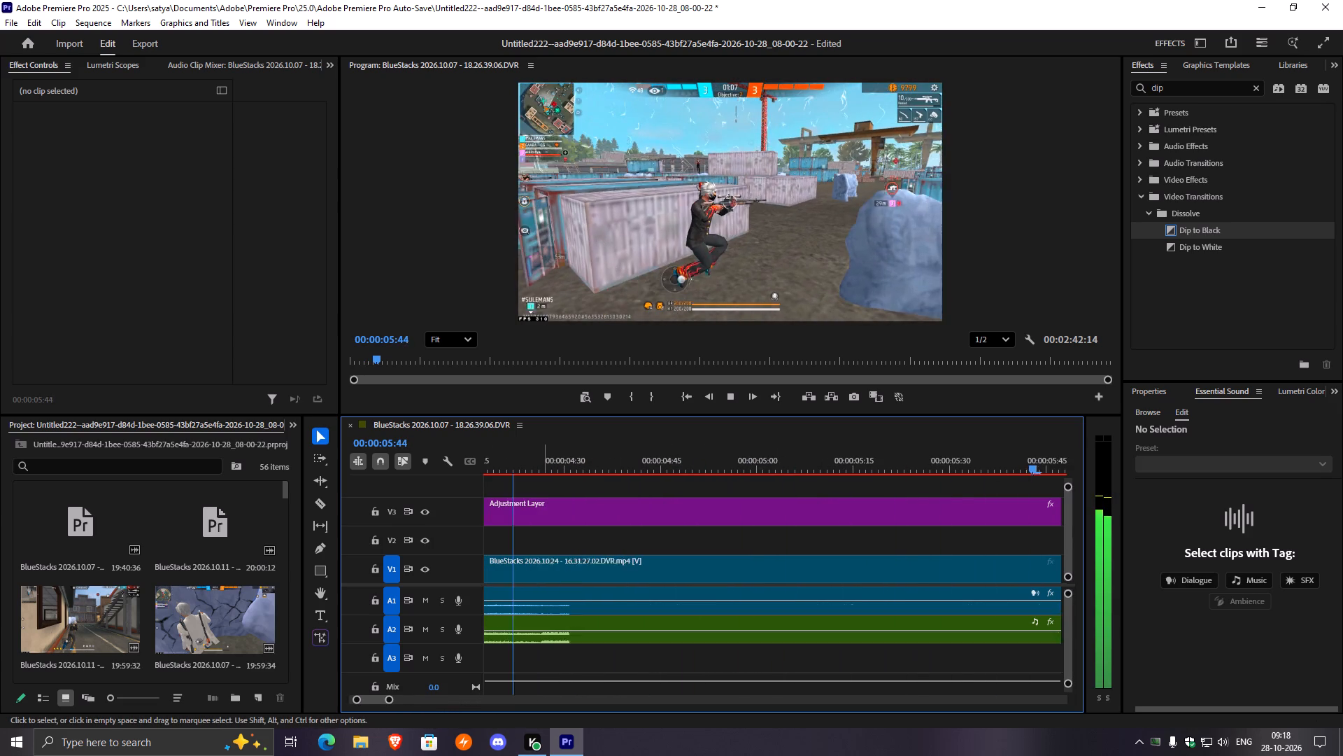
key(space)
key(space)
drag(392, 700, 421, 706)
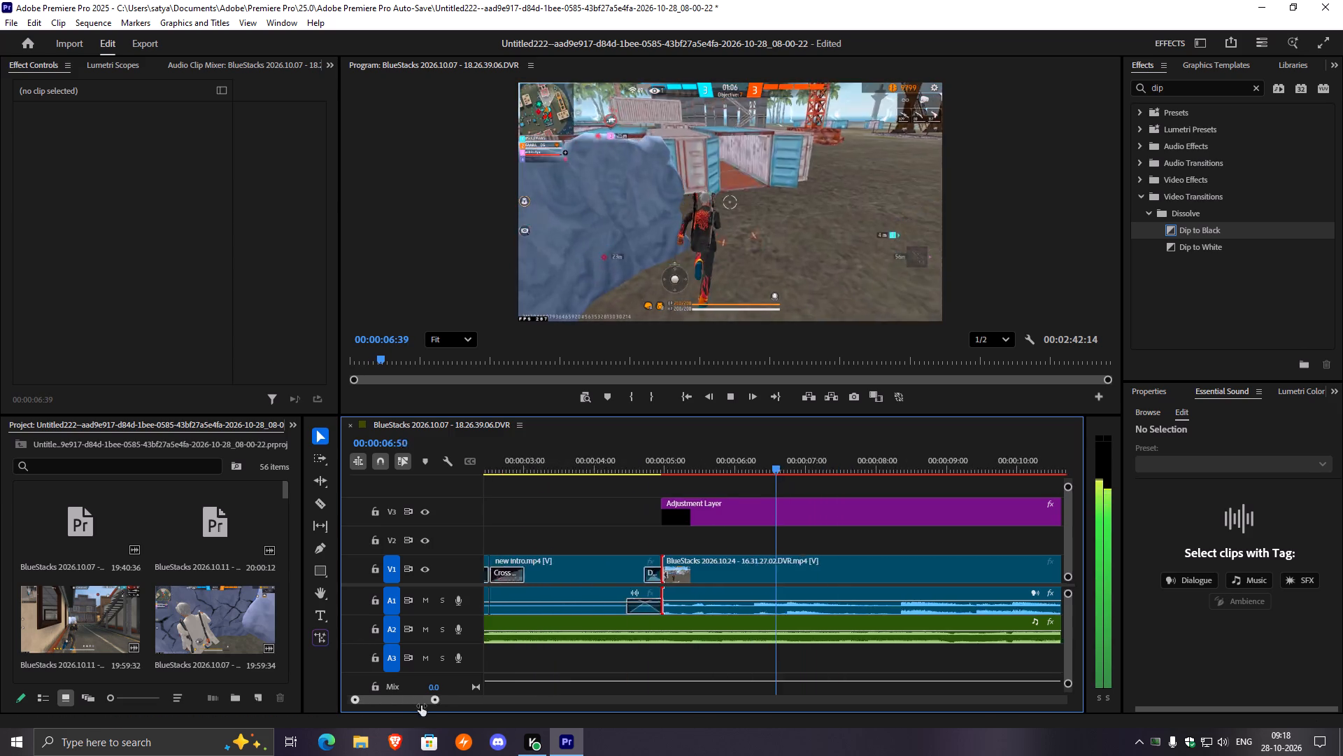
drag(421, 706, 616, 708)
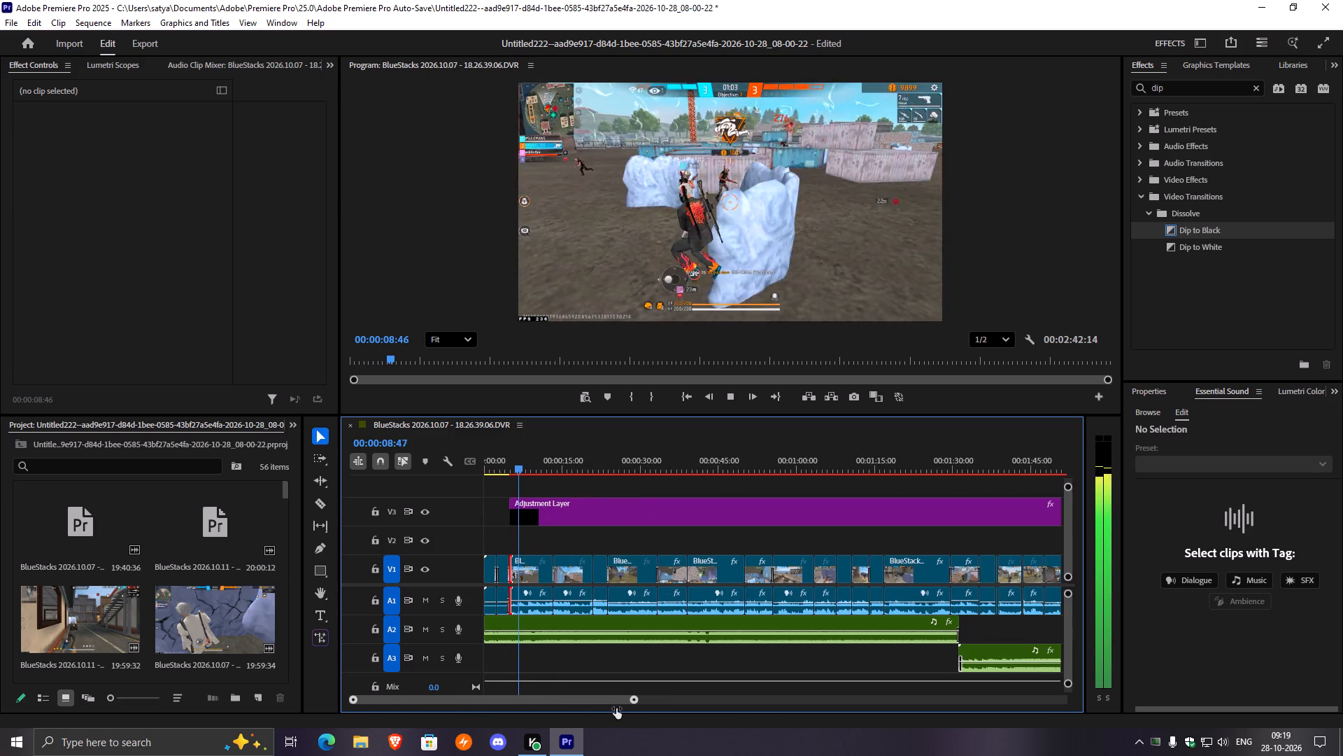
drag(616, 708, 672, 708)
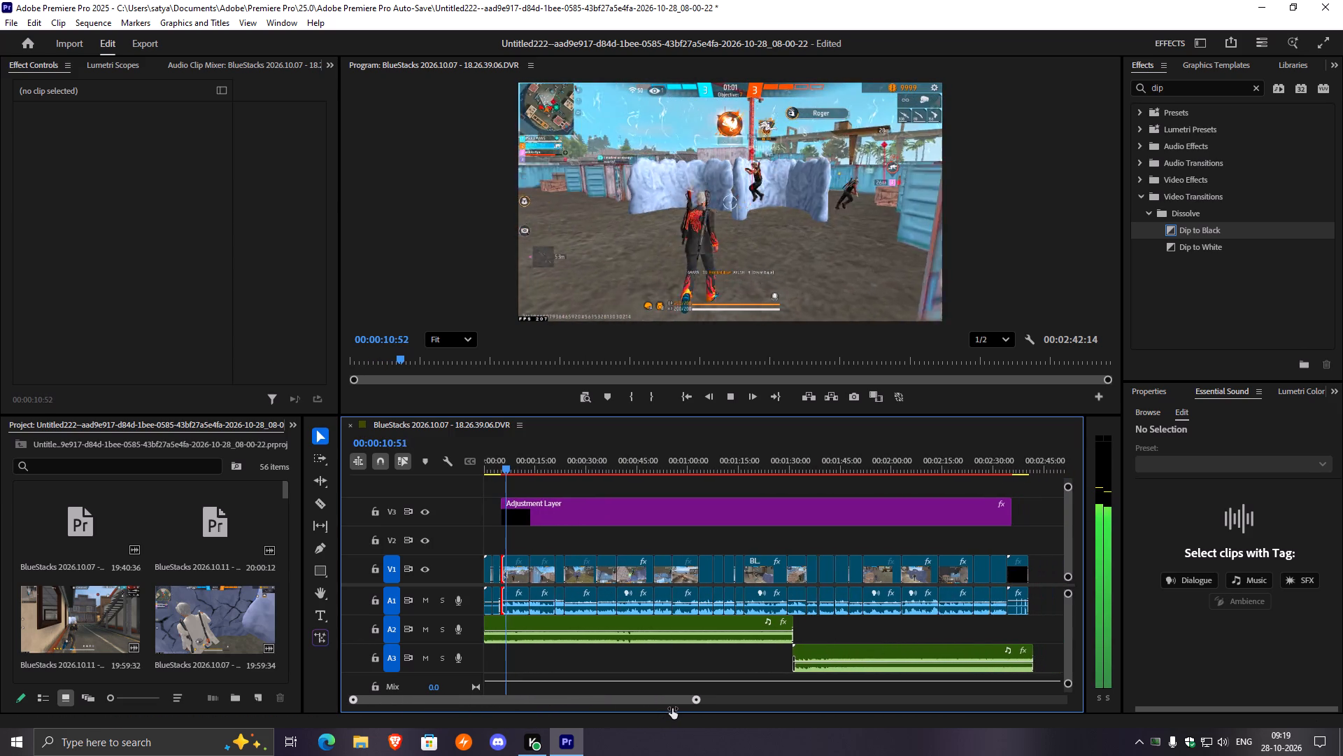
drag(672, 708, 675, 708)
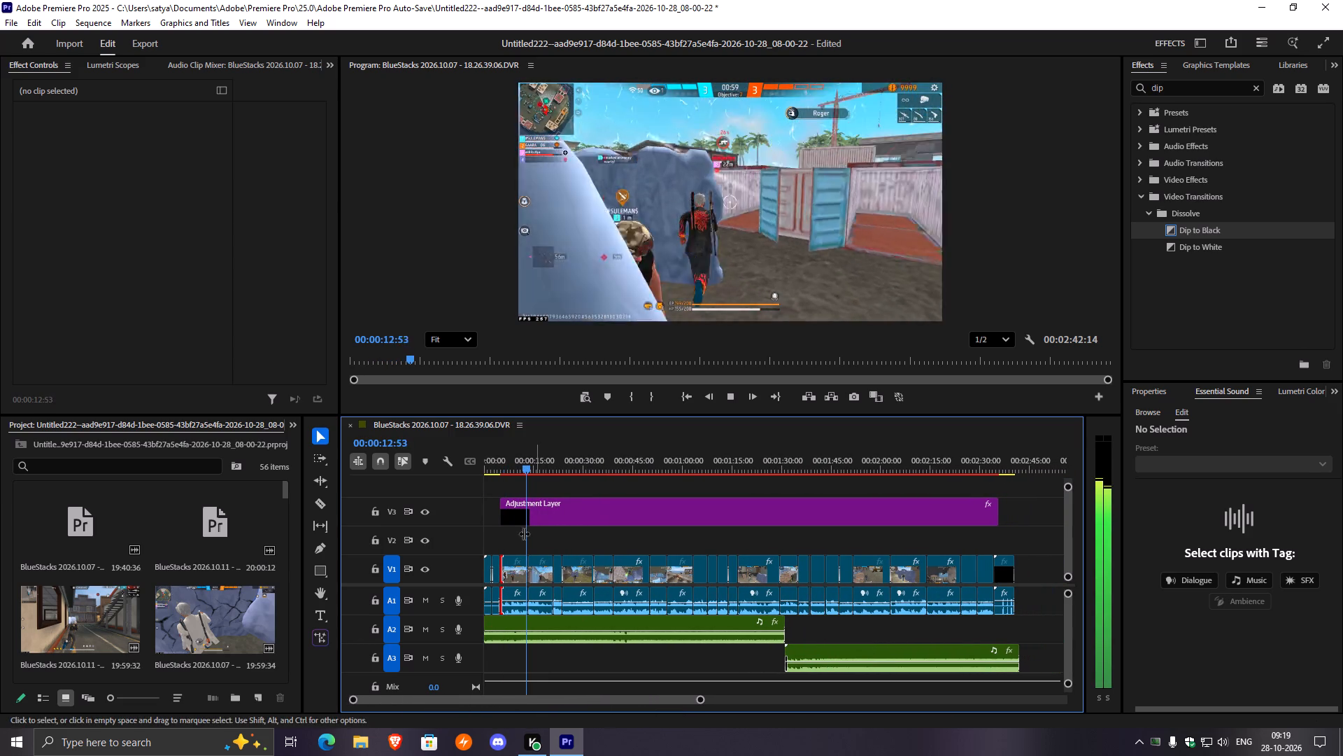
key(space)
drag(527, 463, 499, 461)
key(space)
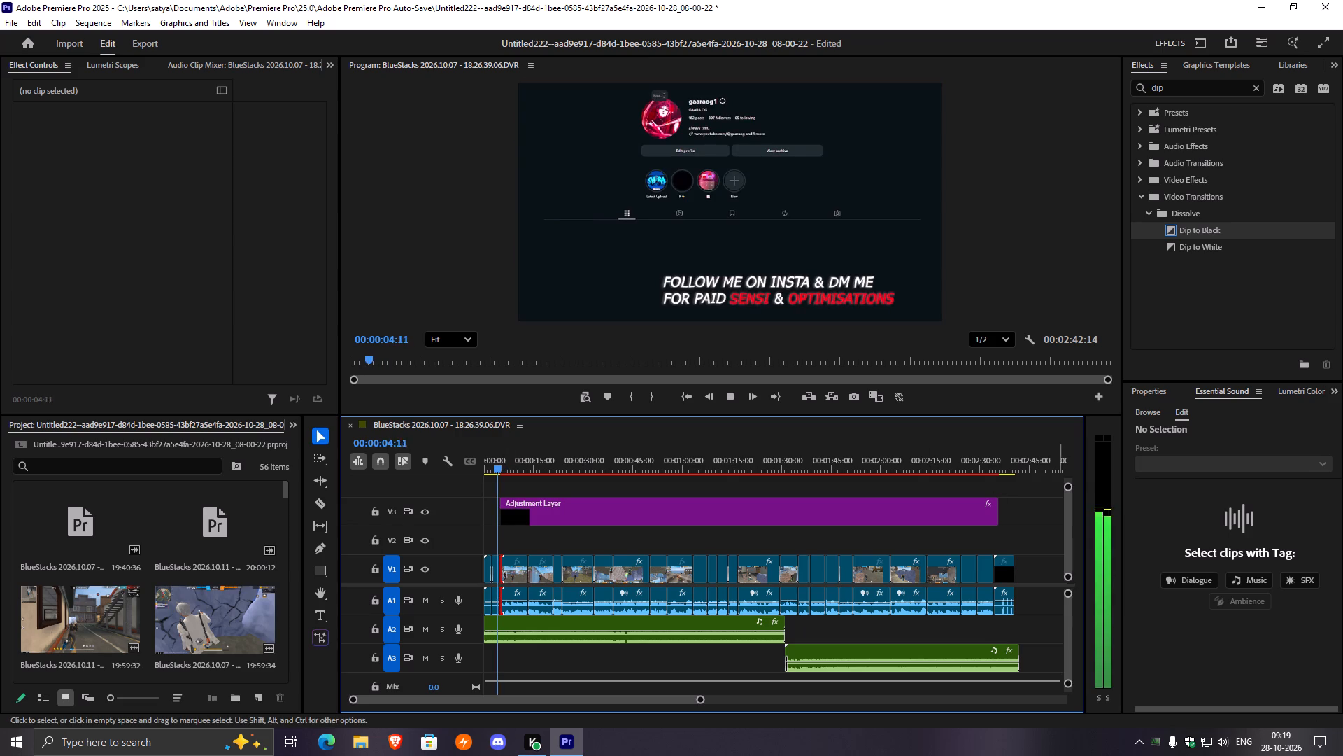
click(1189, 654)
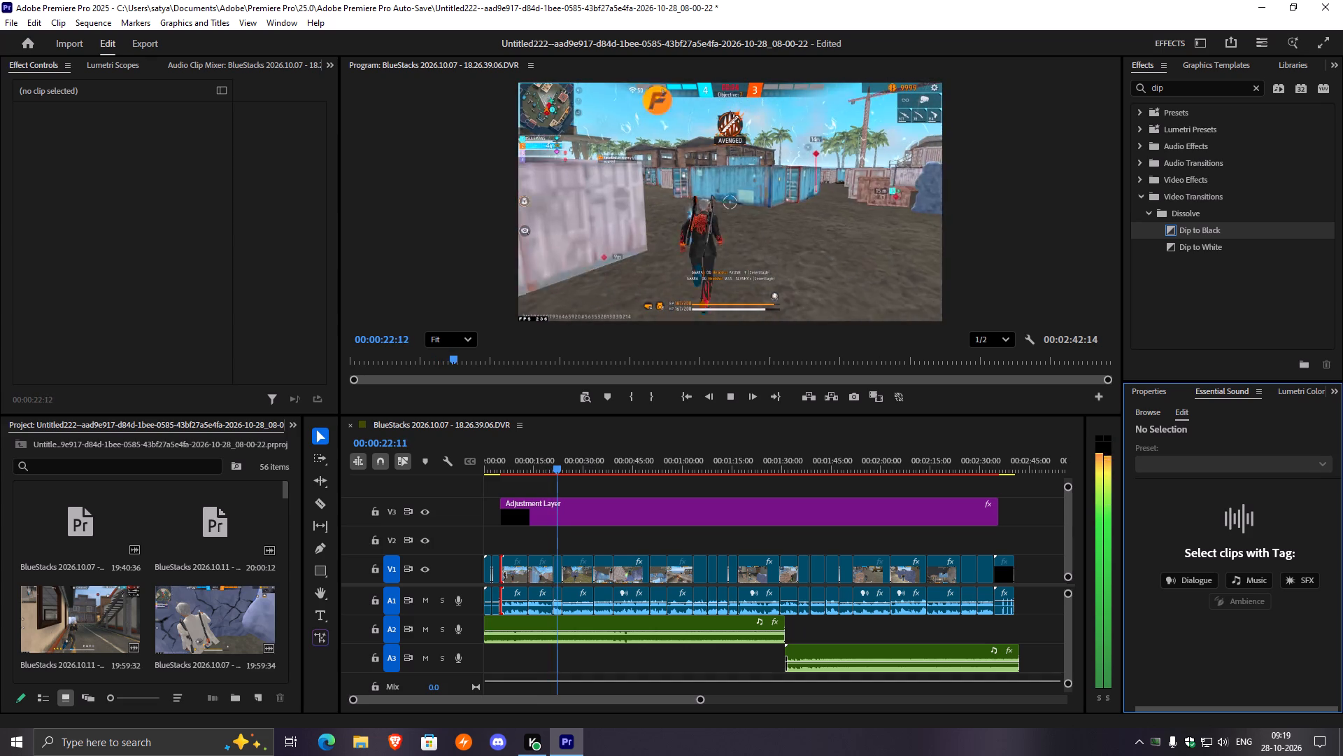
Adjust the clip volume of the short gameplay clip at about 00:00:22, auditioning −4.5 and −9.5 dB before settling on −7.4 dB.
key(space)
click(558, 563)
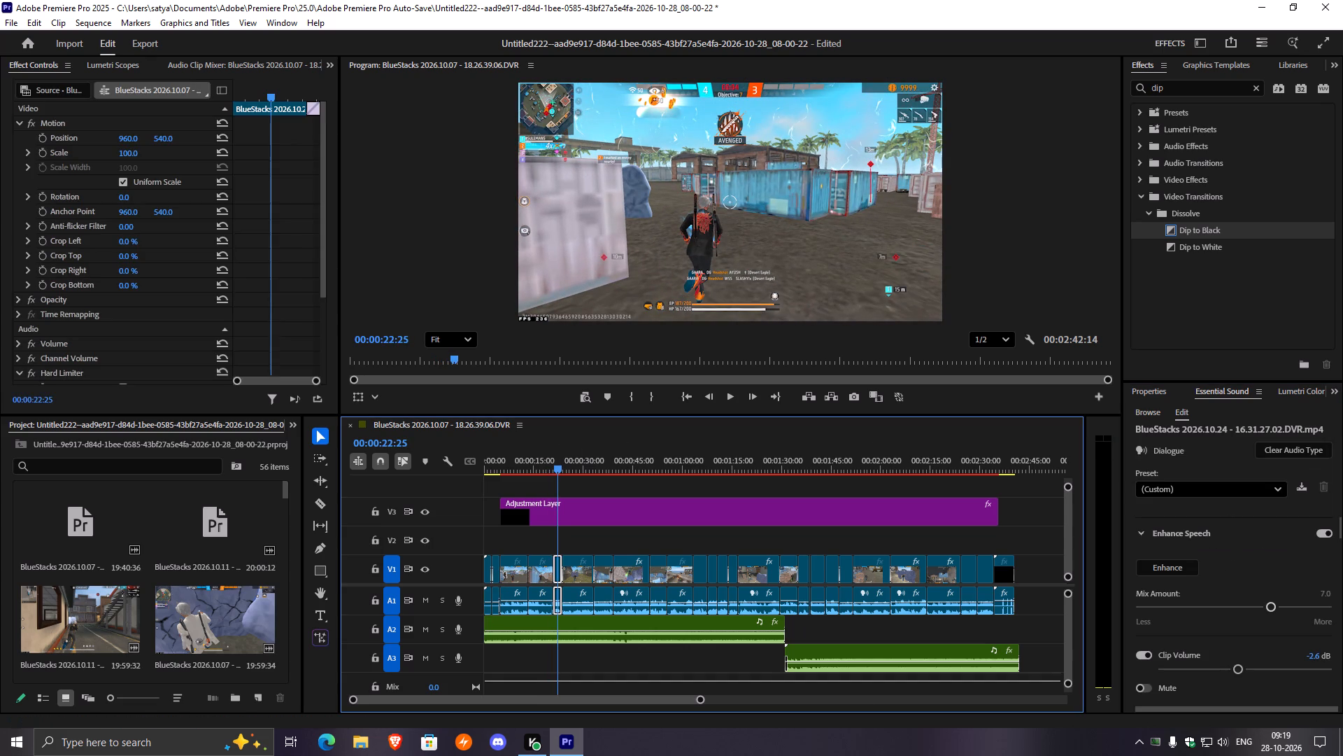
click(1235, 667)
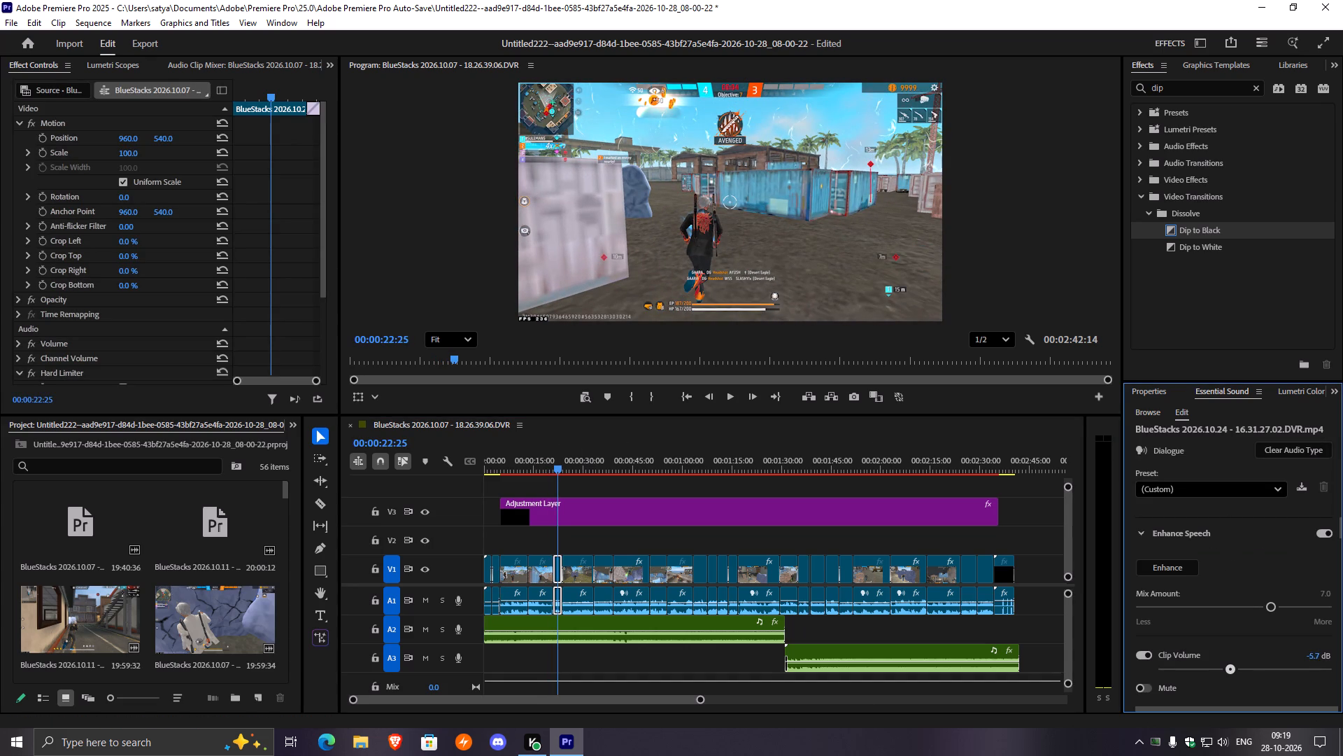
drag(560, 466, 555, 467)
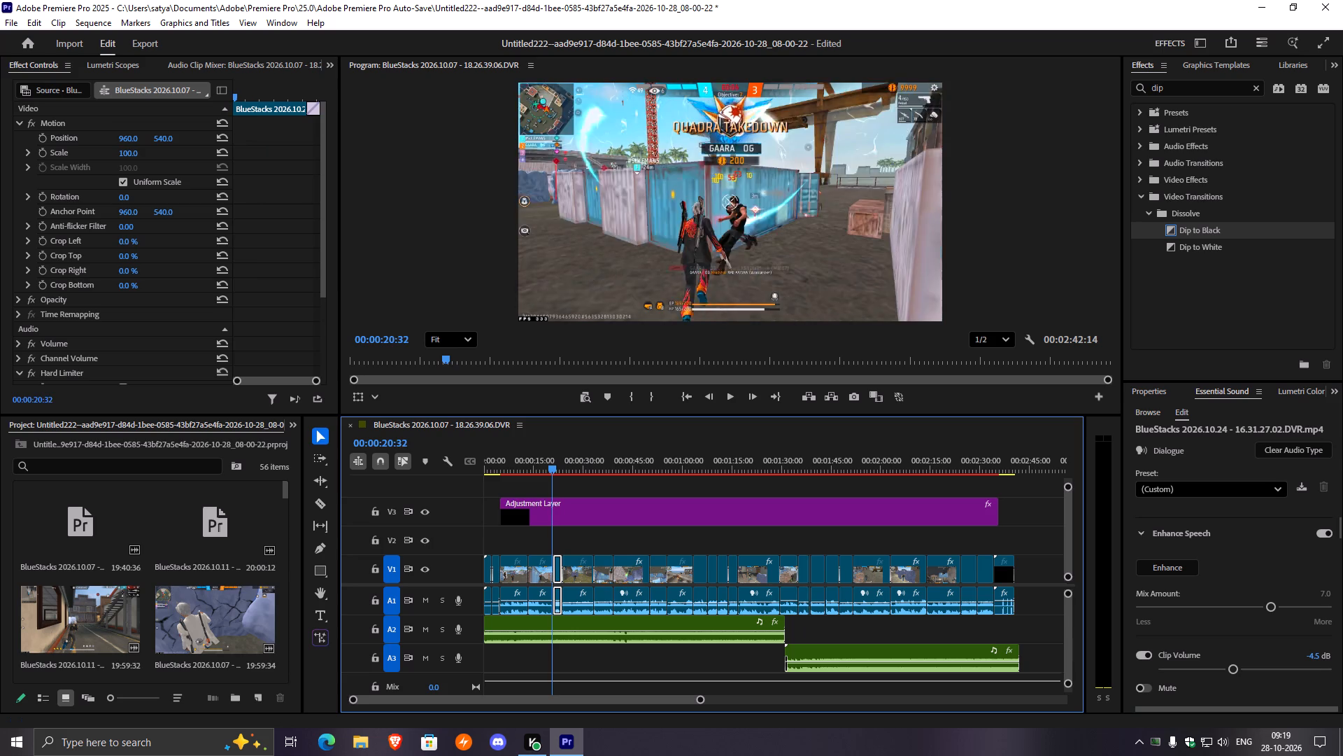
drag(555, 467, 554, 467)
key(space)
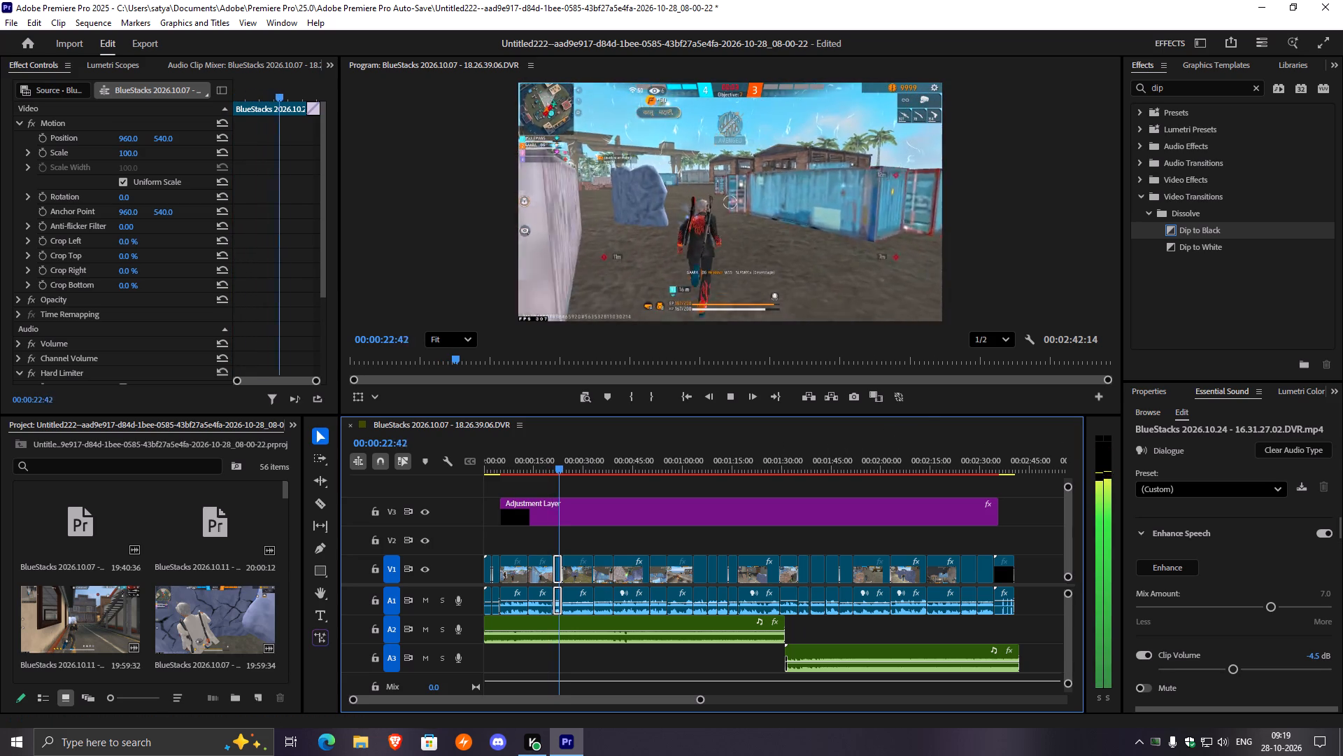
drag(1233, 671, 1221, 670)
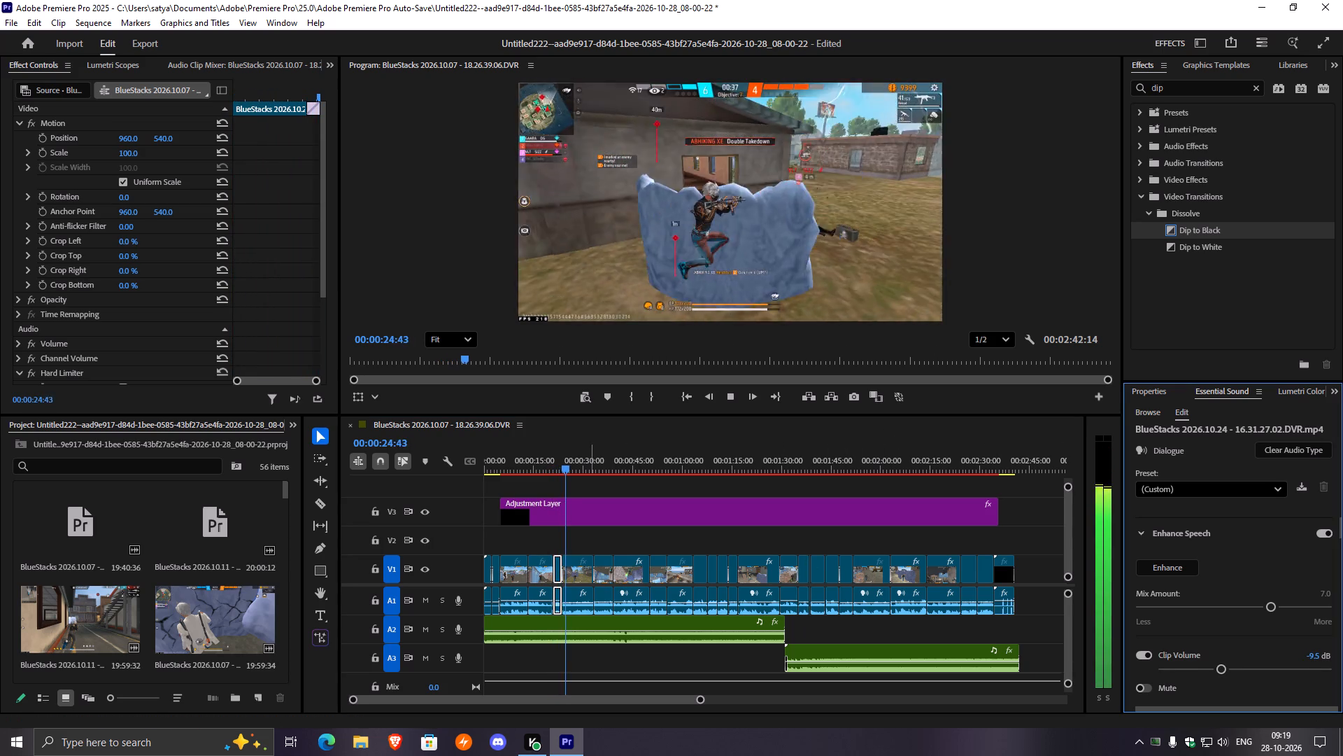
drag(567, 464, 555, 465)
key(space)
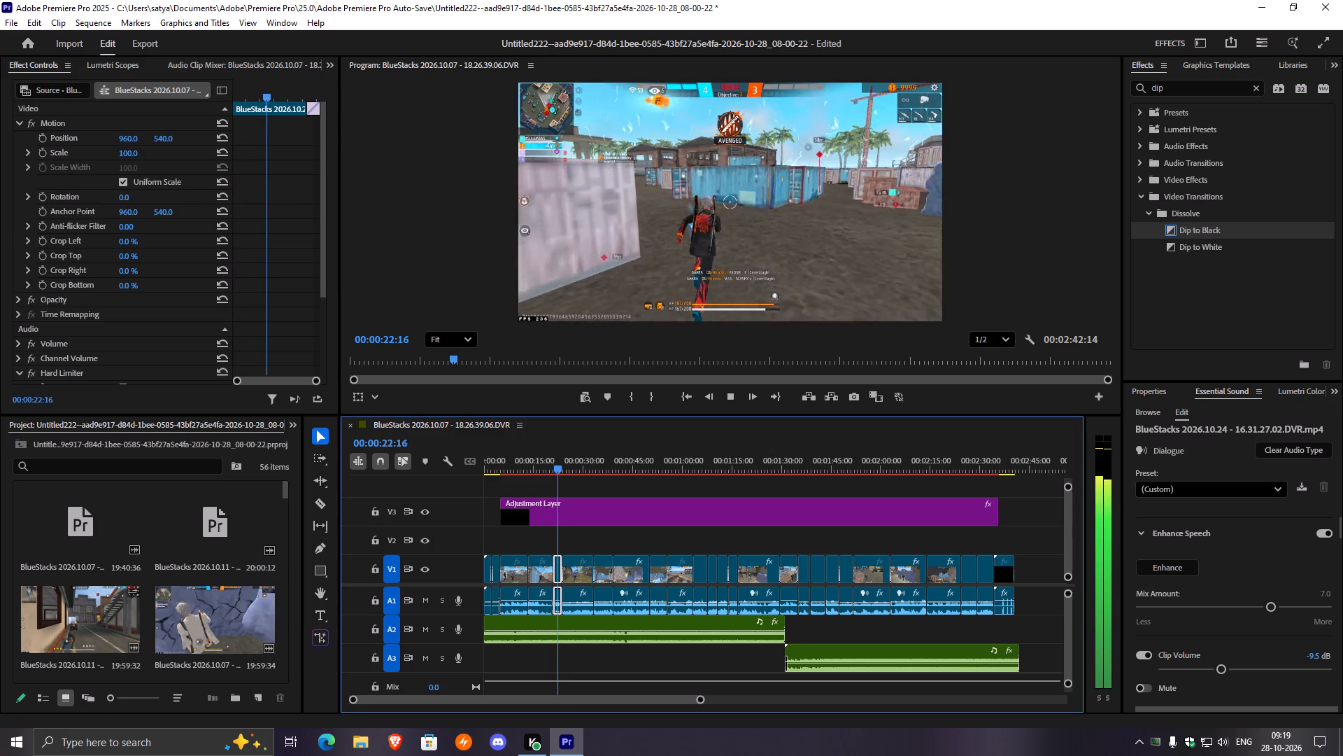
click(1223, 668)
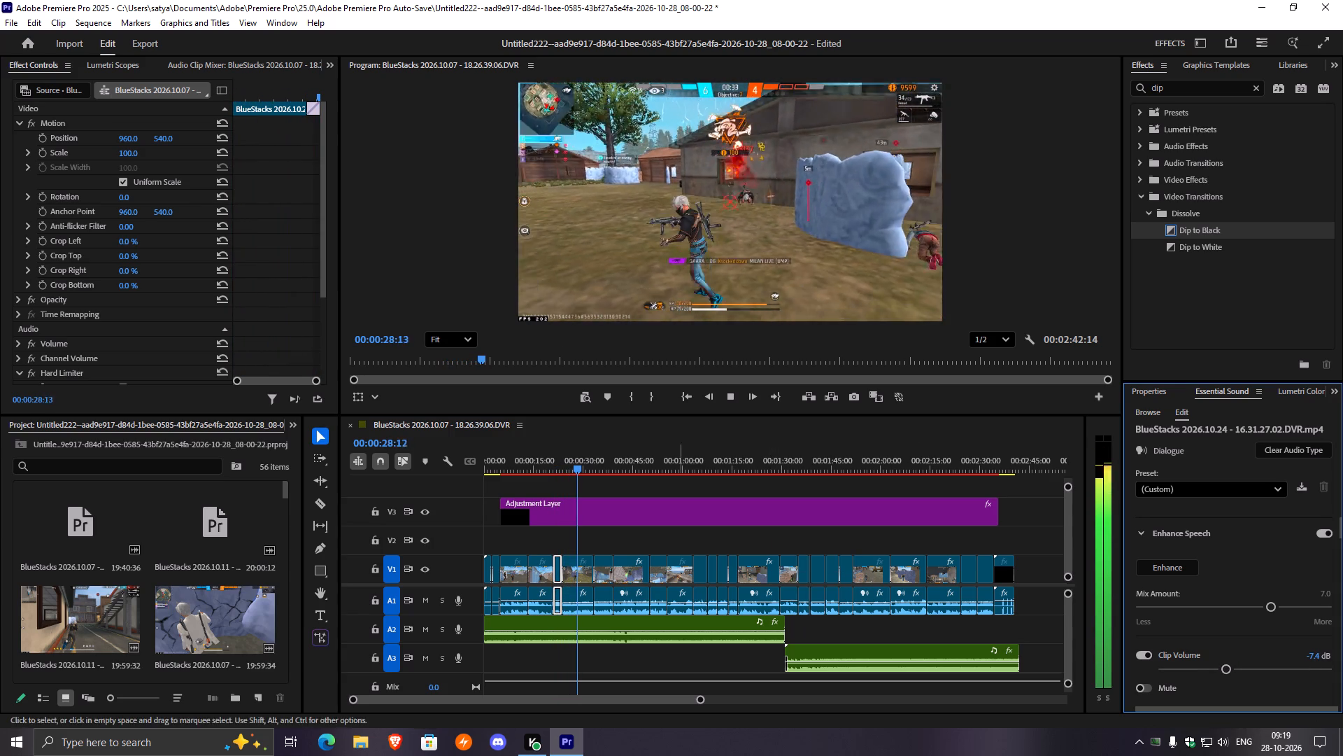
drag(582, 469, 554, 467)
key(space)
click(1016, 406)
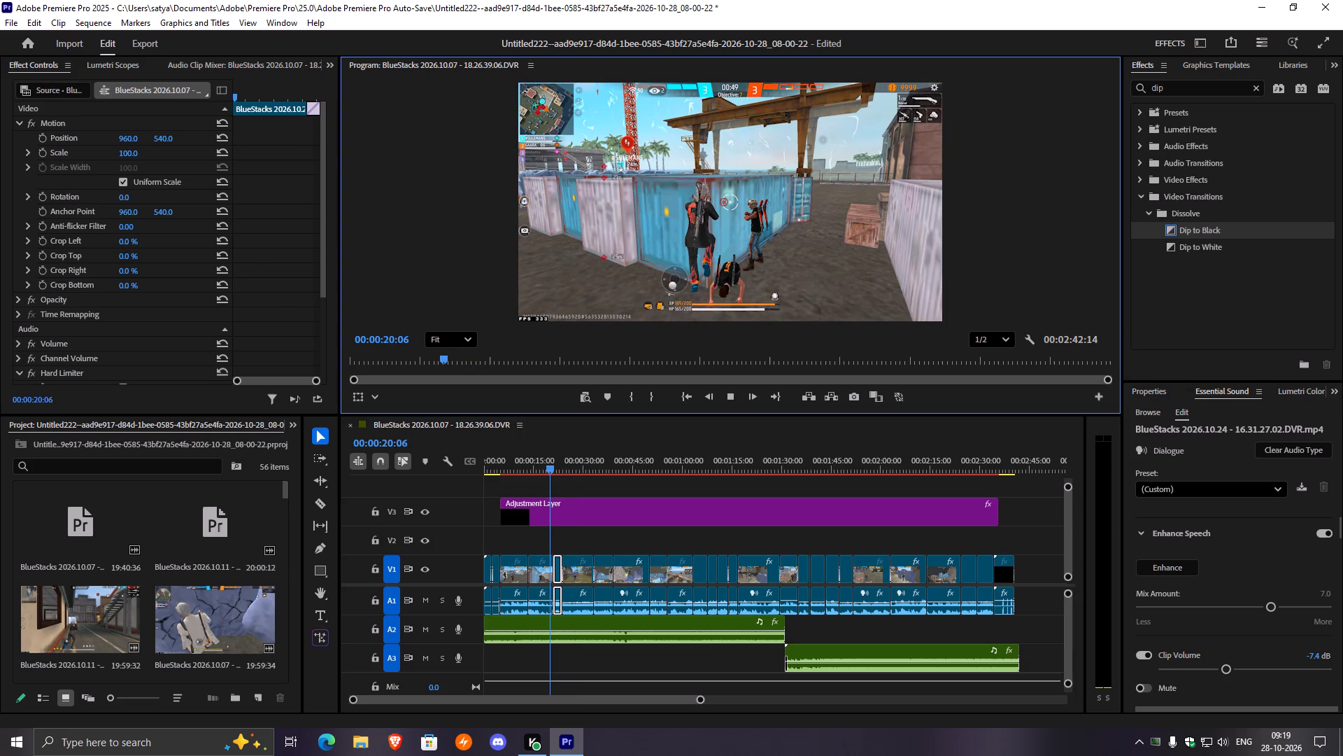
key(space)
key(space)
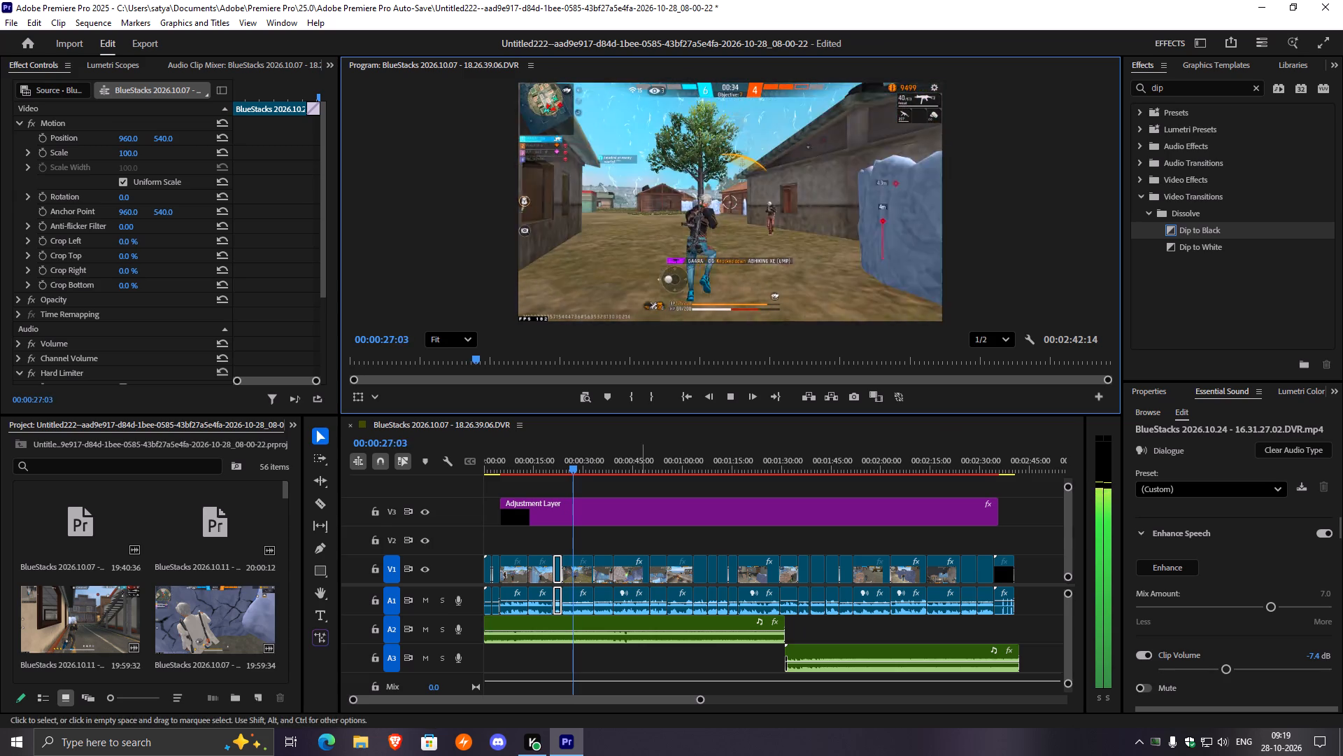
Set the clip volume of the BlueStacks 2026.10.14 gameplay clip at about 00:00:29 to 4.9 dB.
click(576, 569)
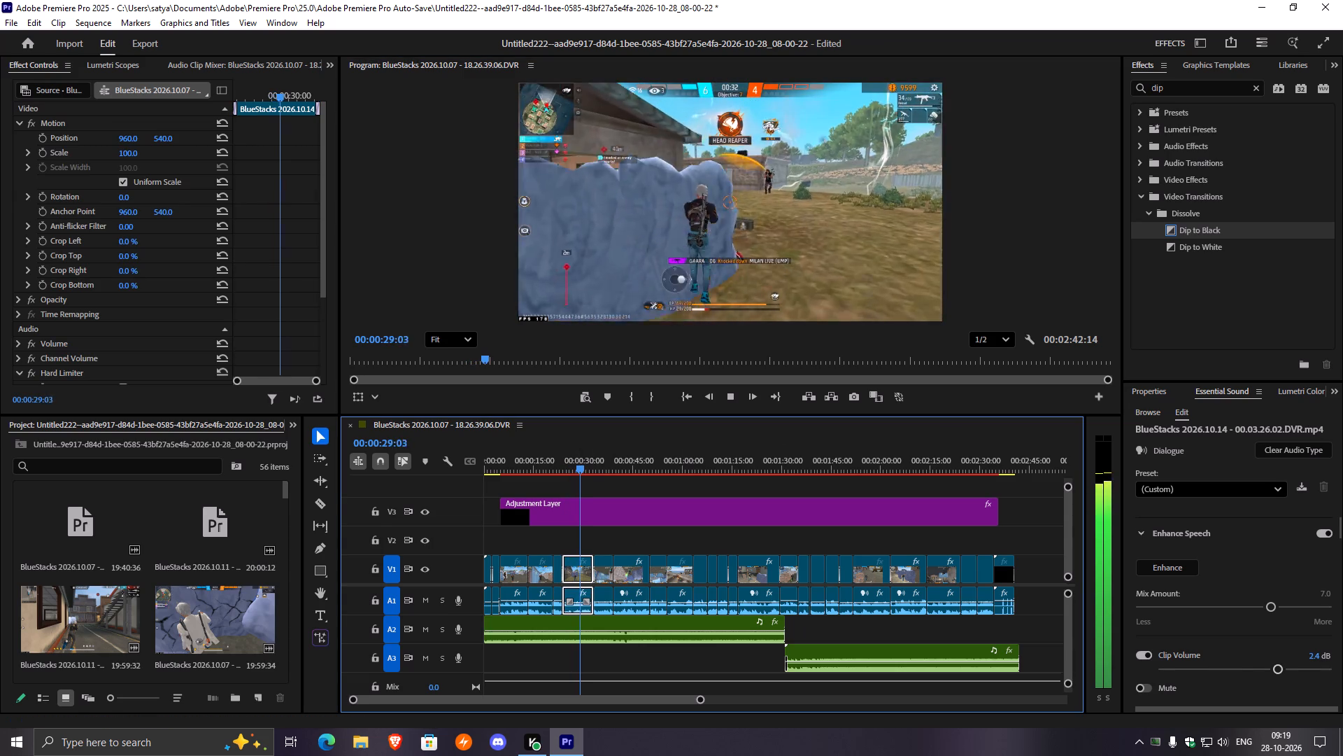
drag(1278, 668, 1292, 671)
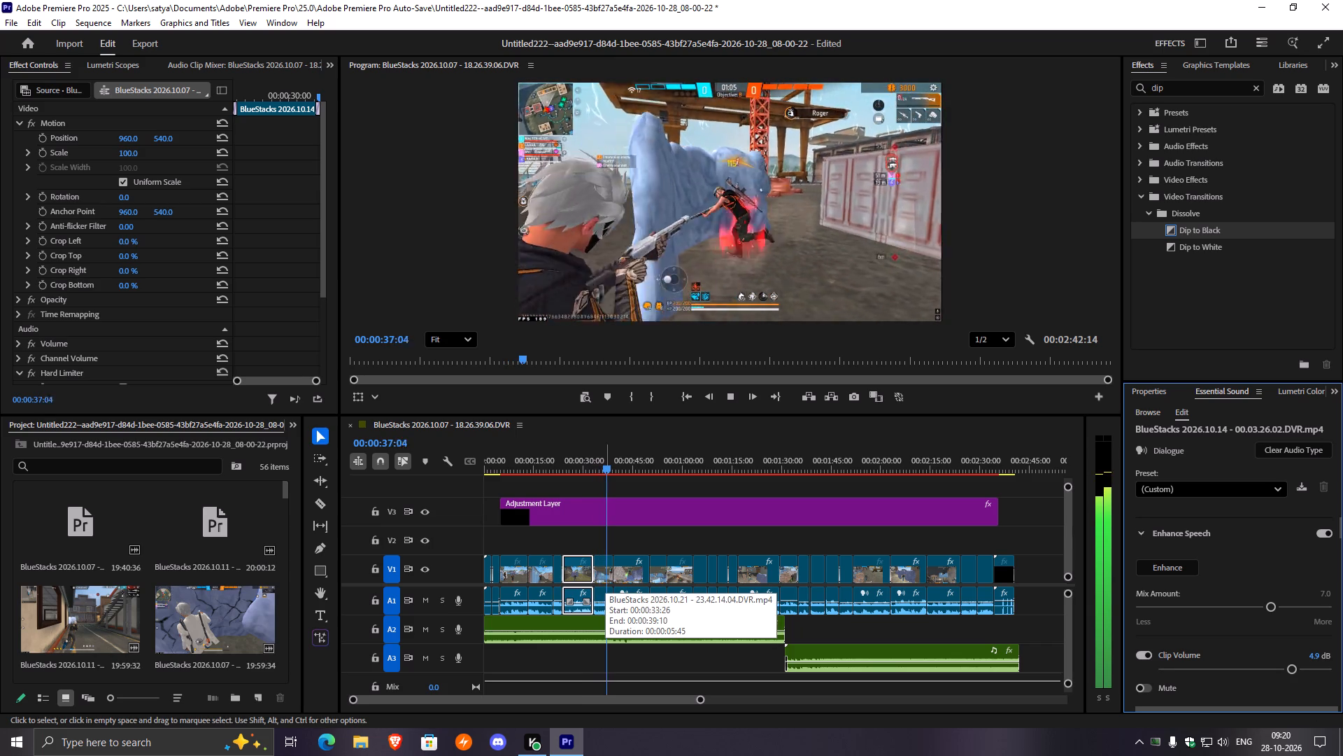
Set the clip volume of the four adjacent gameplay clips between about 00:00:55 and 00:01:13 to 5.1 dB together.
click(605, 570)
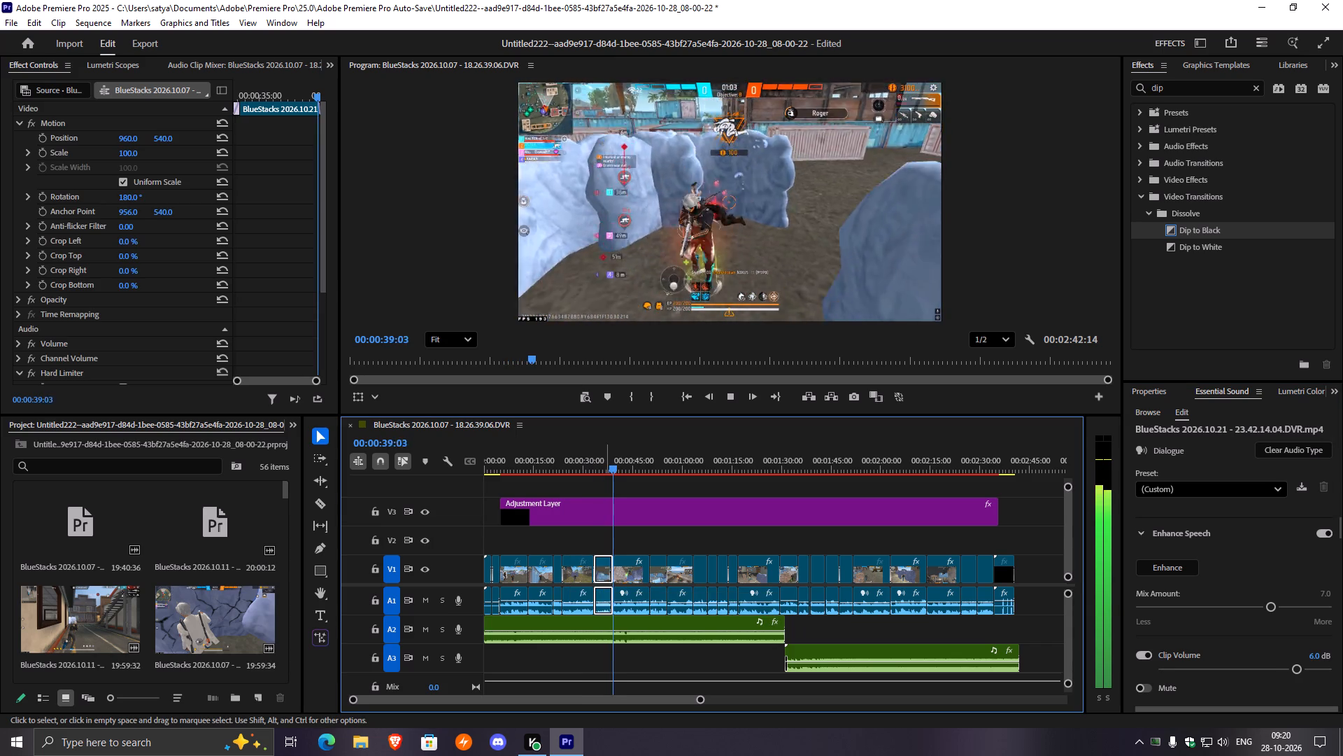
click(634, 570)
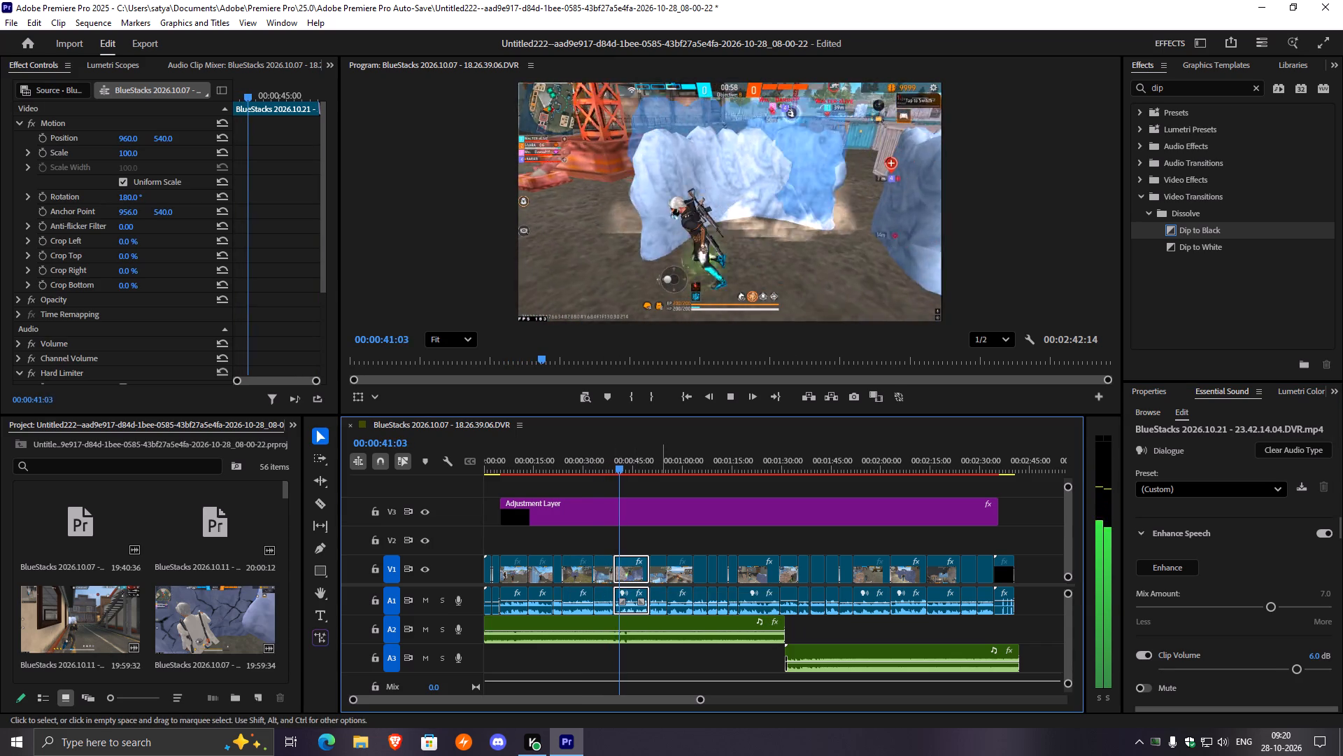
click(661, 570)
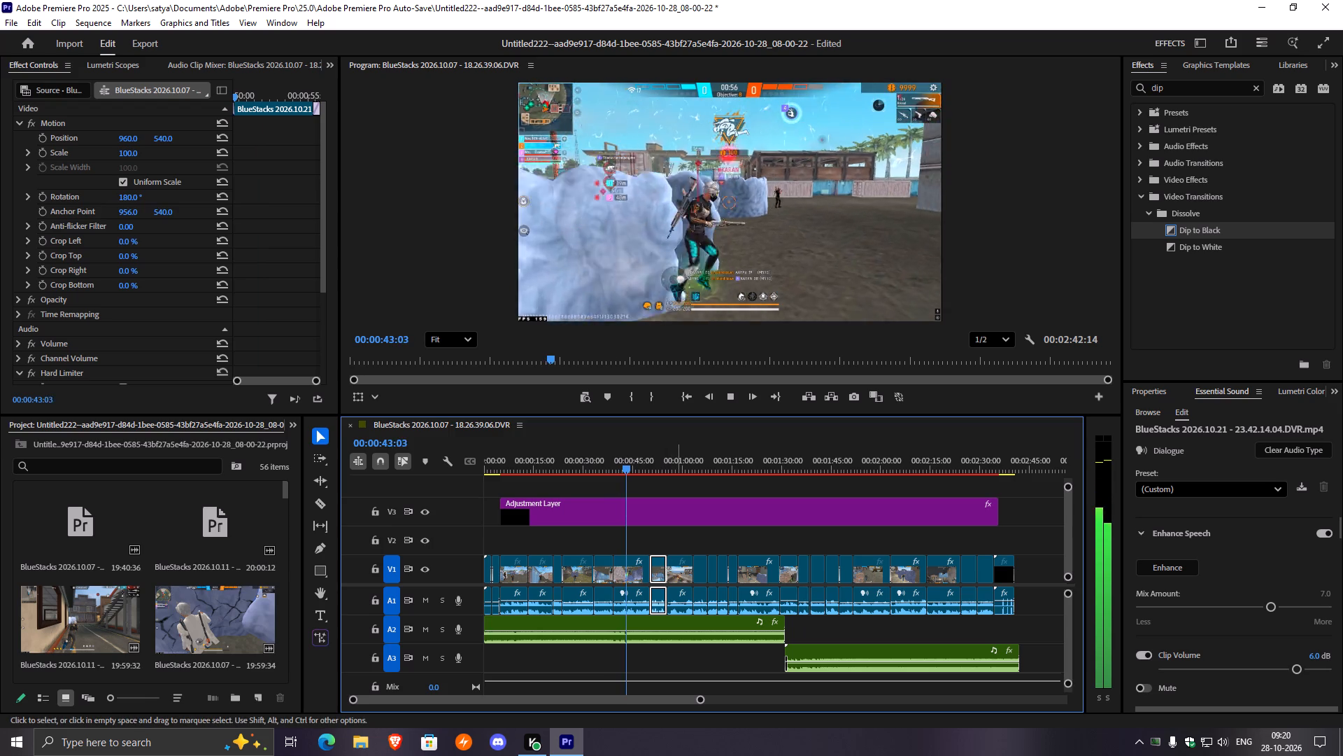
click(677, 567)
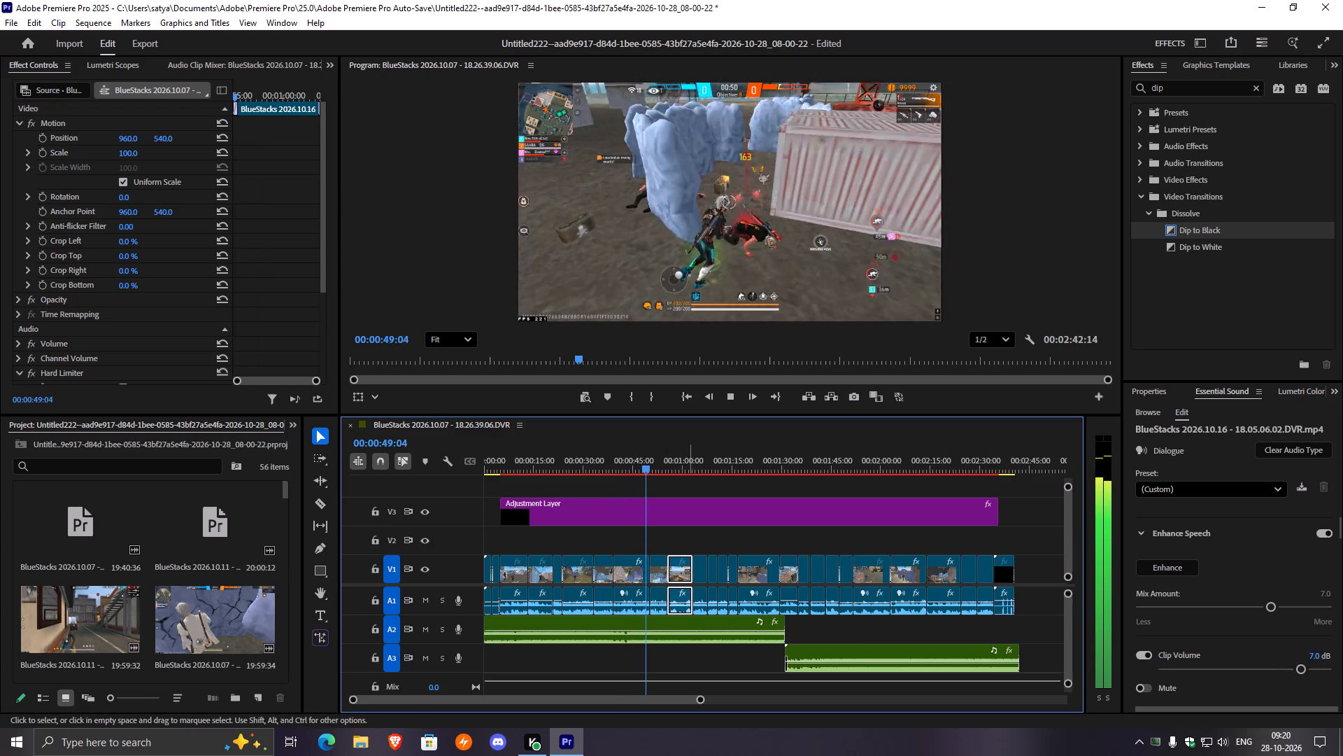
drag(680, 537, 731, 577)
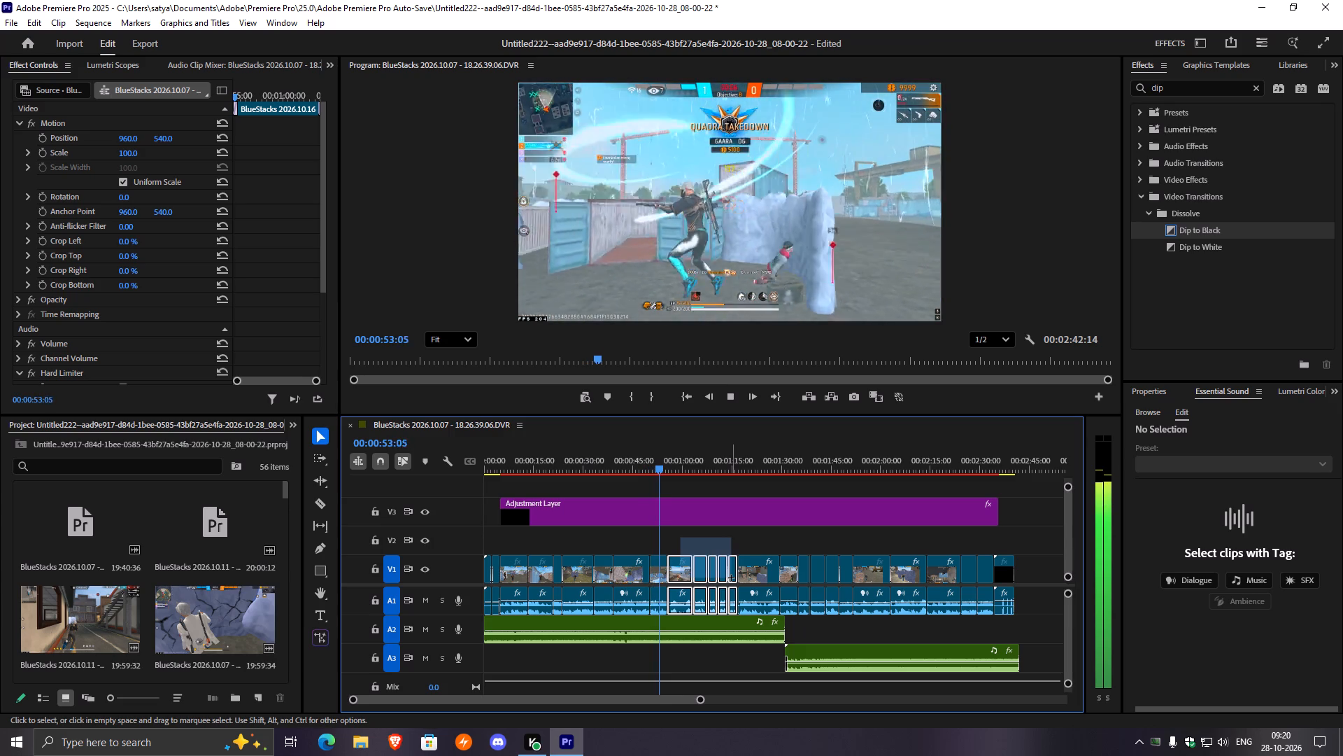
drag(731, 577, 721, 587)
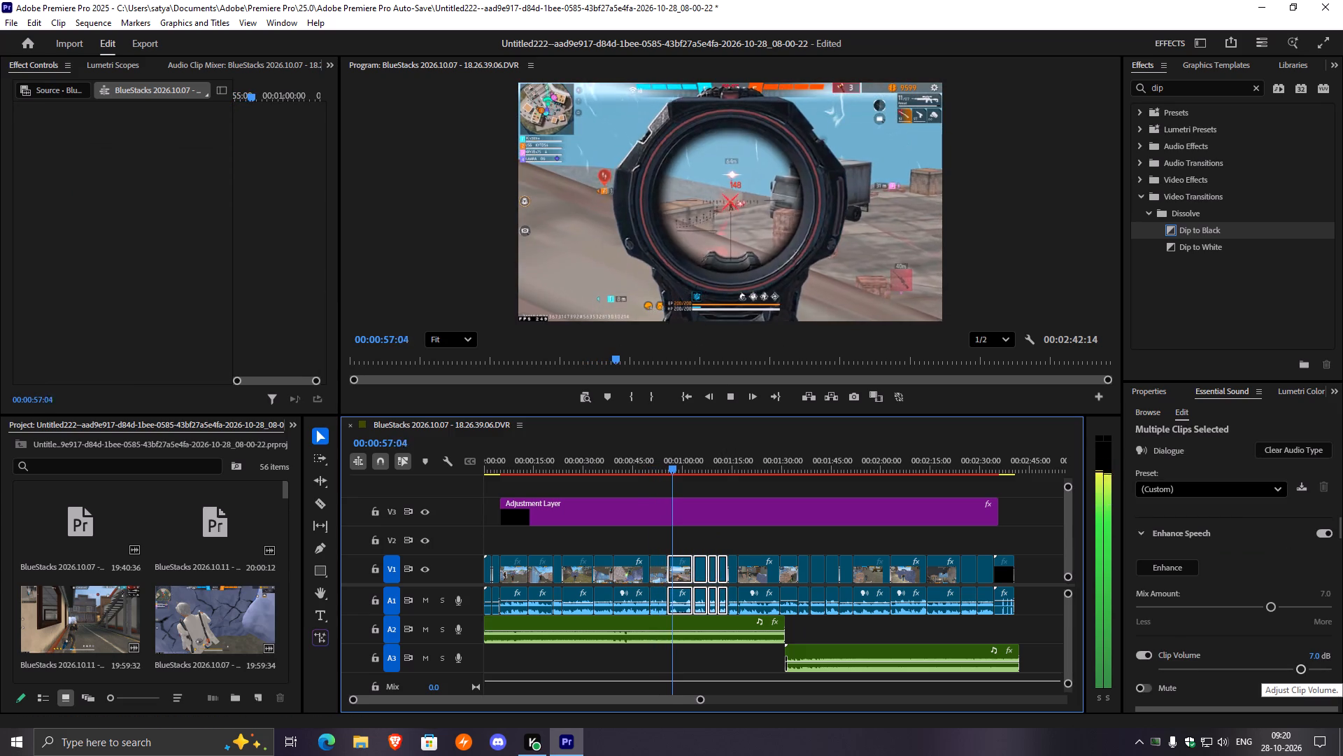
drag(1300, 670, 1291, 672)
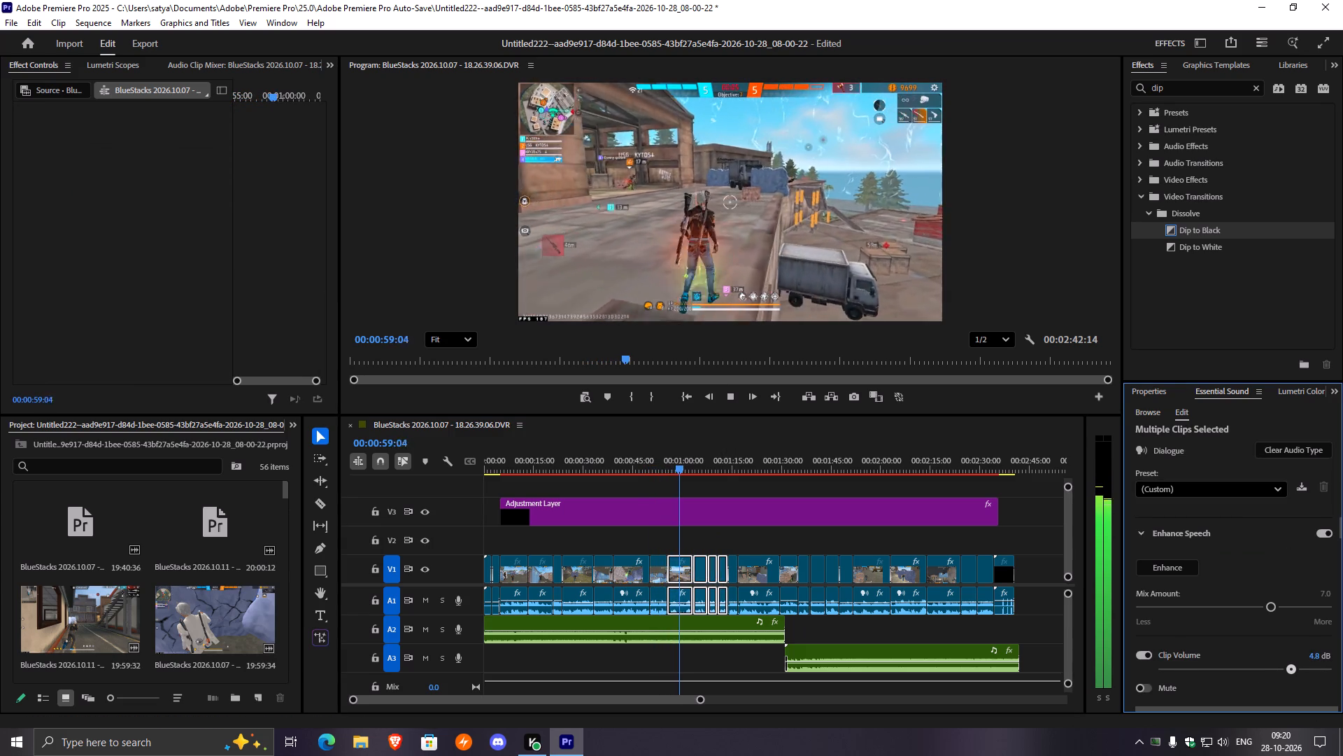
drag(1291, 672, 1292, 672)
click(1272, 690)
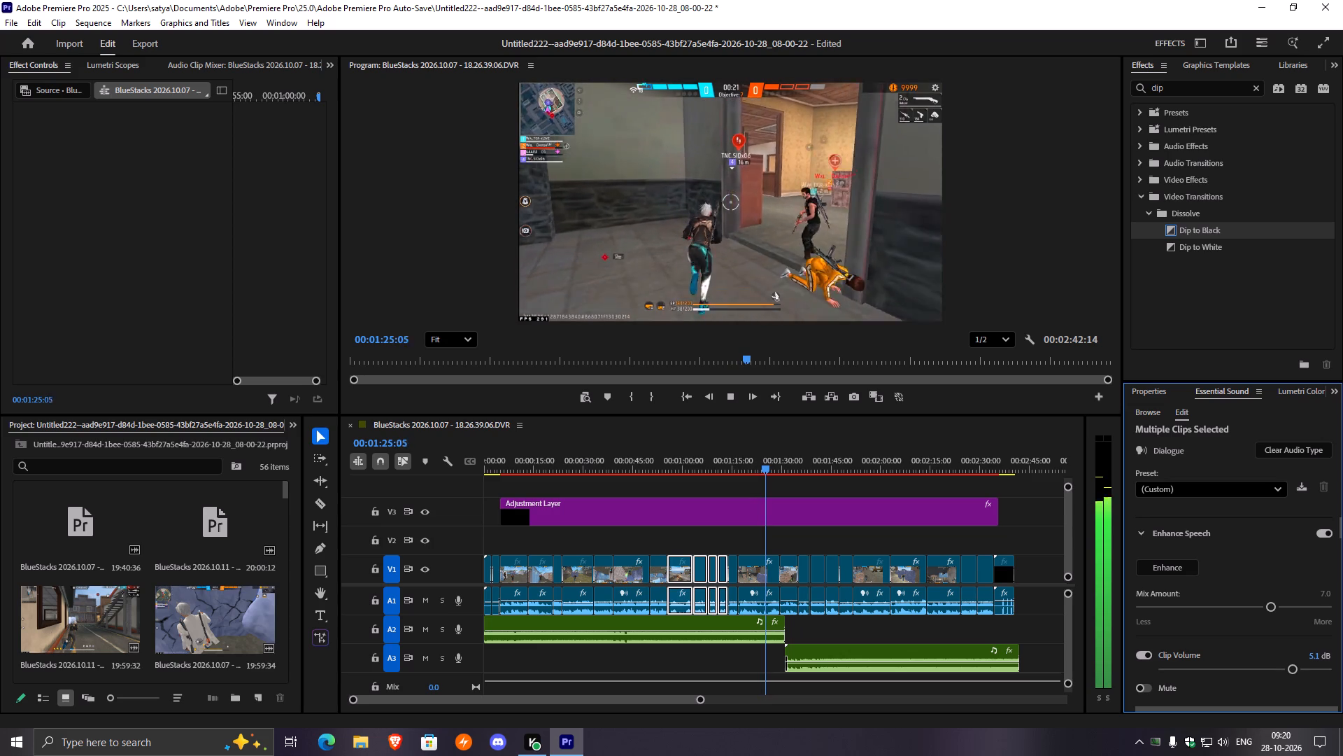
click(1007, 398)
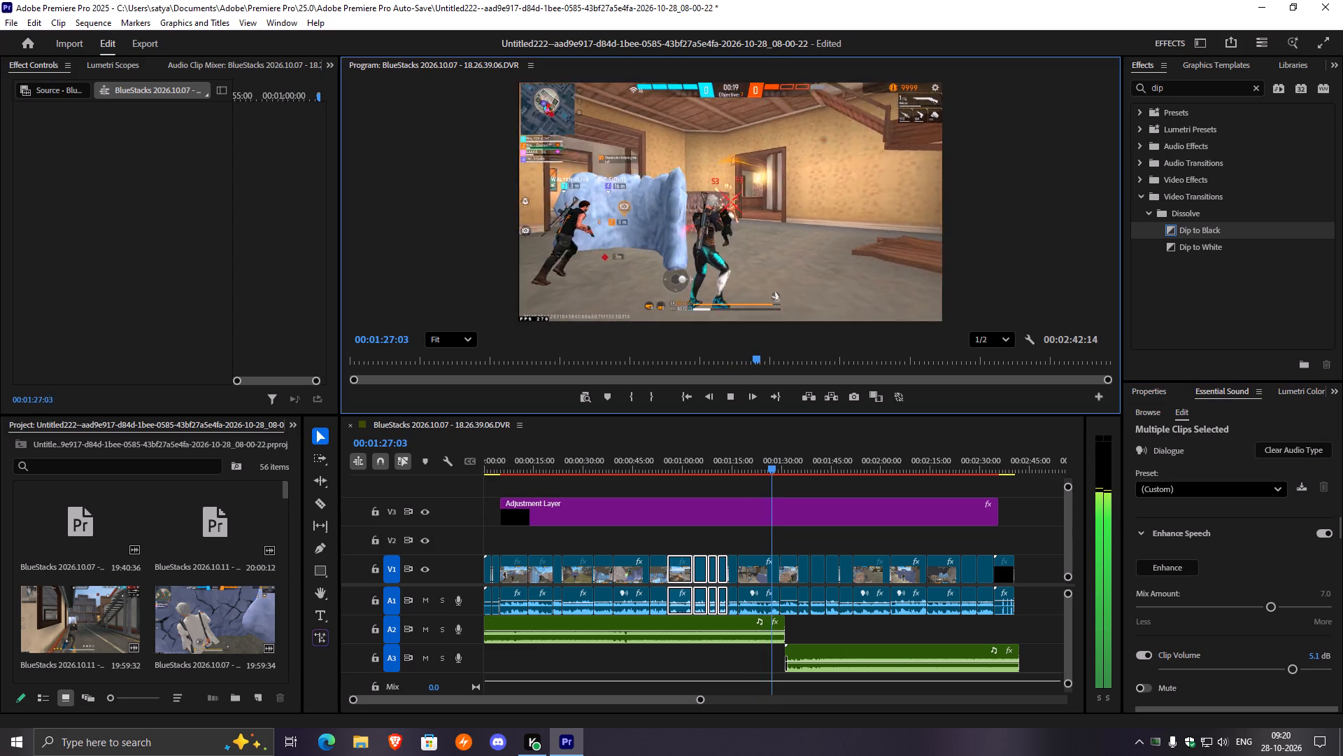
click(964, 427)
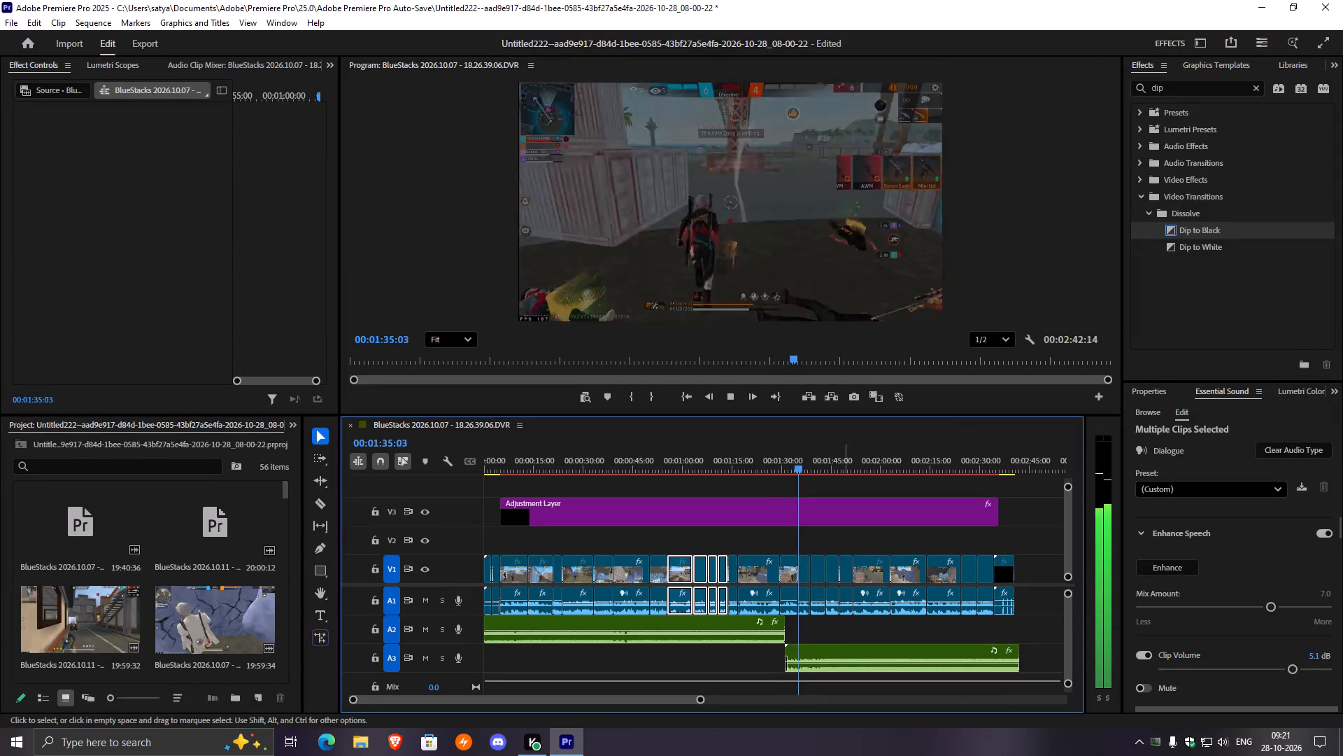
Move the Sol.Luna - Location music clip on A3 earlier so that it starts at 00:01:29:38.
drag(800, 468, 781, 472)
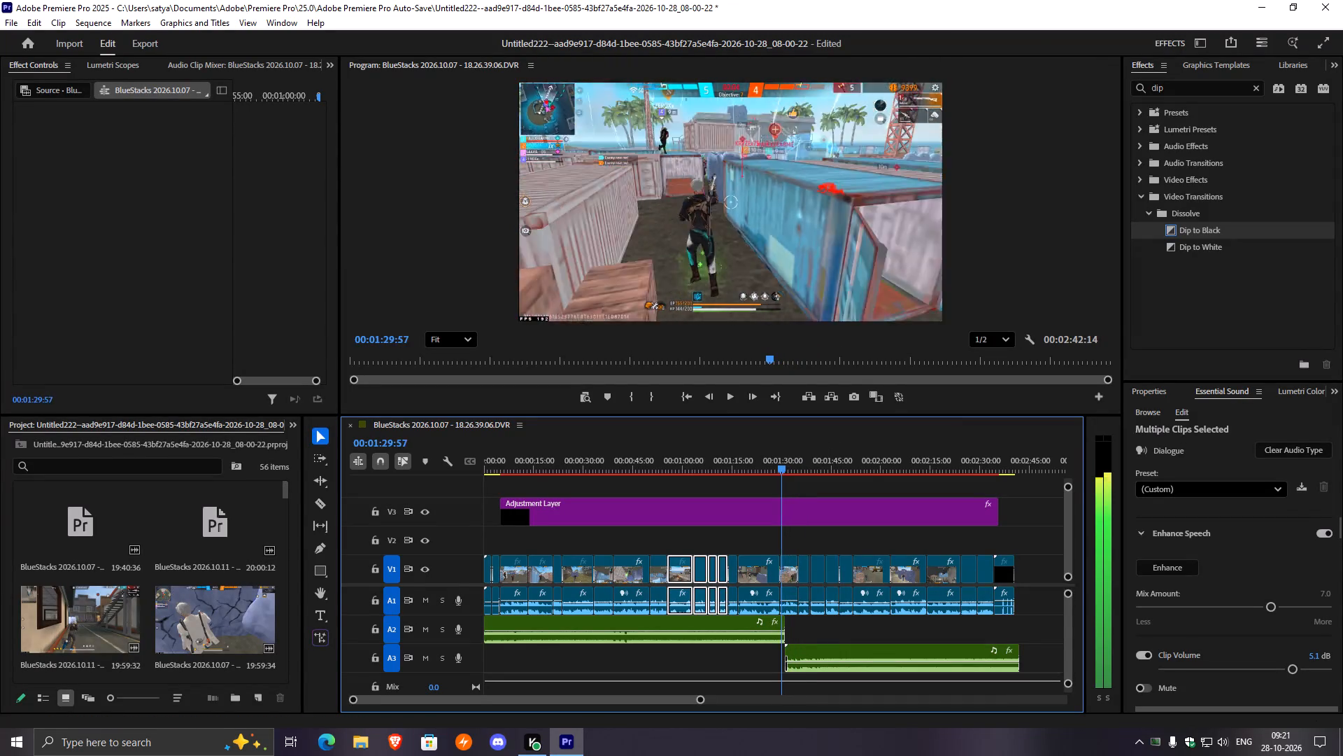
drag(781, 472, 780, 473)
click(818, 652)
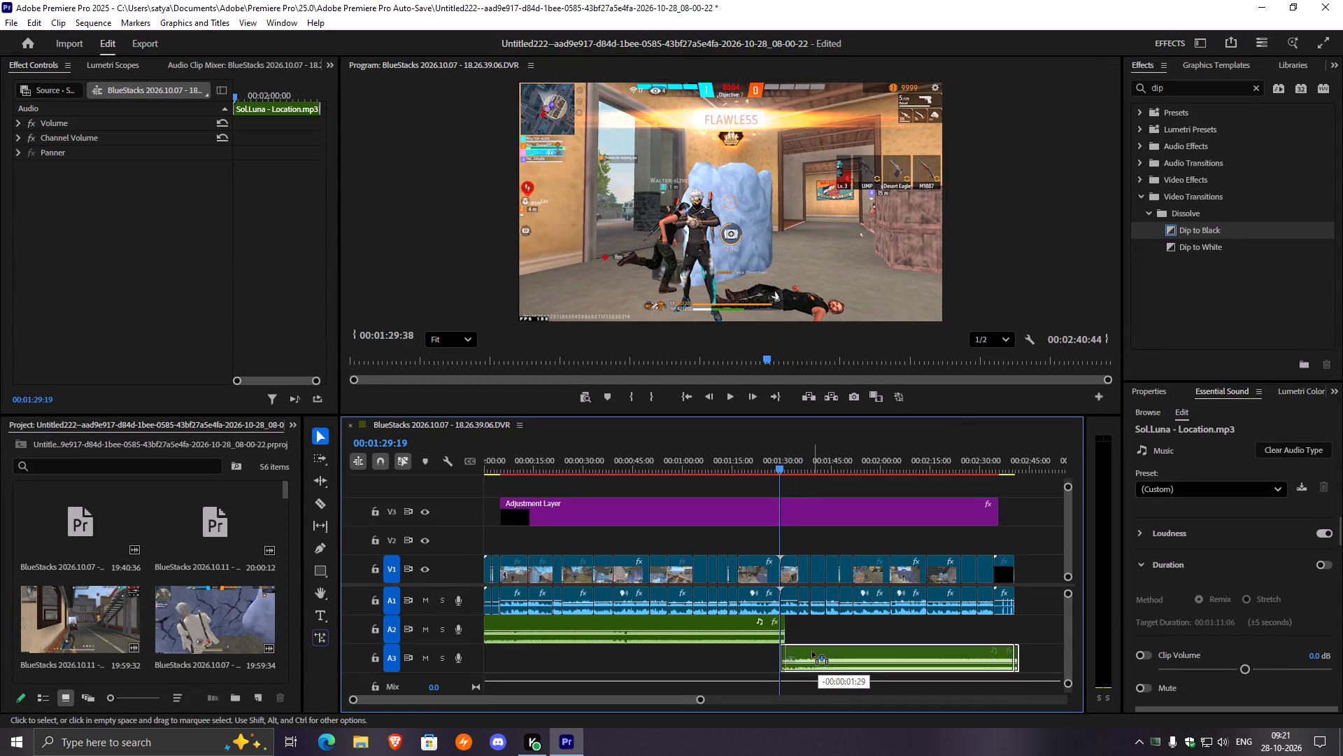
key(space)
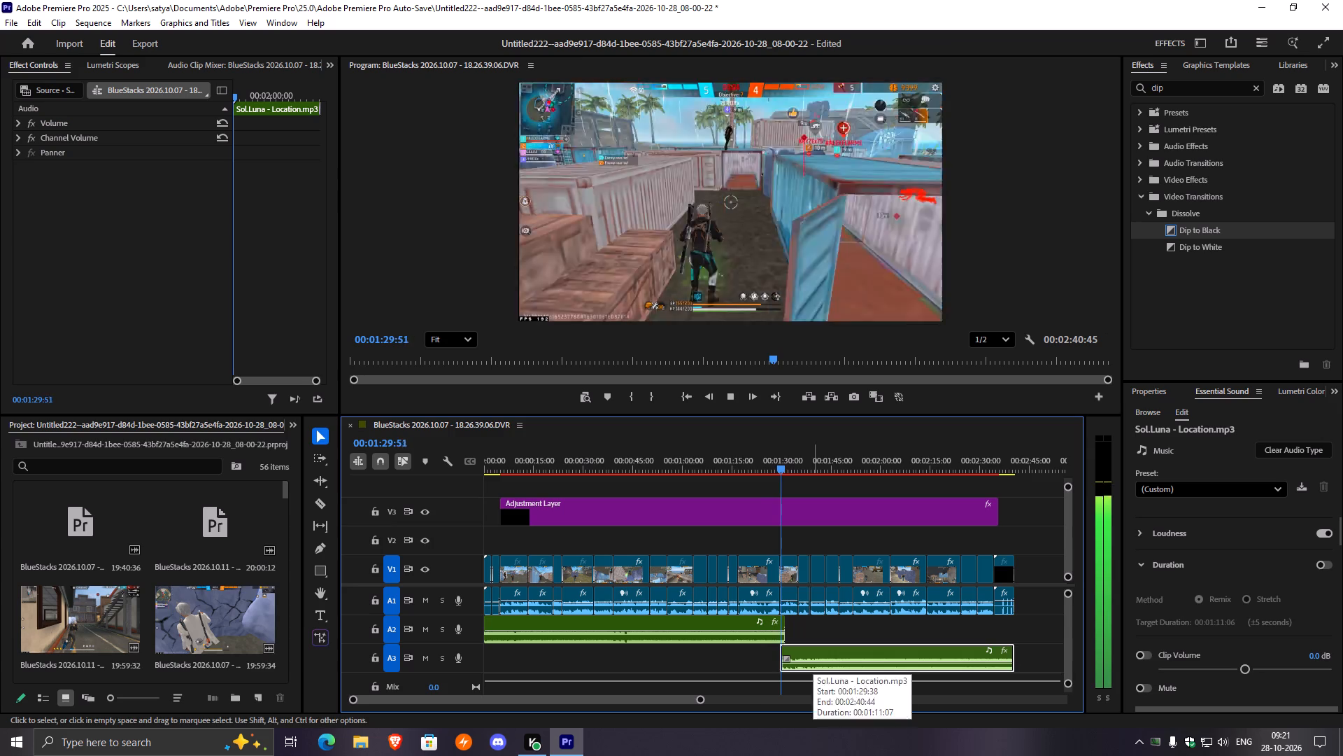
Trim the end of the A2 music back to about 00:01:30:06, leaving a short overlap with the A3 music.
click(783, 622)
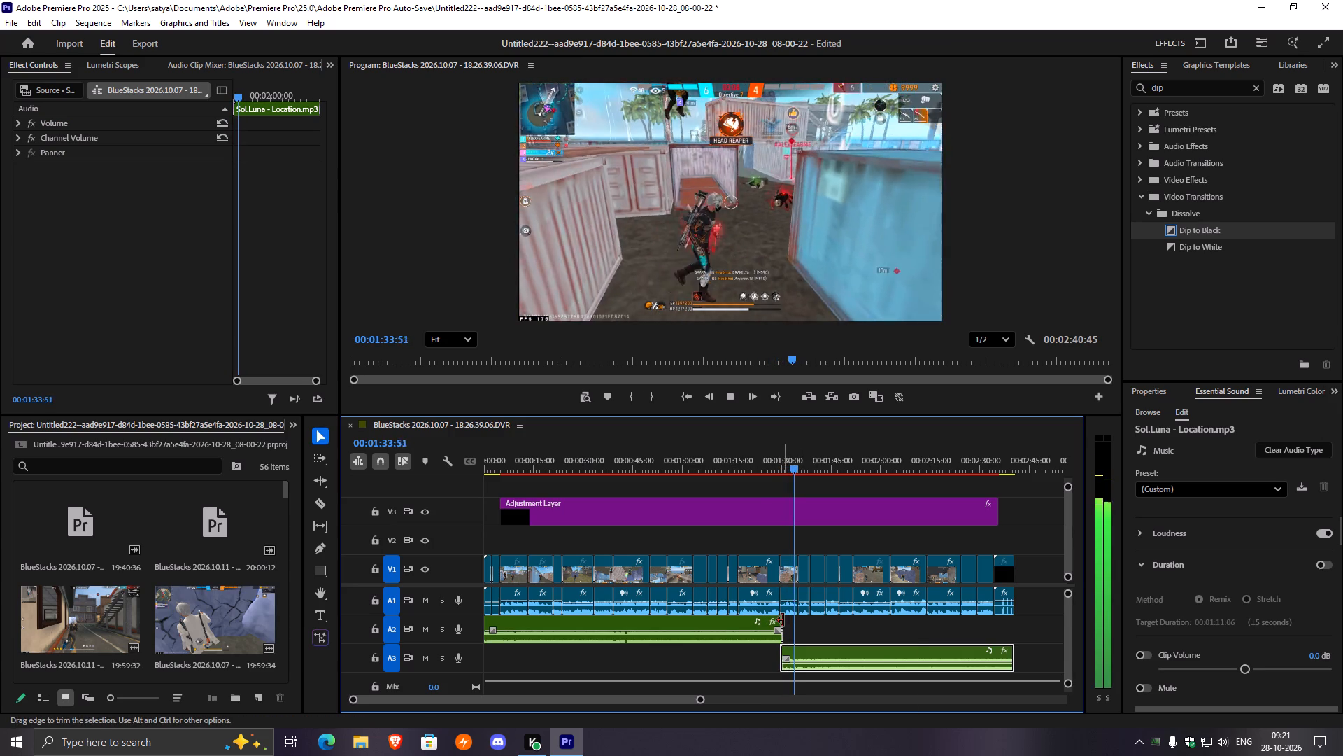
drag(800, 467, 781, 474)
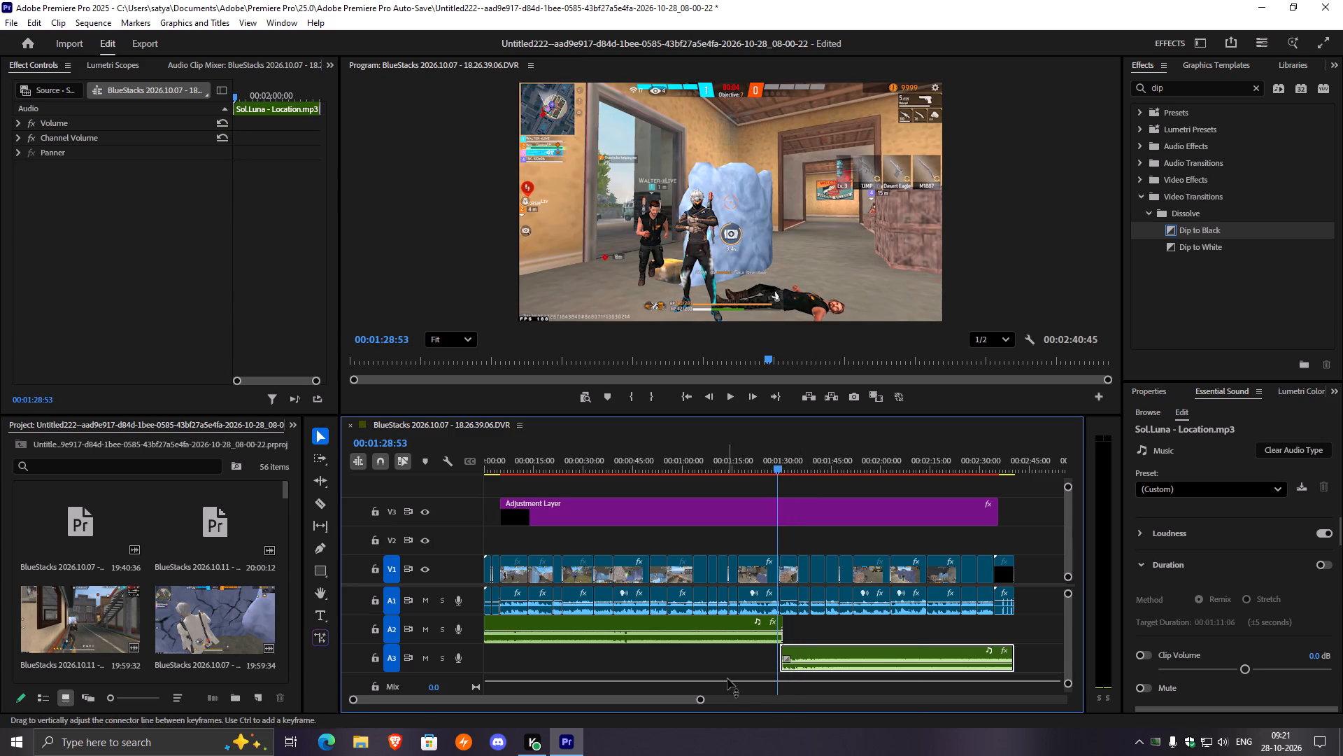
drag(700, 699, 624, 708)
key(space)
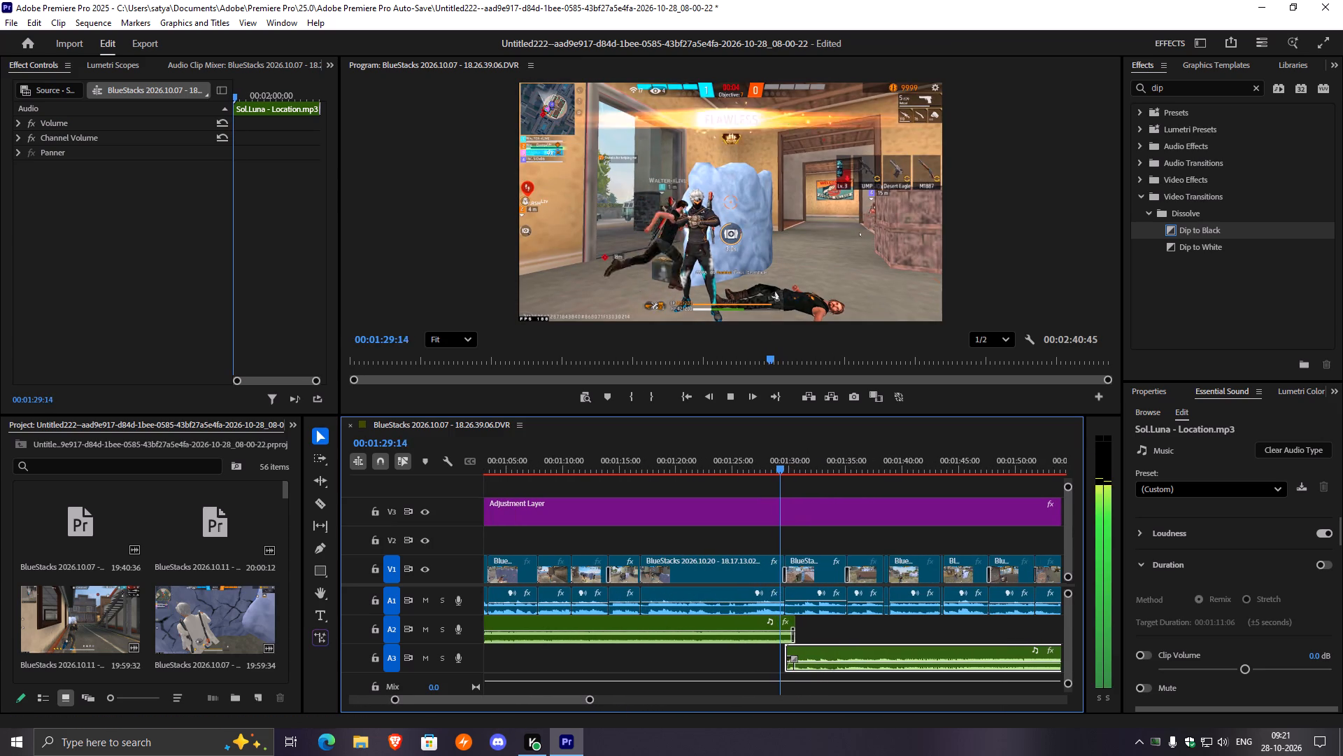
key(space)
key(space)
key(space)
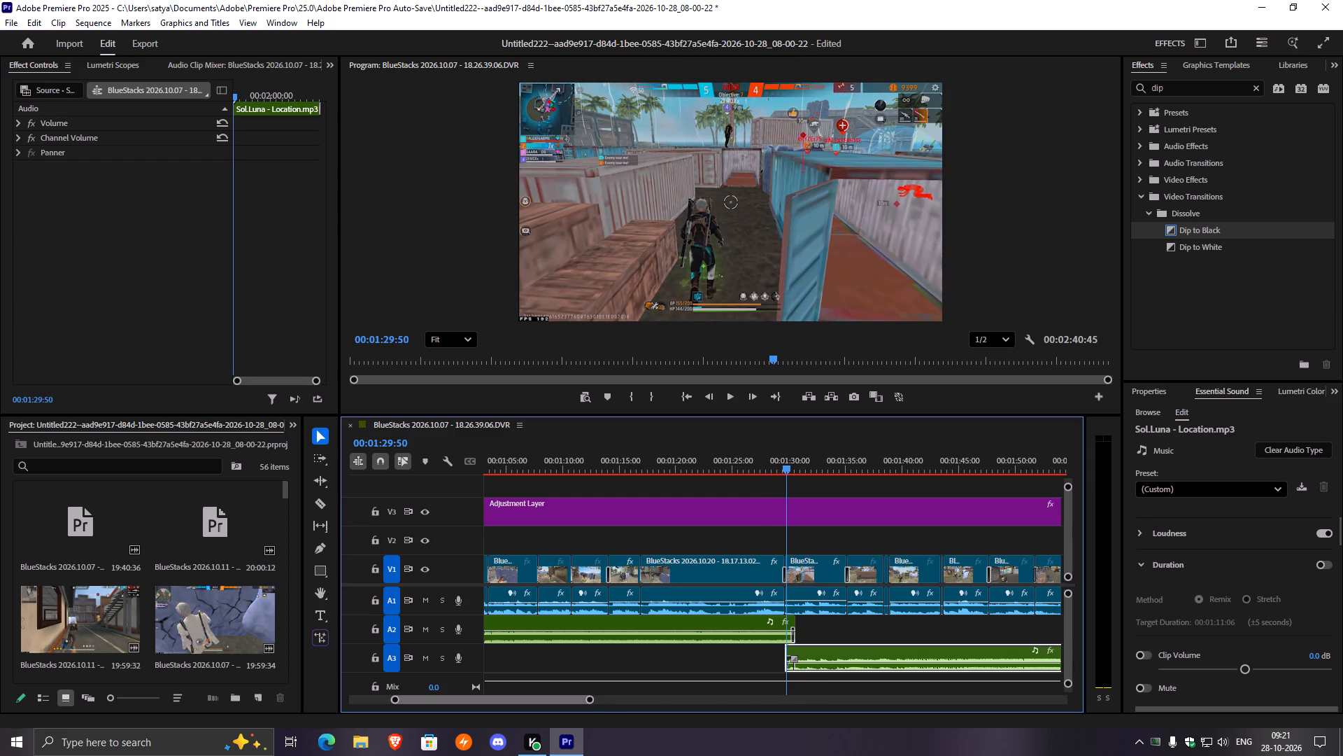
double_click(585, 699)
drag(586, 699, 537, 699)
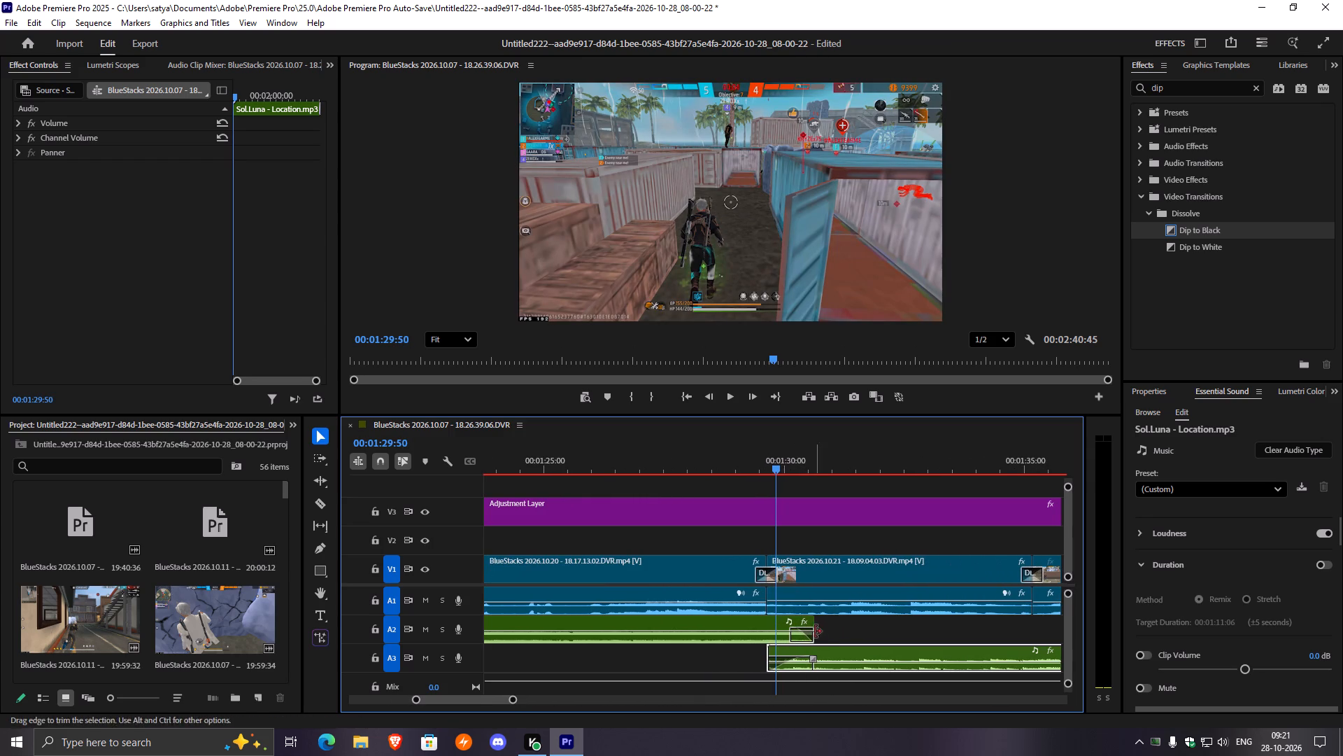
drag(812, 623, 788, 625)
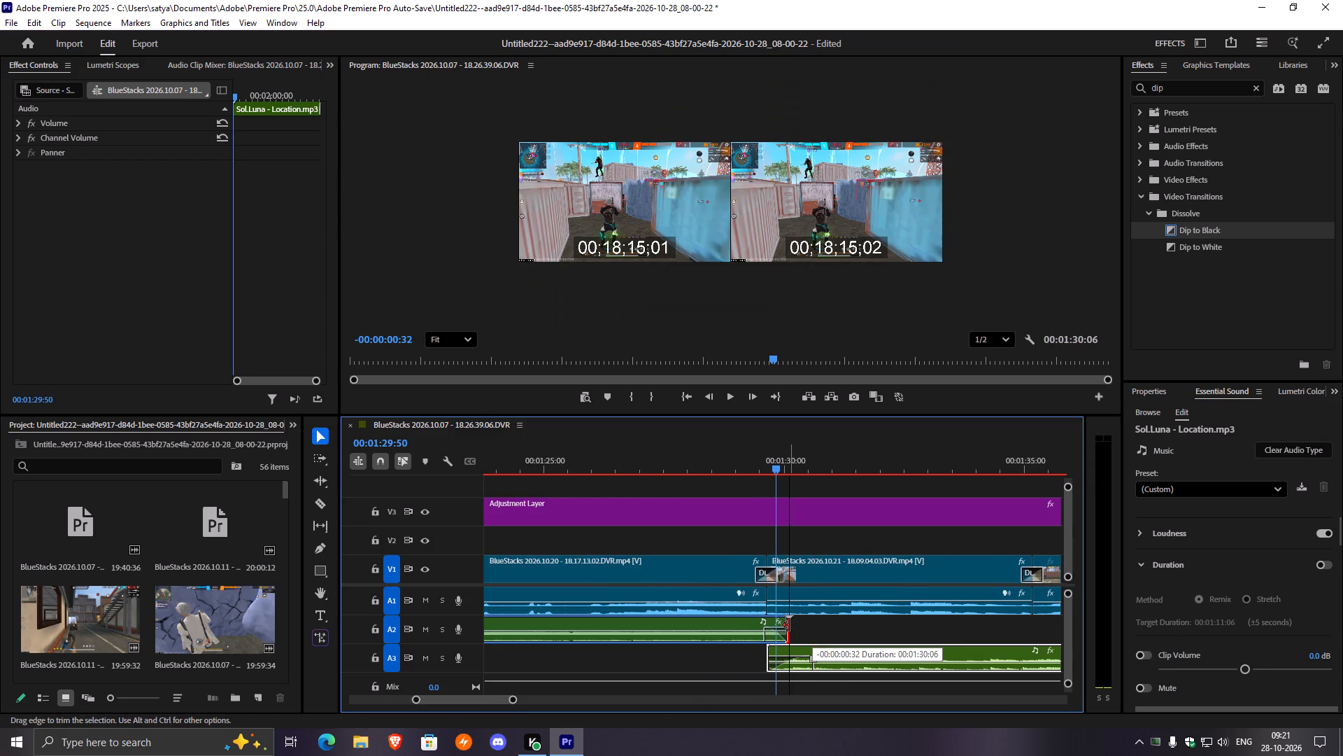
drag(788, 625, 791, 625)
Play across the A2-to-A3 music changeover from about 00:01:29 to 00:01:35 to check how the tracks blend.
drag(779, 465, 775, 465)
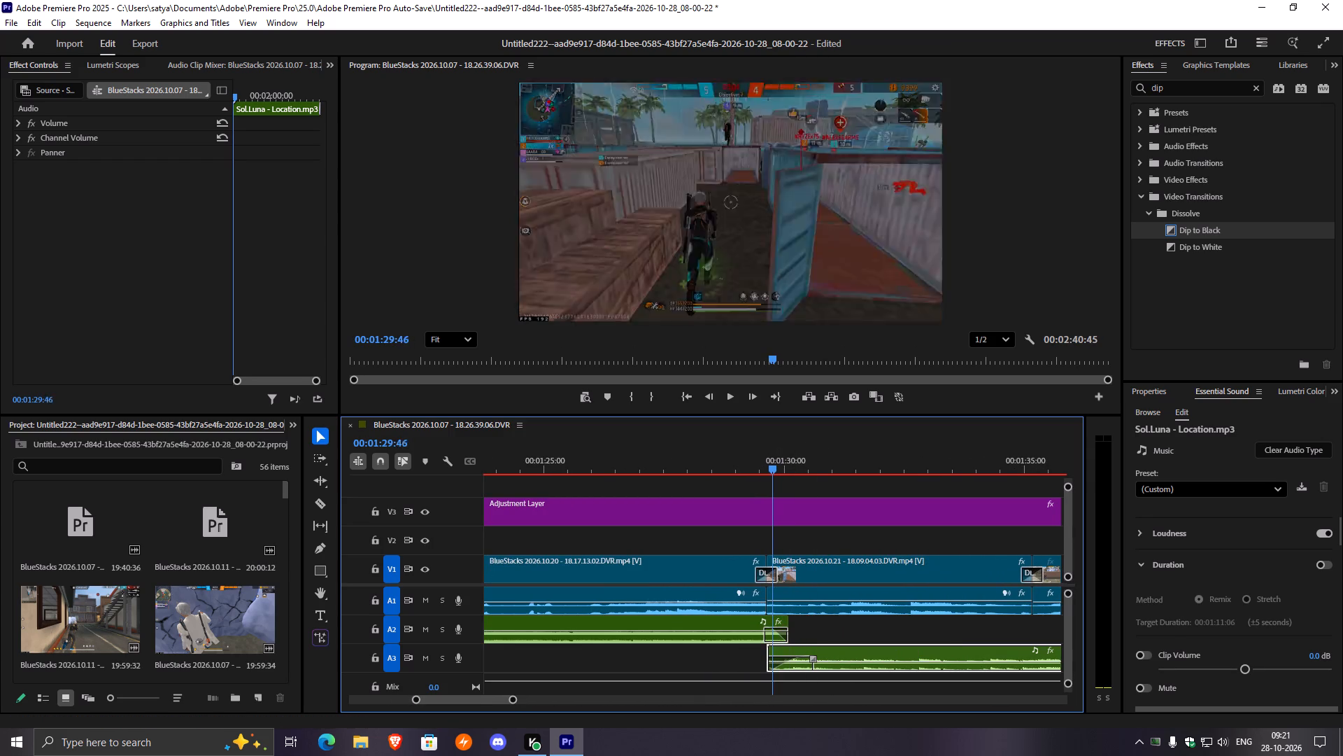
drag(775, 465, 756, 471)
key(space)
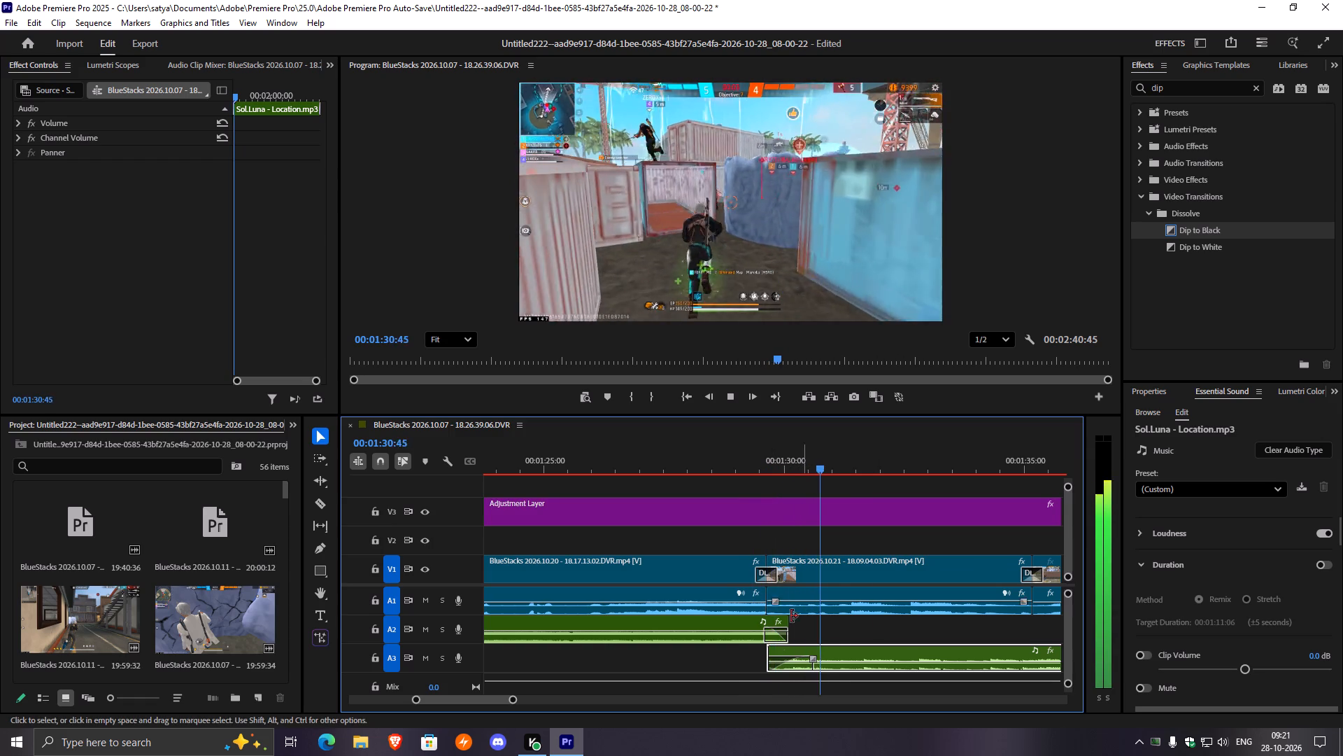
drag(511, 700, 614, 714)
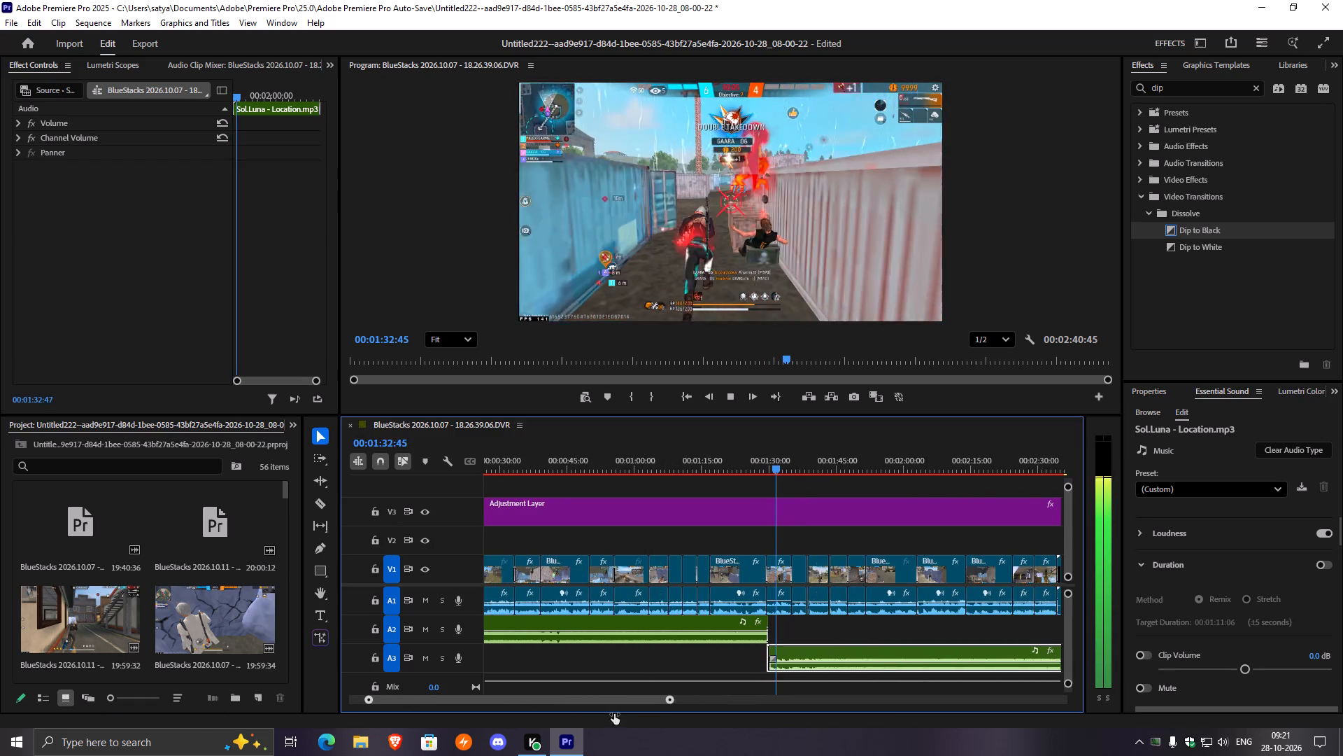
drag(614, 714, 671, 715)
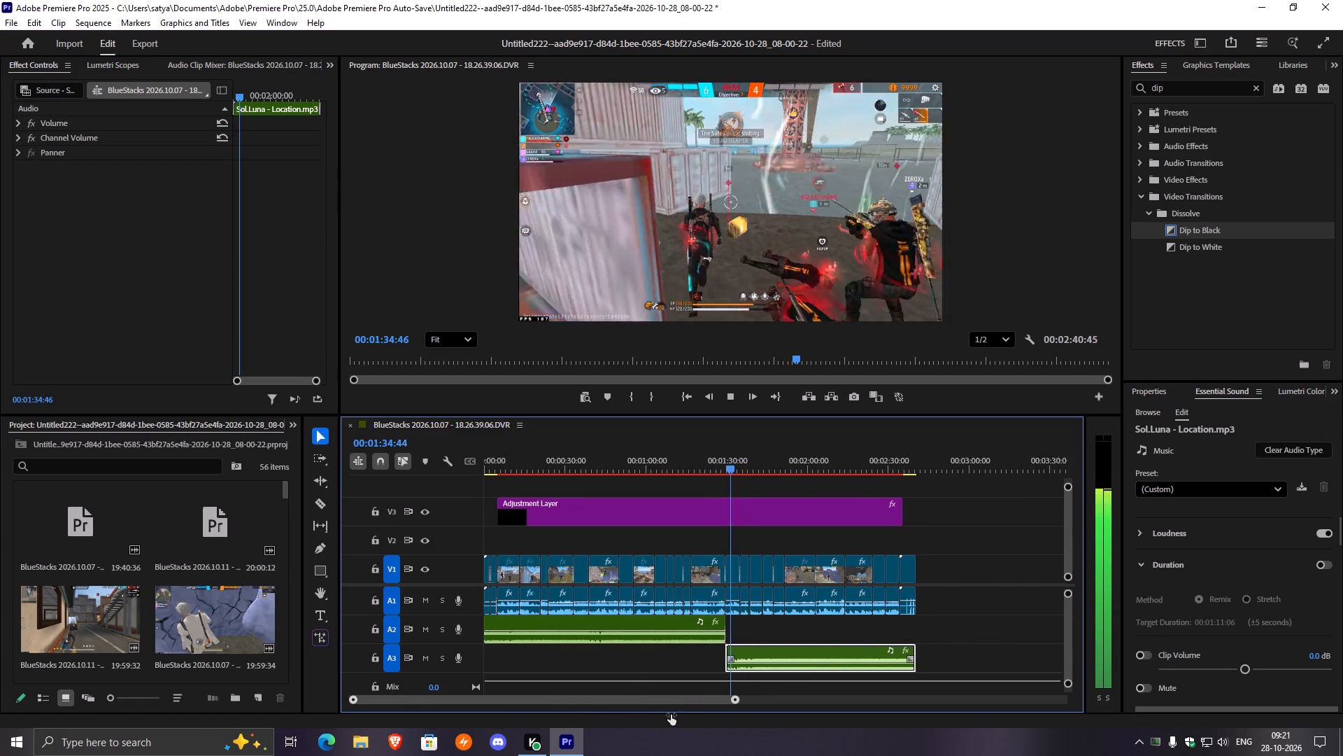
drag(671, 715, 604, 712)
key(space)
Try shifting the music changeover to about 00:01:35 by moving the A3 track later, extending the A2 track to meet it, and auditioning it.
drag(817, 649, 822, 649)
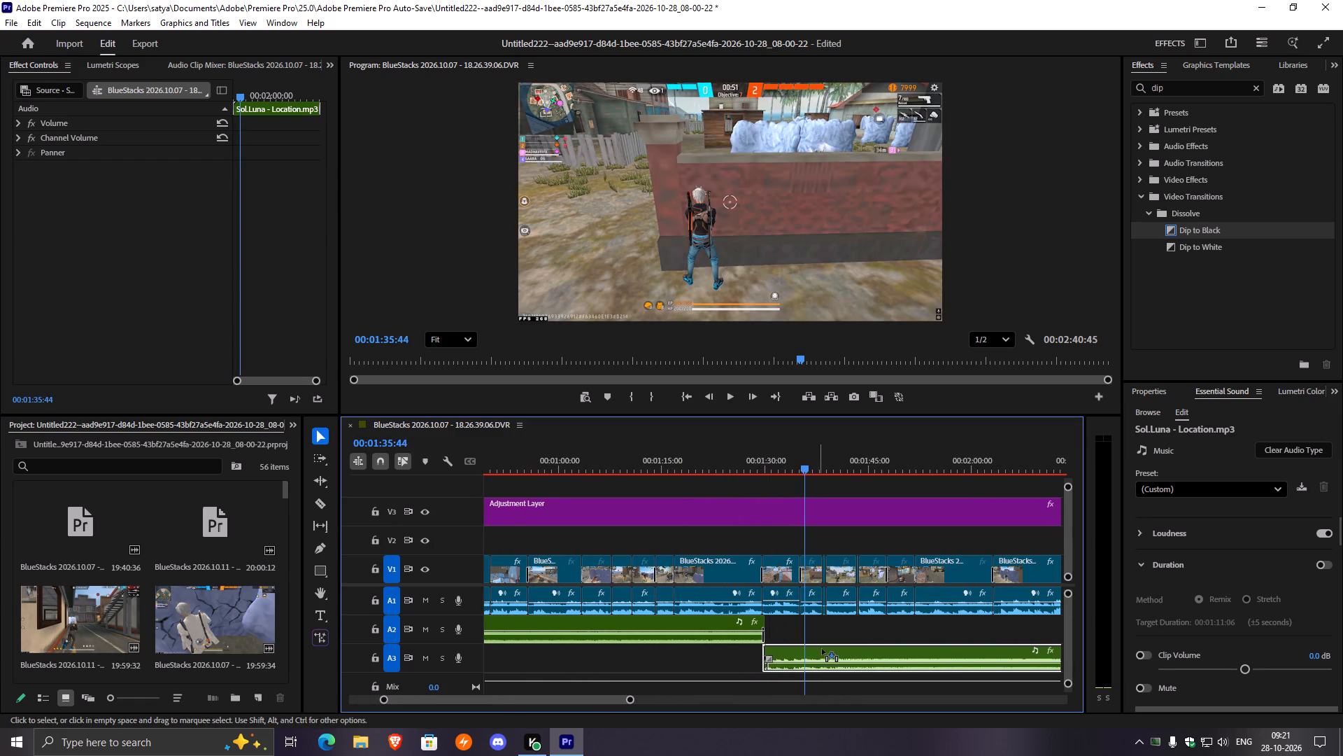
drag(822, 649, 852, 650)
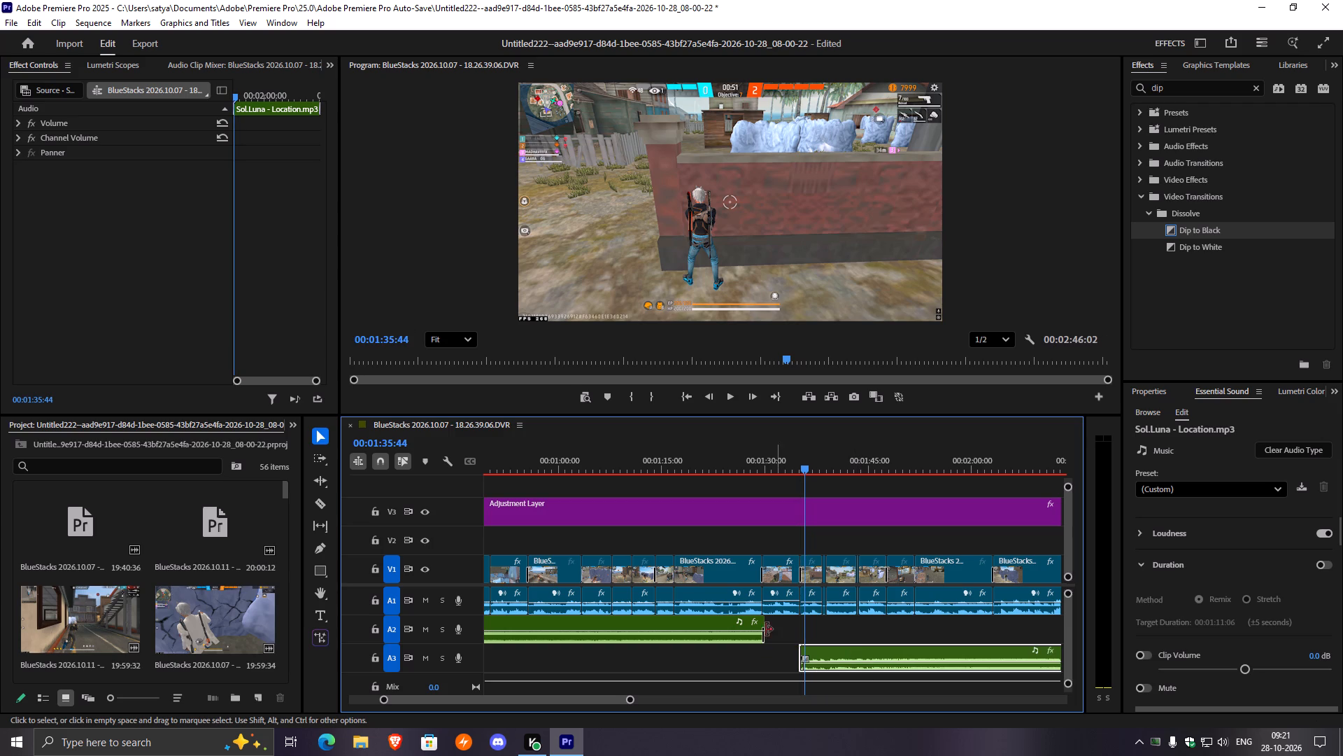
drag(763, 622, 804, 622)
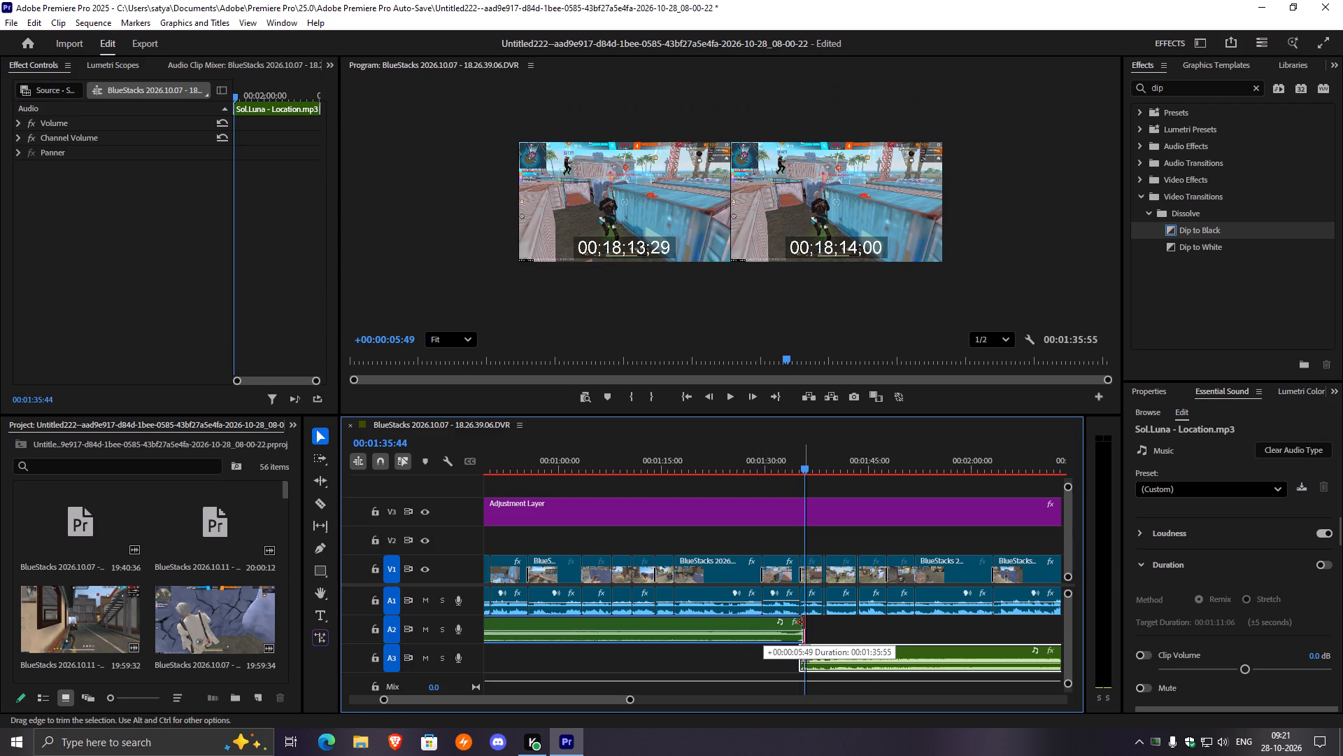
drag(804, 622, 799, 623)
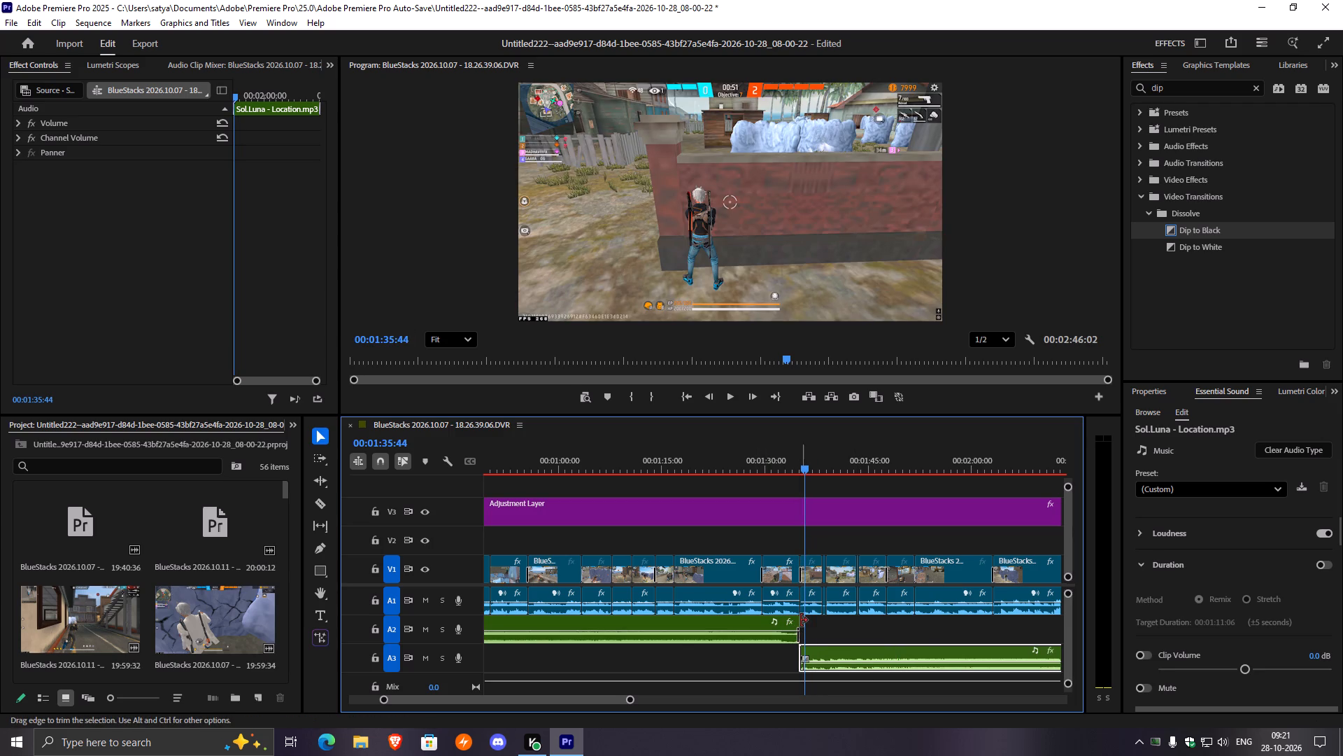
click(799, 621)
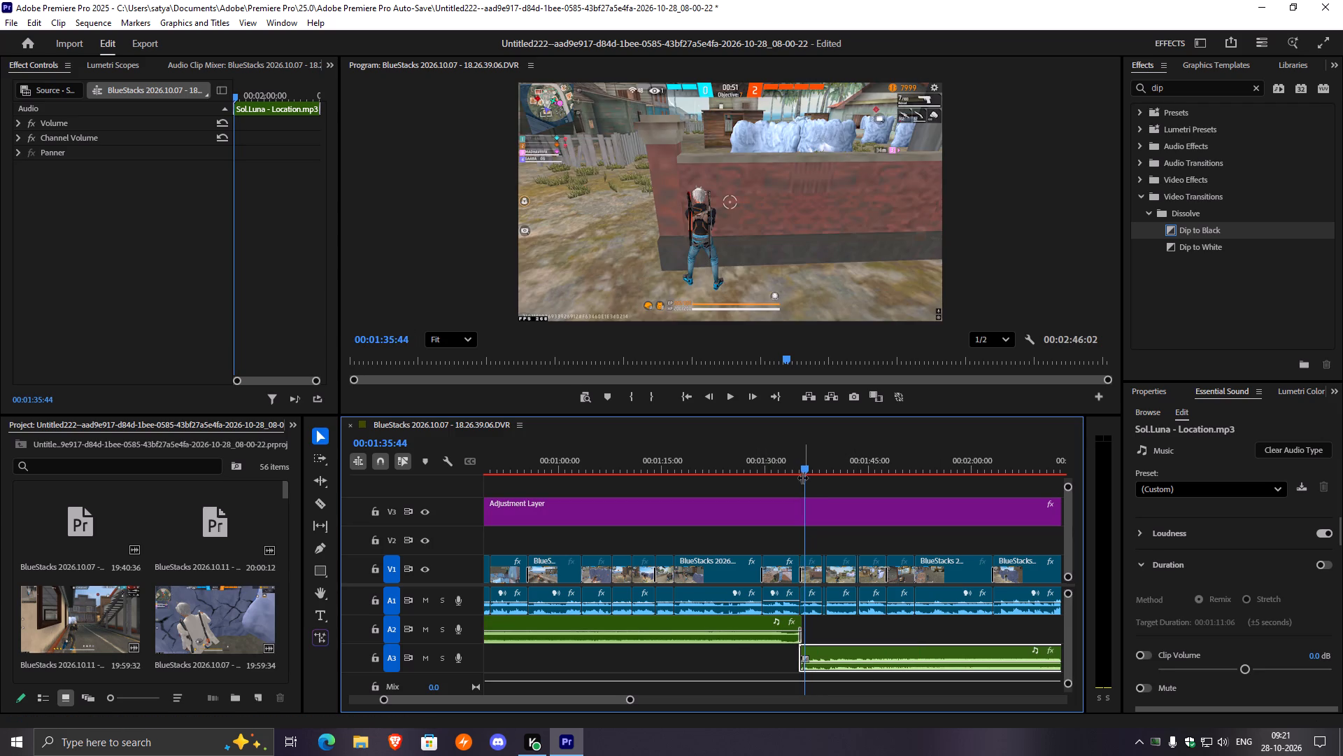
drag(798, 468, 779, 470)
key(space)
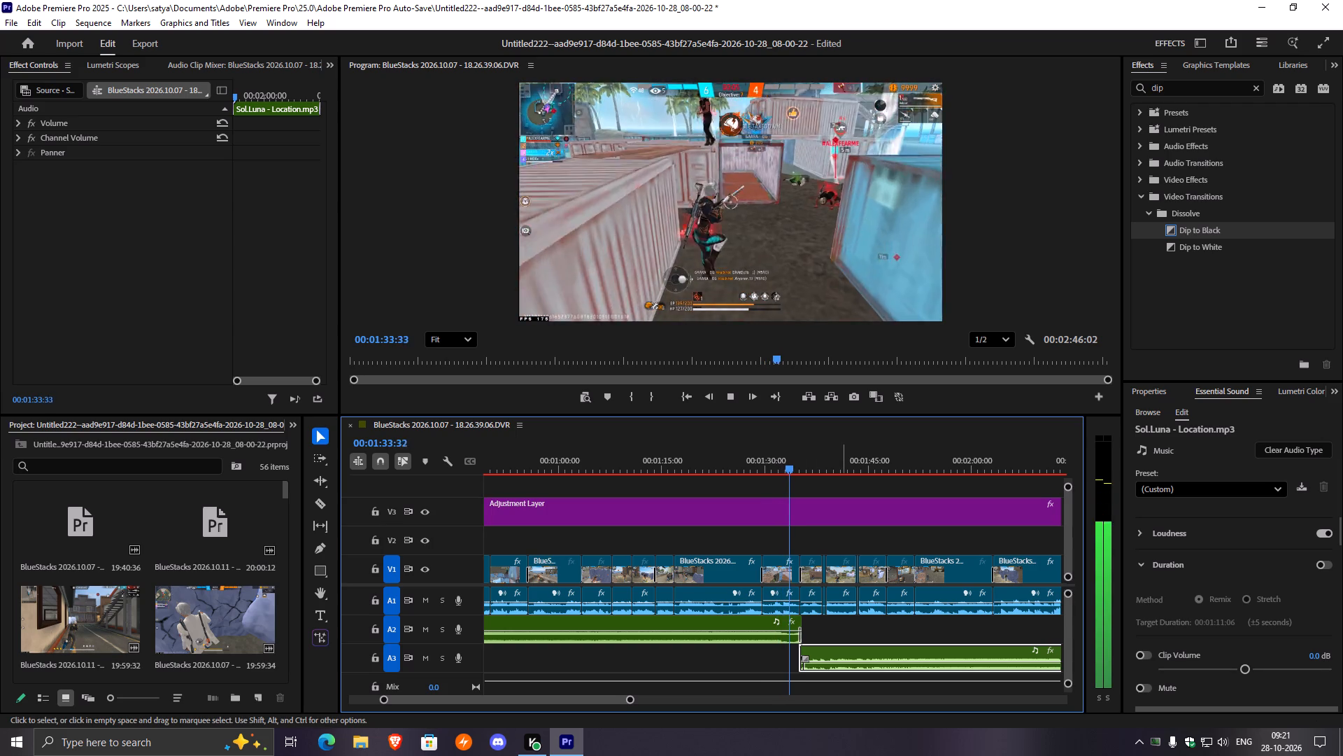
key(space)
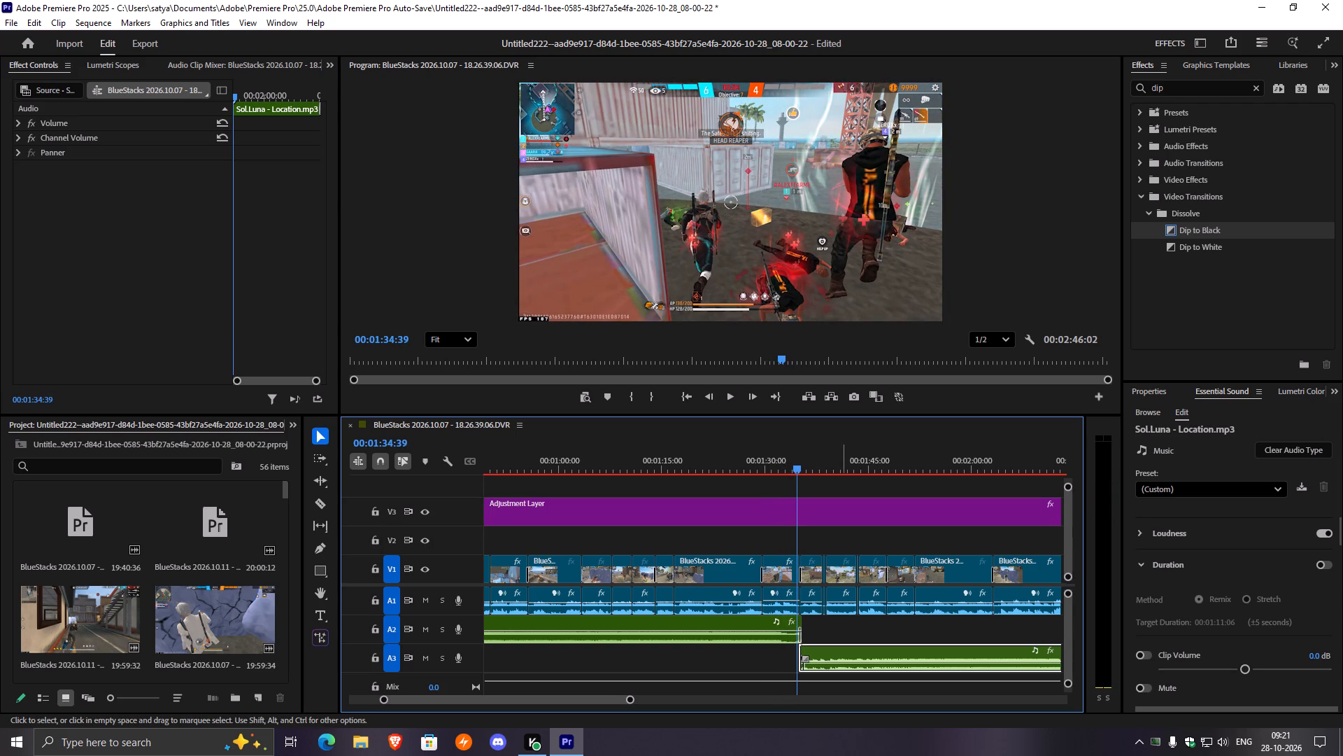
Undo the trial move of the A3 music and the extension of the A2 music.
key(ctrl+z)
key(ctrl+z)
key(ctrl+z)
Replay the music changeover from about 00:01:28 on through the following gameplay clips to review the sound.
key(space)
drag(795, 463, 778, 470)
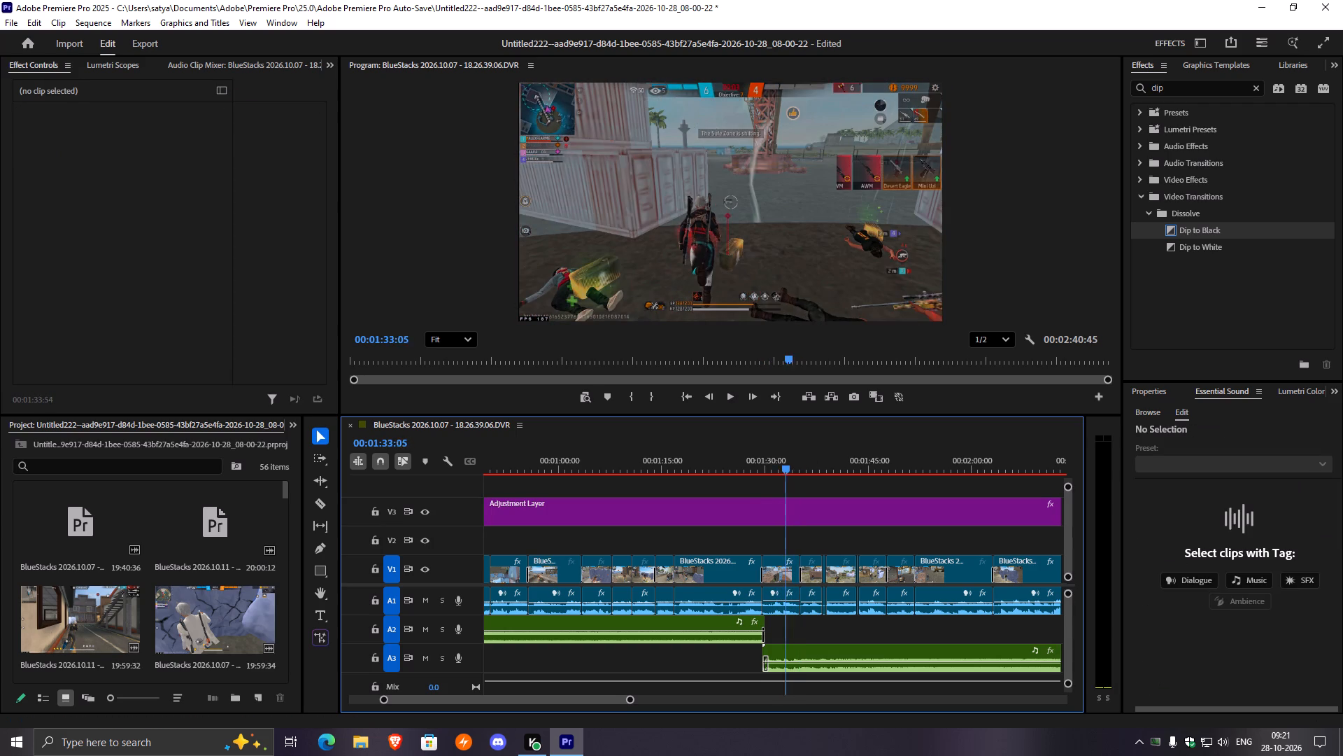
drag(778, 470, 754, 479)
key(space)
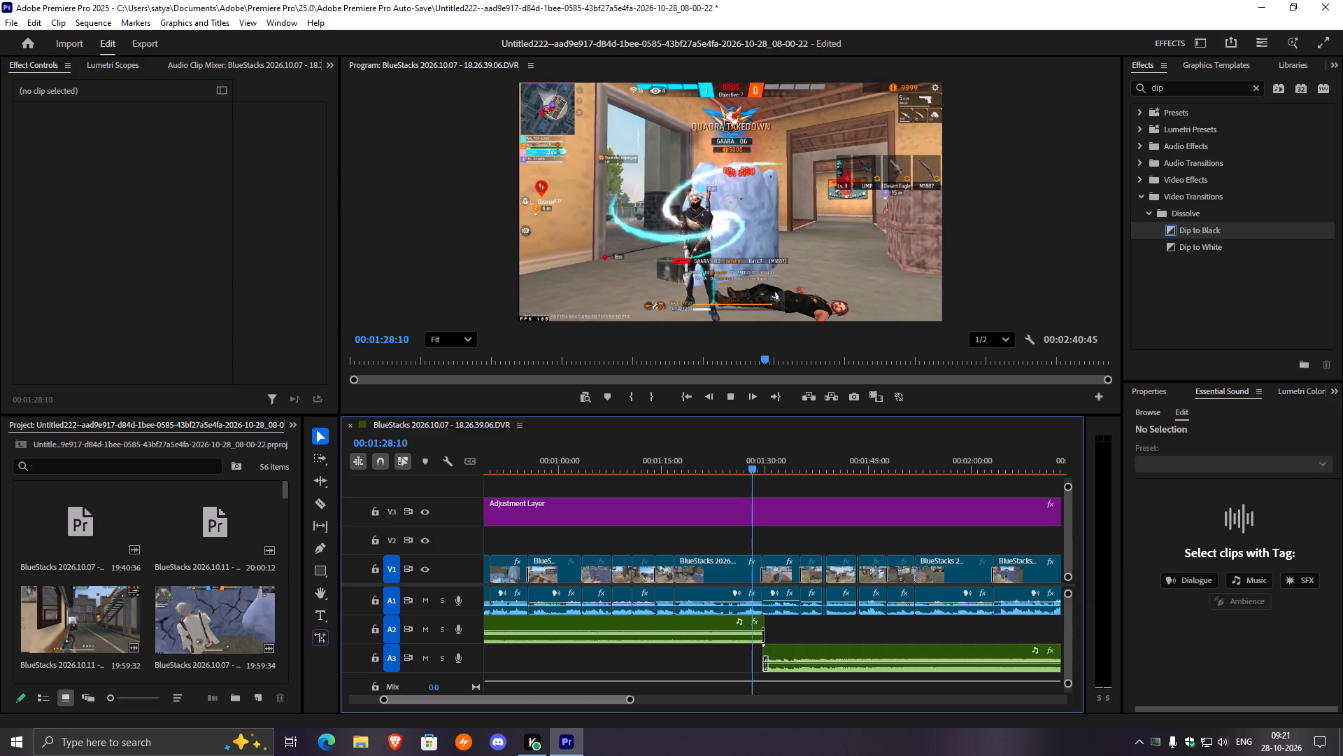
drag(629, 699, 688, 703)
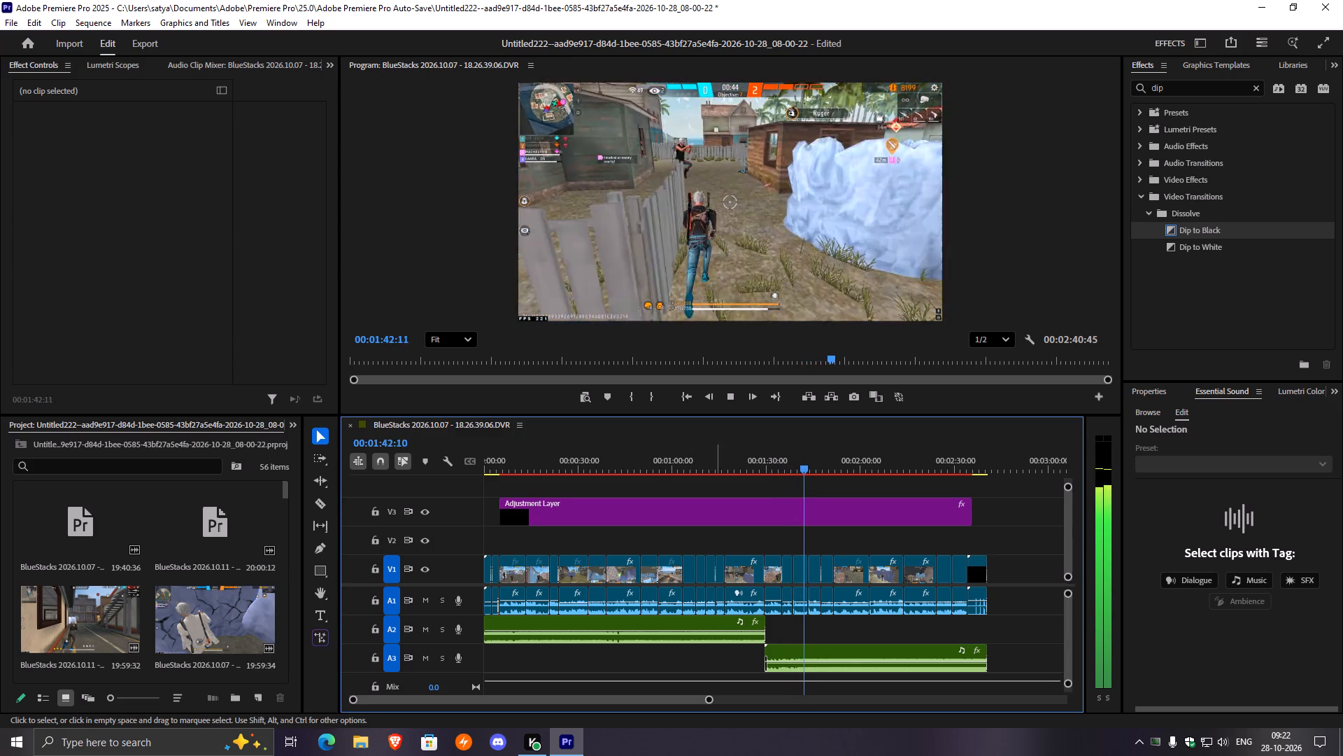
Scrub through the gameplay from about 00:00:19 to 00:01:35 and play on from there to compare the sound of the clips.
drag(809, 468, 549, 491)
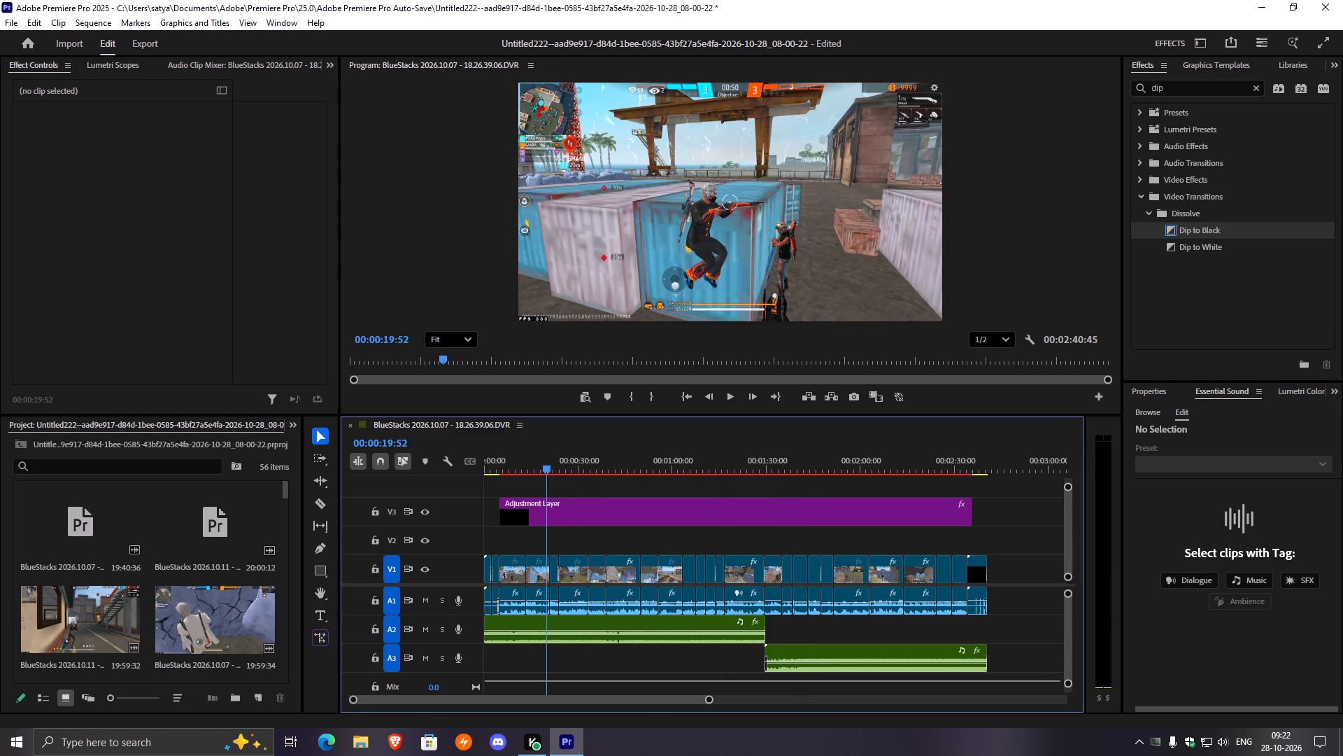
drag(549, 491, 567, 489)
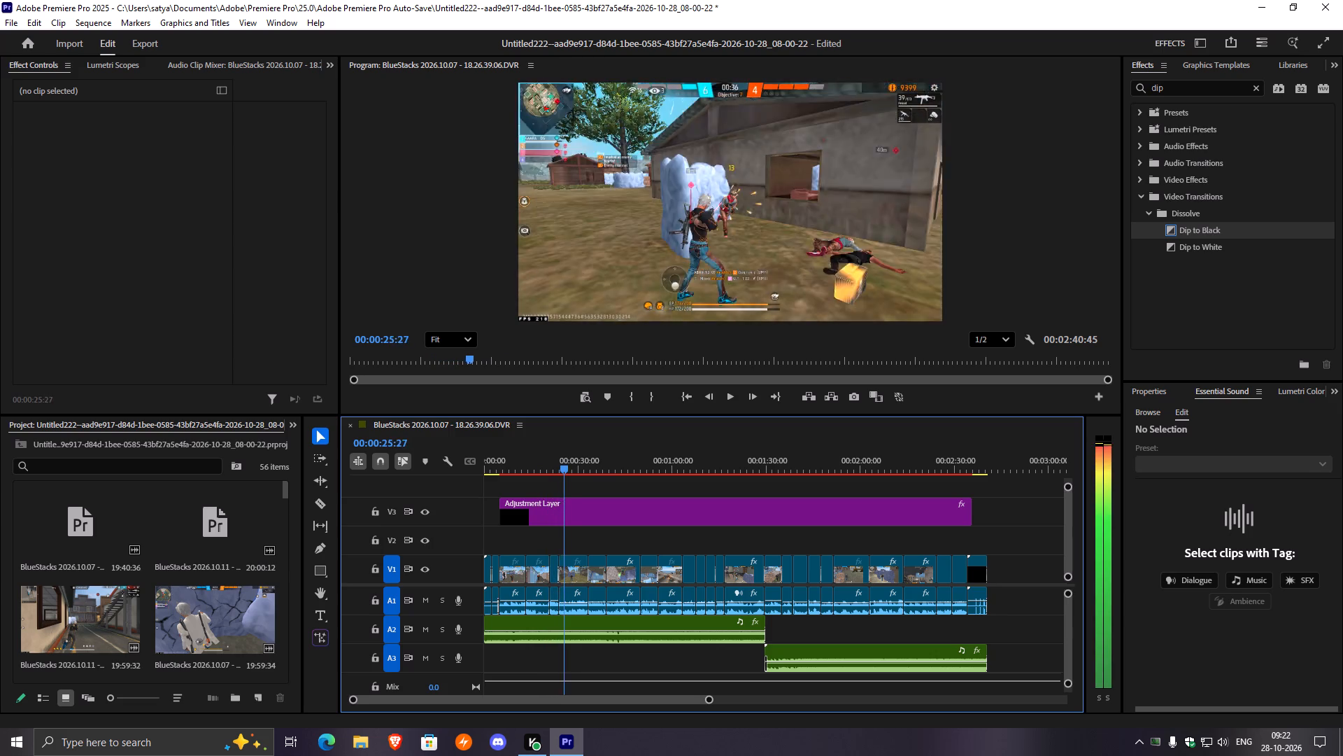
drag(567, 489, 597, 491)
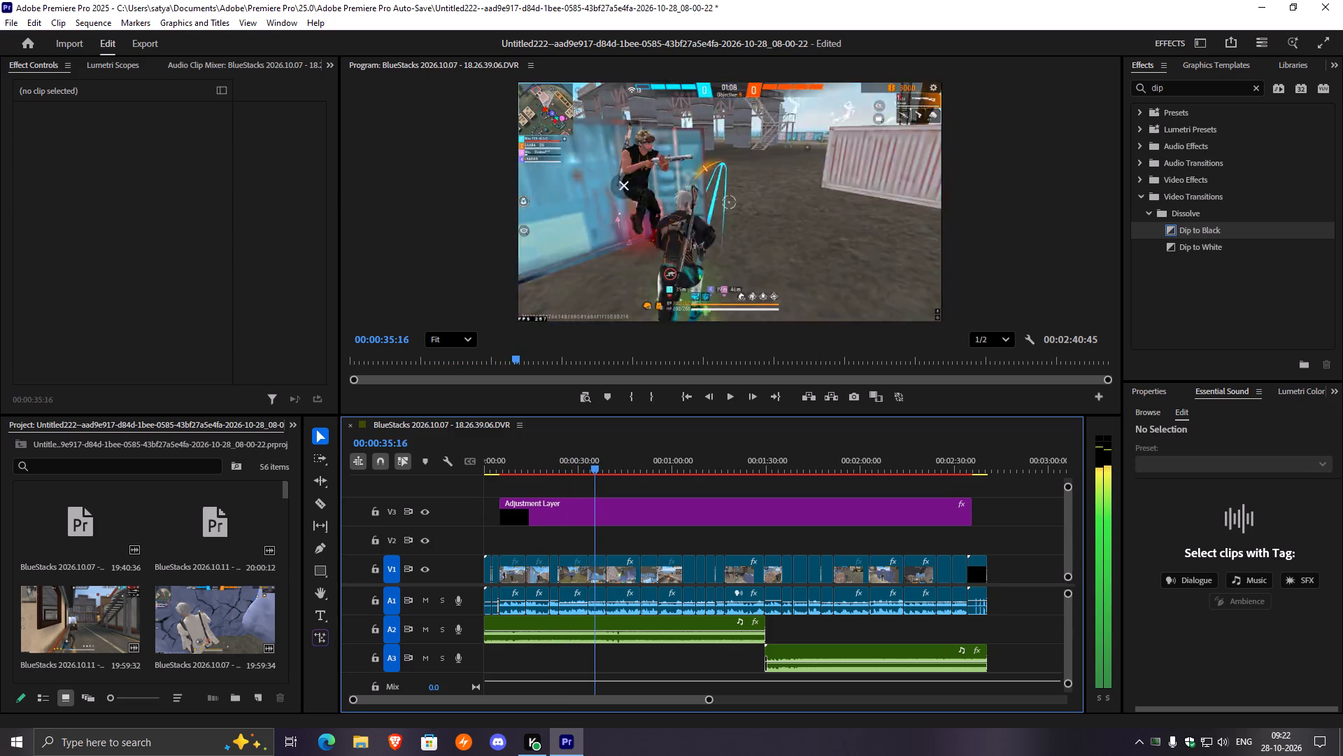
drag(597, 491, 649, 496)
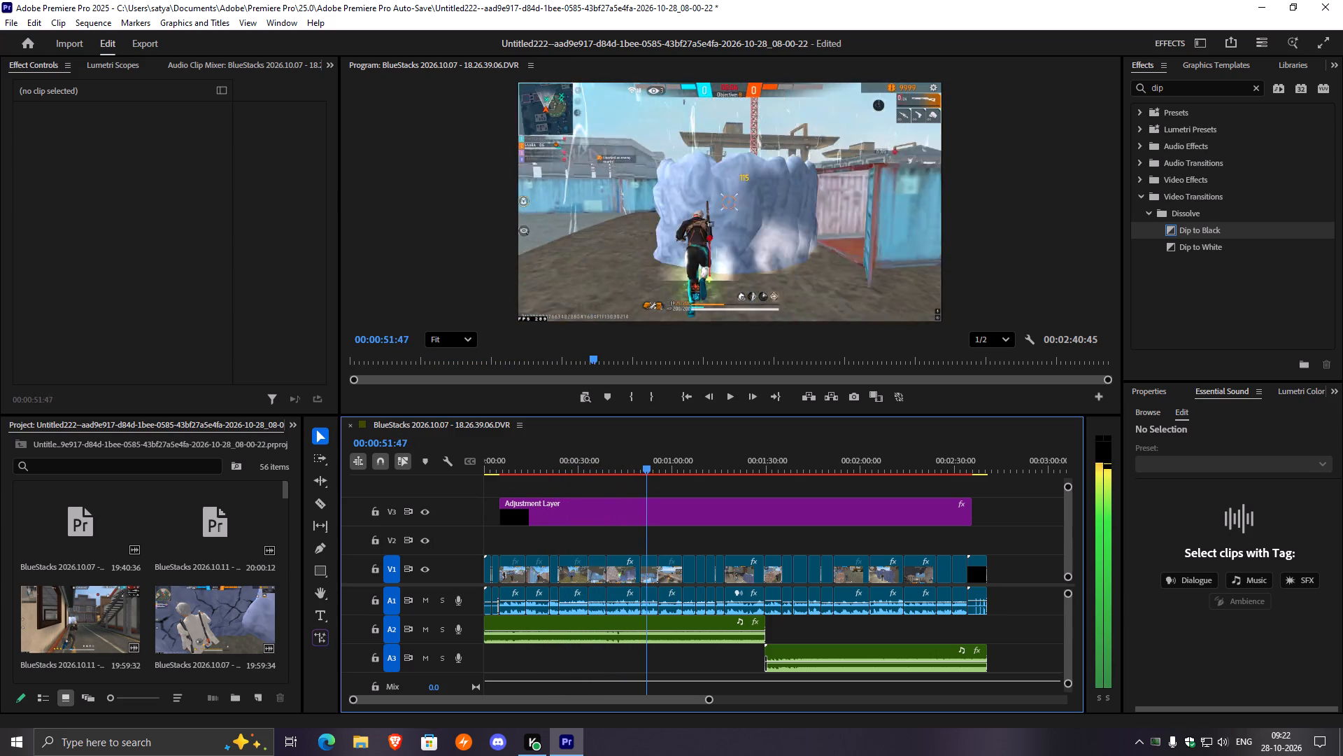
drag(649, 496, 695, 505)
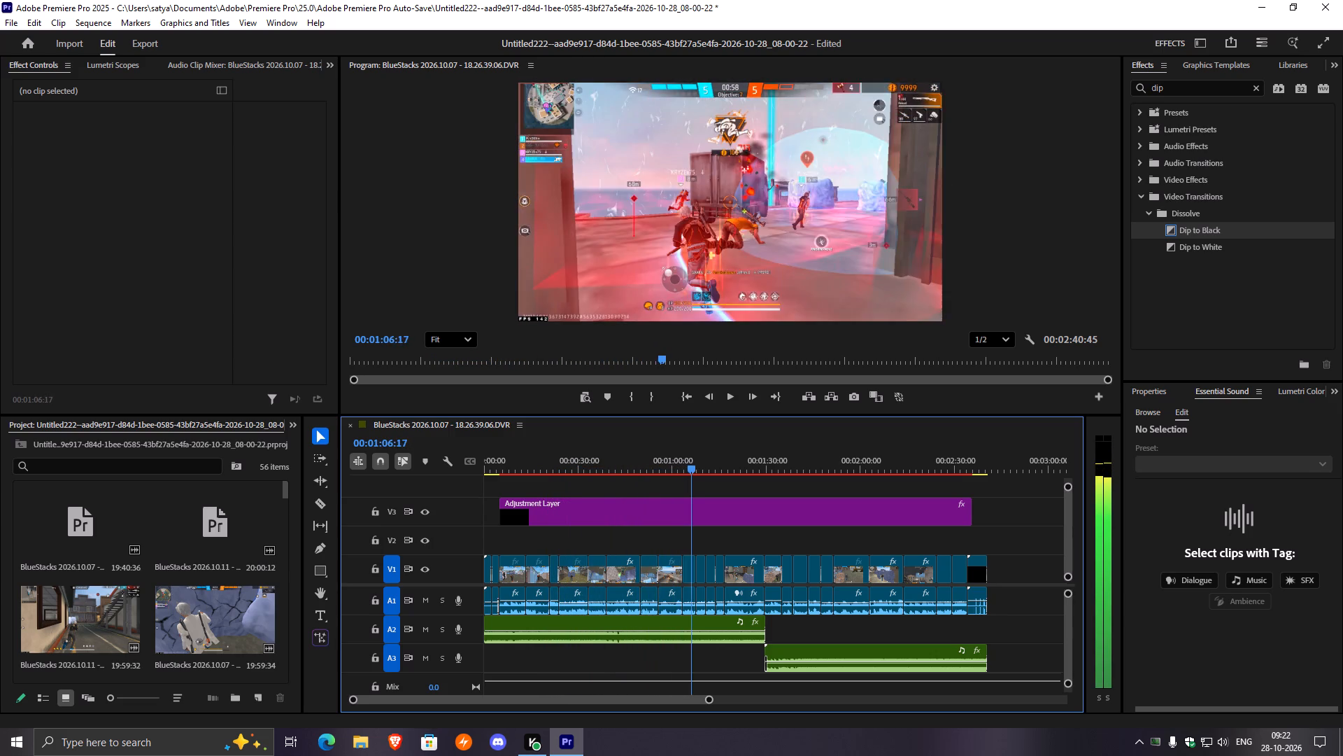
drag(695, 505, 720, 516)
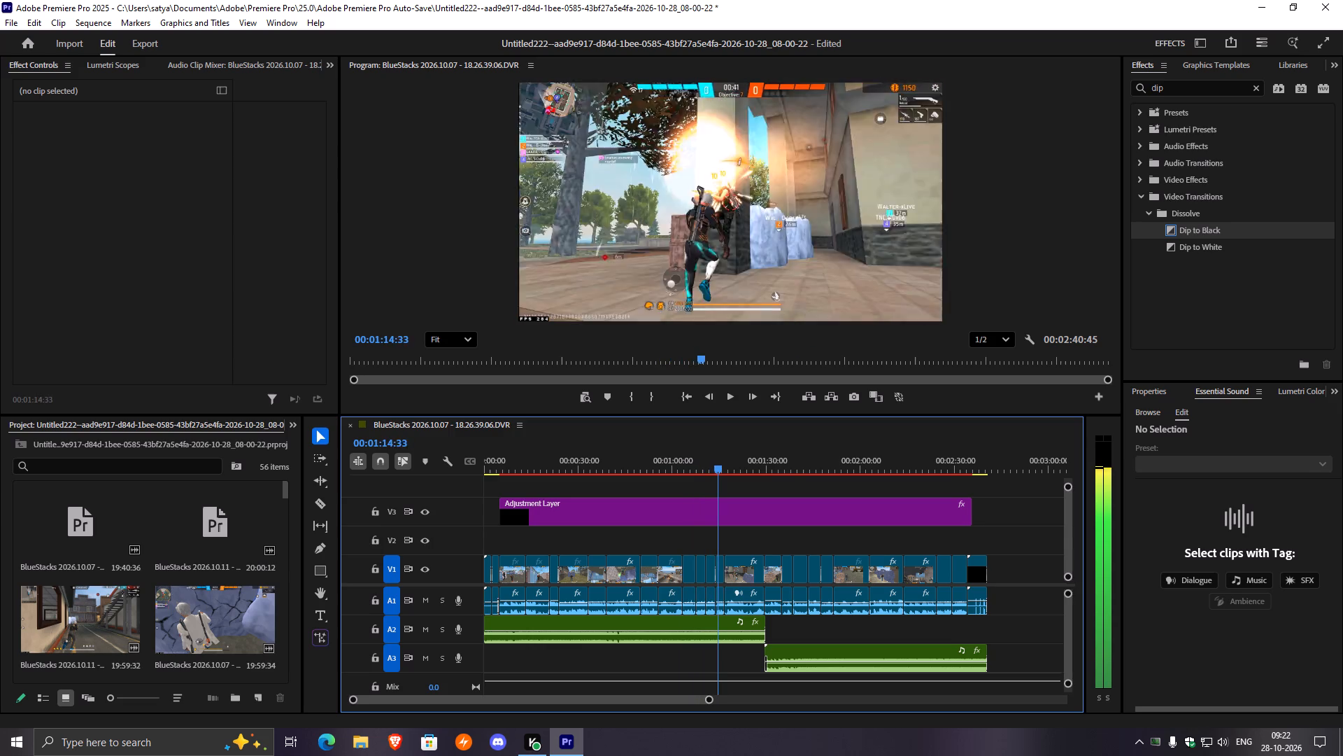
drag(720, 516, 732, 521)
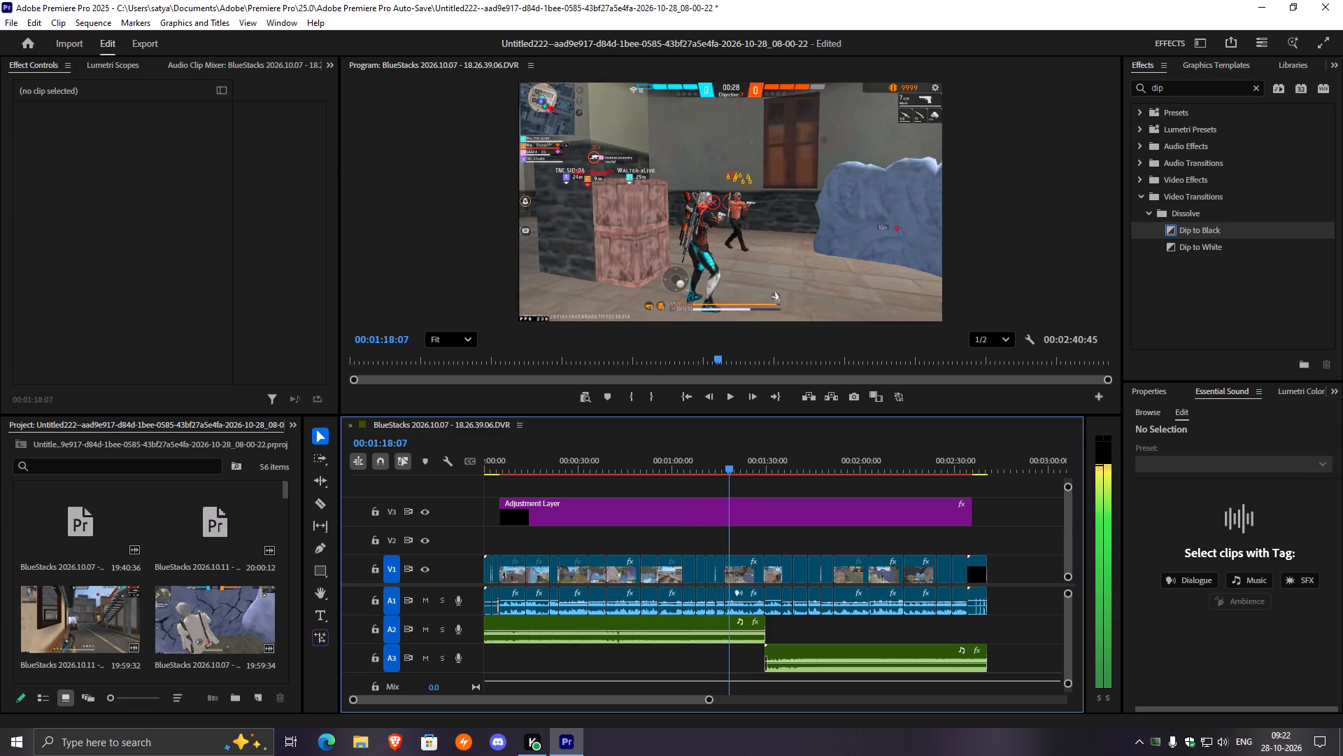
drag(732, 521, 788, 517)
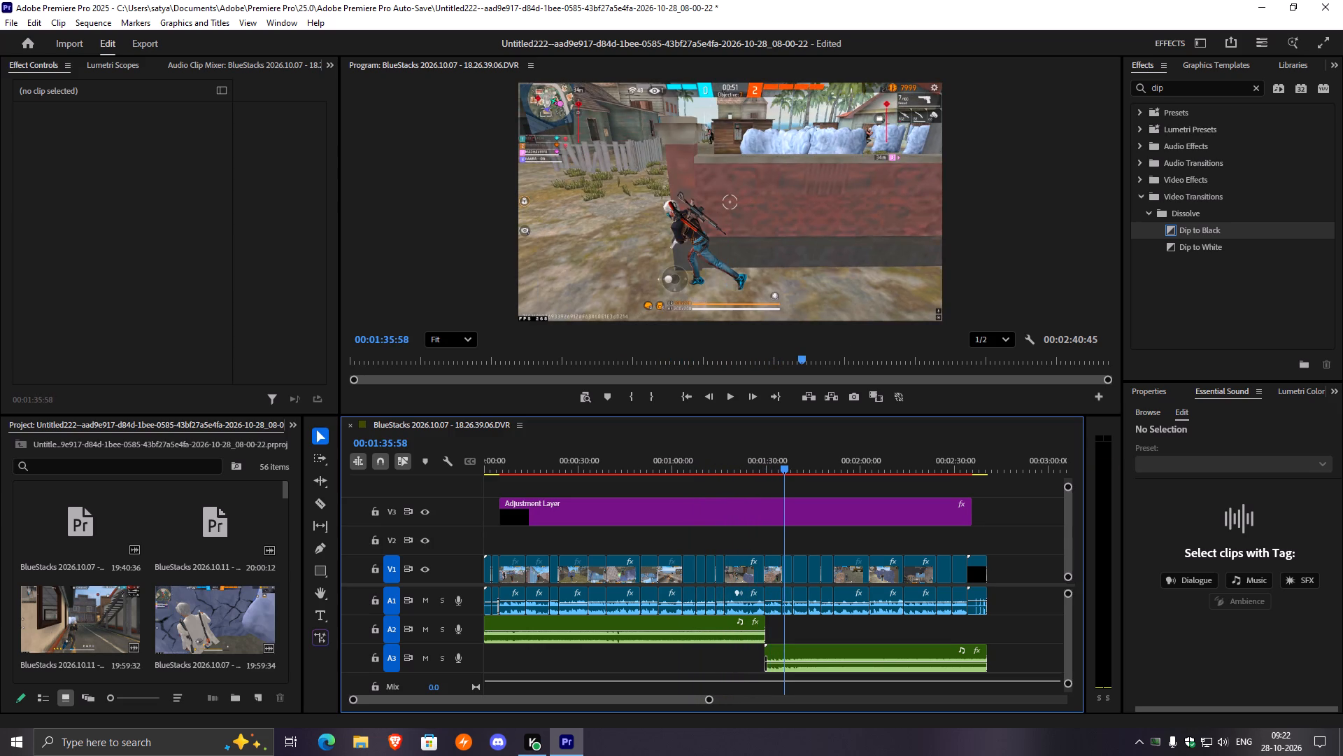
key(space)
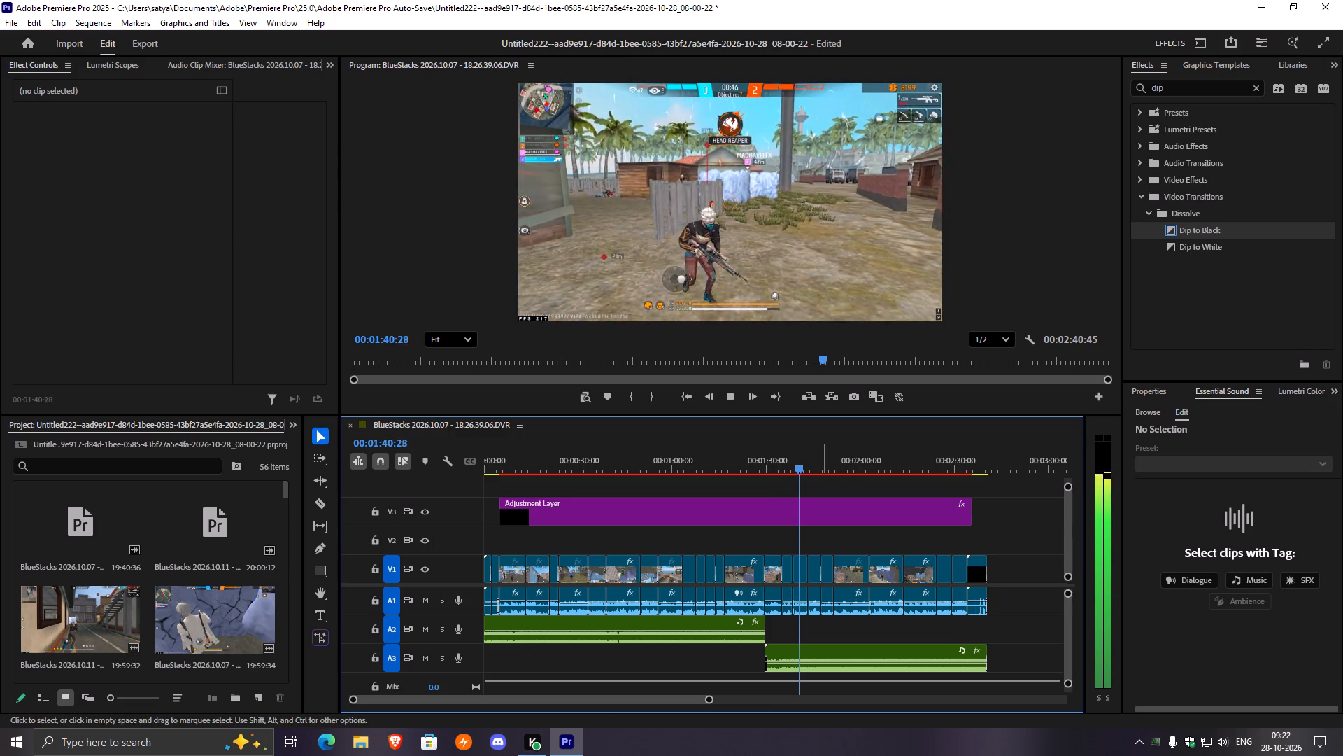
Inspect the audio settings of the clips following the music changeover and replay the sound from 00:01:29.
drag(772, 531, 804, 573)
drag(786, 534, 814, 574)
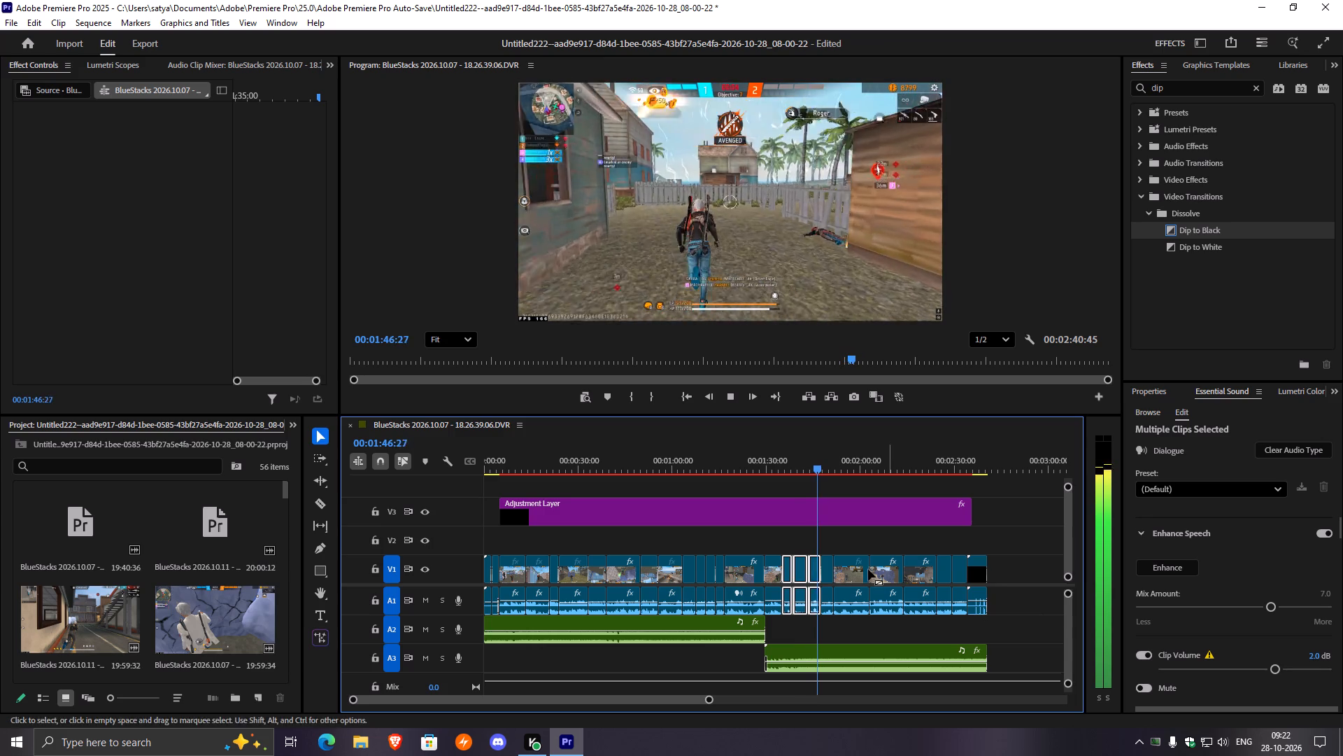
click(772, 568)
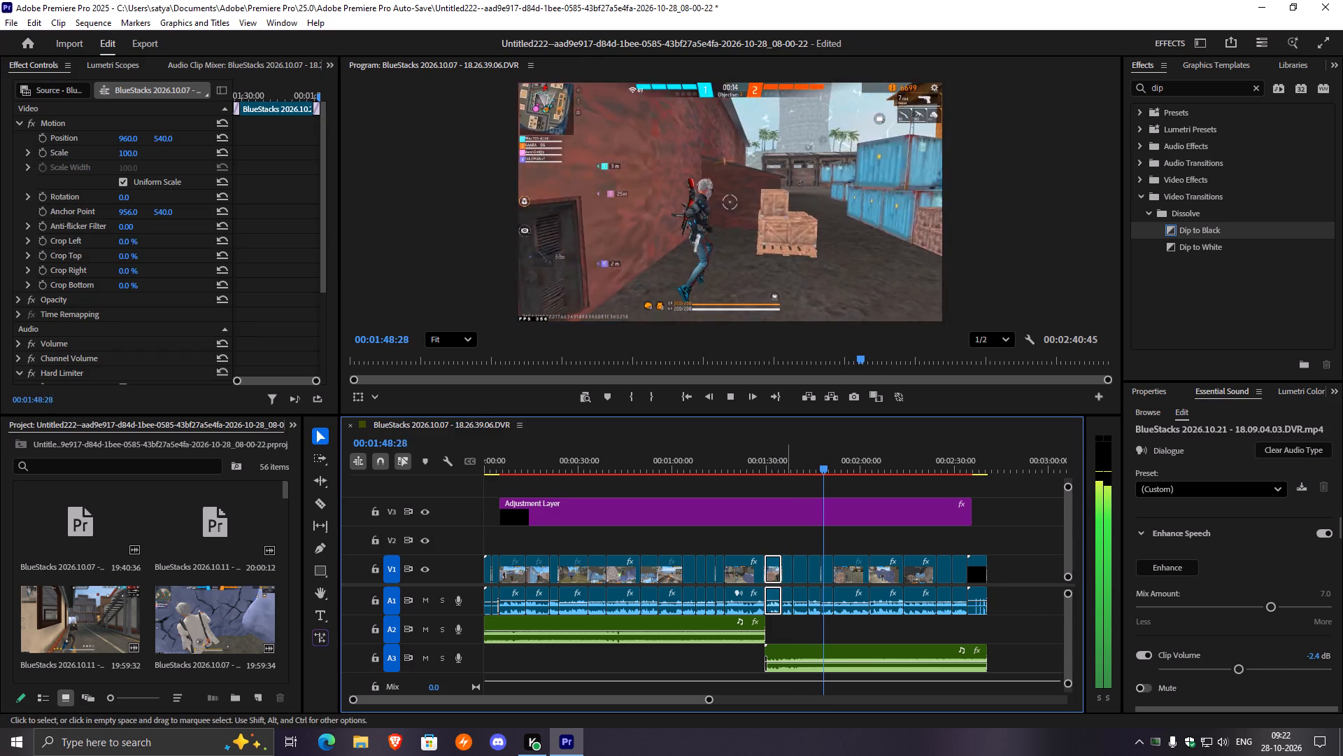
drag(828, 464, 779, 486)
key(space)
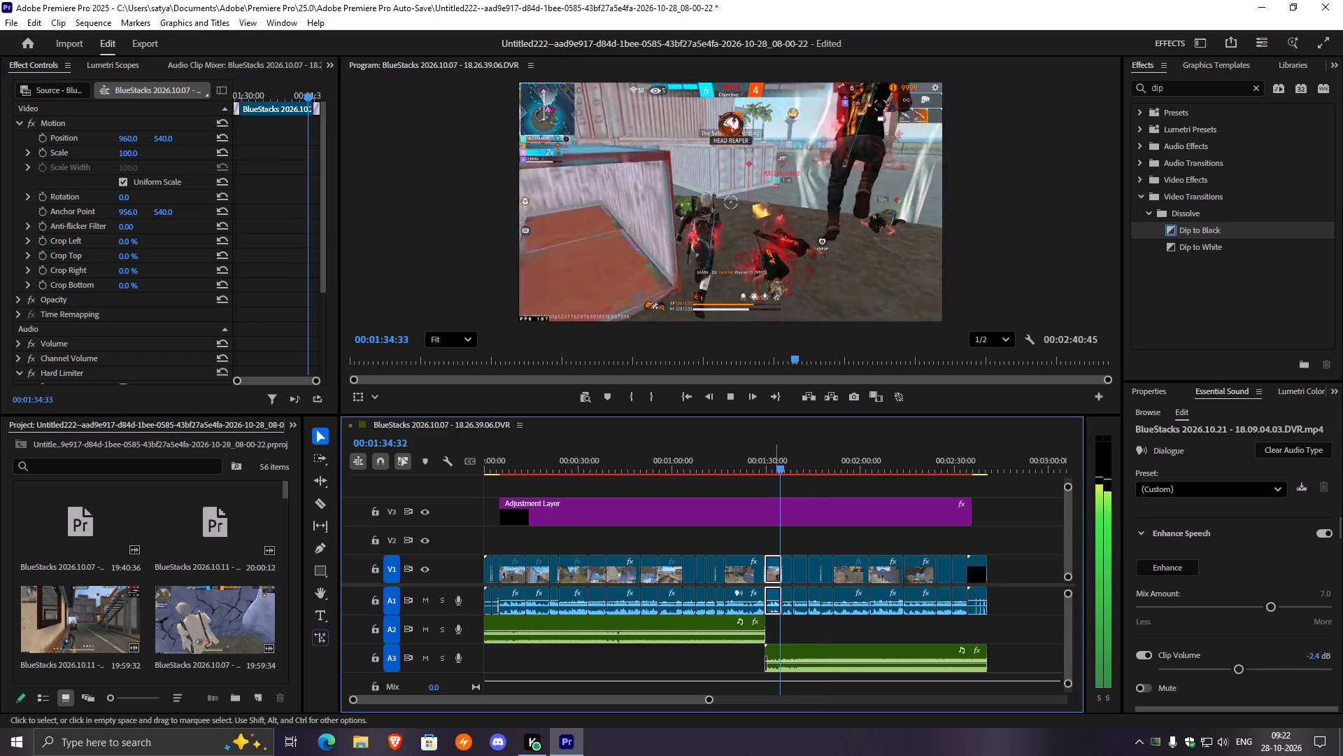
click(766, 457)
key(space)
key(space)
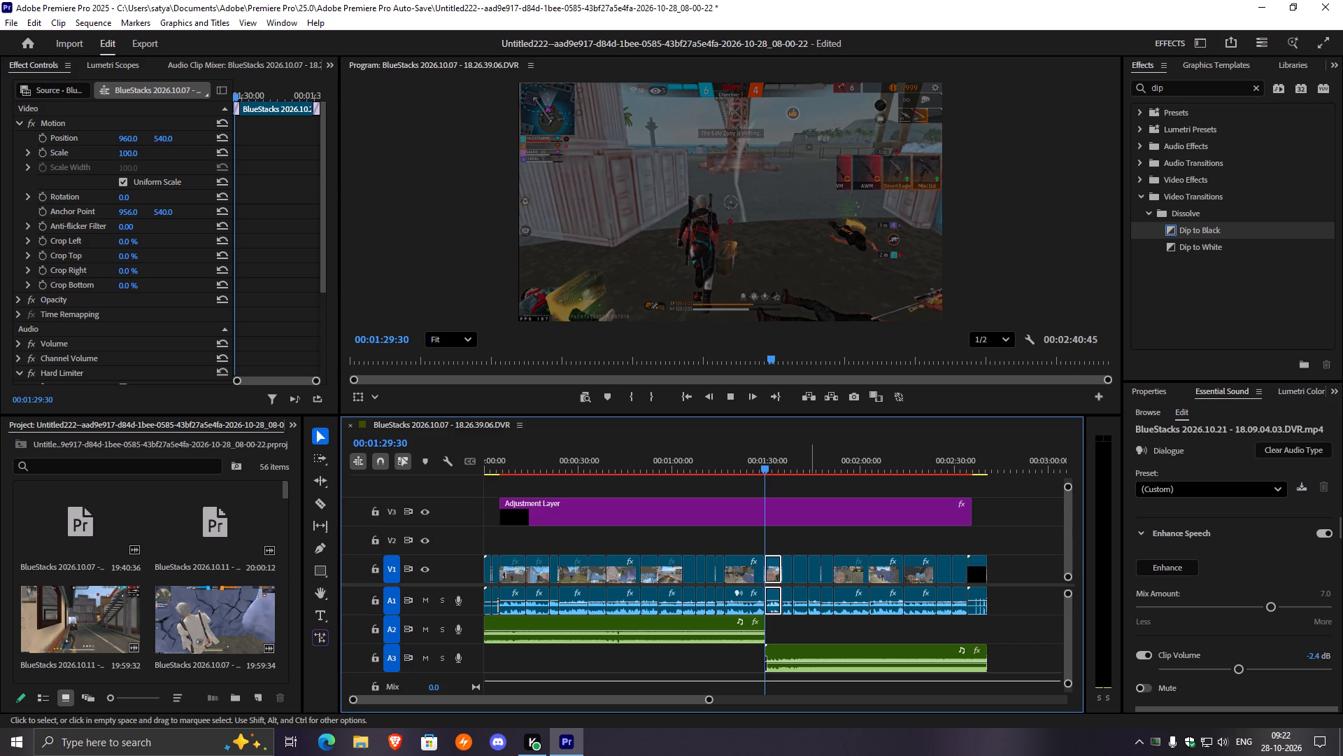
key(space)
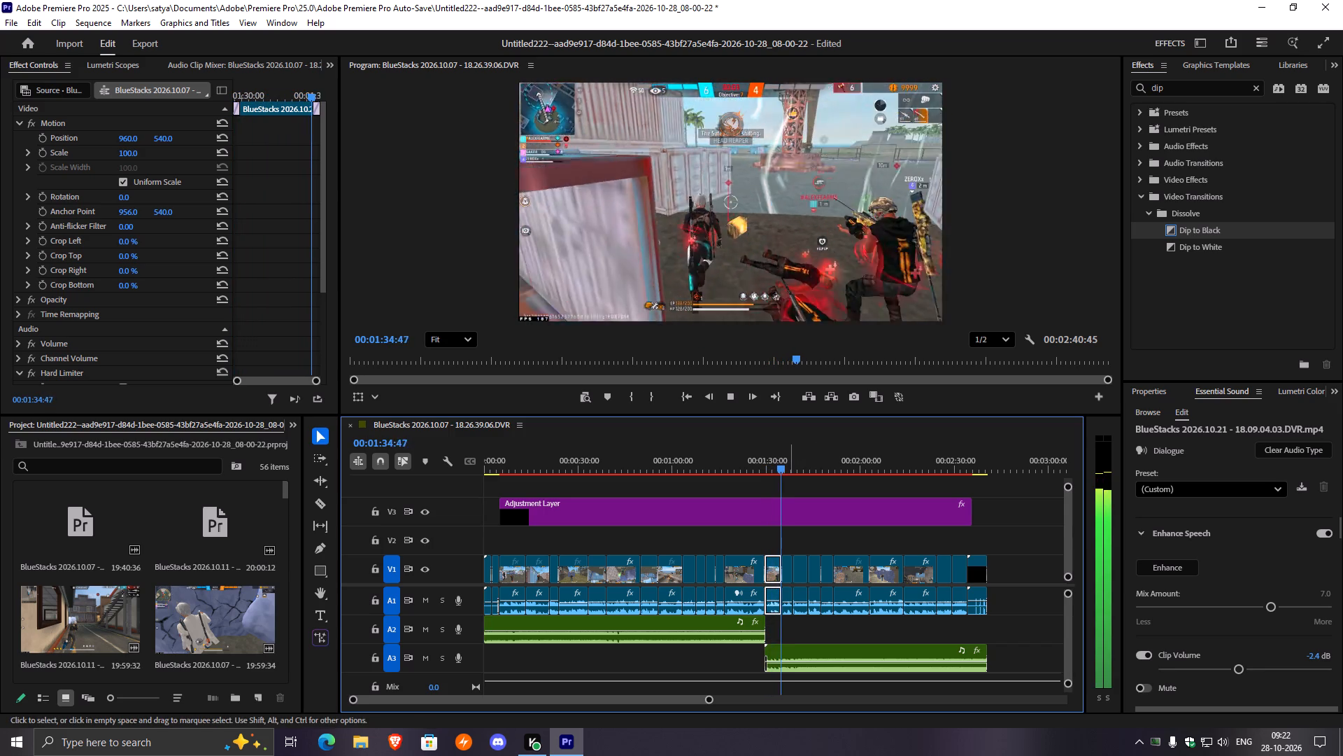
Compare the clip volumes of the successive gameplay clips from about 00:01:35 to 00:01:50 during playback.
click(789, 570)
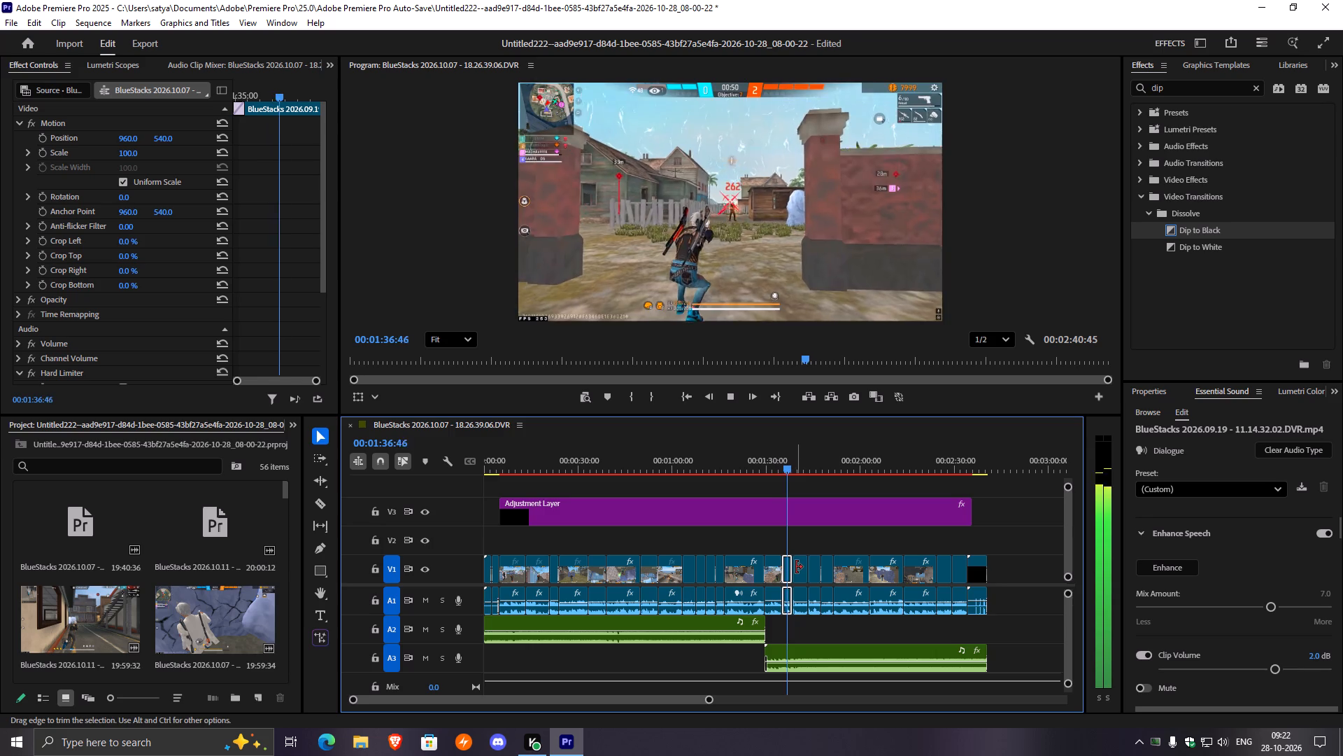
click(797, 568)
click(800, 568)
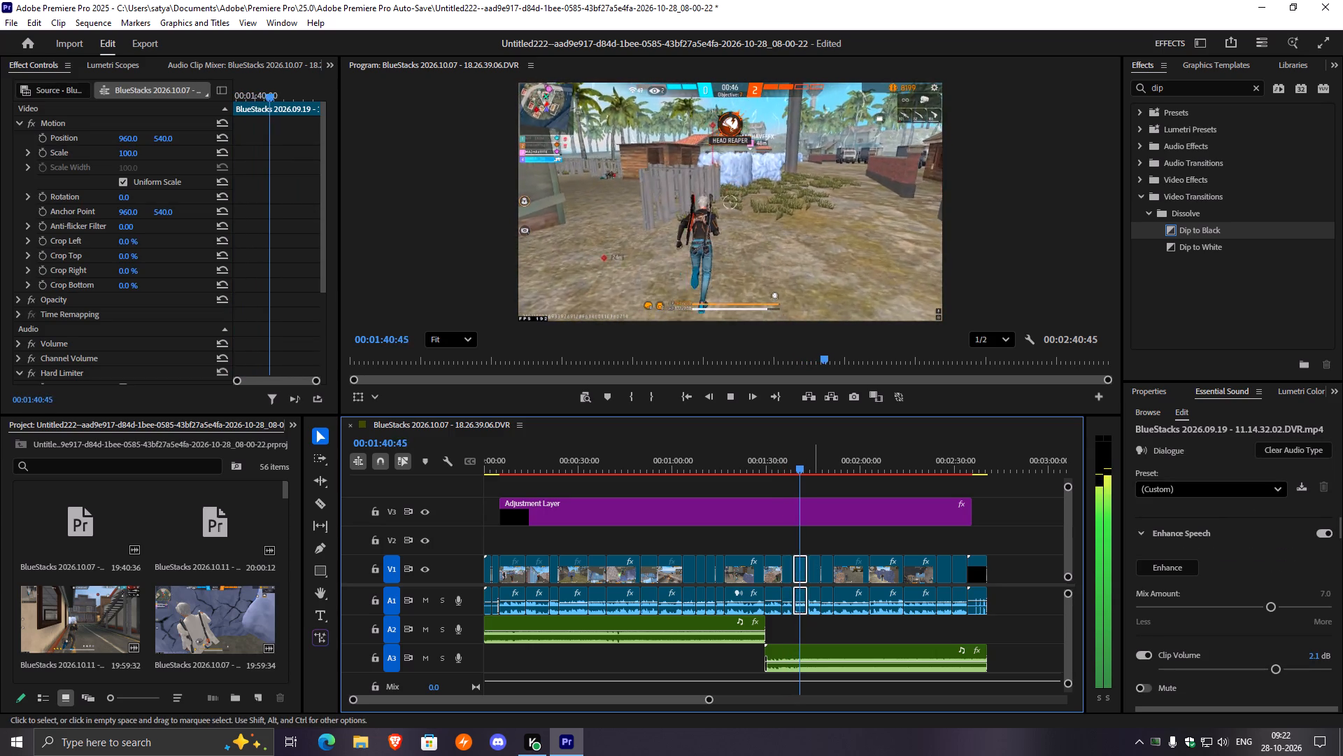
drag(711, 696, 641, 694)
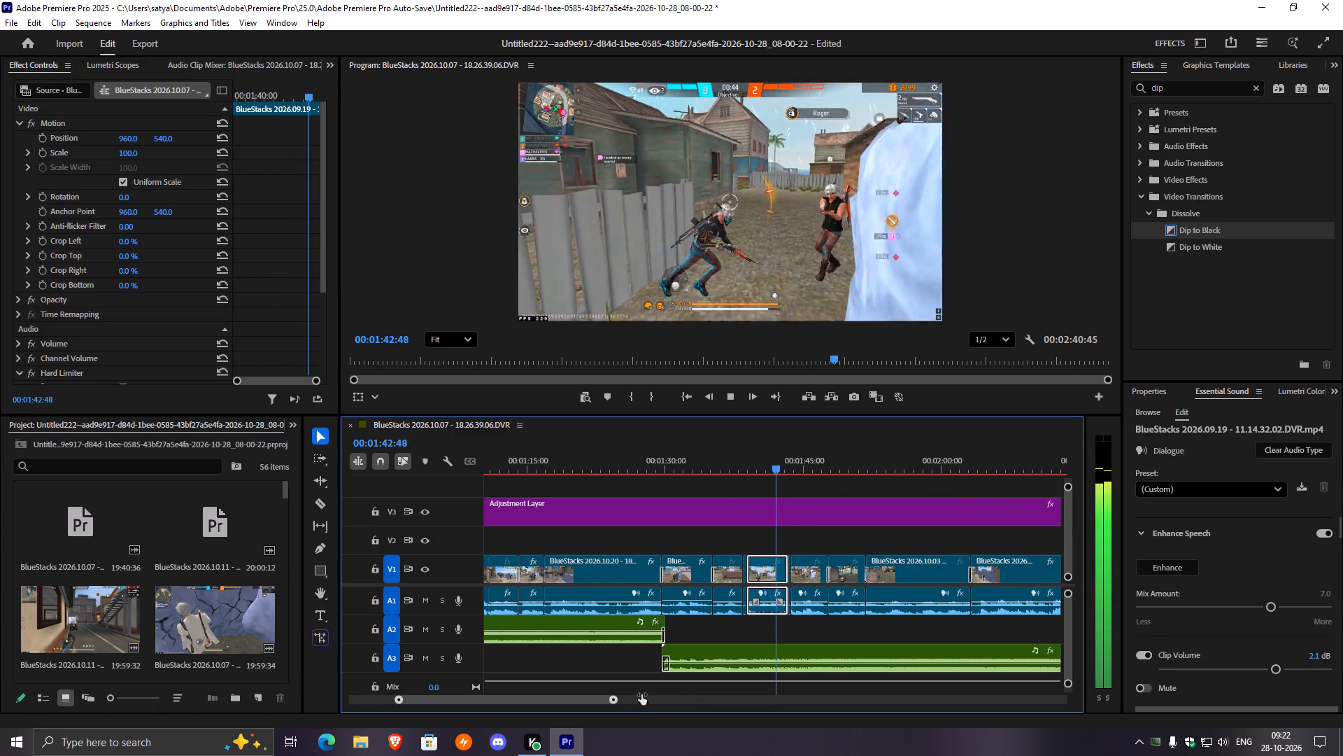
drag(641, 694, 641, 695)
click(806, 569)
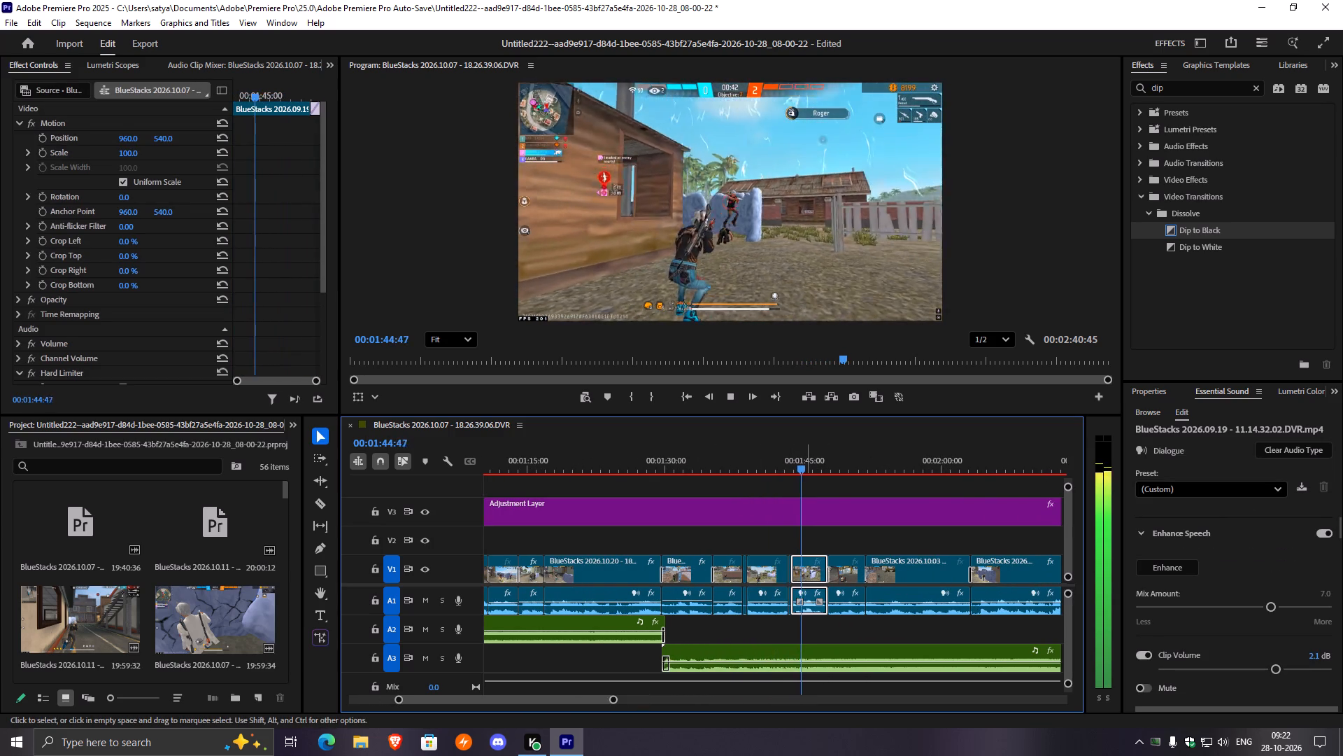
click(842, 569)
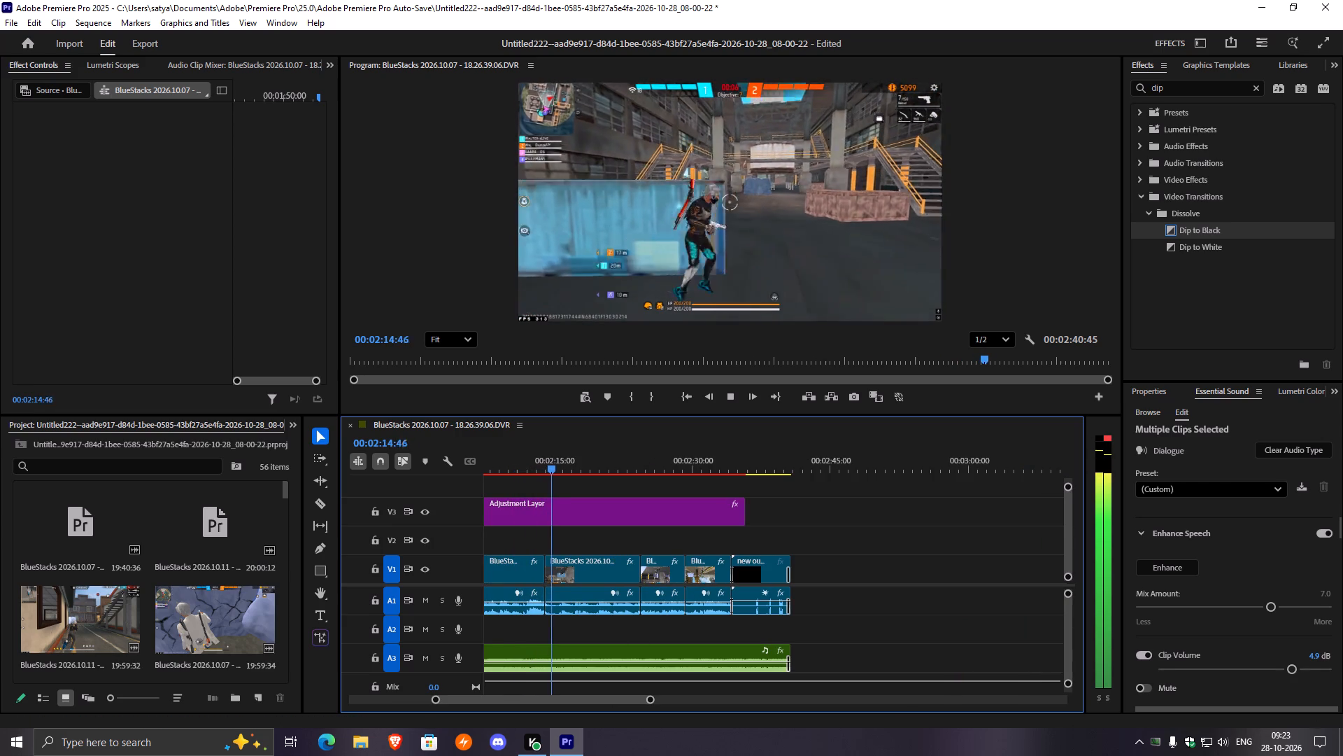
Apply a Dip to Black transition at the cut between the two V1 gameplay clips at about 00:02:14.
drag(1193, 230, 548, 569)
drag(571, 461, 542, 481)
drag(646, 699, 587, 704)
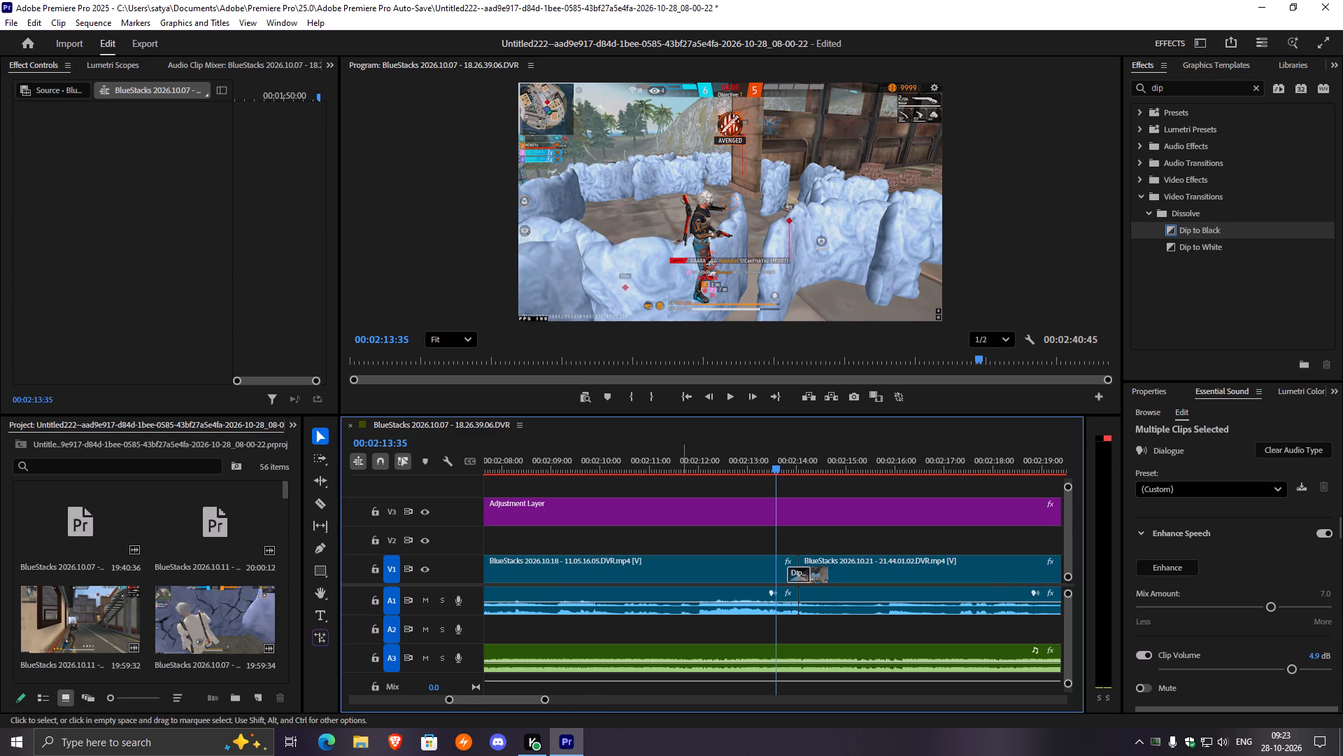
Play the later gameplay clips from about 00:01:51 through to the end of the sequence to check sound and transitions.
drag(545, 700, 669, 703)
drag(777, 463, 725, 485)
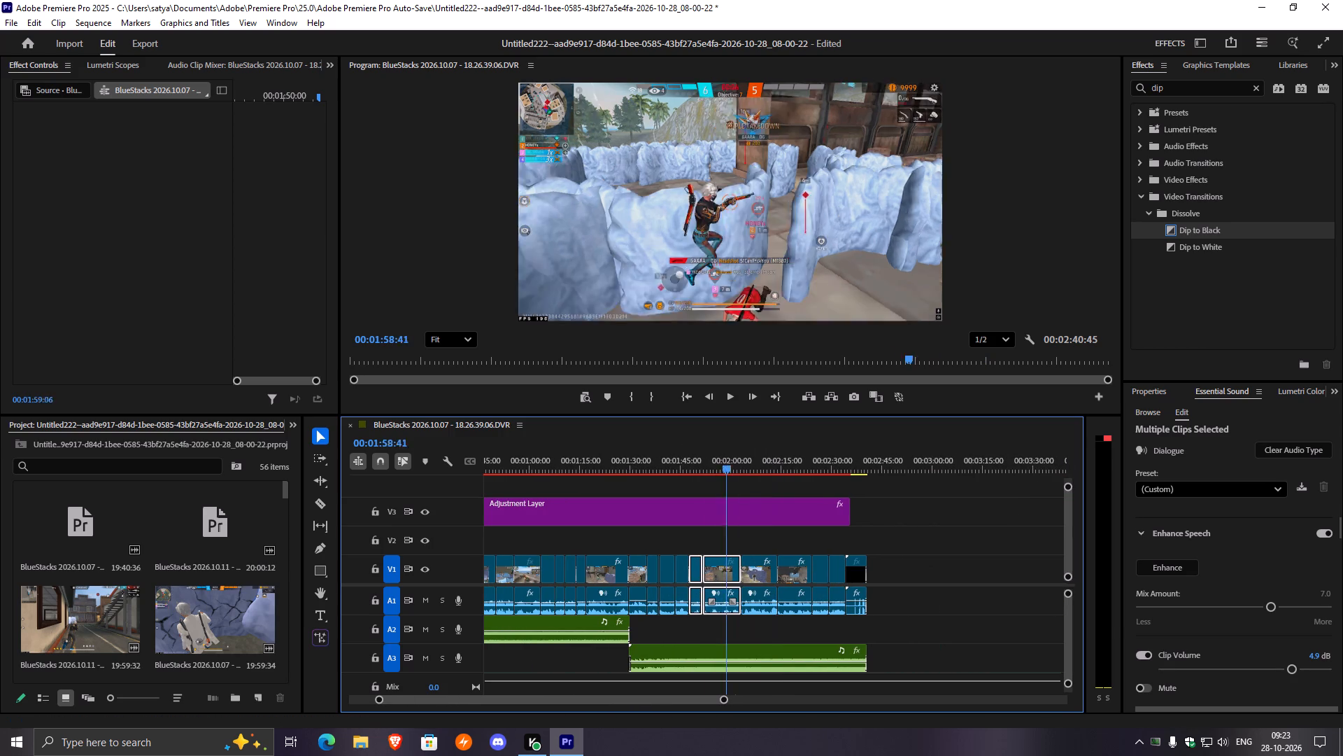
drag(725, 485, 700, 495)
key(space)
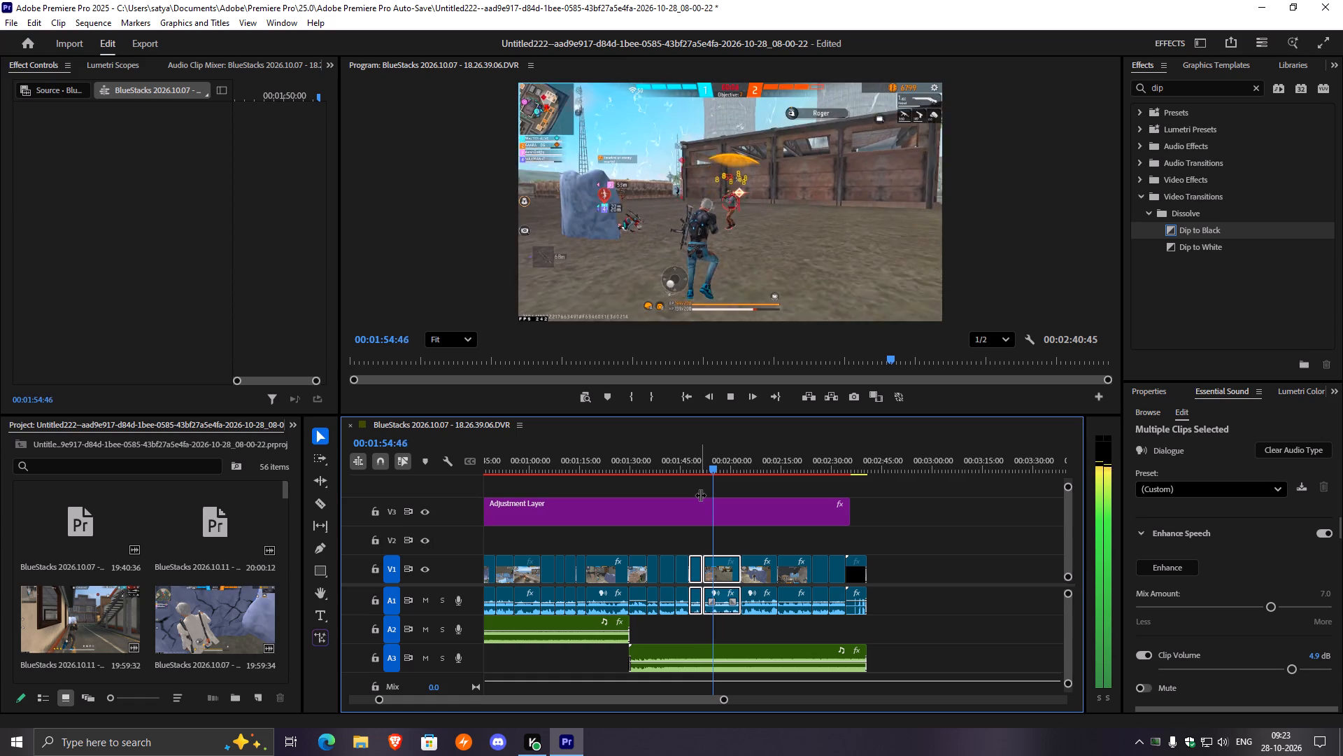
click(739, 461)
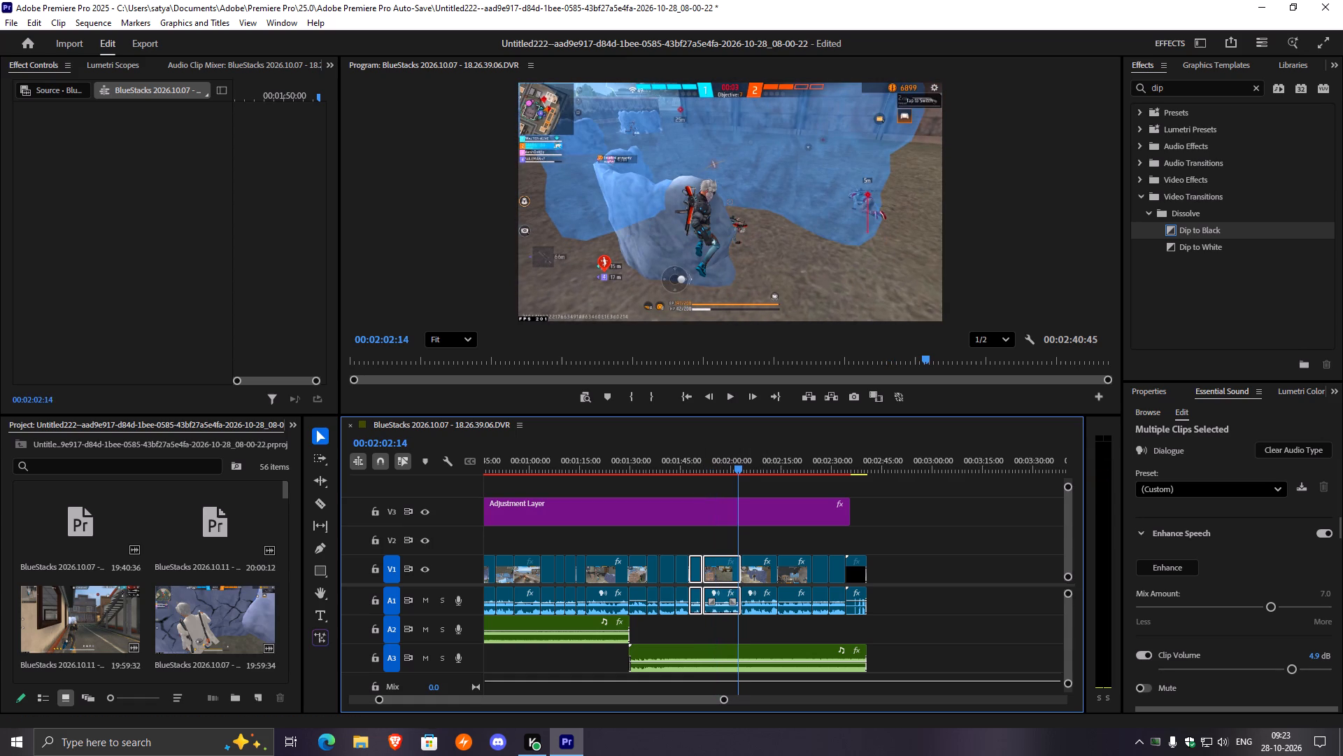
key(space)
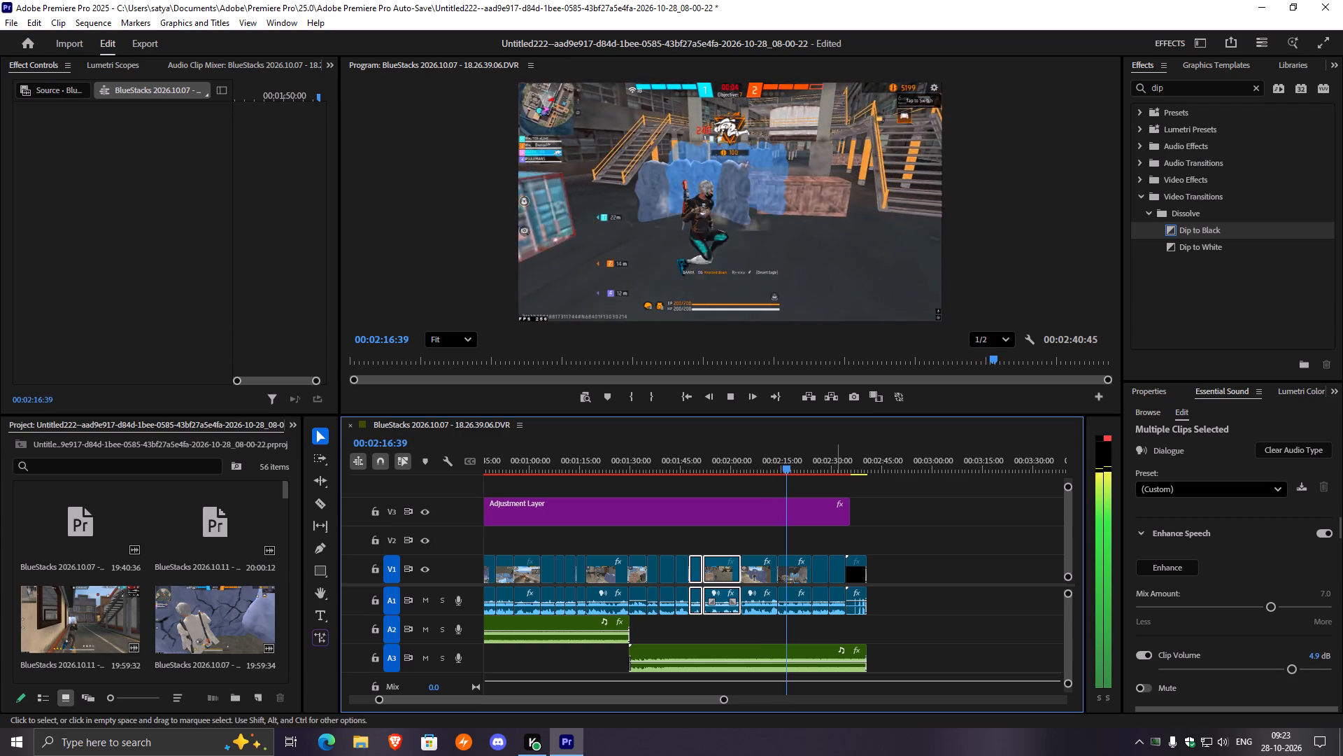
click(809, 471)
key(space)
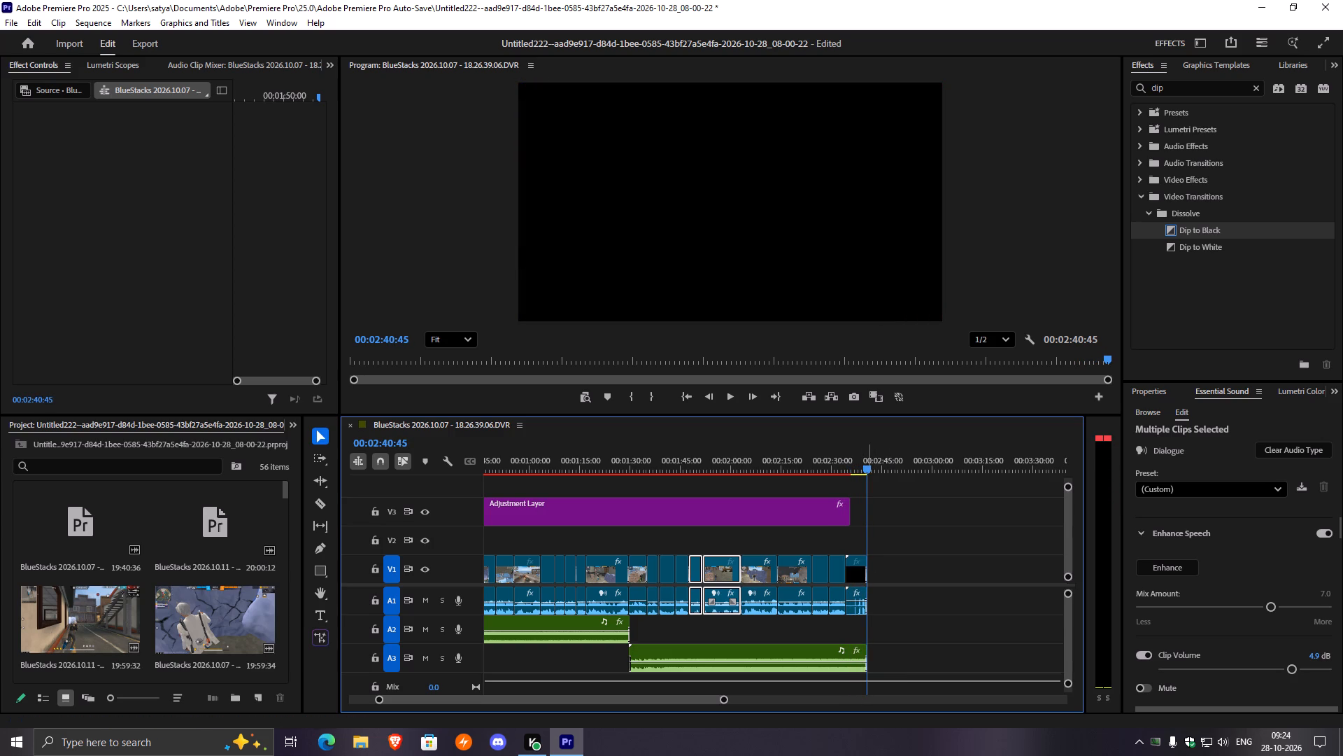
Play the opening from 00:00:00:00 through the Discord and Instagram intro titles to the first gameplay transition.
drag(869, 465, 368, 528)
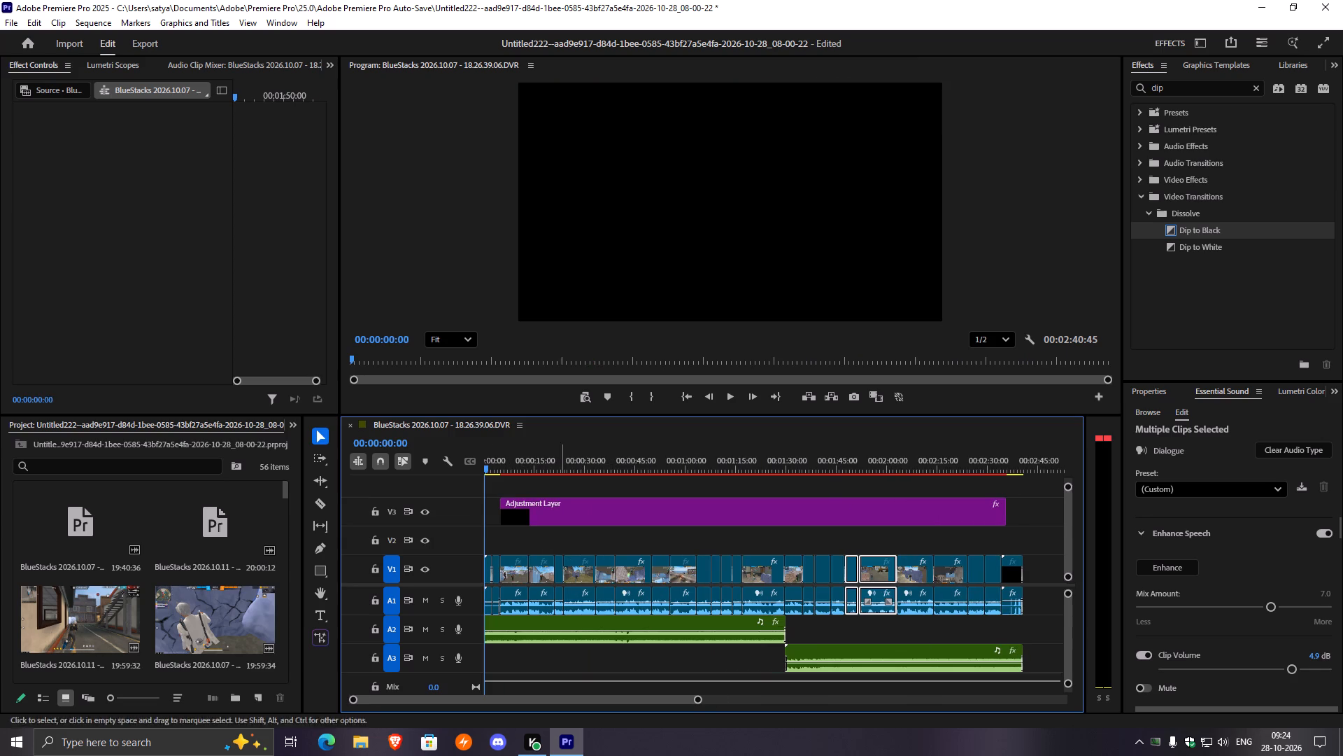
key(space)
drag(697, 699, 692, 699)
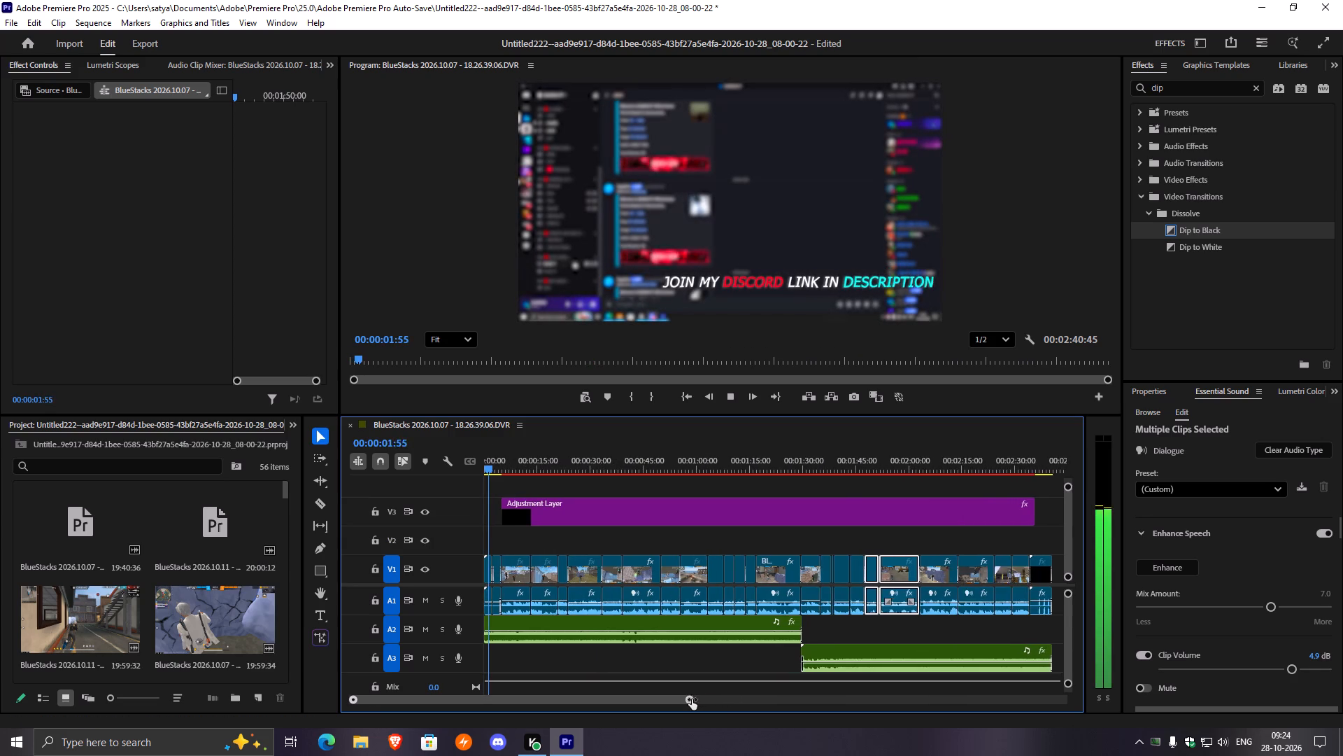
drag(692, 699, 636, 692)
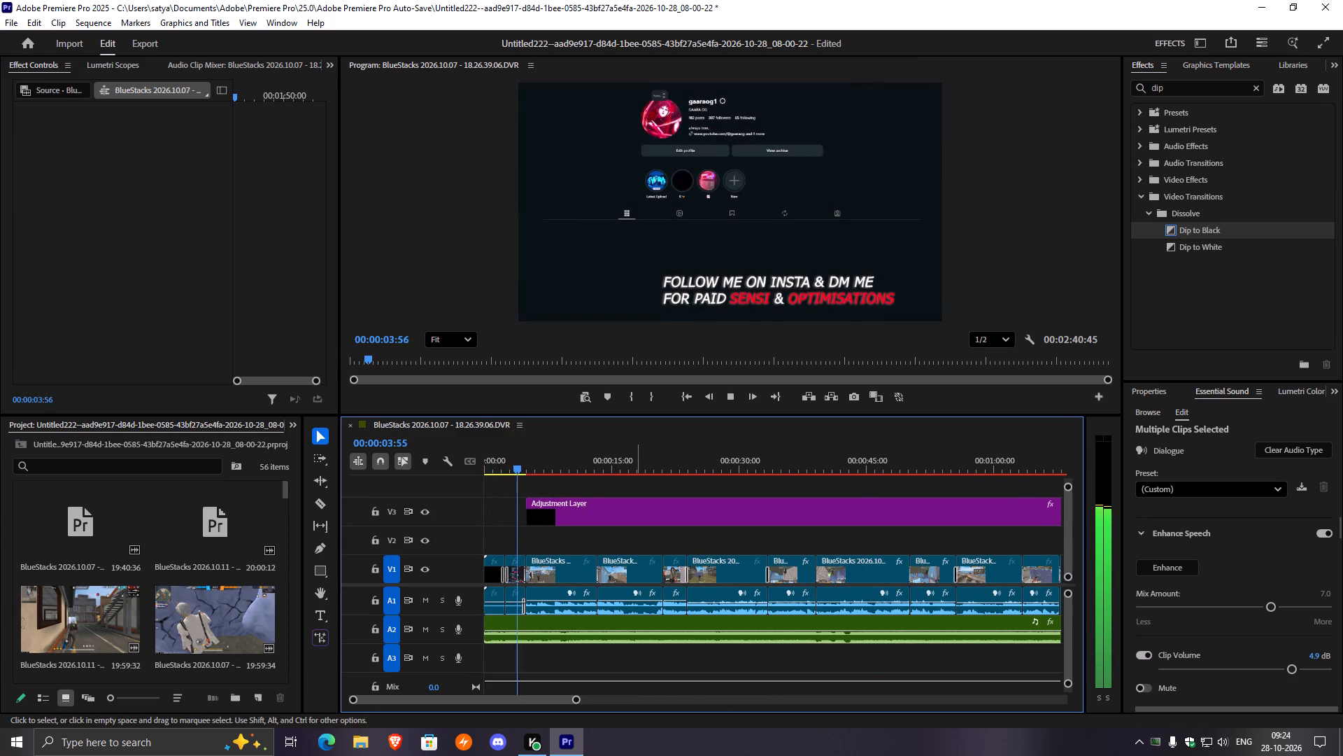
key(space)
key(space)
key(space)
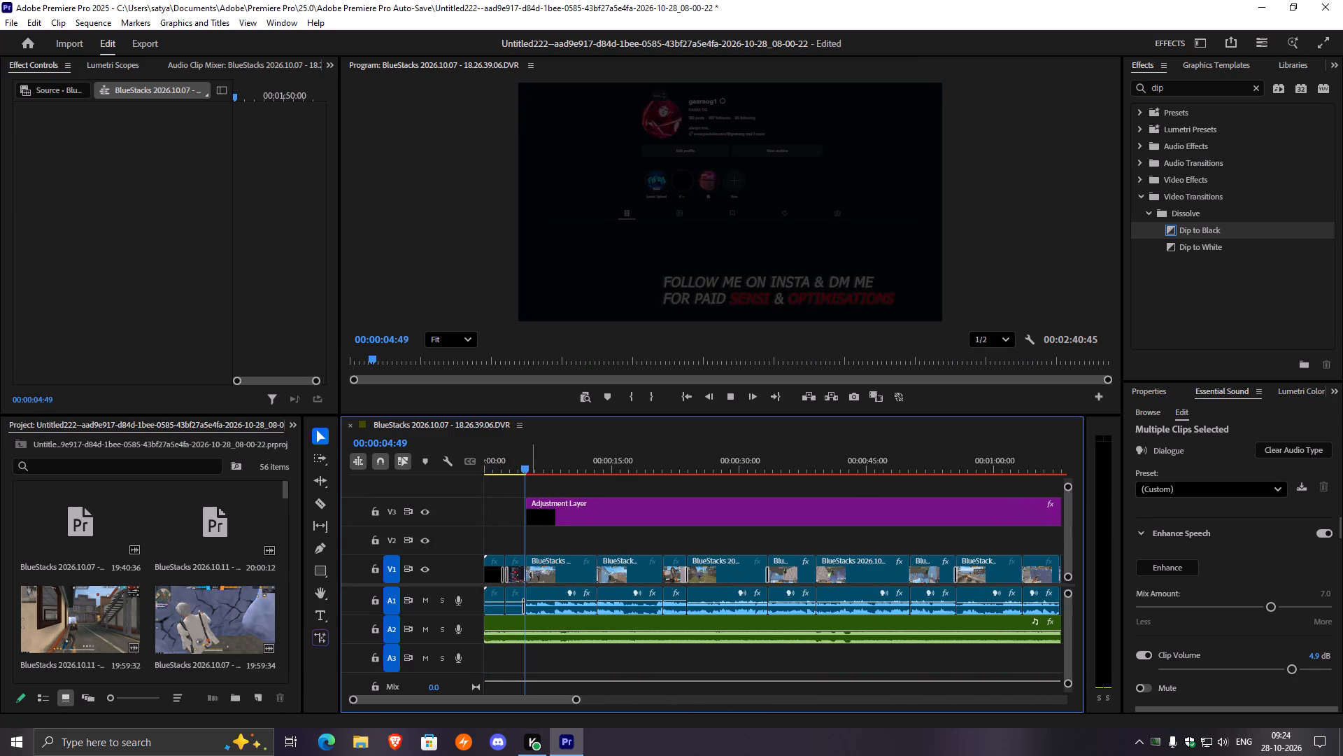
Extend the start of the V3 adjustment layer back to the beginning of the sequence, over the Discord and Instagram intro titles.
drag(529, 465, 463, 487)
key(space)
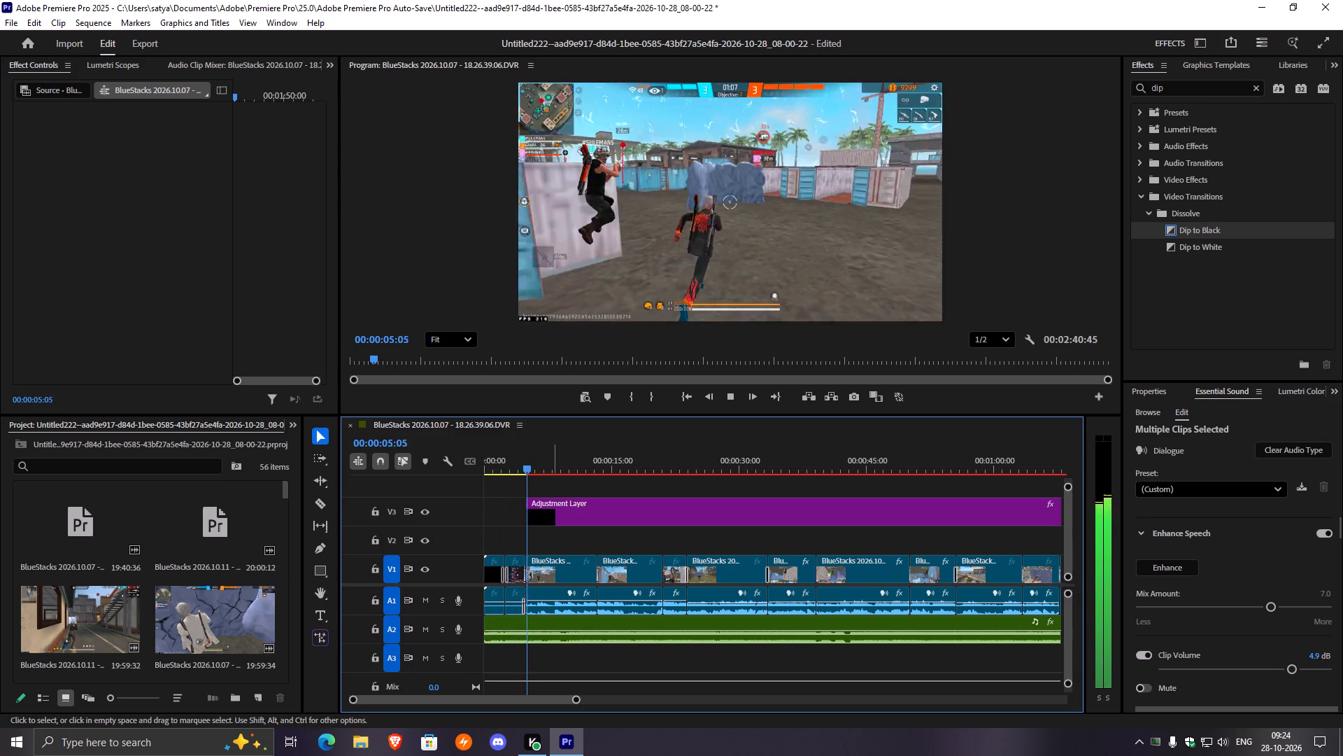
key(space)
drag(539, 462, 529, 468)
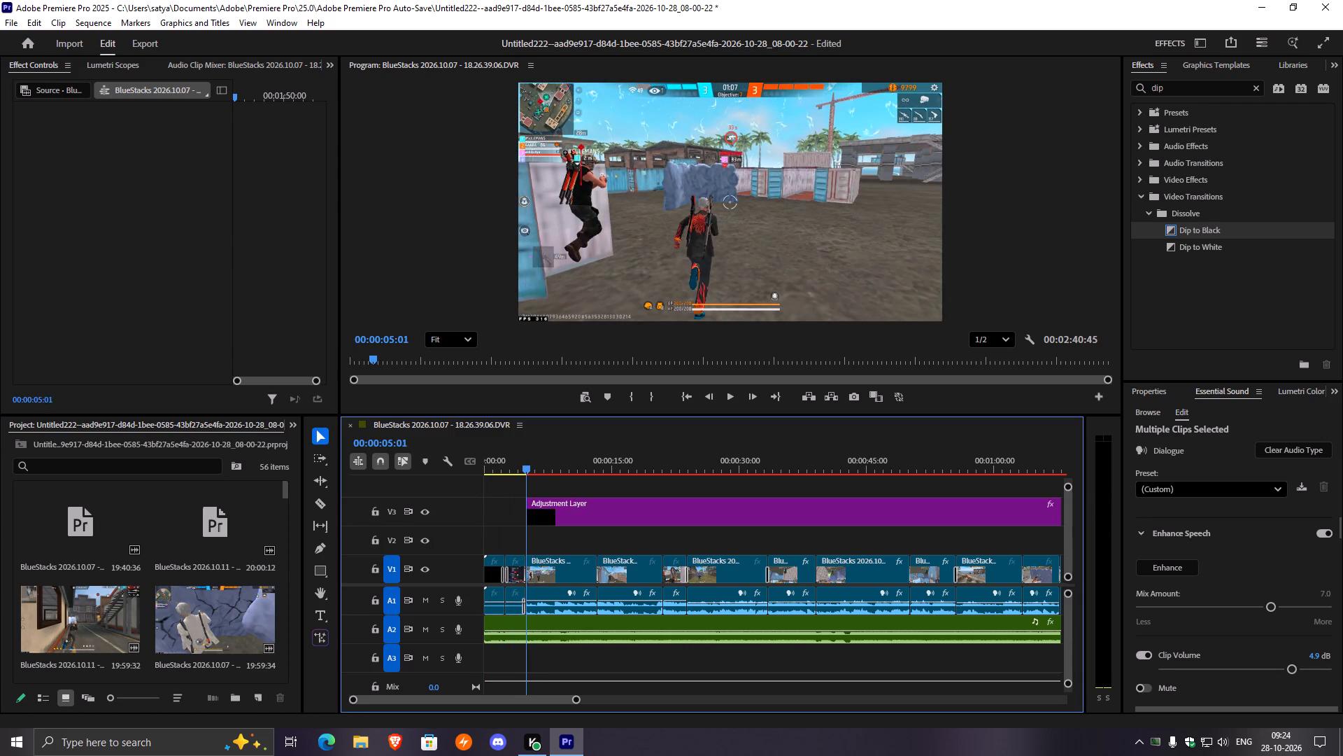
drag(529, 468, 527, 468)
click(564, 512)
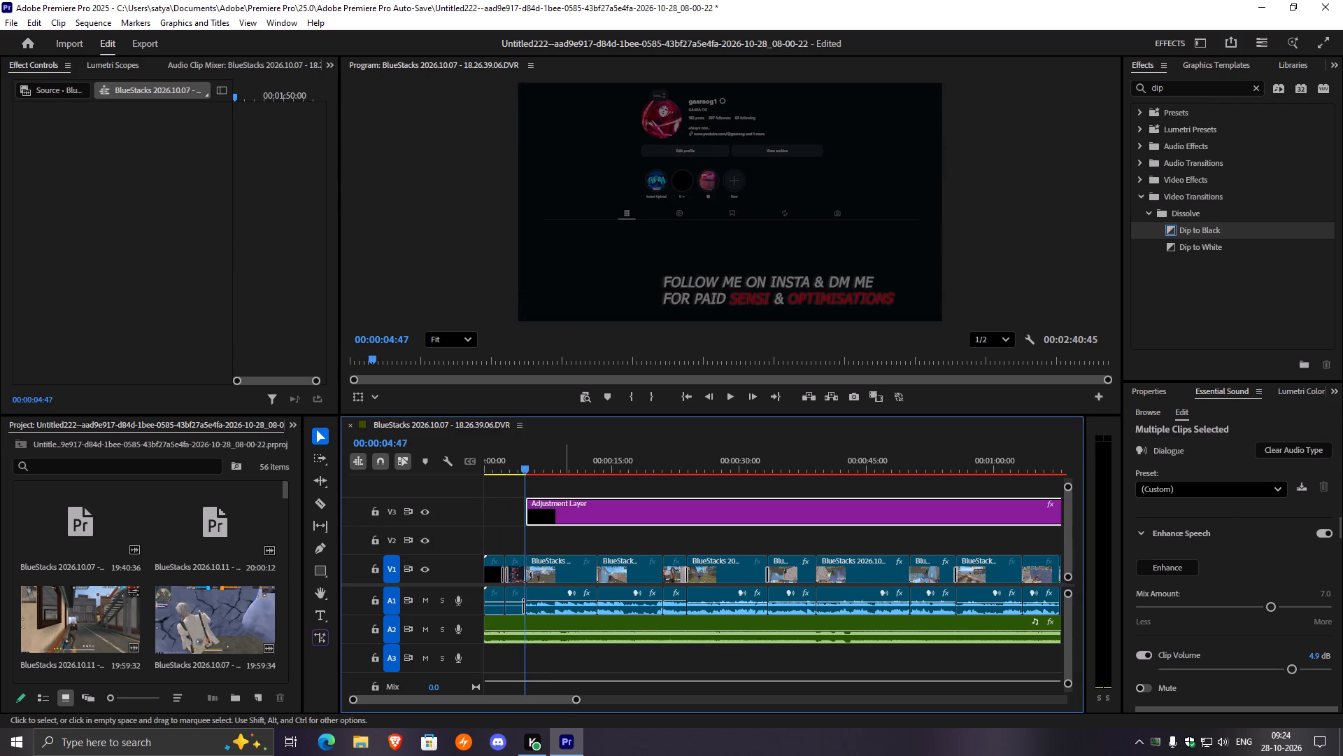
drag(526, 505, 432, 516)
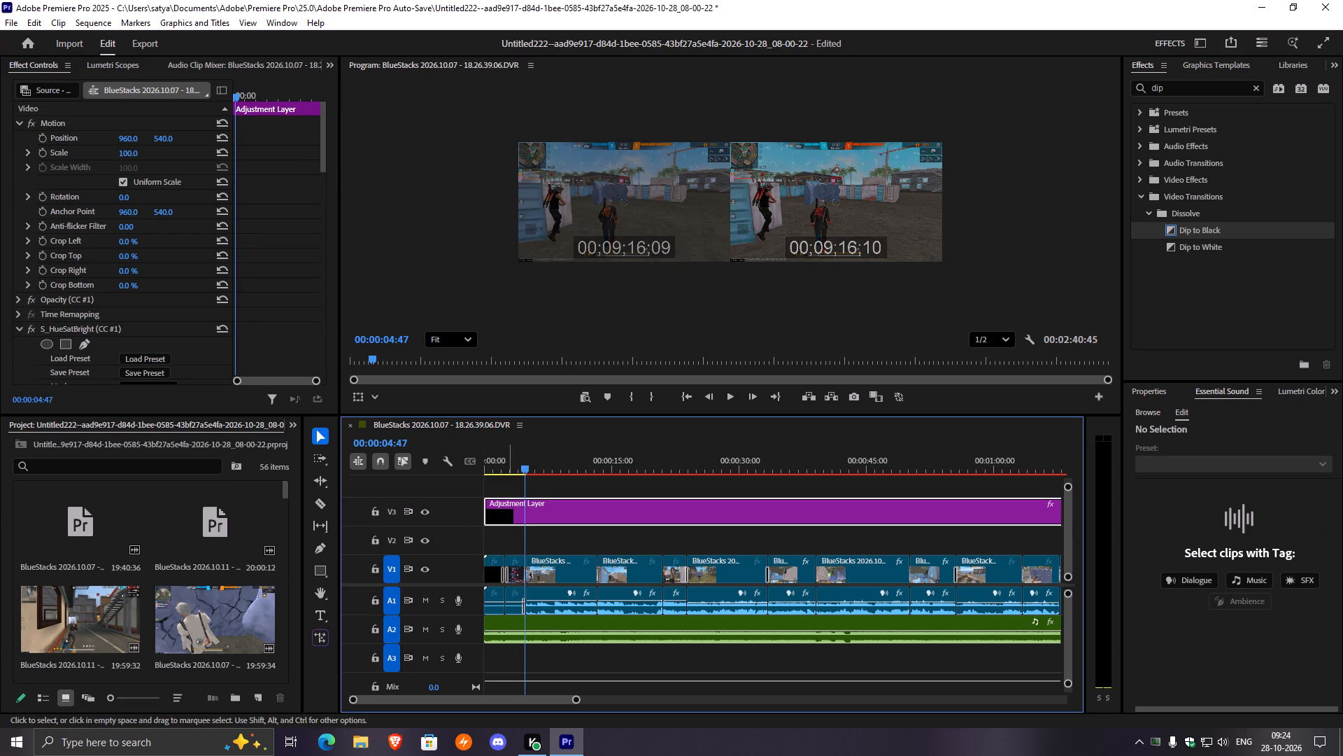
Compare the intro titles with and without the V3 adjustment layer, leaving the V3 track output turned off.
drag(522, 470, 384, 473)
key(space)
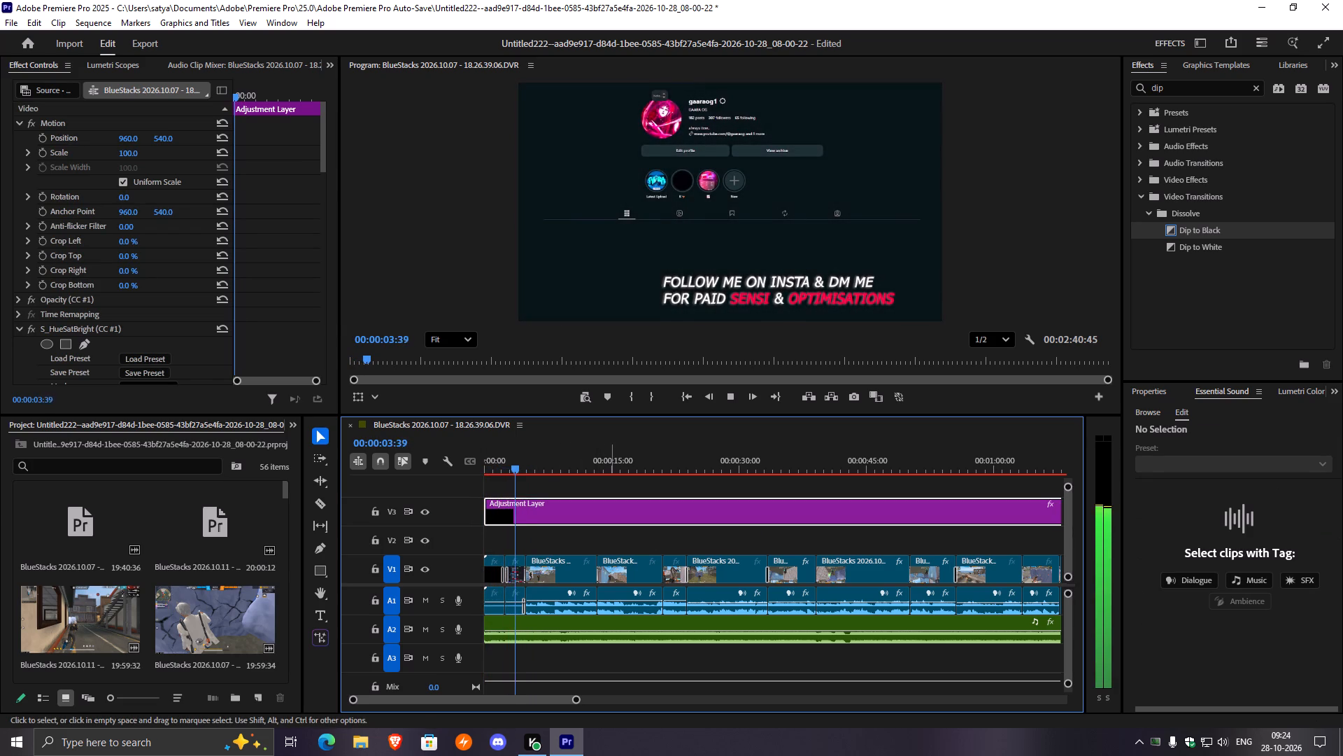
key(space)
click(426, 512)
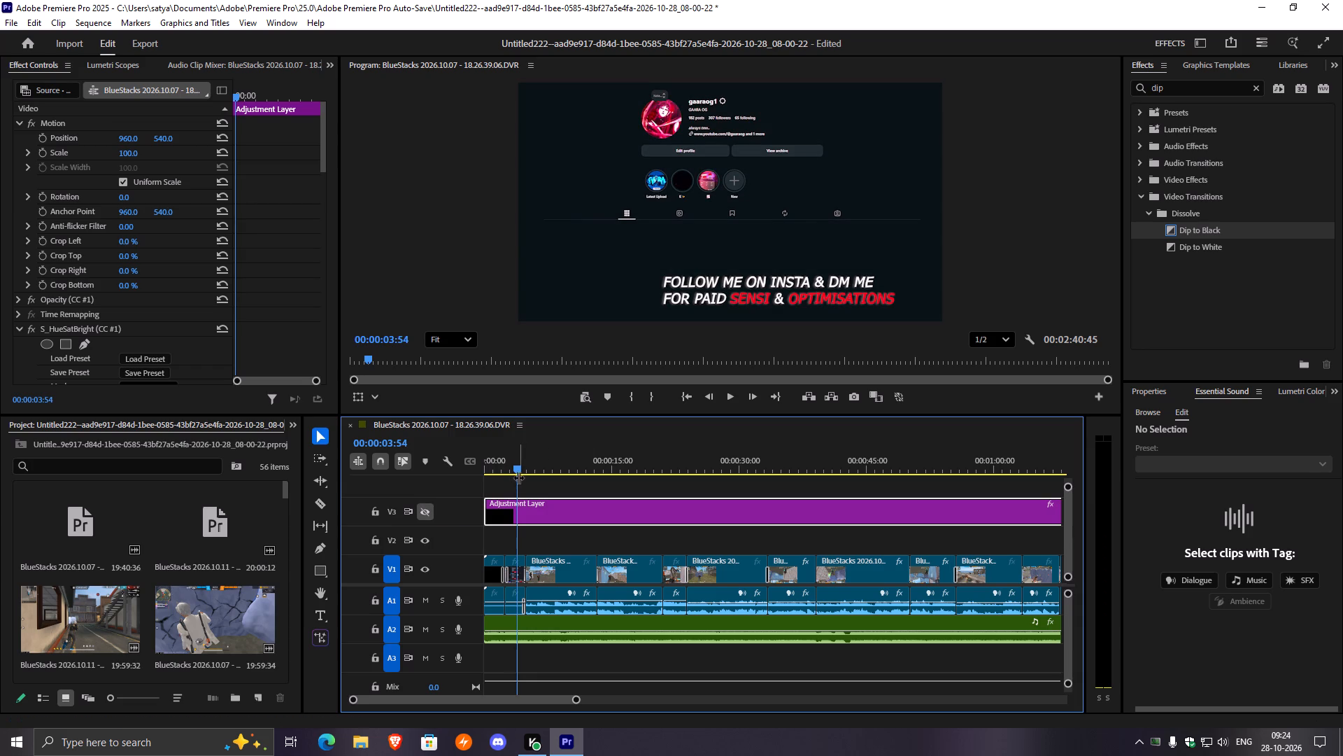
drag(518, 477, 497, 484)
click(427, 512)
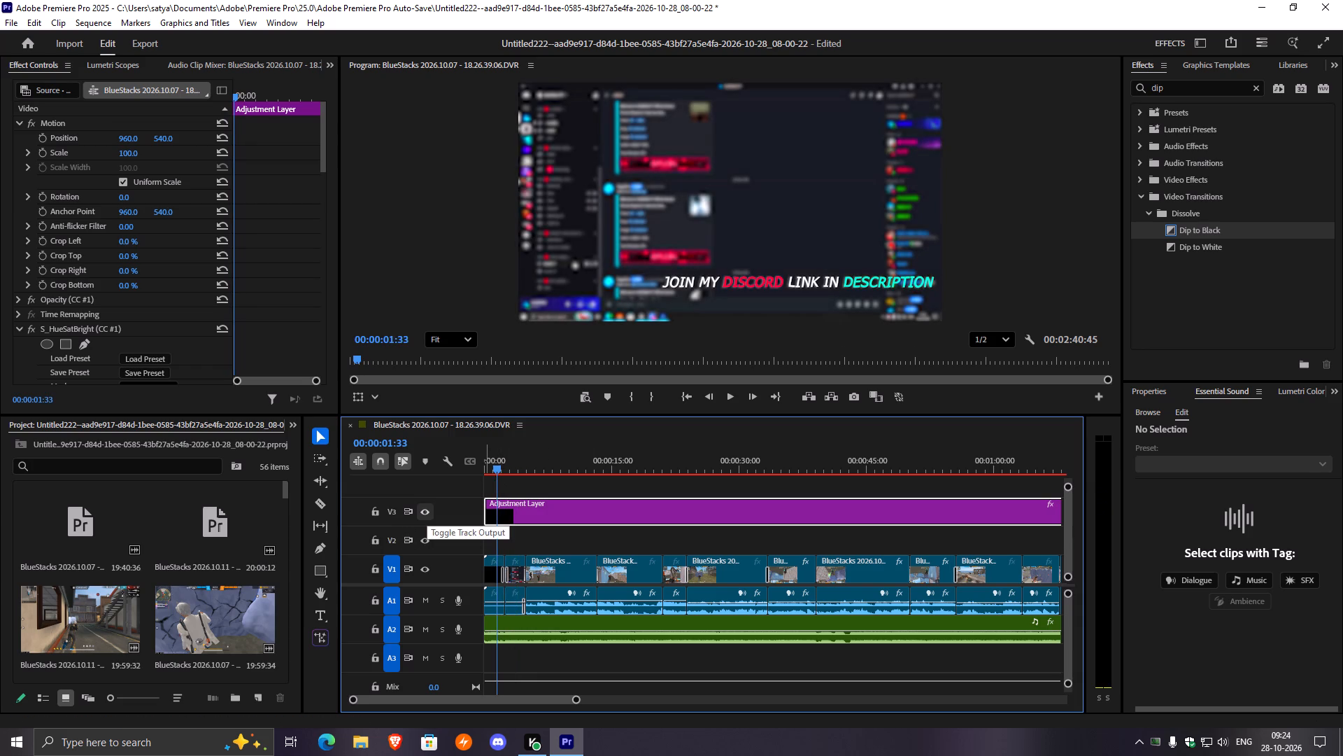
click(427, 512)
click(427, 512)
click(427, 512)
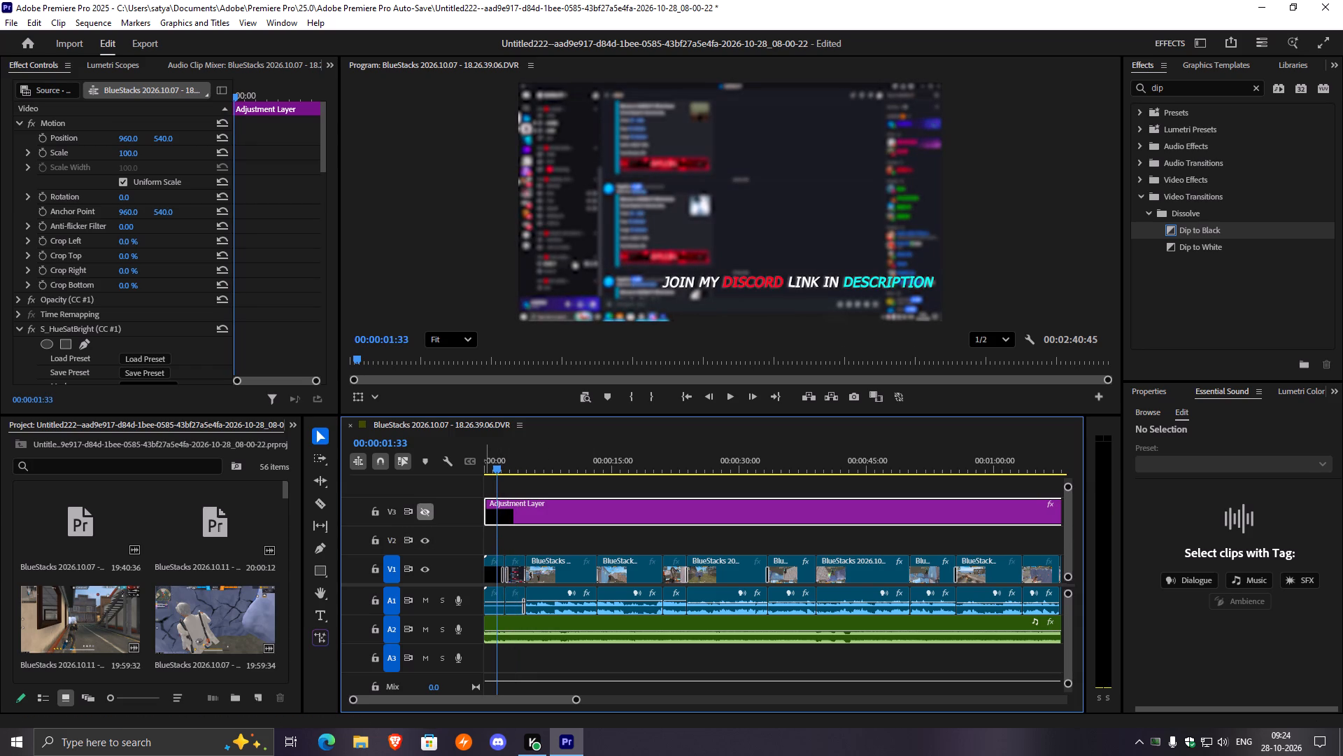
Play the montage from 00:00:01:33 to about 00:00:42, using an enlarged Program monitor and setting the playback resolution to Full.
click(546, 512)
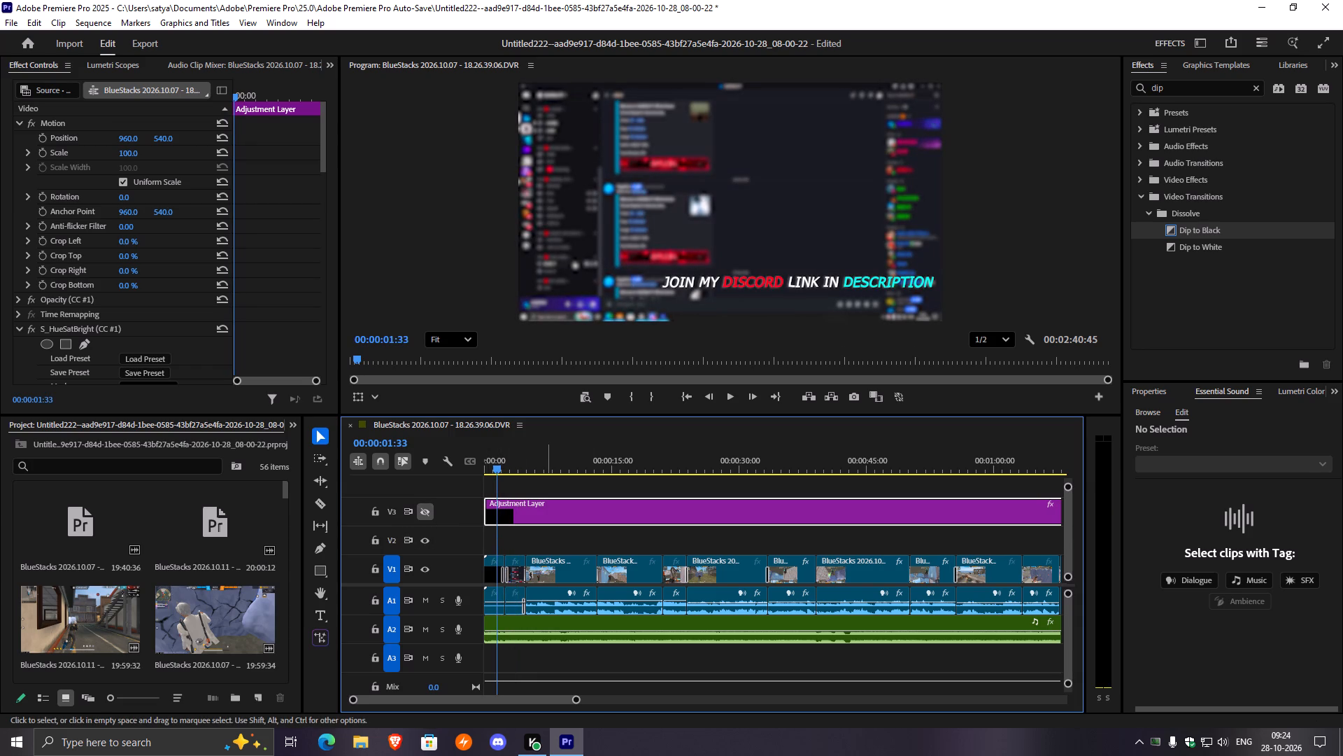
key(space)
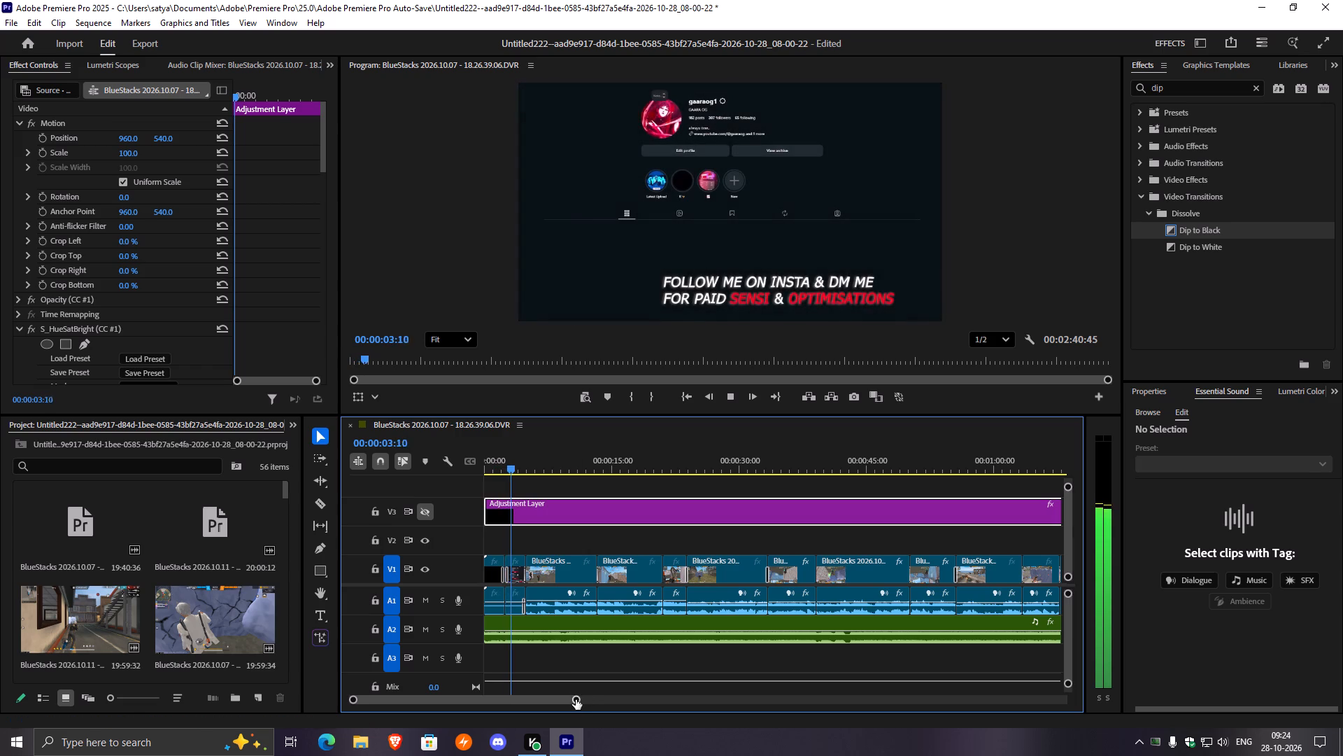
drag(576, 699, 616, 699)
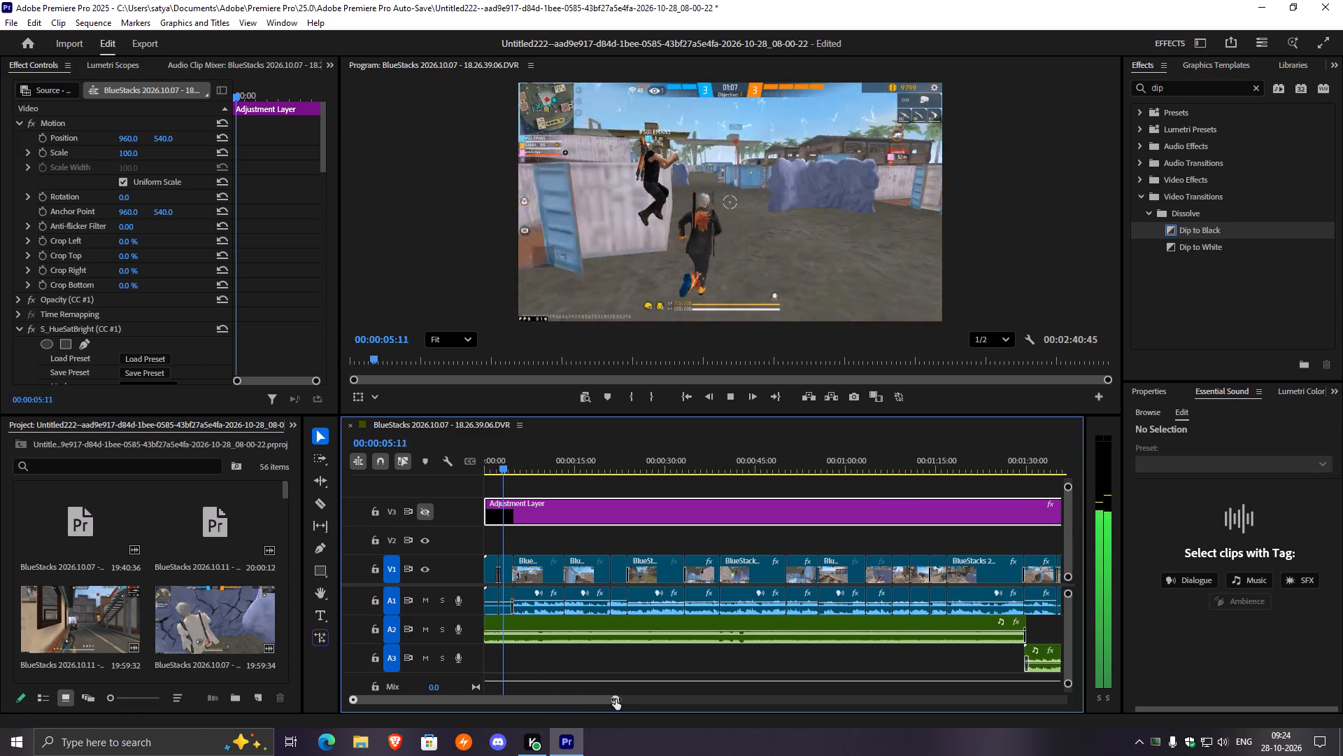
drag(616, 699, 626, 699)
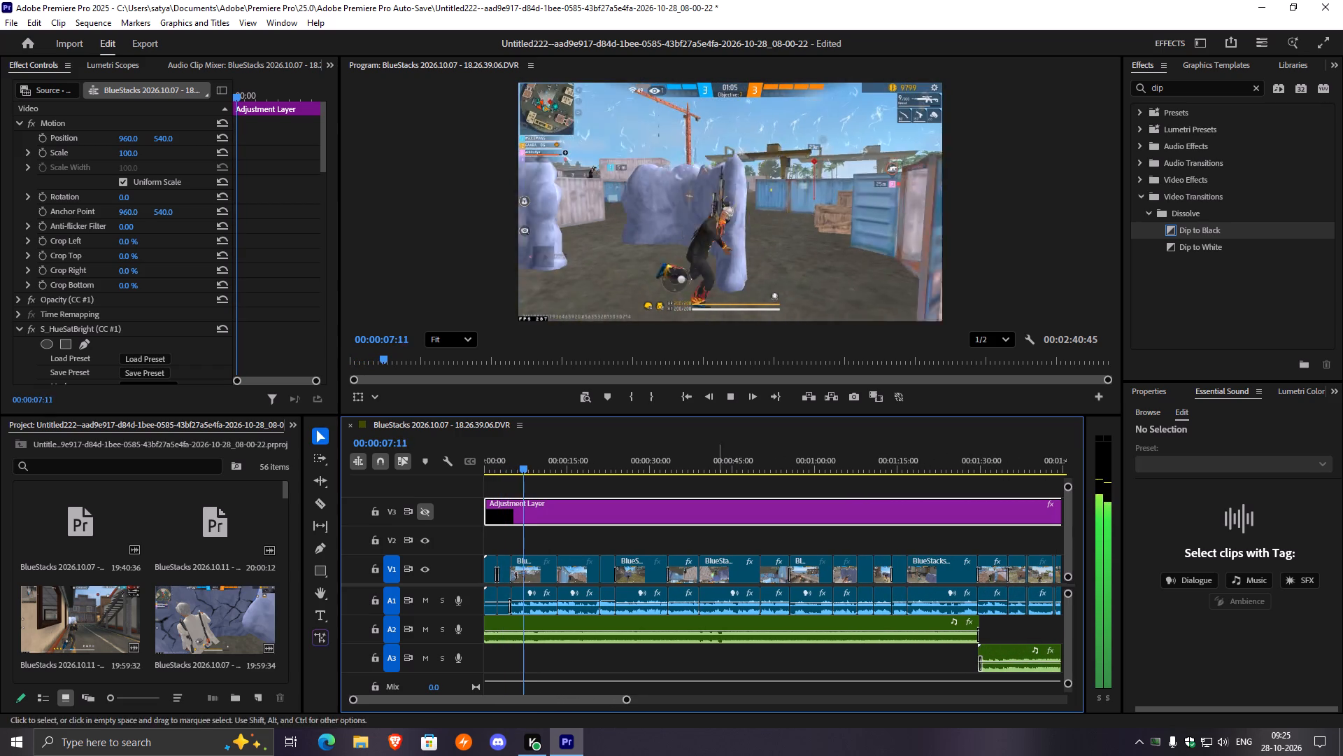
key(grave)
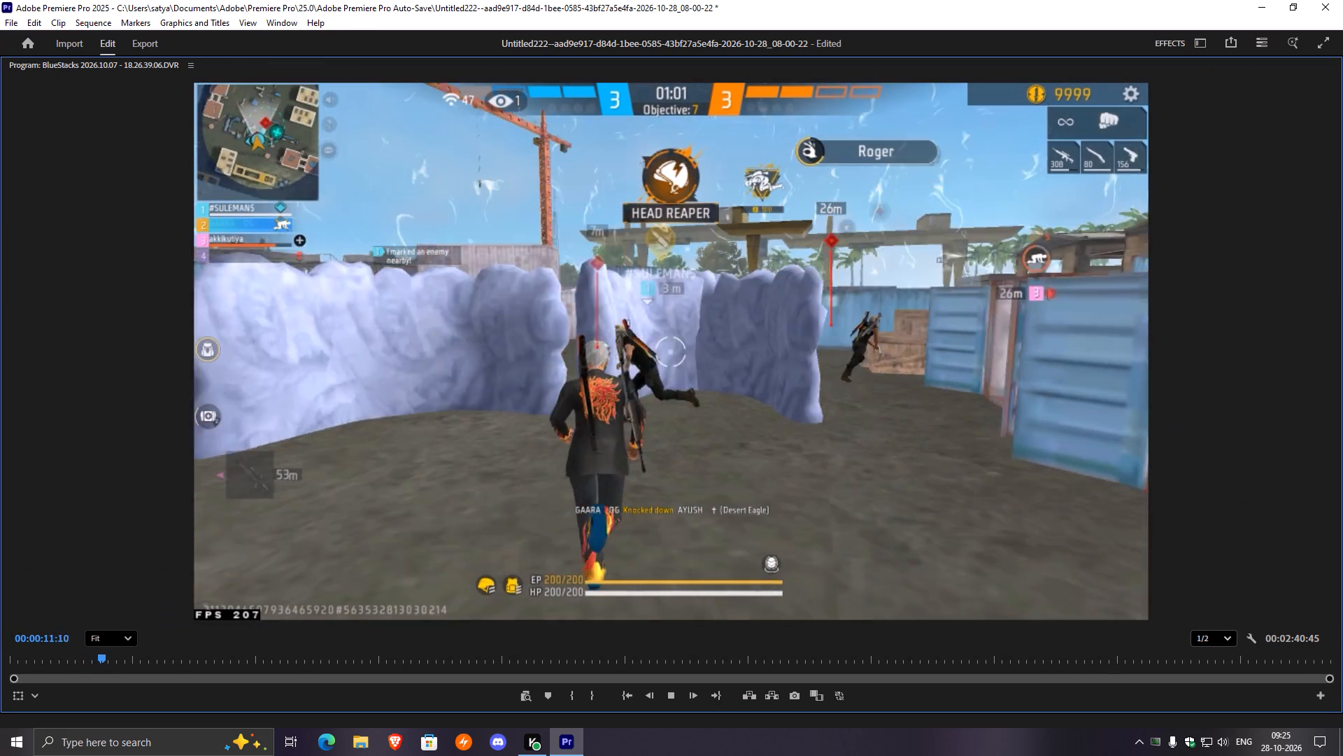
click(1223, 643)
click(1204, 552)
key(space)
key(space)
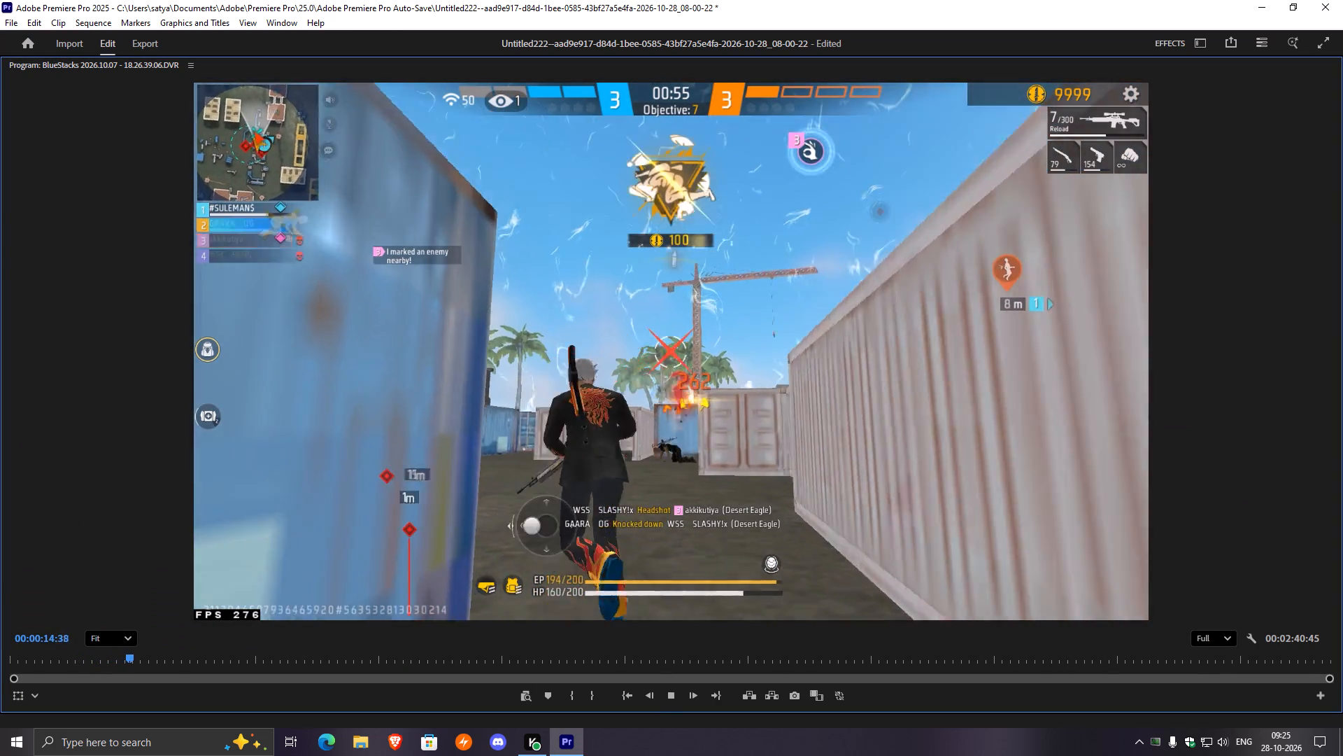
key(grave)
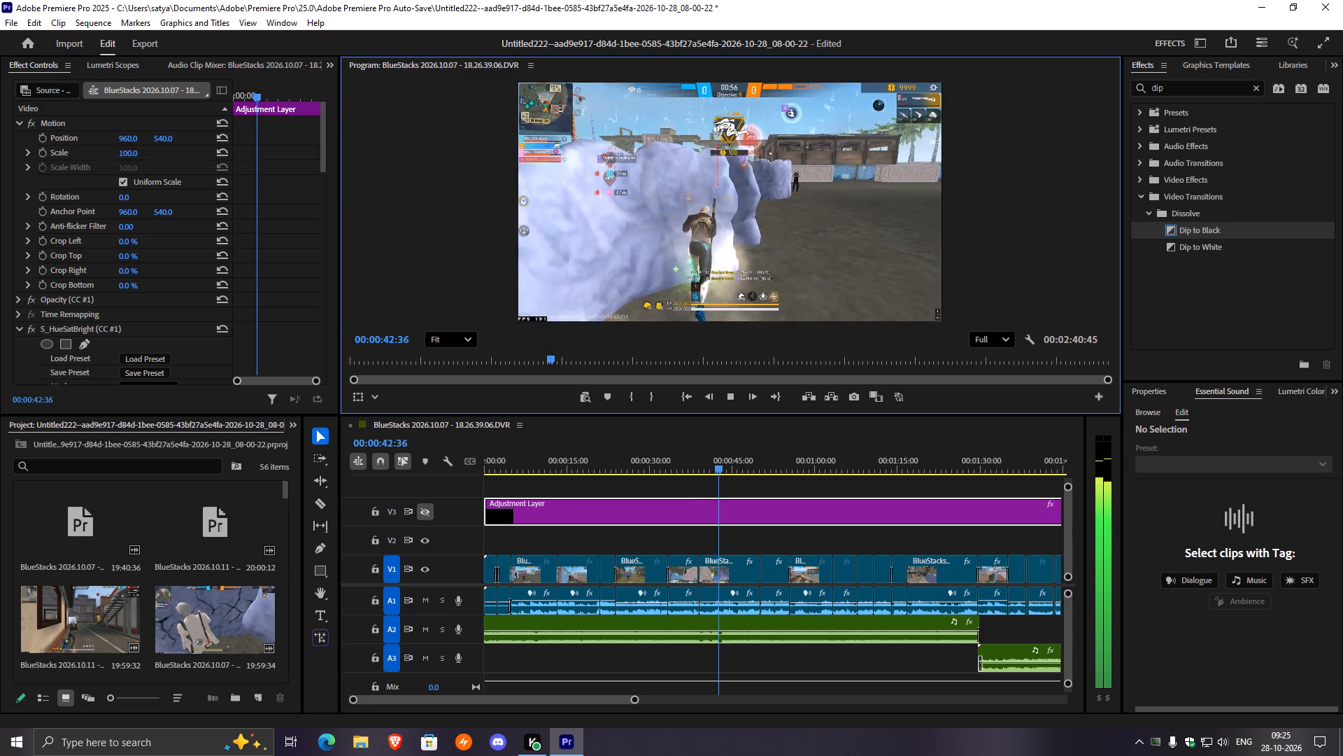
Raise the Windows system volume for listening to the playback.
click(1221, 746)
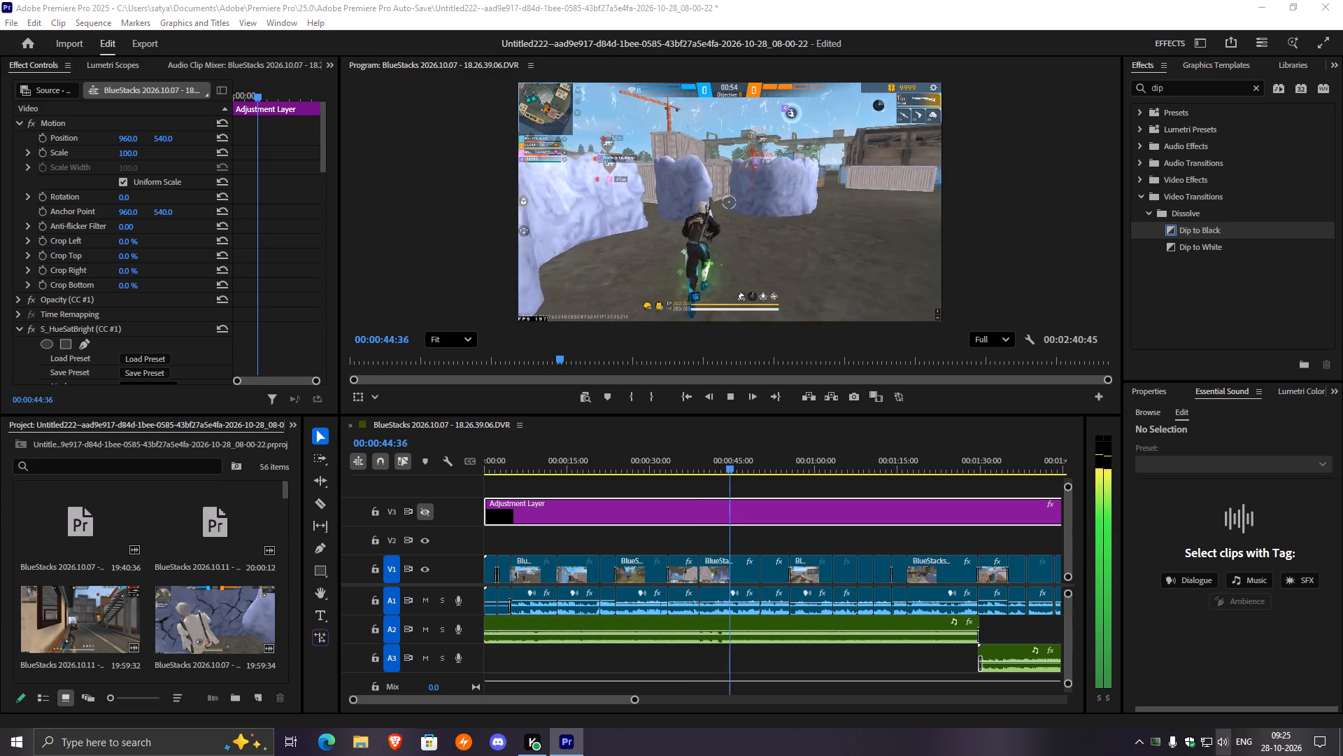
drag(1249, 713, 1342, 713)
click(967, 755)
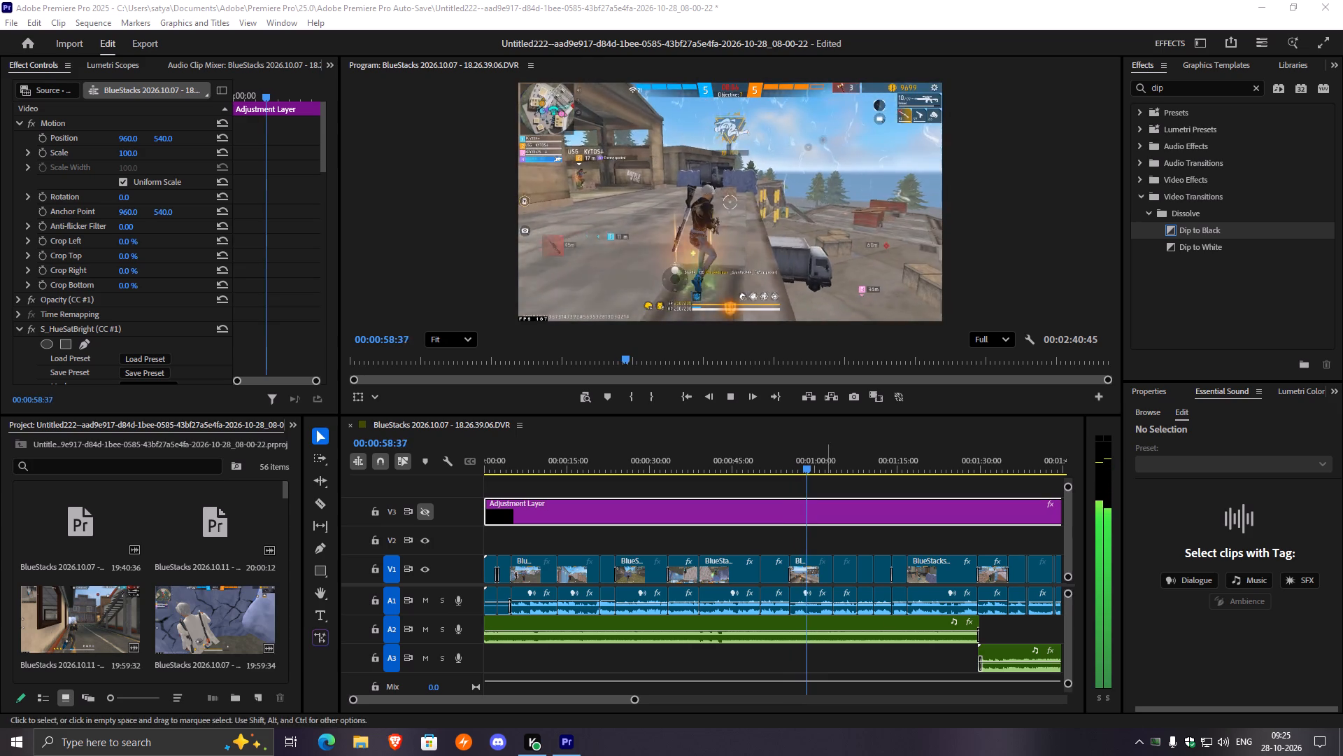
Scrub through the gameplay clips between about 00:00:09 and 00:00:51, examining how the 2026.10.21 footage fills the frame.
drag(809, 468, 536, 493)
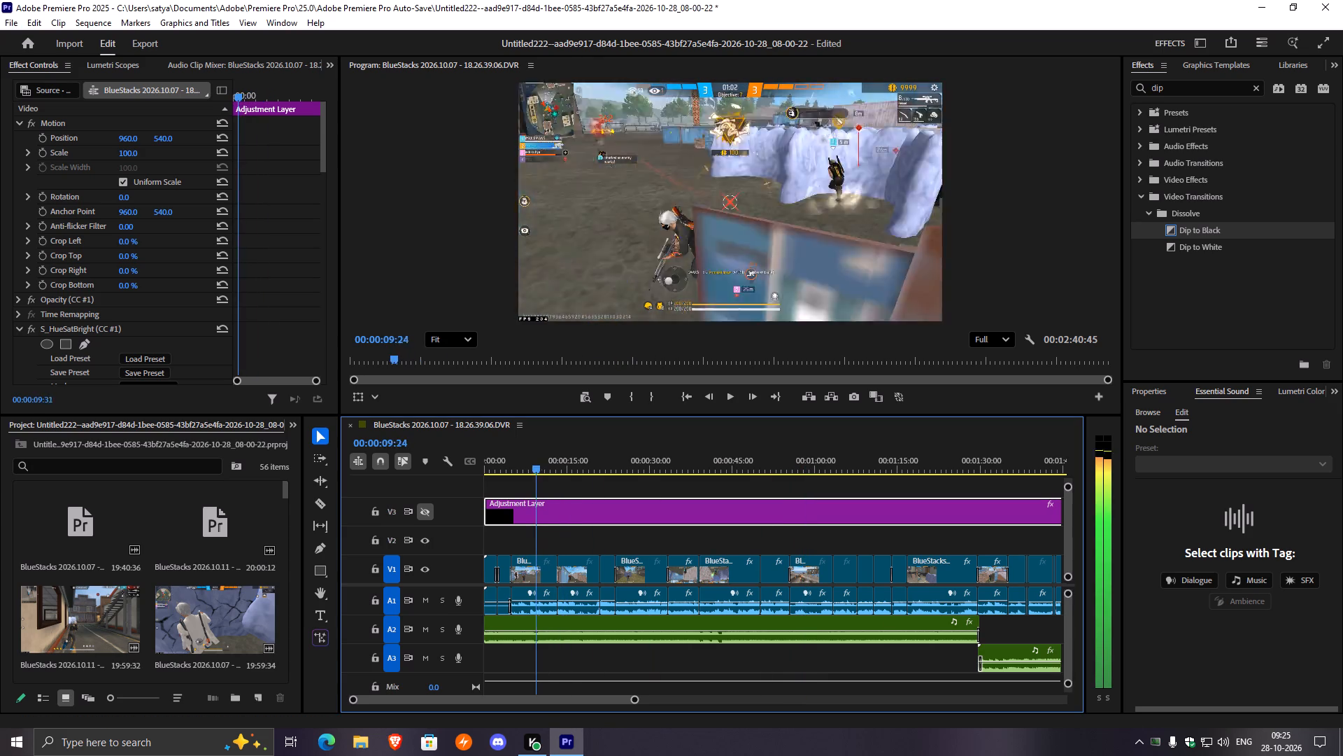
drag(536, 493, 684, 503)
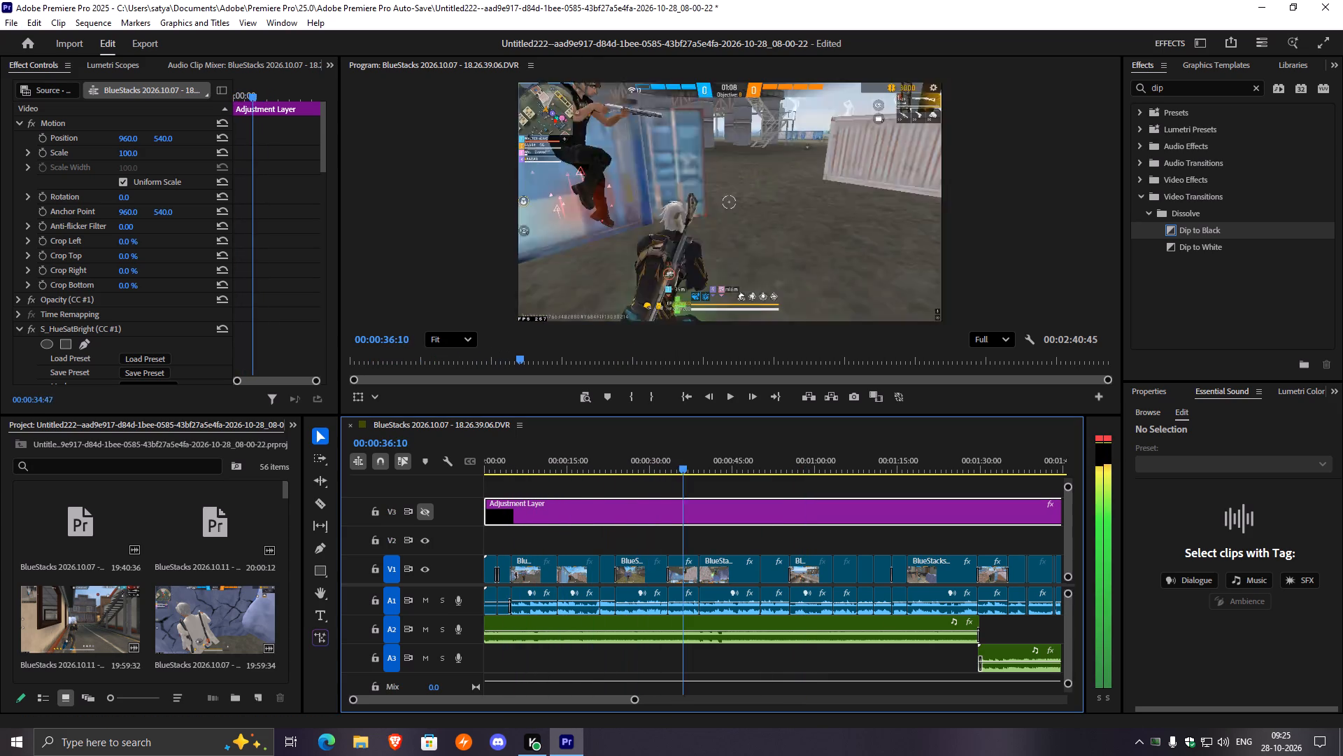
drag(684, 503, 694, 505)
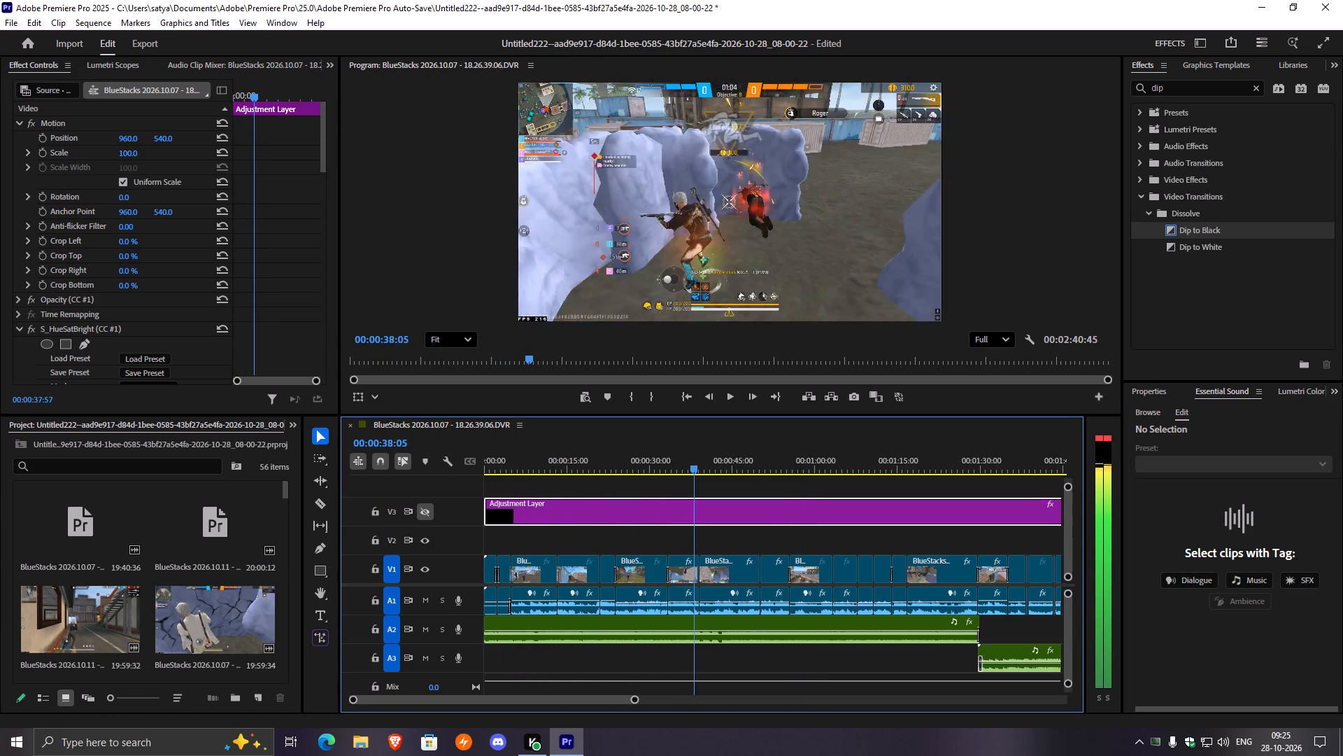
drag(694, 505, 655, 522)
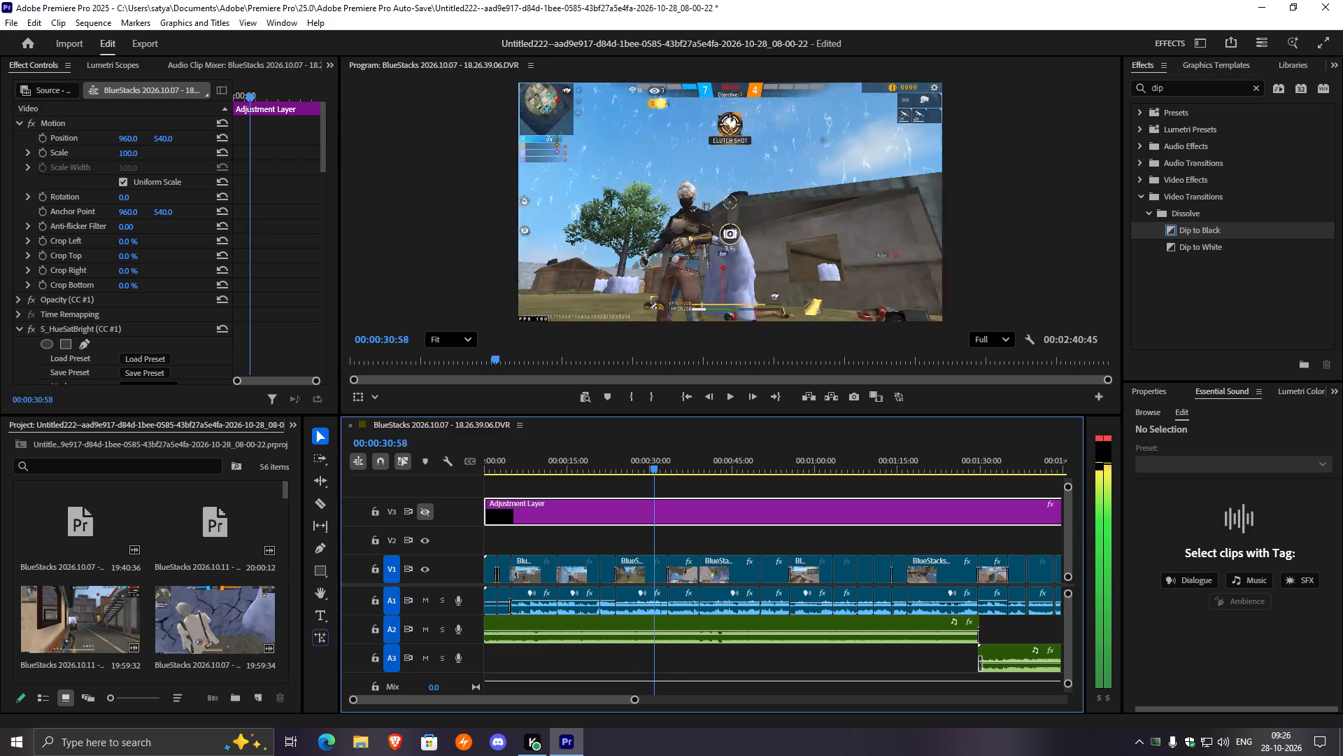
drag(655, 522, 675, 522)
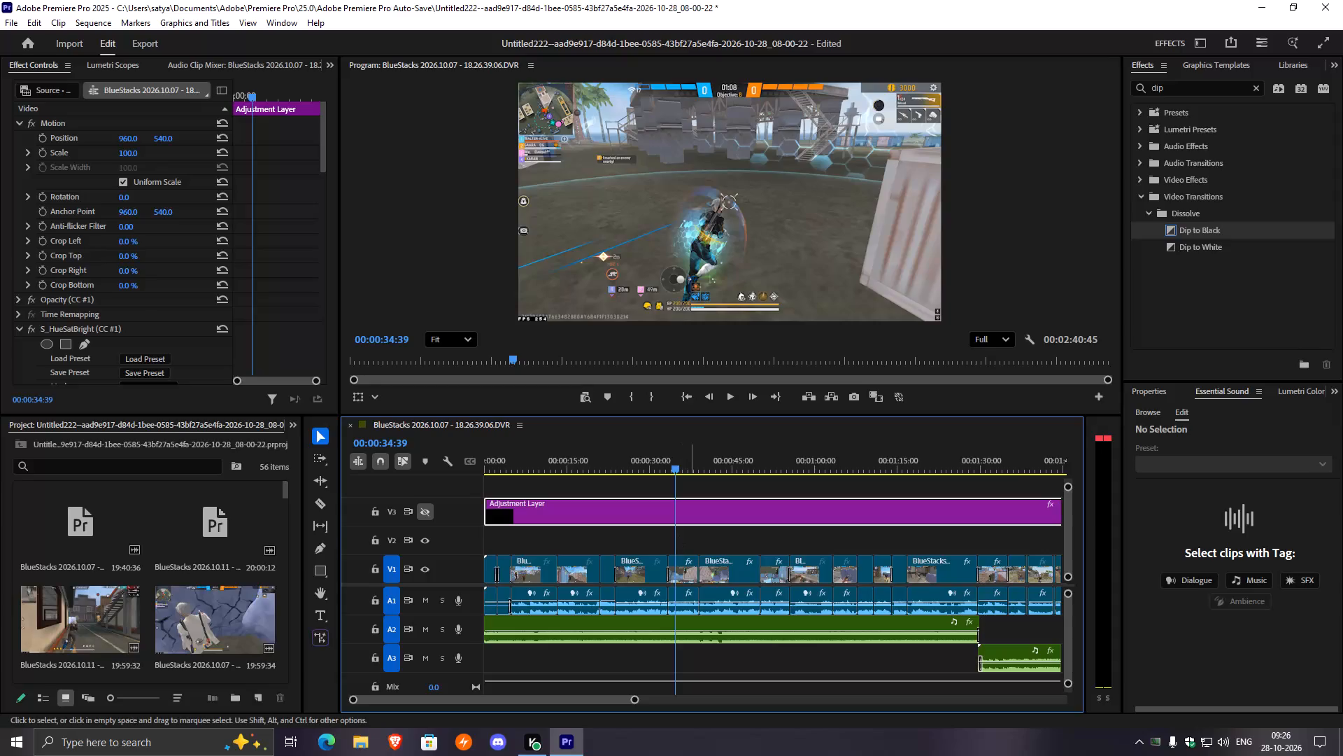
drag(686, 538, 779, 580)
drag(675, 464, 750, 486)
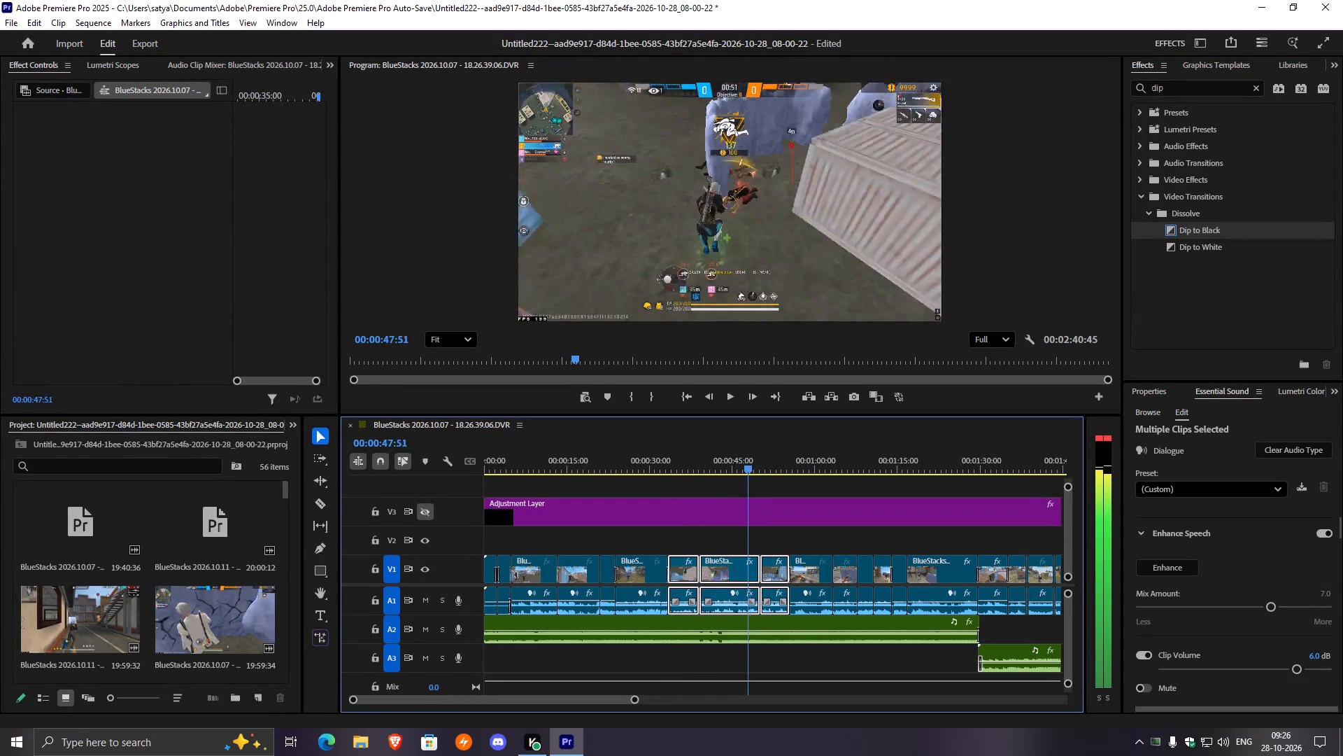
drag(750, 486, 770, 491)
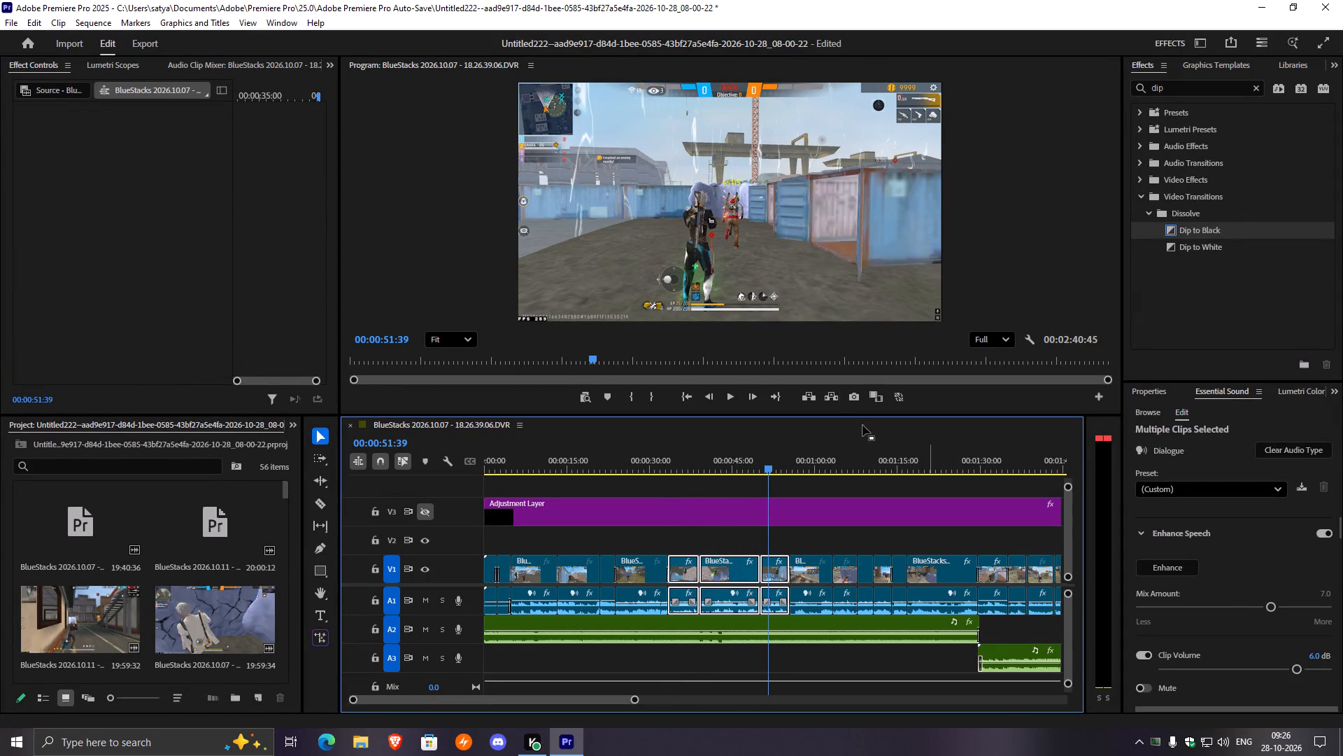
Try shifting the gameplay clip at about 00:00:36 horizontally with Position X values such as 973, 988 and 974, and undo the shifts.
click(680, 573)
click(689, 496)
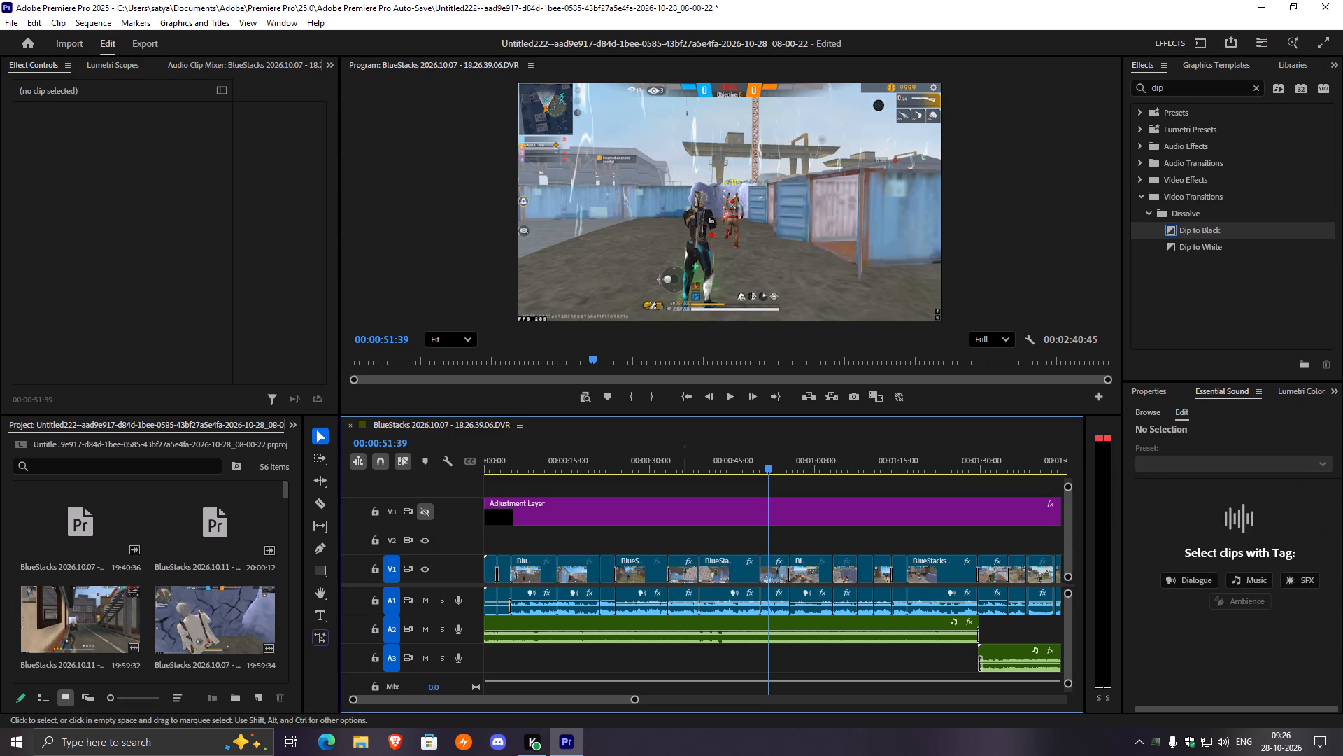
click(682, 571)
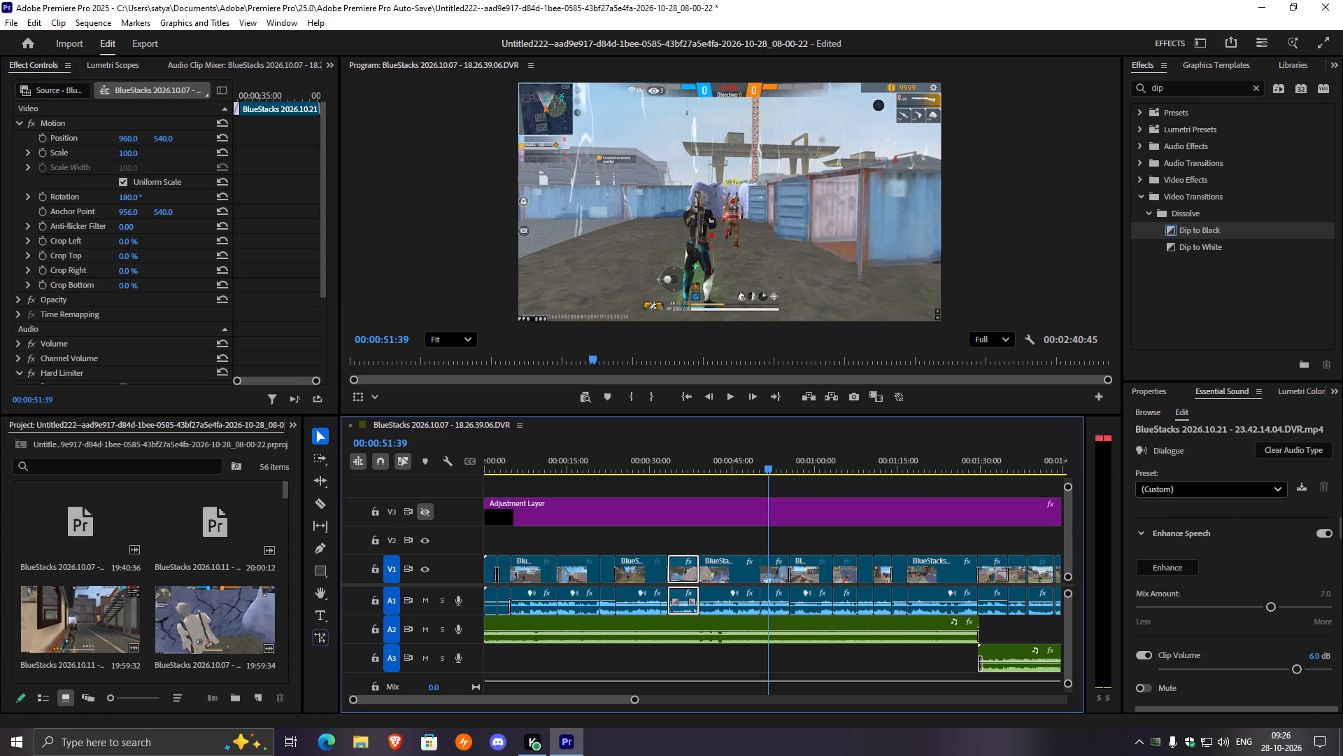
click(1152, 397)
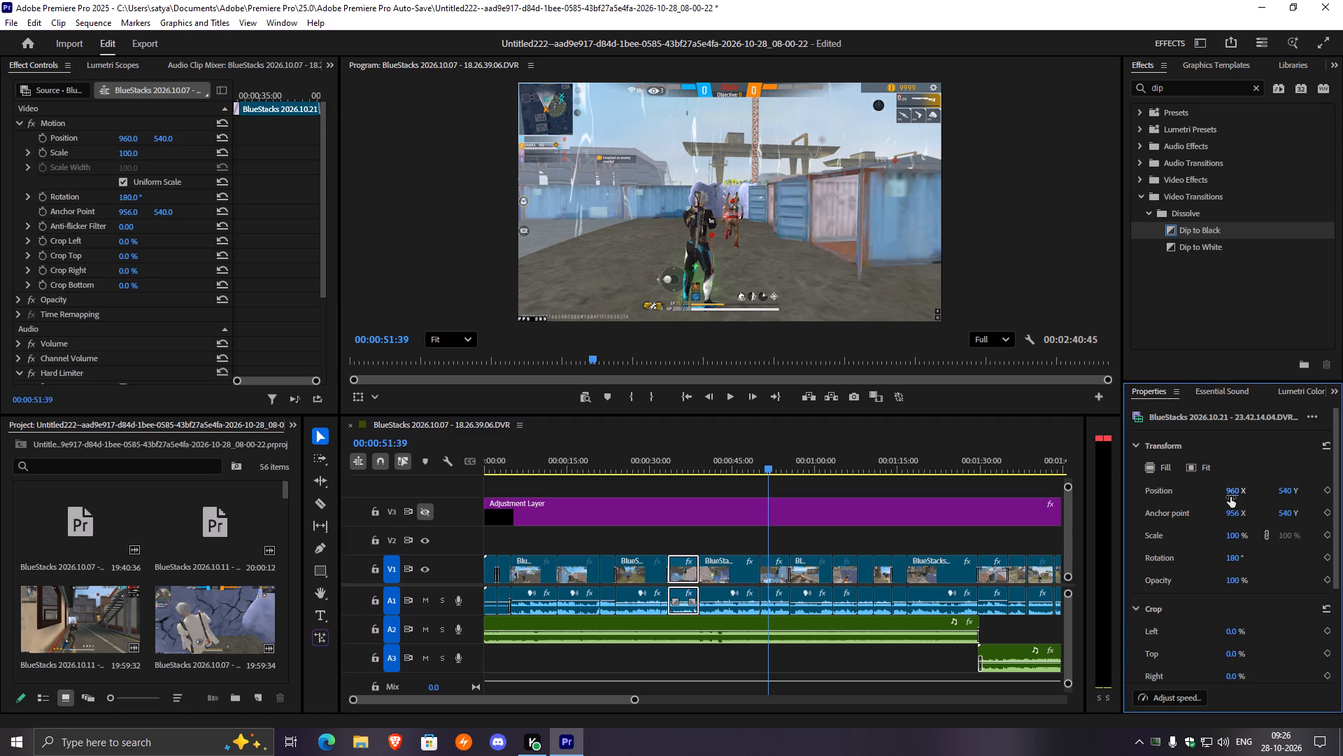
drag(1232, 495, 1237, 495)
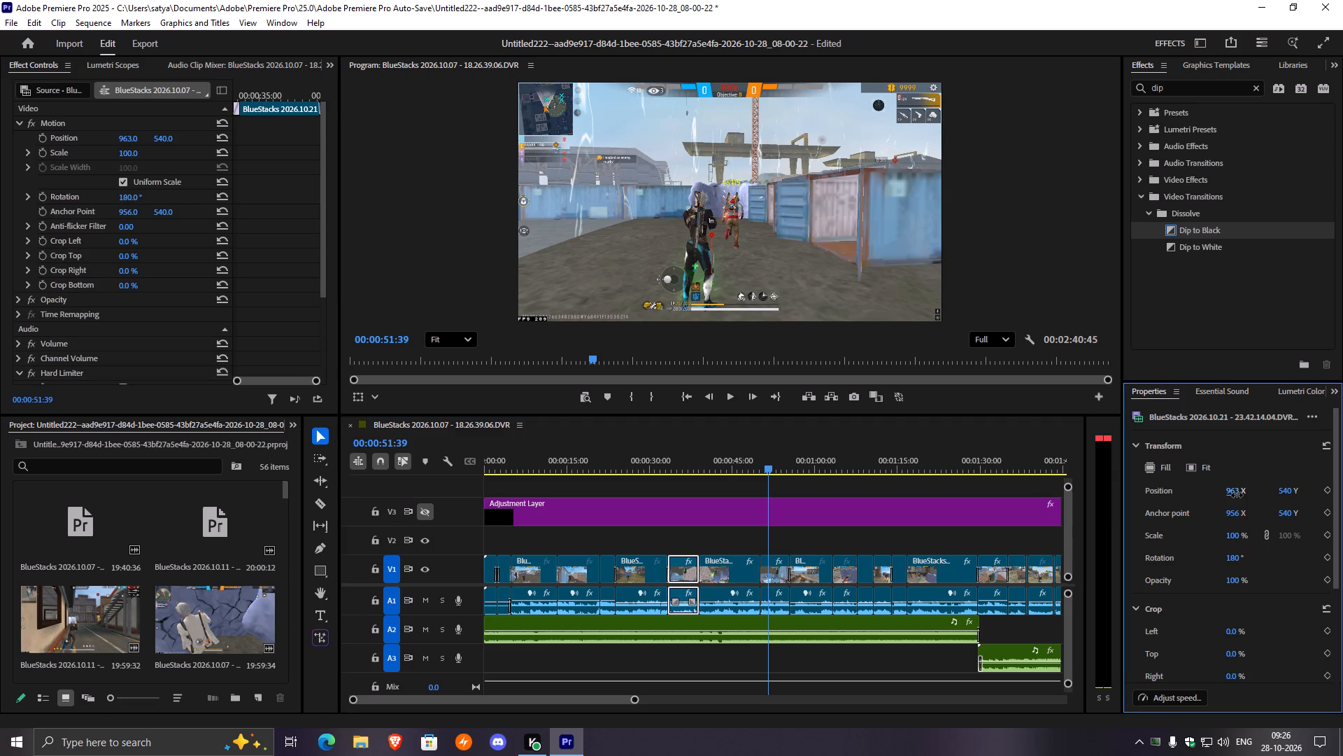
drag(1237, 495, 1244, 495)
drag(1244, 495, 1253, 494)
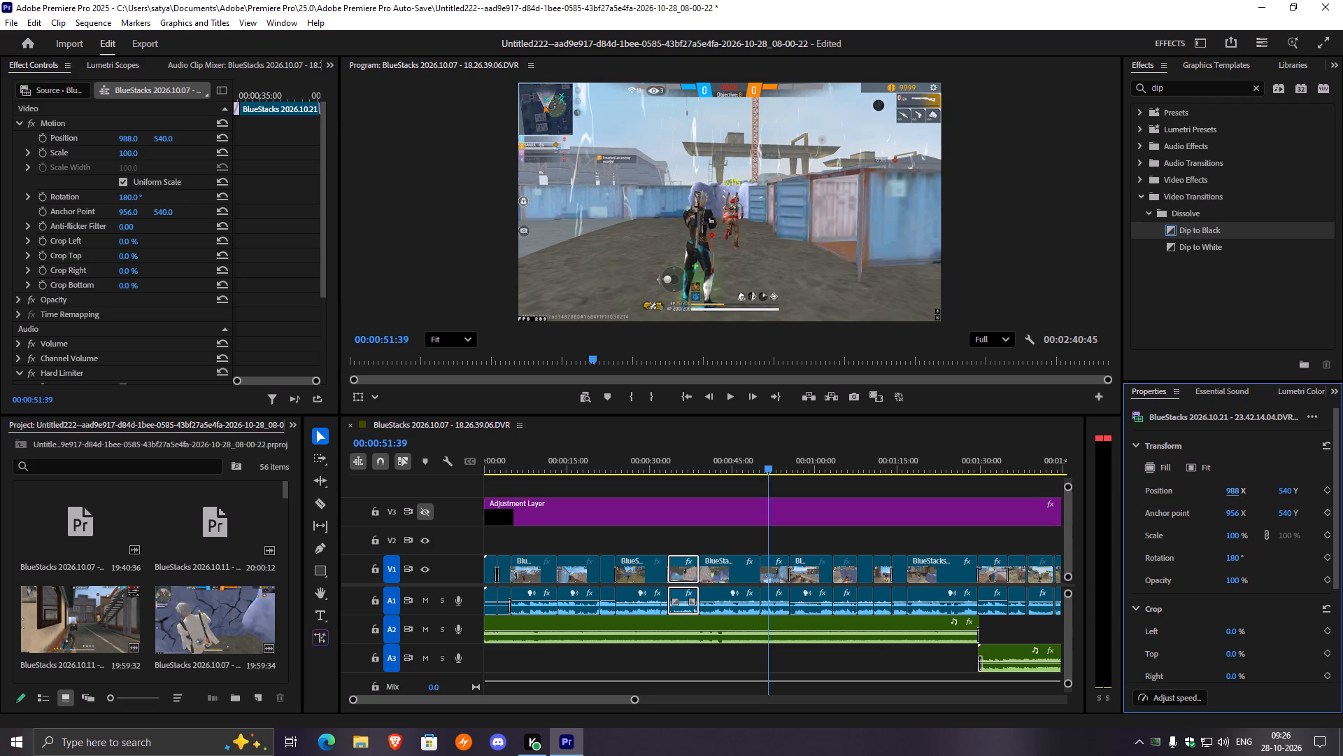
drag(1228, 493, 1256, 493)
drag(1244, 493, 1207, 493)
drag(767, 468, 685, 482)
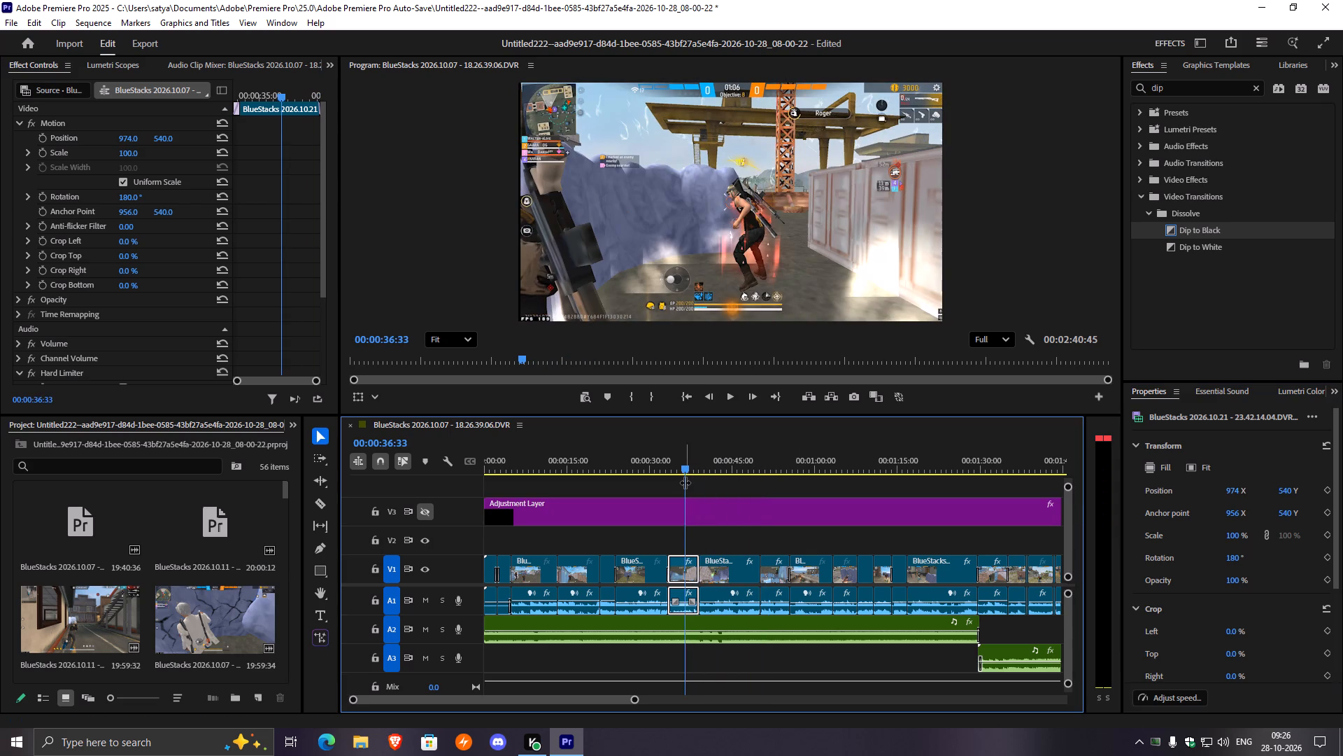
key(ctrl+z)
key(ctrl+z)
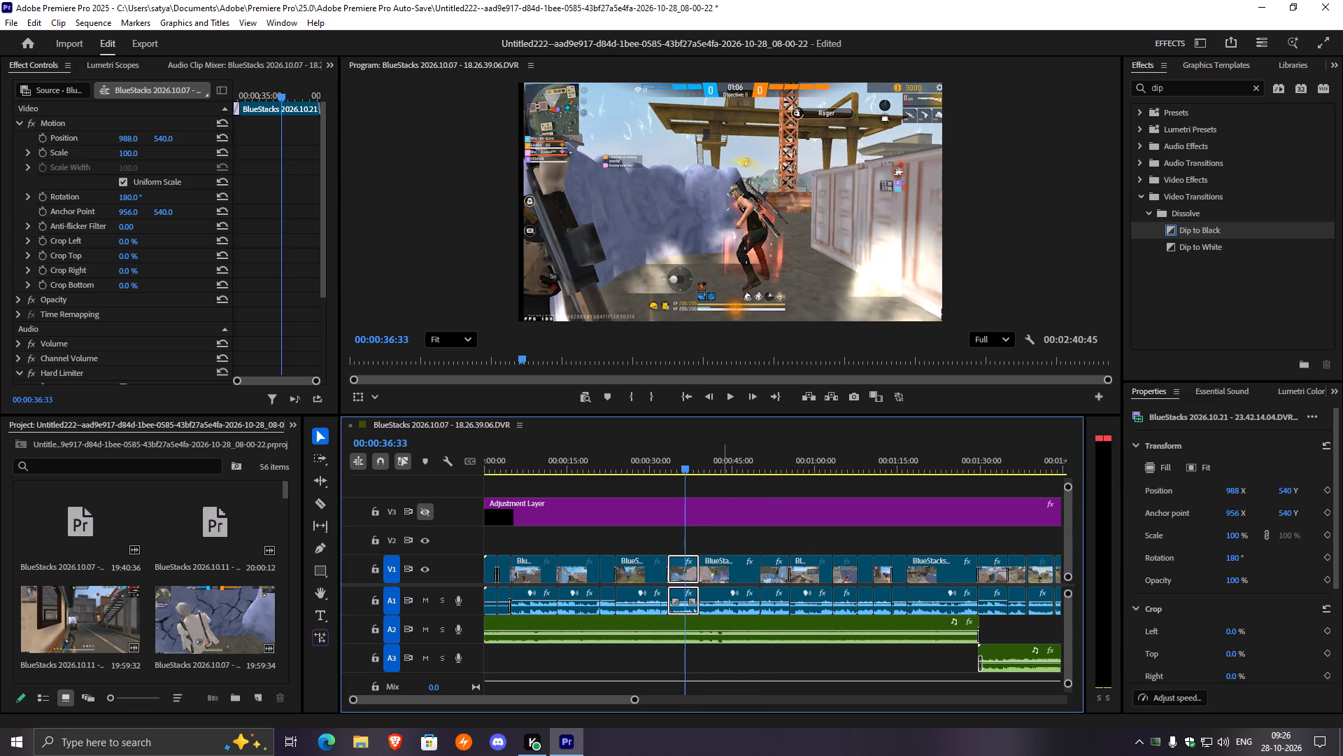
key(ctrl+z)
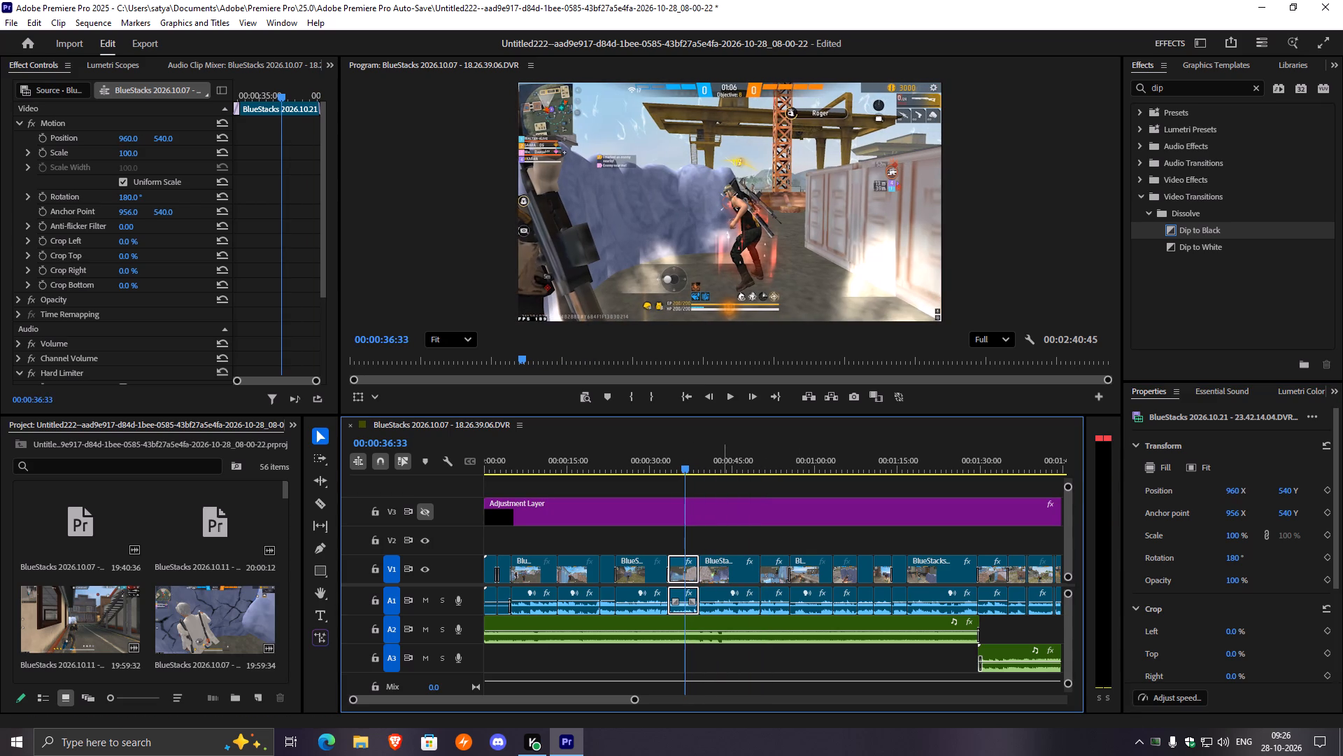
Set the horizontal position of the gameplay clip at about 00:00:36 to 962, trying 961 first, and play it briefly.
click(1239, 492)
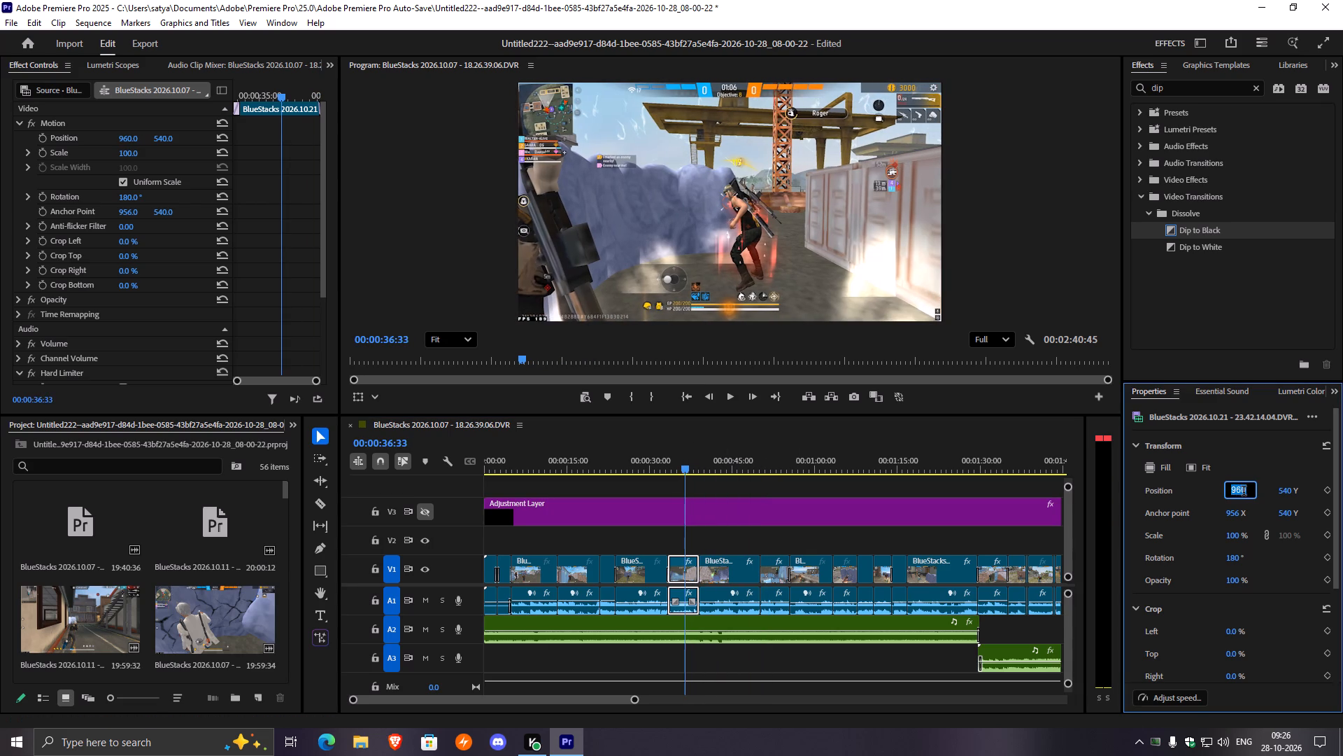
click(1246, 492)
key(BackSpace)
key(1)
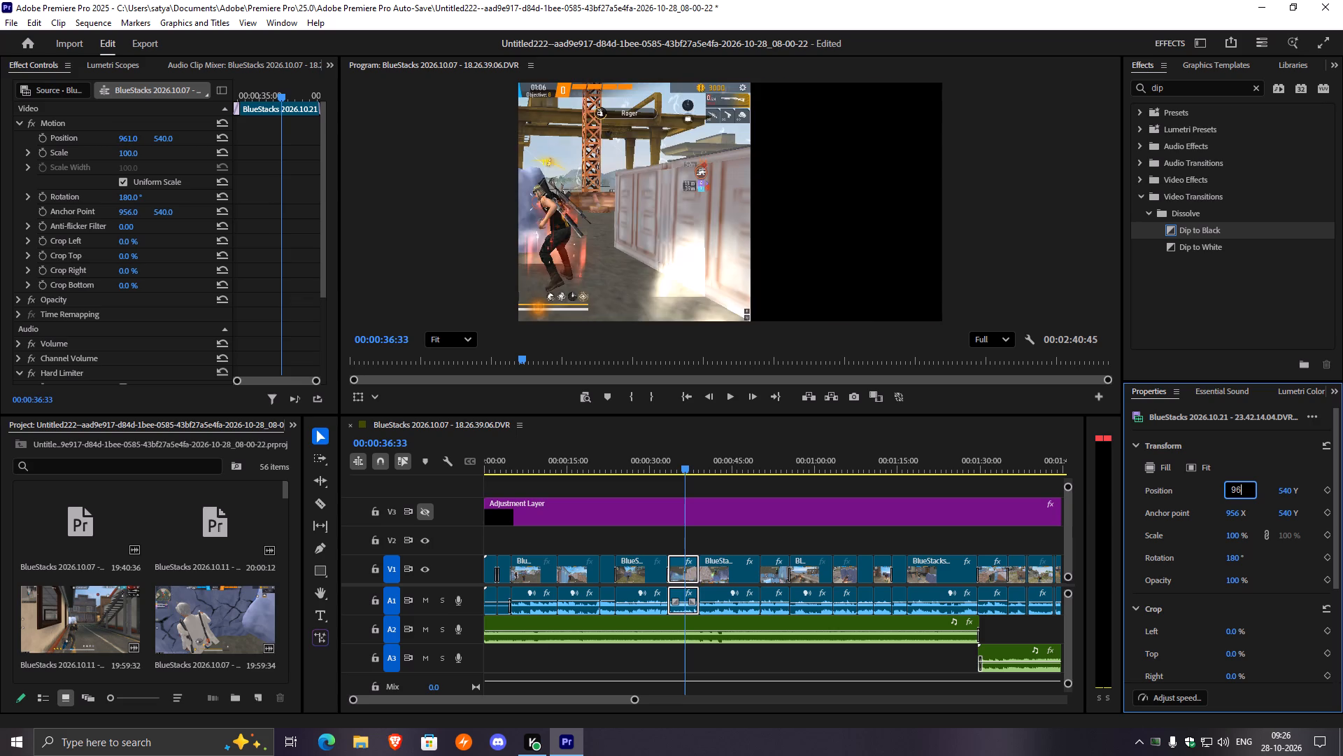
key(Return)
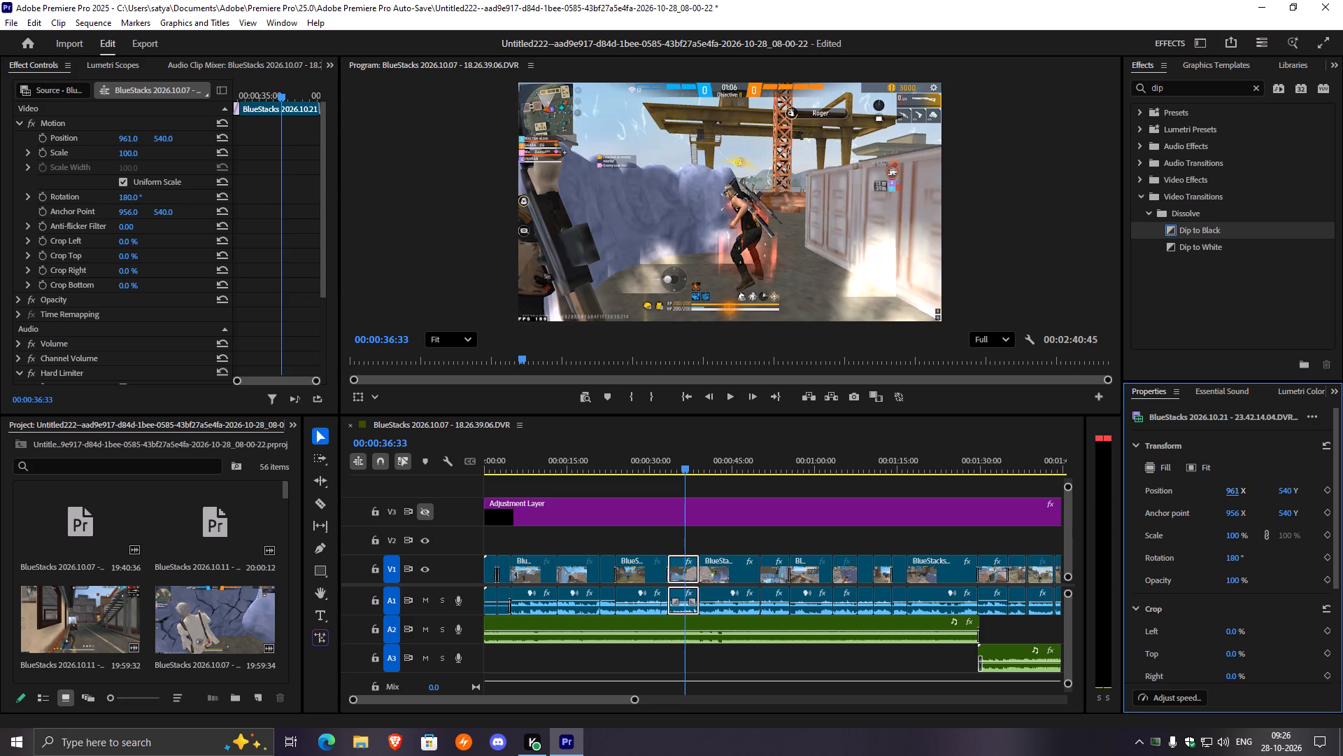
click(1239, 491)
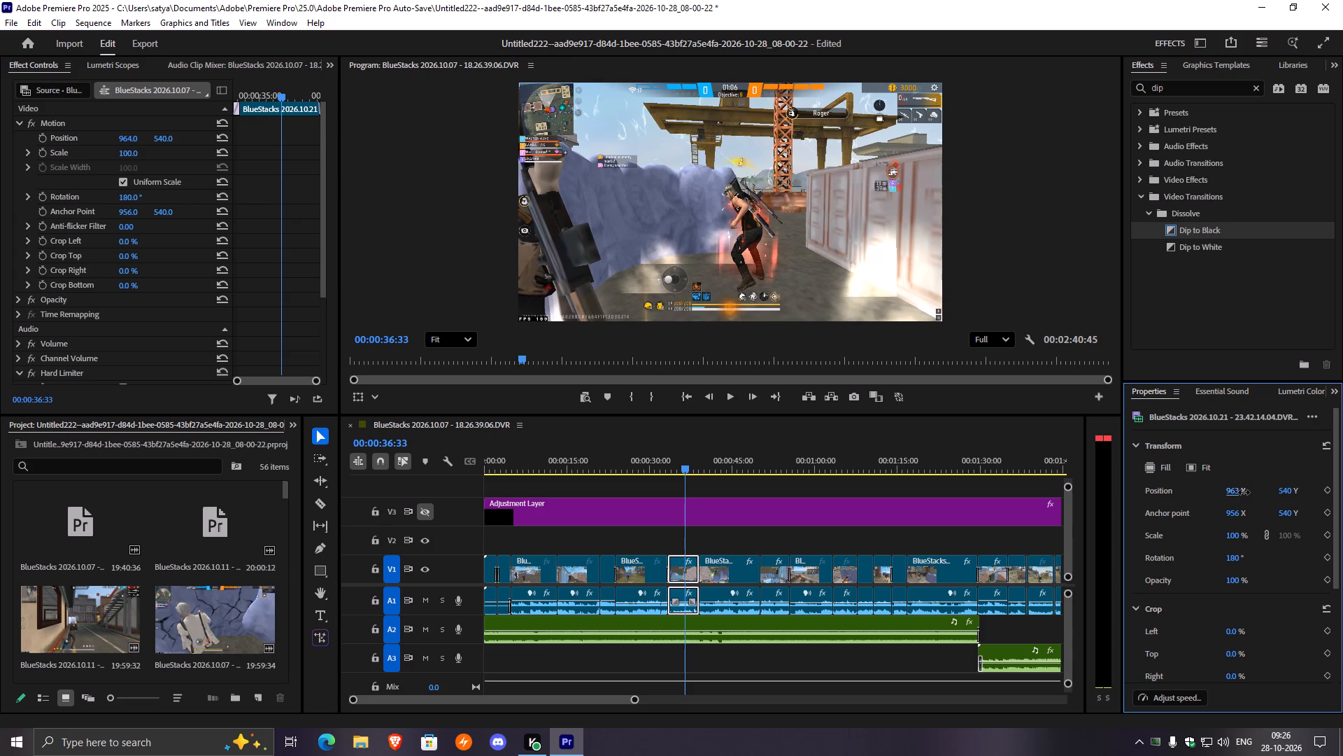
key(space)
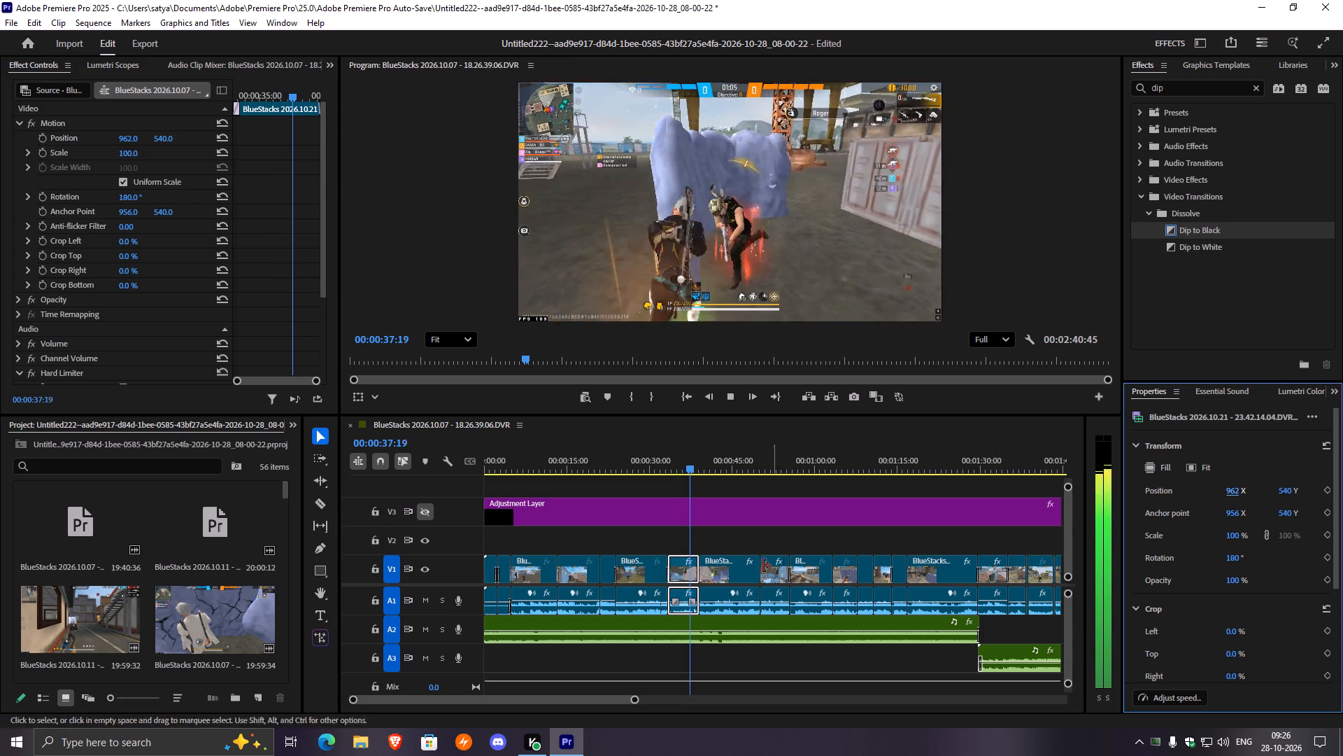
key(space)
click(1238, 459)
right_click(1238, 459)
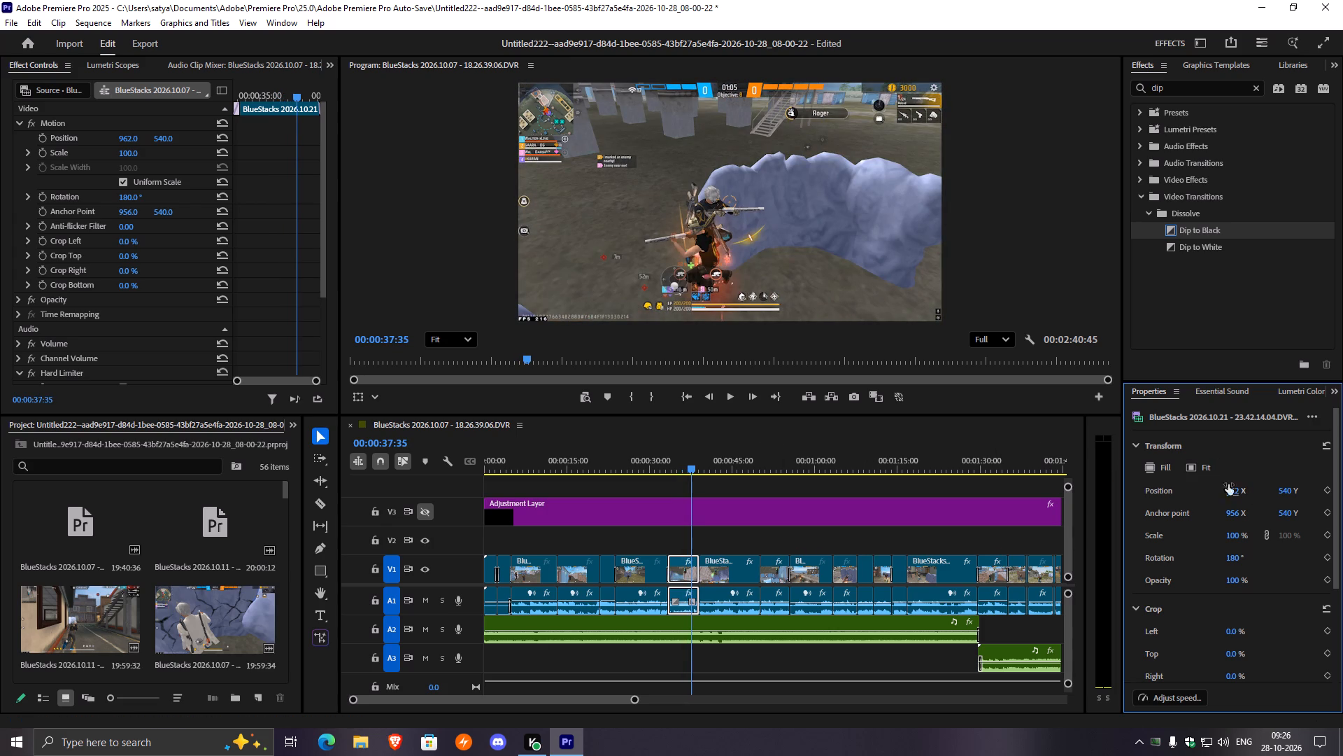
drag(1235, 467, 1260, 546)
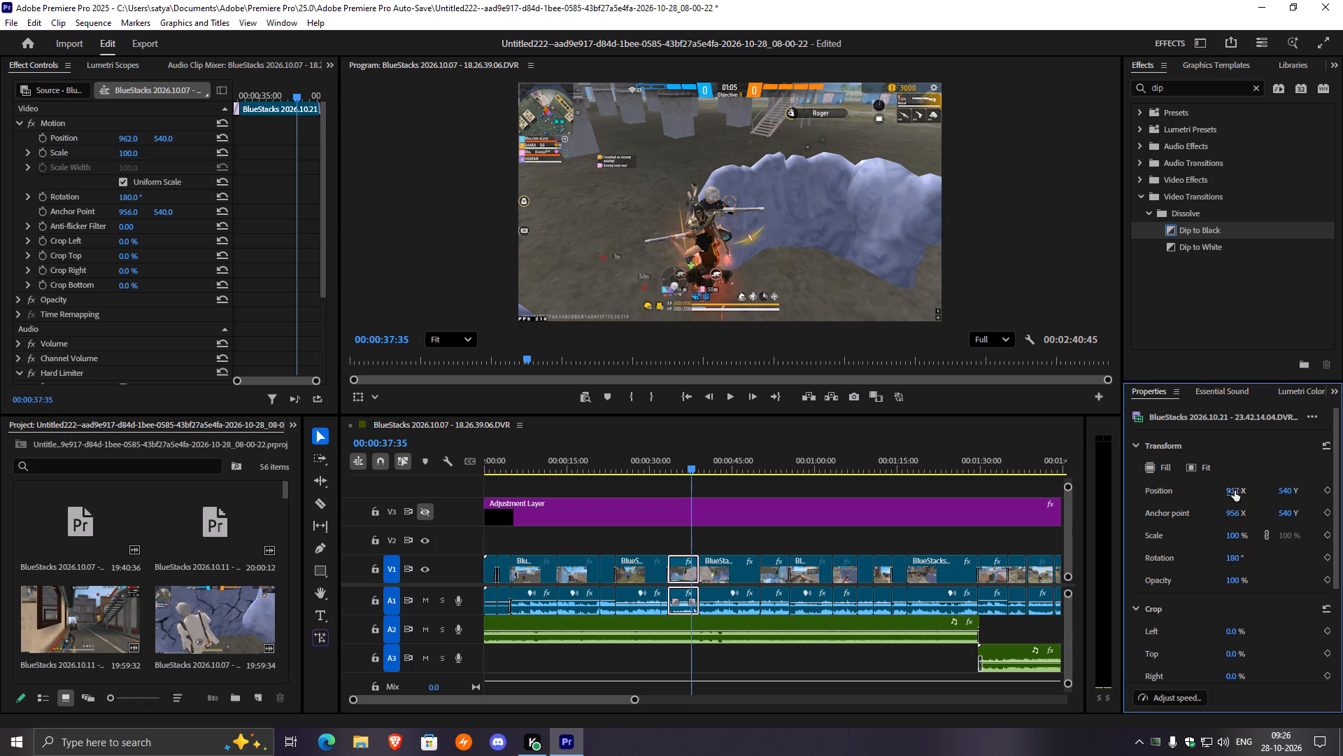
Set the horizontal position of the following gameplay clip, at about 00:00:45, to 962.
click(728, 578)
click(1235, 491)
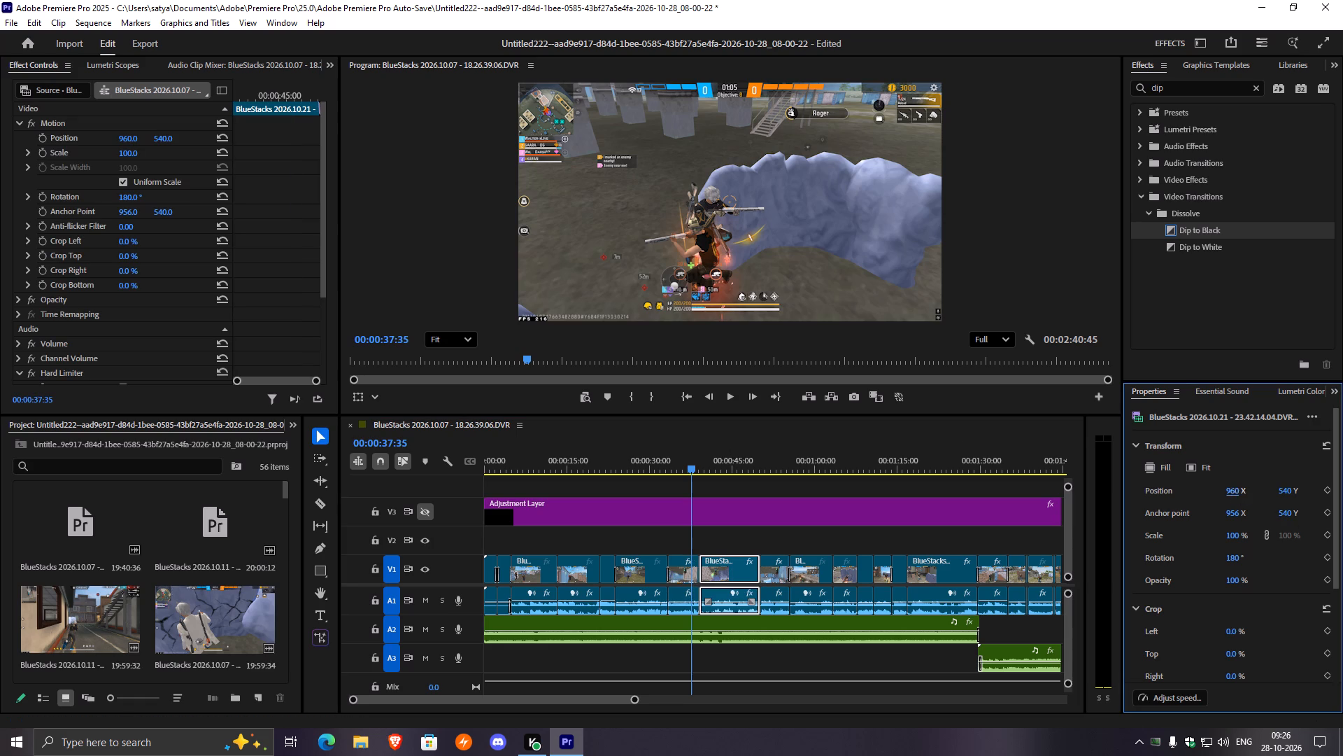
click(1246, 488)
key(BackSpace)
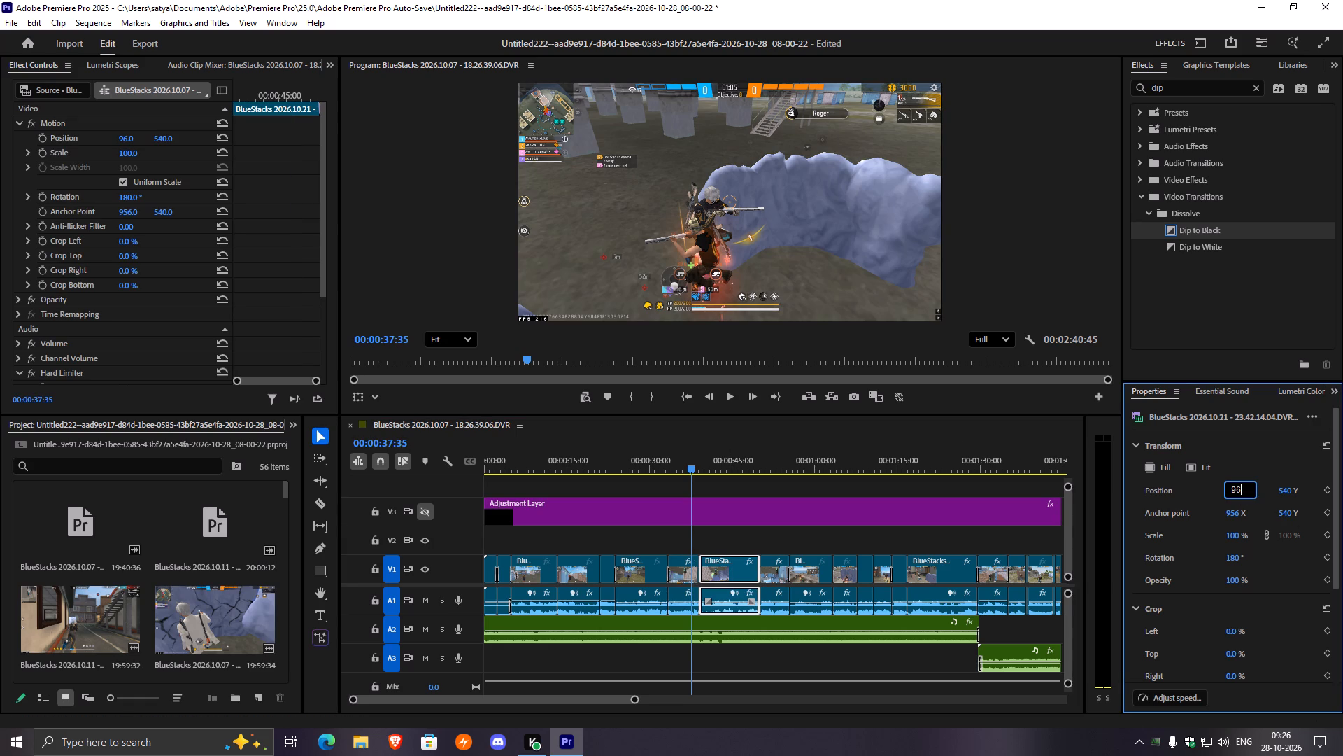
key(2)
key(Return)
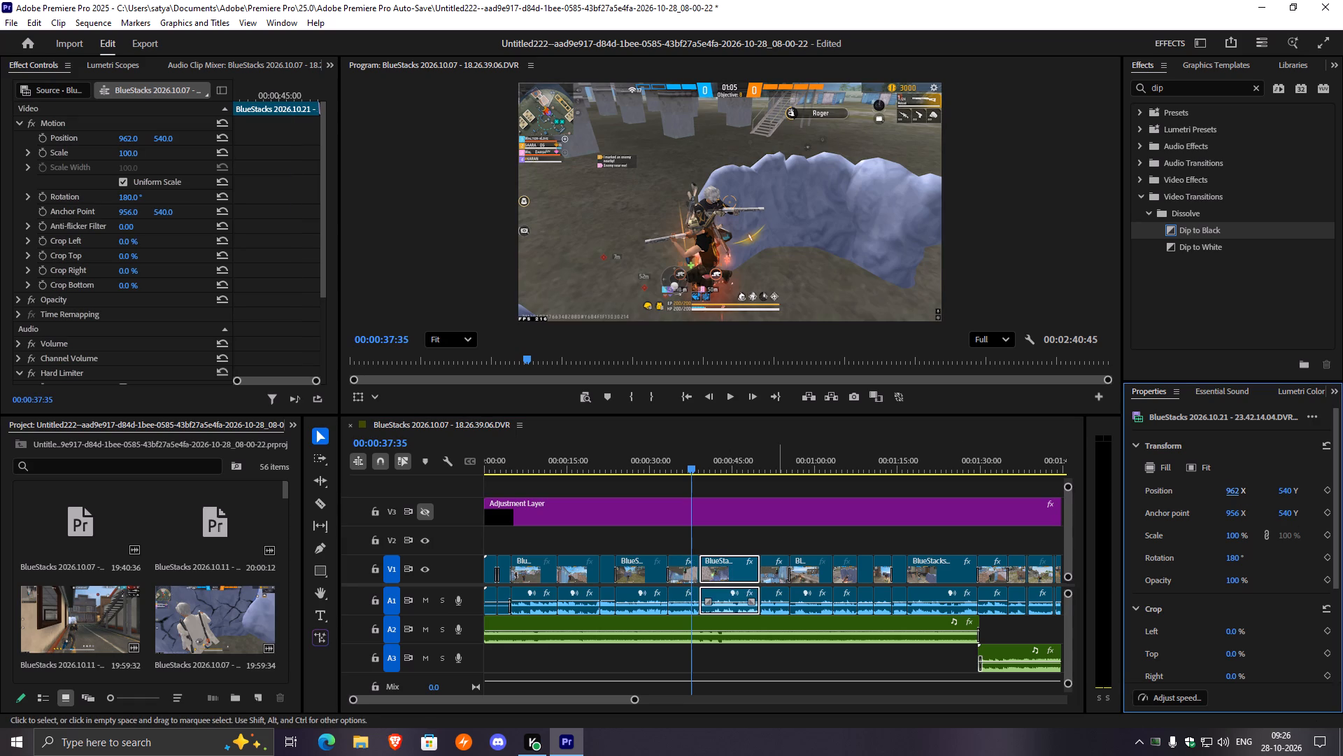
Set the horizontal position of the short gameplay clip at about 00:00:52 to 962.
click(777, 569)
click(1233, 493)
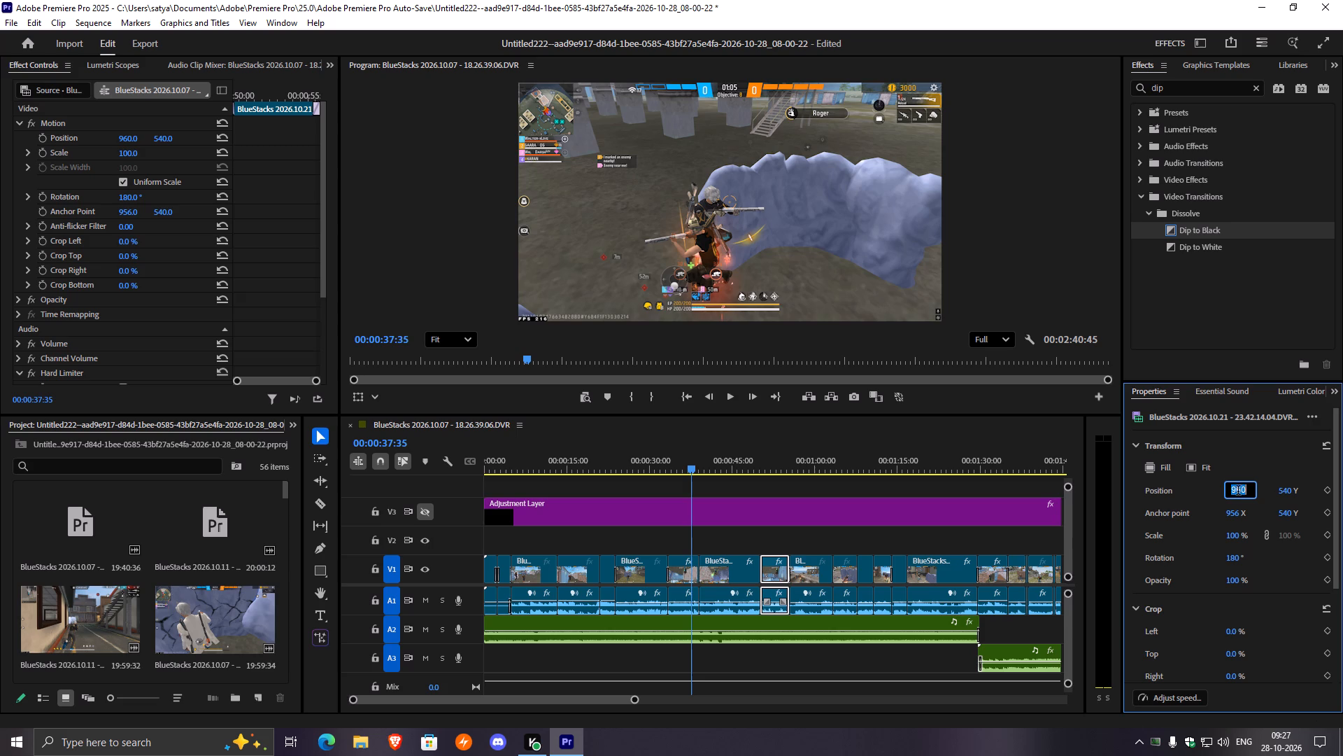
click(1246, 491)
key(BackSpace)
key(2)
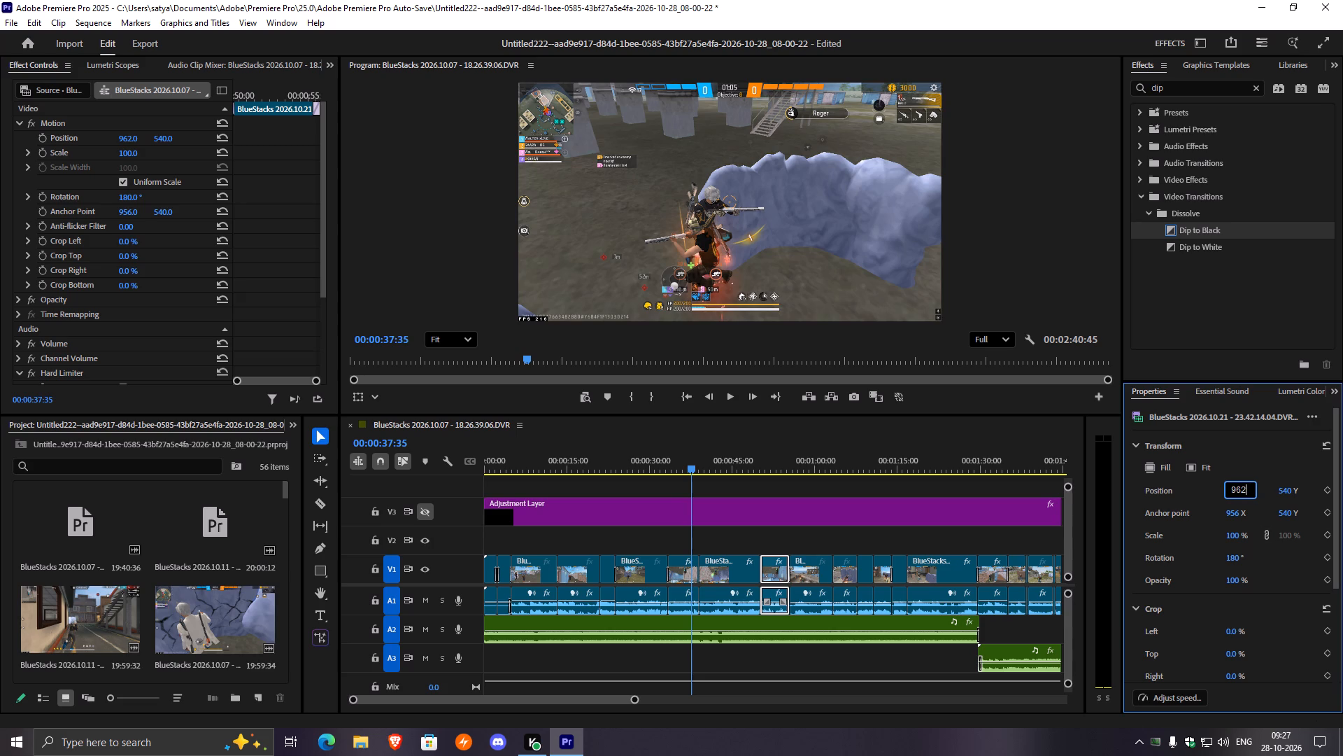
key(Return)
Play and scrub the repositioned gameplay clips between about 00:00:35 and 00:00:39 to check their framing at the edges.
key(space)
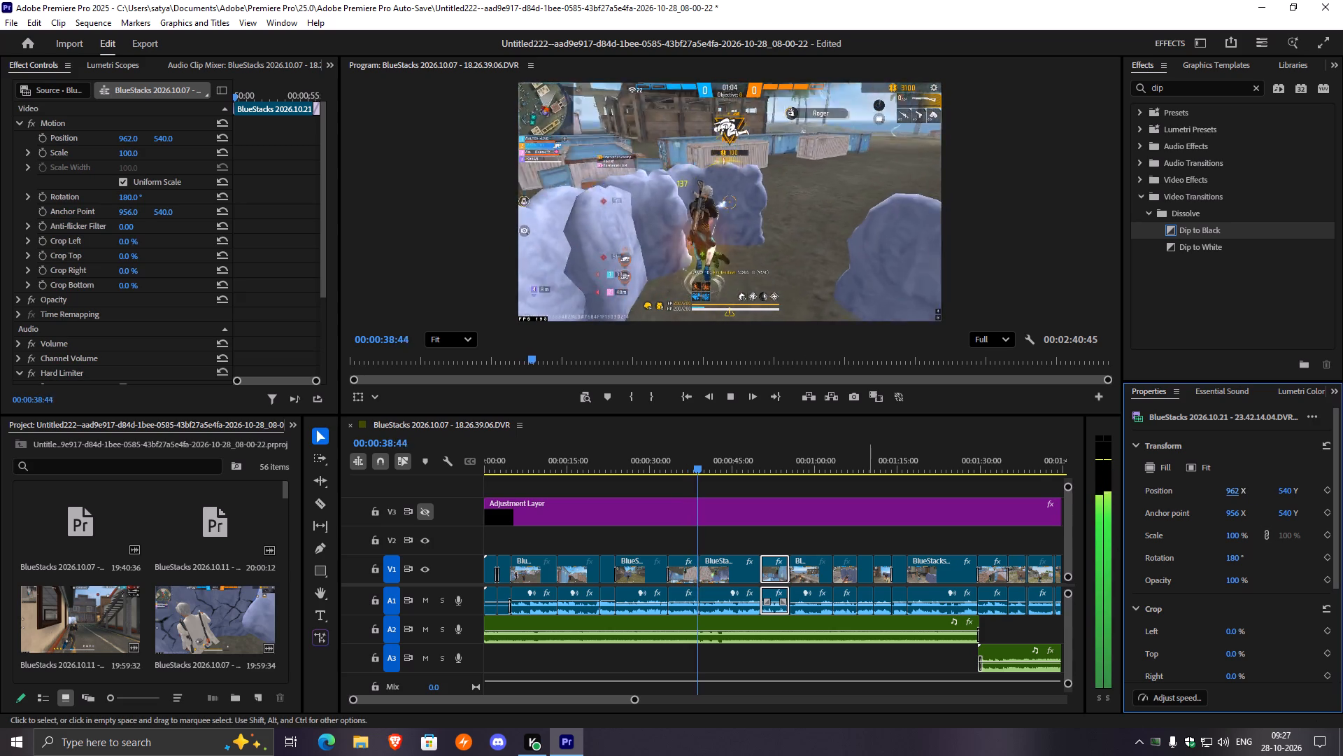
key(space)
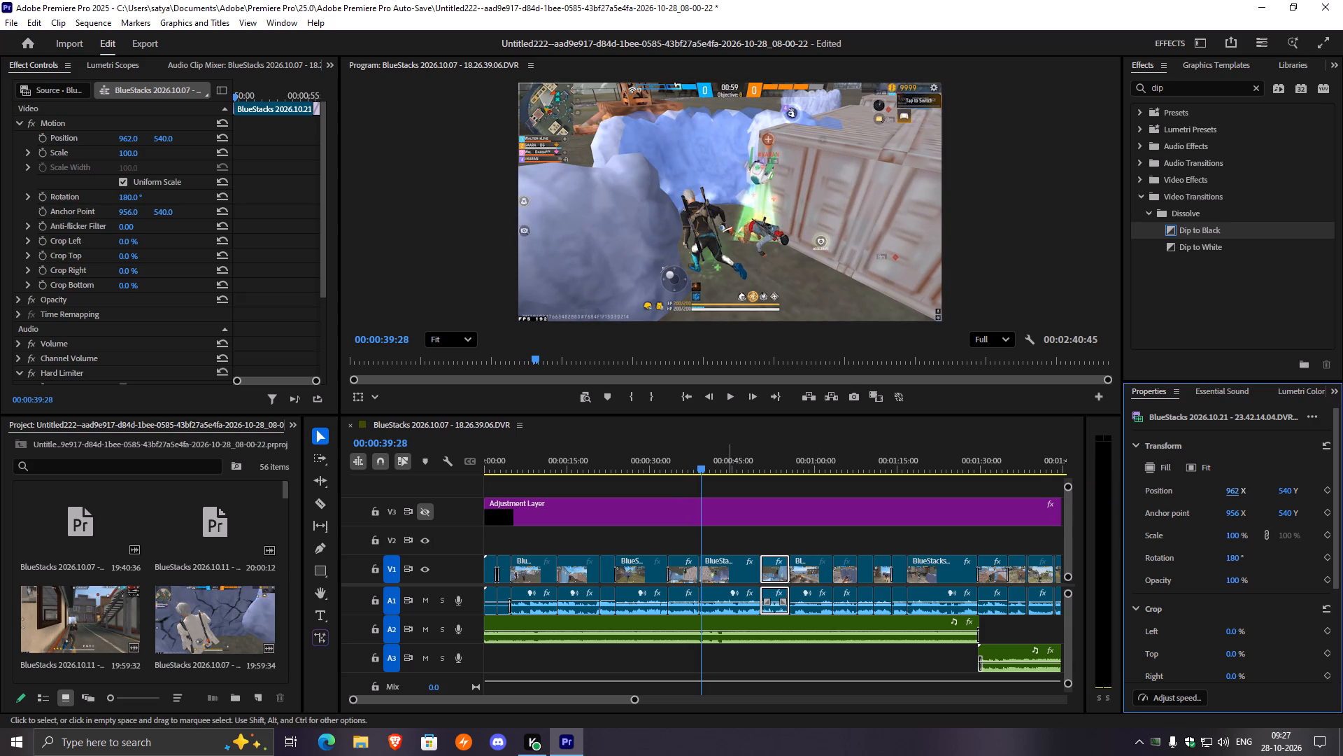
click(678, 569)
drag(704, 477, 693, 484)
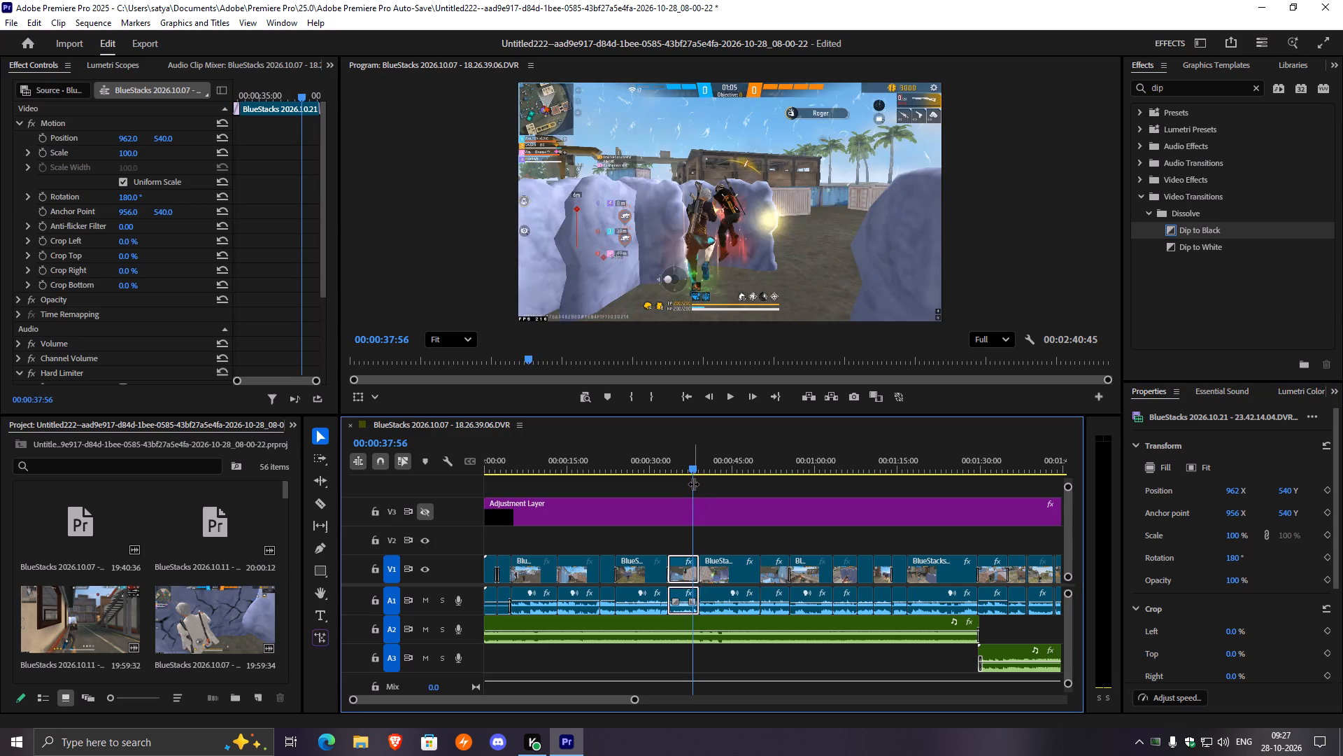
drag(693, 484, 682, 493)
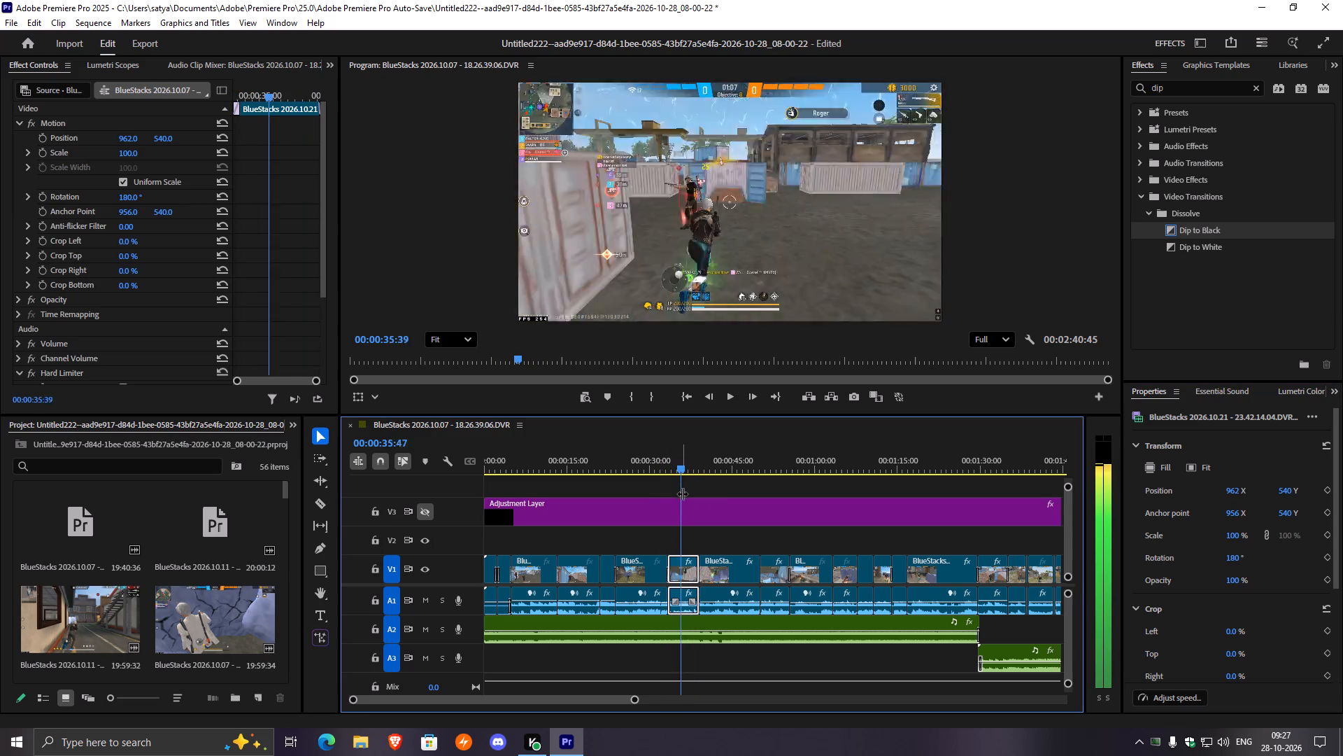
drag(682, 493, 688, 507)
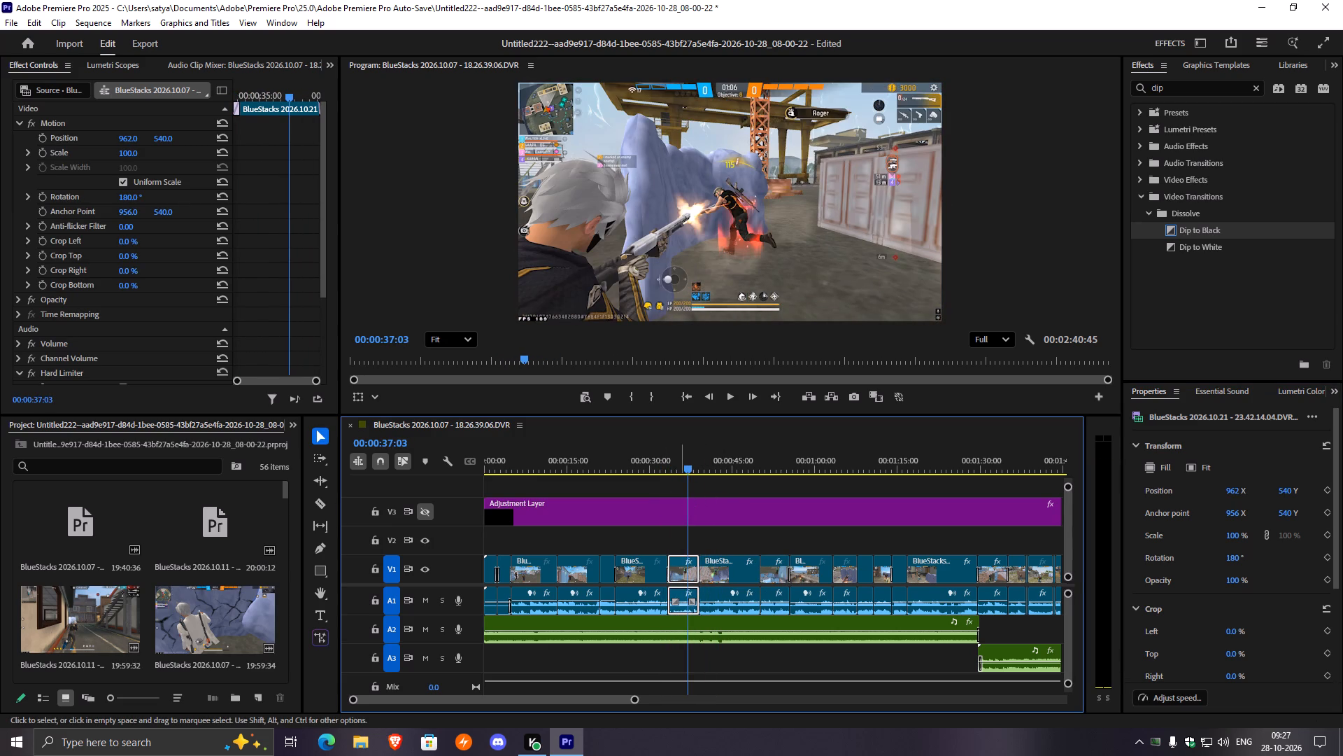
click(678, 566)
Set the horizontal position of the gameplay clip at about 00:00:41 to 964, trying 963 first, and play it.
click(726, 509)
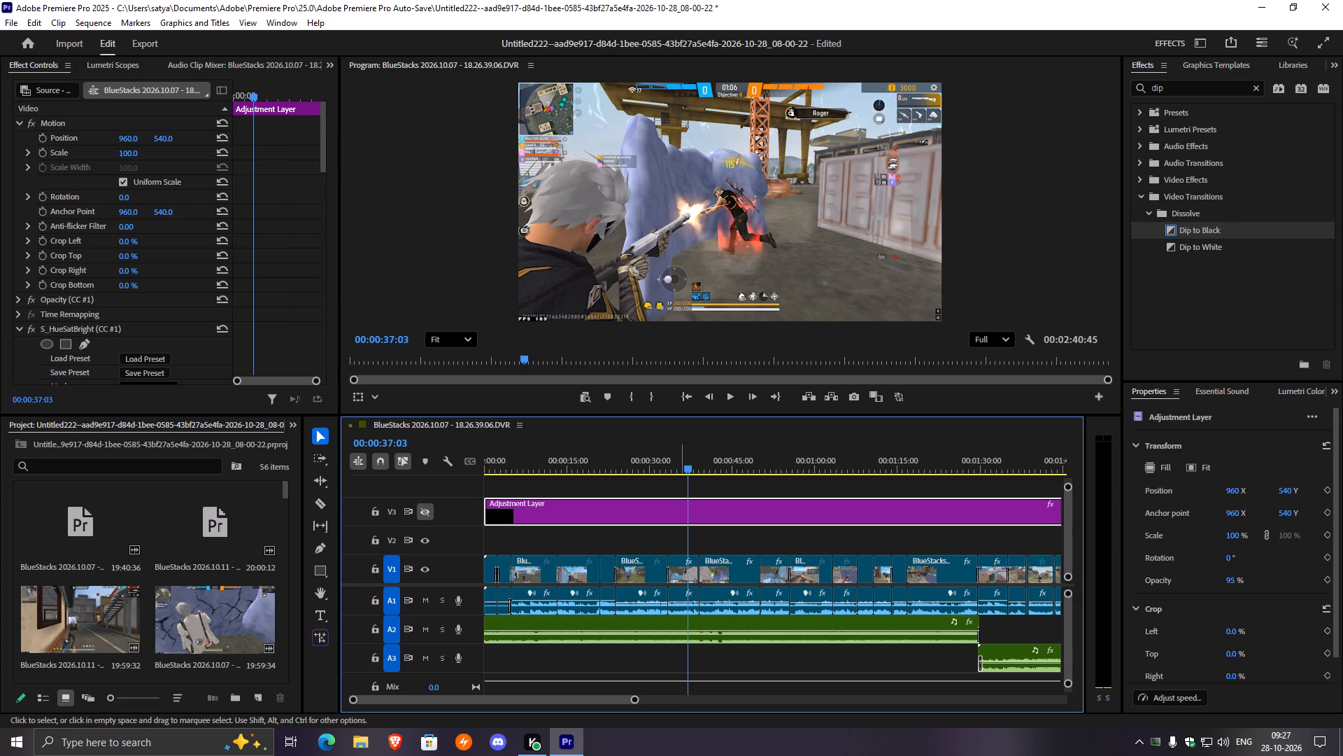
click(680, 571)
click(723, 565)
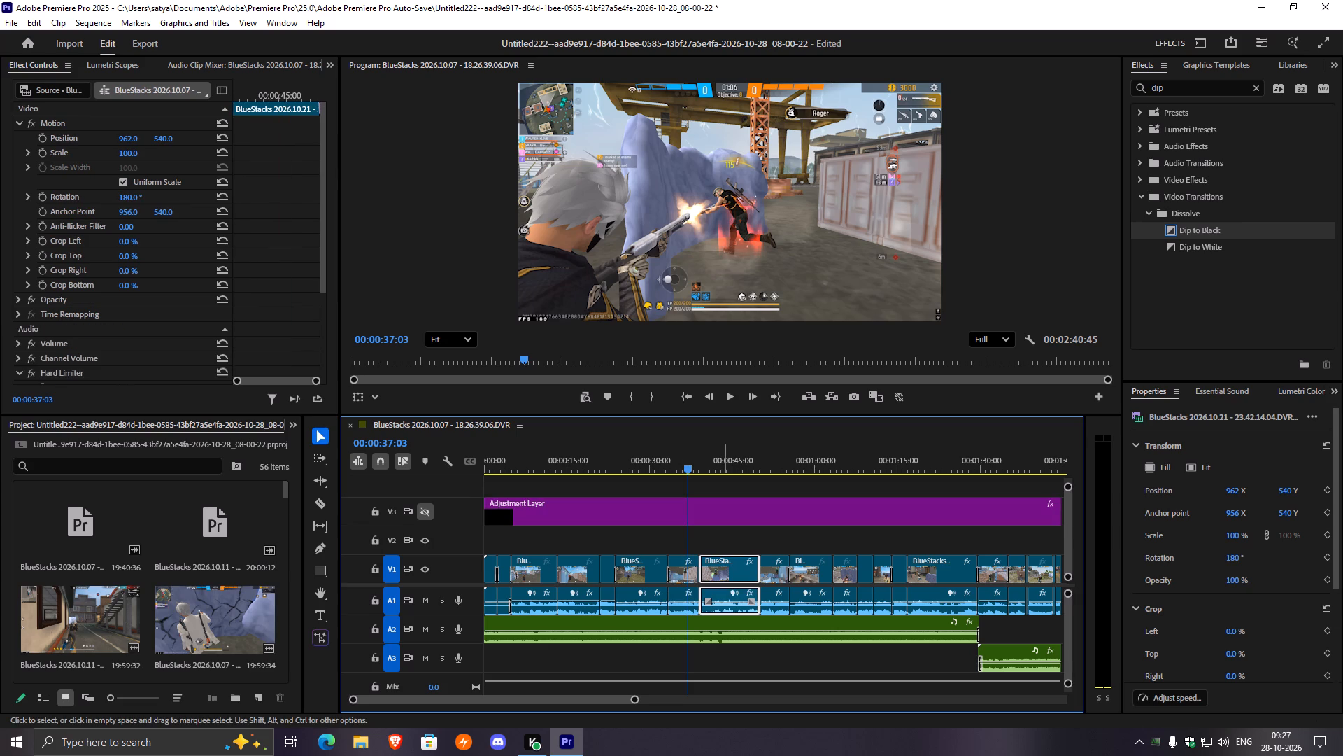
click(683, 569)
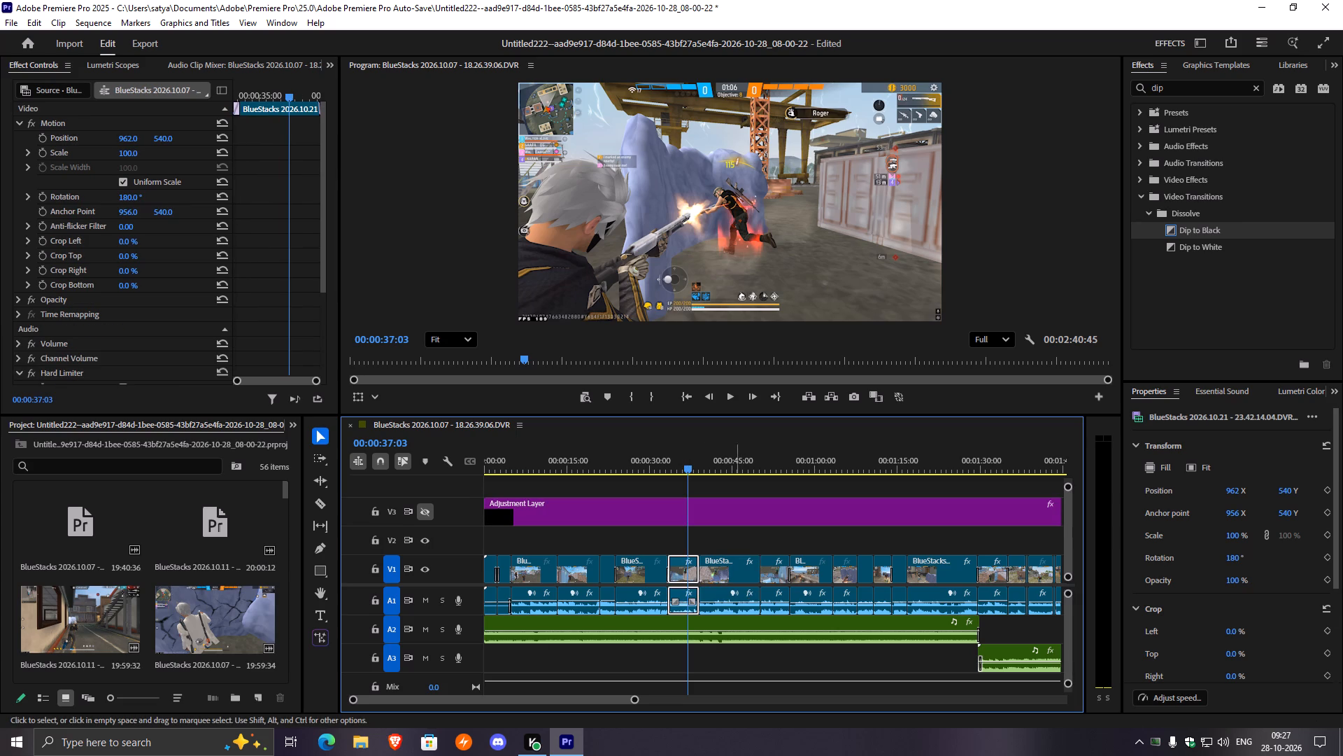
click(731, 570)
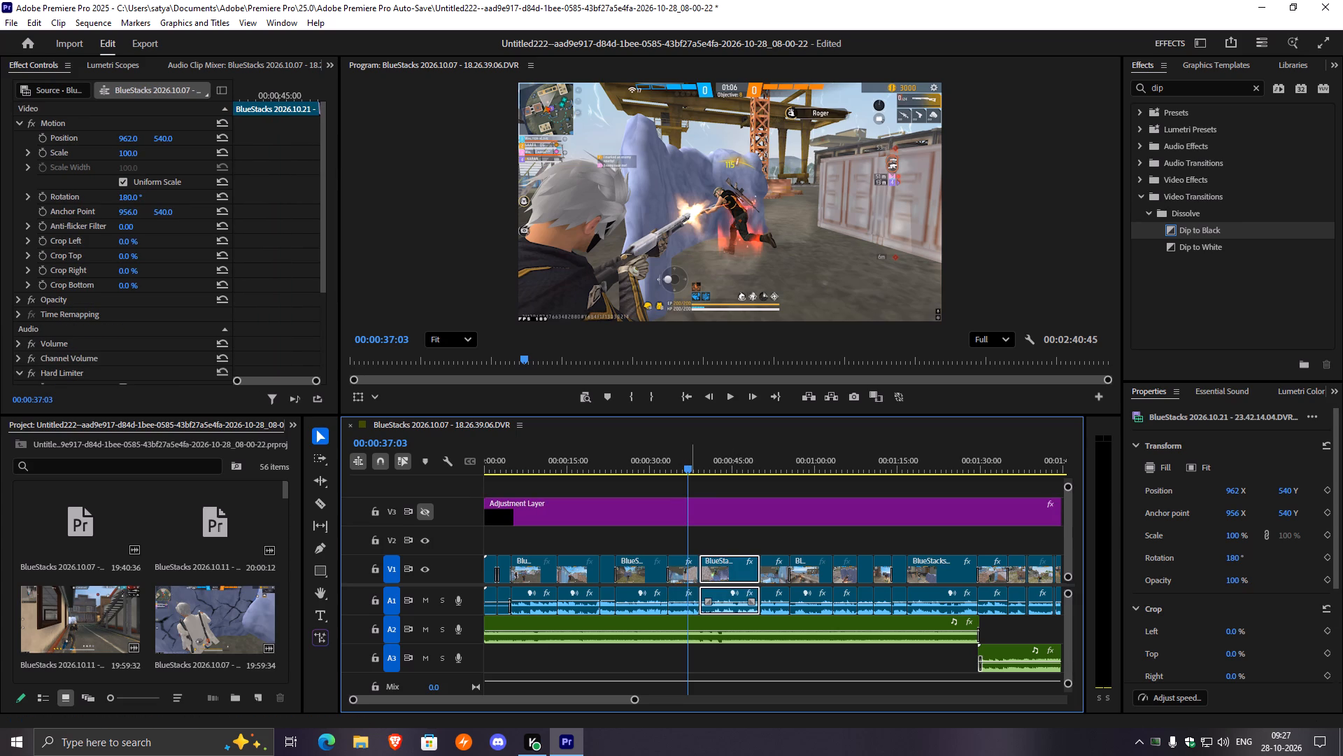
drag(690, 472, 713, 481)
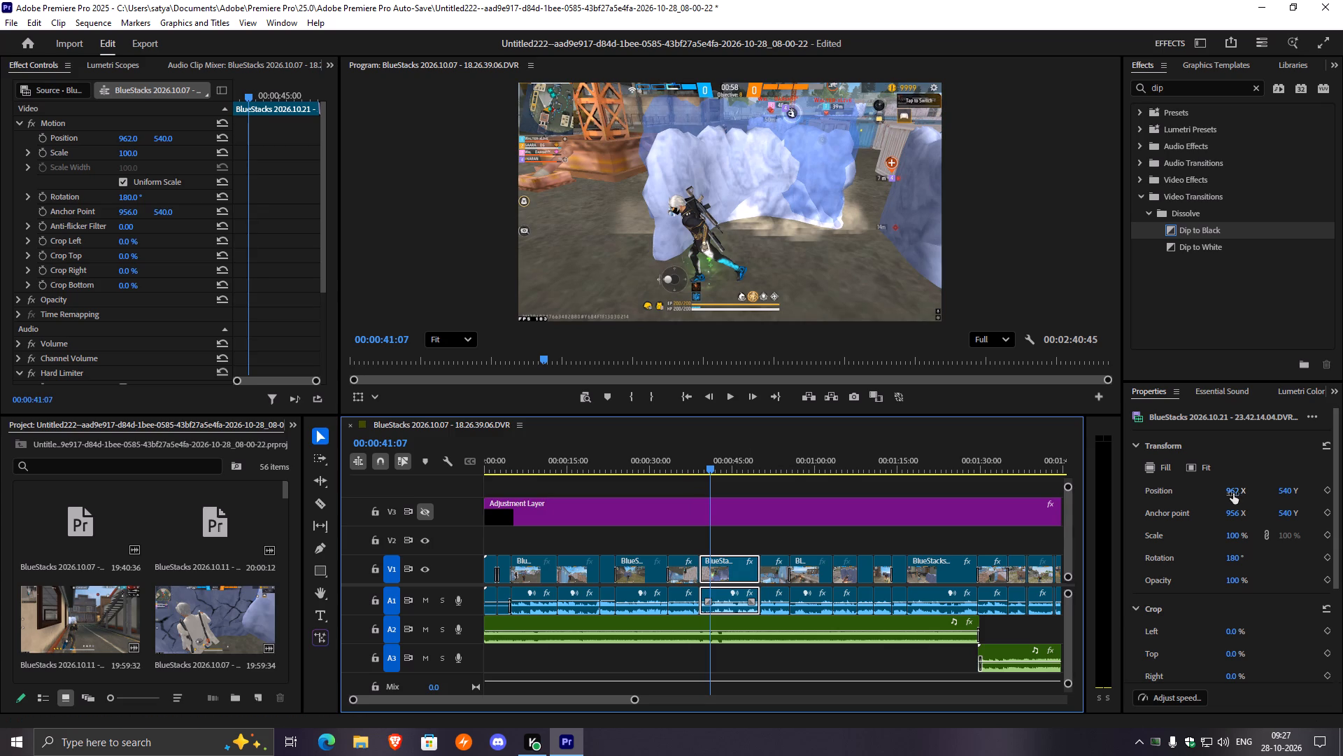
click(1234, 492)
click(1245, 493)
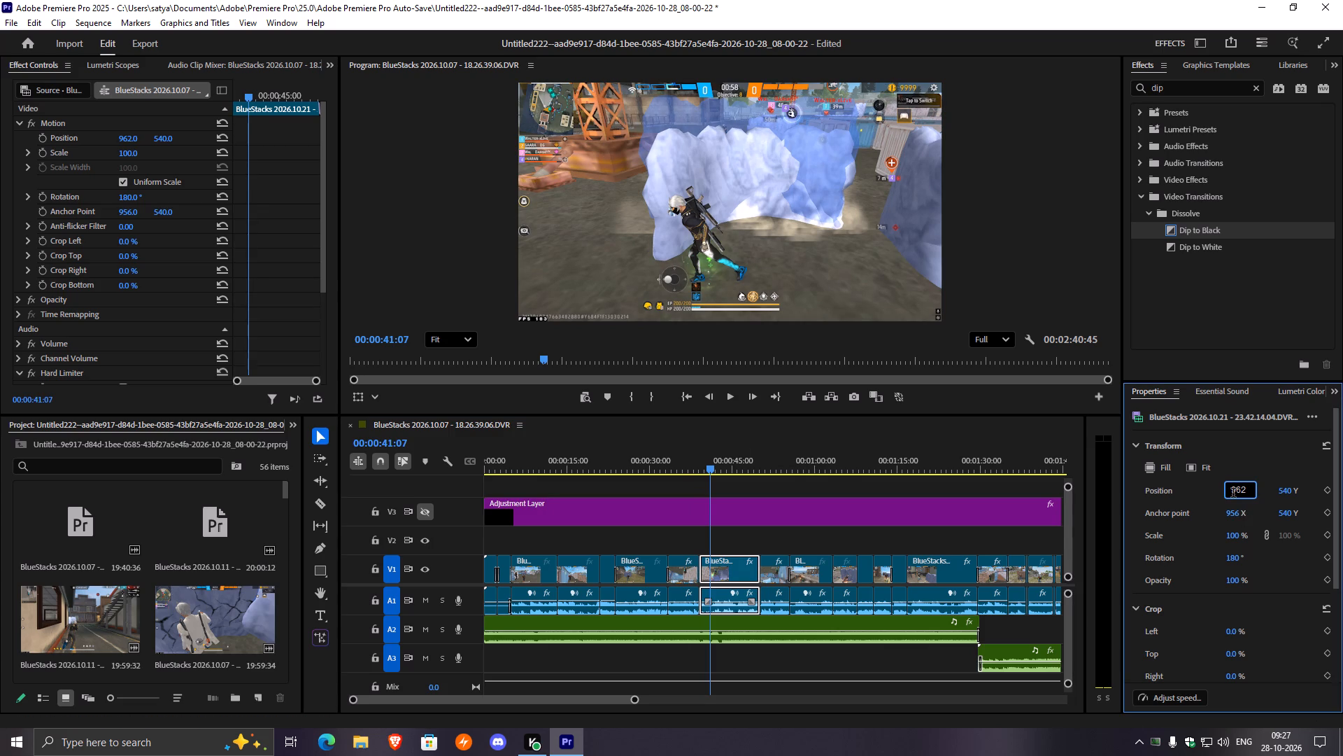
key(BackSpace)
key(3)
key(Return)
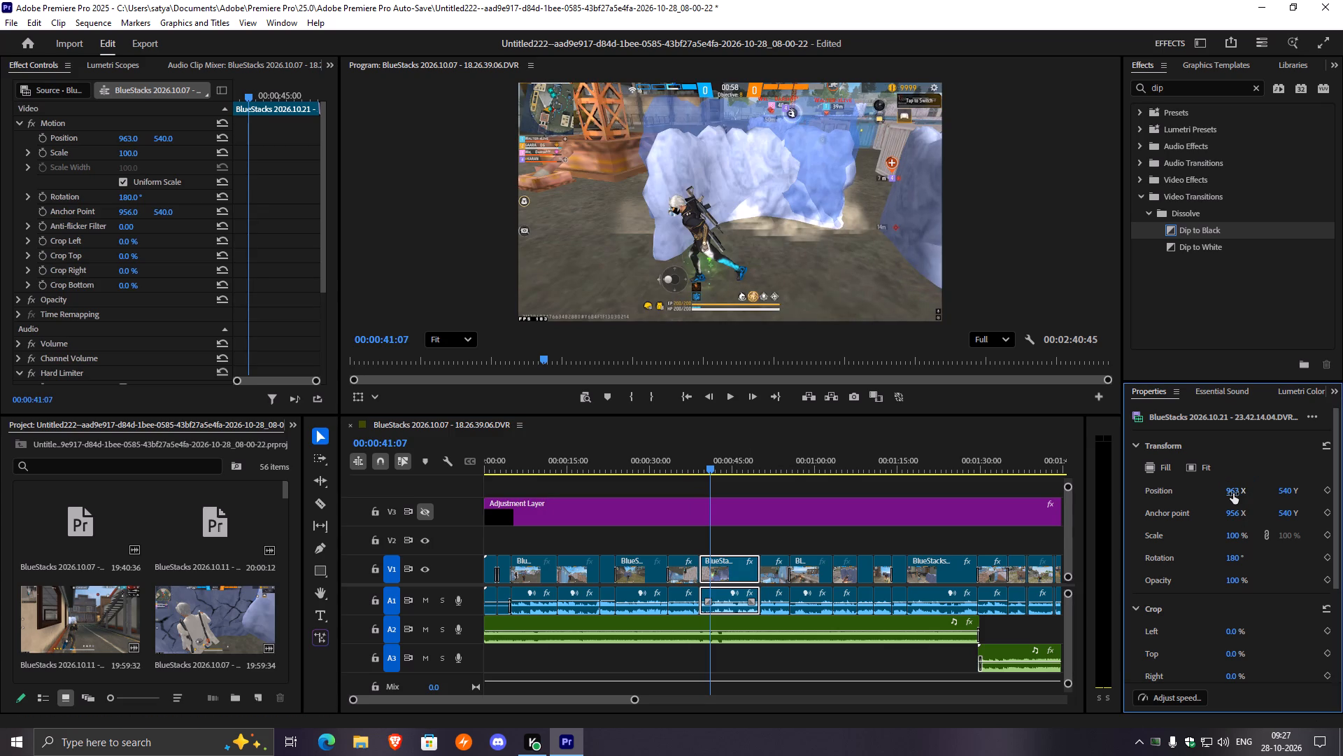
click(1235, 493)
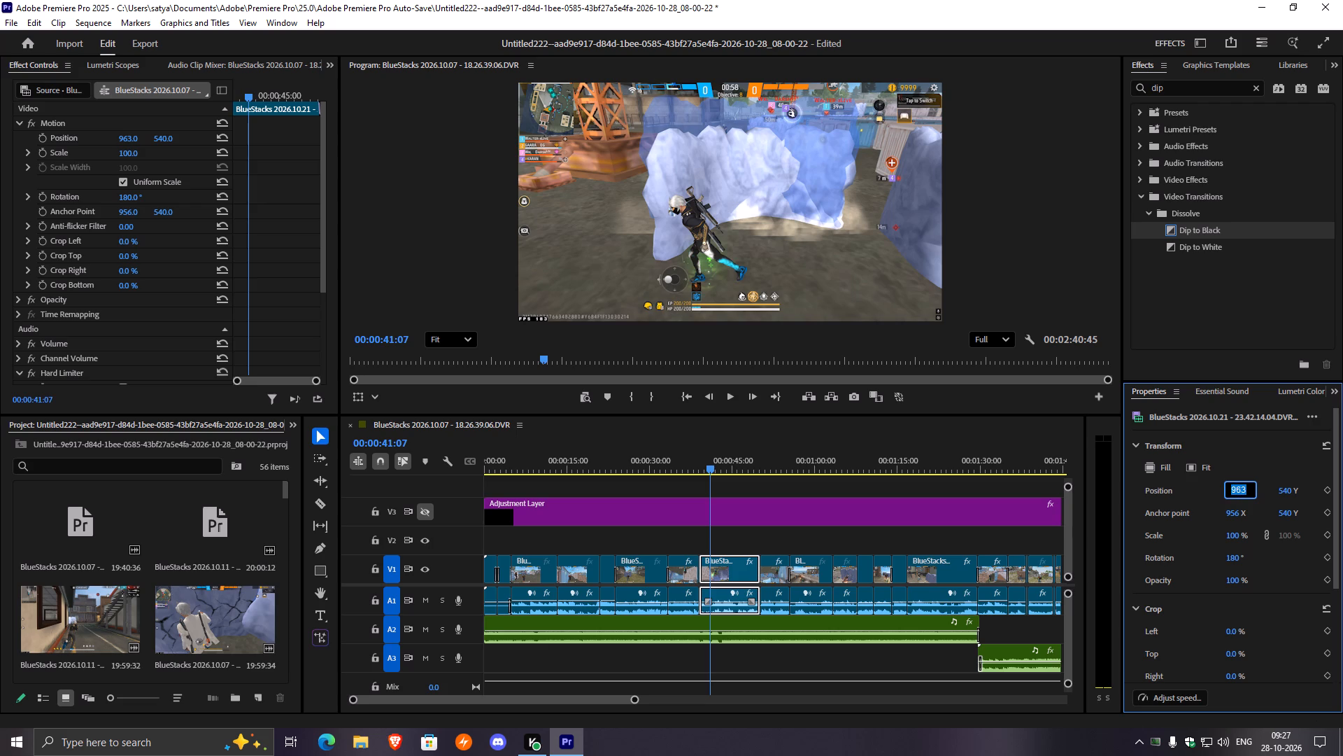
click(1247, 487)
key(BackSpace)
key(4)
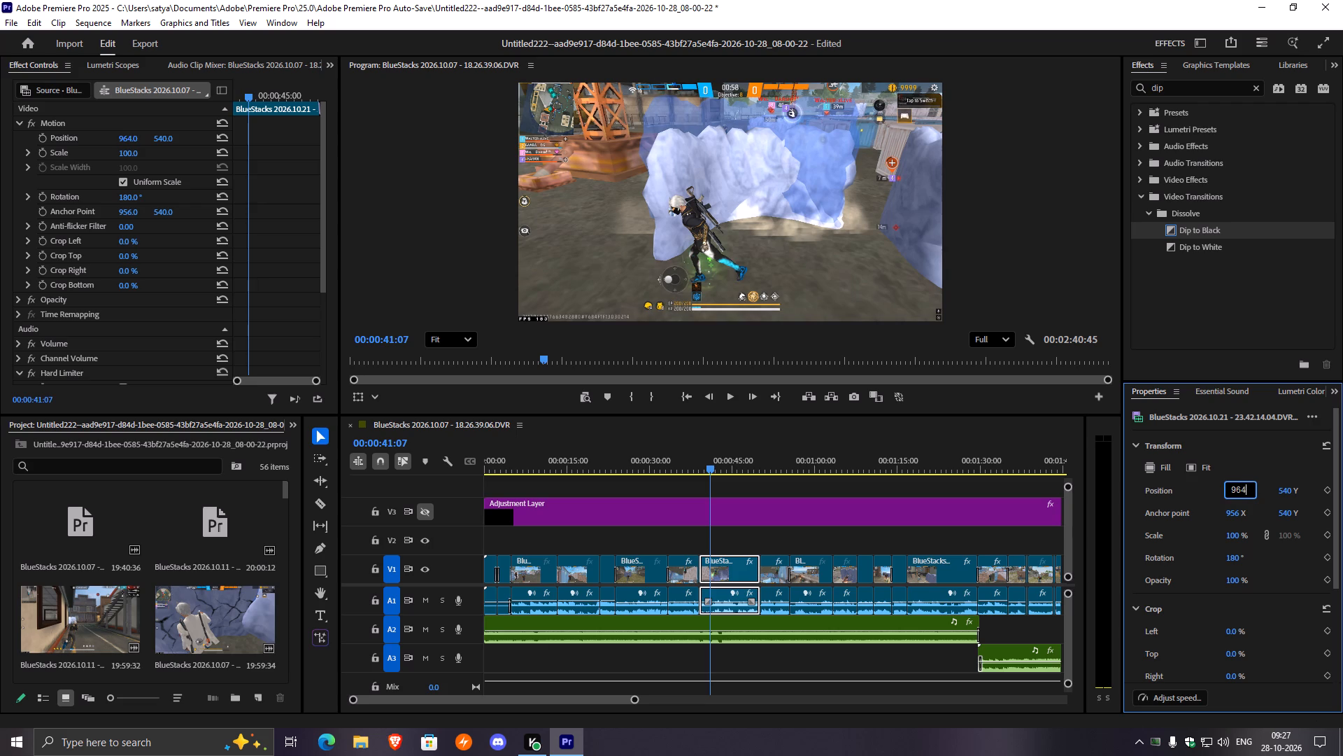
key(Return)
key(space)
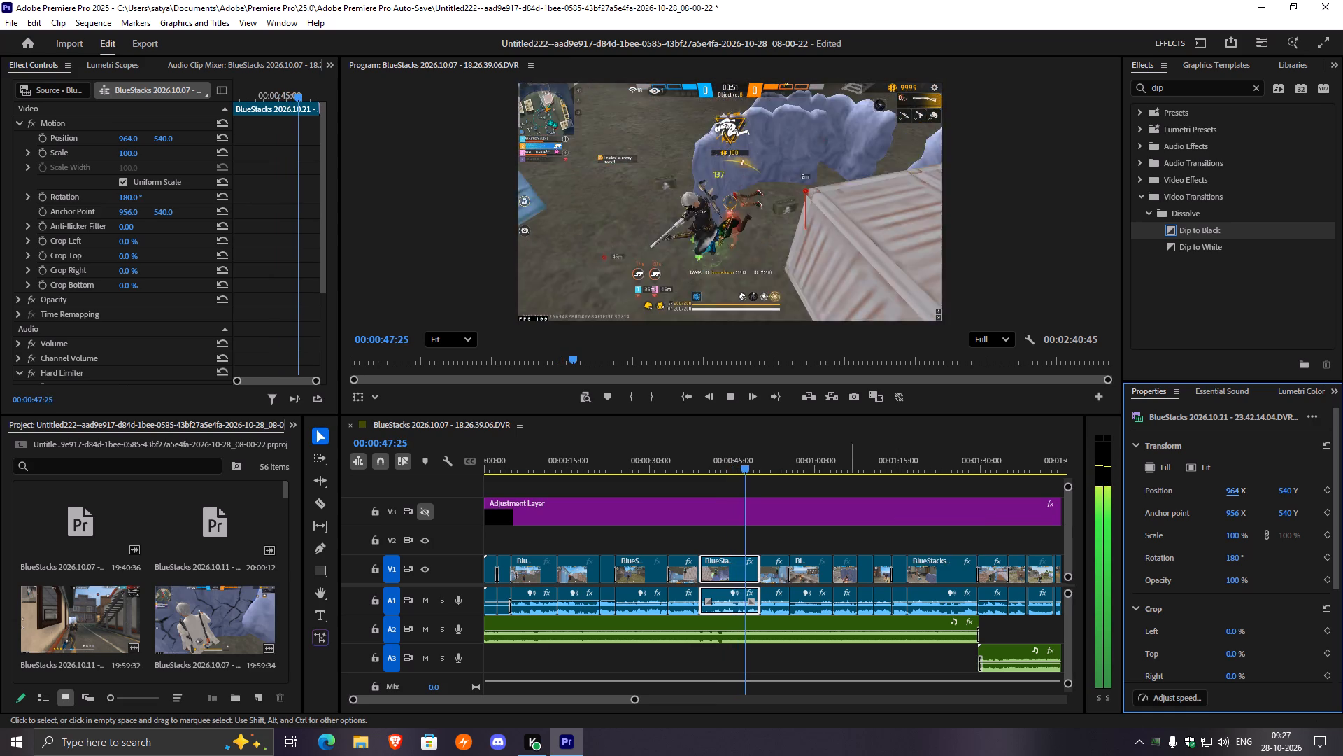
Set the horizontal position of the short gameplay clip at about 00:00:51 to 964 and play it.
click(772, 570)
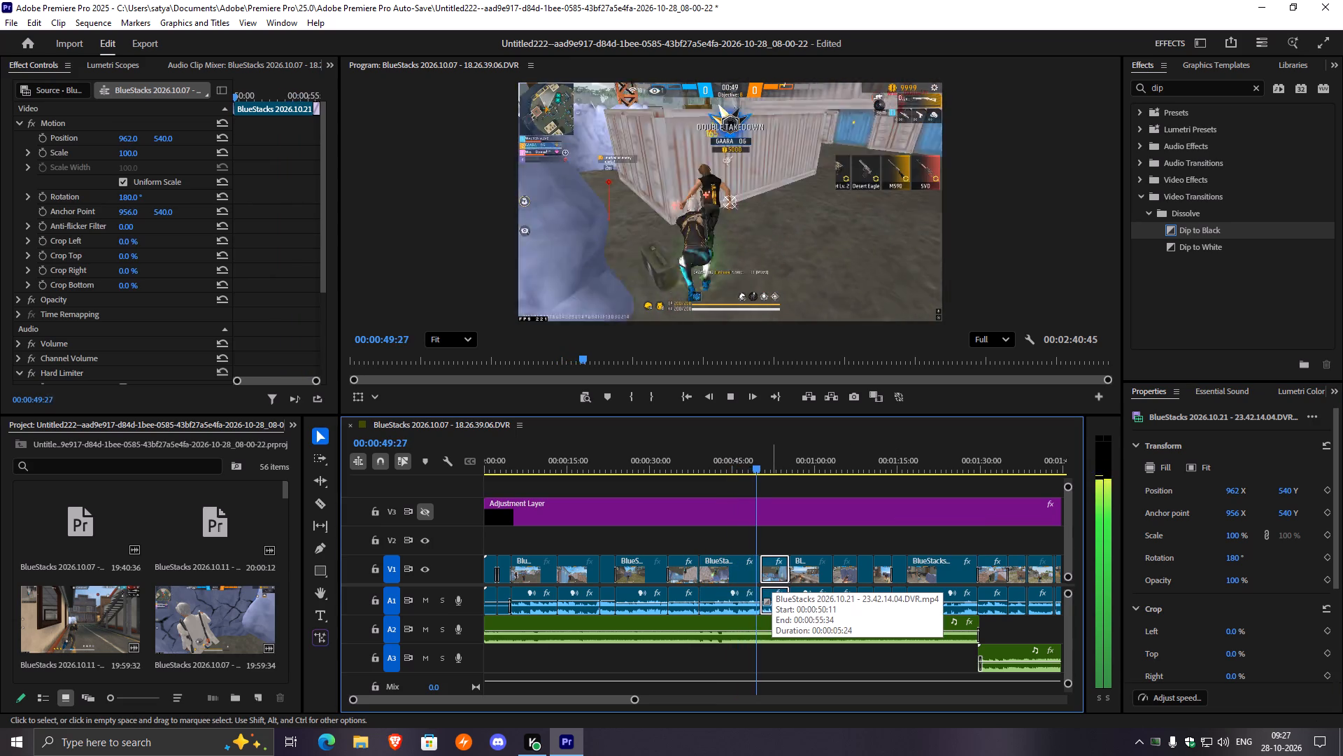
key(space)
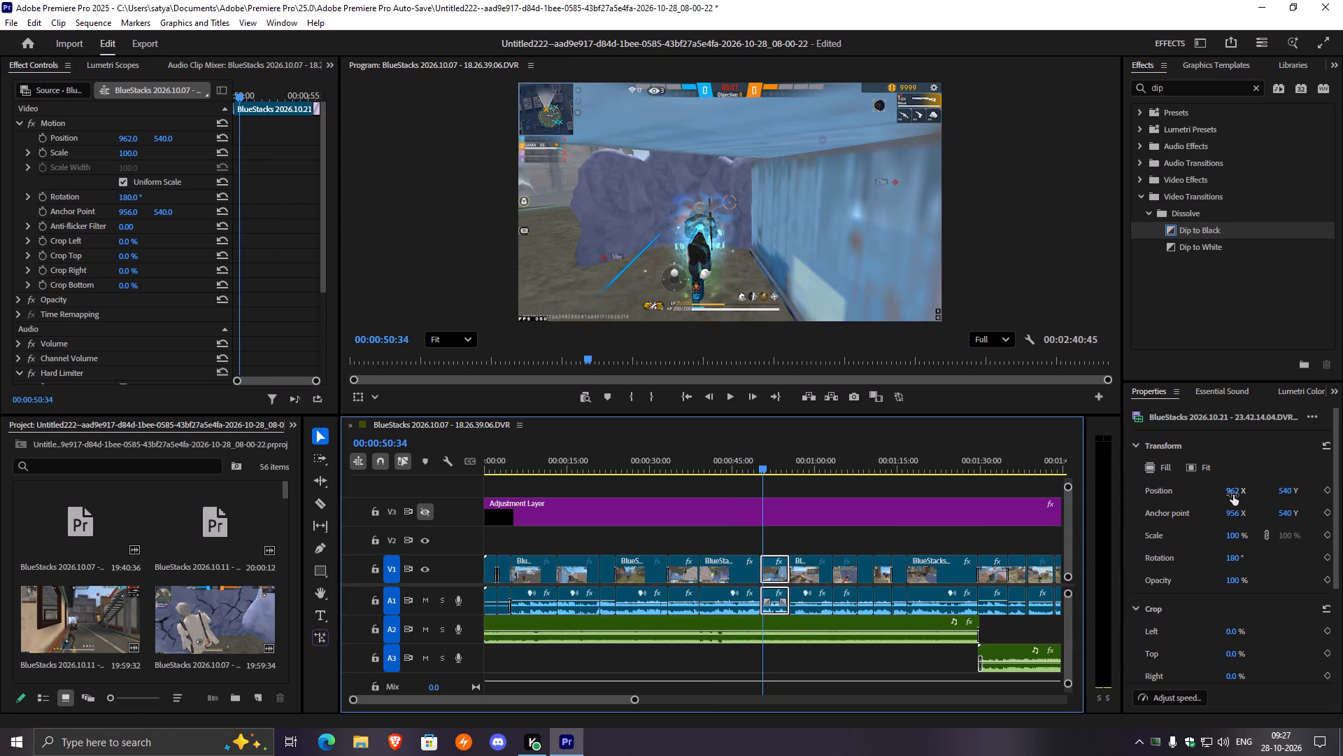
click(1235, 493)
click(1246, 489)
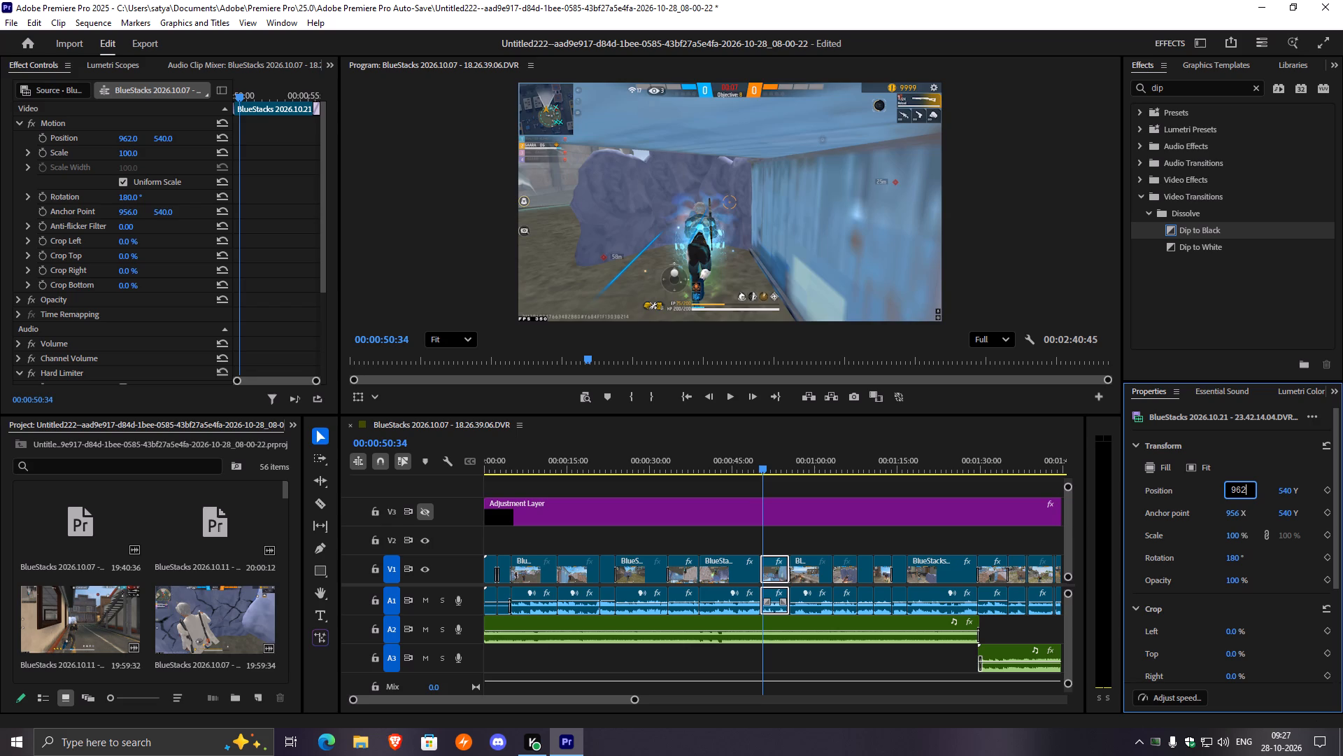
key(BackSpace)
key(4)
key(Return)
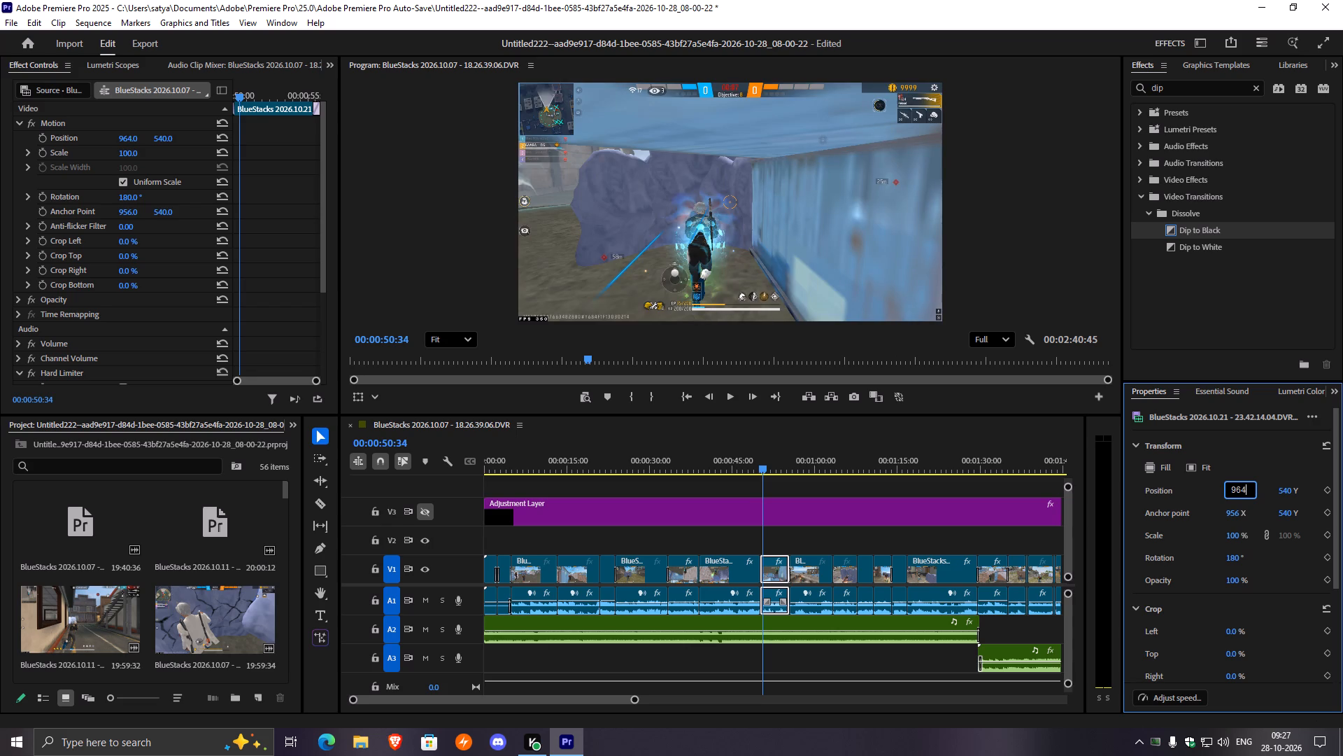
key(space)
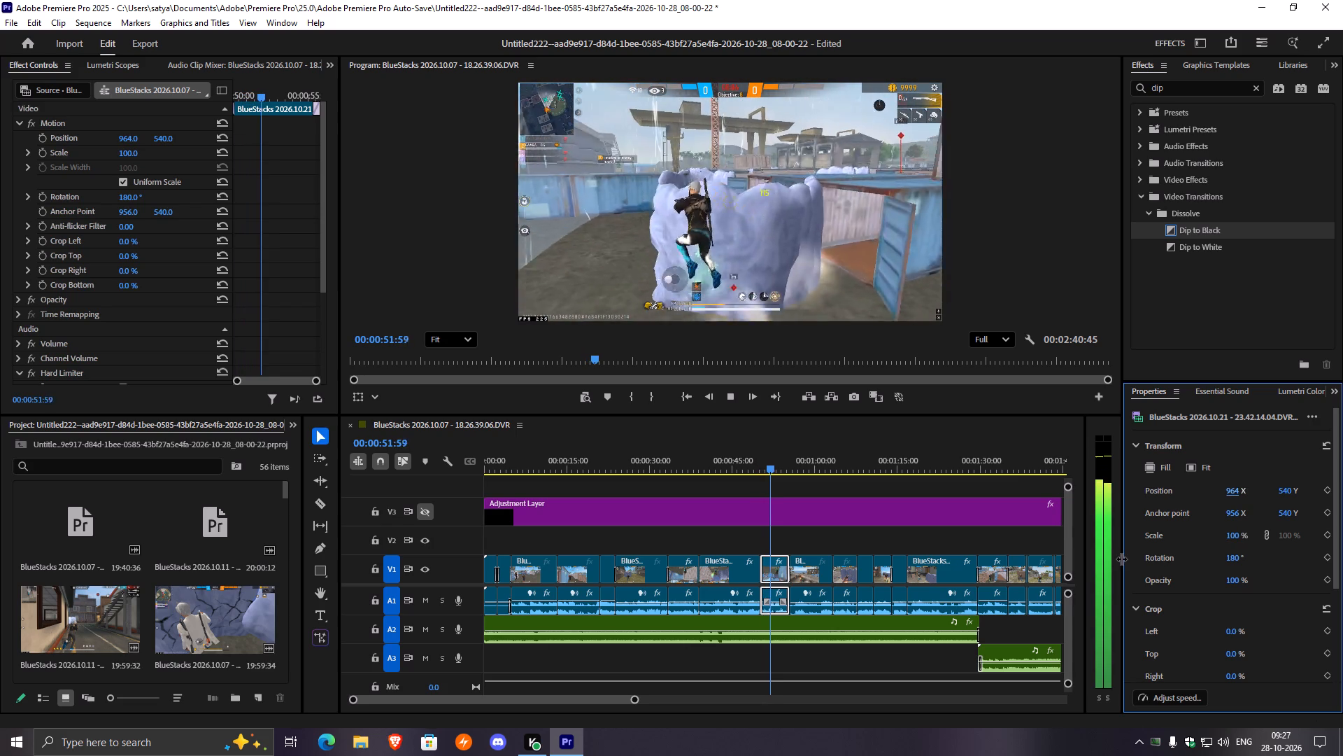
Set the horizontal position of the gameplay clip at about 00:01:33 to 956, trying 959 first.
click(850, 748)
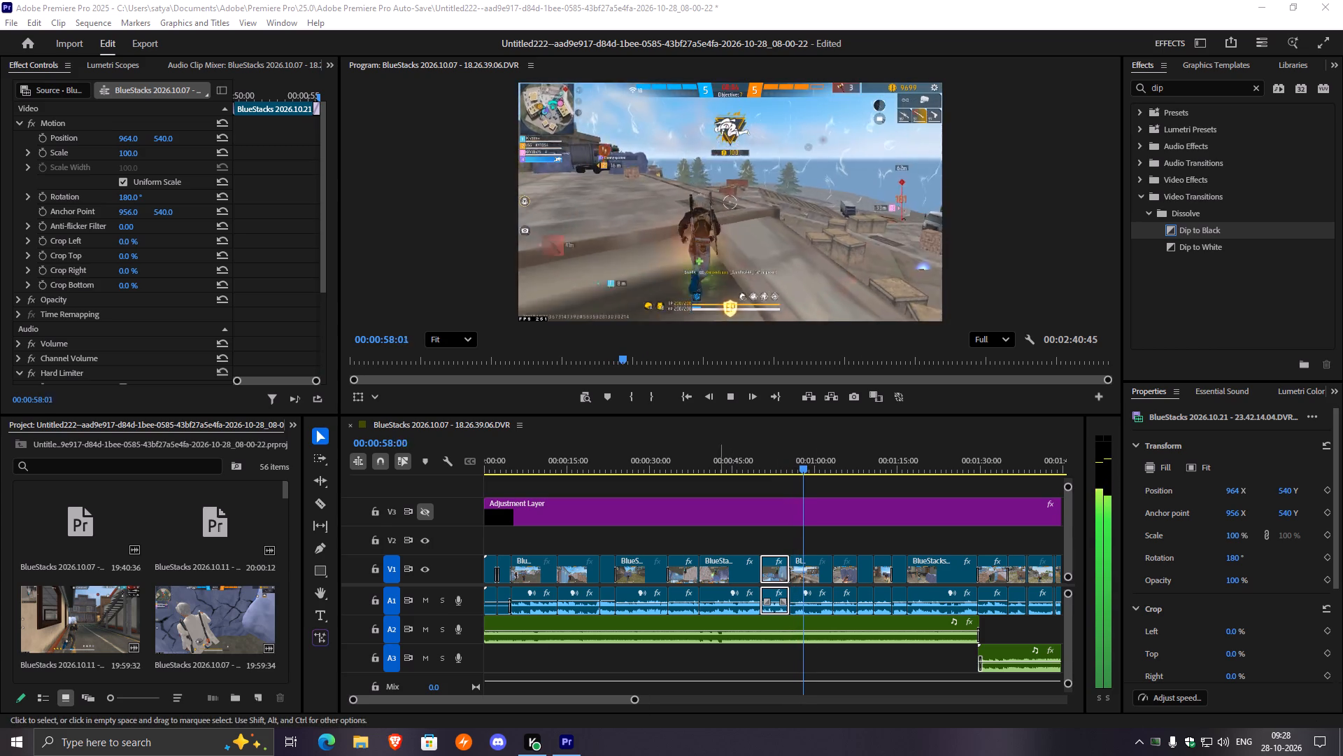
drag(814, 467, 824, 470)
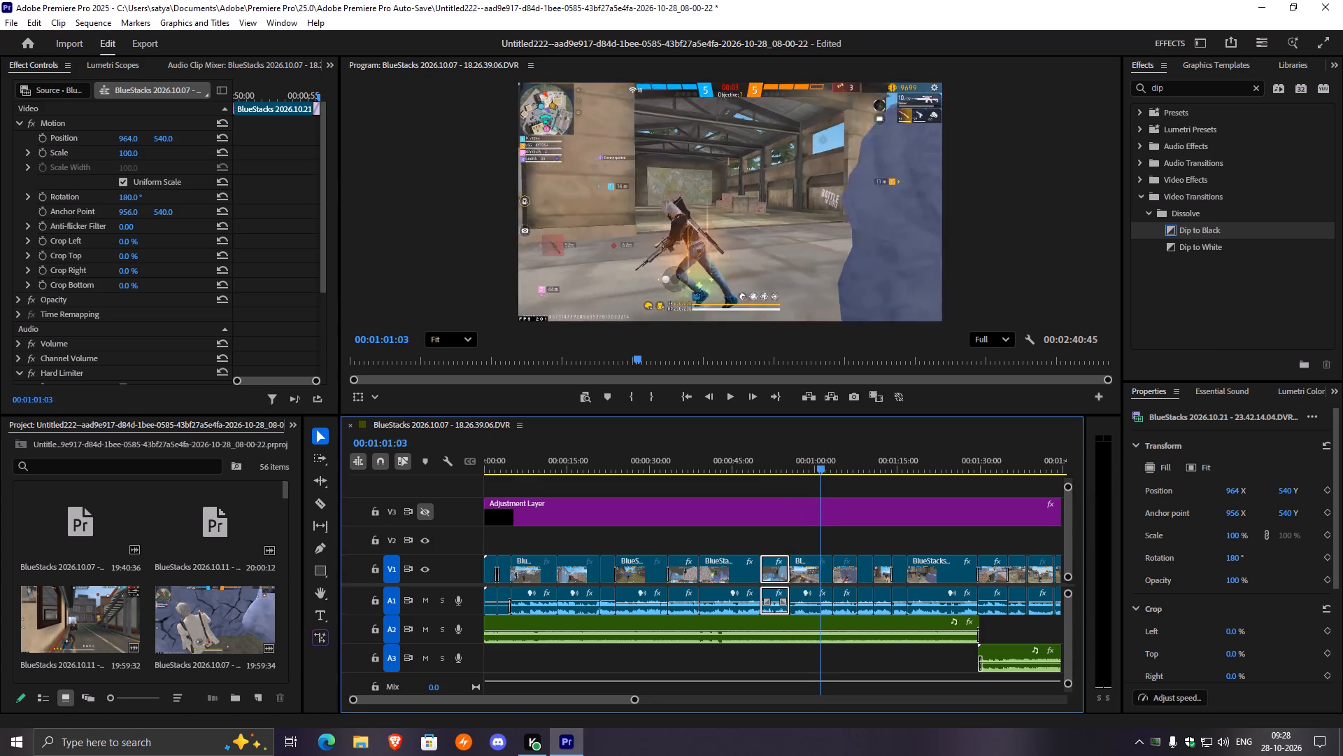
drag(824, 470, 885, 487)
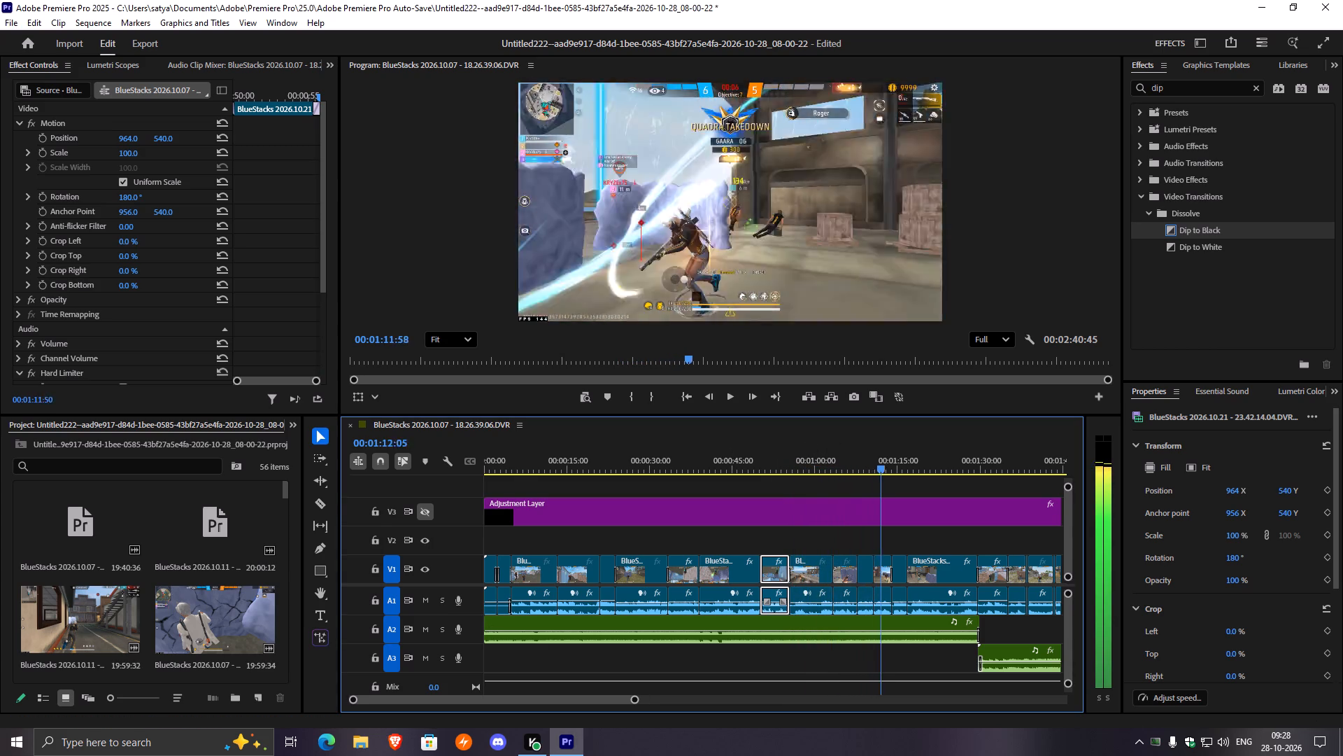
drag(885, 487, 946, 489)
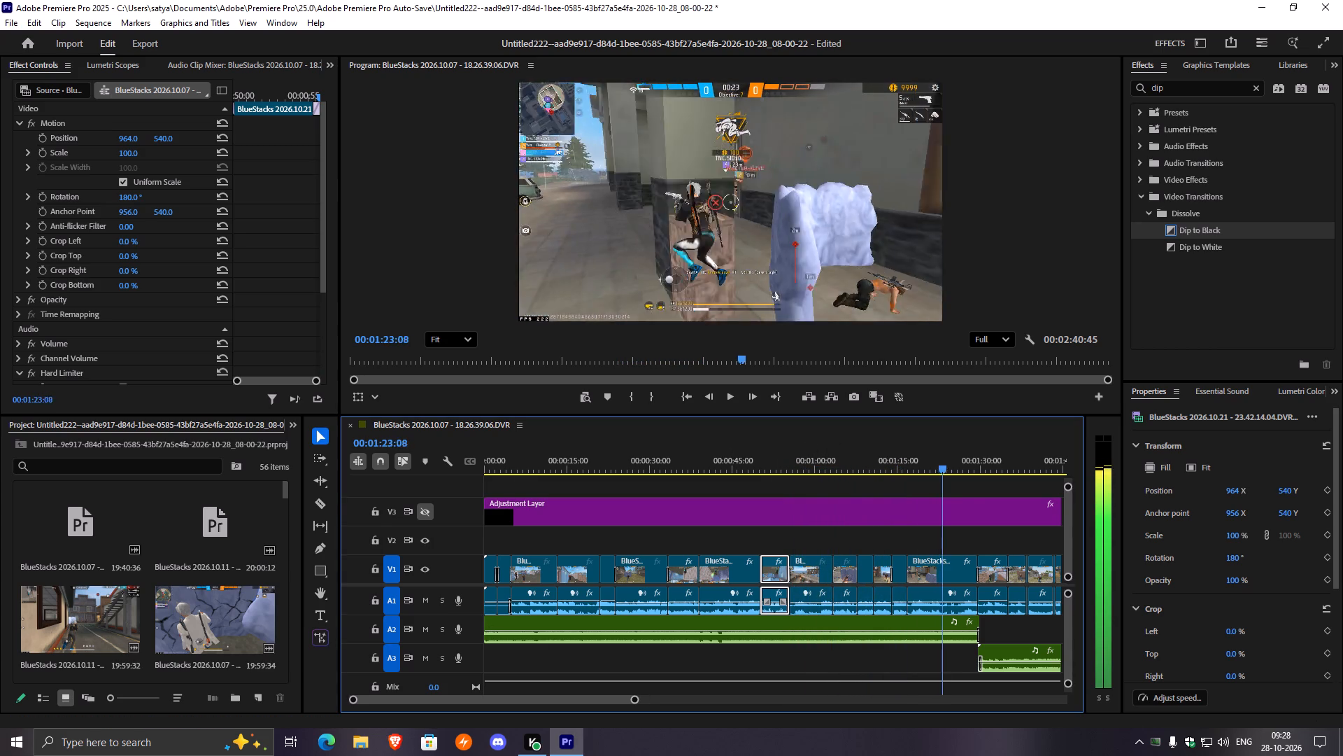
drag(946, 489, 1002, 490)
click(989, 575)
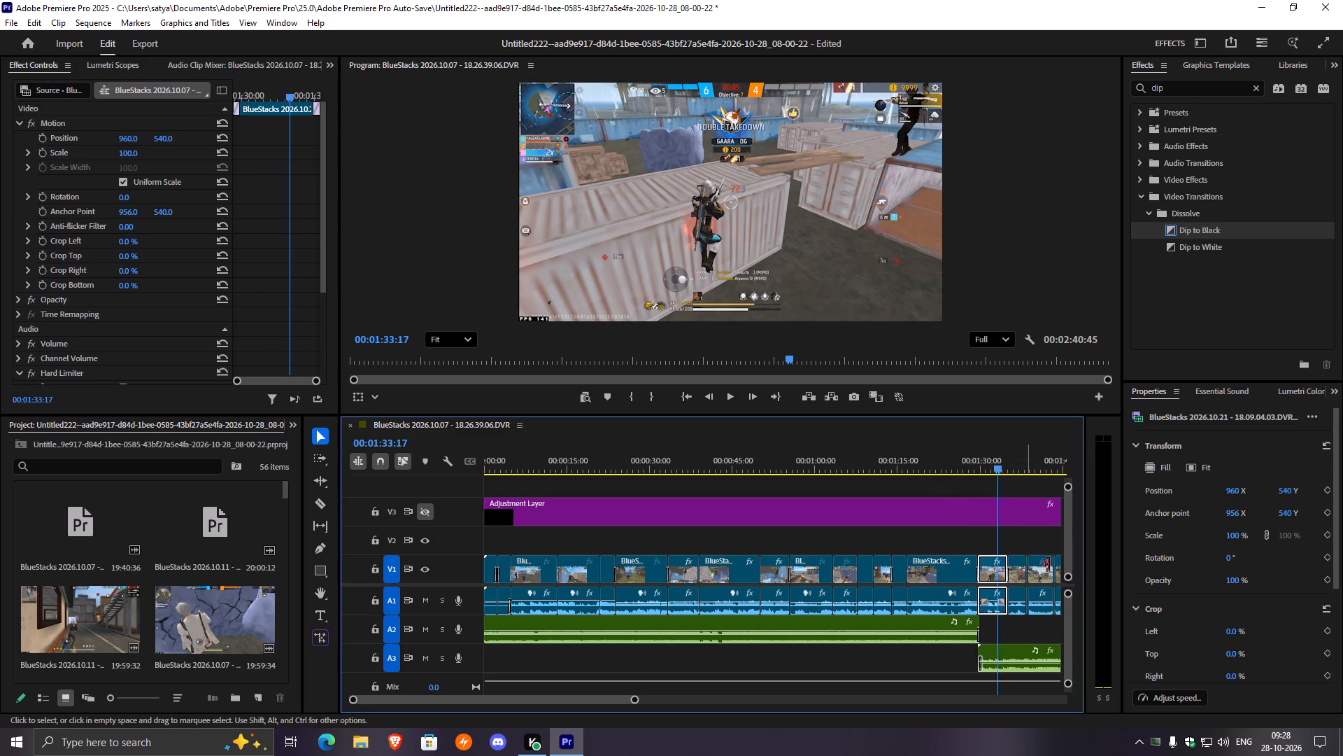
key(space)
key(space)
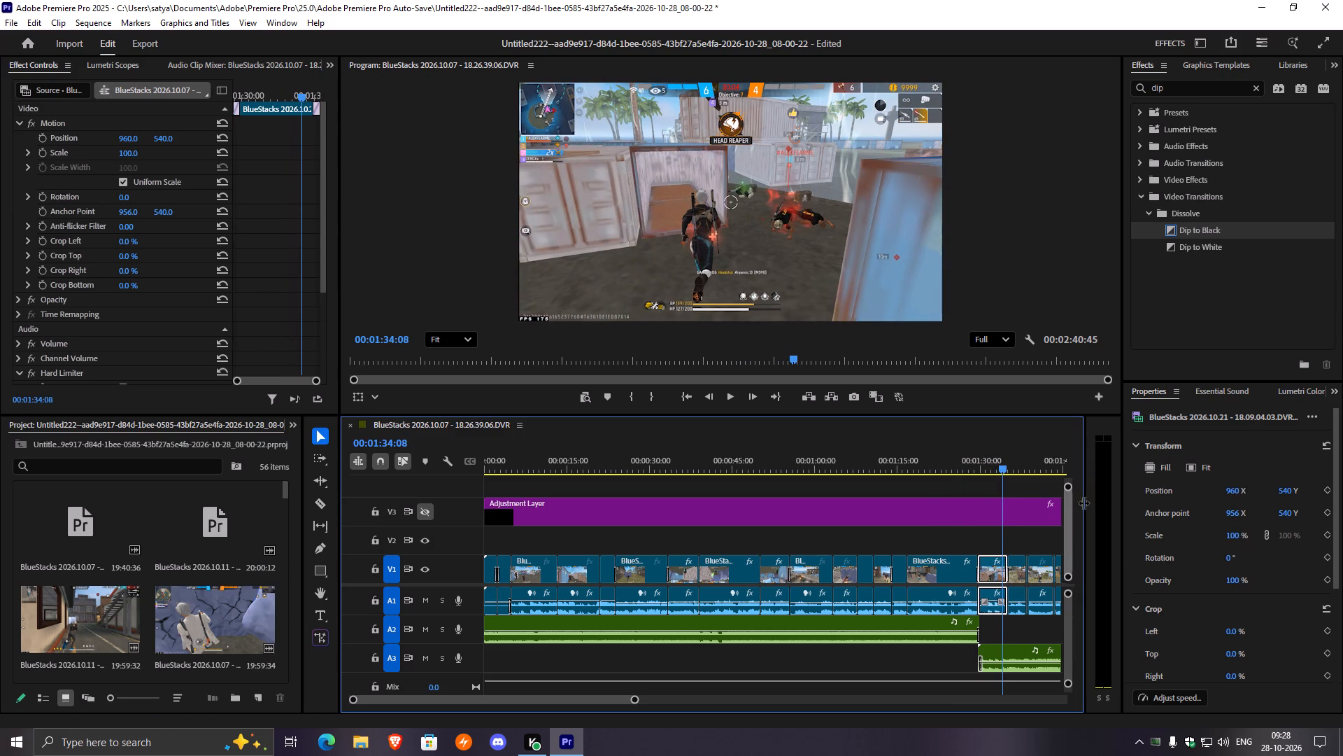
click(1238, 491)
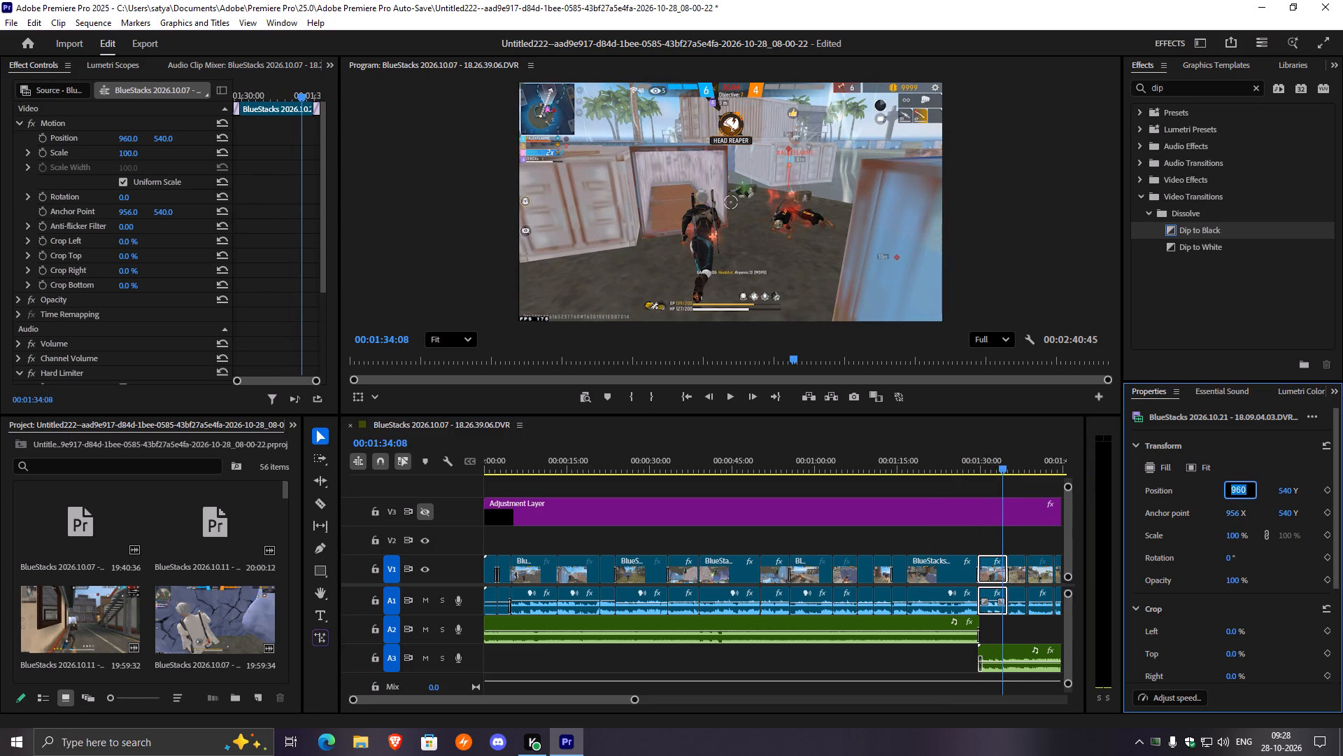
key(9)
text(59)
key(Return)
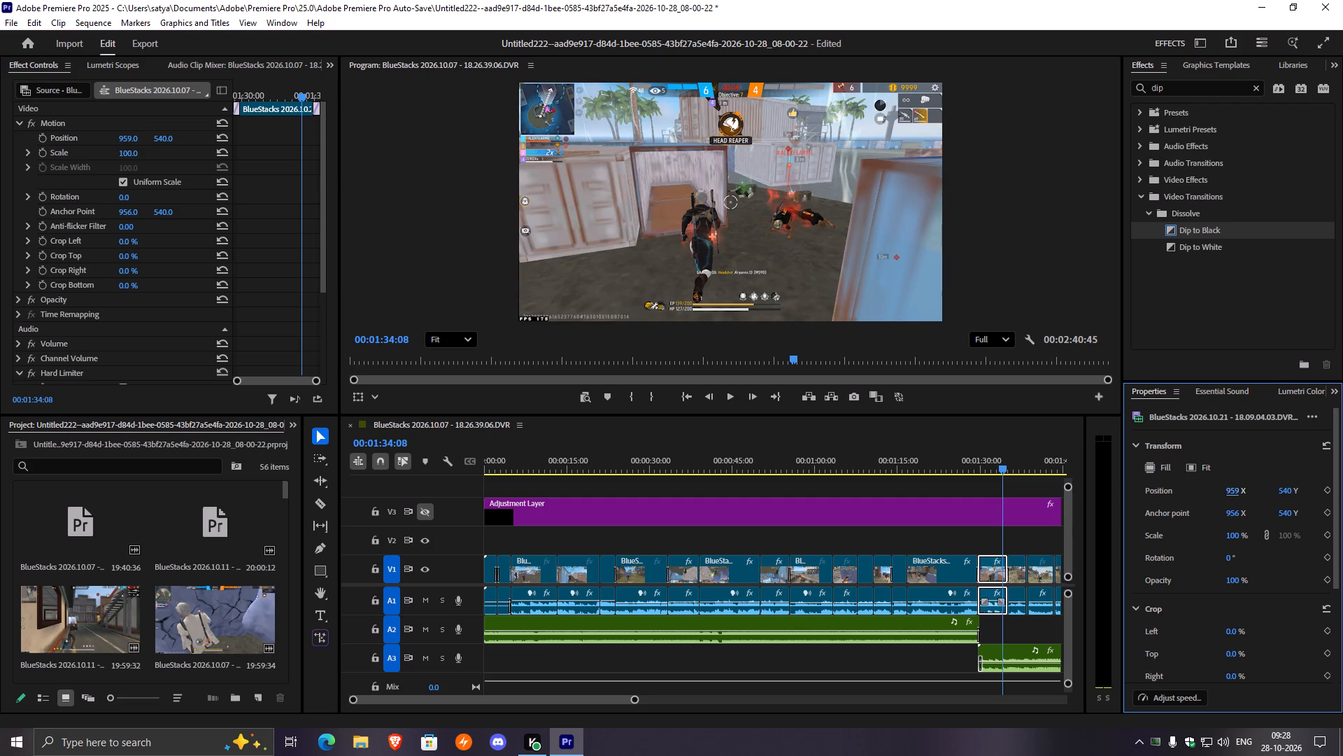
click(1239, 494)
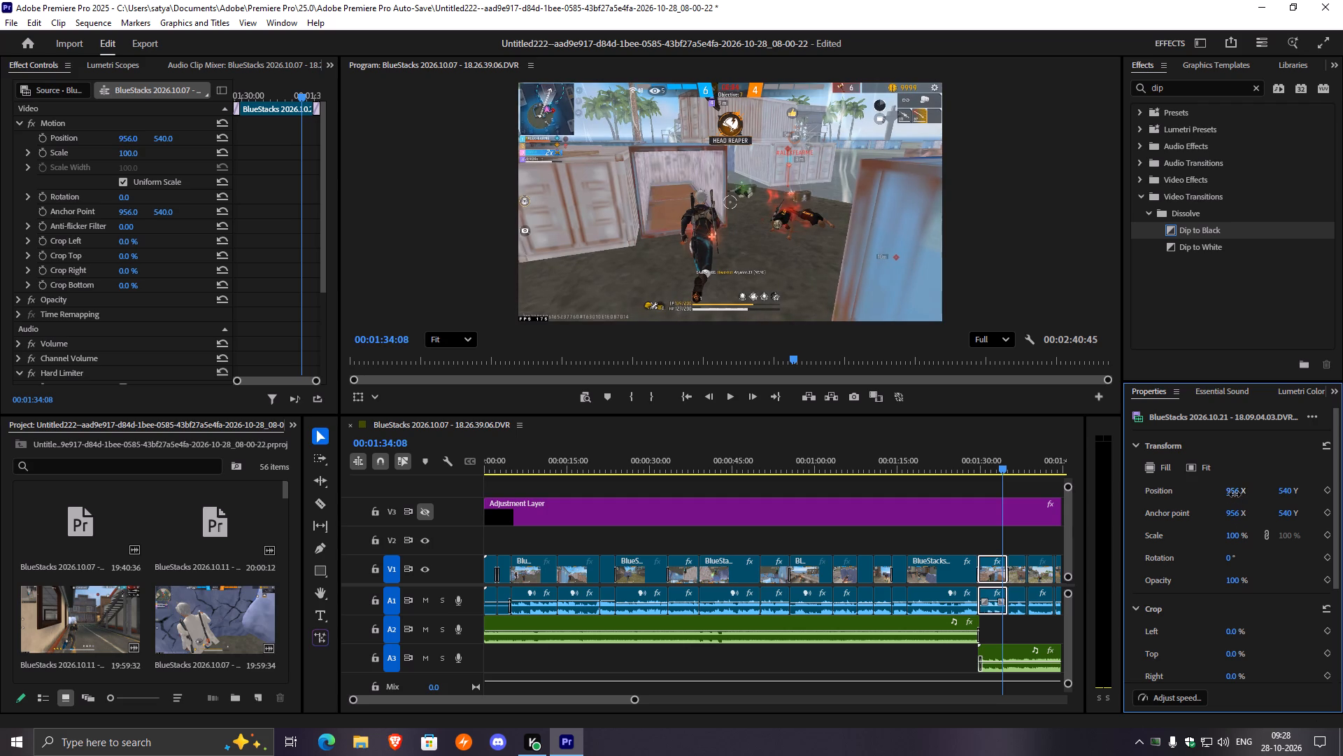
Play the gameplay from about 00:01:34 to 00:02:13 and replay its middle sections to check framing and sound, inspecting the clip at about 00:02:09.
key(space)
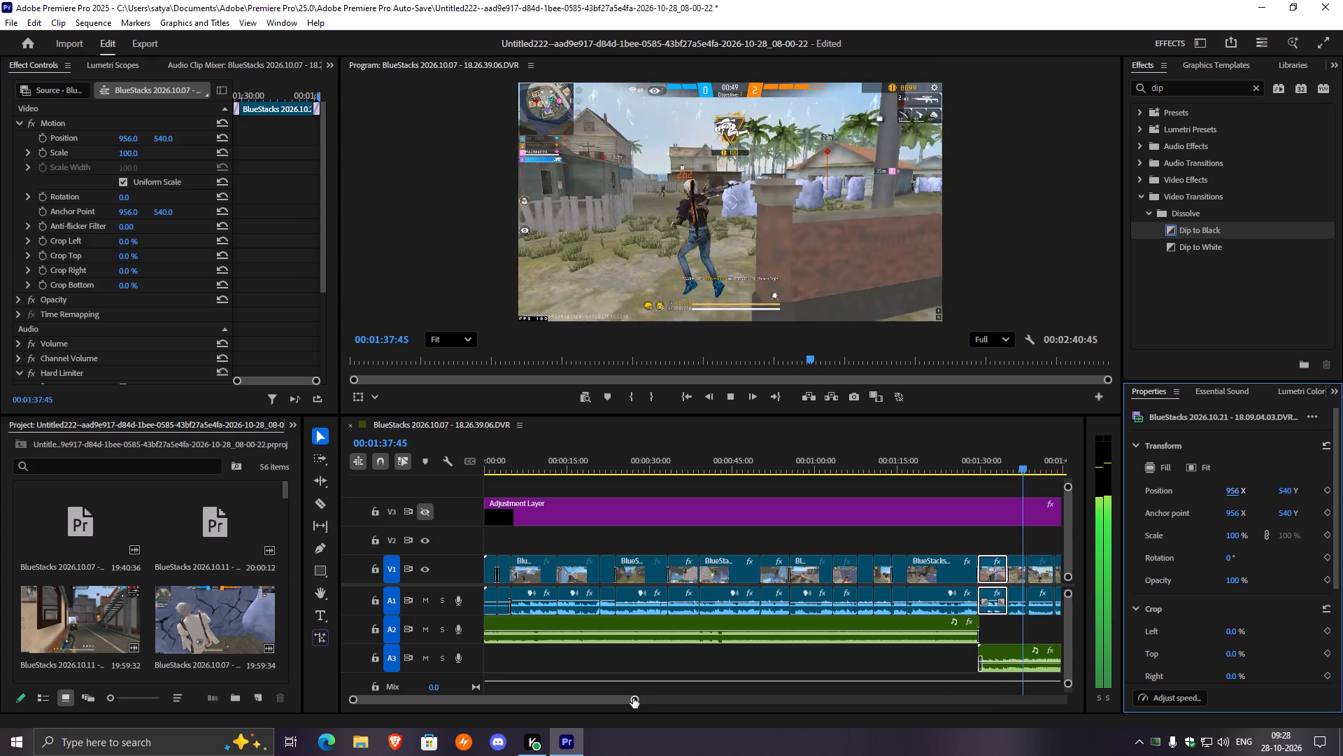
drag(637, 699, 700, 699)
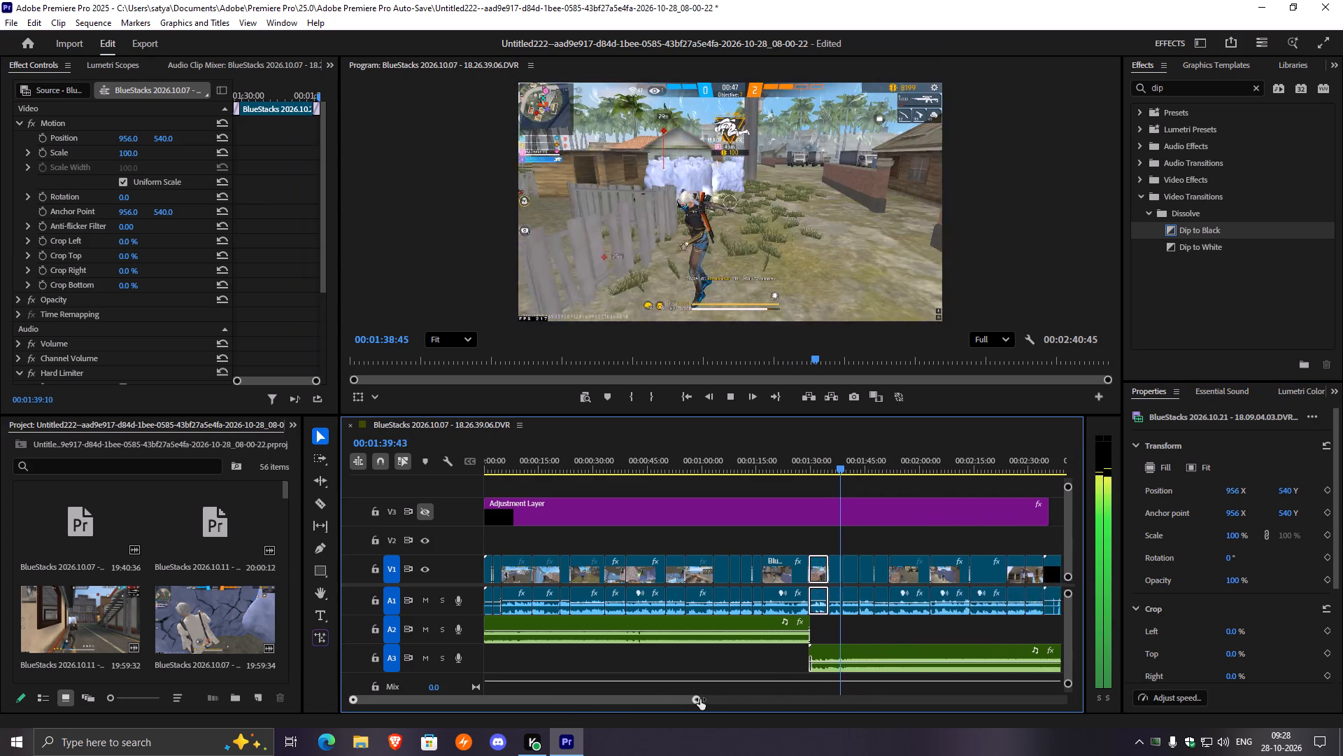
drag(700, 699, 742, 699)
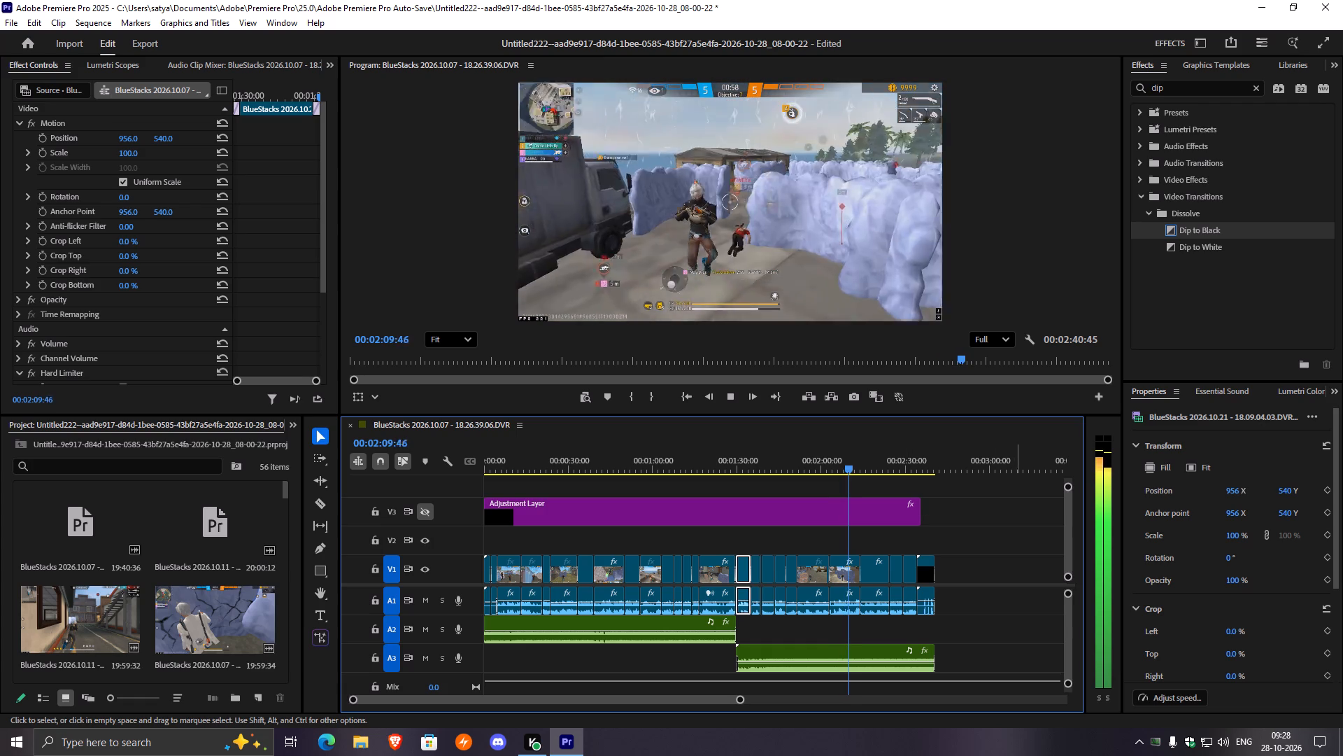
drag(809, 530, 841, 566)
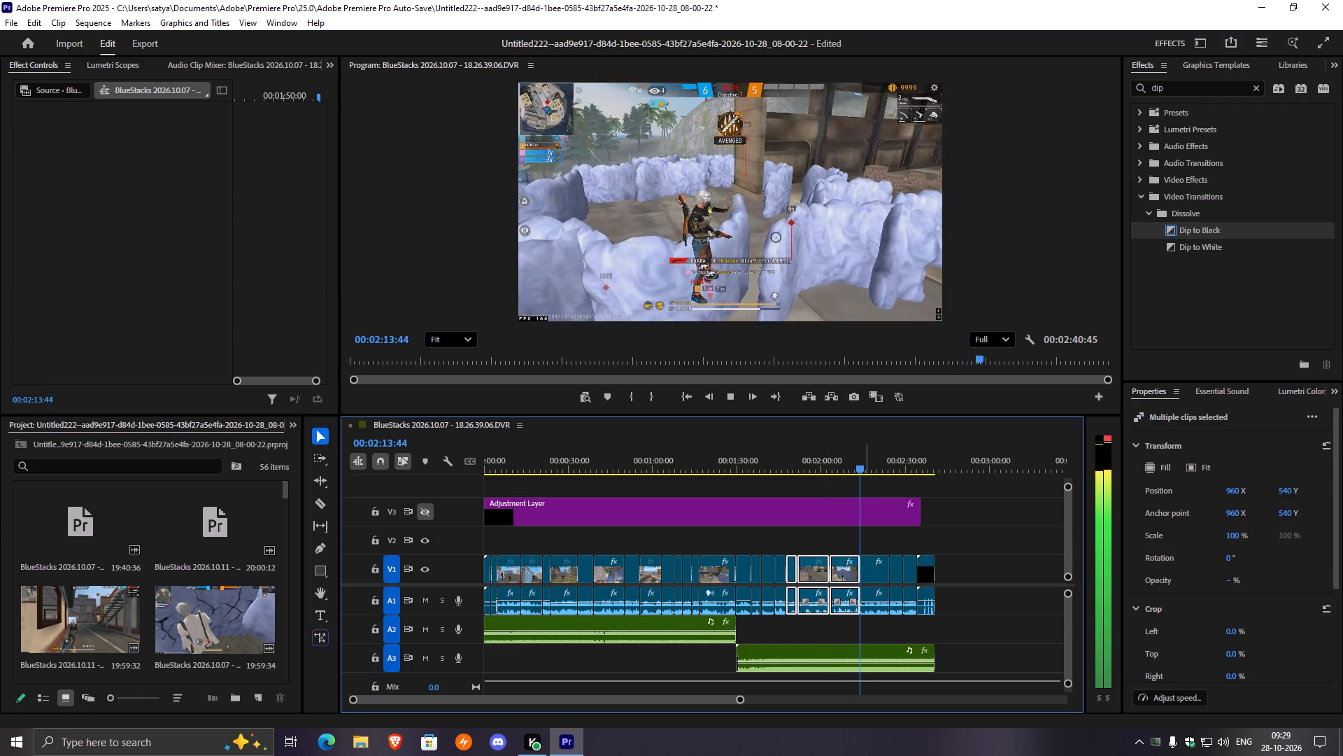
drag(865, 468, 852, 475)
click(812, 566)
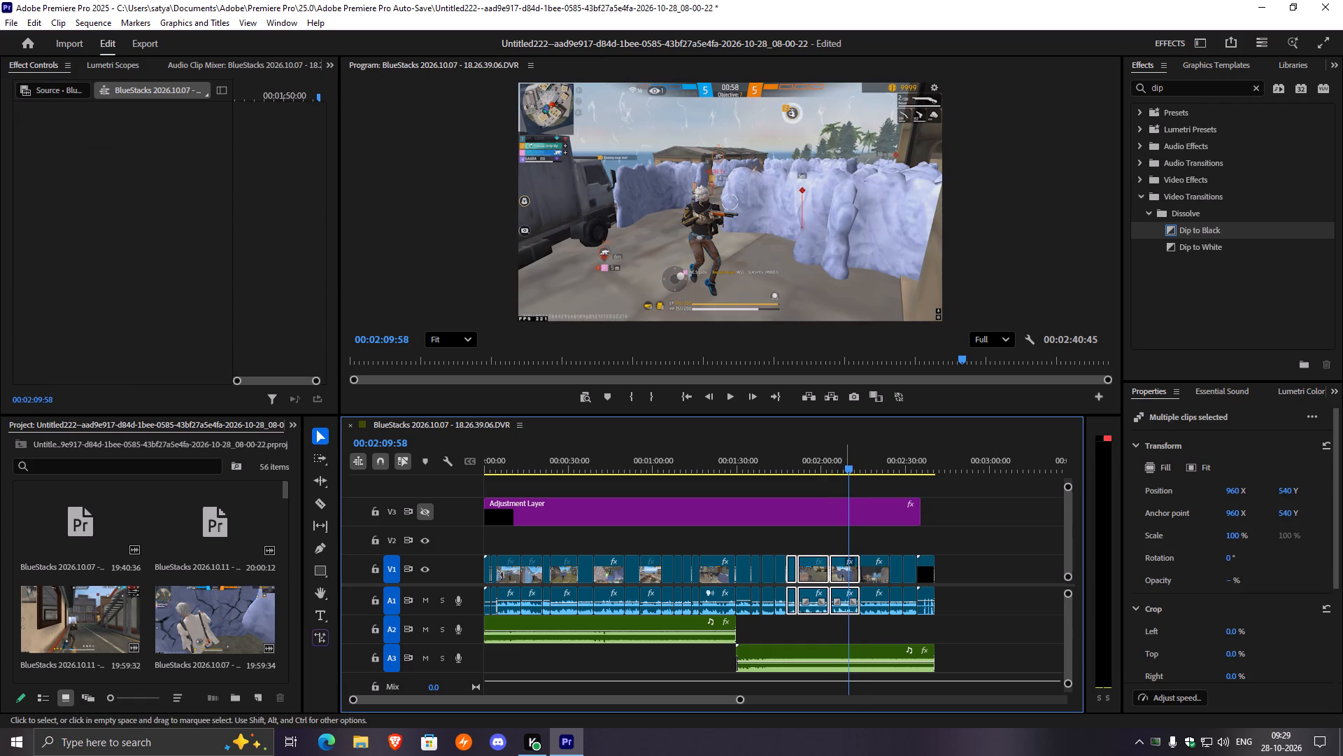
click(845, 573)
click(828, 516)
click(835, 548)
click(842, 573)
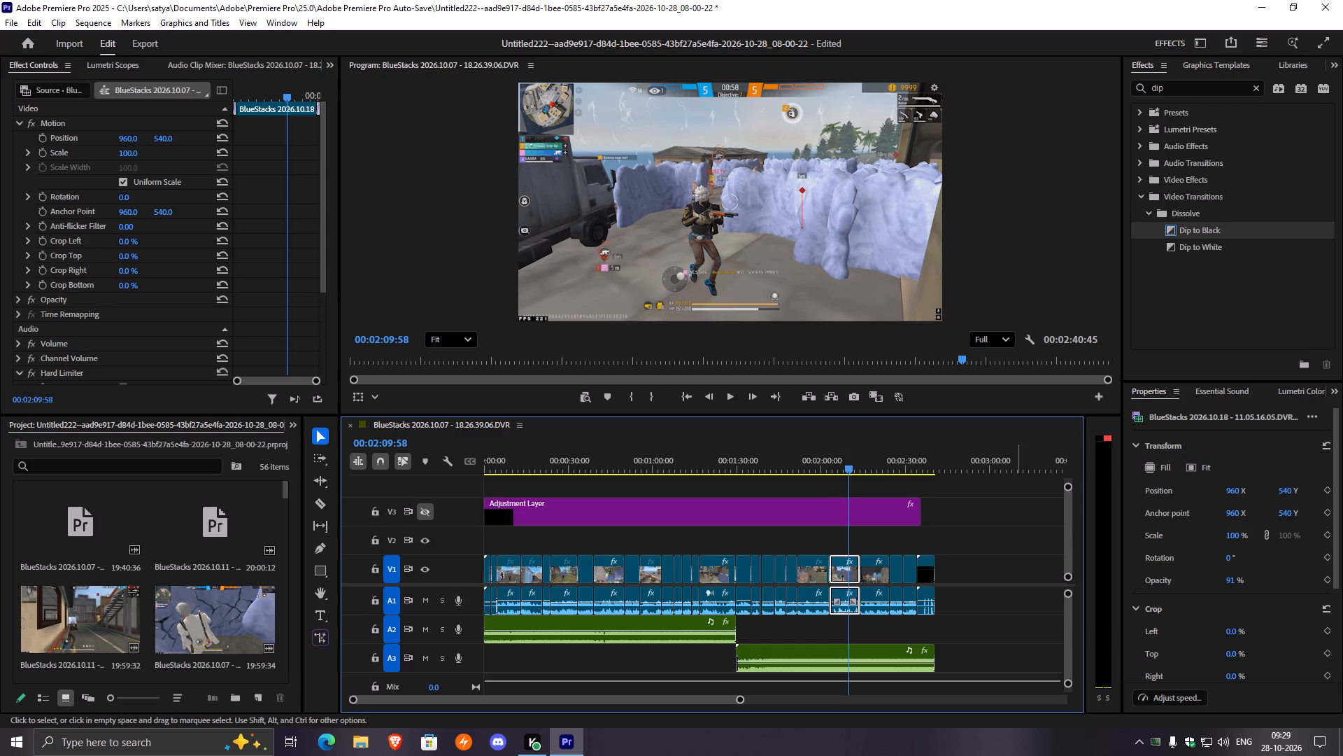
key(space)
drag(850, 461, 814, 477)
key(space)
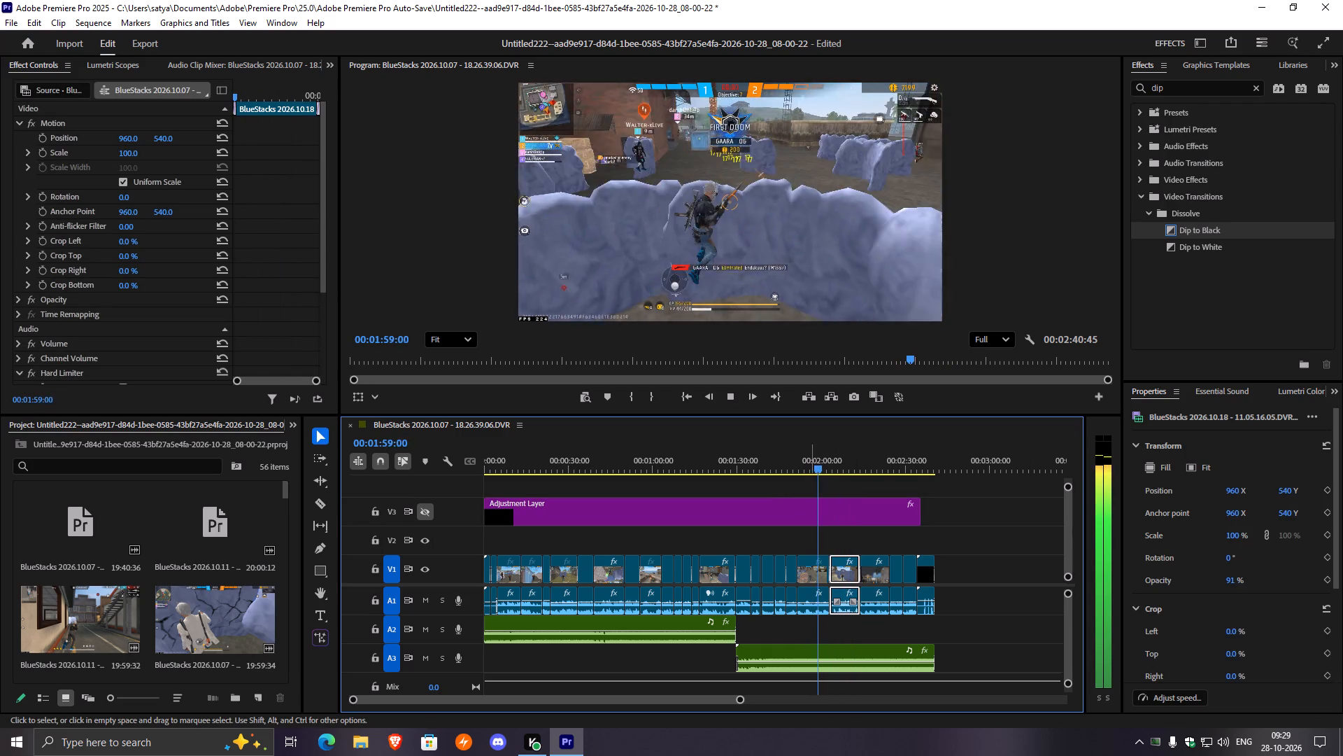
drag(817, 465, 778, 483)
key(space)
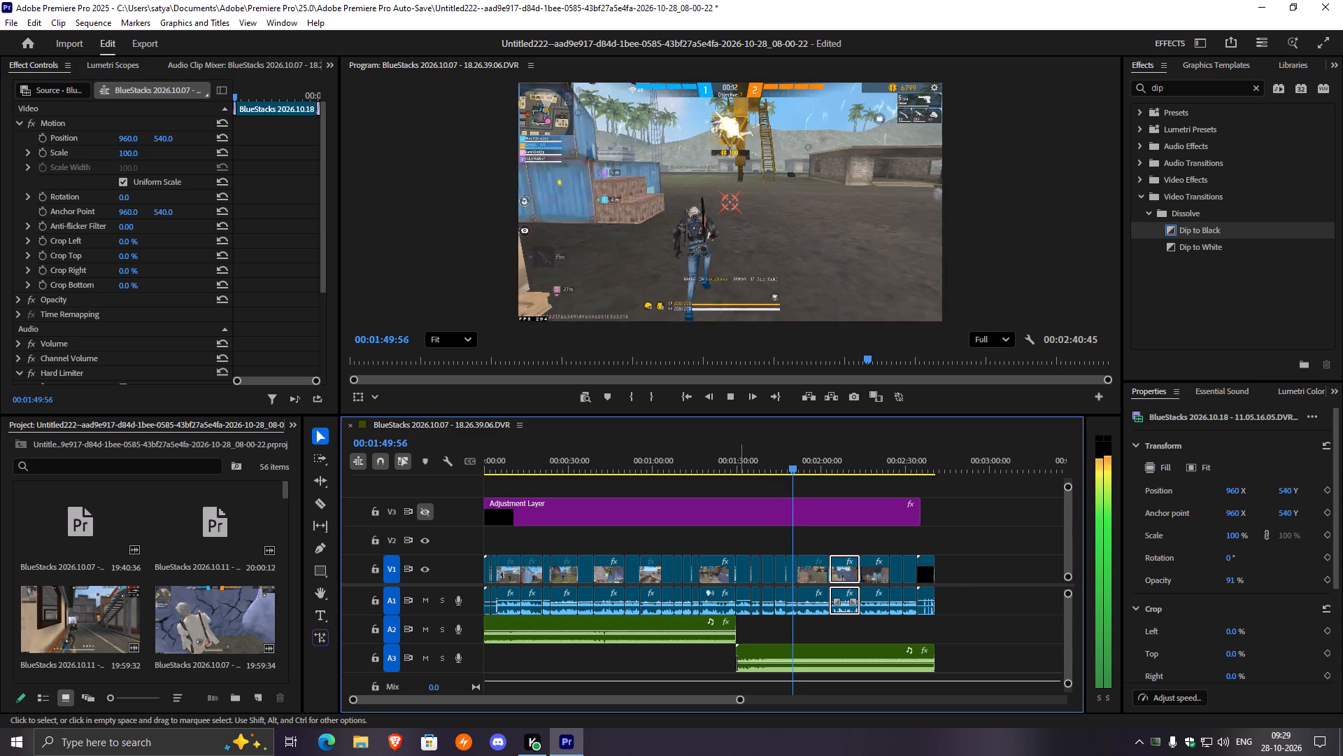
Check the volume of the gameplay clips from about 00:01:48 to 00:02:03 during playback, then play from about 00:02:06.
drag(787, 533, 800, 538)
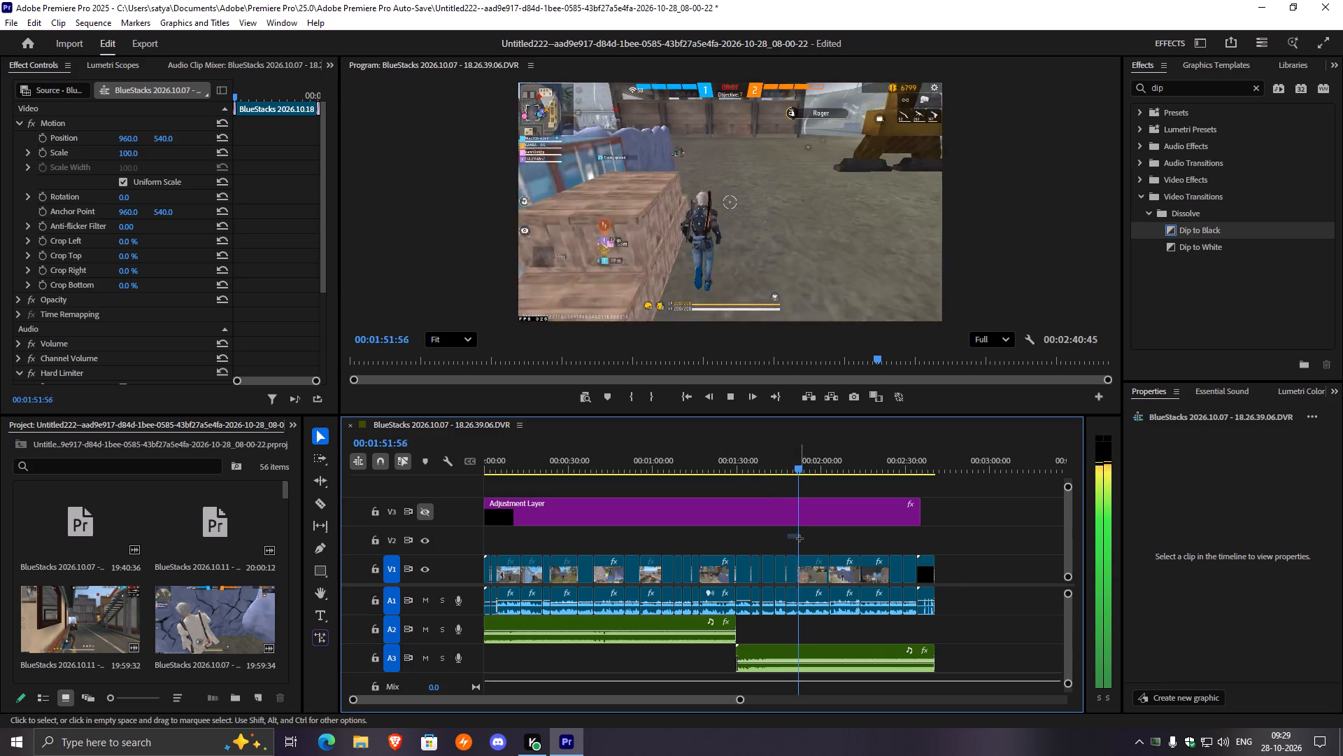
drag(800, 538, 817, 559)
scroll(1223, 614, down, 1)
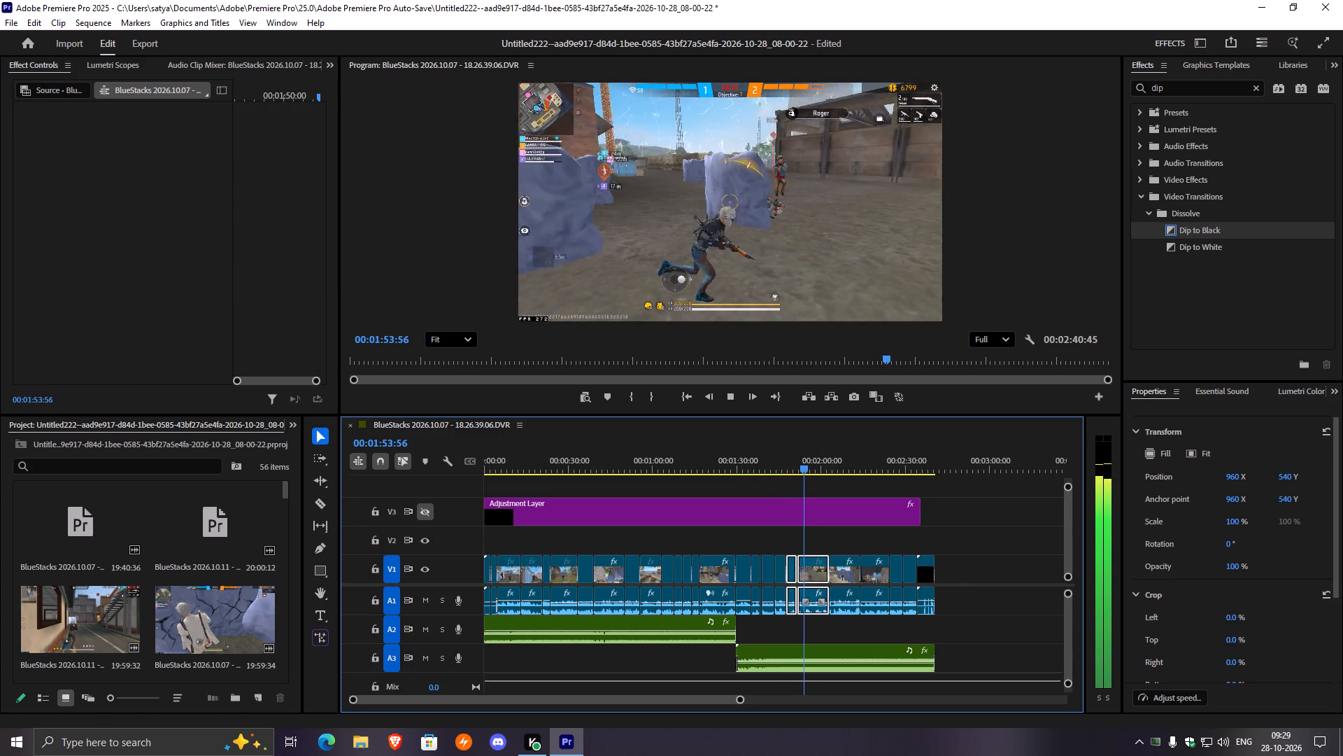
scroll(1222, 612, down, 10)
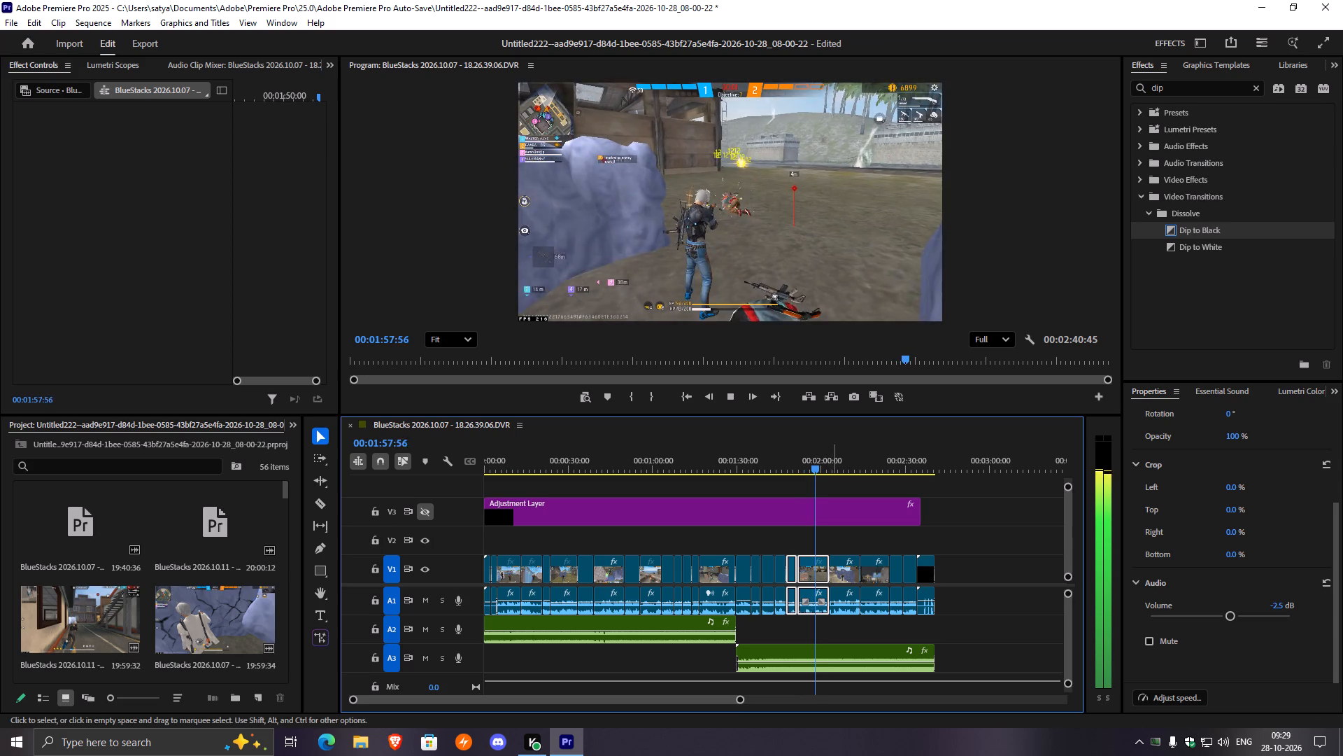
drag(816, 466, 835, 473)
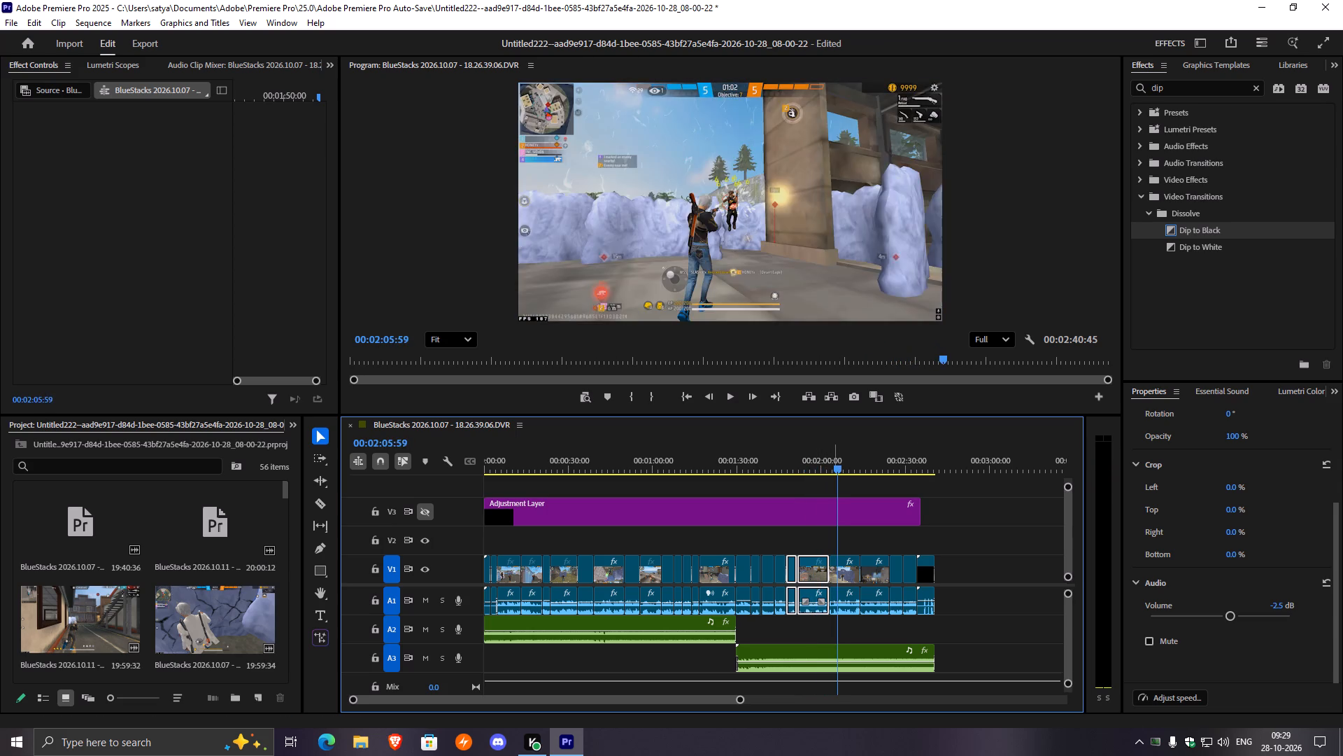
key(space)
Set the volume of the gameplay clip at about 00:02:03 to -2.5 dB, trying 0 dB first, and replay the lead-in to it.
click(837, 572)
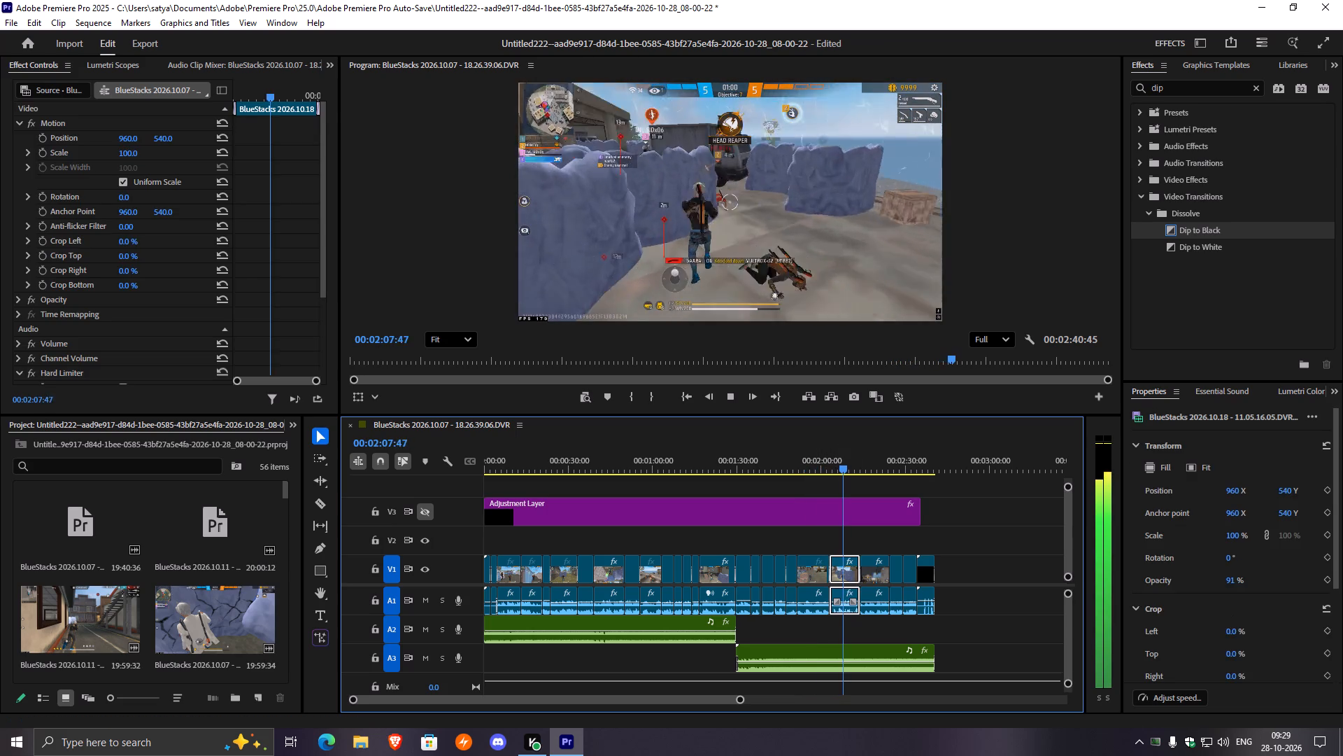
scroll(1198, 609, down, 7)
click(1241, 663)
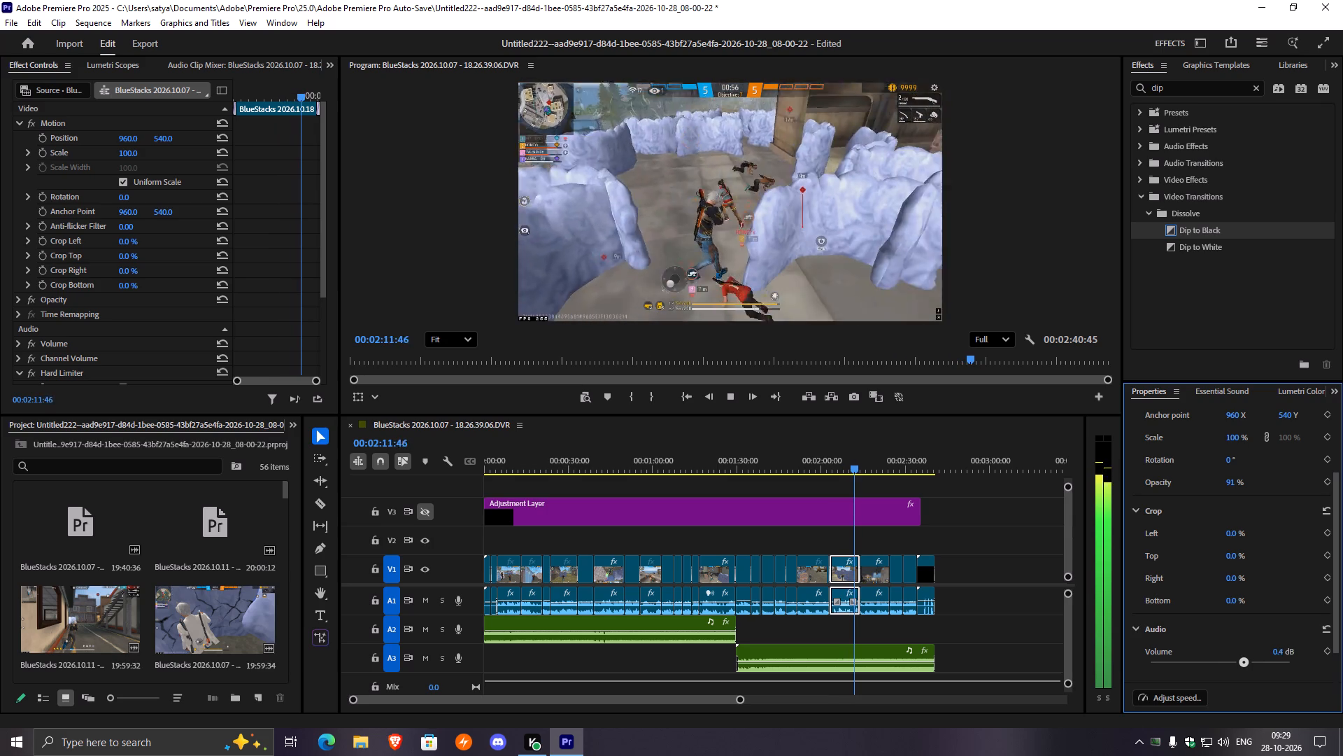
click(1285, 652)
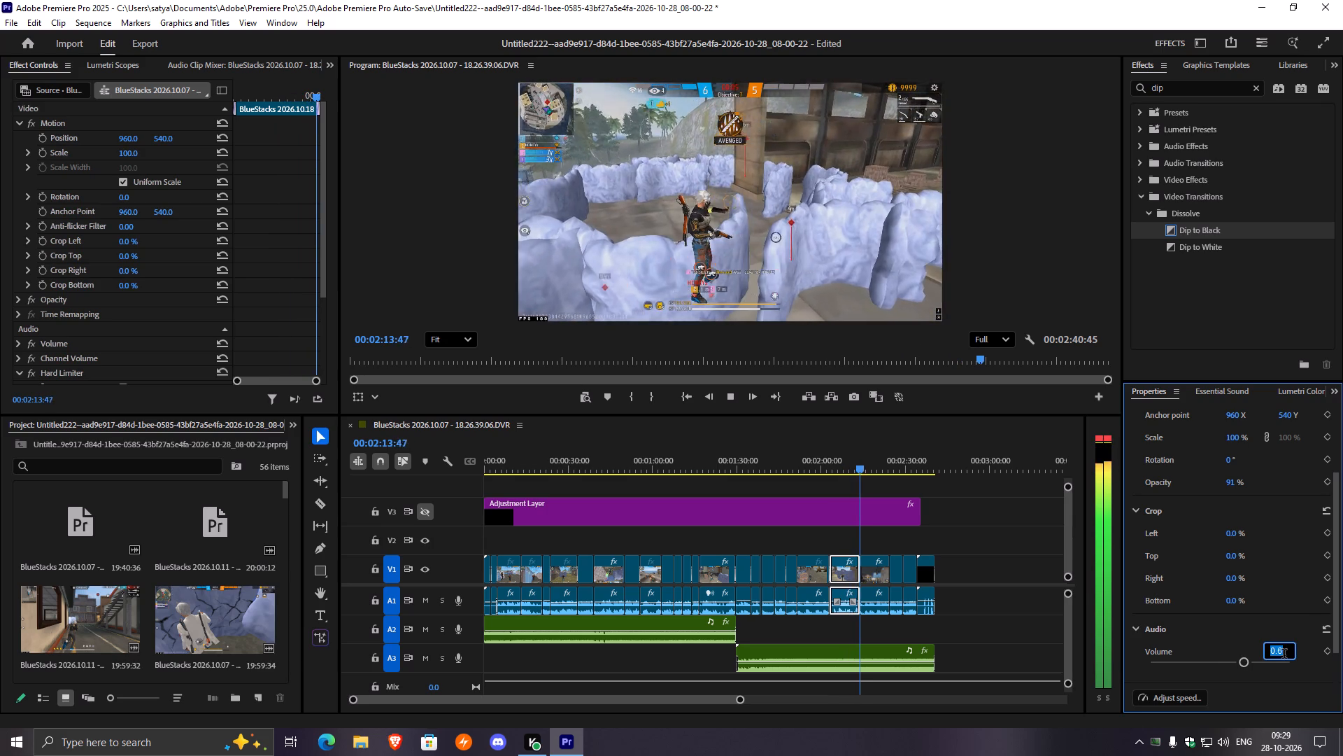
key(0)
key(Return)
key(space)
key(space)
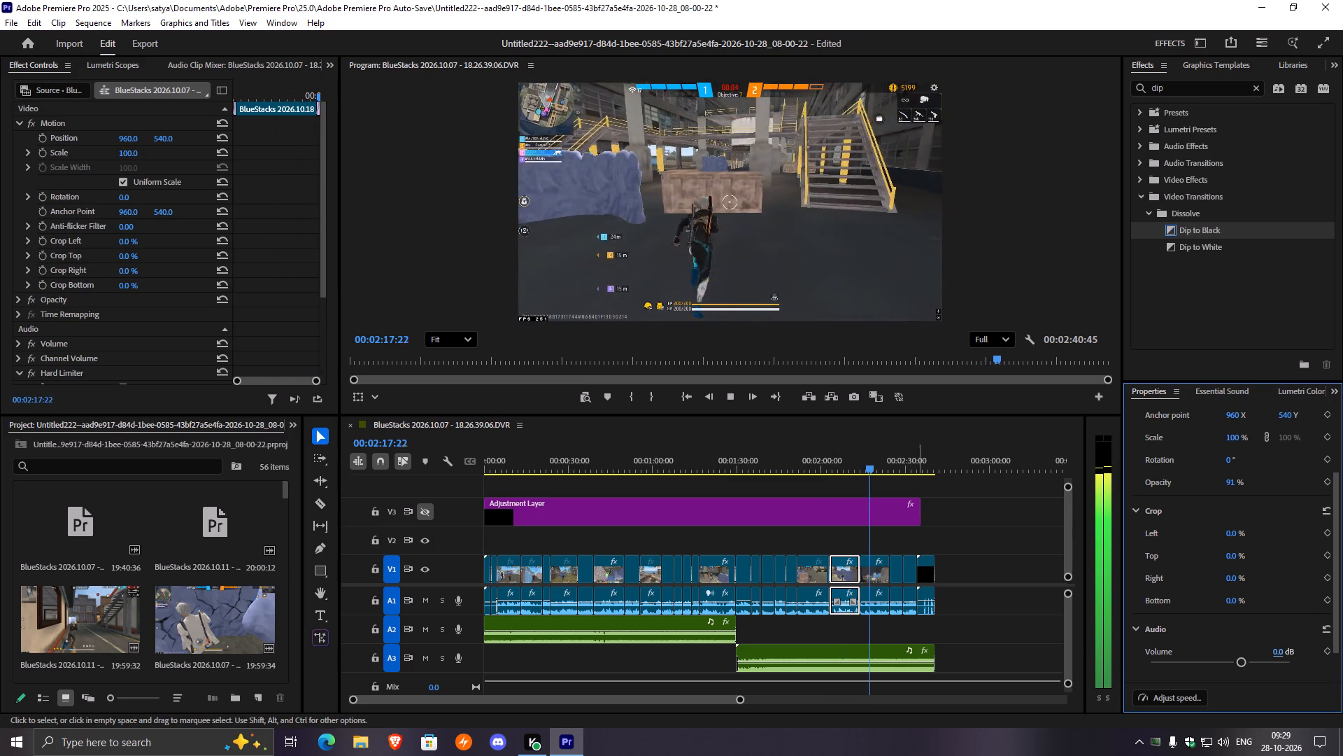
drag(1242, 660, 1233, 662)
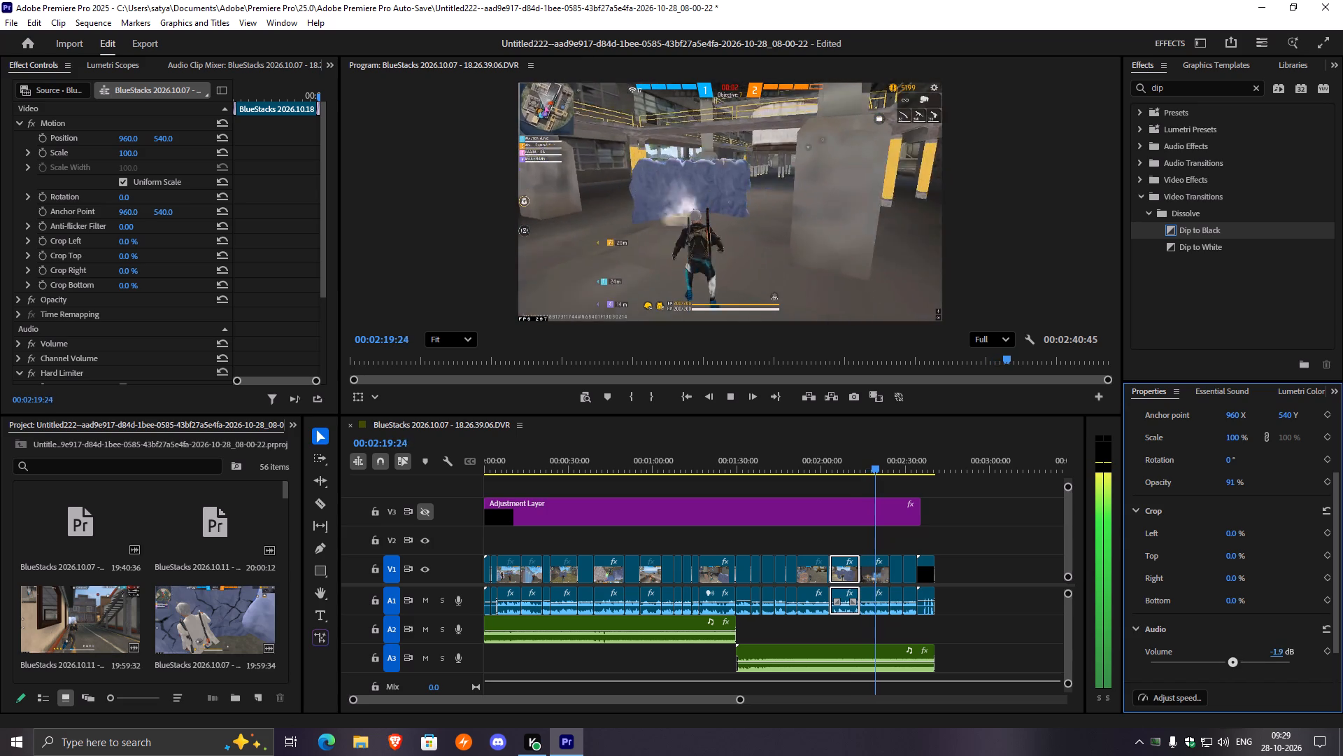
drag(1233, 662, 1230, 664)
click(825, 469)
key(space)
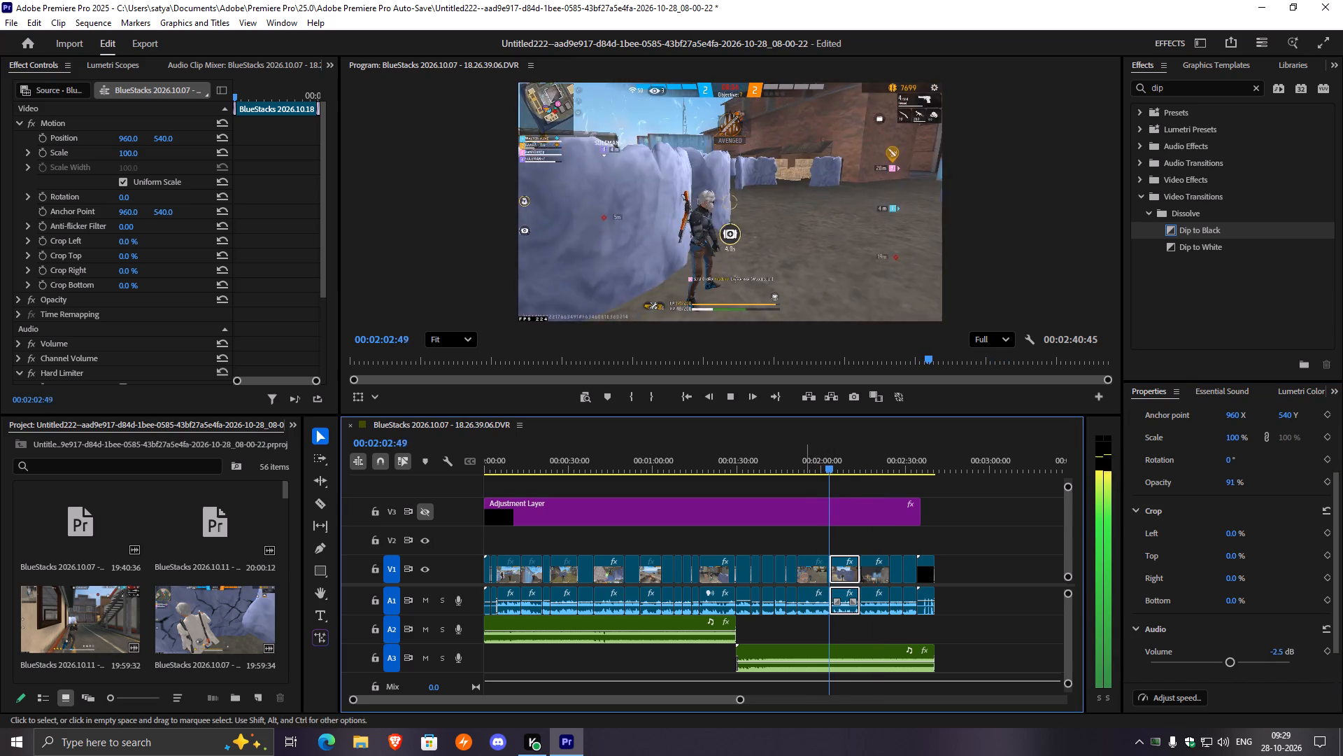
Replay sections at about 00:00:51, 00:00:09 and 00:00:20 to judge loudness, and check the volume of the clips up to about 00:00:22.
drag(832, 461, 628, 515)
key(space)
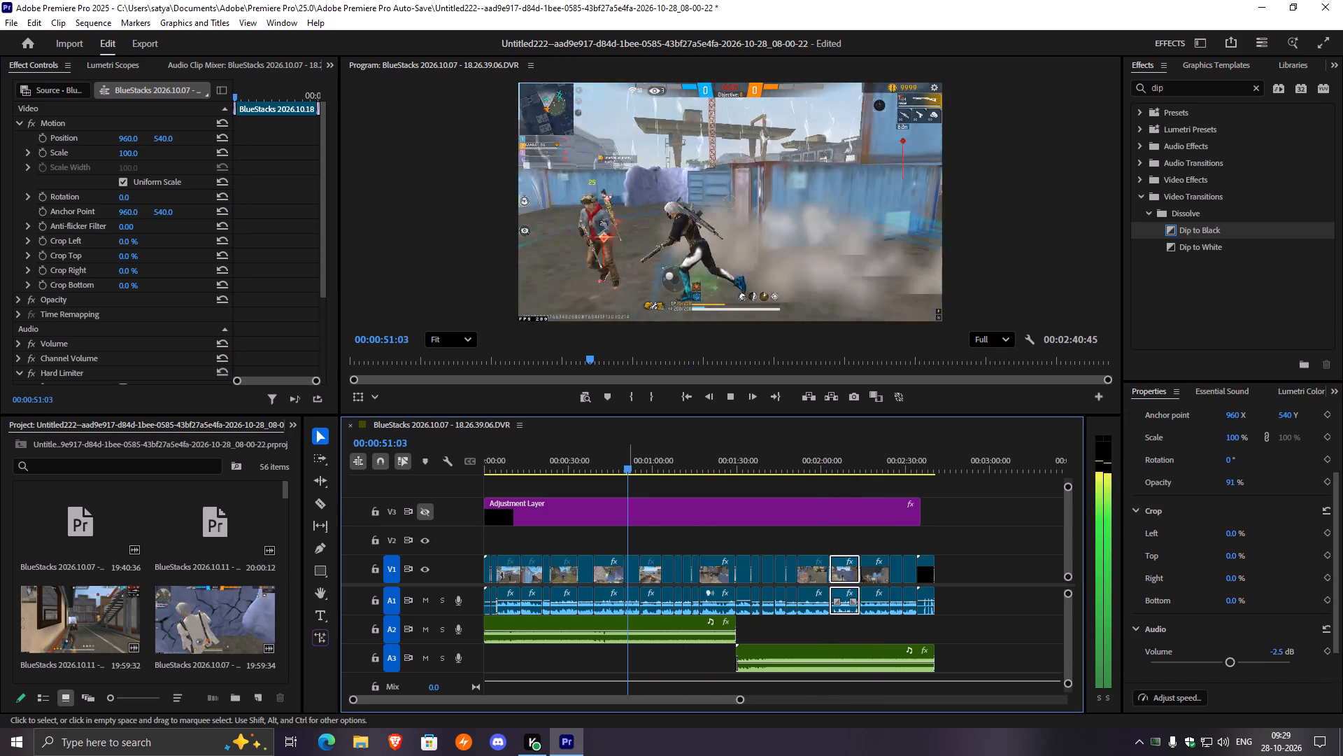
drag(648, 493, 612, 516)
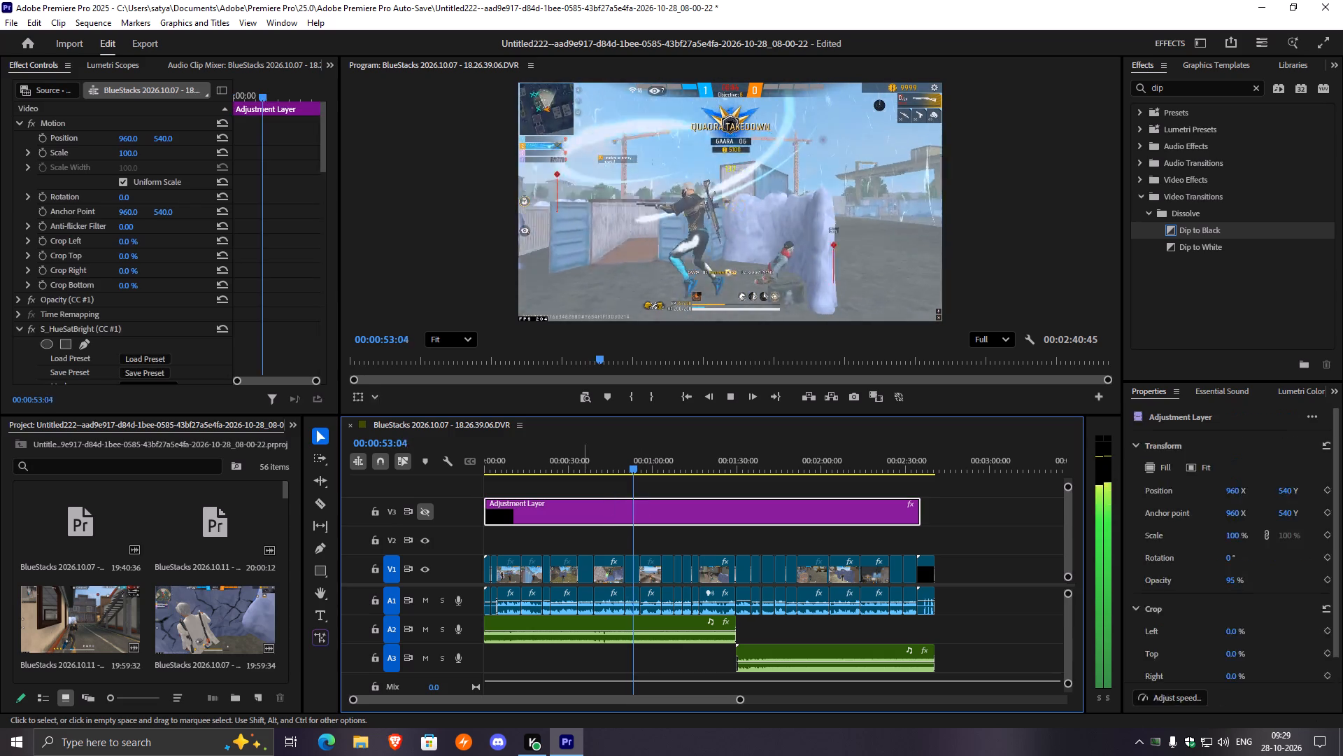
click(559, 488)
key(space)
click(557, 486)
key(space)
click(515, 475)
click(506, 485)
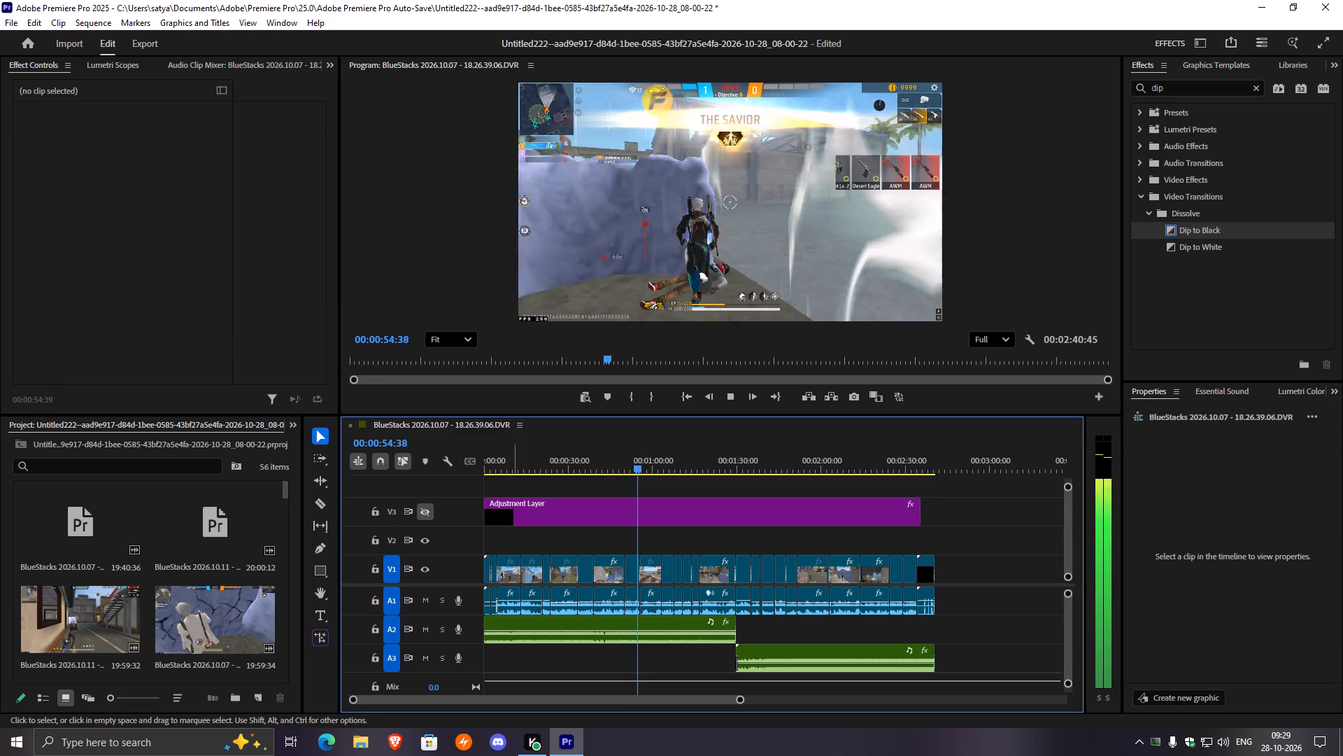
click(509, 473)
key(space)
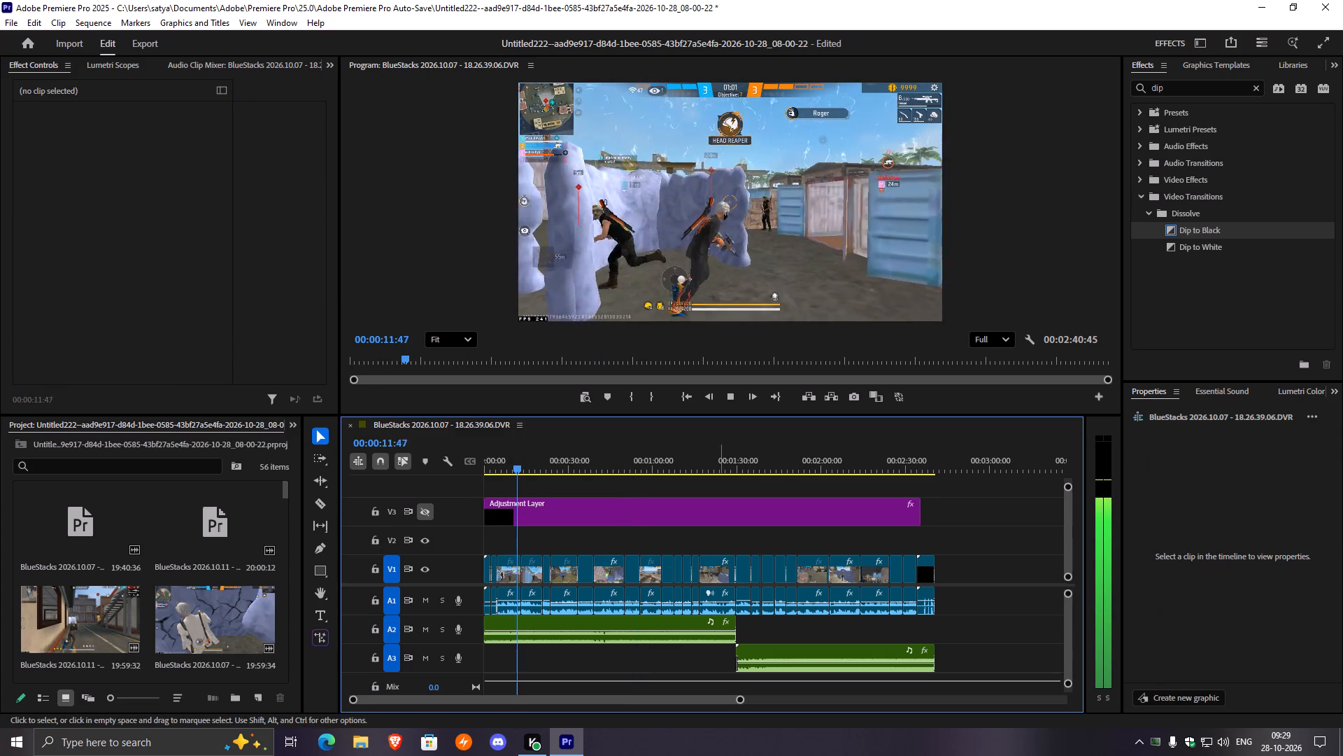
click(547, 493)
click(542, 491)
click(539, 492)
key(space)
click(539, 492)
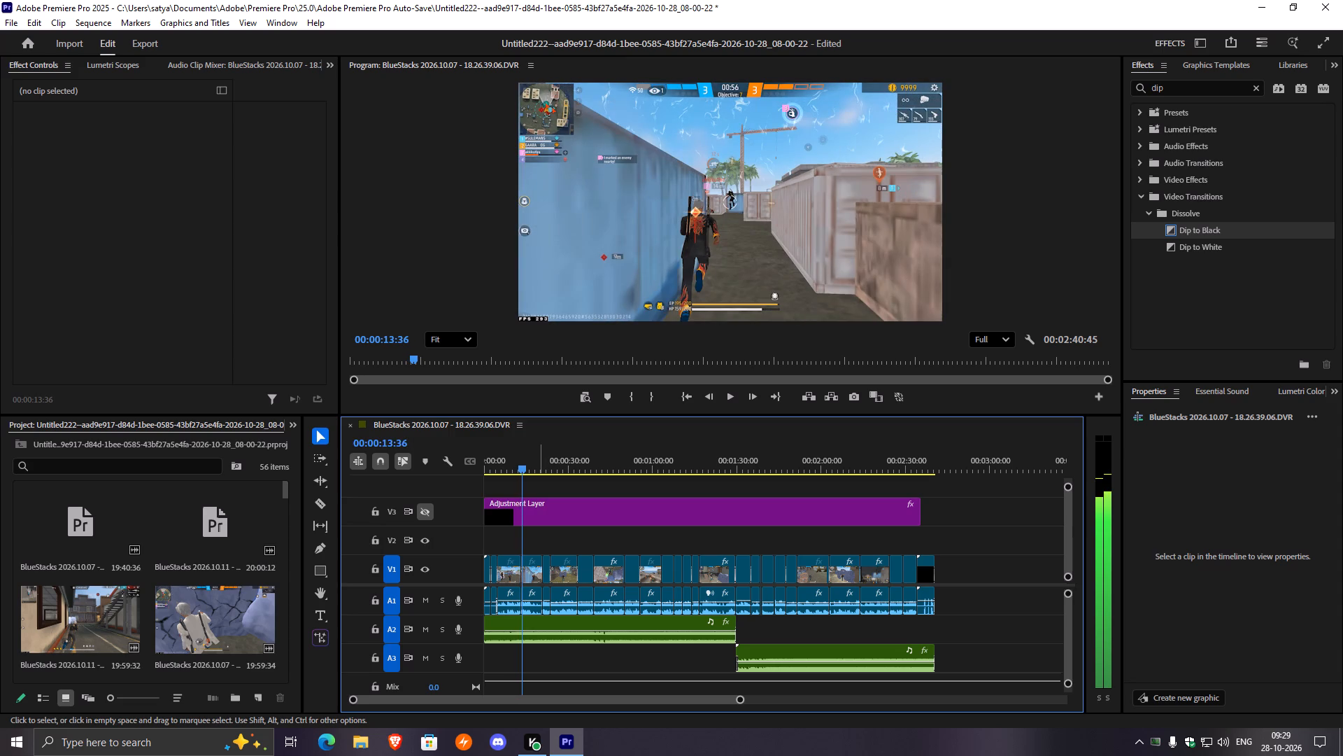
click(540, 477)
click(540, 472)
key(space)
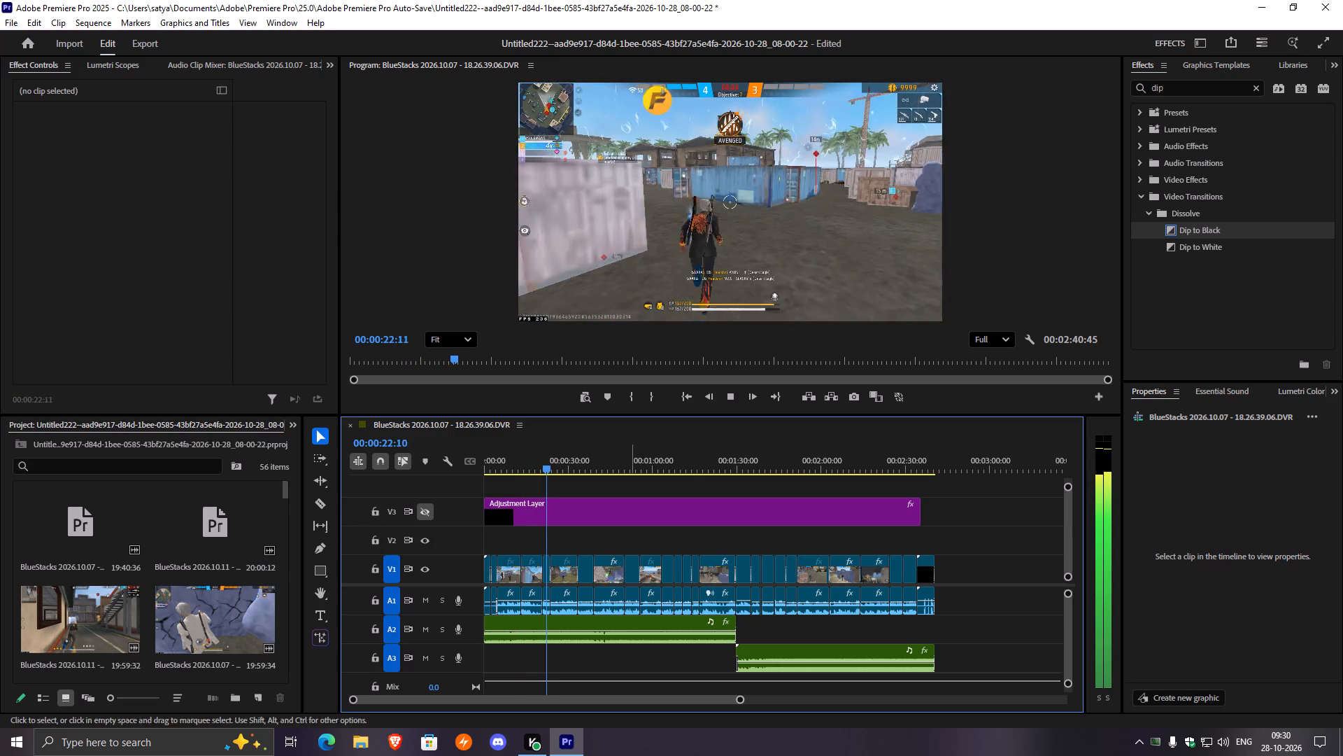
drag(515, 537, 545, 580)
scroll(1194, 631, down, 6)
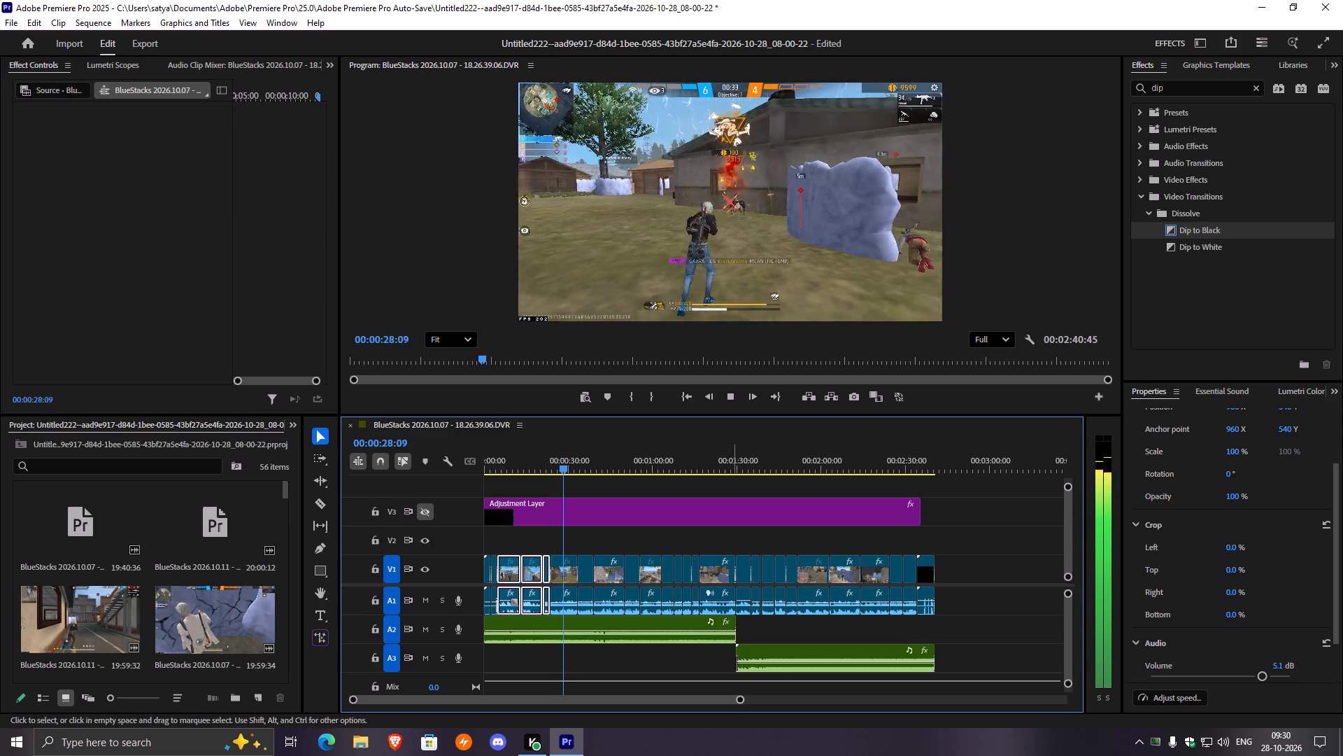
Play from about 00:01:48 to 00:02:15 and compare the volumes of the clips before and after about 00:02:03.
click(737, 470)
key(space)
click(797, 476)
key(space)
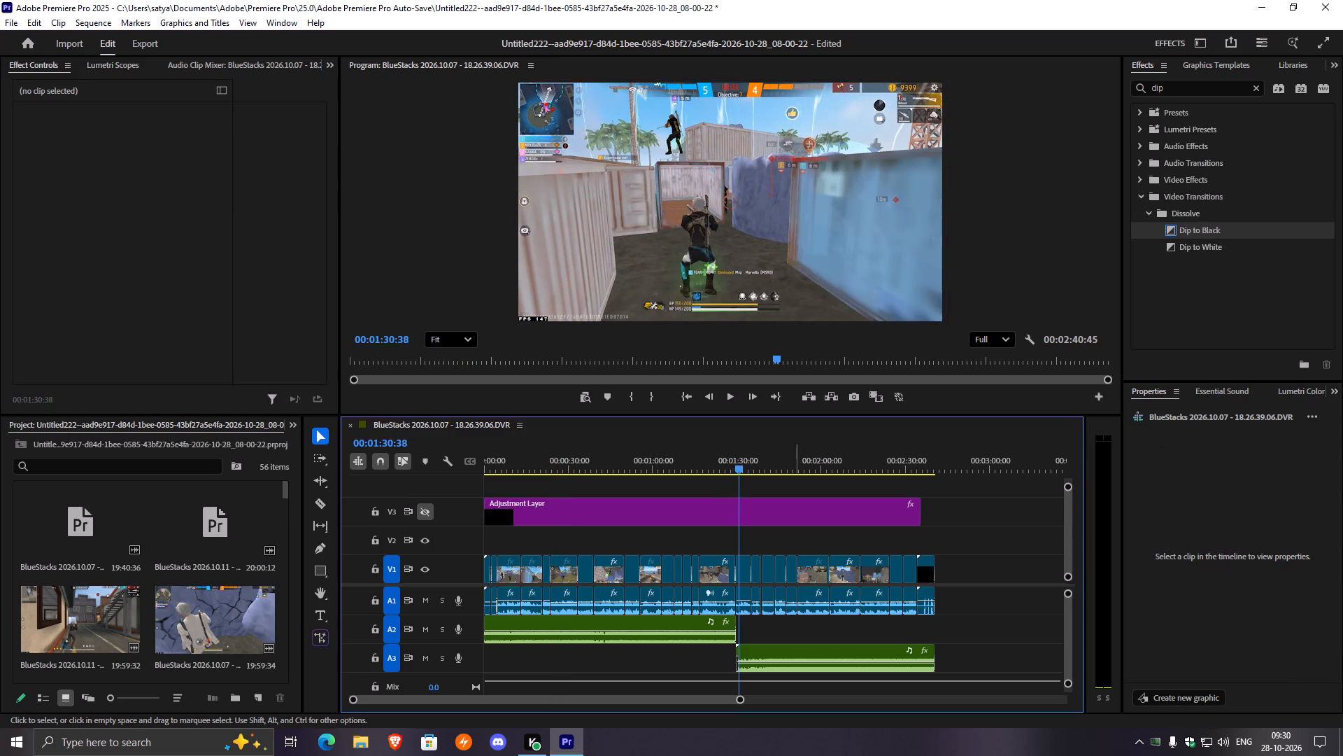
click(792, 483)
key(space)
click(788, 479)
key(space)
click(791, 473)
key(space)
click(807, 565)
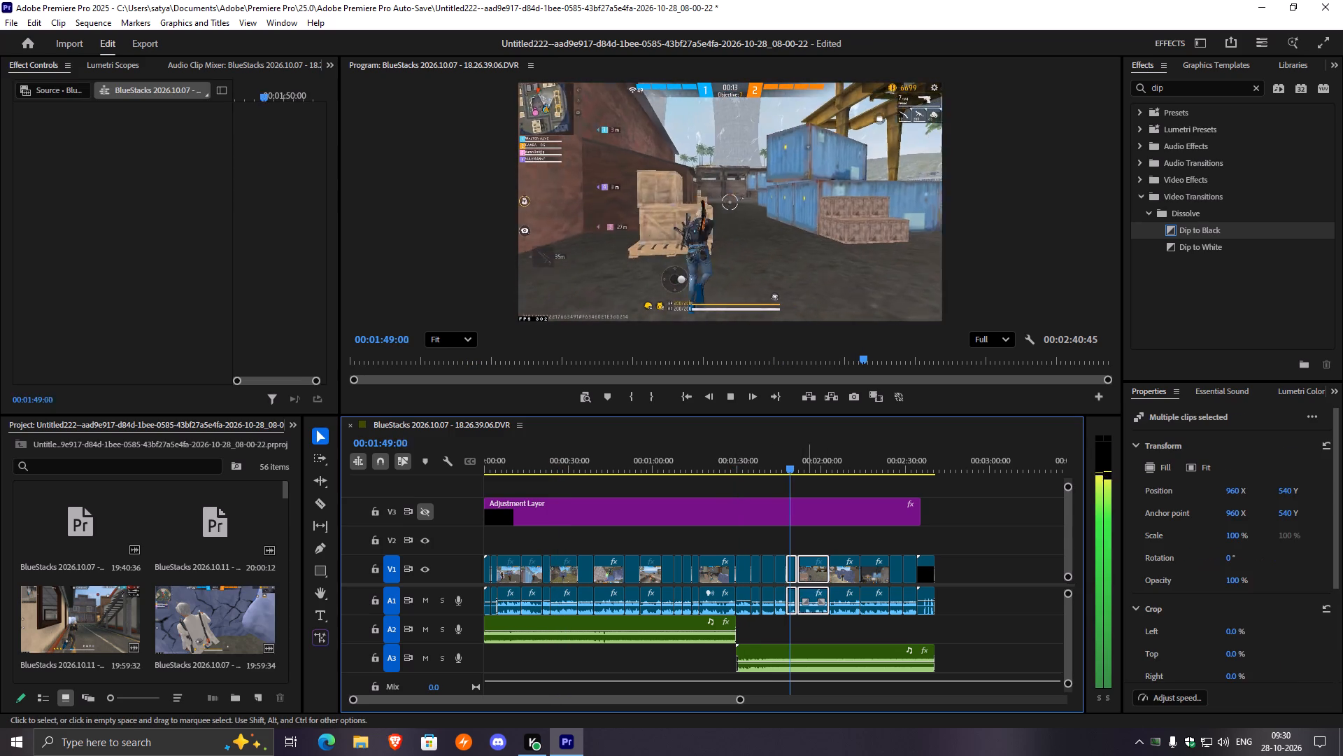
scroll(1197, 601, down, 9)
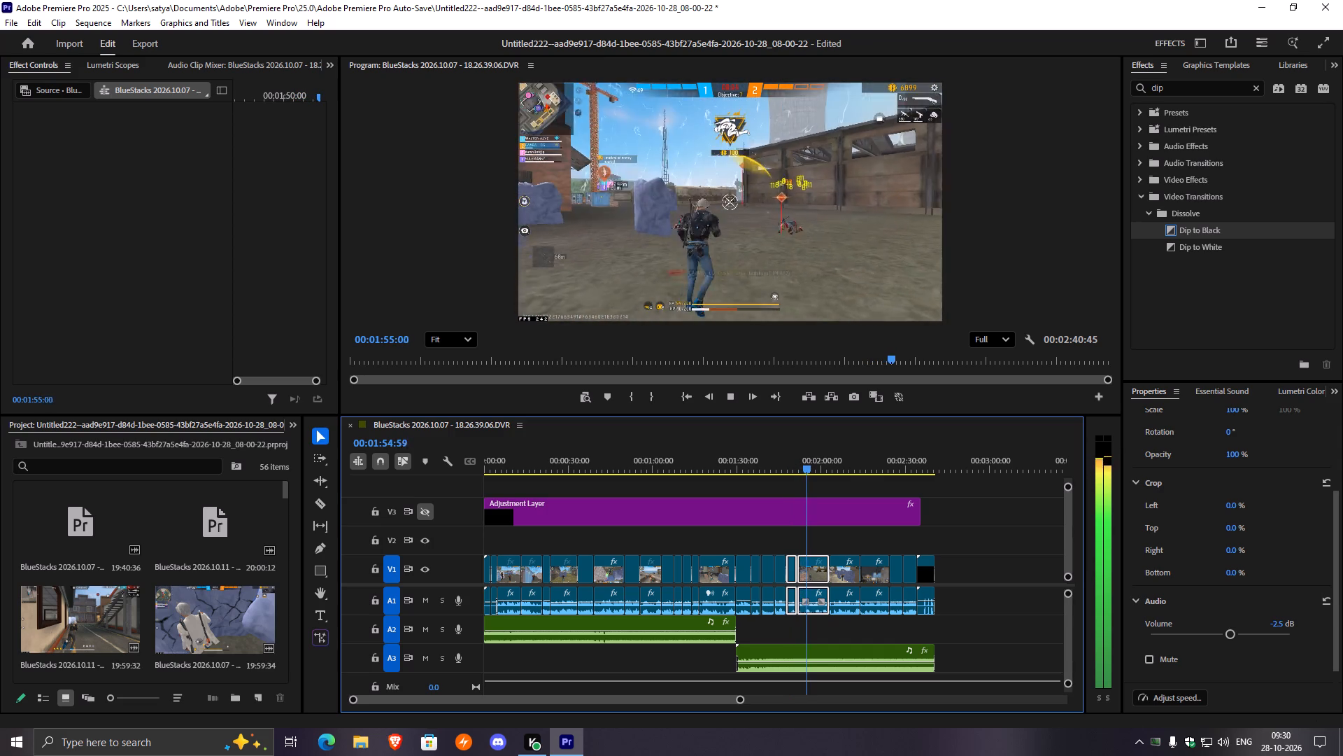
click(840, 568)
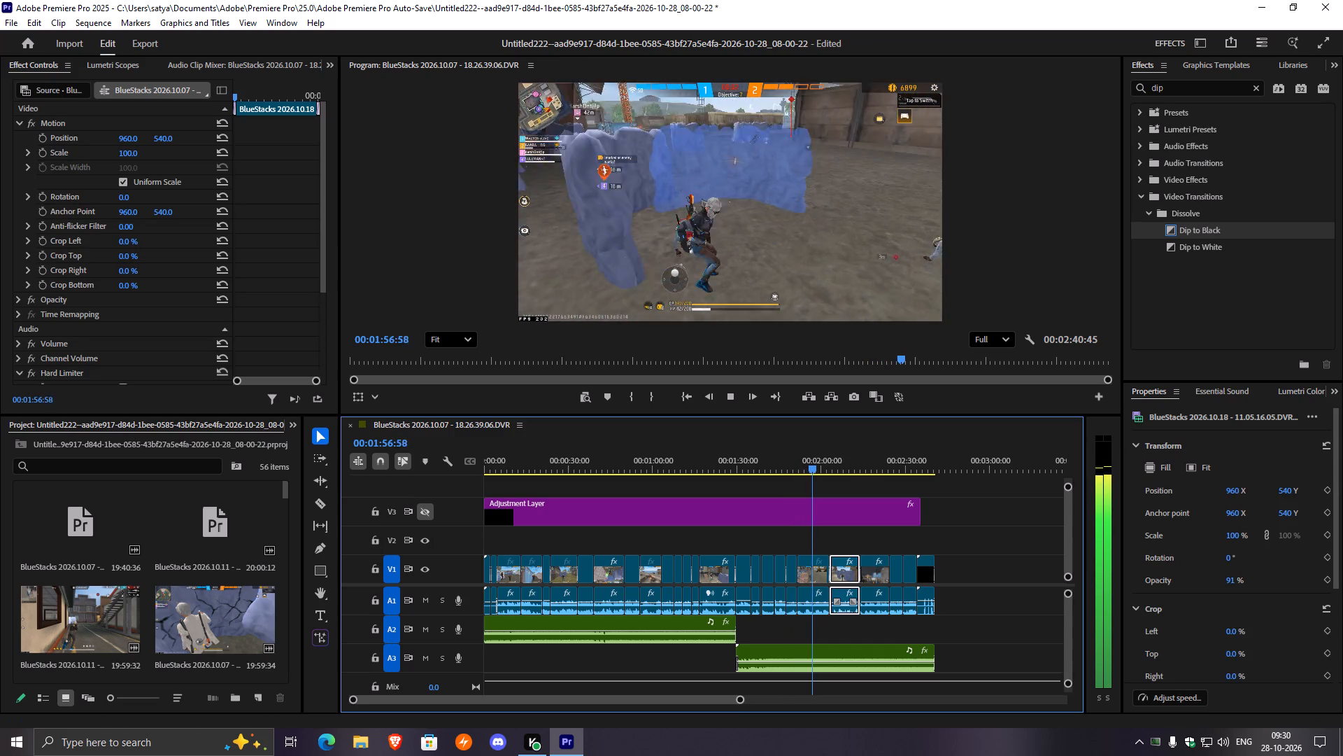
scroll(1216, 595, down, 9)
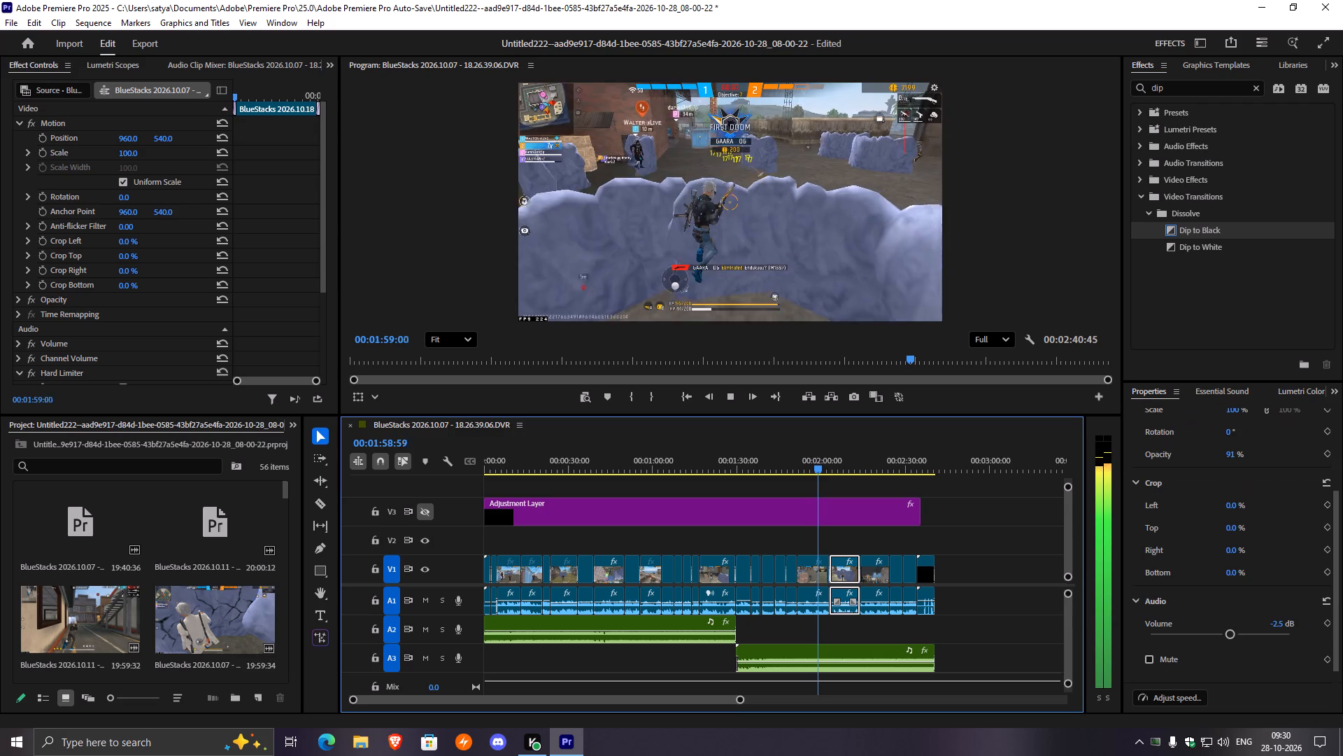
click(814, 570)
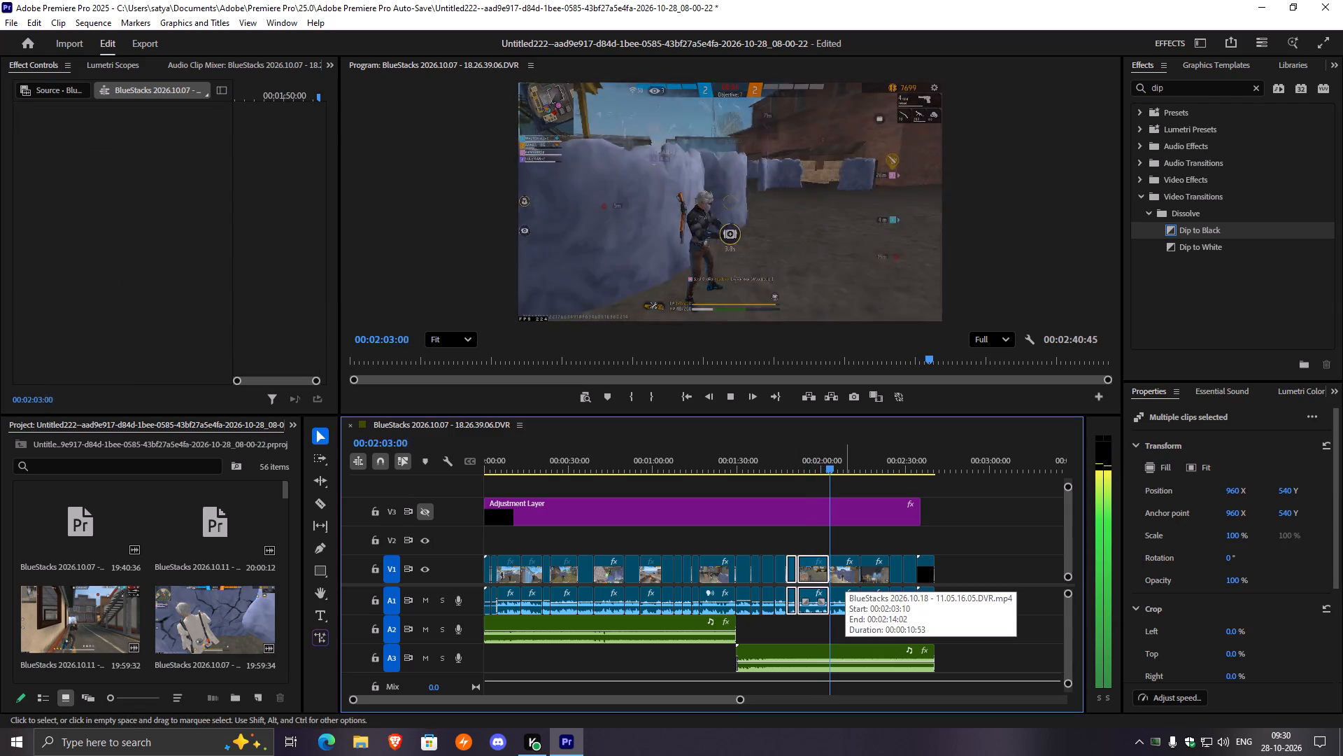
click(845, 569)
scroll(1198, 624, down, 4)
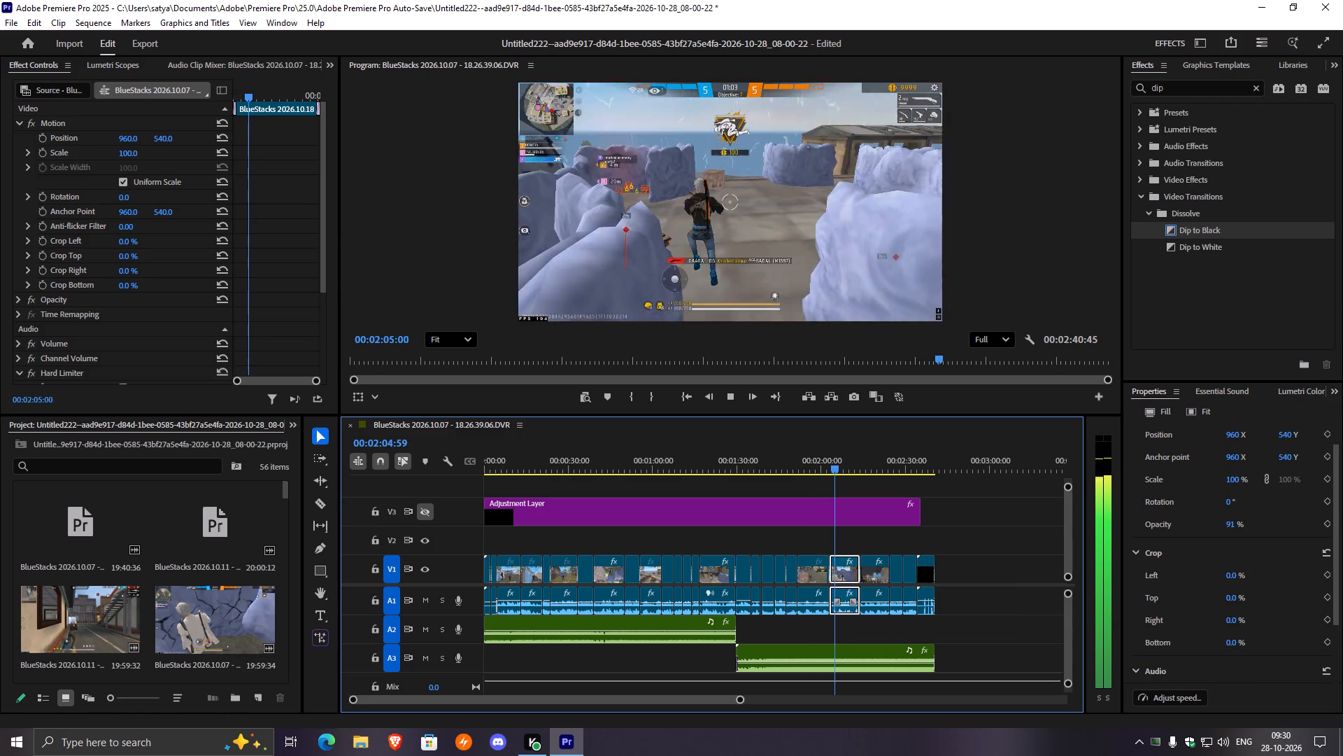
scroll(1198, 624, down, 4)
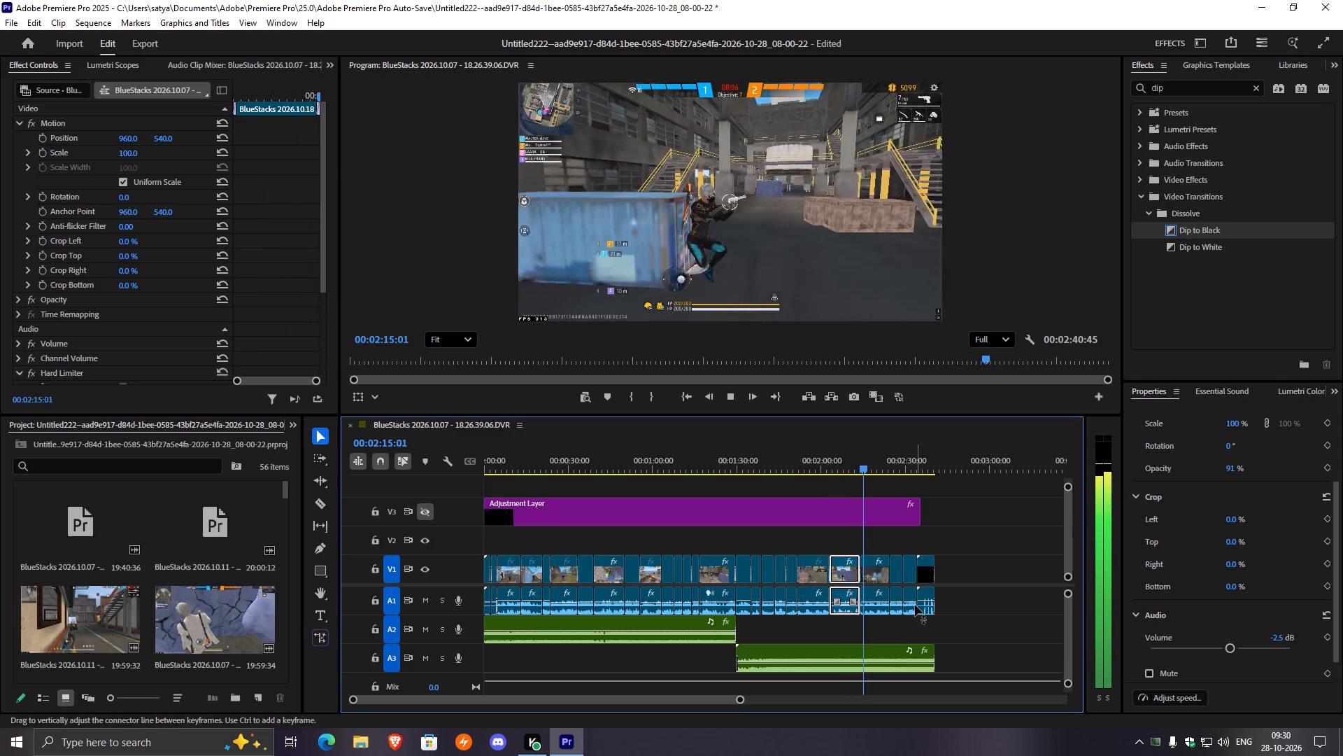
Raise the volume of the gameplay clip at about 00:02:15 to 2.5 dB and listen to the following gameplay.
click(878, 569)
scroll(1199, 633, down, 10)
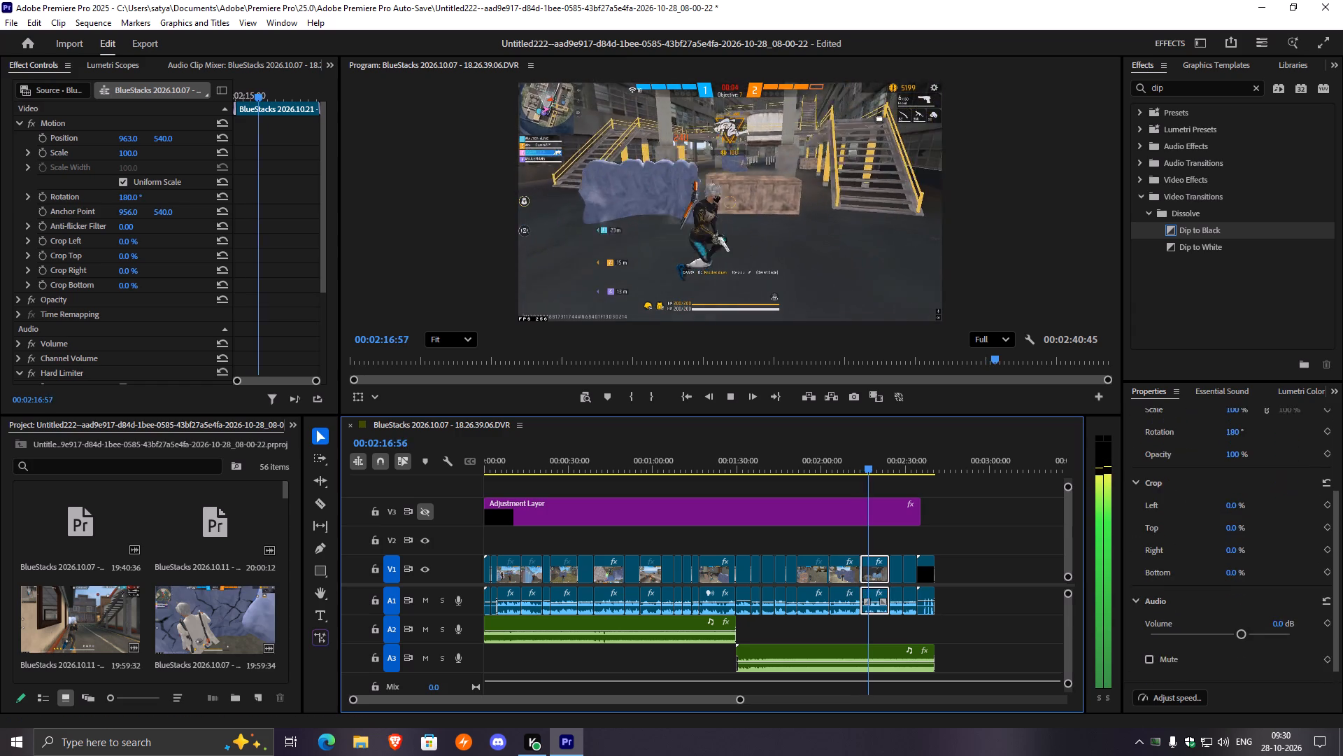
drag(1242, 619, 1253, 624)
click(981, 755)
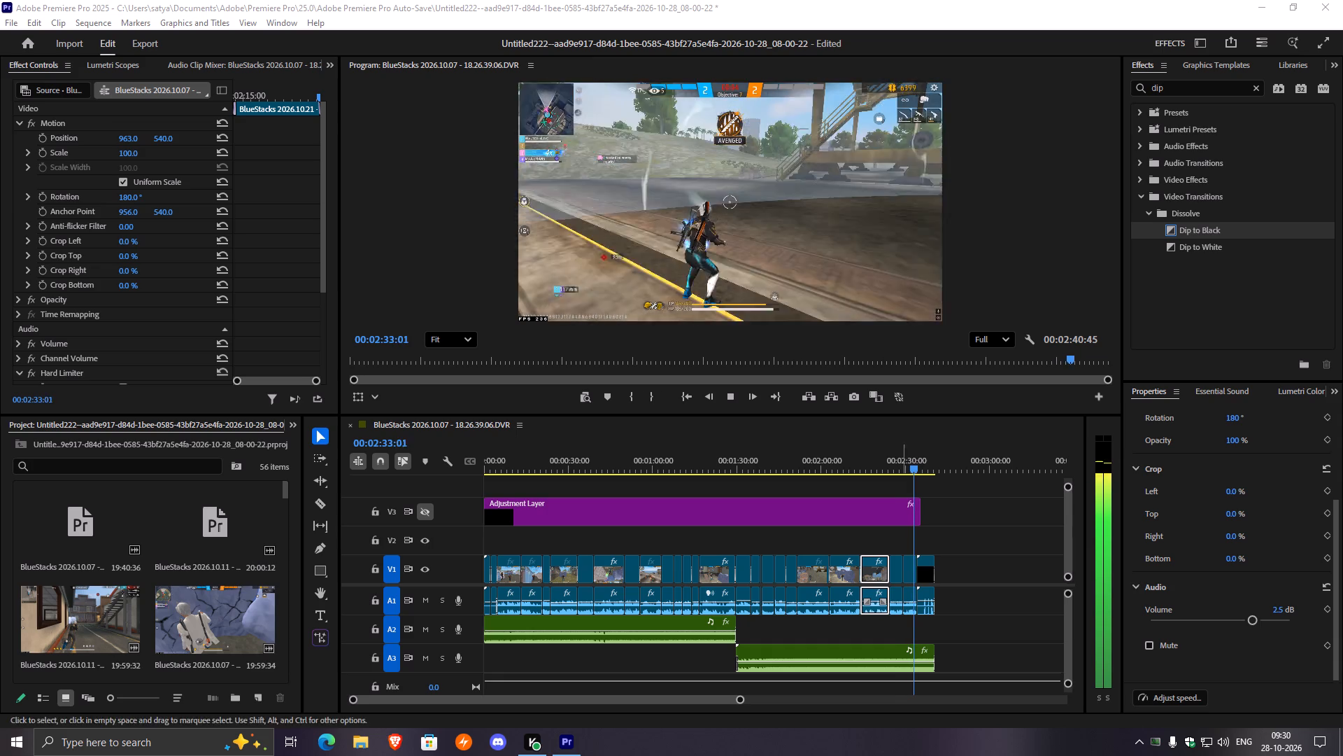
Set the volume of the last two gameplay clips before the outro to 2.5 dB, trying 3.0 dB first, and replay the ending.
drag(895, 533, 907, 571)
scroll(1189, 608, down, 4)
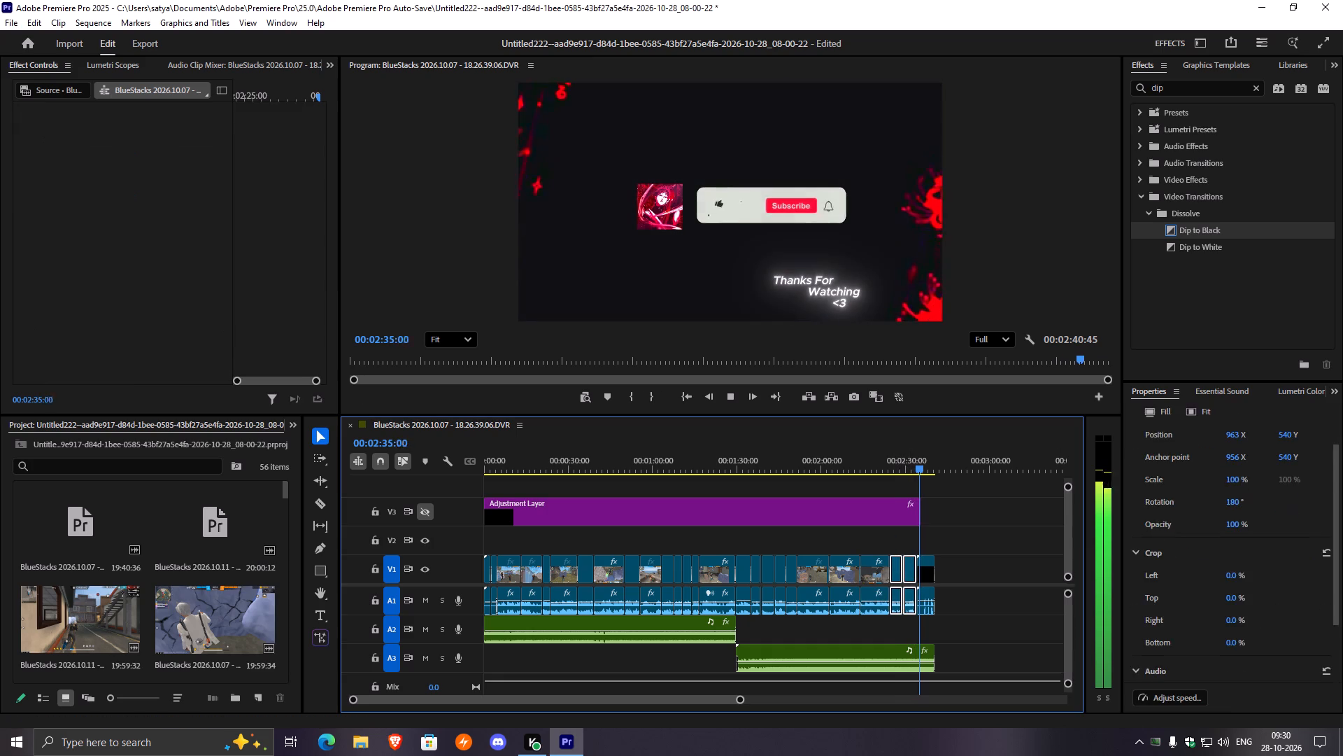
scroll(1230, 617, down, 6)
drag(1242, 619, 1256, 622)
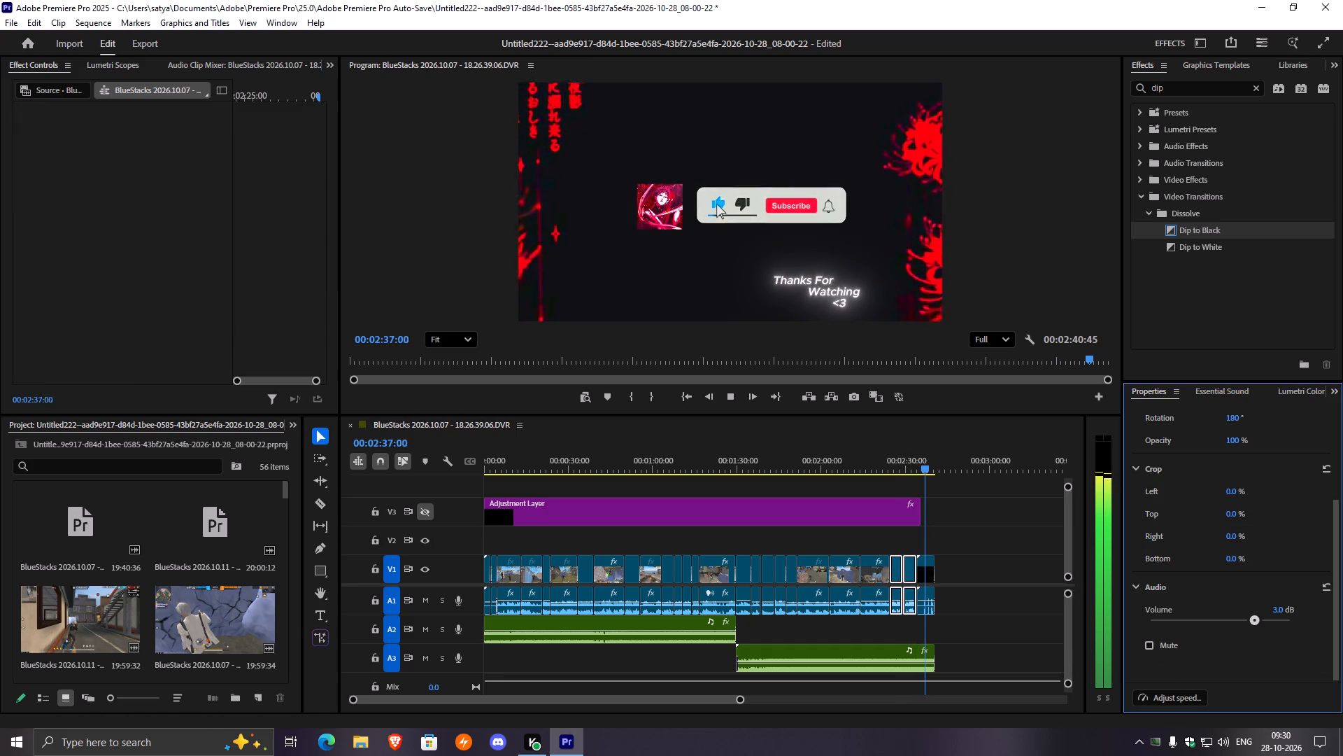
drag(1256, 622, 1253, 624)
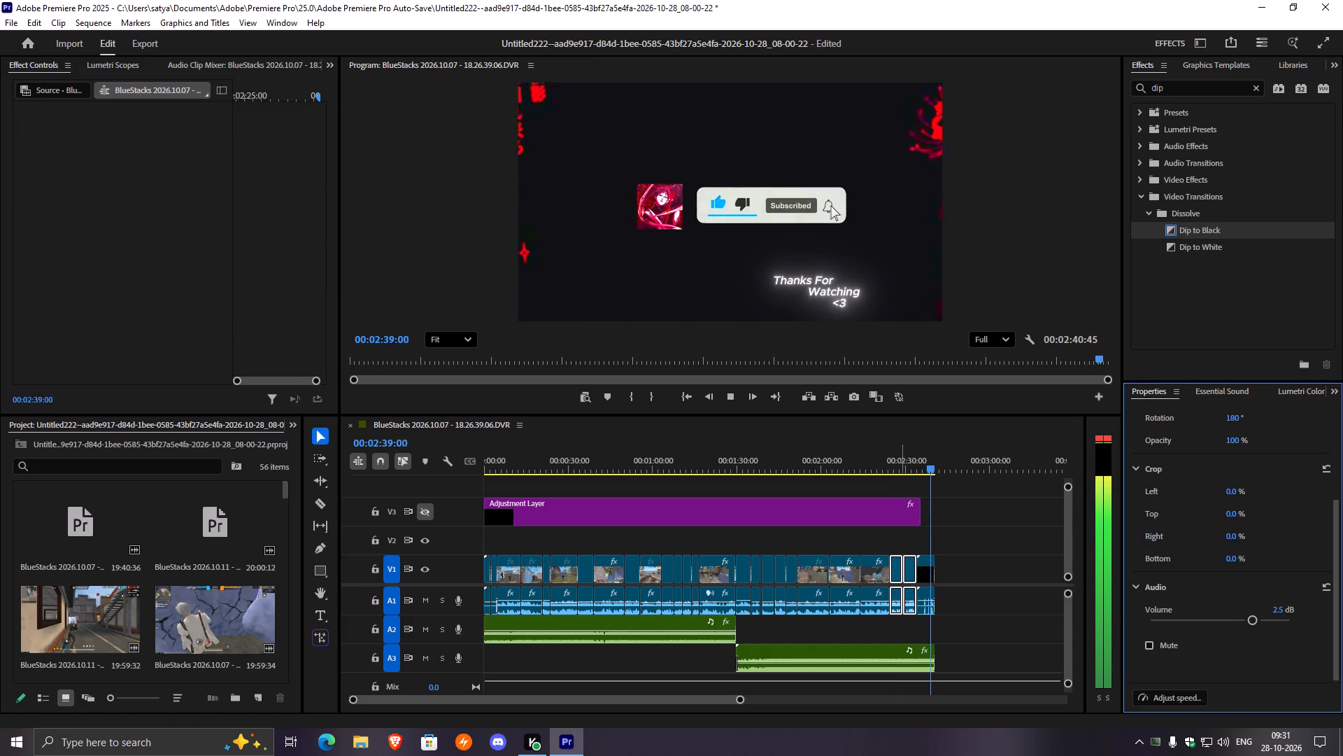
click(902, 466)
key(space)
click(964, 433)
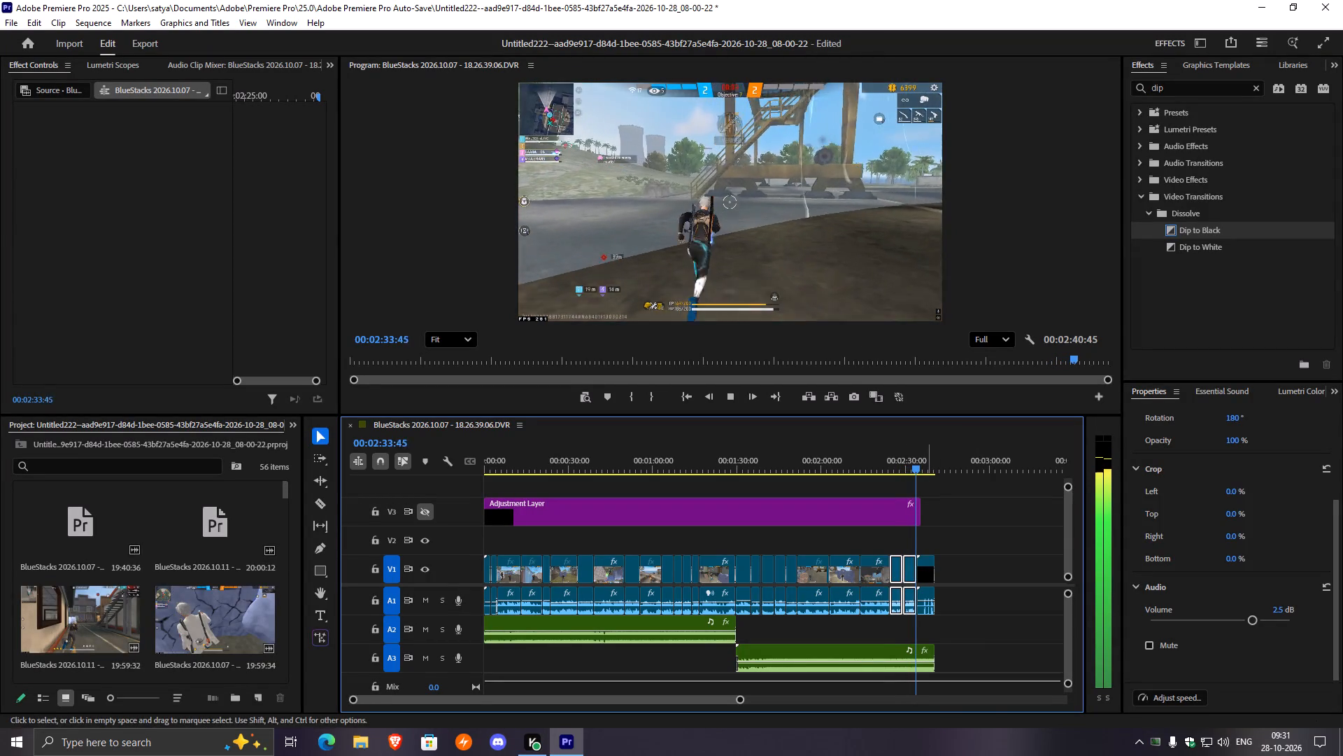
Delete the adjustment layer from track V3.
click(642, 511)
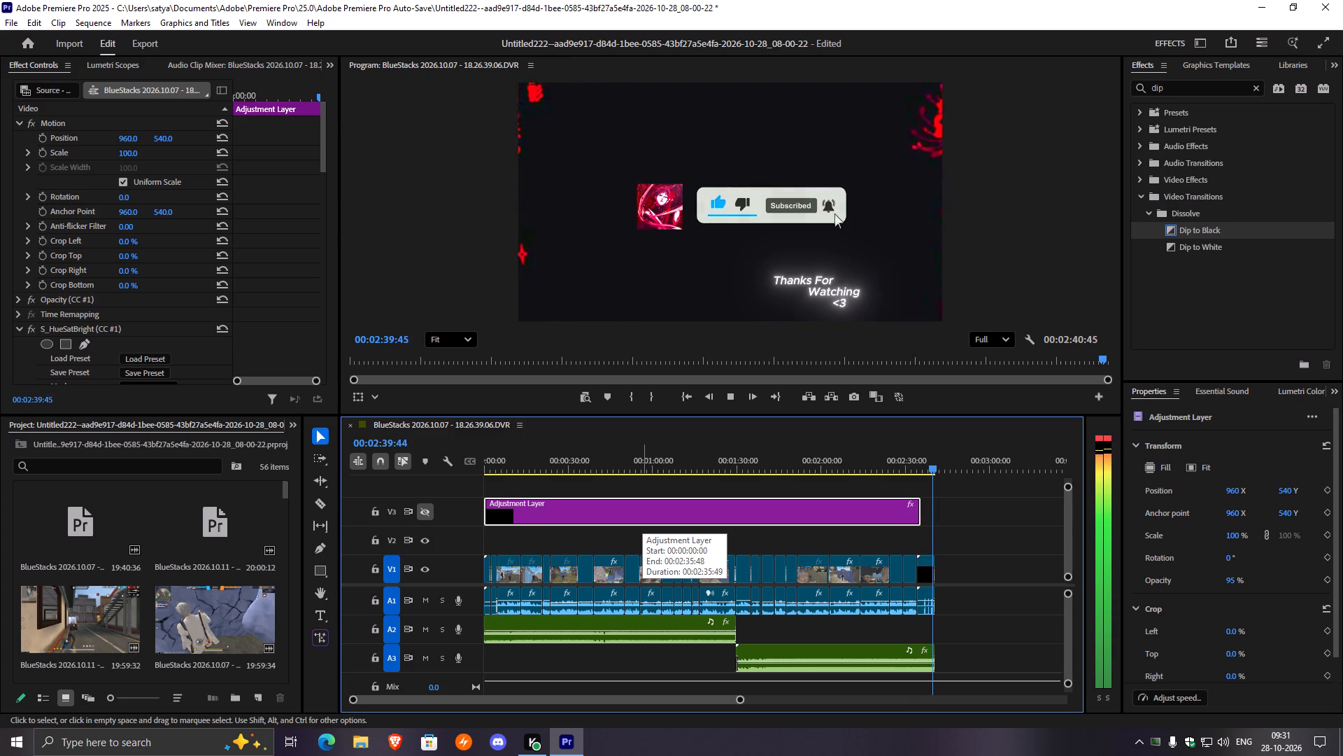
key(Delete)
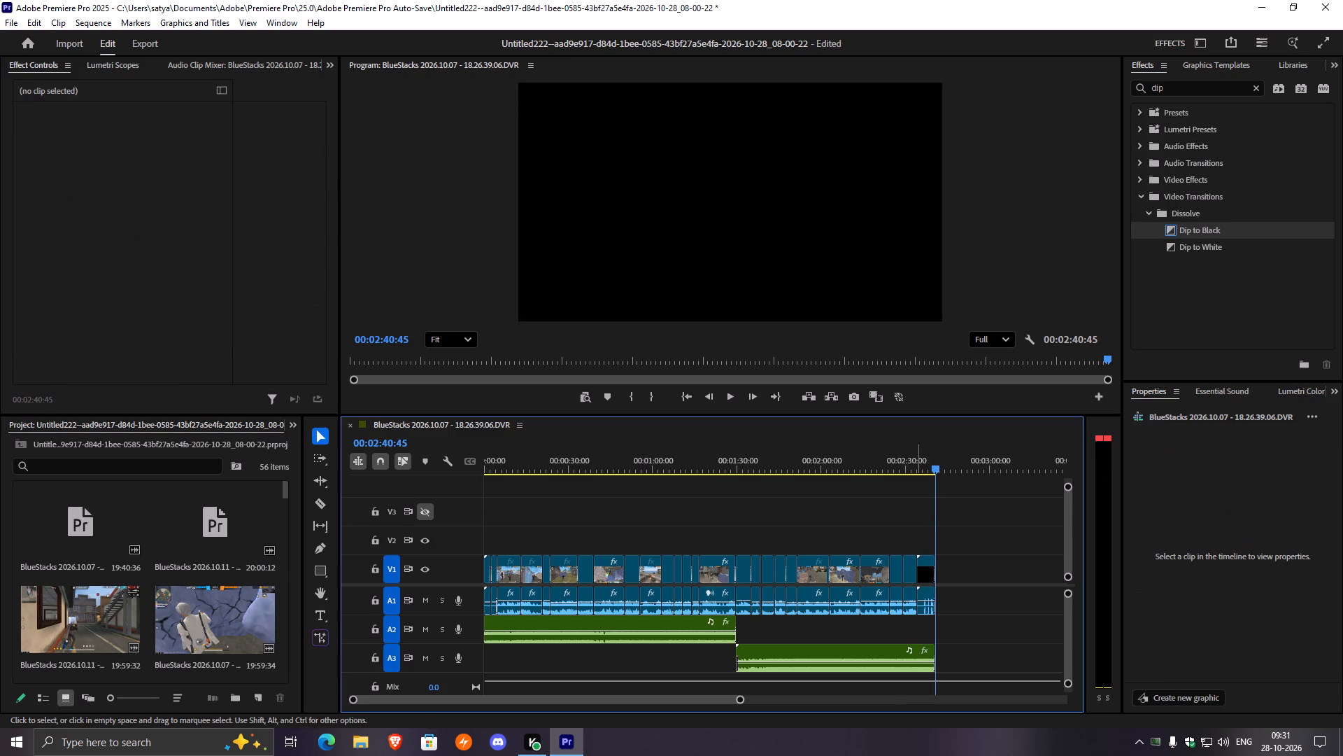
Turn the V3 track output back on and play the sequence from the beginning.
drag(940, 468, 435, 488)
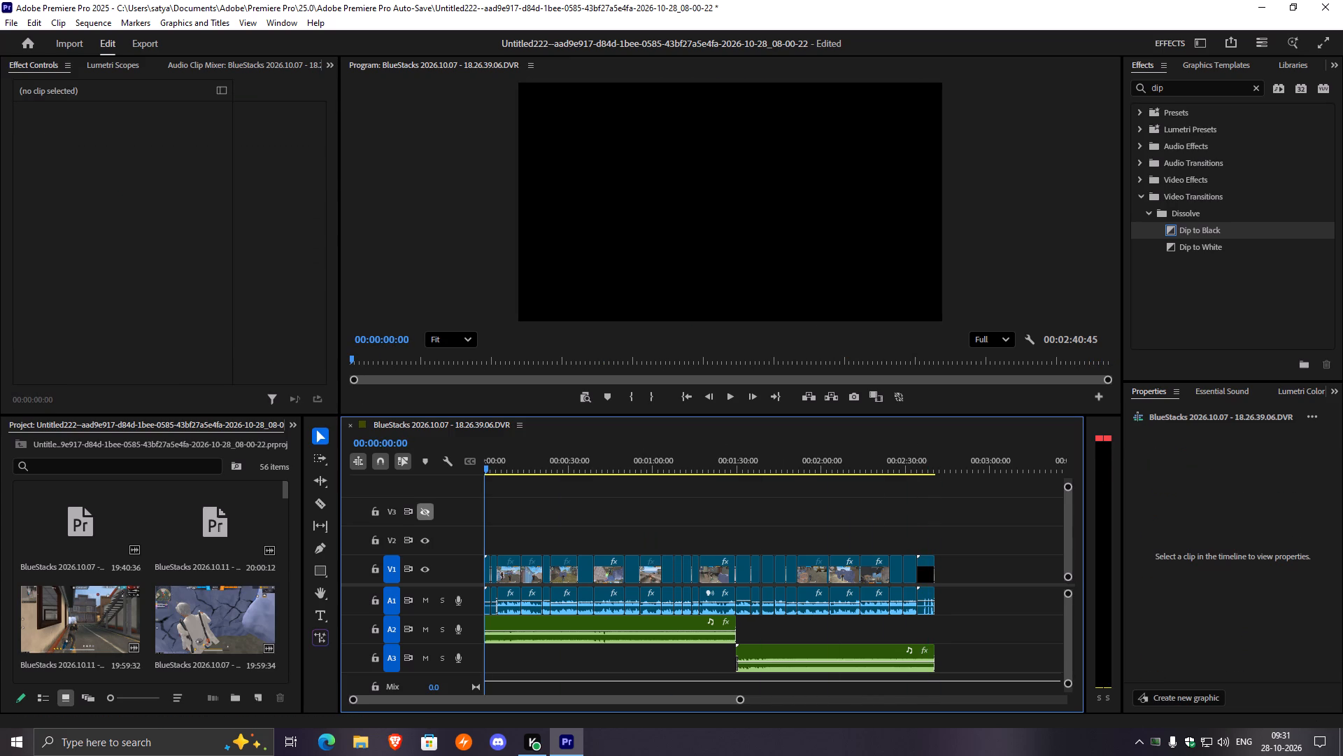
click(427, 511)
key(space)
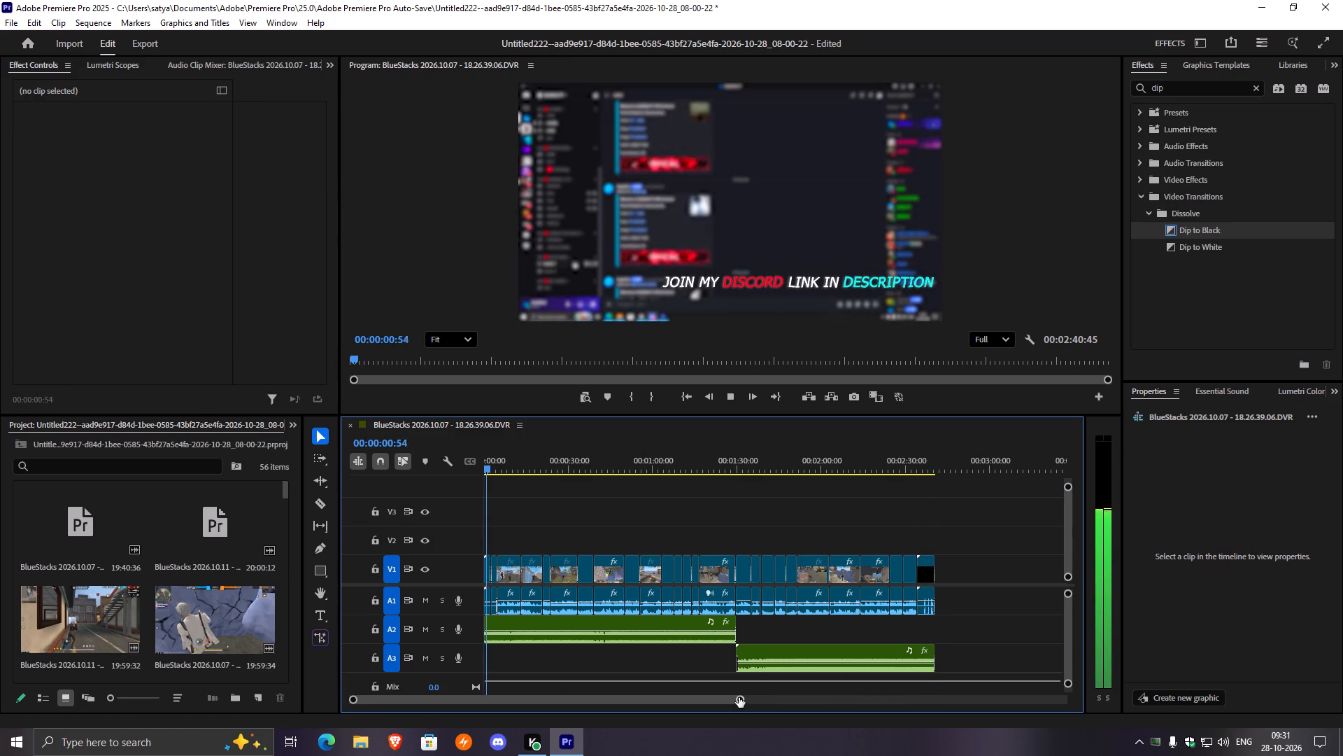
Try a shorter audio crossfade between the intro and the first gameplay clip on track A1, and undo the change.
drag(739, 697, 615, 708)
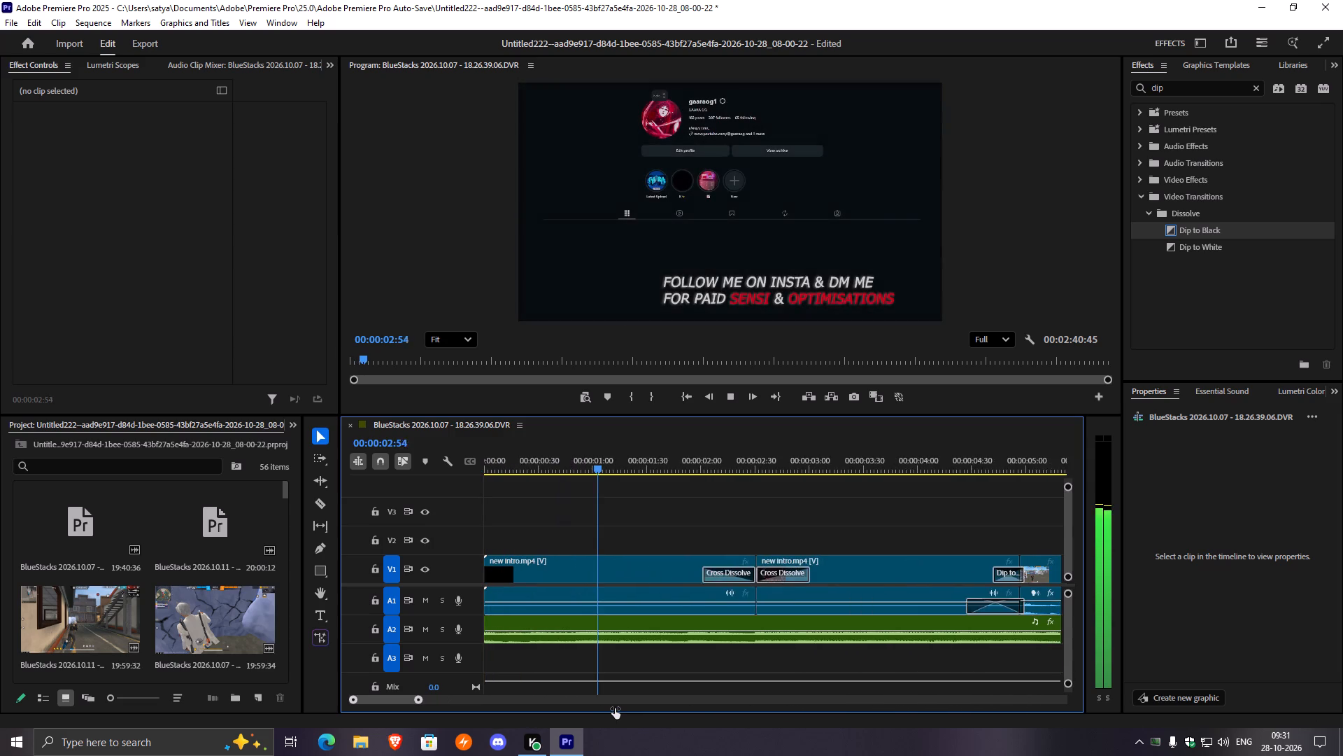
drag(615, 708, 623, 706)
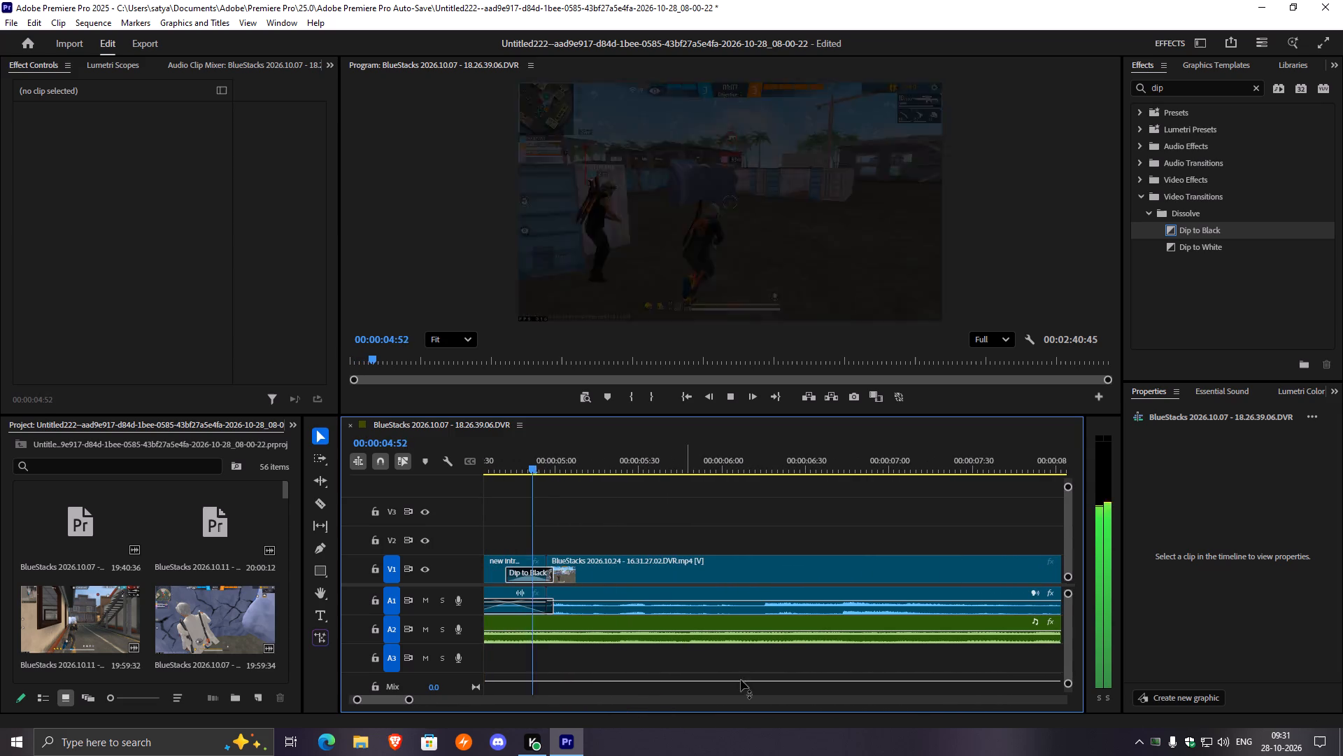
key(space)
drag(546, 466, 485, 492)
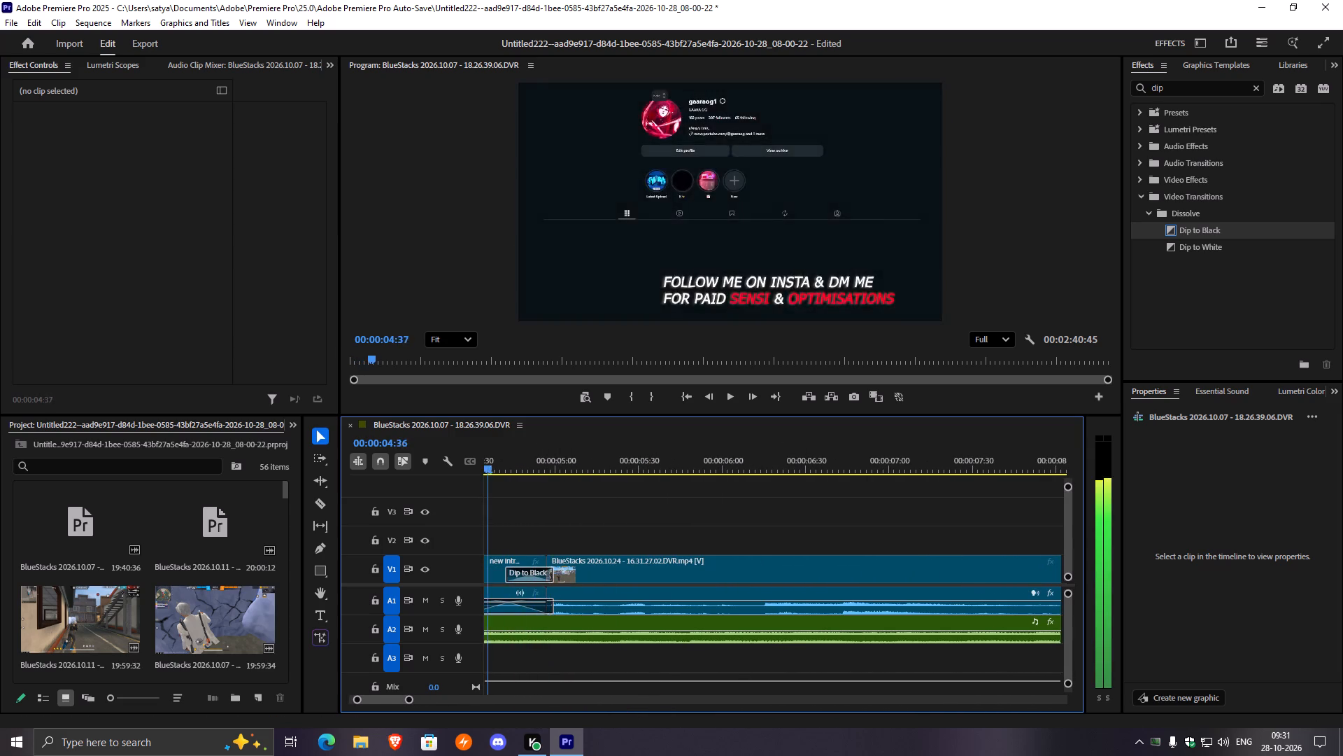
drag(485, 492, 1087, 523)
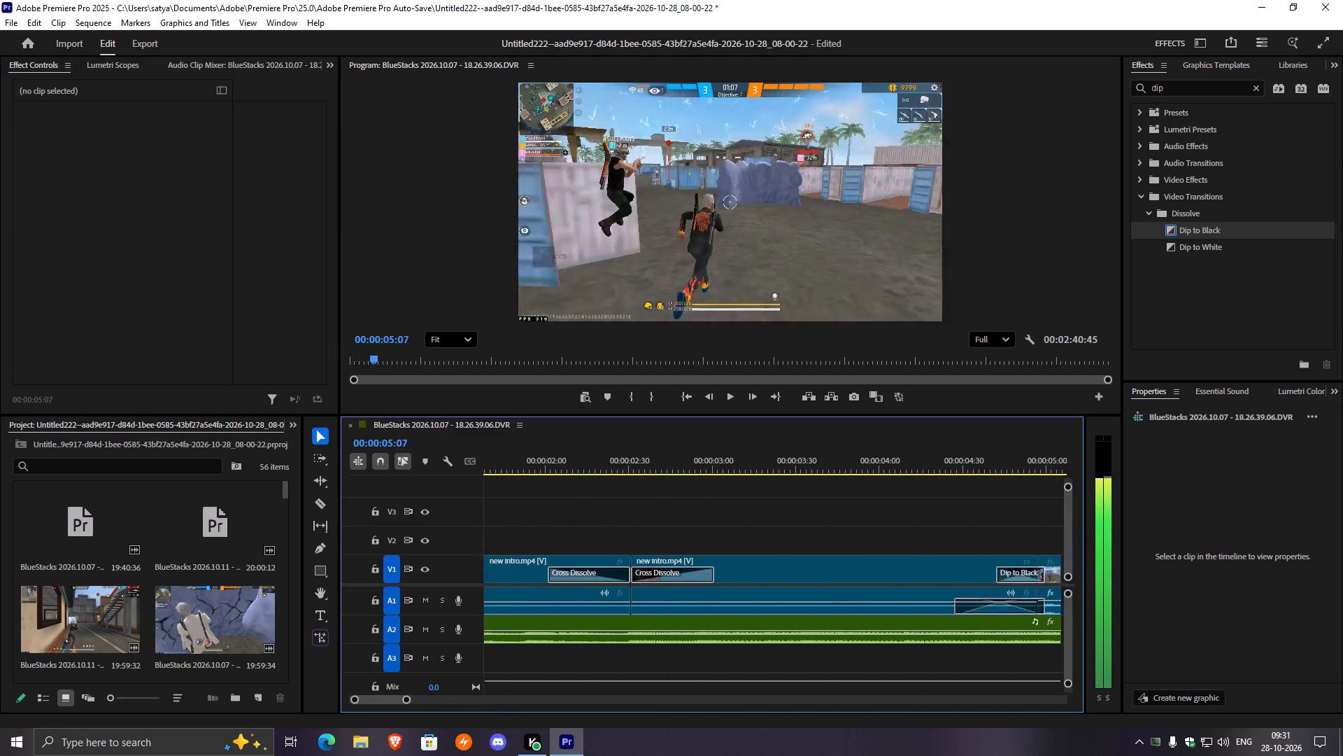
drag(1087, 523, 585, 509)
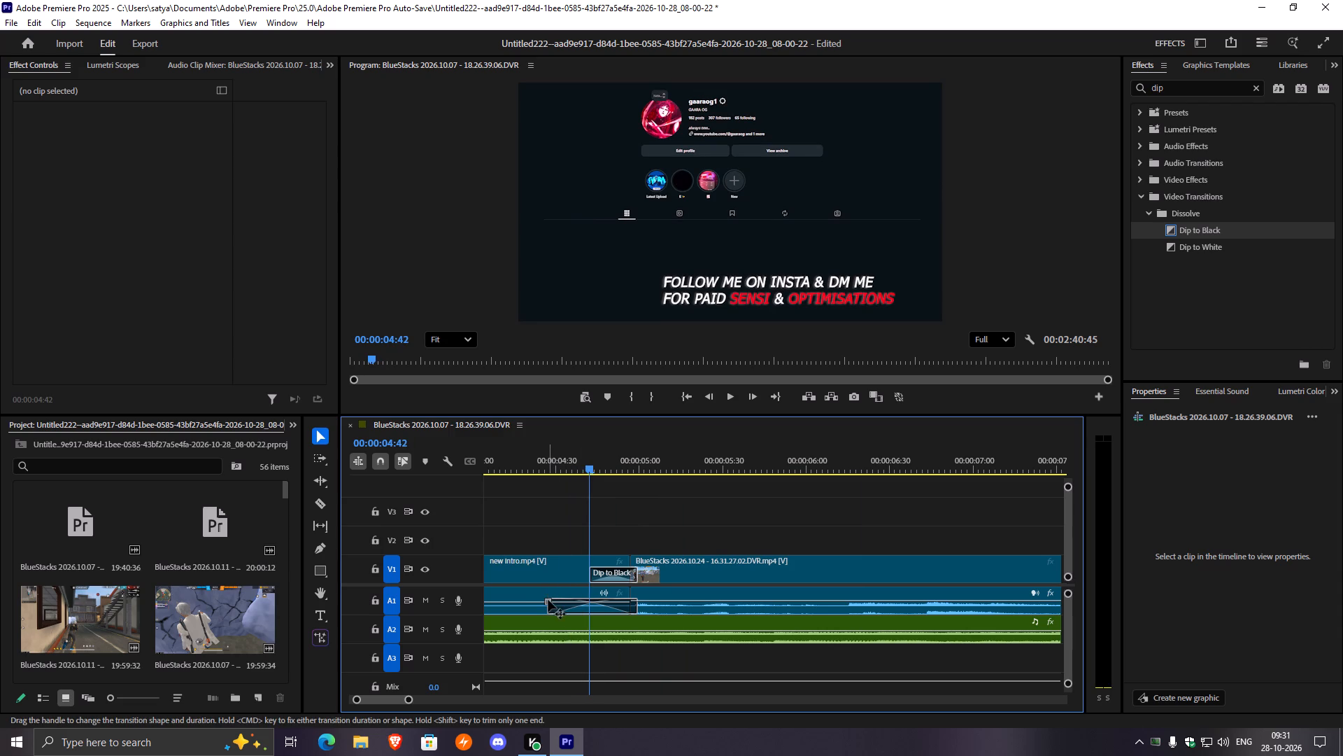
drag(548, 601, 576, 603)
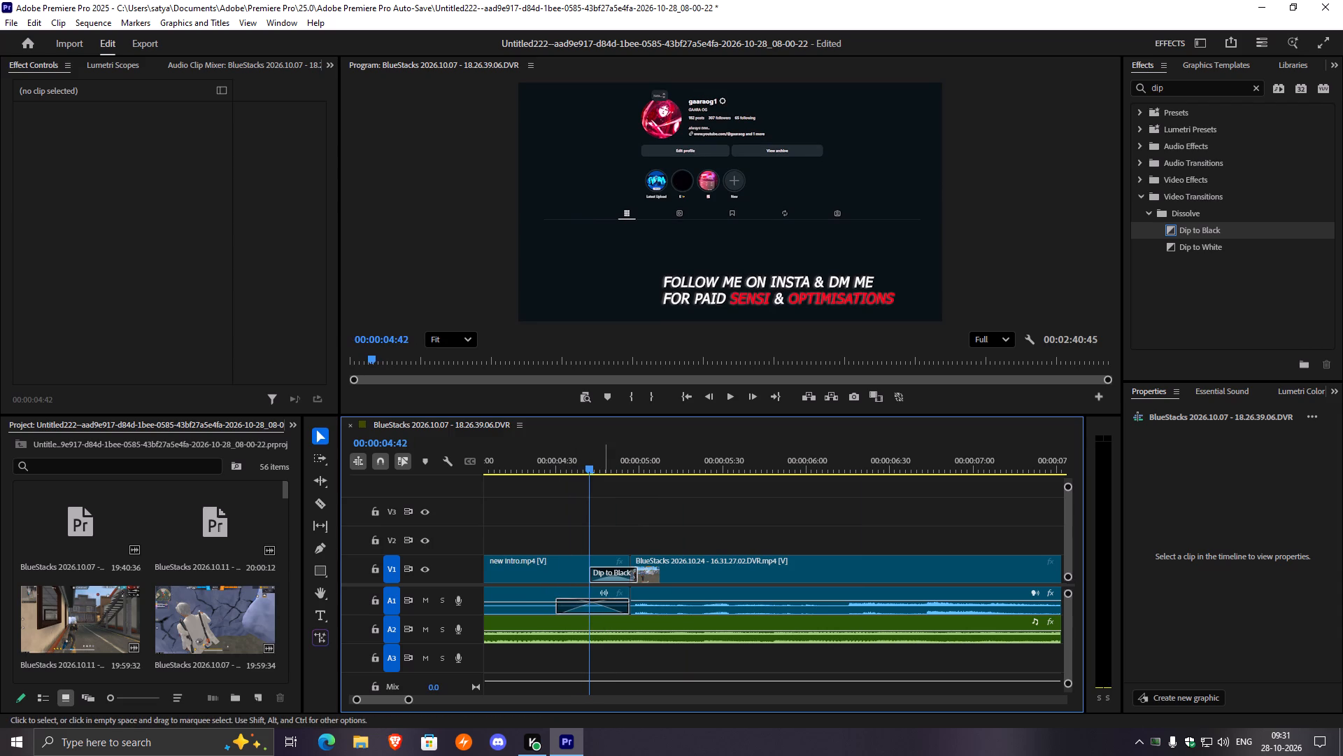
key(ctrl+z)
Shorten the Cross Dissolve between the gameplay clips at about 00:00:13:25 and replay the cut.
key(space)
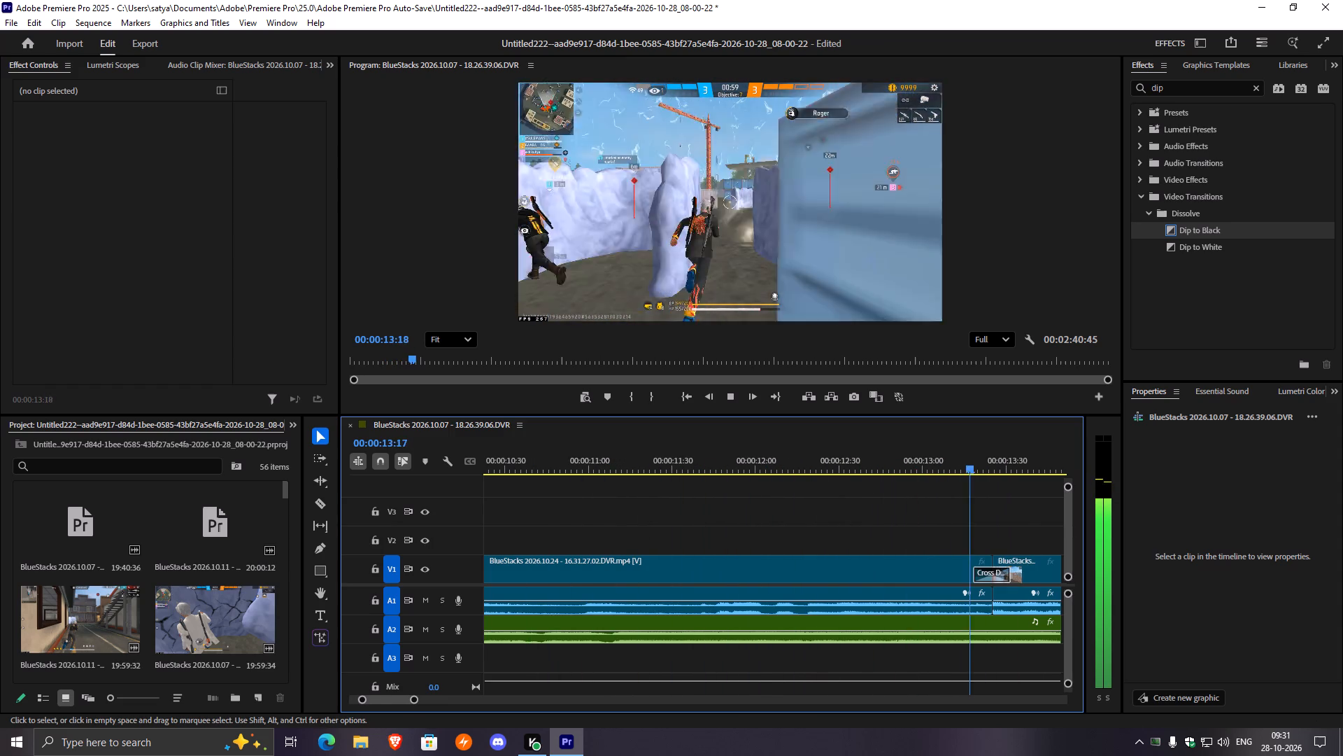
key(space)
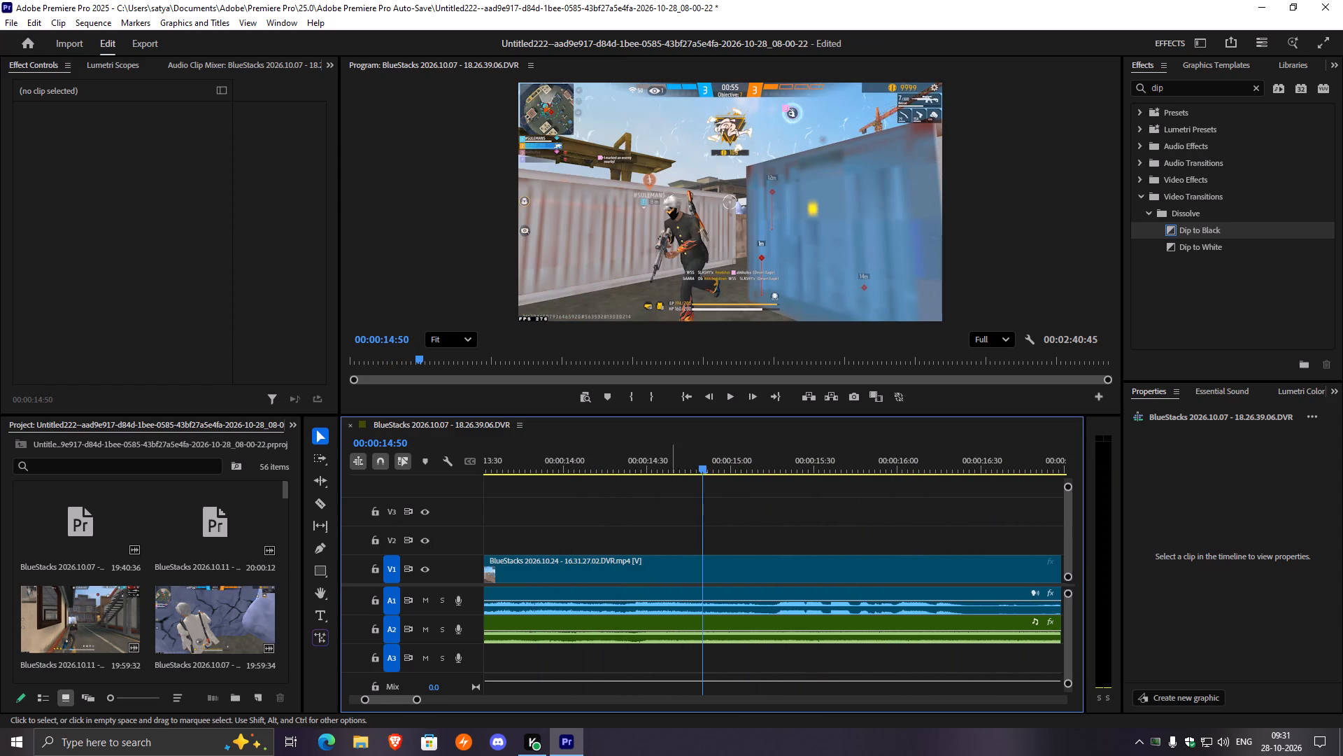
drag(702, 471, 720, 521)
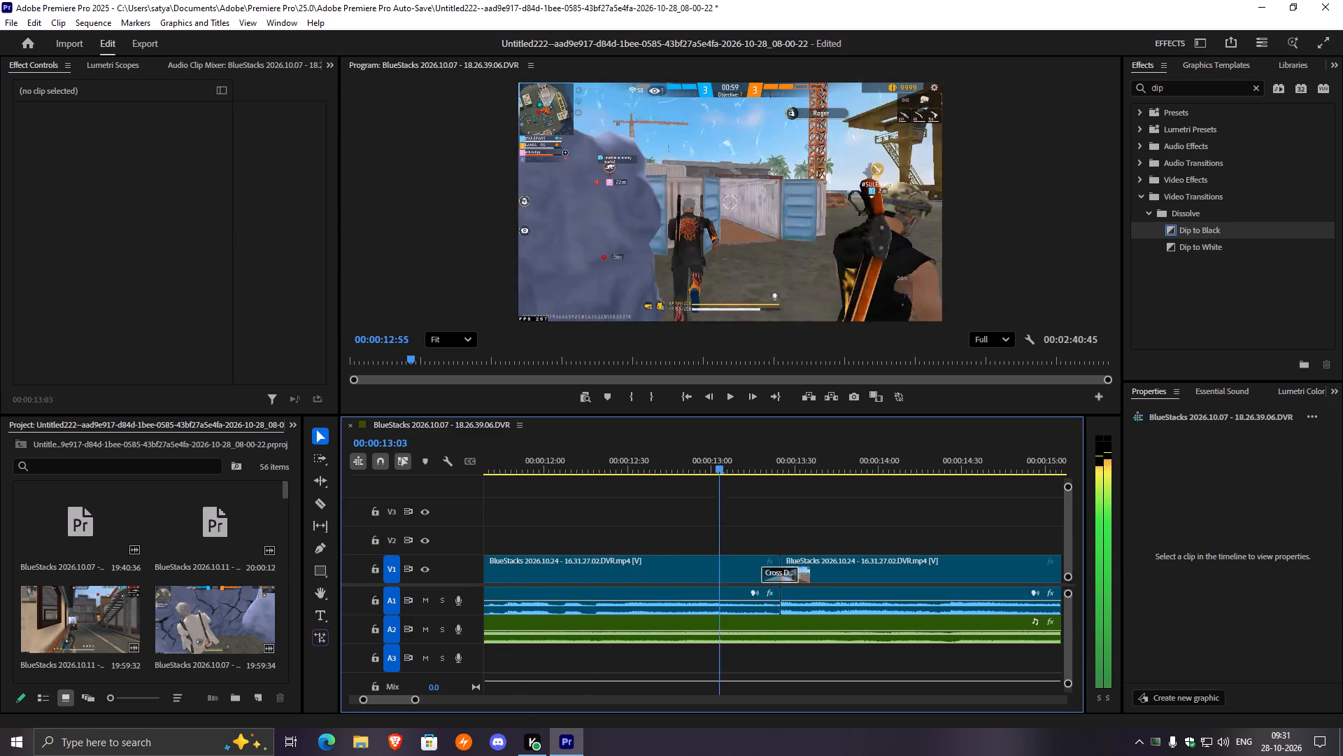
drag(720, 521, 766, 528)
drag(796, 569, 788, 572)
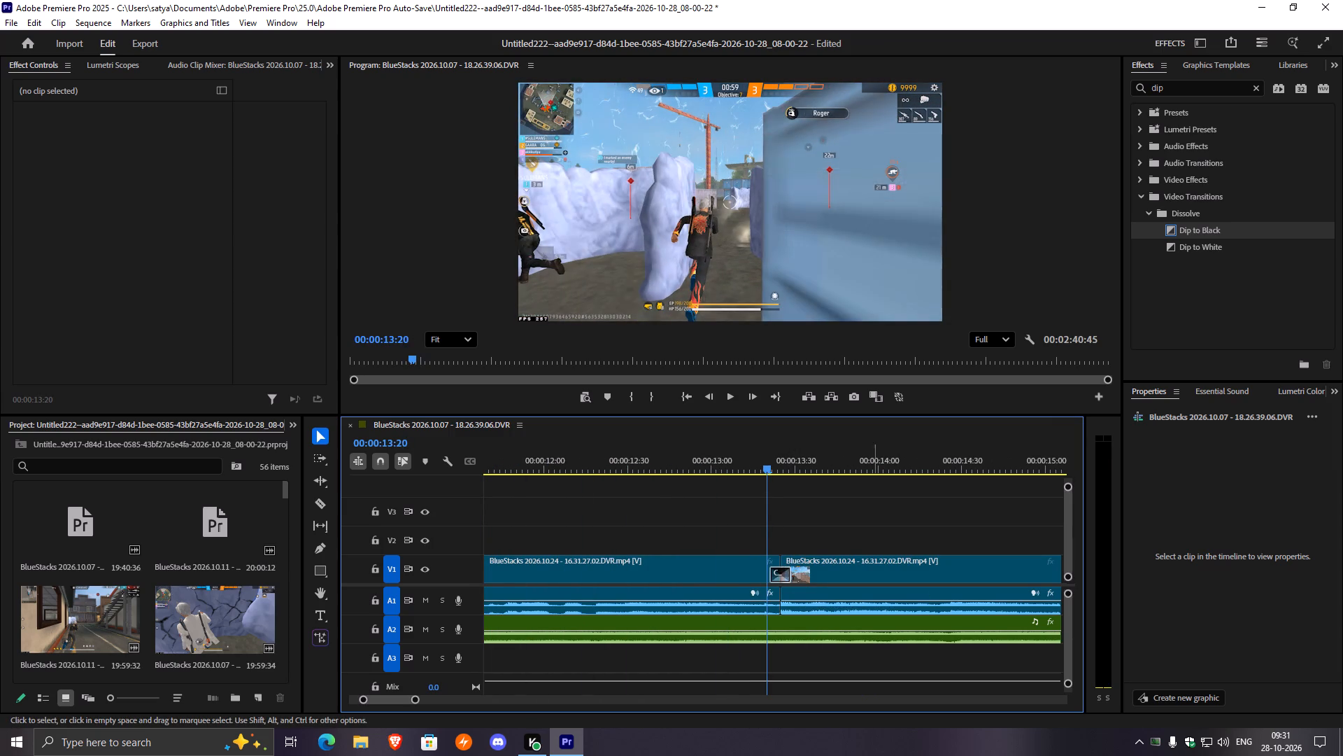
key(space)
key(space)
drag(851, 468, 698, 483)
key(space)
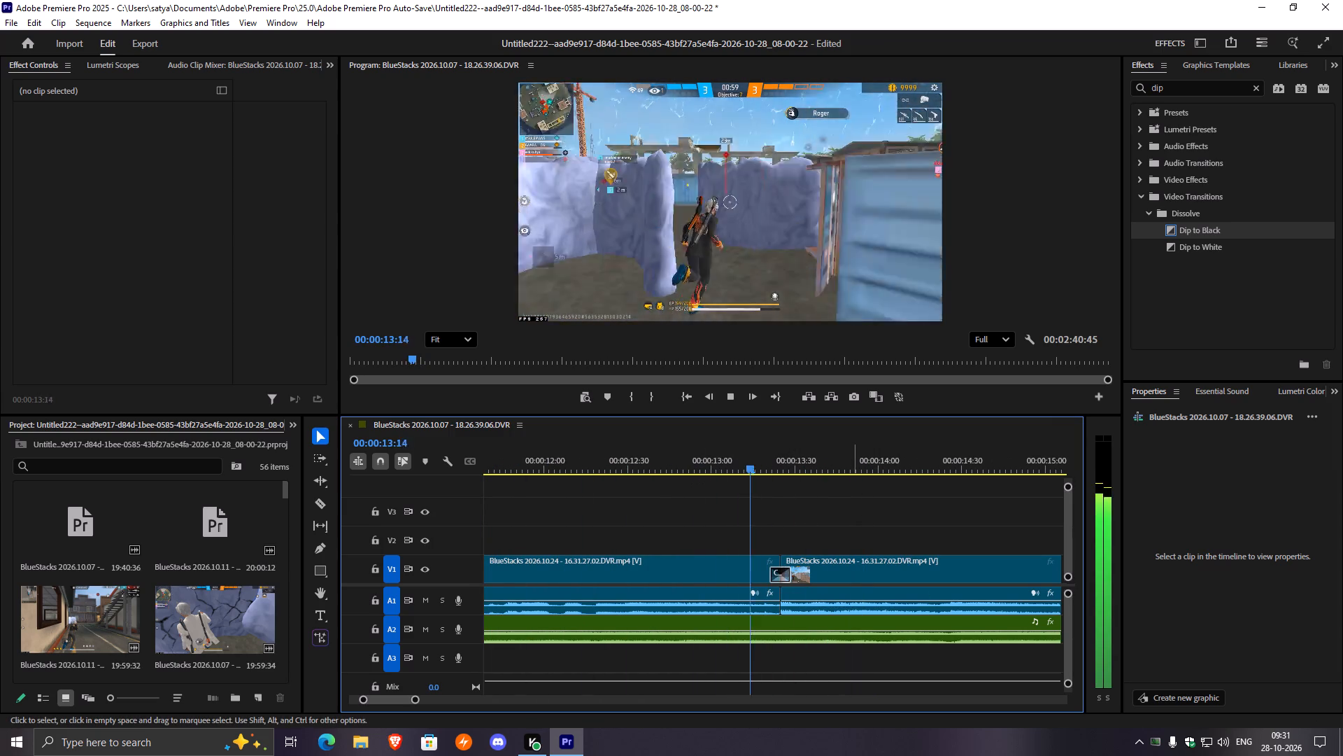
key(space)
Fine-tune that Cross Dissolve's length, trimming it to about 6 frames or less, replaying the cut, and lengthening it slightly.
click(789, 573)
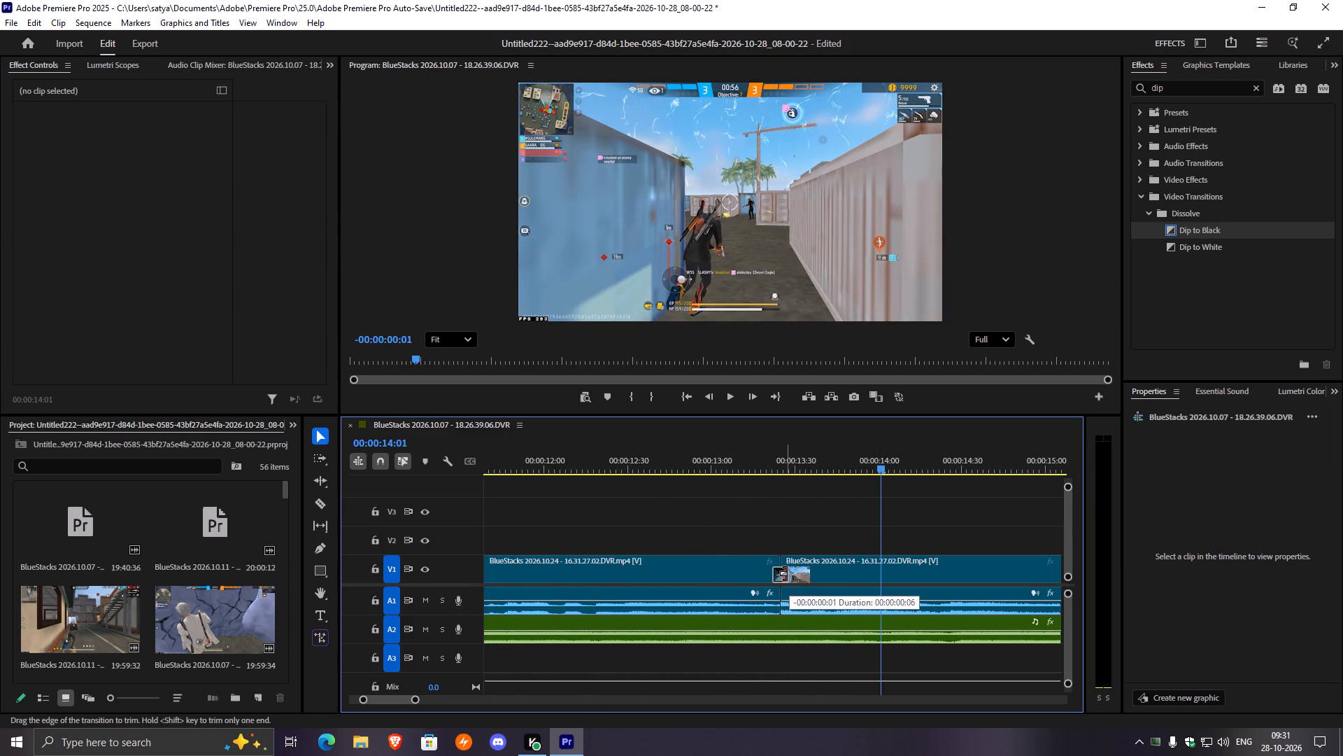
click(760, 472)
key(space)
key(space)
click(750, 489)
key(space)
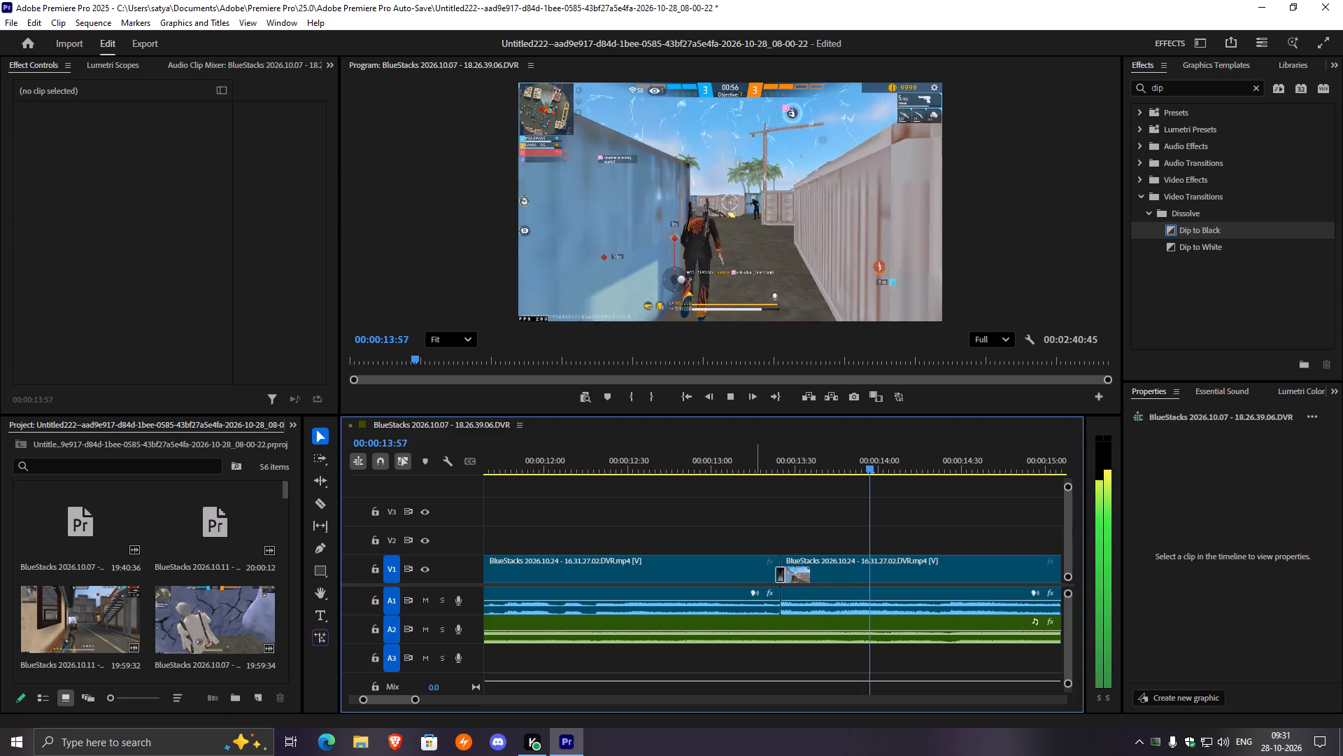
click(753, 468)
key(space)
key(space)
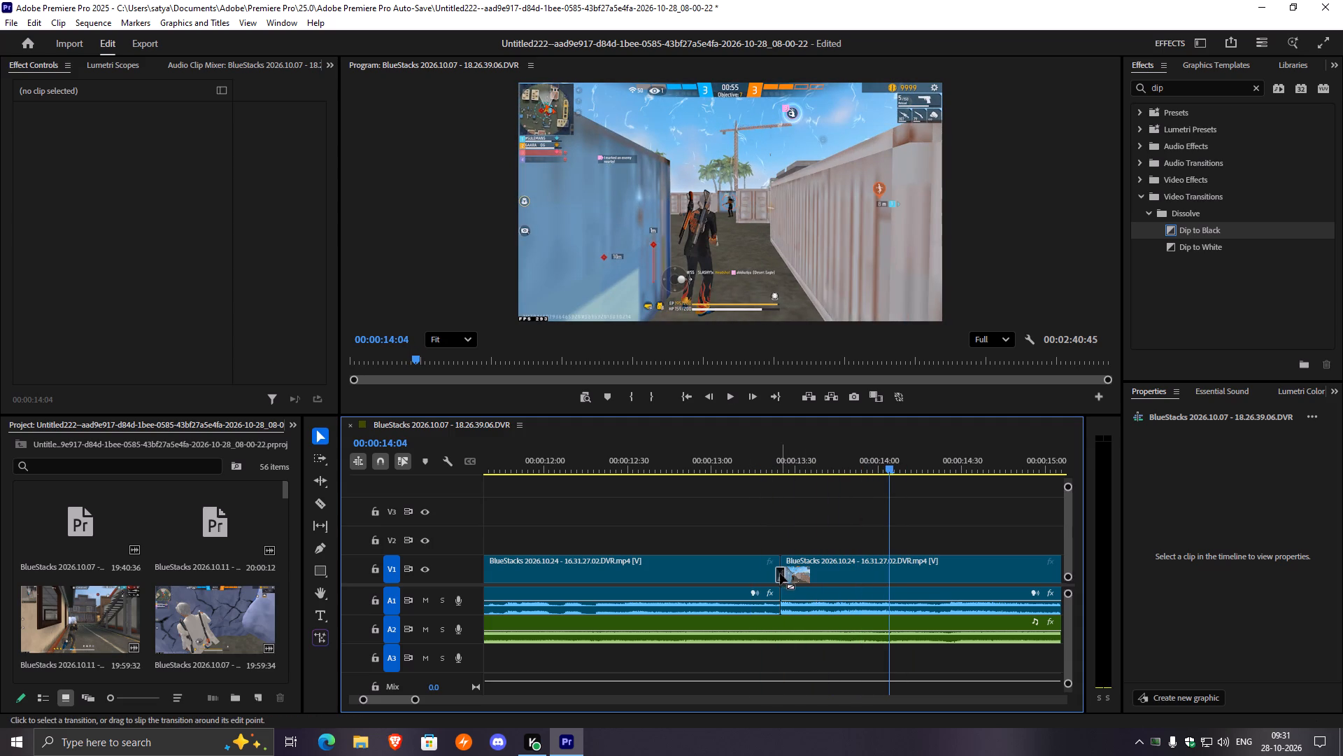
click(785, 570)
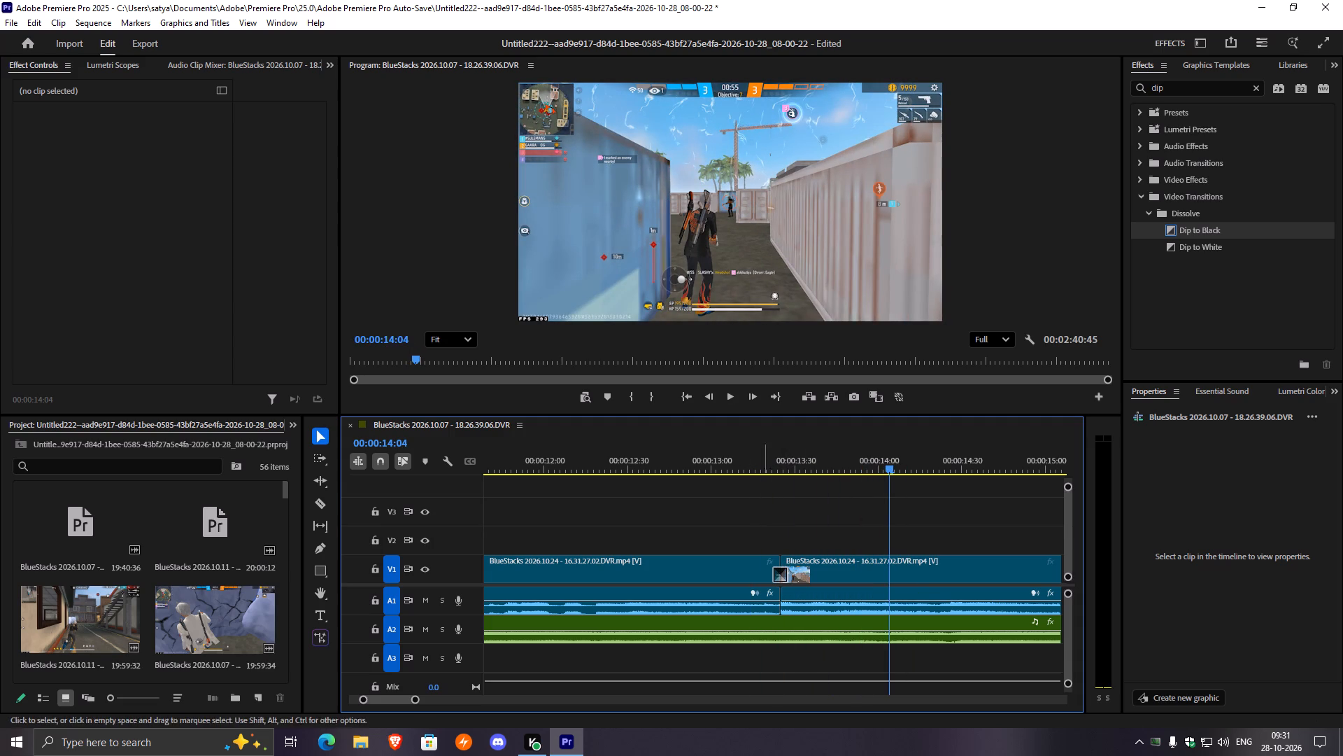
Play the sequence from the dissolve at about 00:00:13 to 00:00:46, and return the playhead to about 00:00:39.
click(758, 470)
key(space)
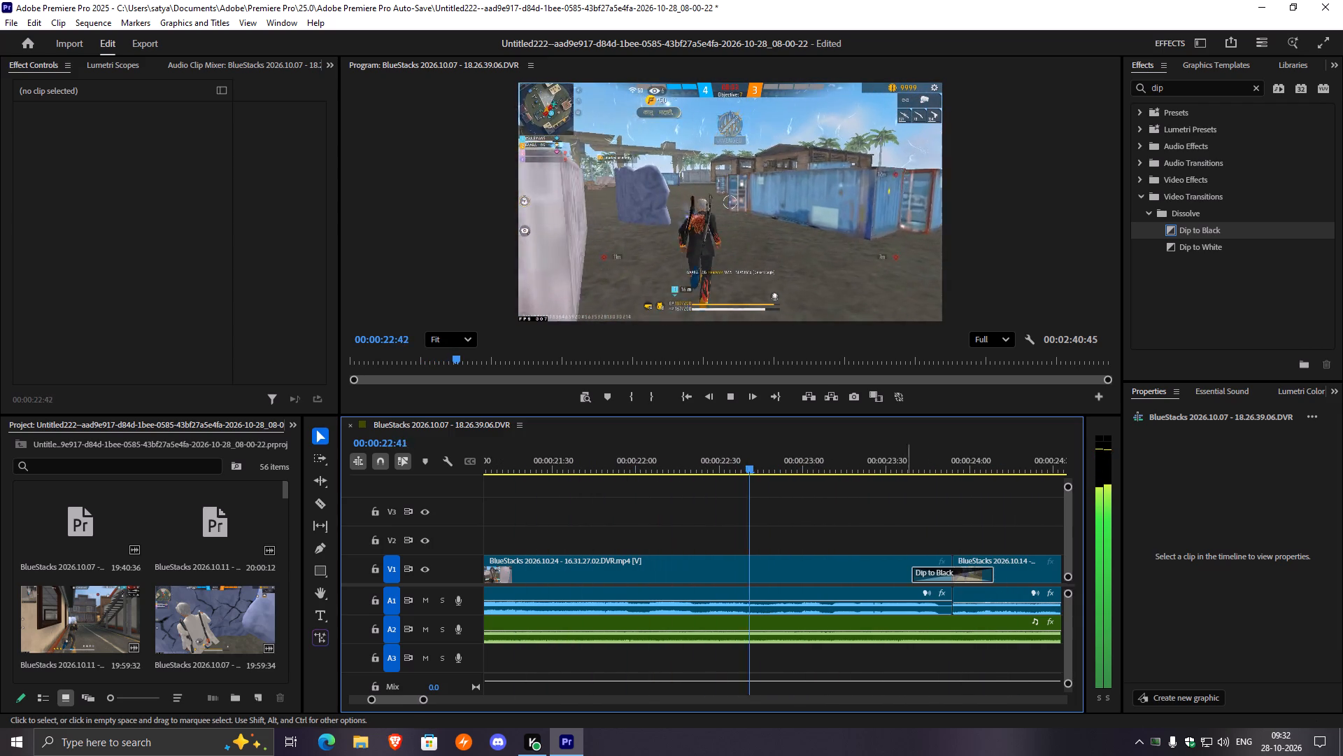
drag(424, 699, 453, 704)
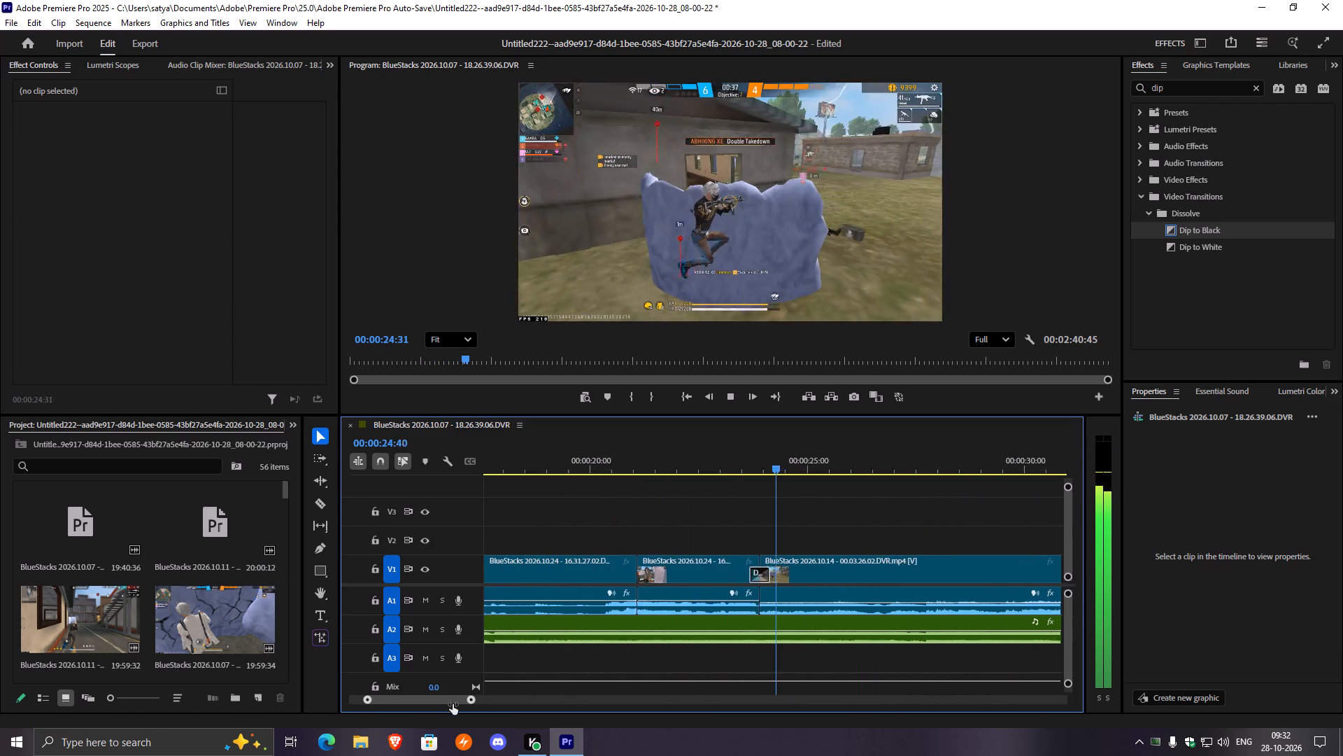
drag(453, 704, 498, 706)
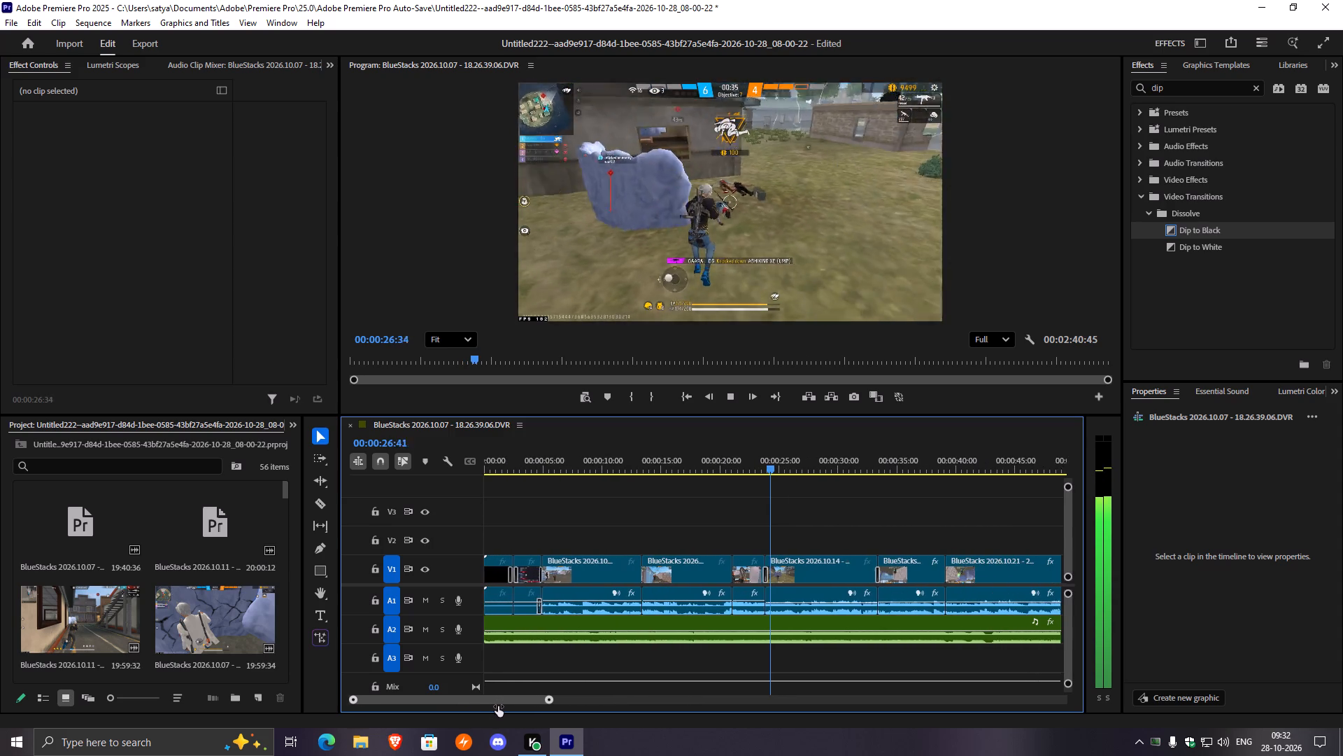
drag(498, 706, 516, 706)
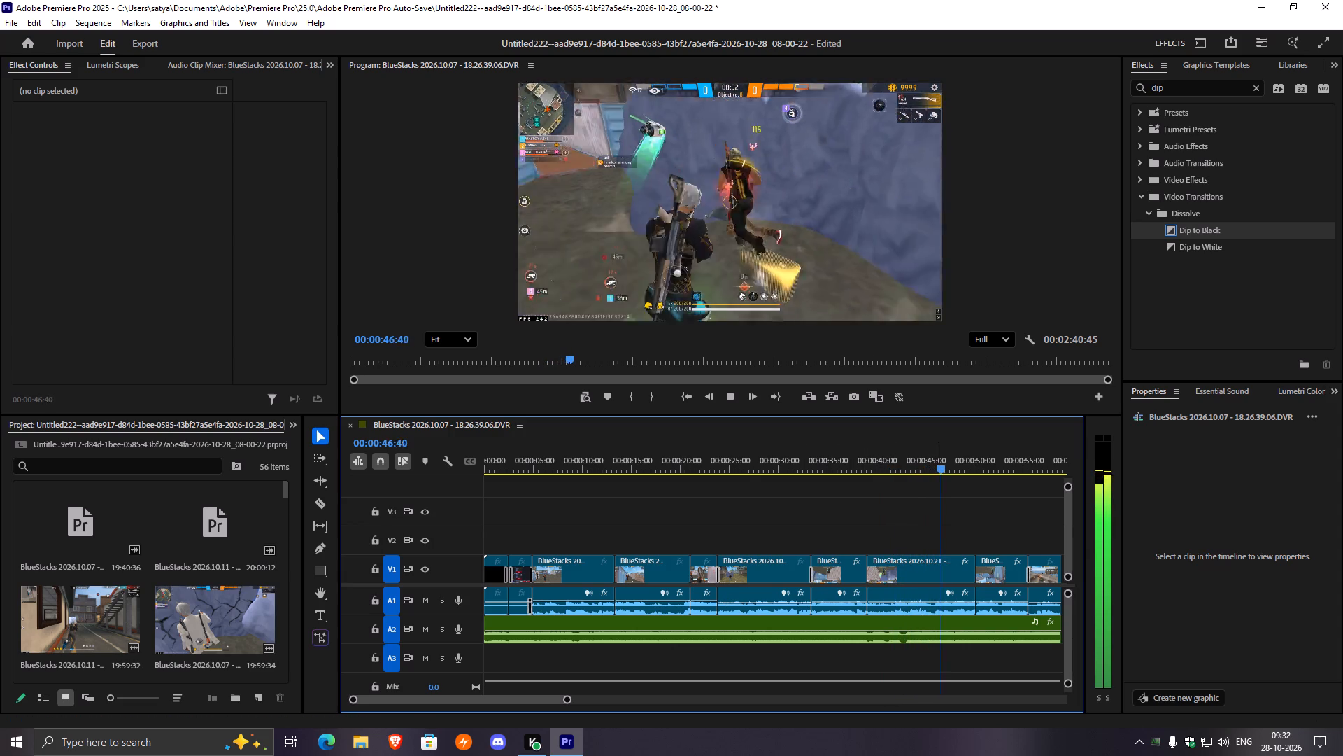
drag(944, 465, 869, 495)
Enlarge audio track A1 in the timeline so its left and right channel waveforms show in detail.
drag(565, 694, 513, 701)
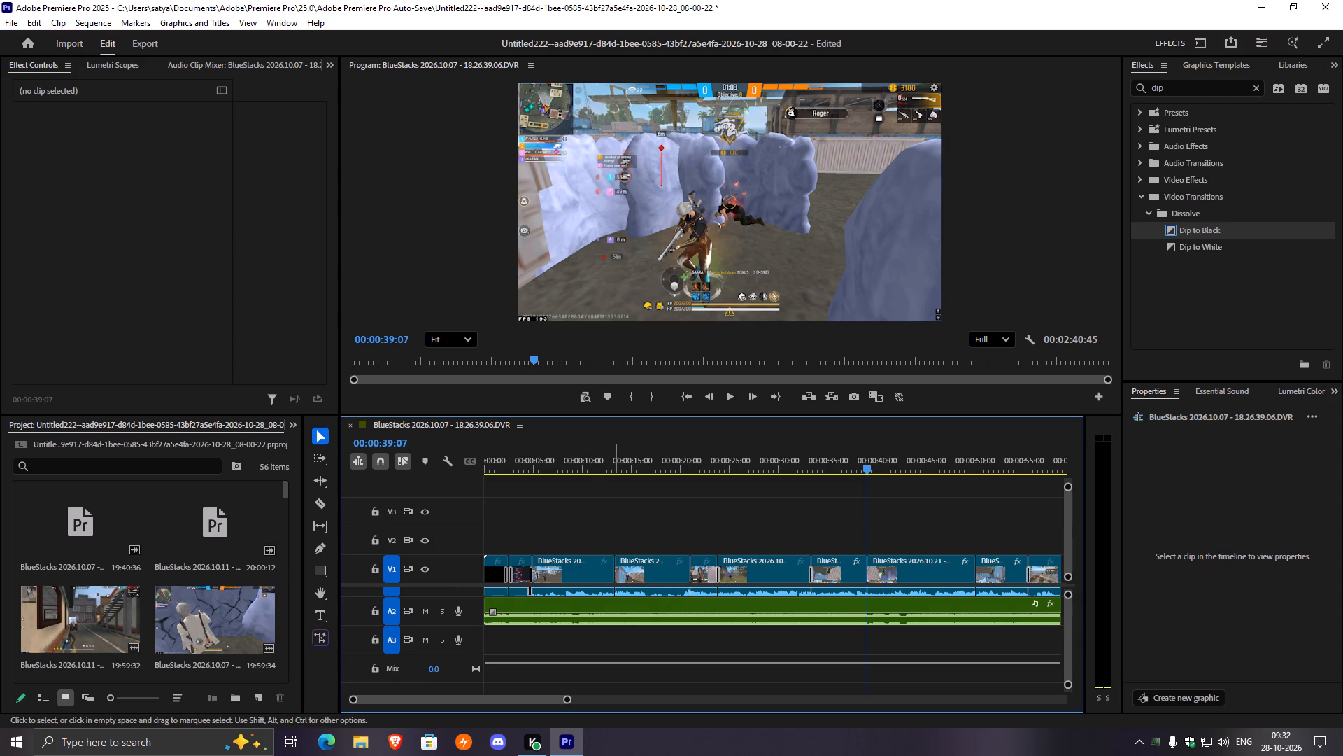
drag(444, 595, 443, 610)
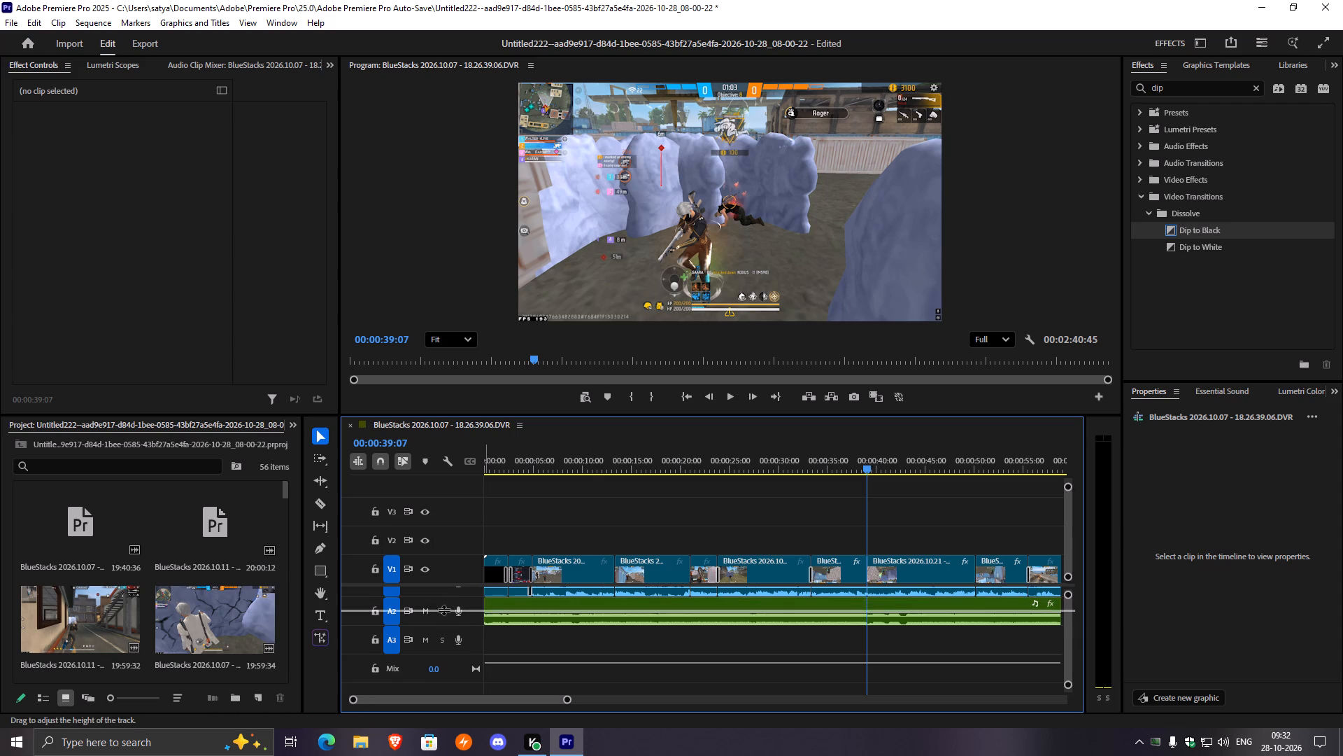
drag(443, 610, 441, 616)
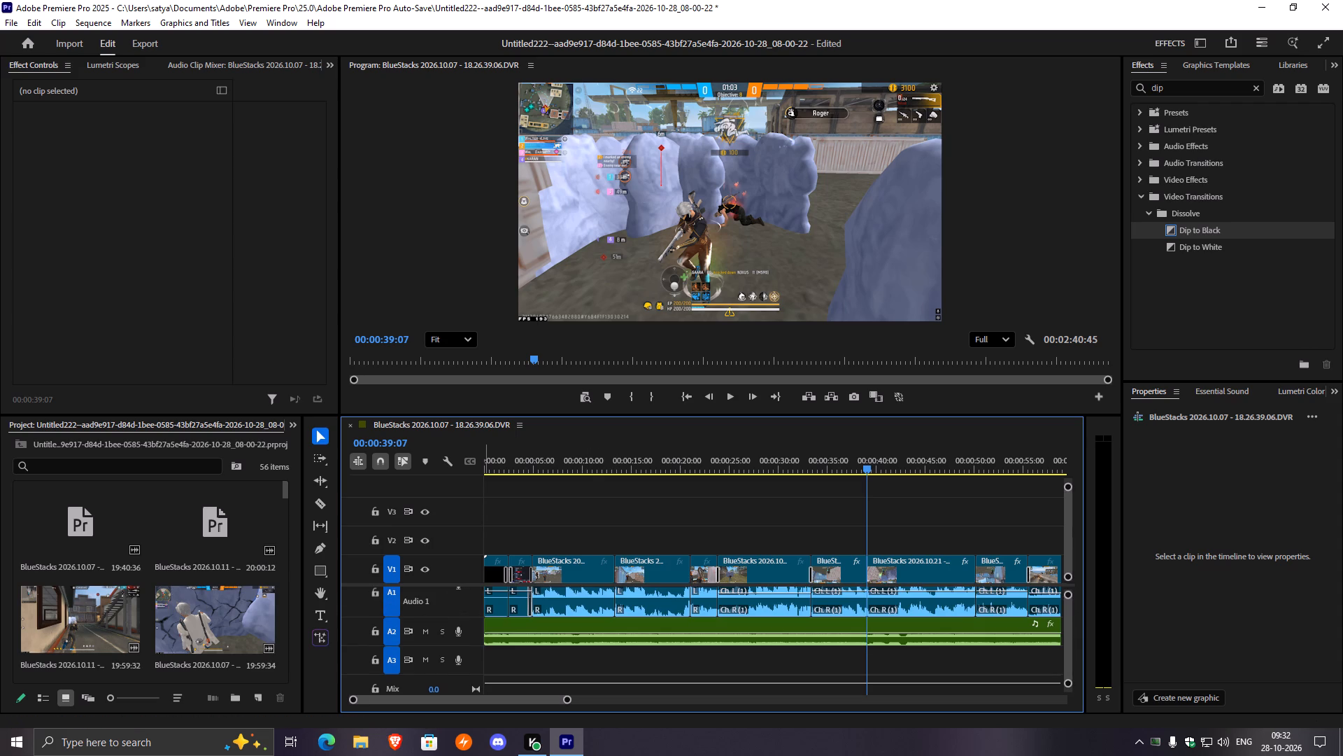
drag(448, 585, 448, 594)
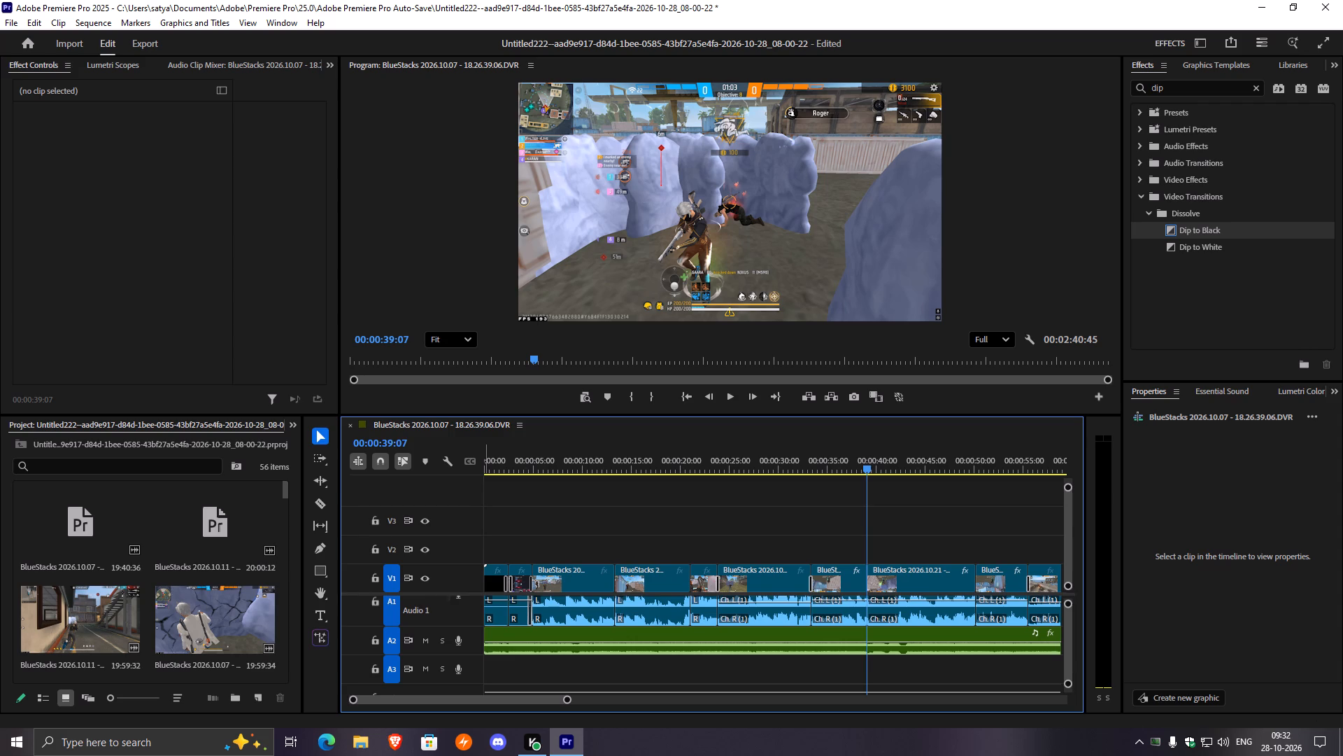
drag(445, 625, 443, 636)
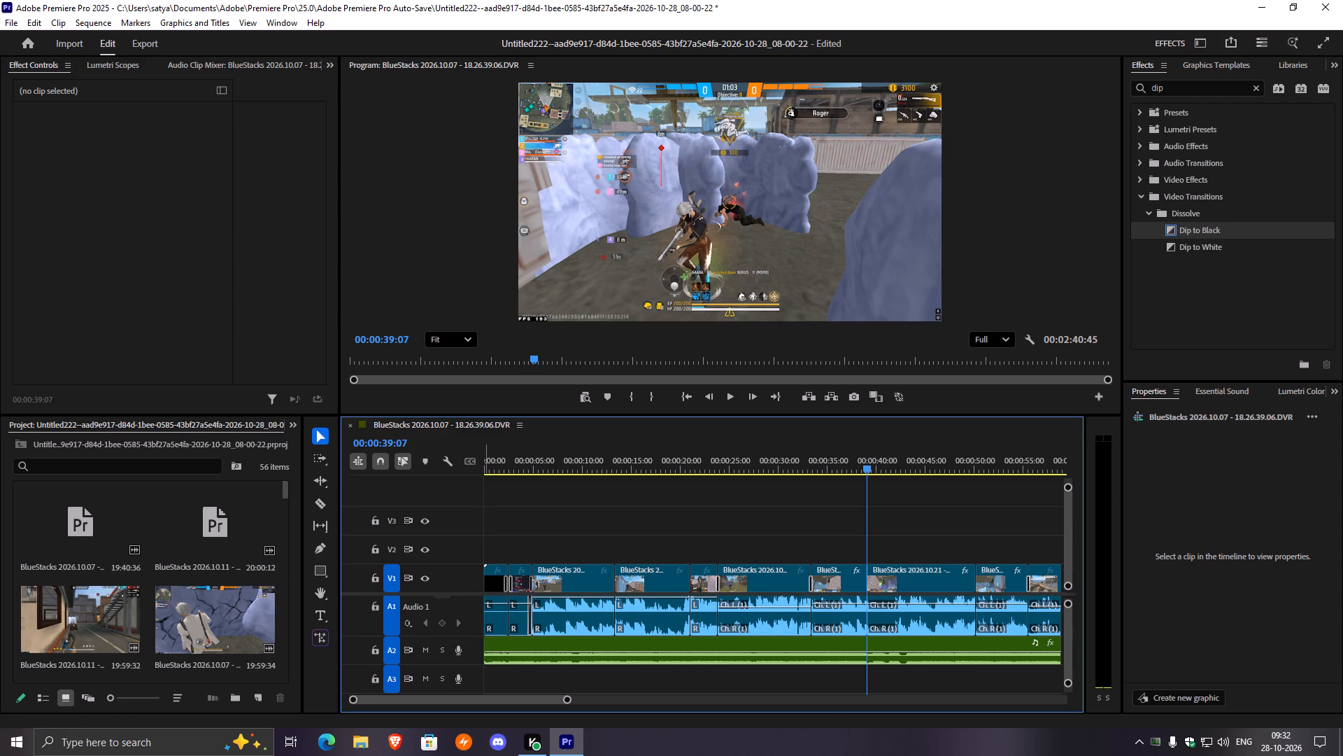
drag(462, 595, 460, 605)
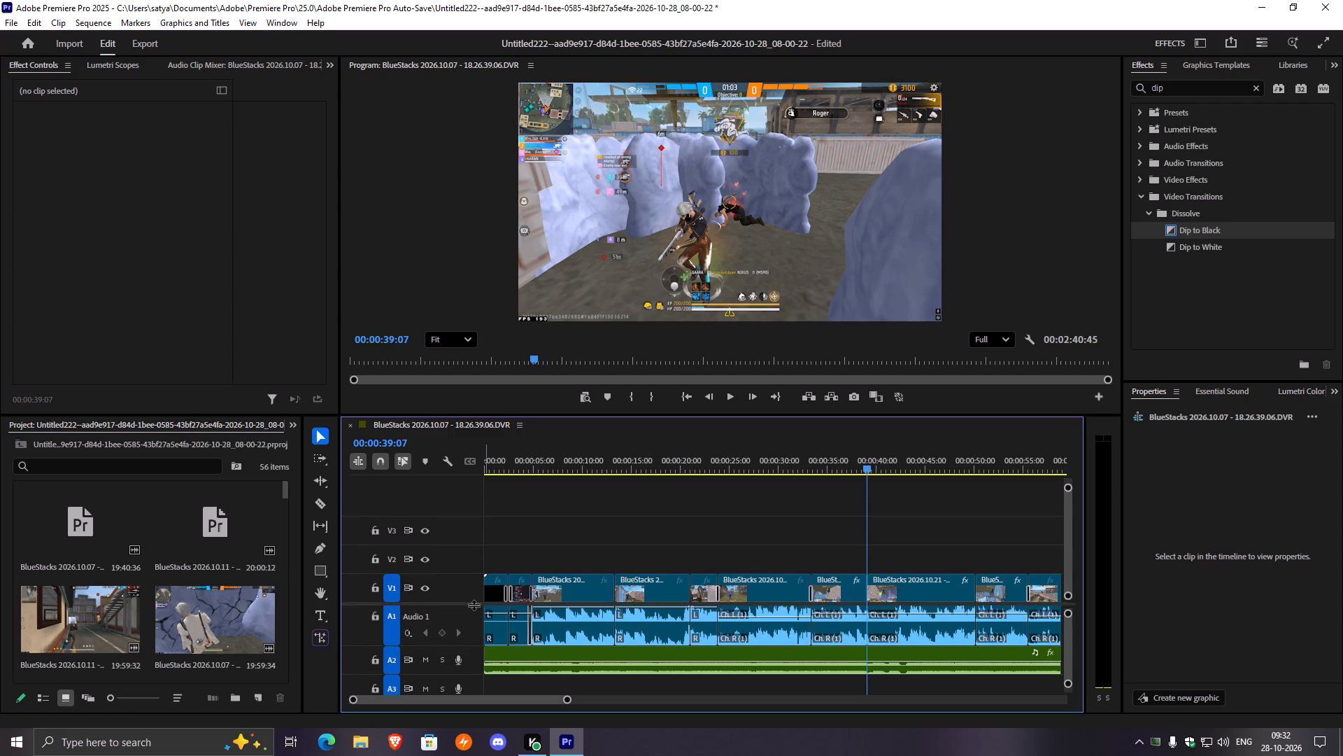
drag(474, 605, 467, 625)
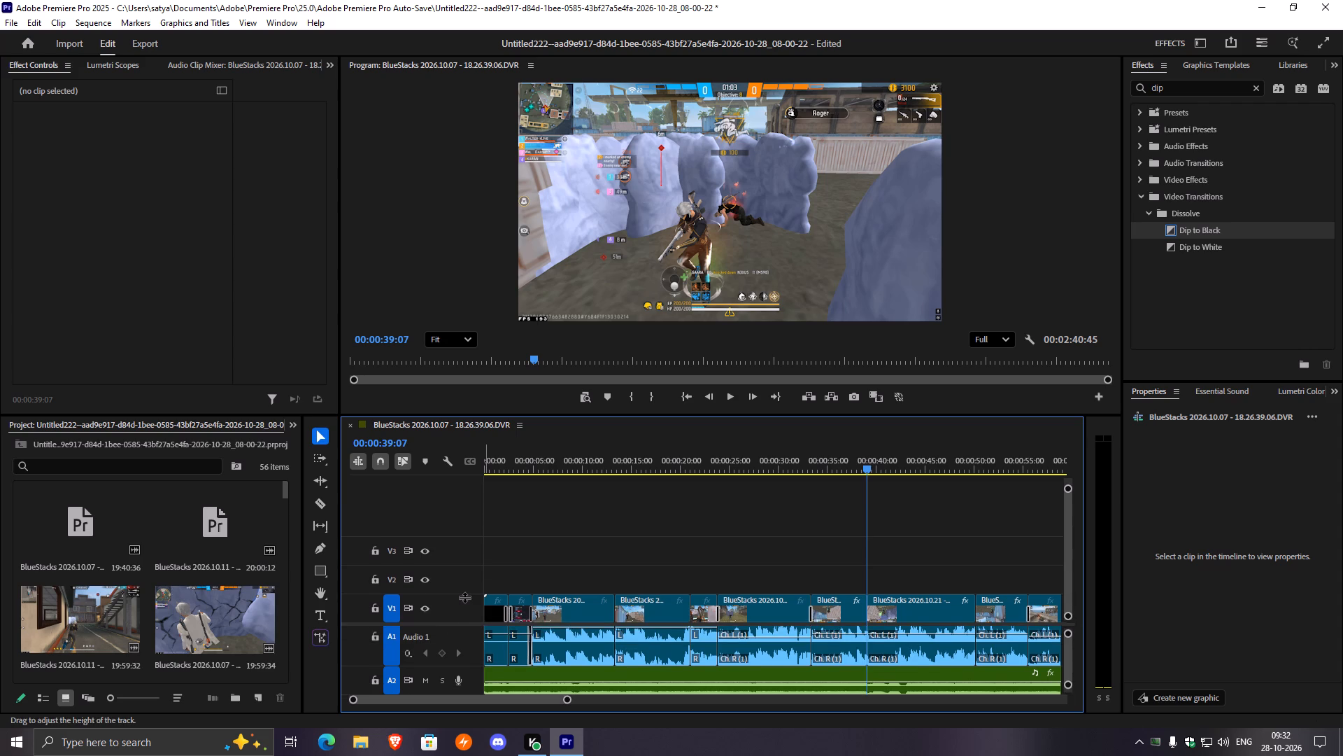
Enlarge video track V1 to show clip thumbnails, and raise the video/audio divider so all the audio tracks fit.
drag(465, 595, 480, 549)
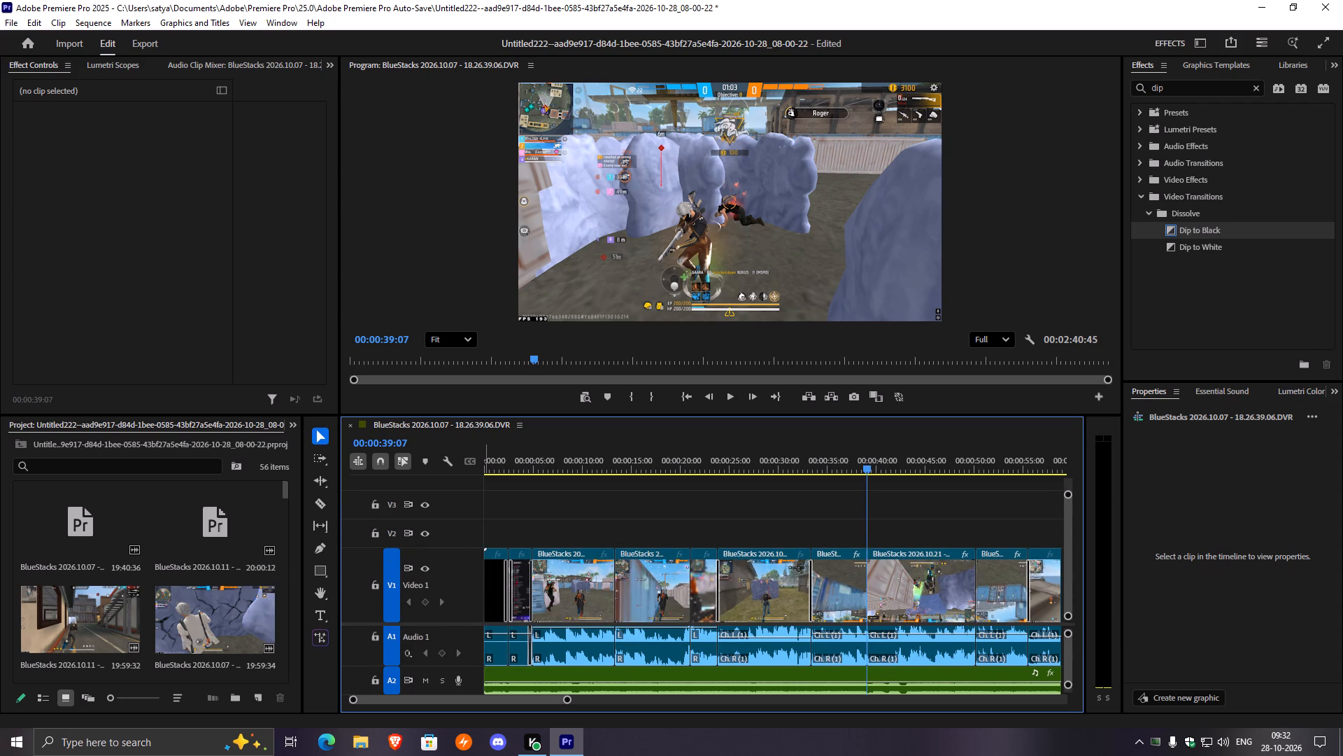
drag(464, 623, 481, 579)
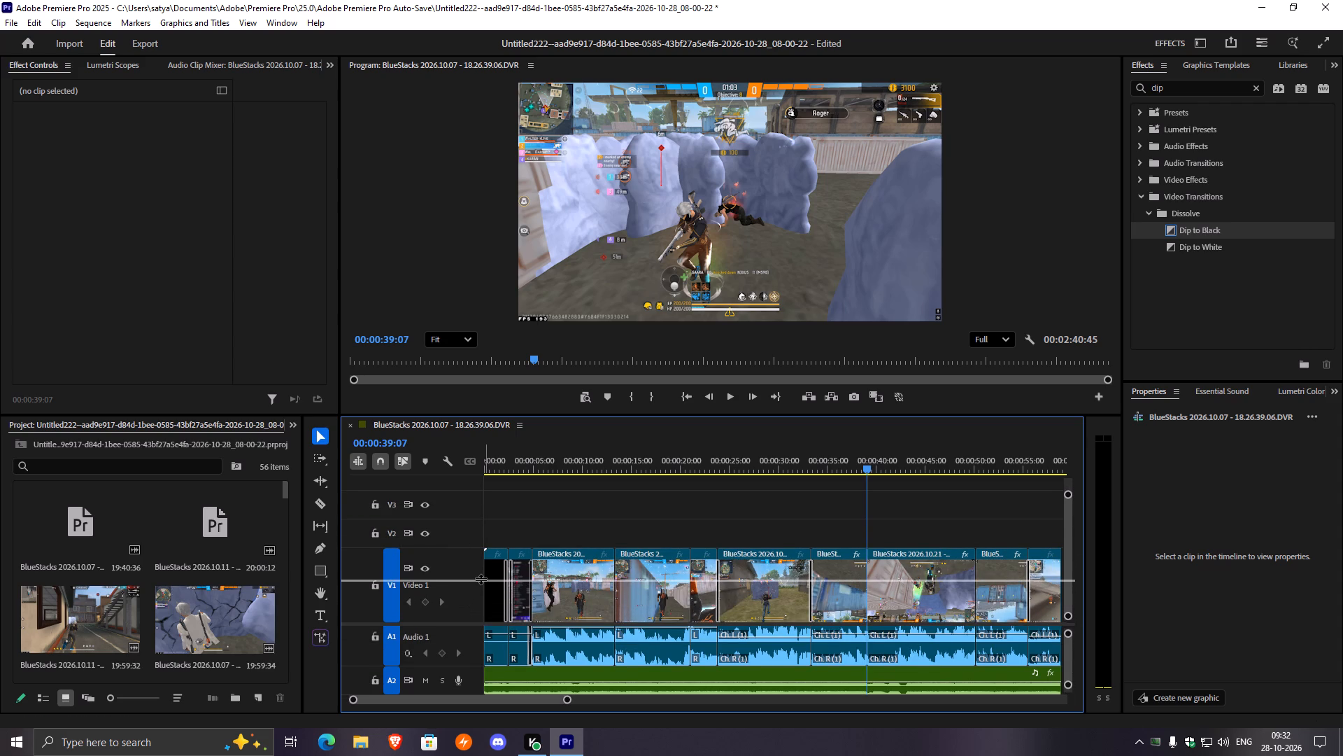
drag(481, 579, 480, 582)
drag(474, 584, 478, 560)
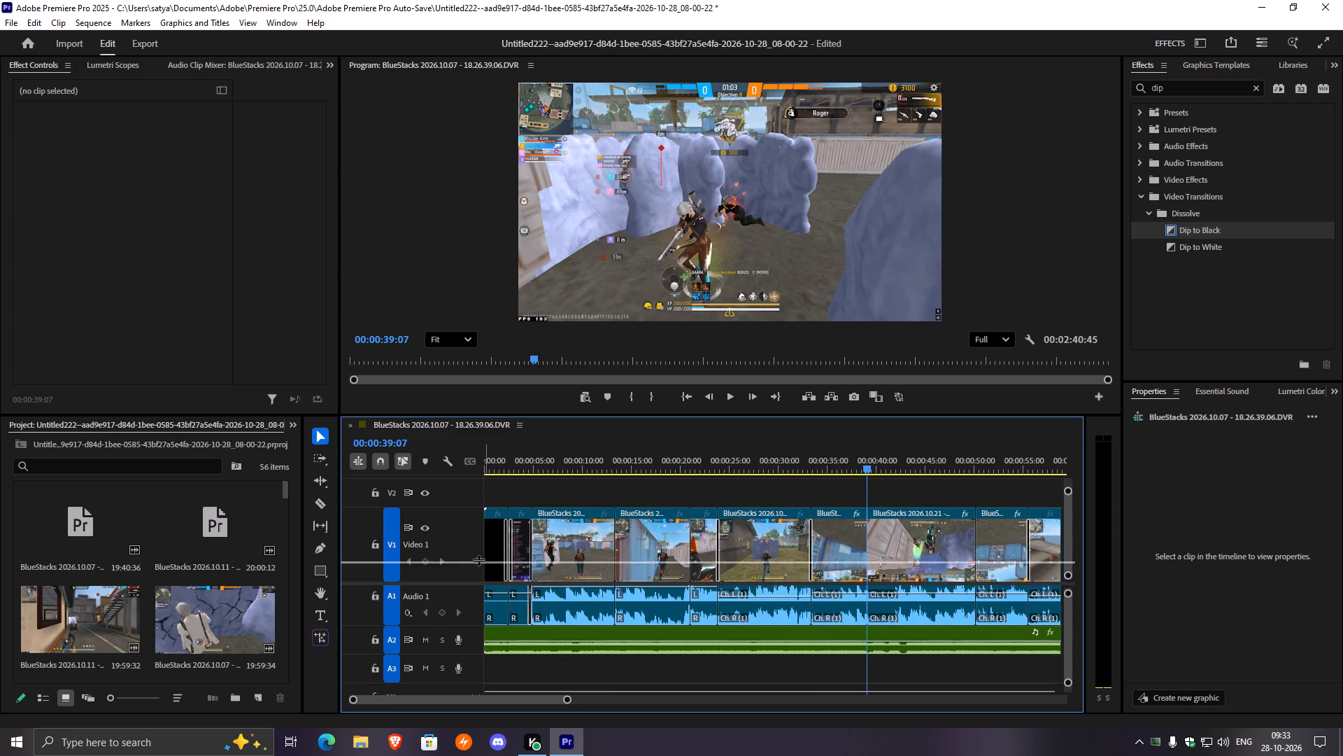
drag(478, 560, 485, 542)
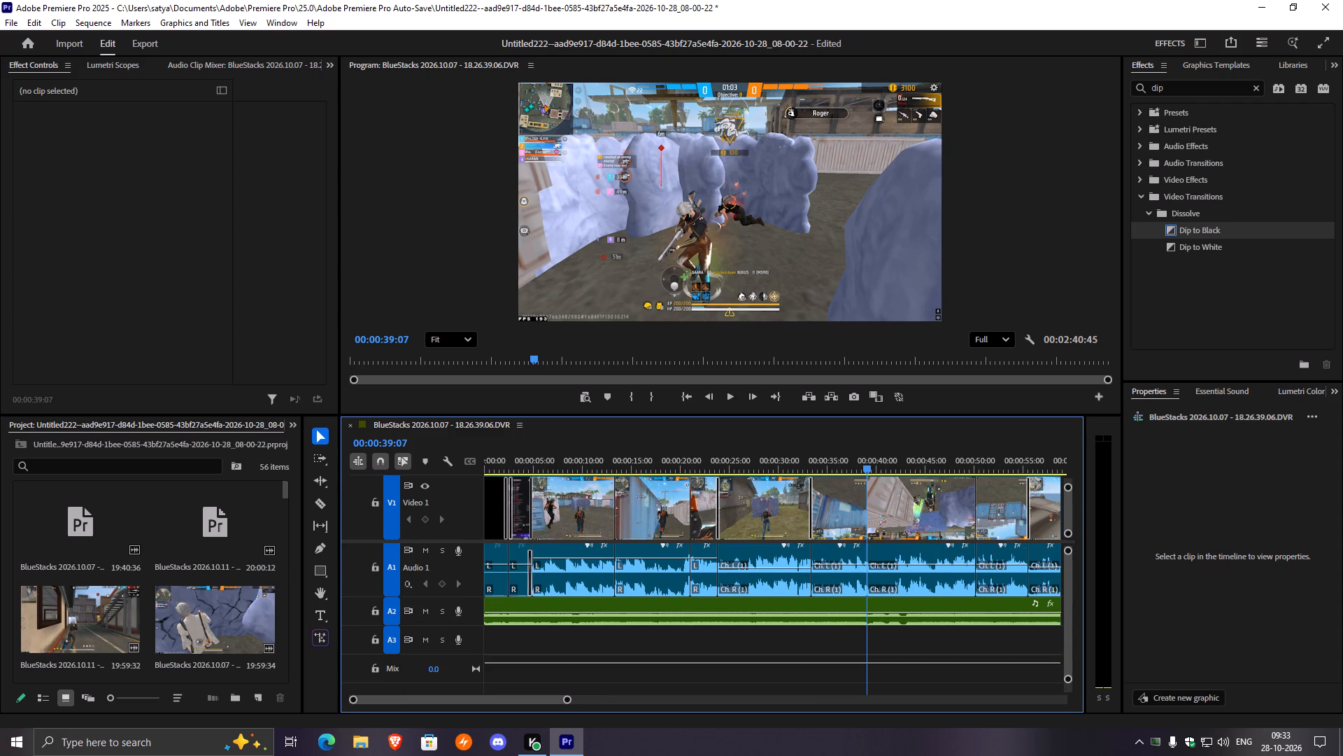
Switch to the All Panels workspace and reset it to its saved layout.
click(292, 24)
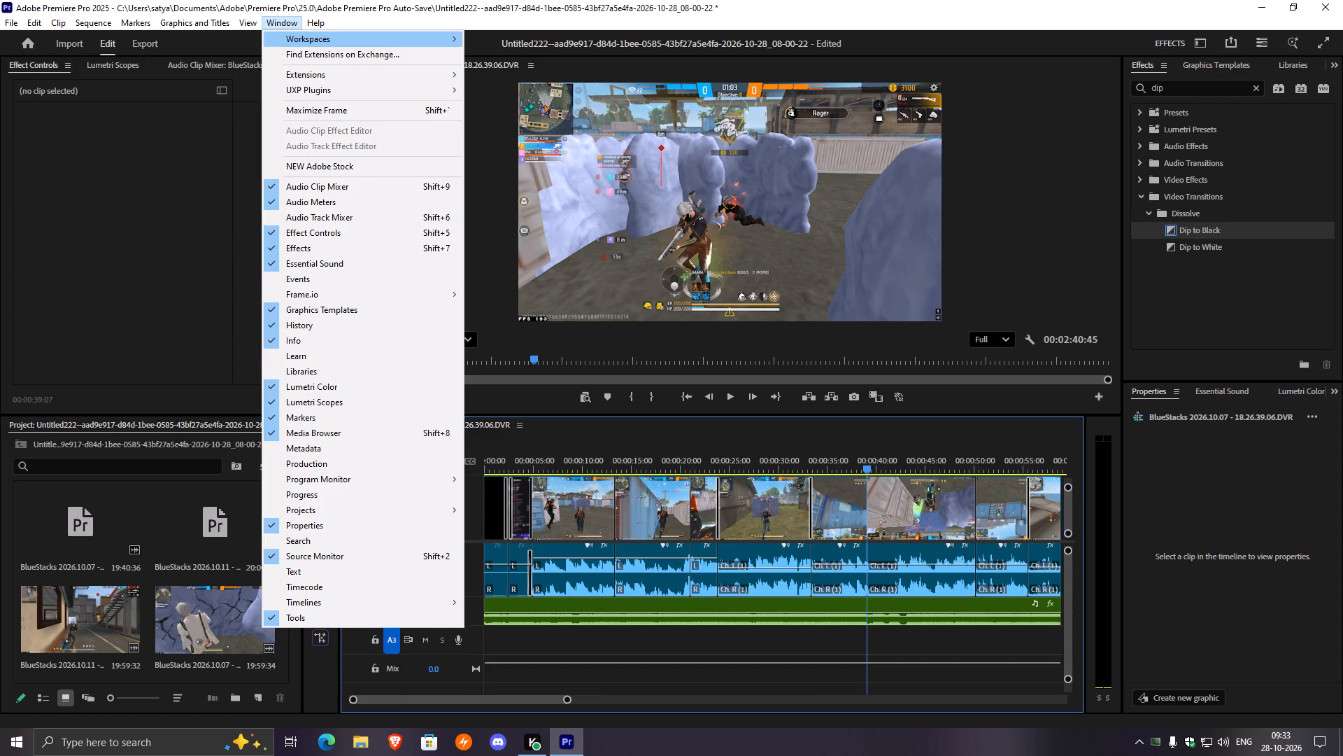
click(521, 38)
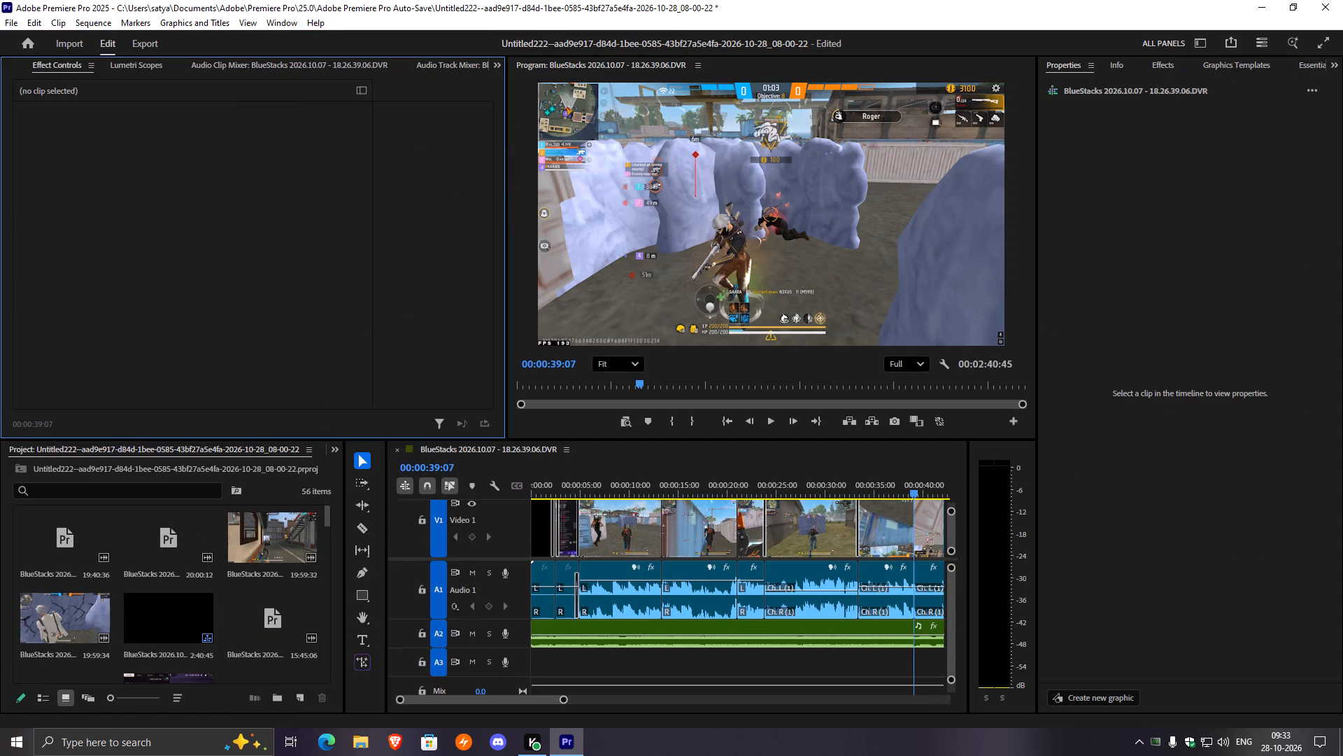
click(286, 23)
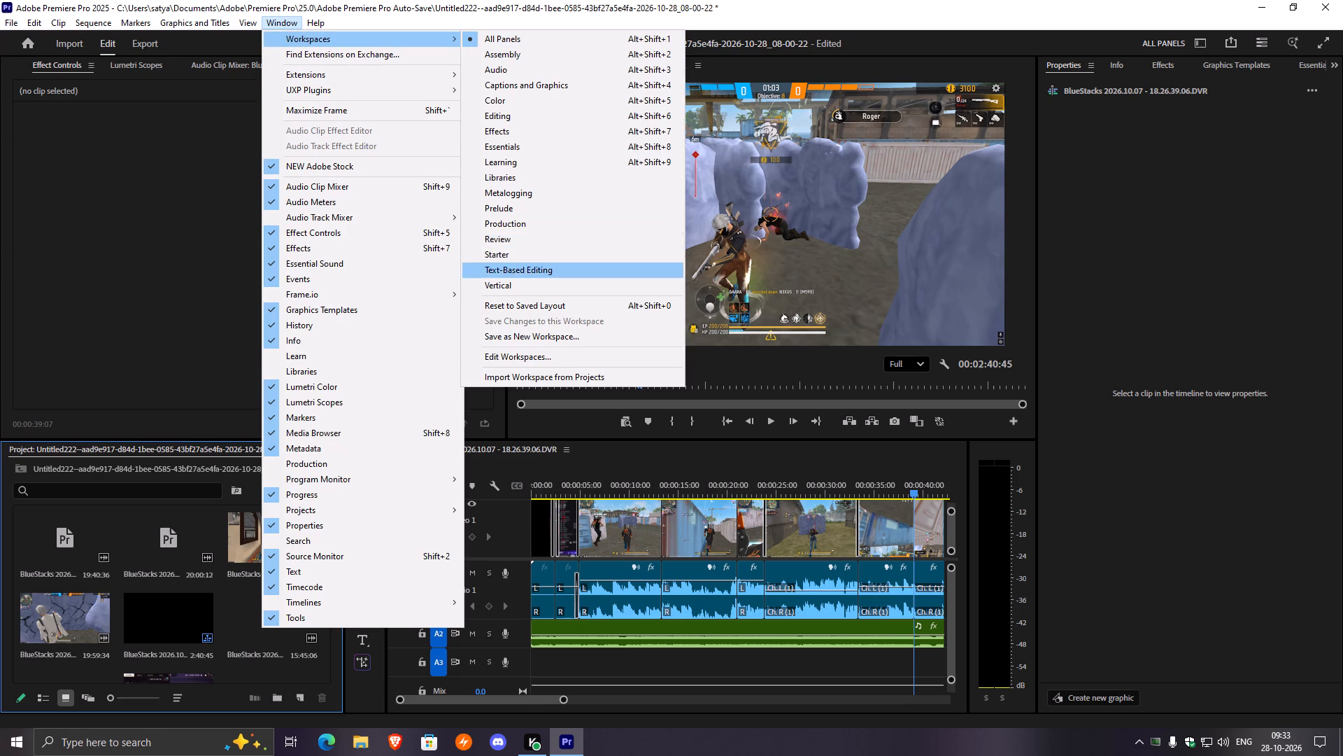
click(518, 304)
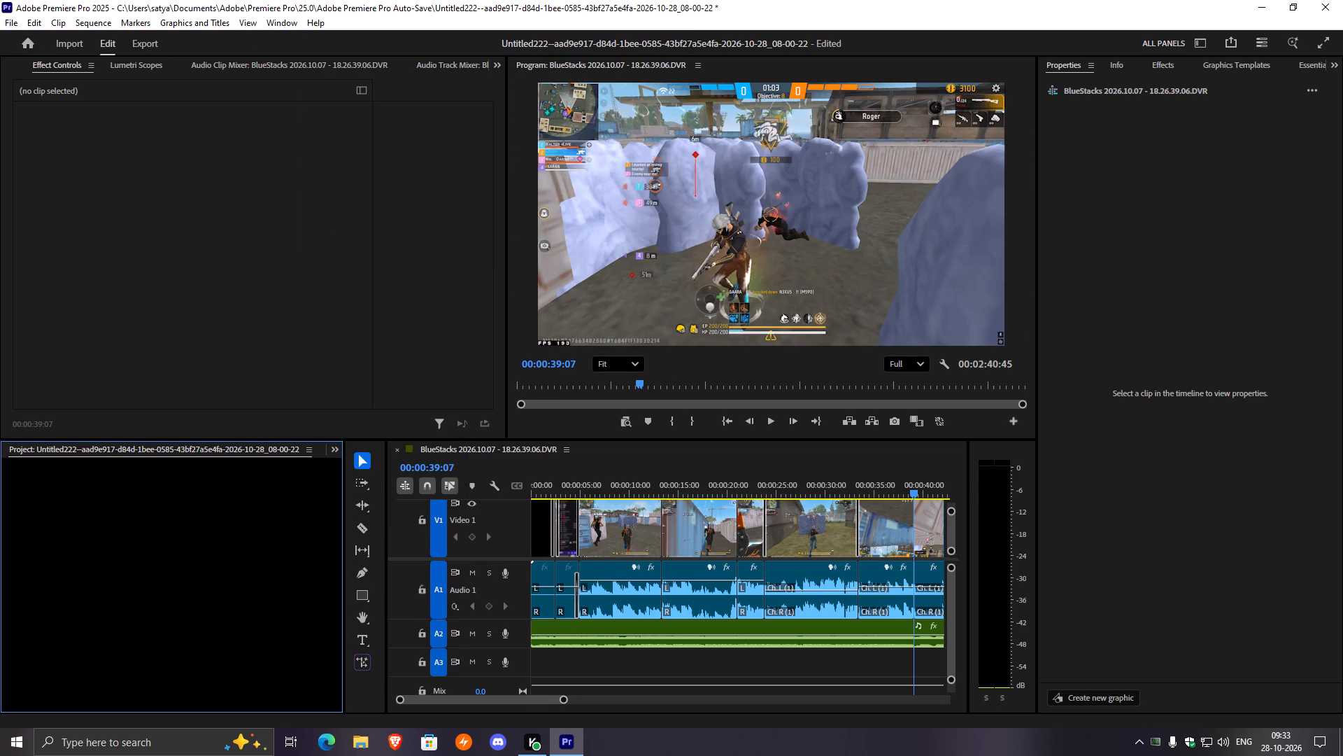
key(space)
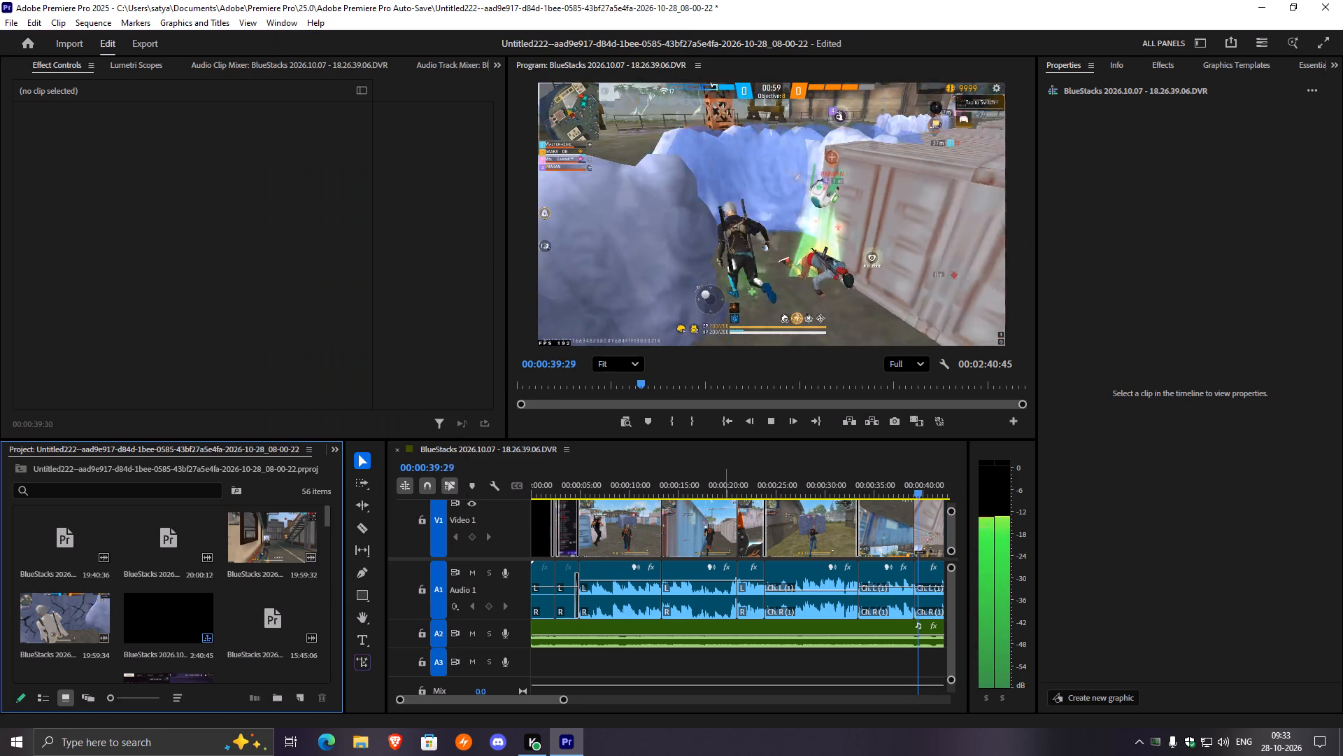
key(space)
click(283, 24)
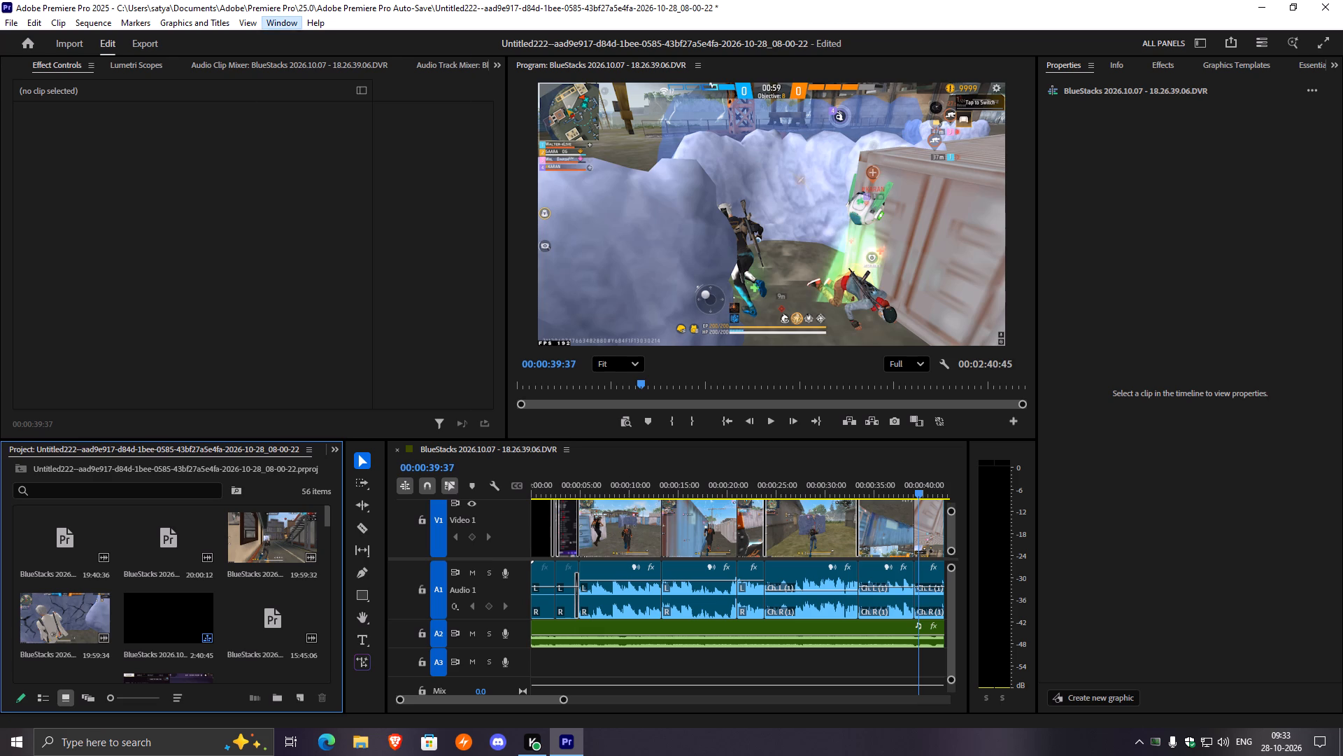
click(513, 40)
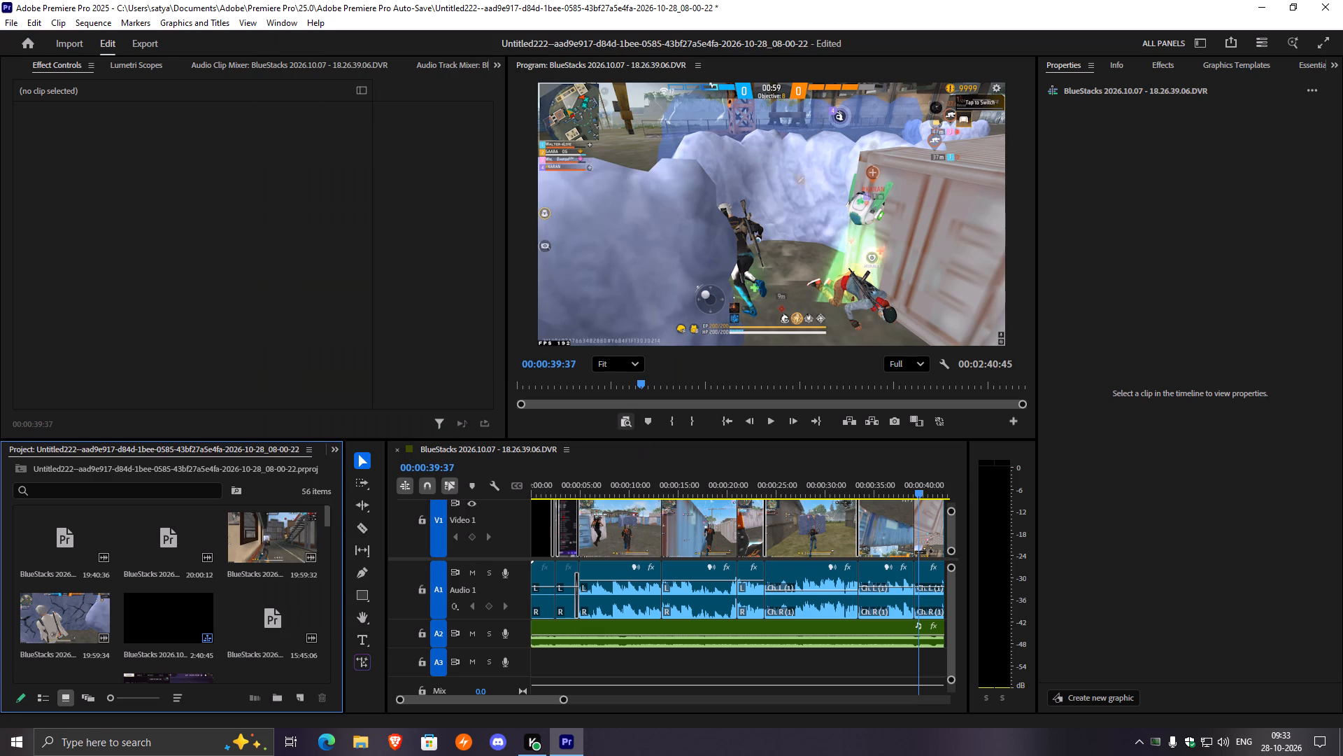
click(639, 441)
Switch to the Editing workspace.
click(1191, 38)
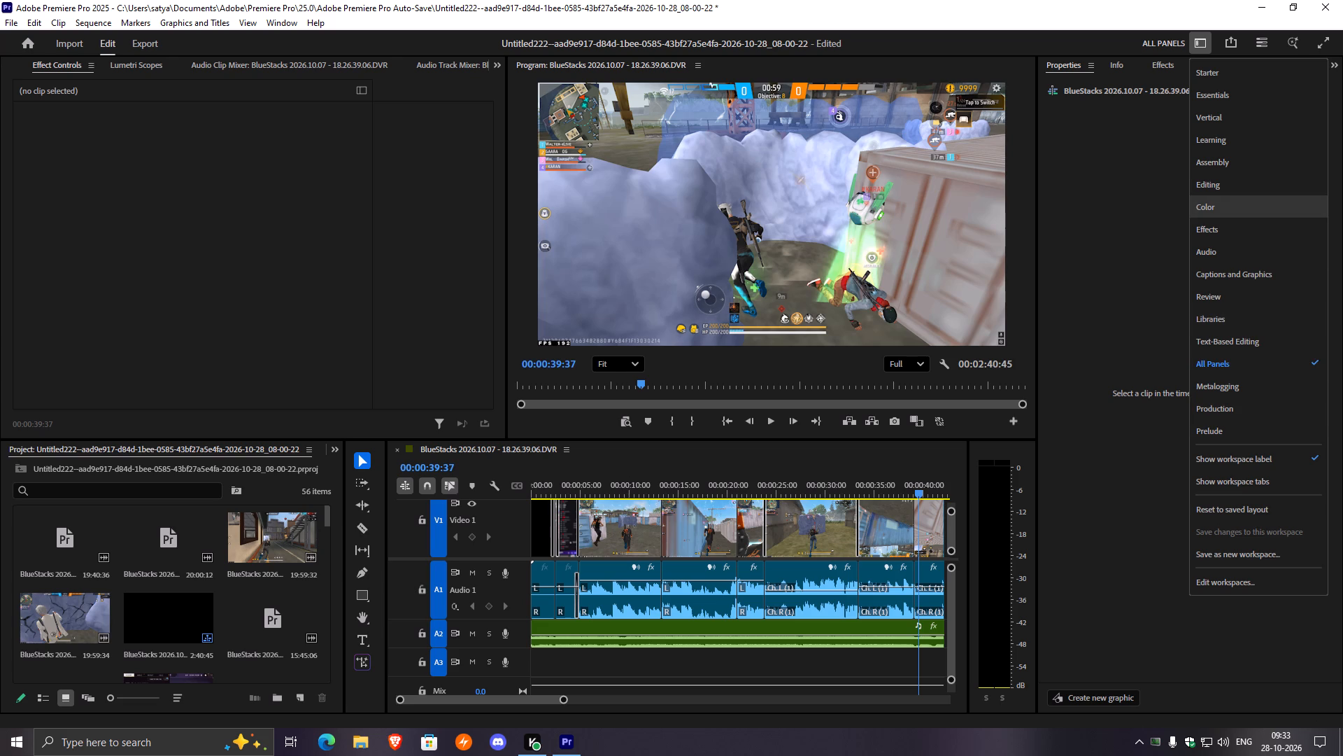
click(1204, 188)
Enlarge the timeline area and shrink video track V1 and audio track A1 to compact heights.
drag(754, 437, 756, 433)
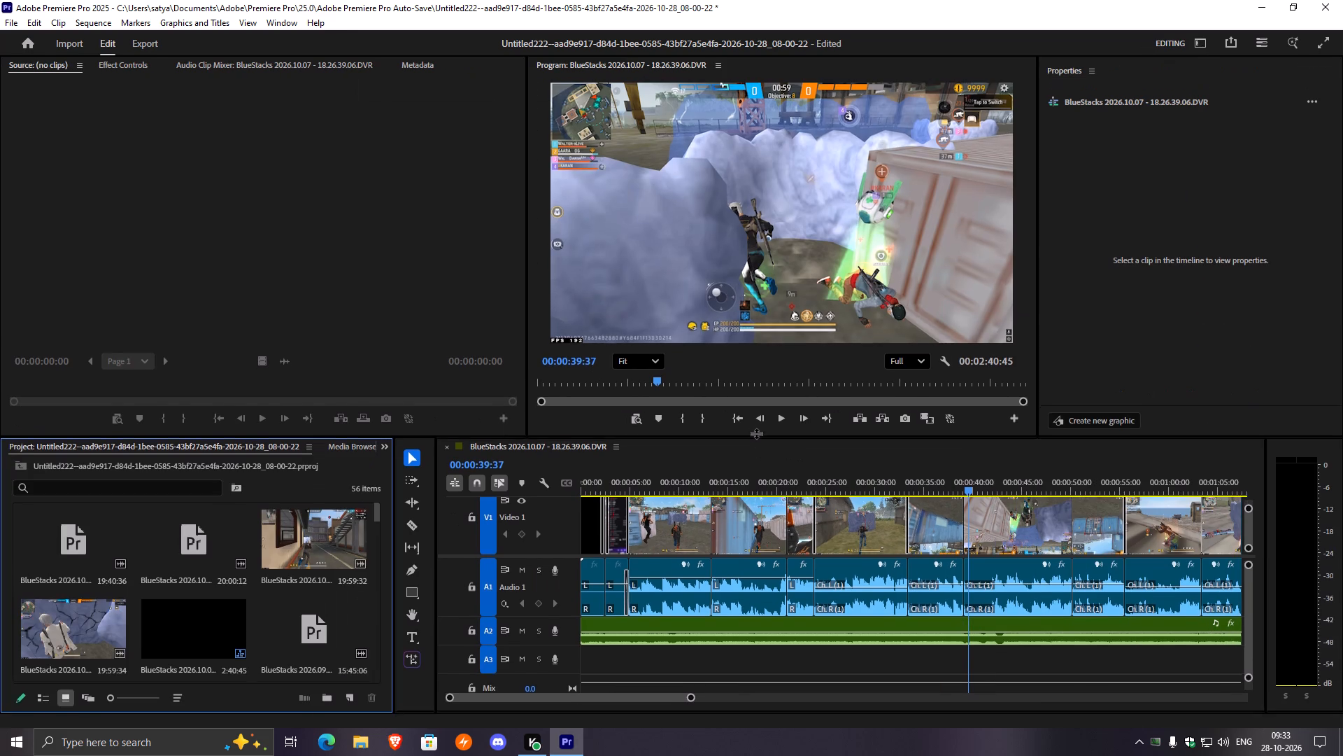
drag(756, 433, 849, 221)
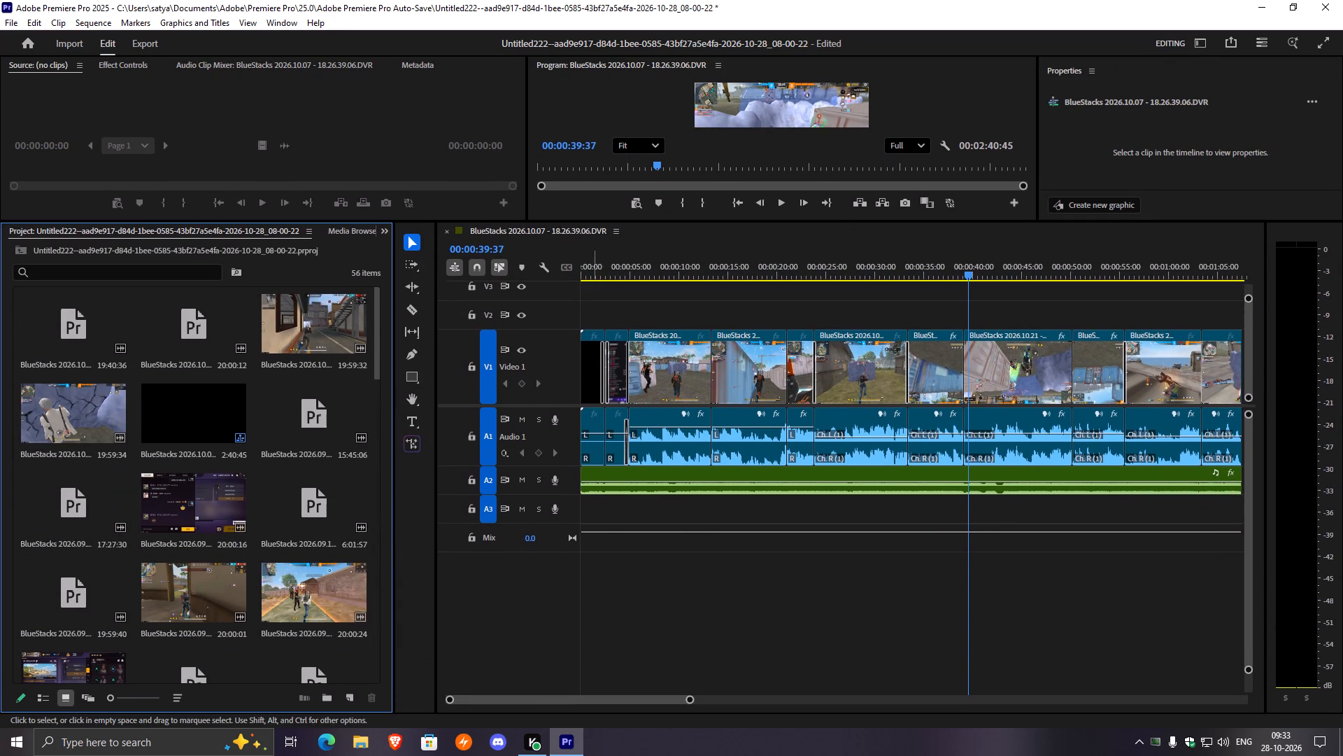
drag(558, 330, 555, 373)
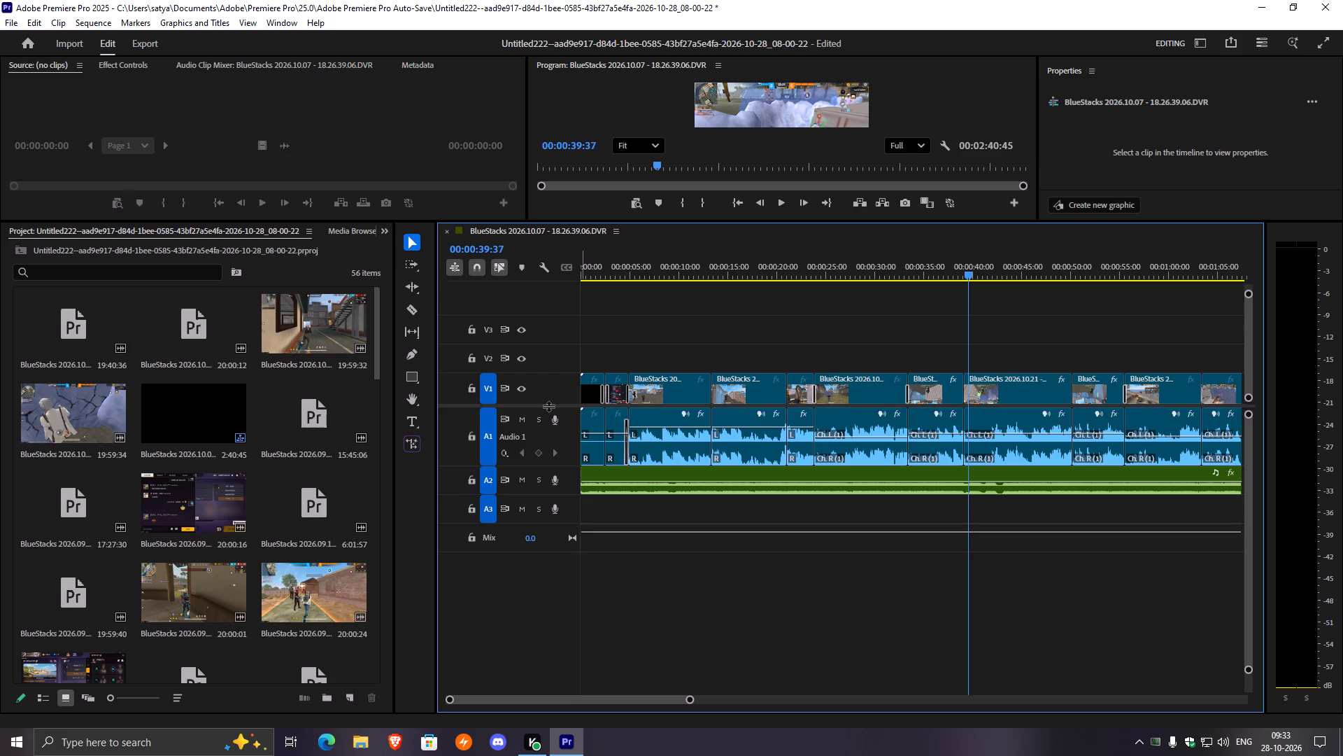
drag(548, 406, 541, 434)
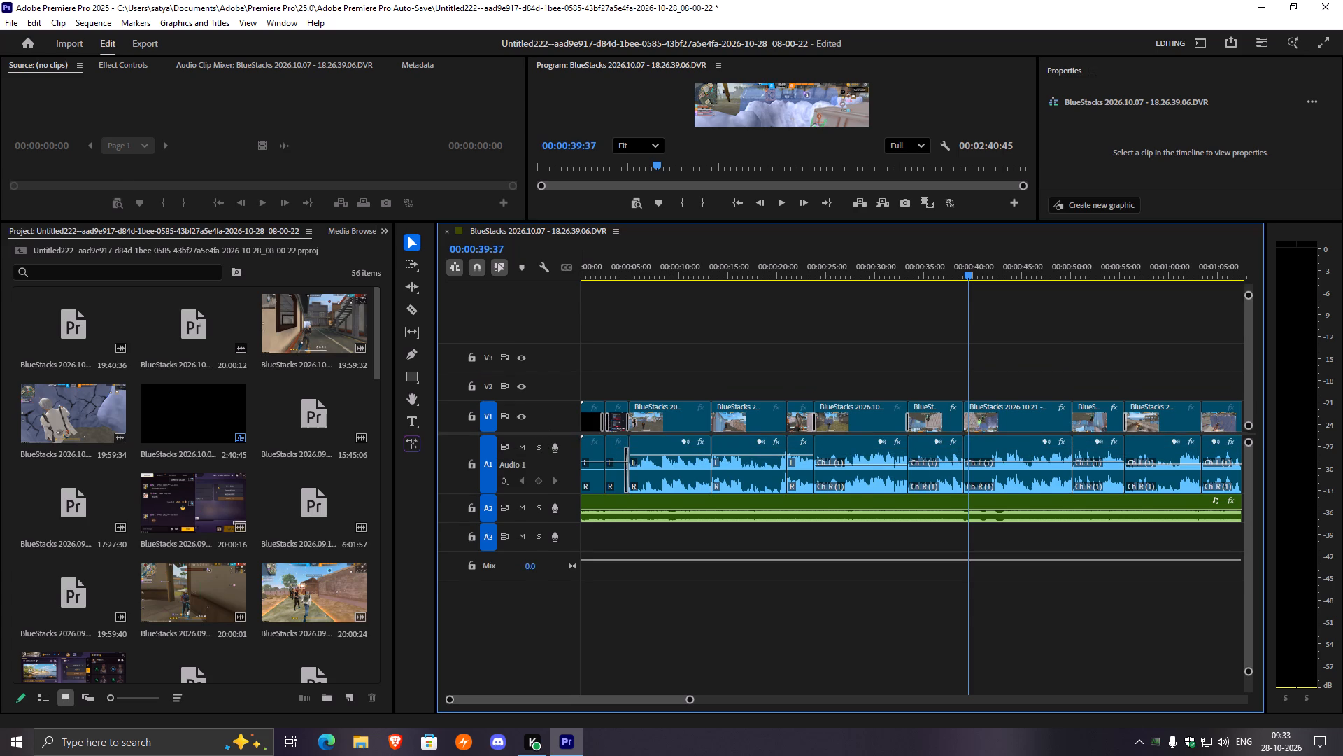
drag(550, 433, 546, 445)
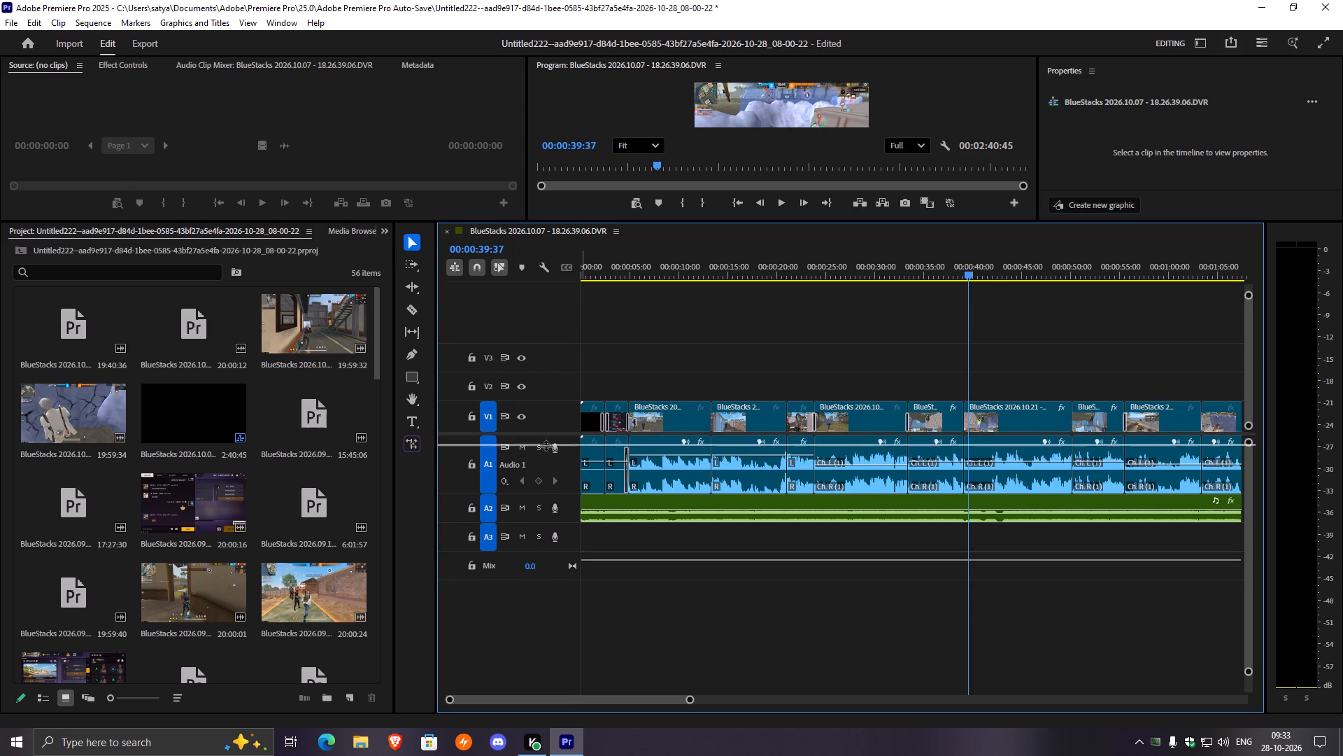
drag(546, 445, 535, 481)
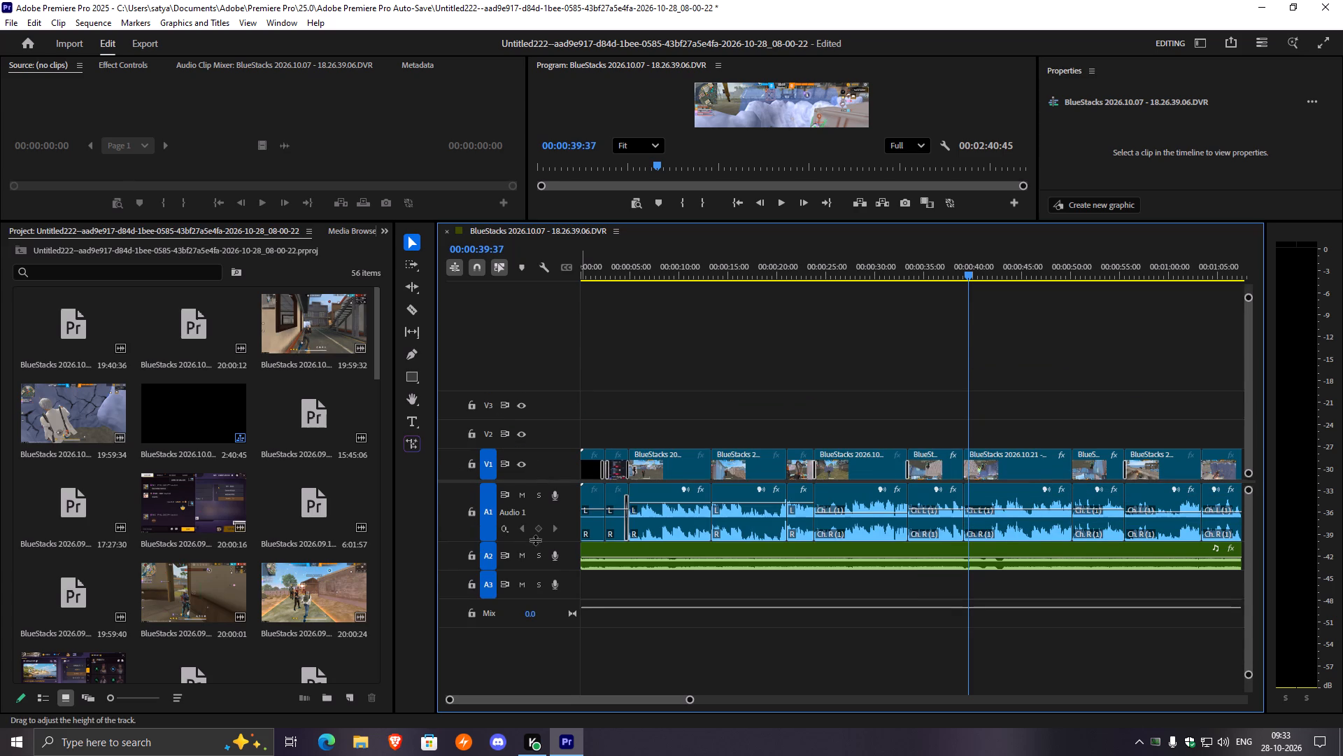
drag(535, 540, 548, 510)
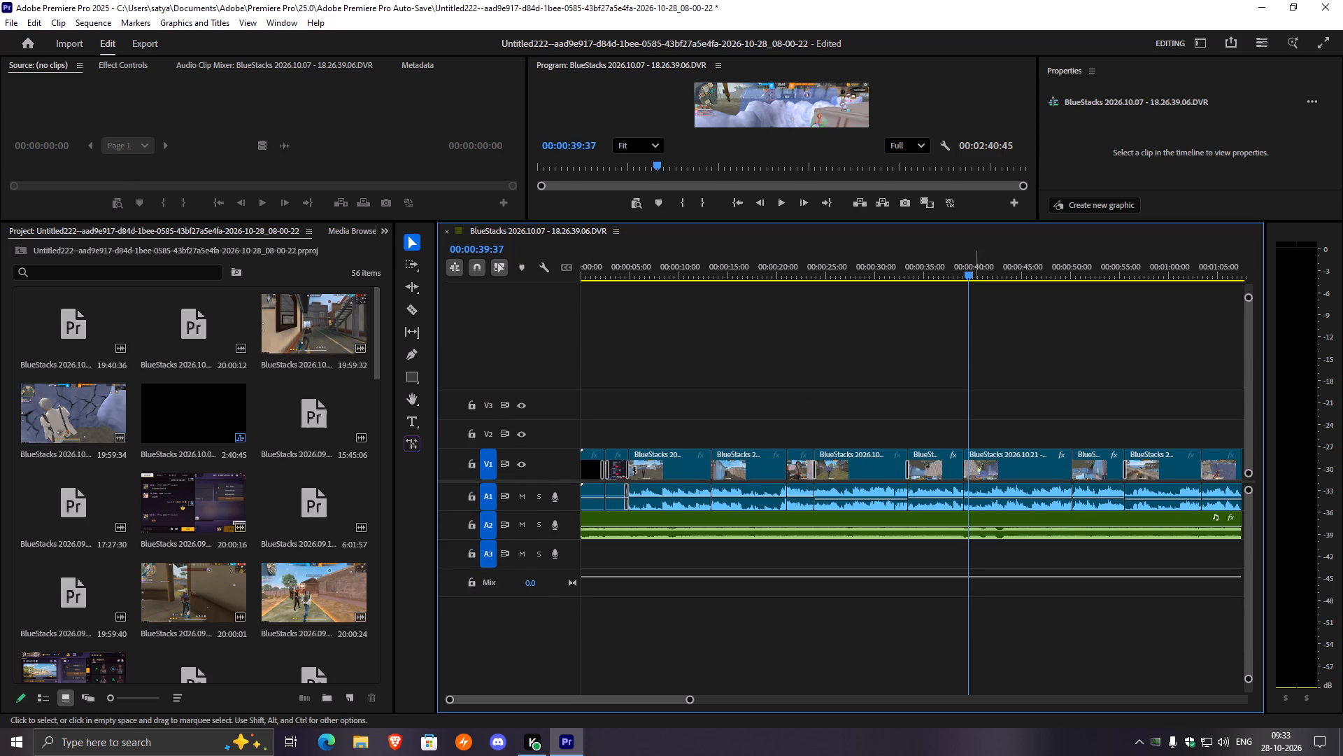
Return the playhead to the sequence start, give the Program monitor its height back, and play the sequence.
drag(967, 266, 479, 372)
drag(746, 221, 667, 463)
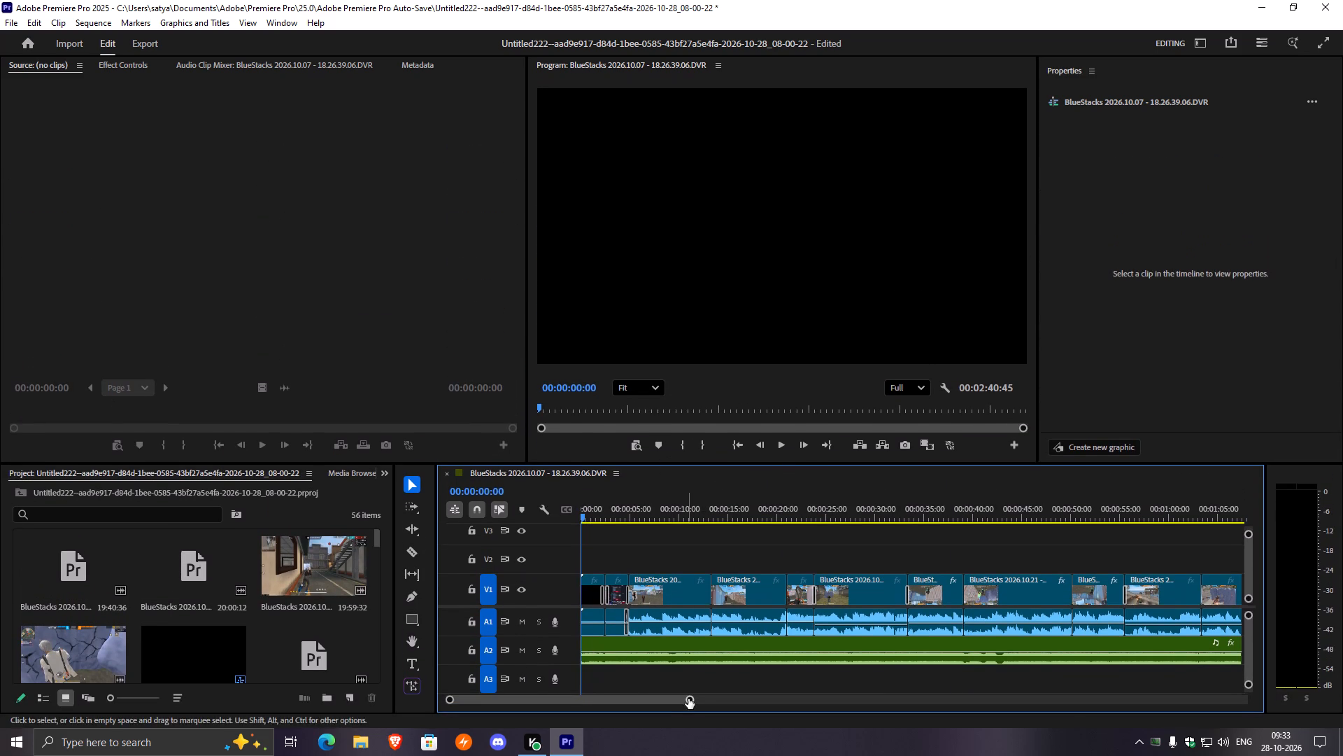
drag(690, 699, 888, 710)
key(space)
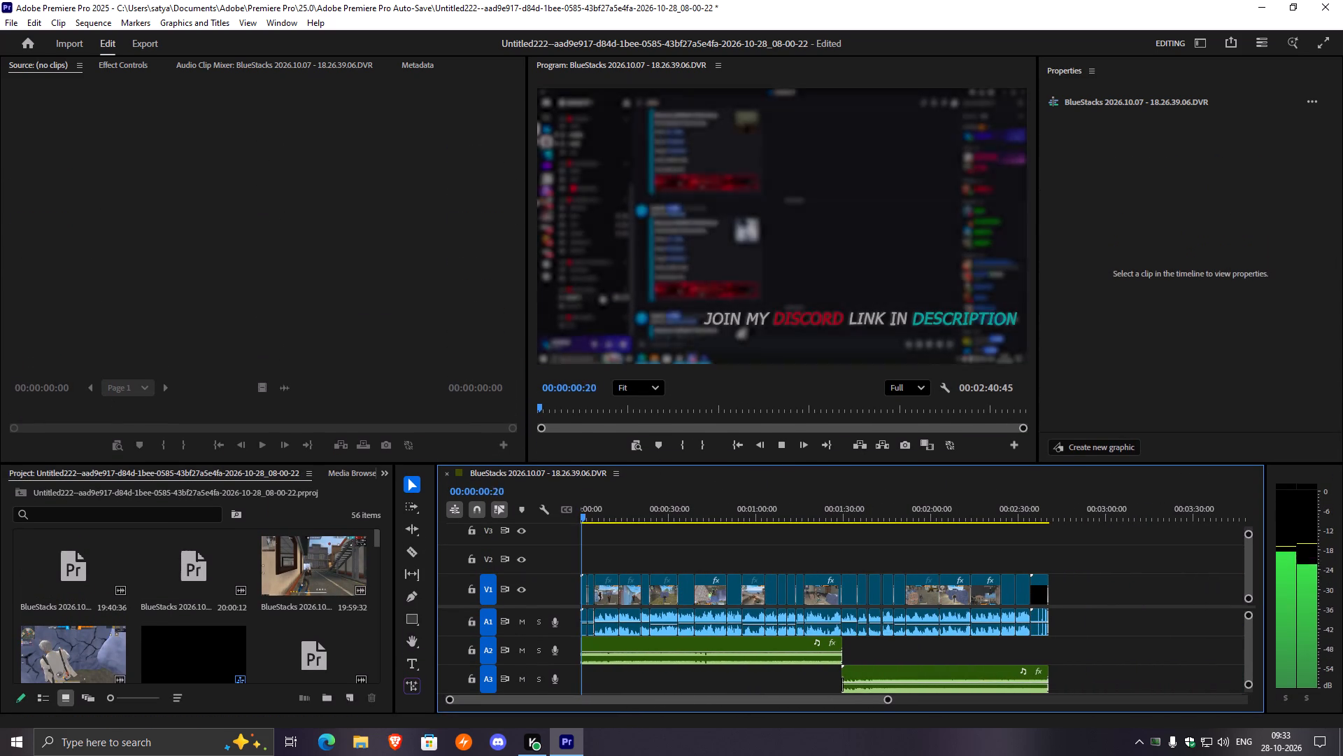
Switch to the Effects workspace and enlarge the Program monitor above the timeline.
click(1195, 50)
click(1218, 228)
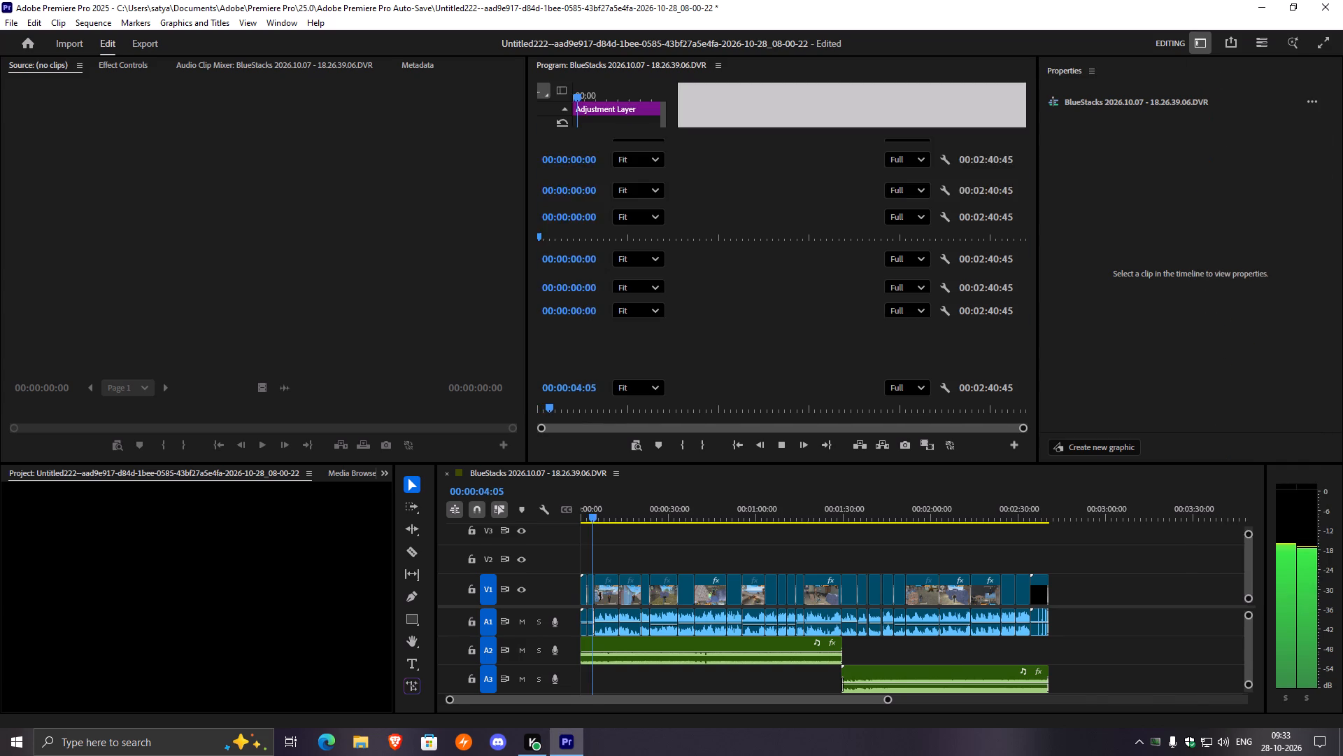
key(space)
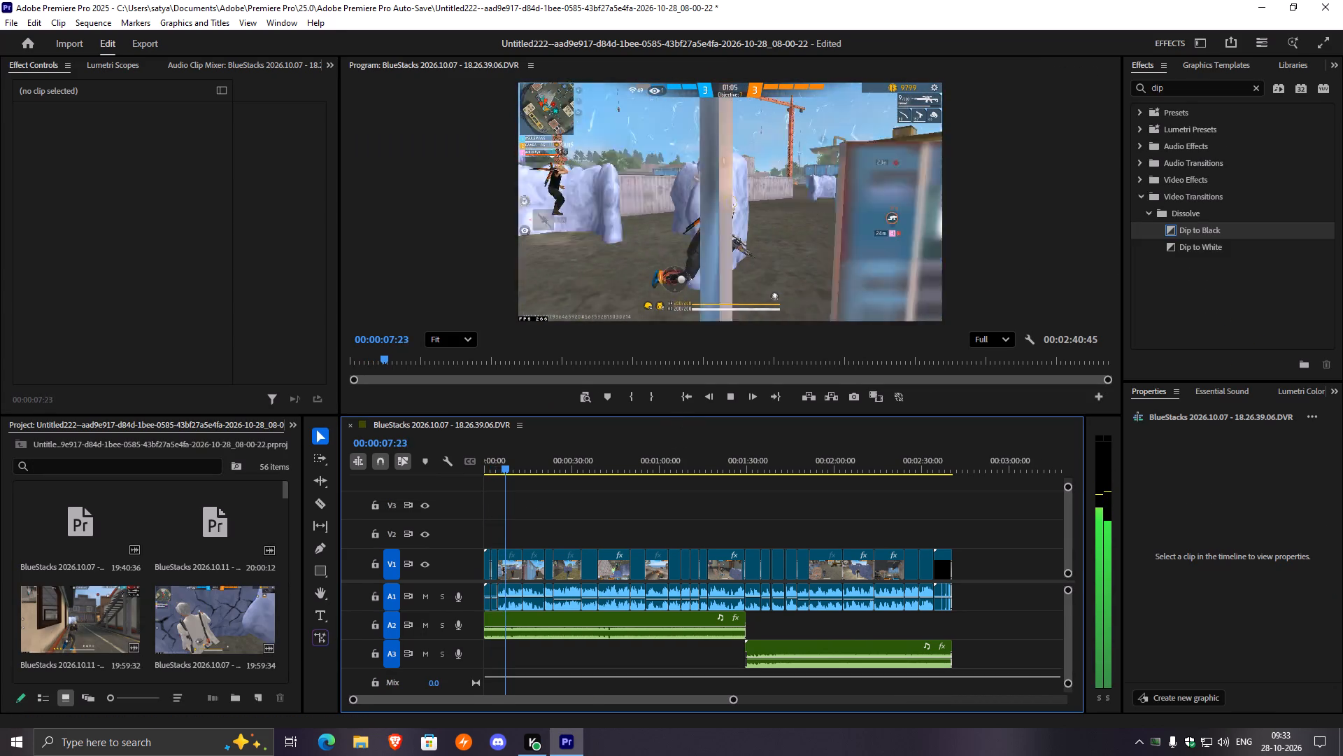
drag(685, 416, 678, 470)
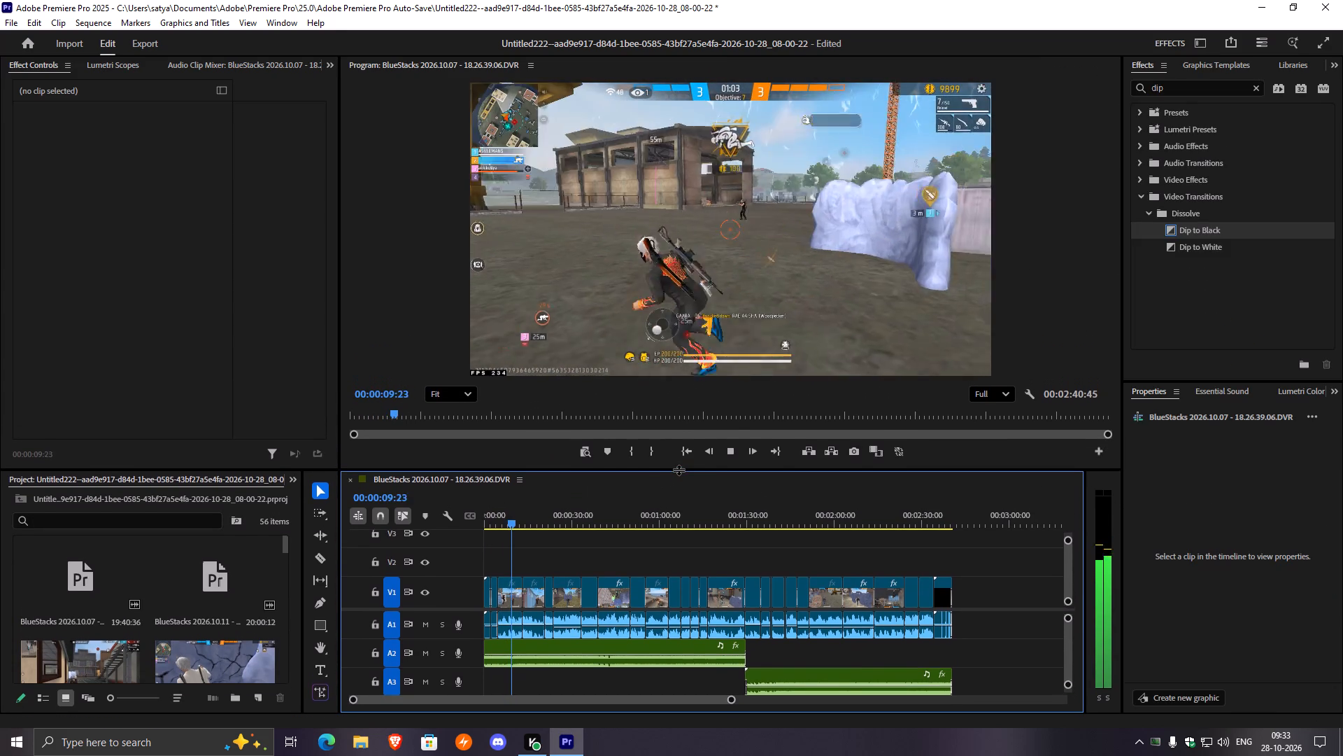
drag(678, 470, 692, 458)
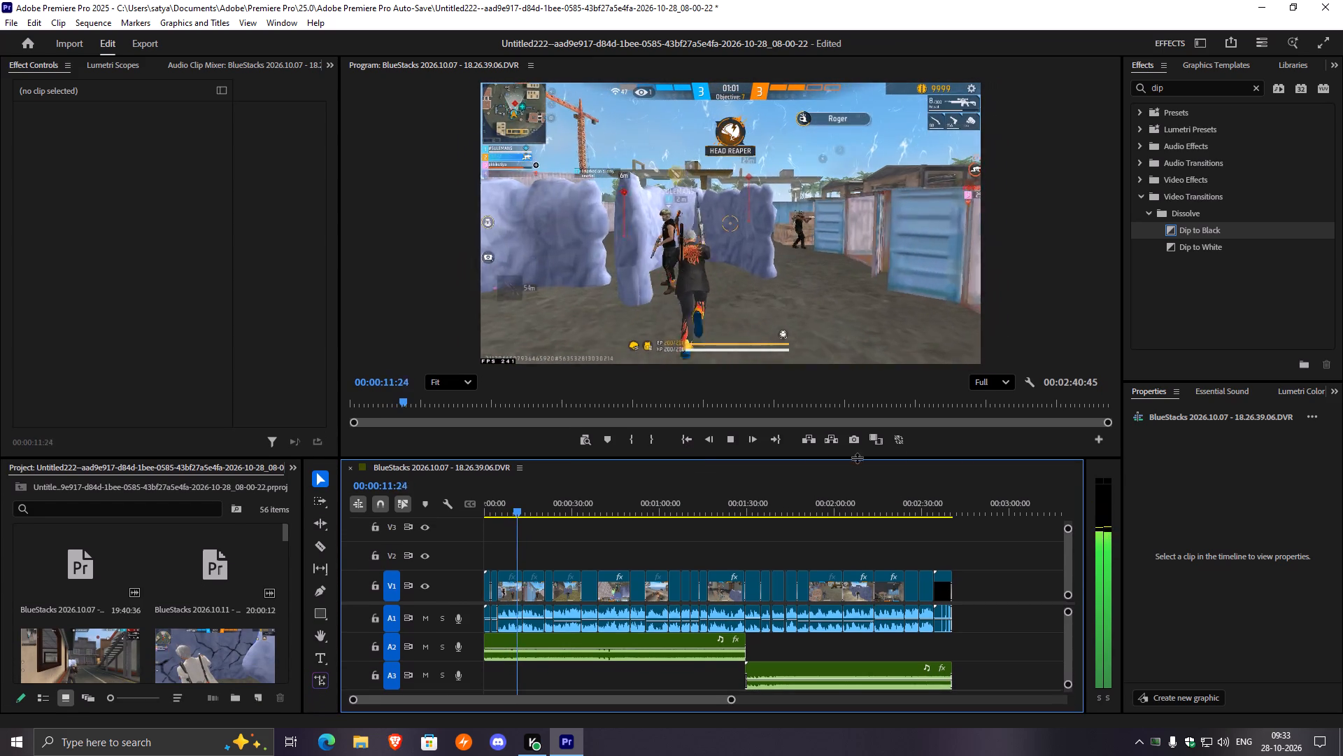
Stop playback at about 00:00:14, move back to about 00:00:10 and replay through to about 00:00:22.
click(1176, 507)
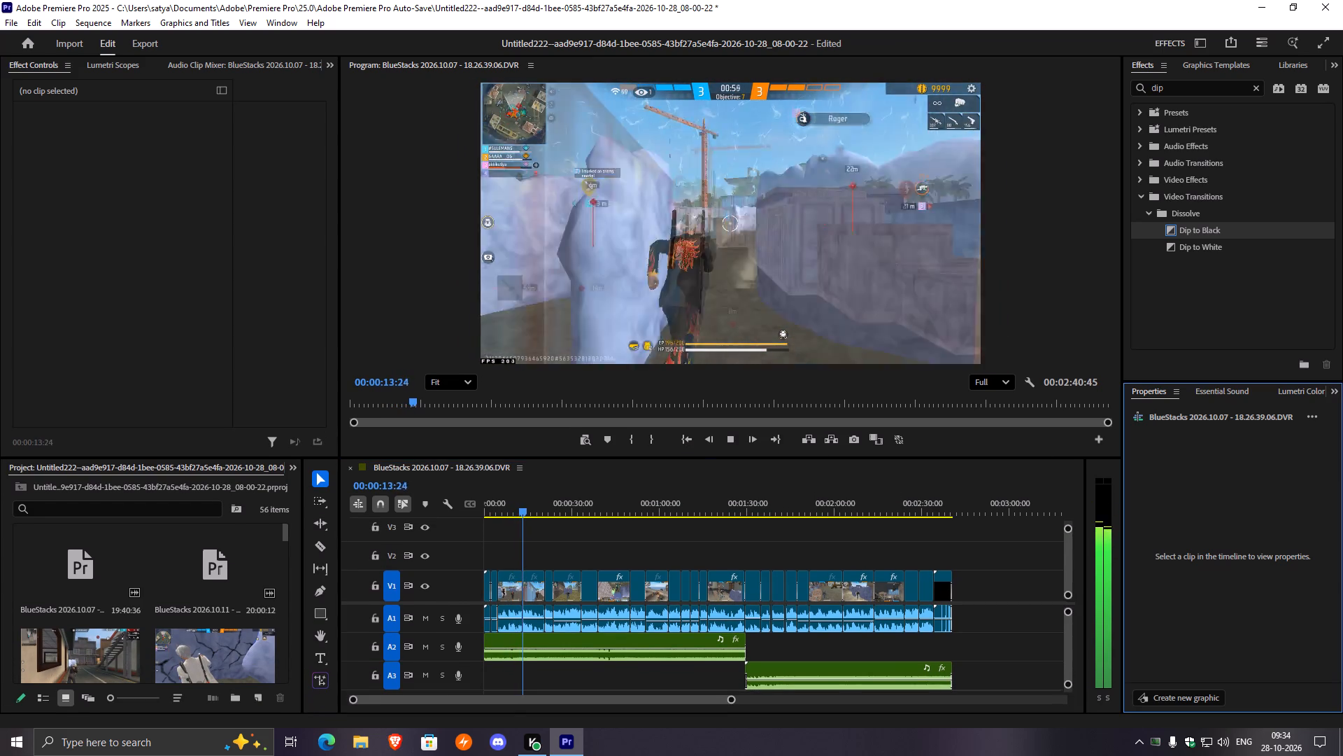
key(space)
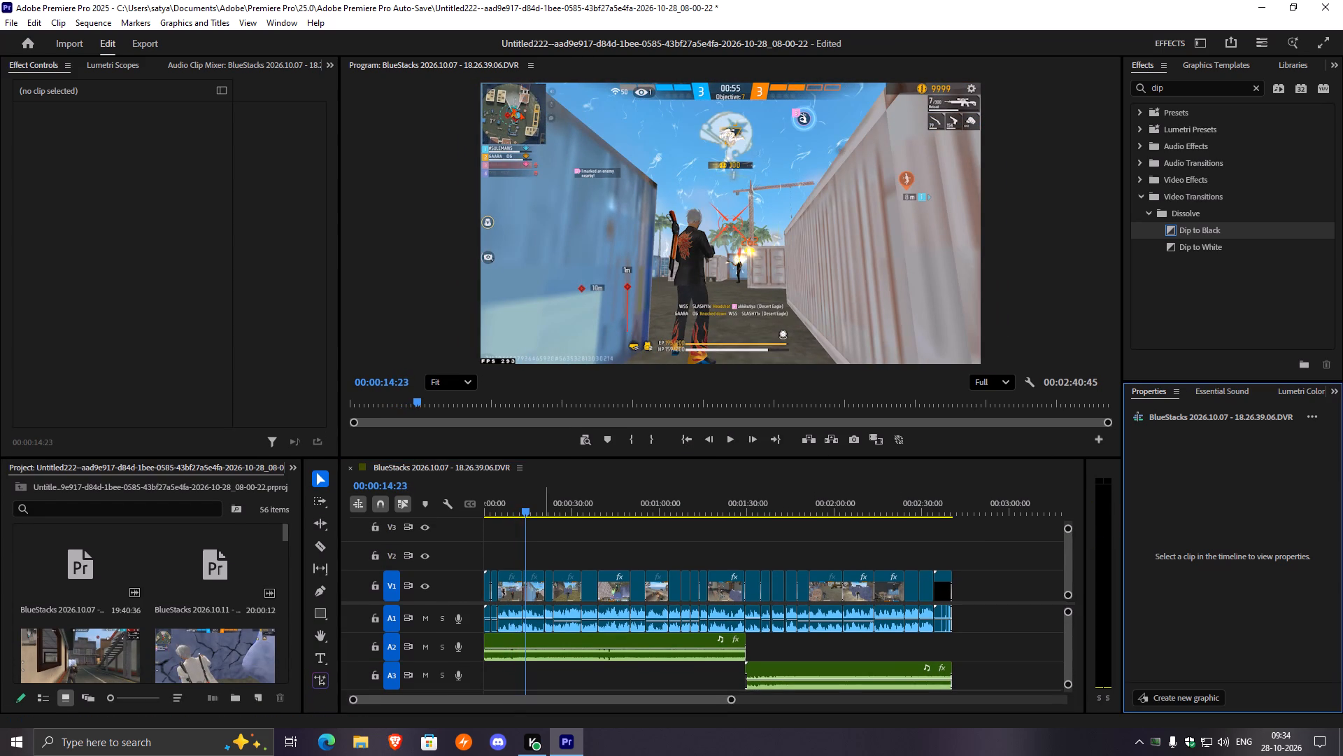
drag(525, 508, 513, 511)
key(space)
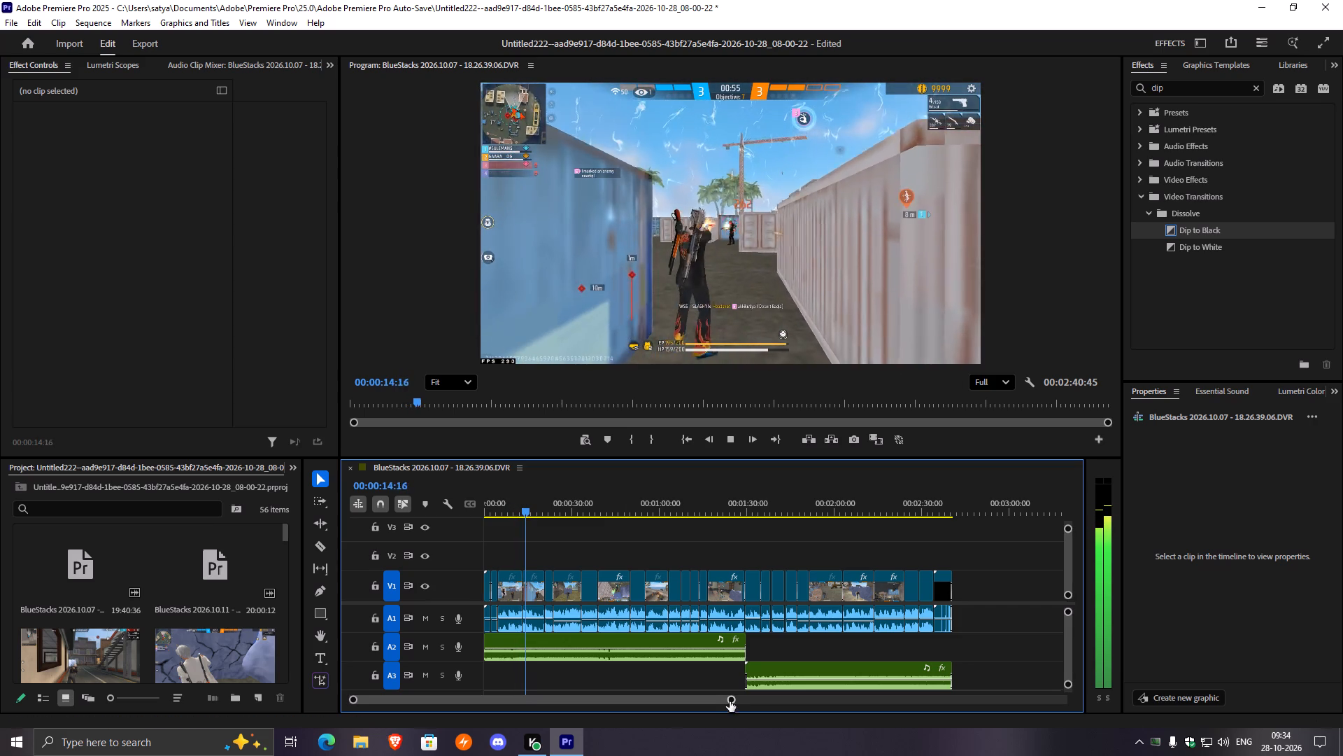
drag(730, 701, 644, 710)
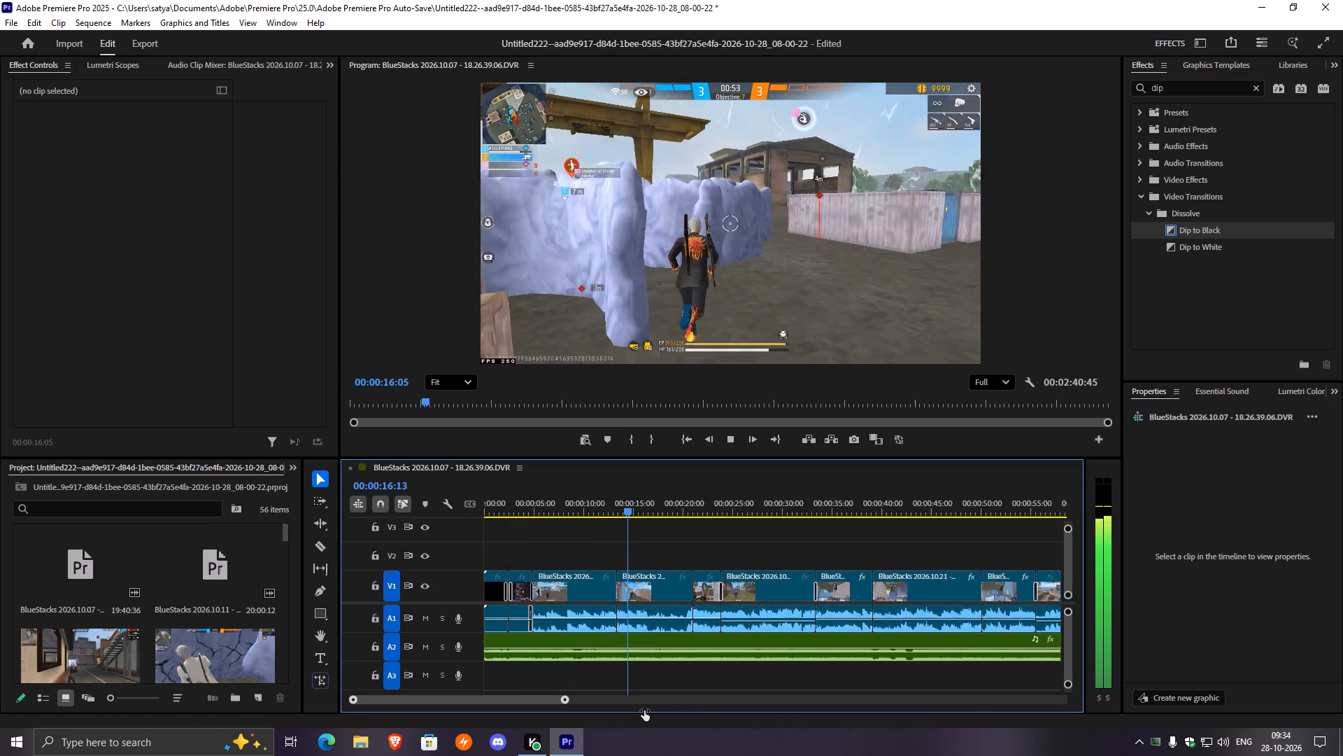
drag(644, 710, 628, 713)
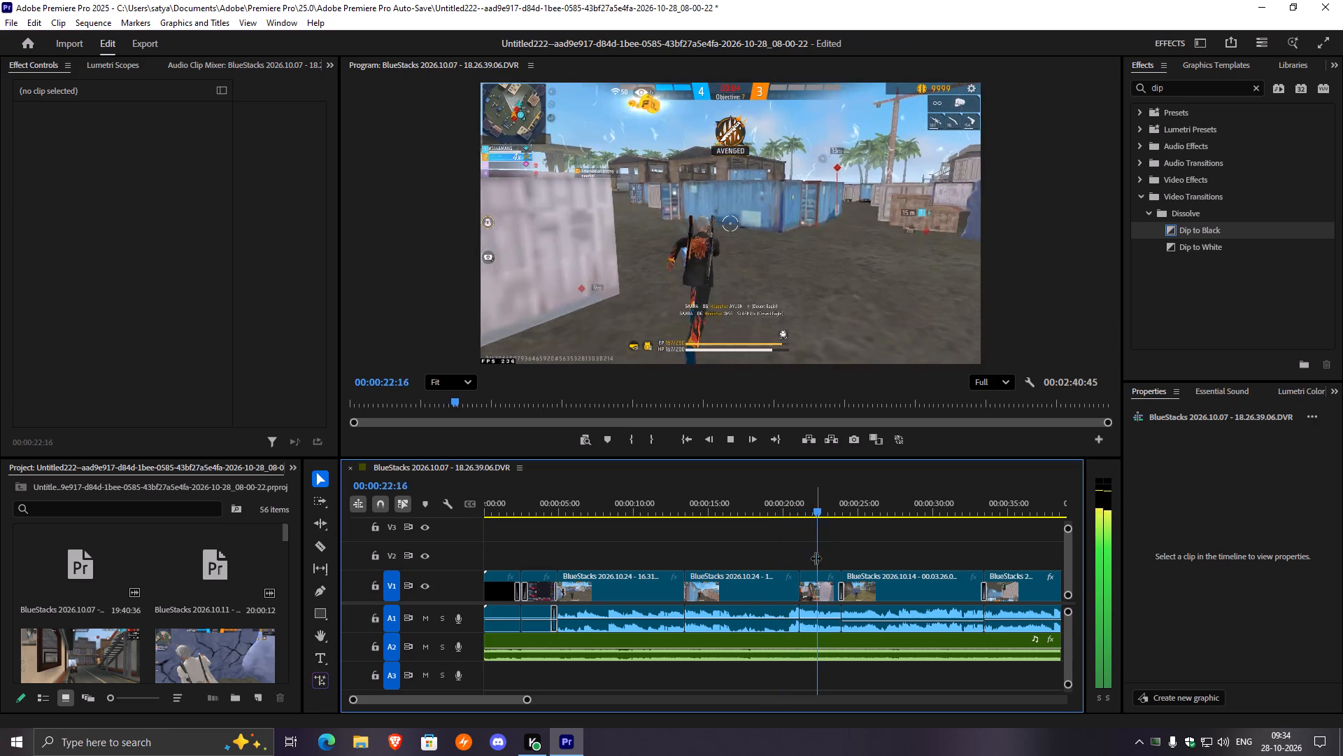
Set the volume of the short gameplay clip at about 00:00:22 to 0.0 dB and play it back.
click(815, 589)
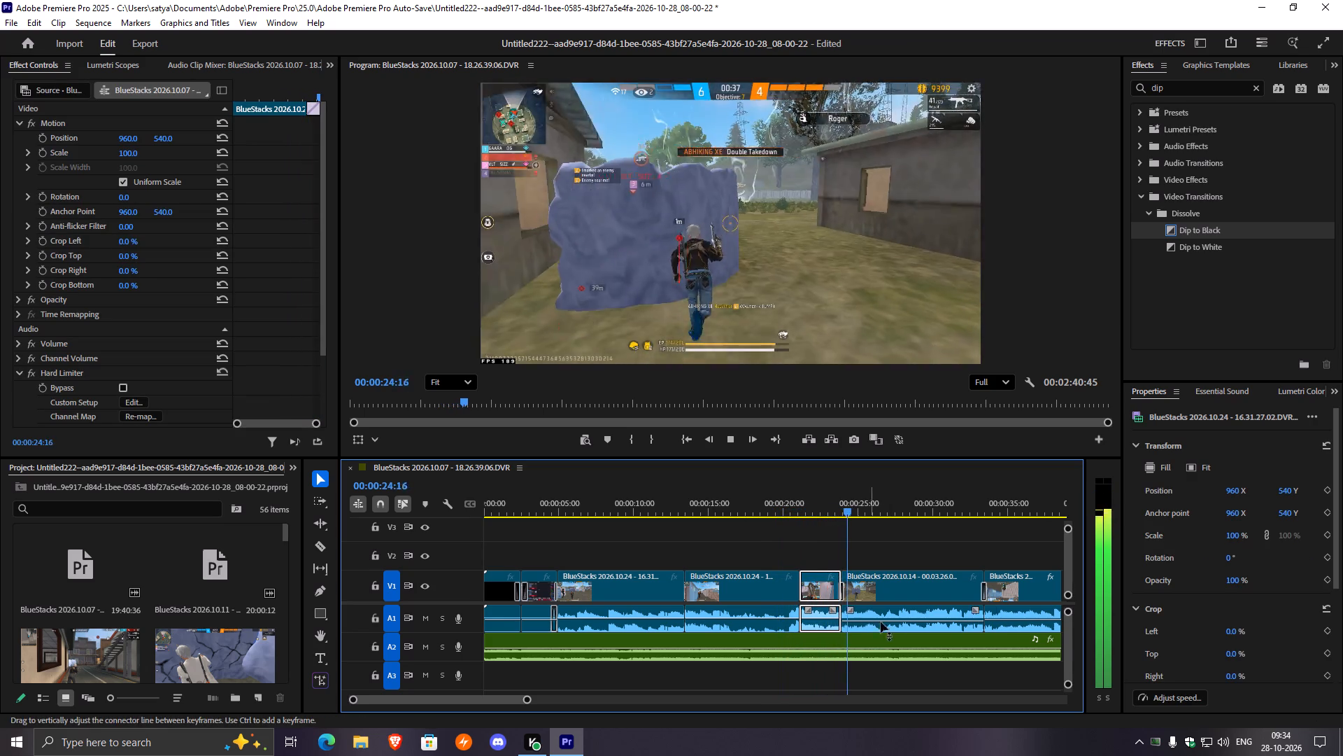
scroll(1179, 590, down, 7)
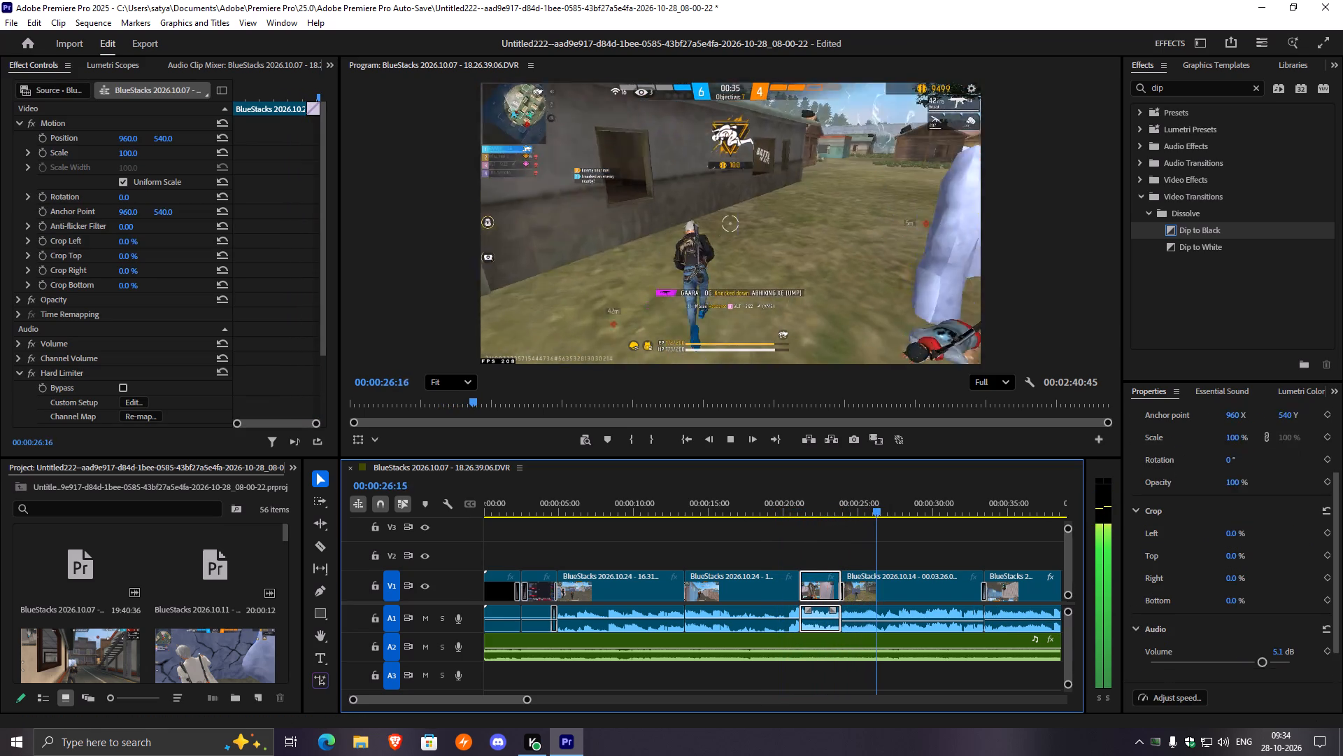
scroll(1179, 590, down, 2)
drag(1265, 634, 1253, 637)
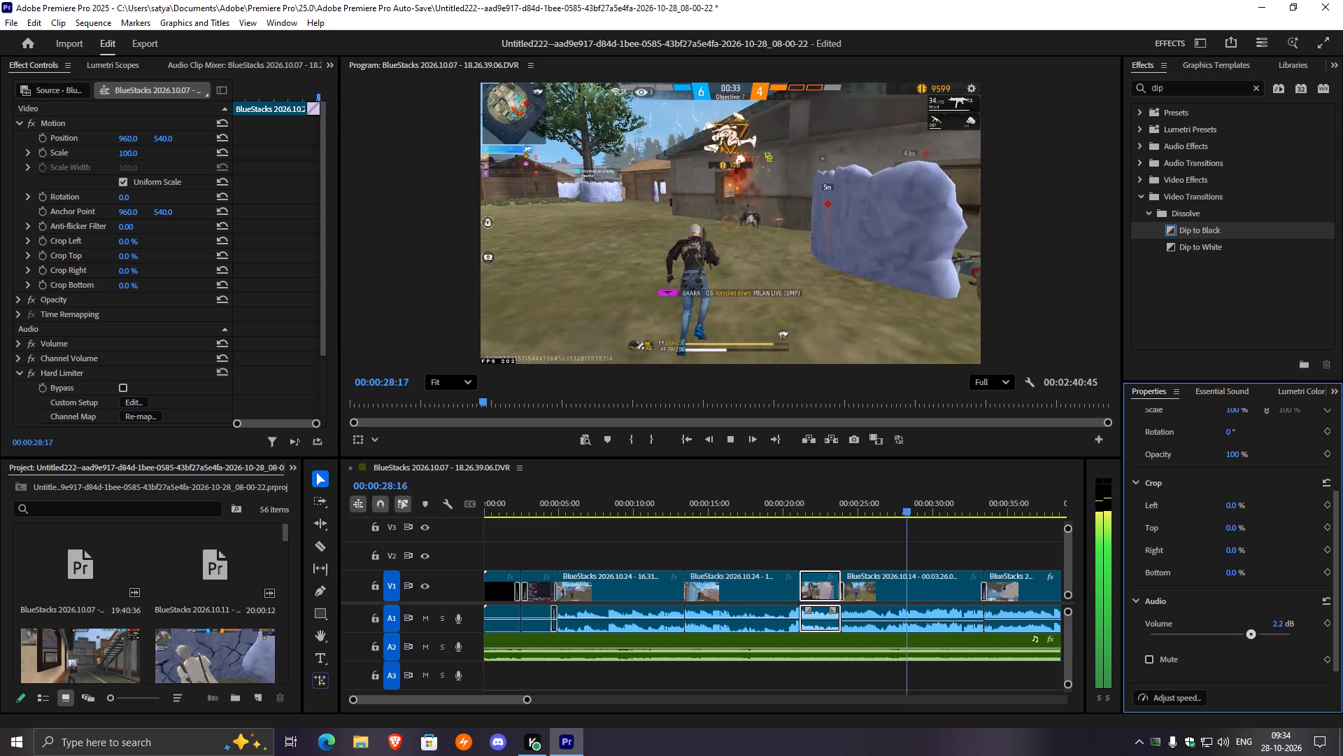
drag(1253, 637, 1244, 637)
click(793, 507)
key(space)
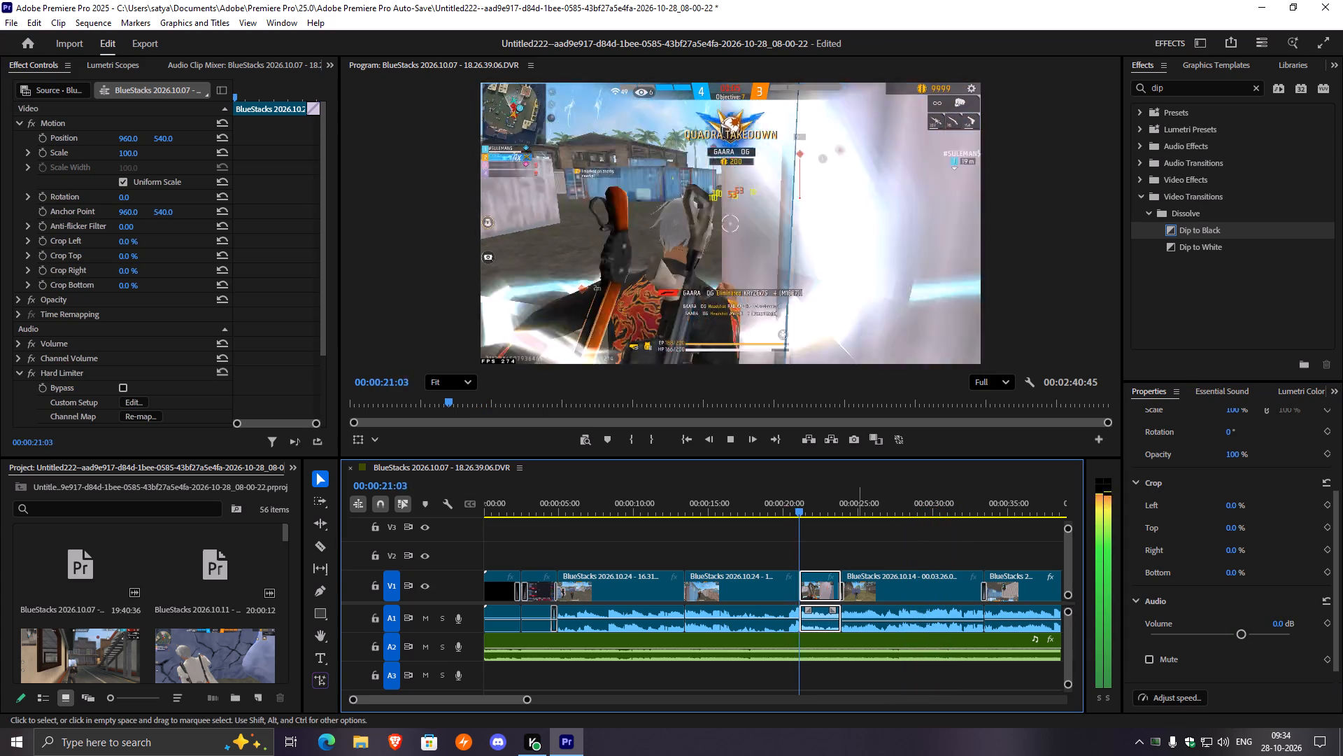
key(space)
key(space)
Set the selected clip's volume to 2.5 dB and replay the sequence from just before the clip.
drag(1242, 633, 1254, 638)
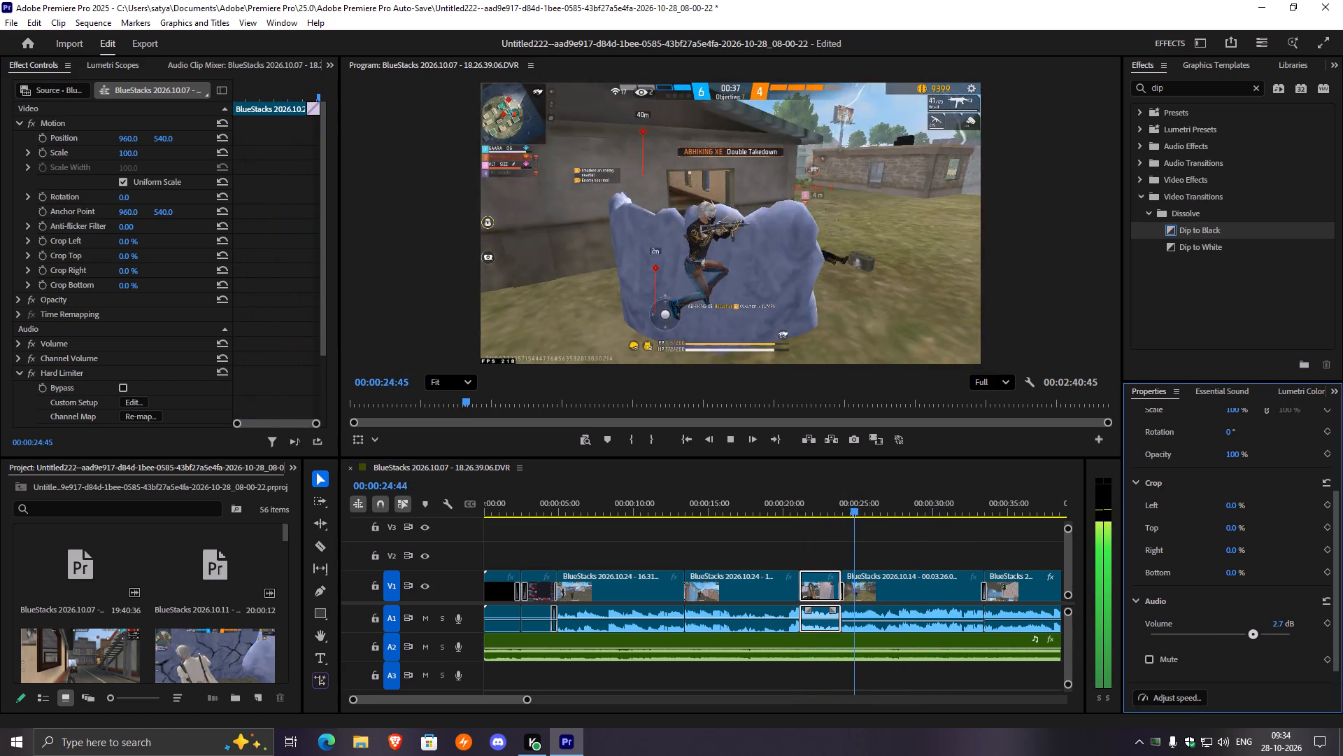
drag(1254, 638, 1253, 638)
click(795, 510)
key(space)
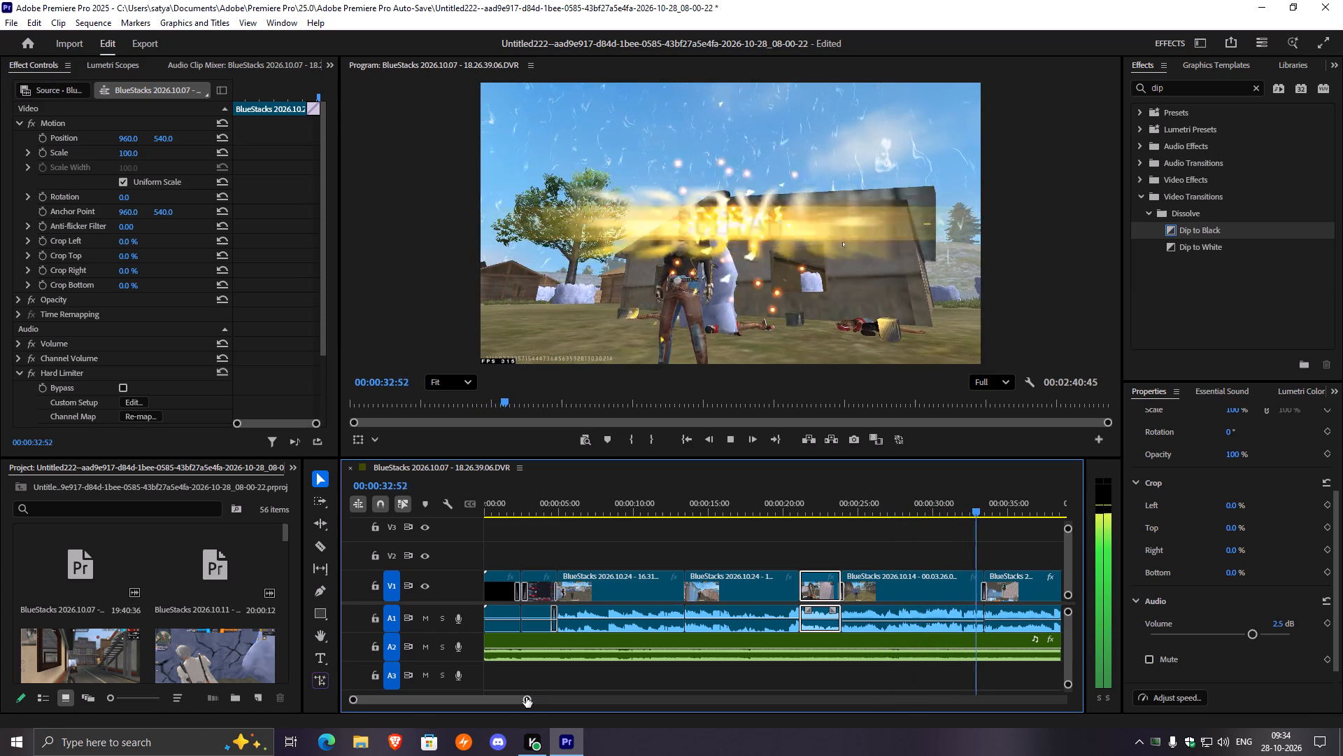
Play the gameplay from about 00:00:05 and stop the playhead at 00:00:08:15.
drag(526, 696, 555, 699)
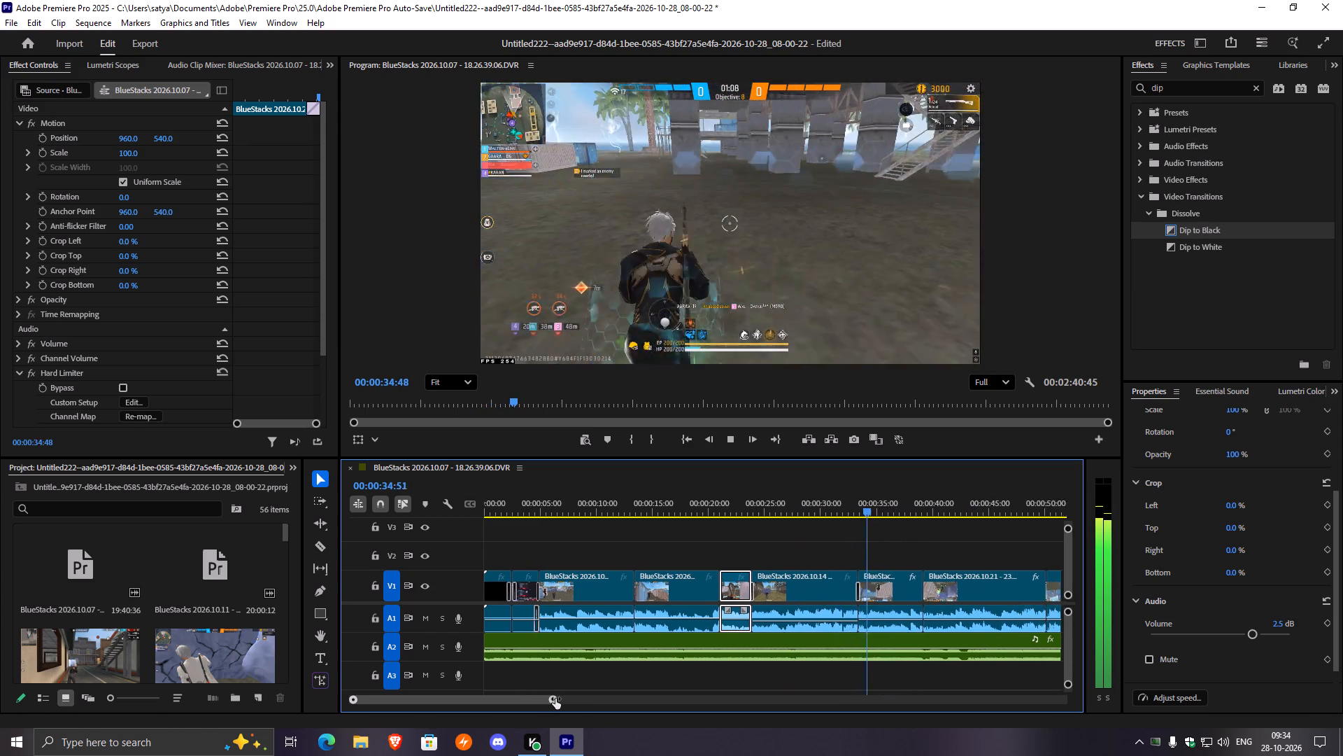
drag(555, 699, 598, 687)
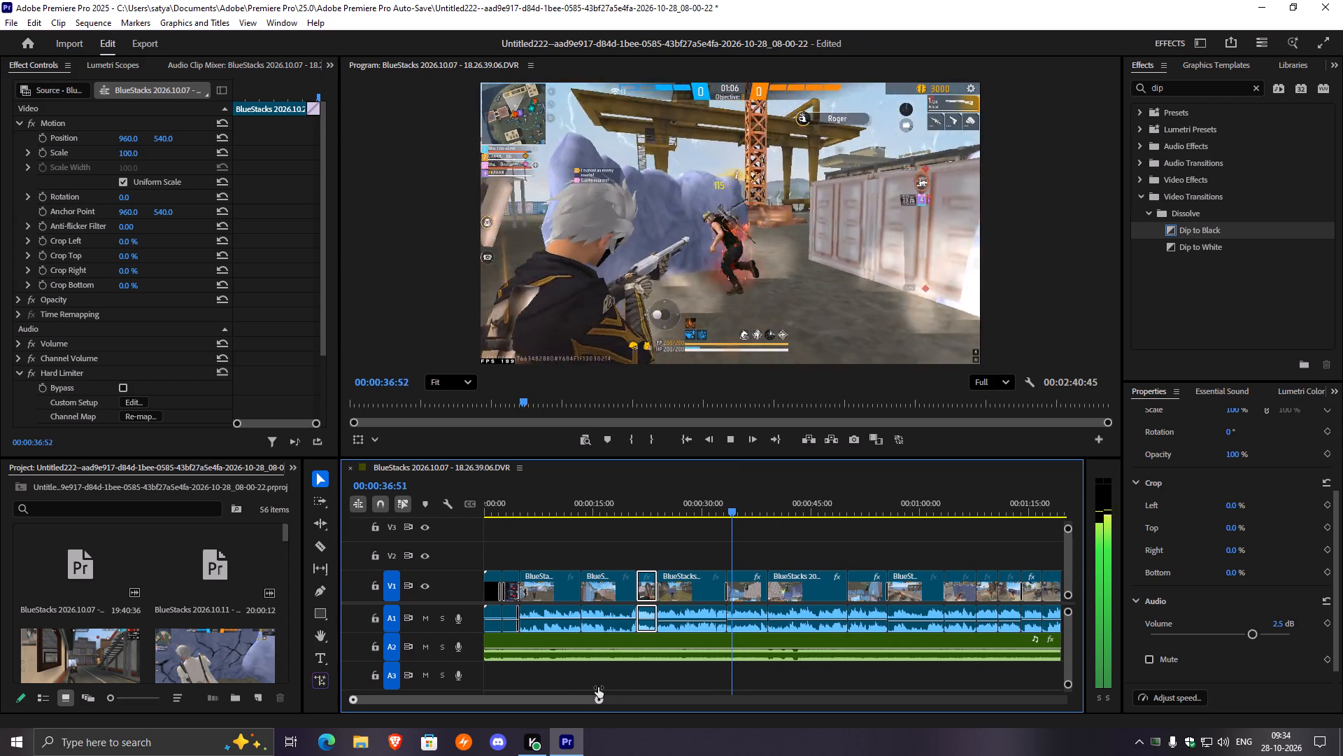
drag(598, 687, 615, 691)
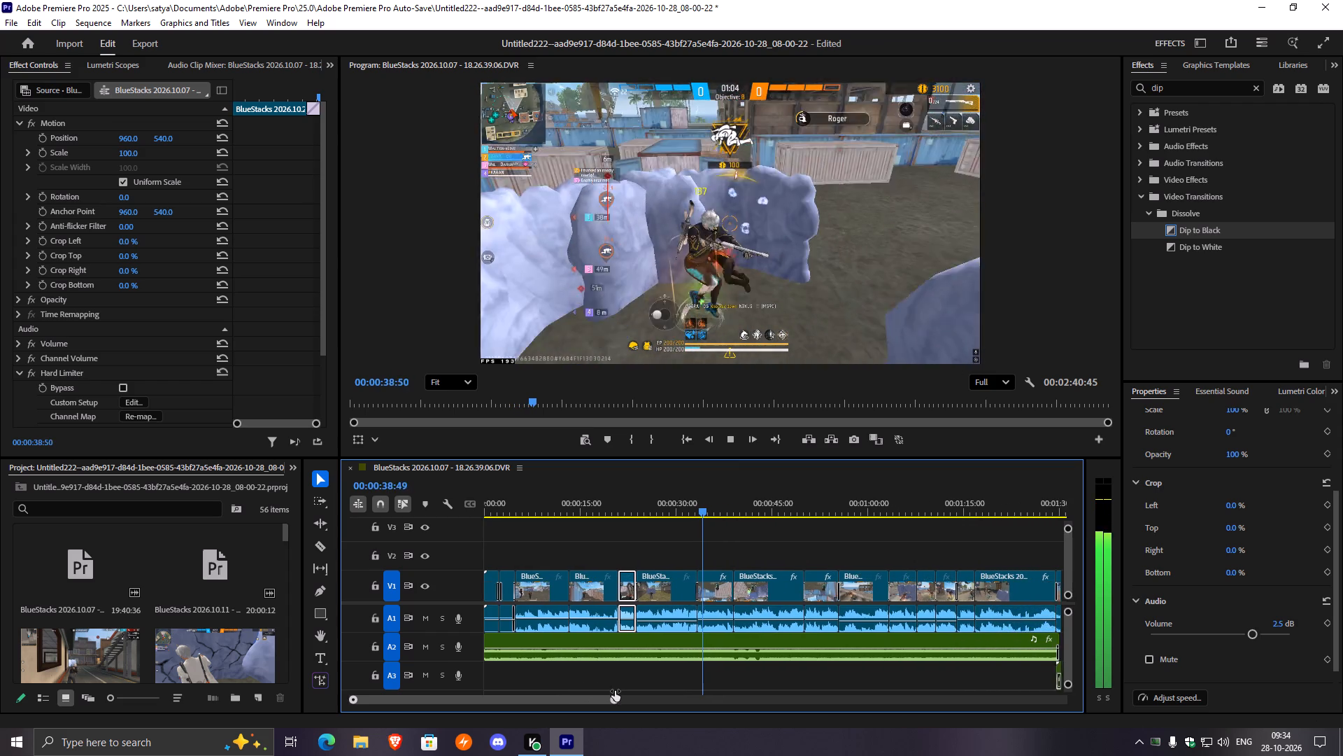
drag(615, 691, 630, 693)
drag(718, 505, 516, 528)
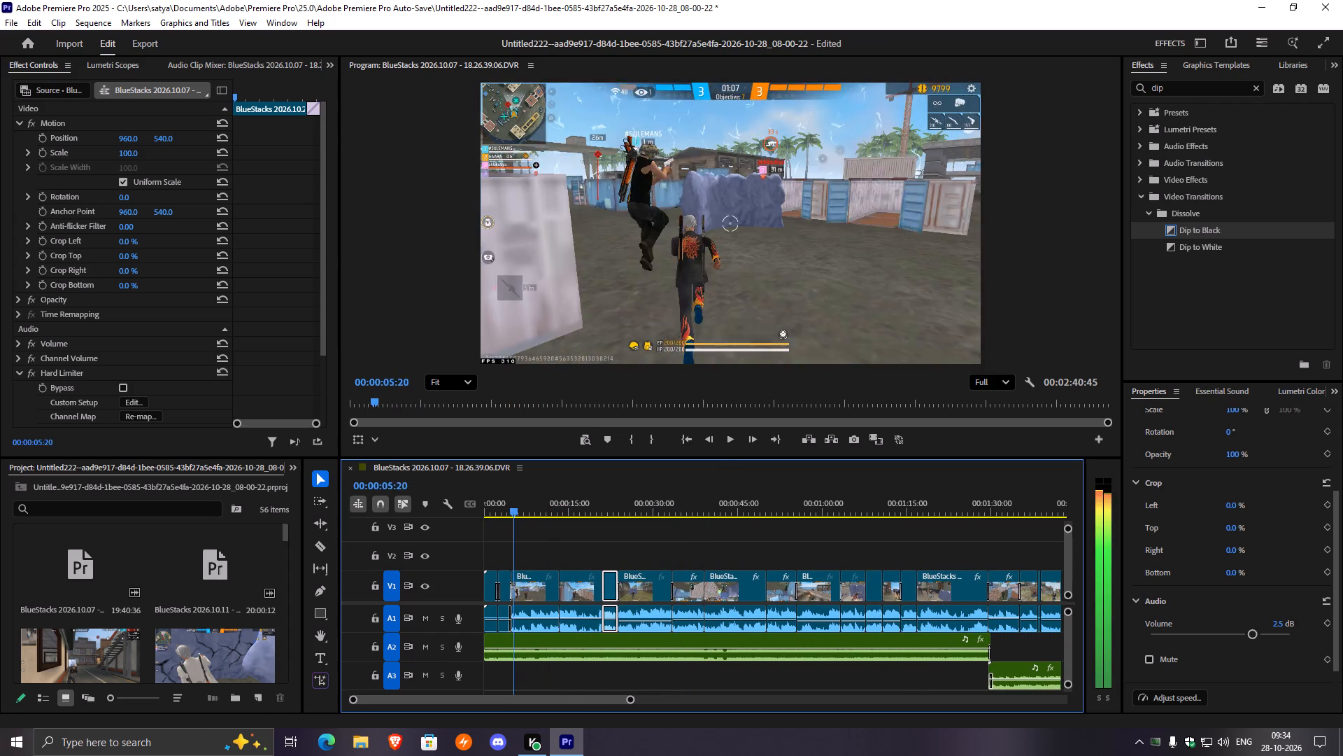
drag(516, 528, 511, 524)
key(space)
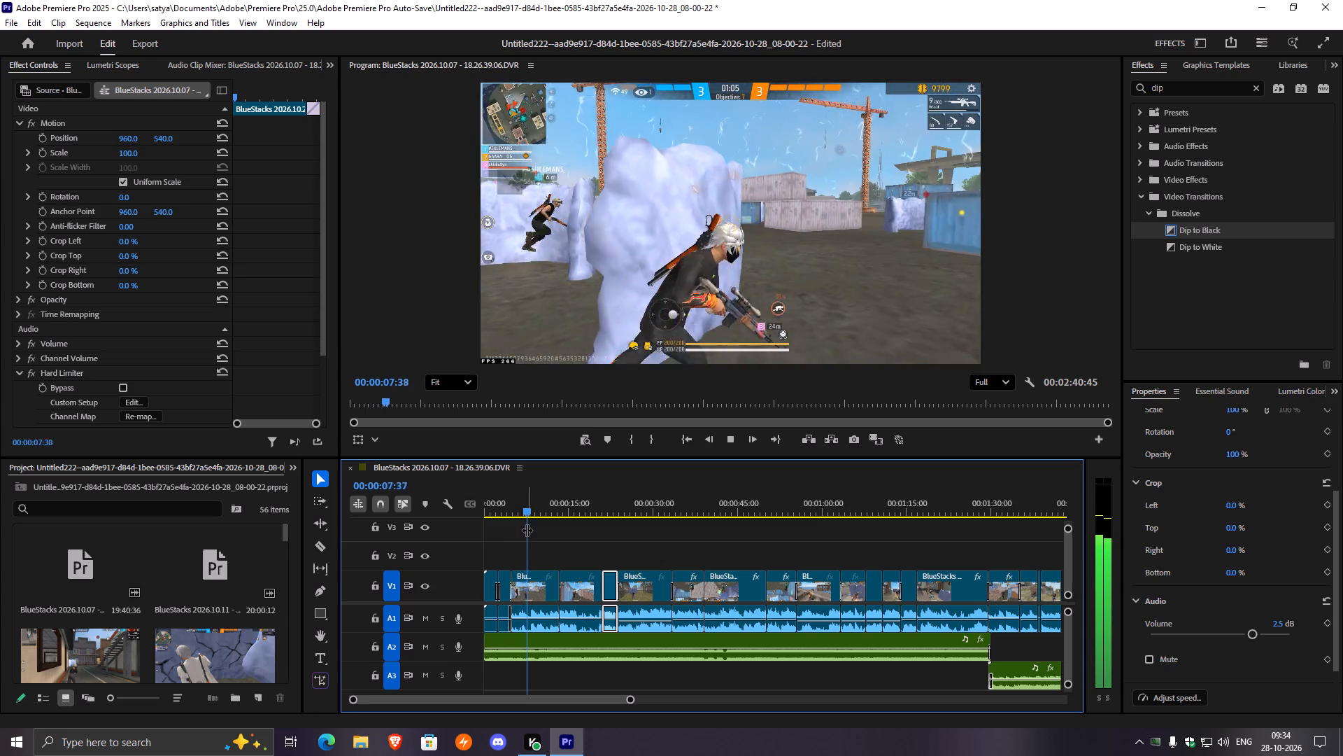
key(space)
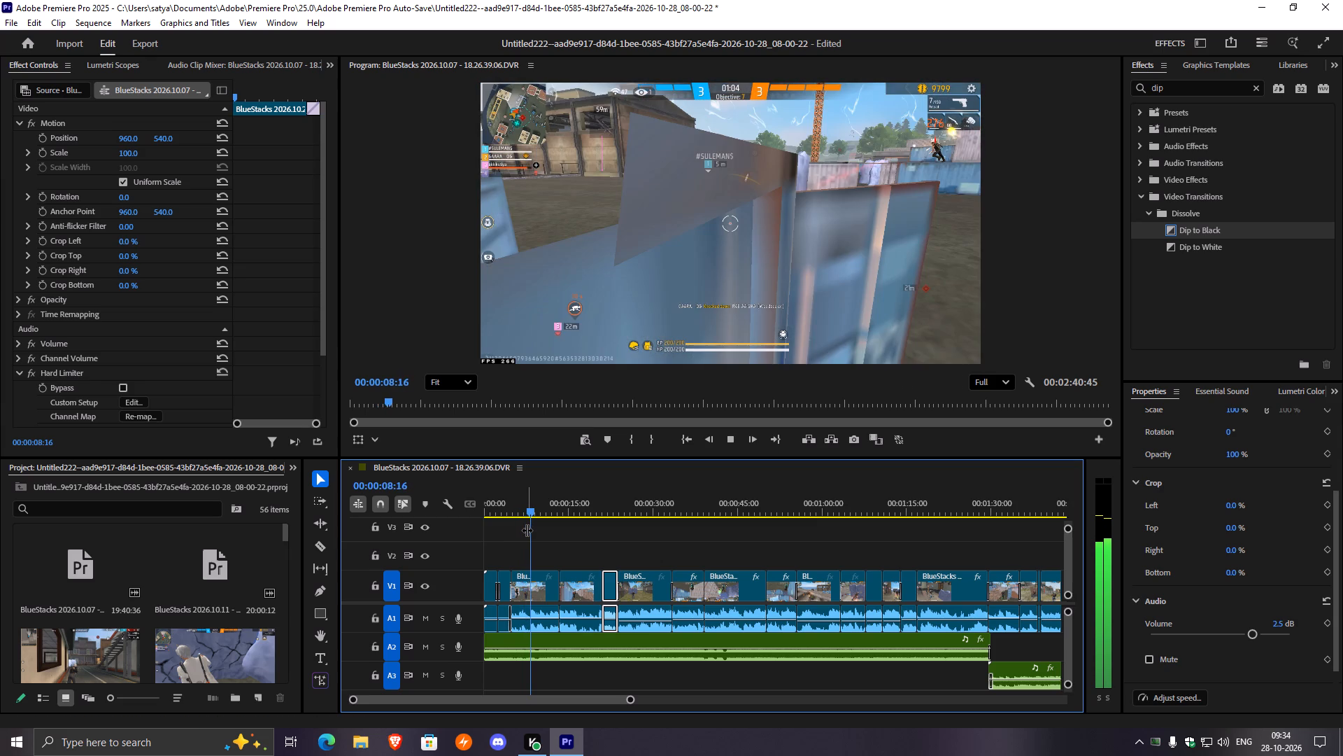
key(Left)
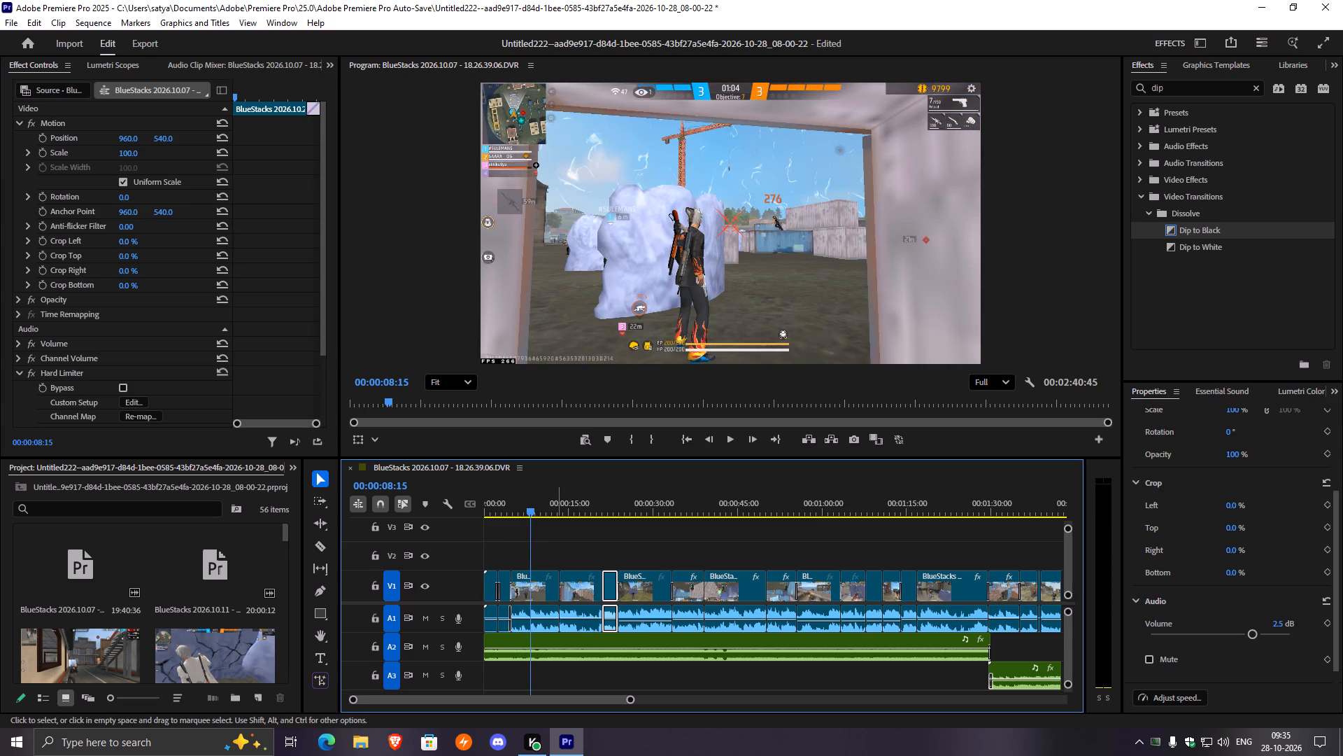
Split the gameplay clip on V1 at 00:00:08:15.
click(539, 592)
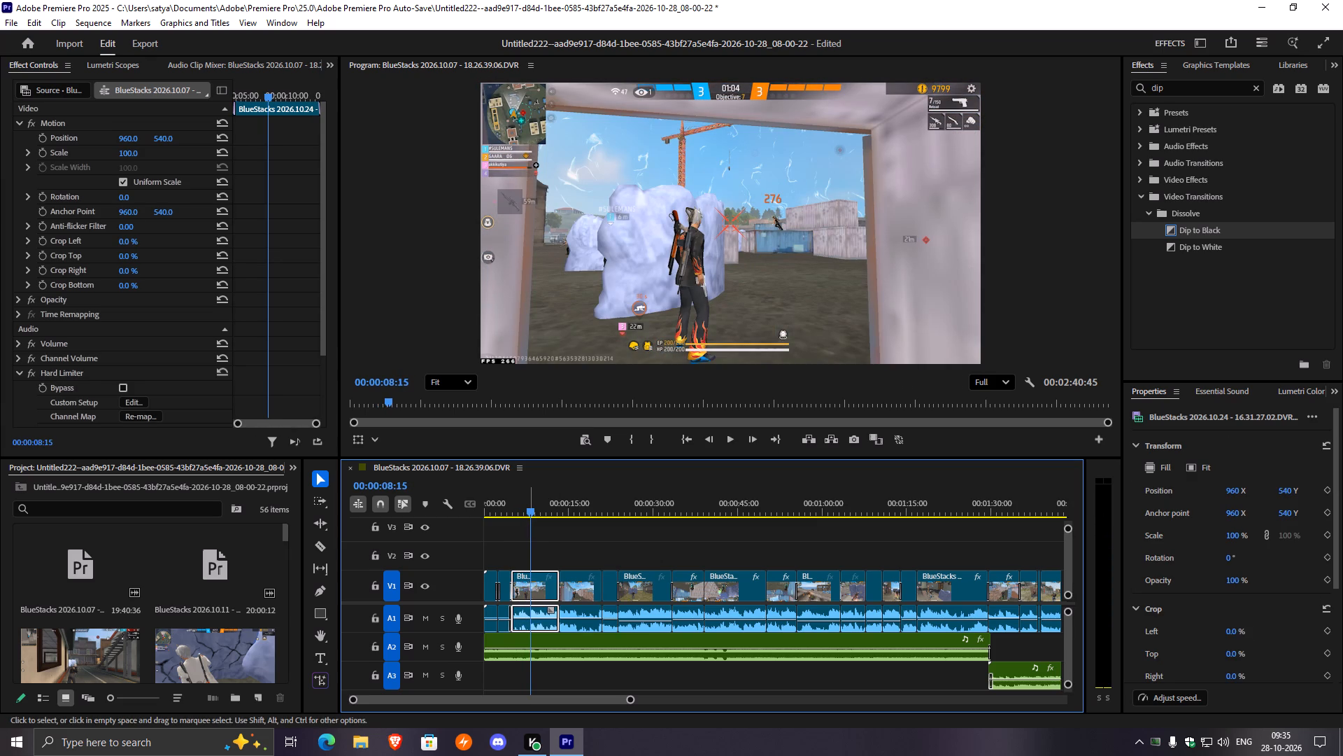
key(ctrl+k)
Search the effects for "flash" and apply the FI: Flash Impacts transition to the new cut at 00:00:08:15.
drag(1169, 88, 1133, 88)
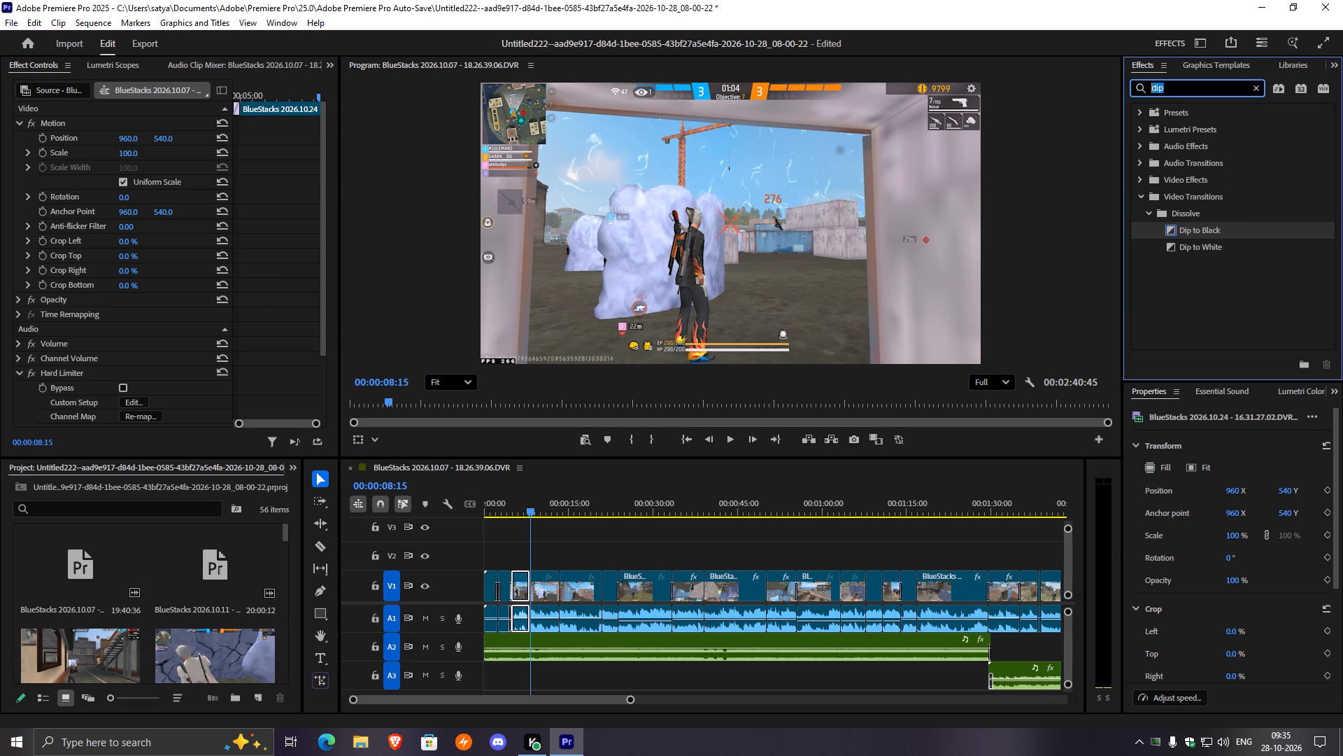
text(flash)
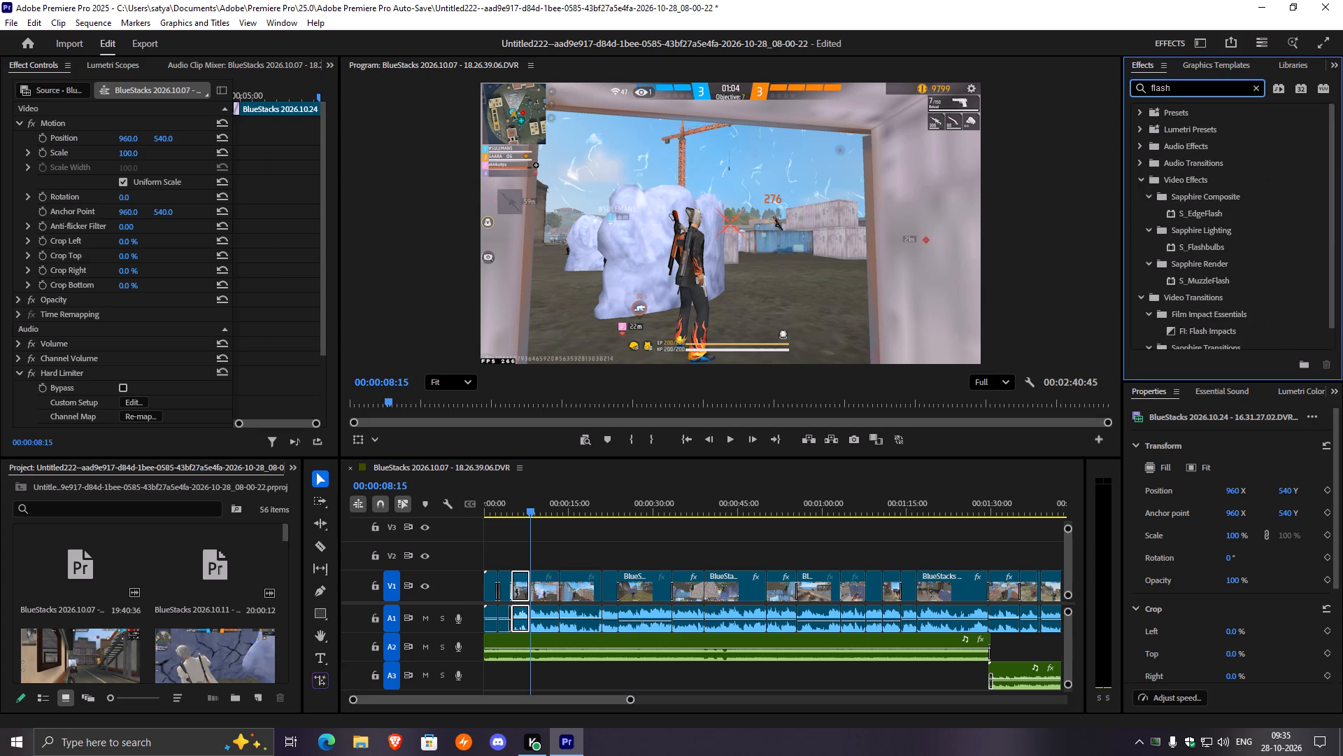
scroll(1207, 271, down, 6)
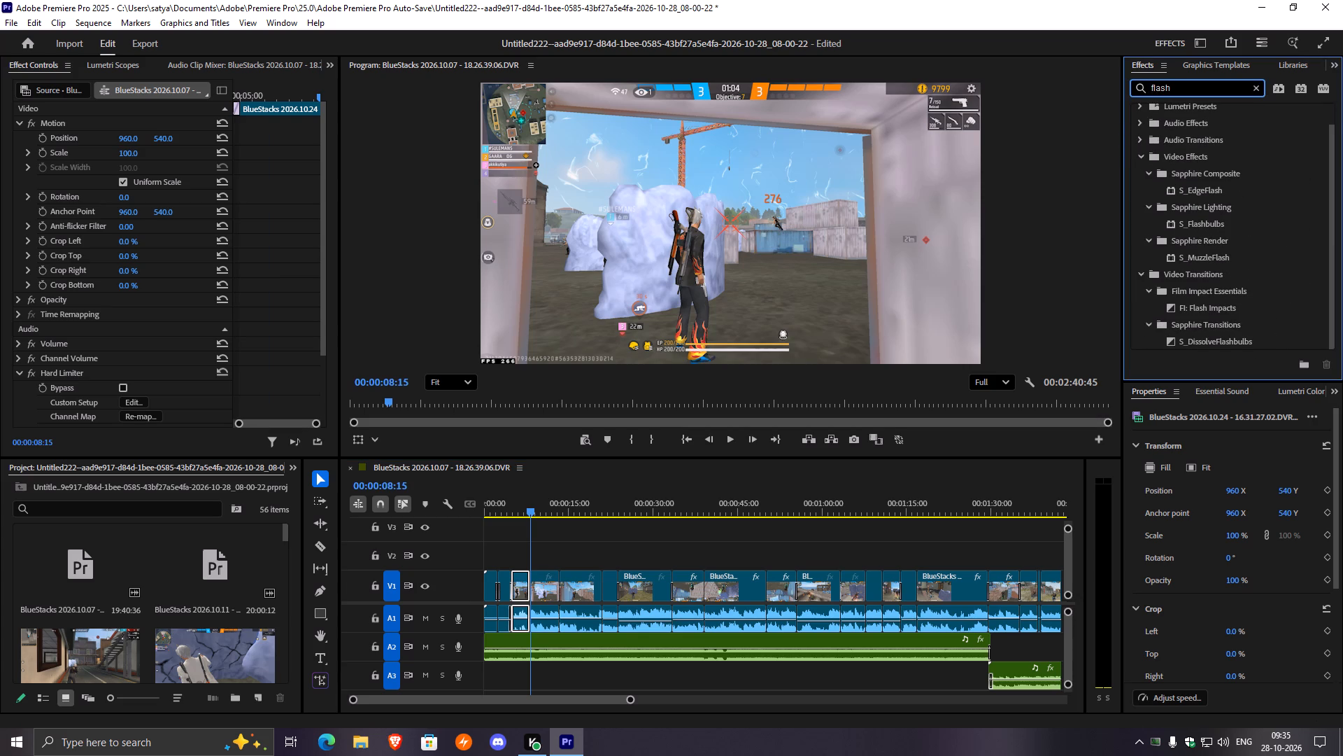
drag(1209, 308, 688, 494)
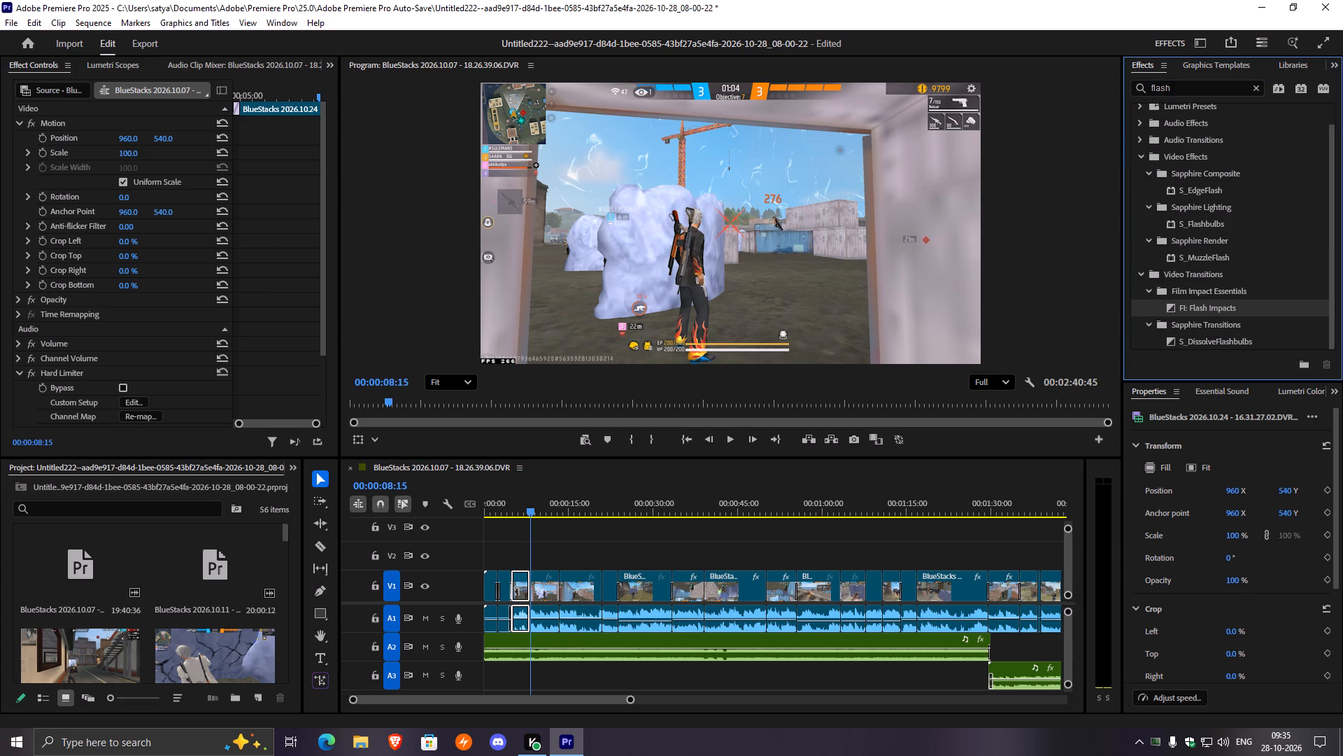
drag(688, 494, 527, 587)
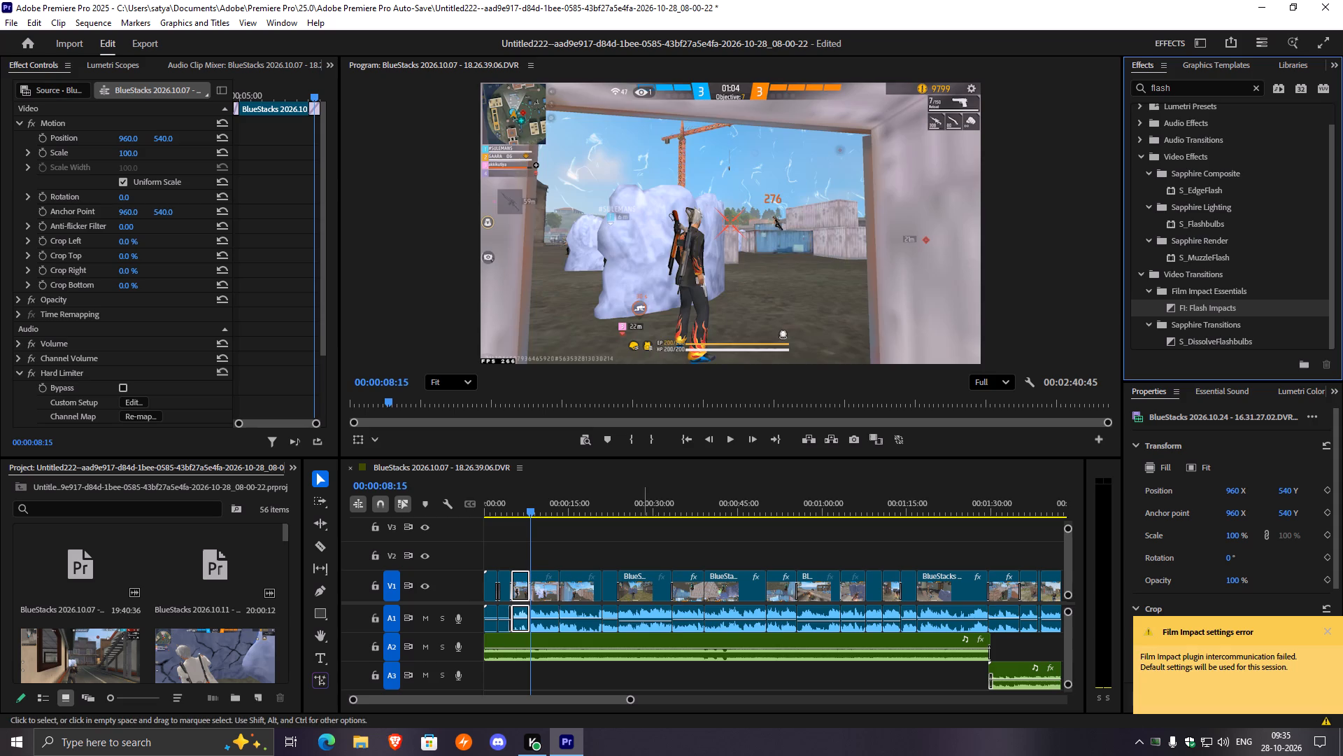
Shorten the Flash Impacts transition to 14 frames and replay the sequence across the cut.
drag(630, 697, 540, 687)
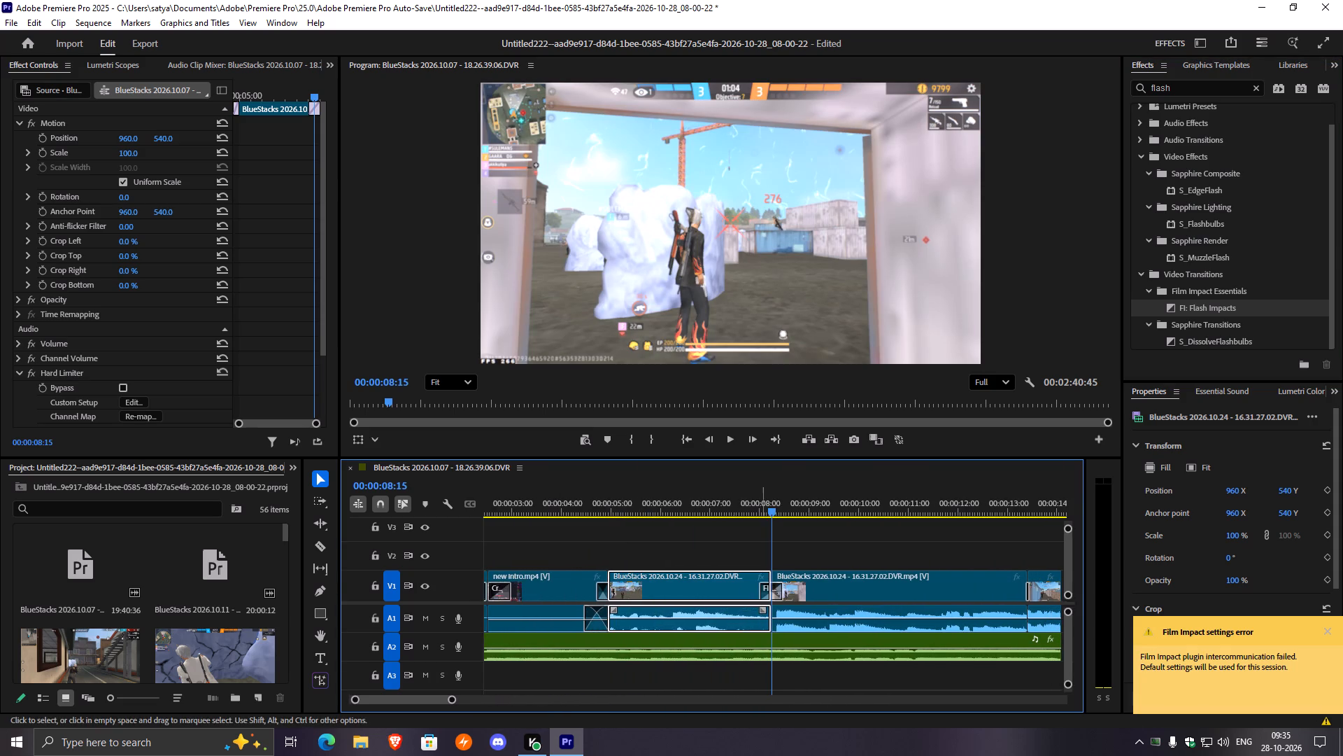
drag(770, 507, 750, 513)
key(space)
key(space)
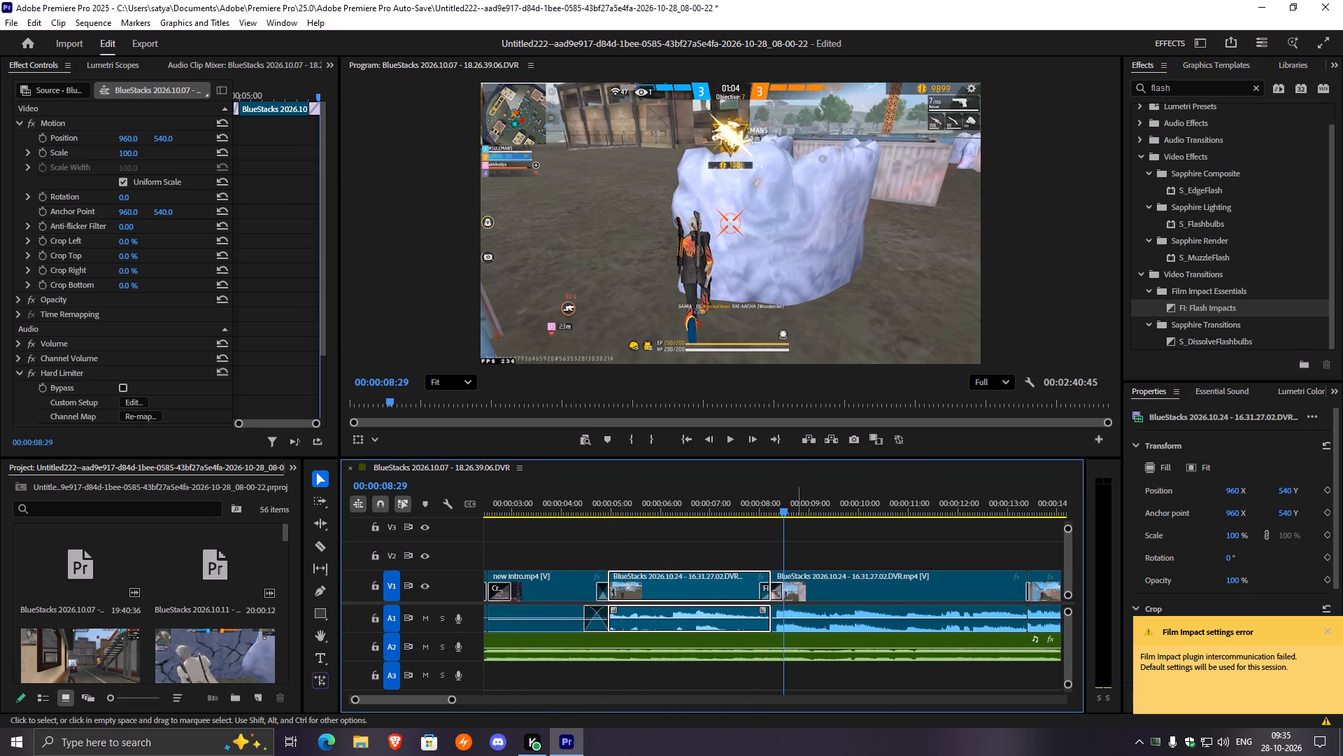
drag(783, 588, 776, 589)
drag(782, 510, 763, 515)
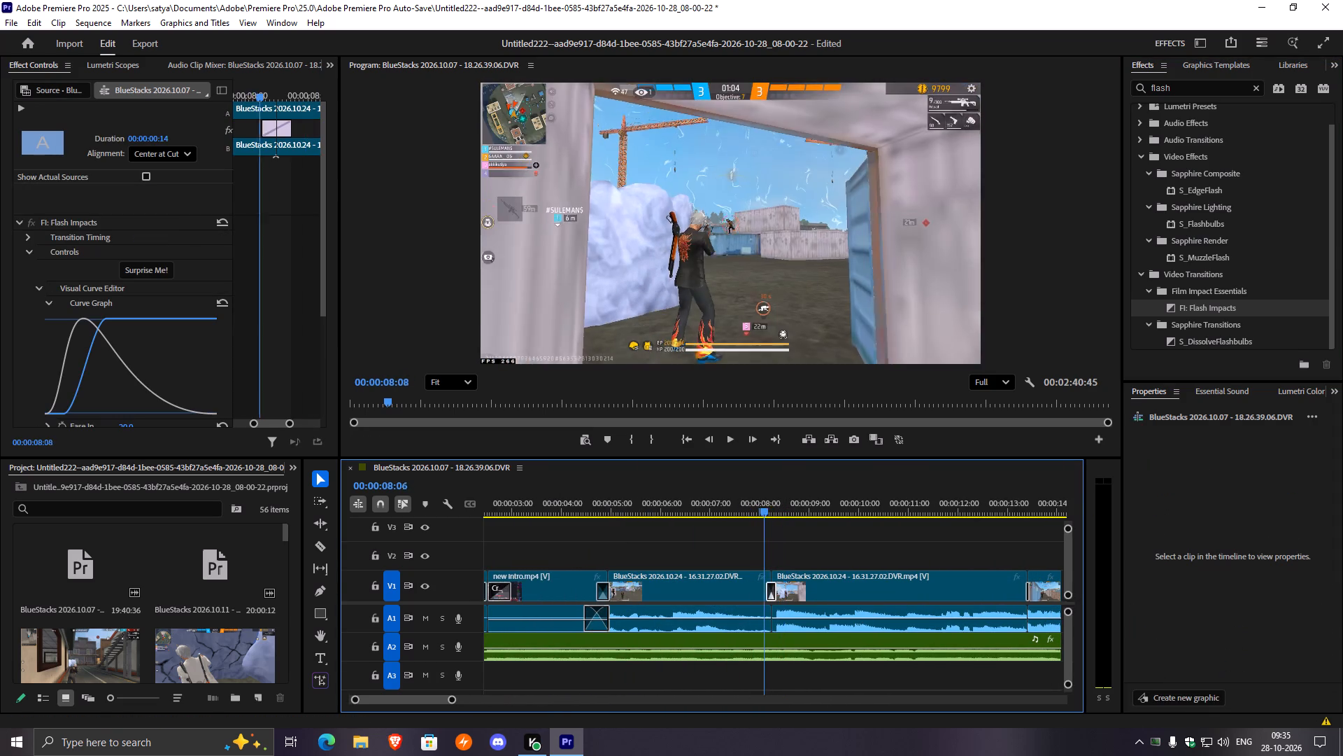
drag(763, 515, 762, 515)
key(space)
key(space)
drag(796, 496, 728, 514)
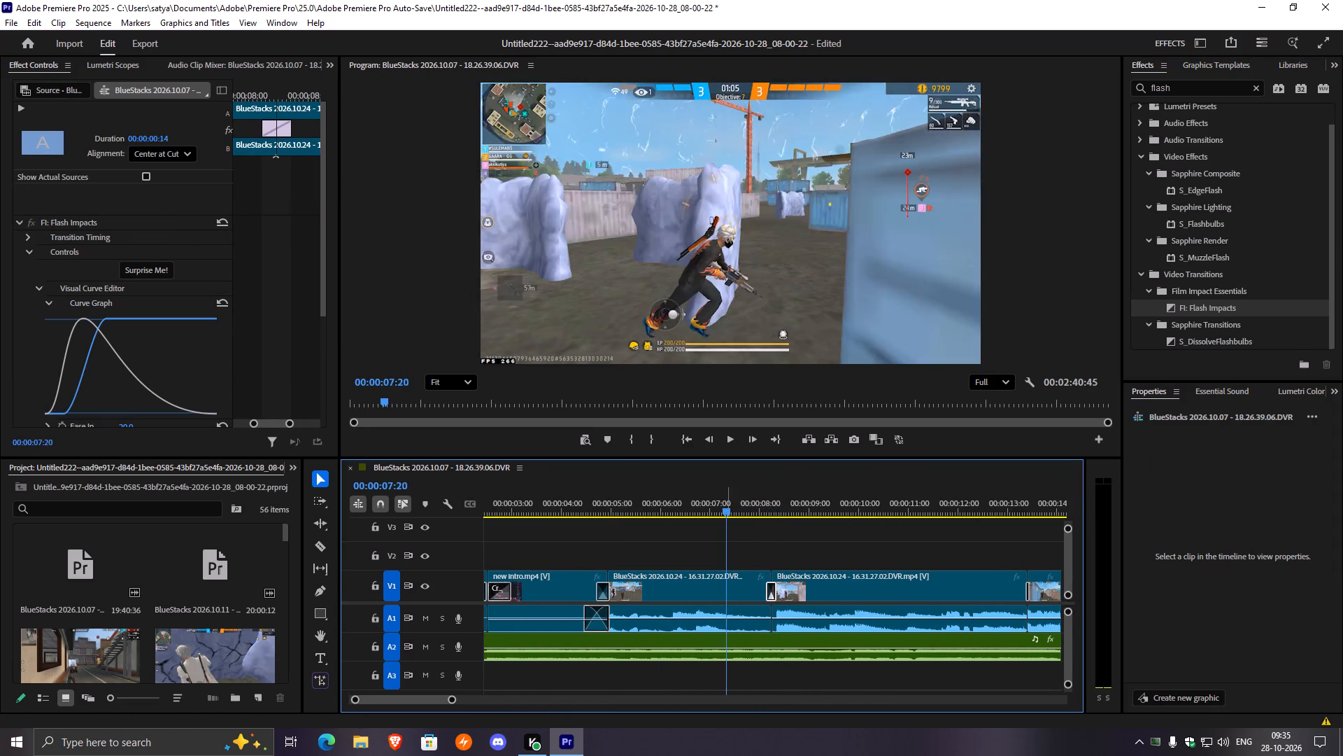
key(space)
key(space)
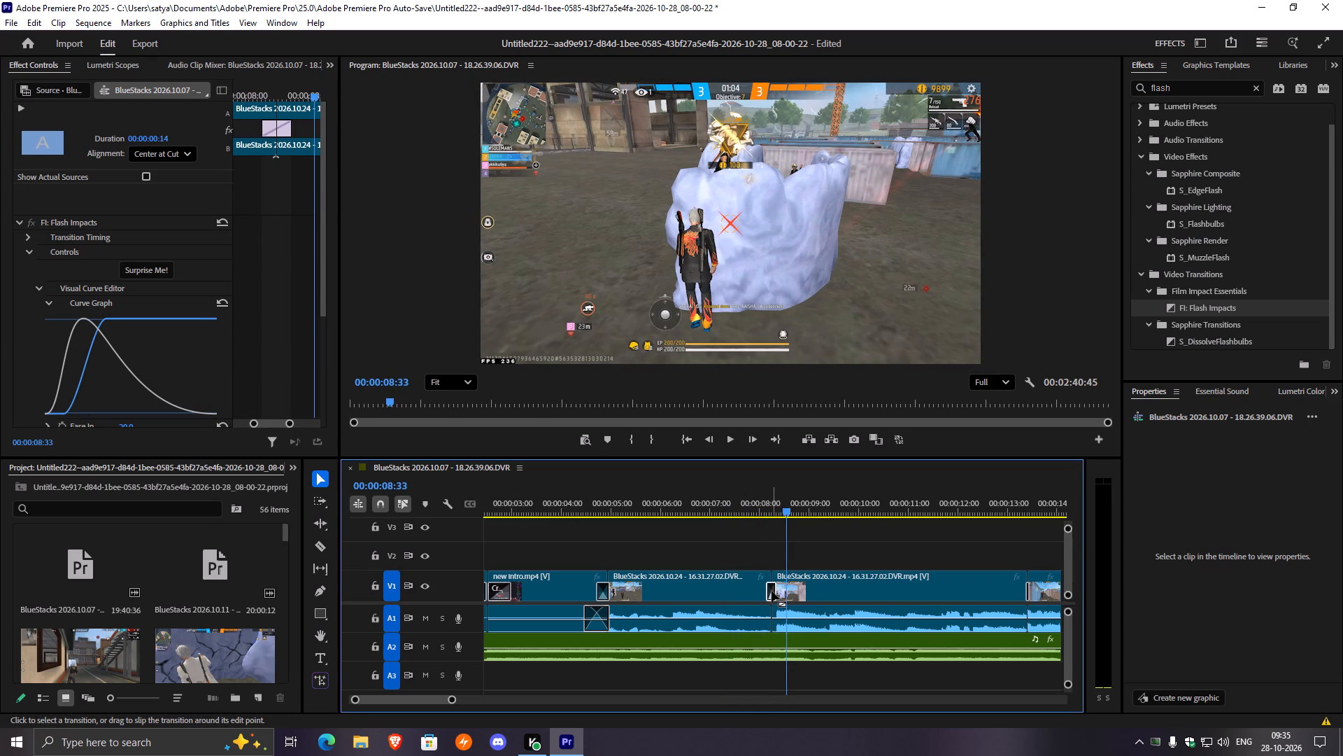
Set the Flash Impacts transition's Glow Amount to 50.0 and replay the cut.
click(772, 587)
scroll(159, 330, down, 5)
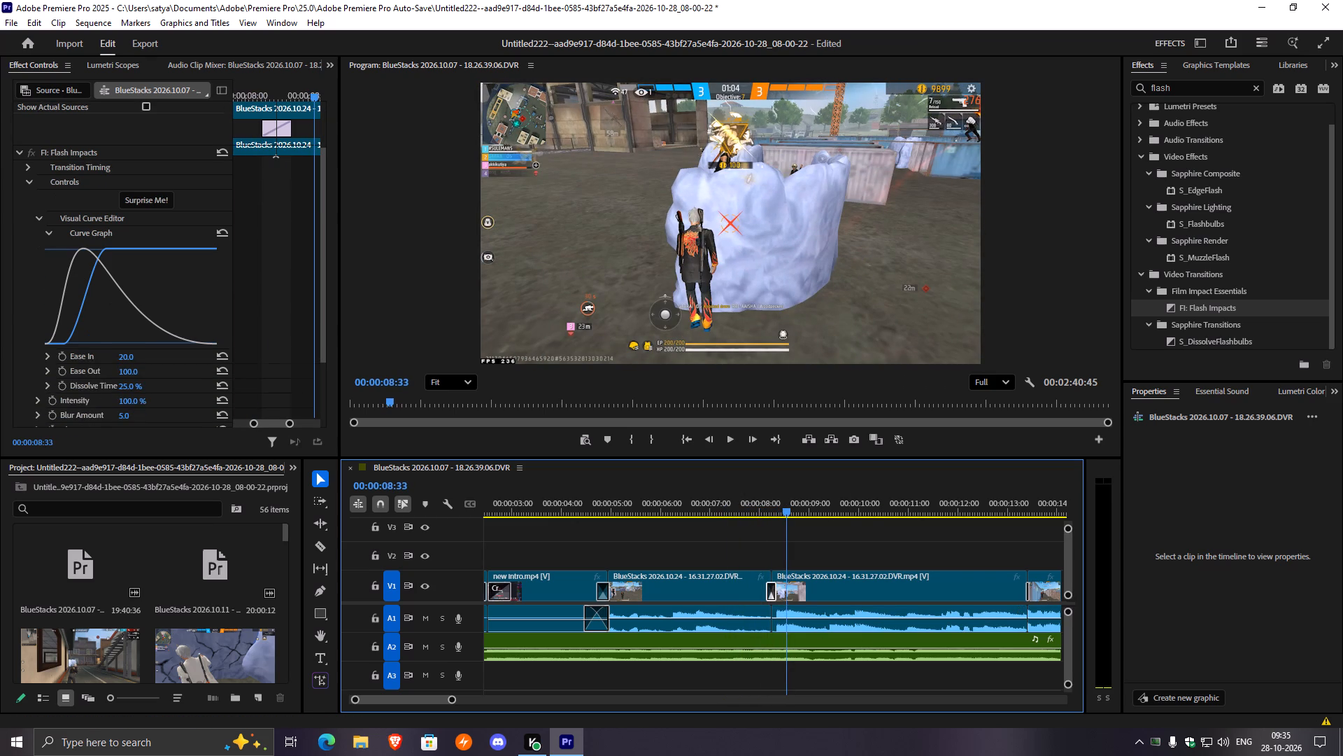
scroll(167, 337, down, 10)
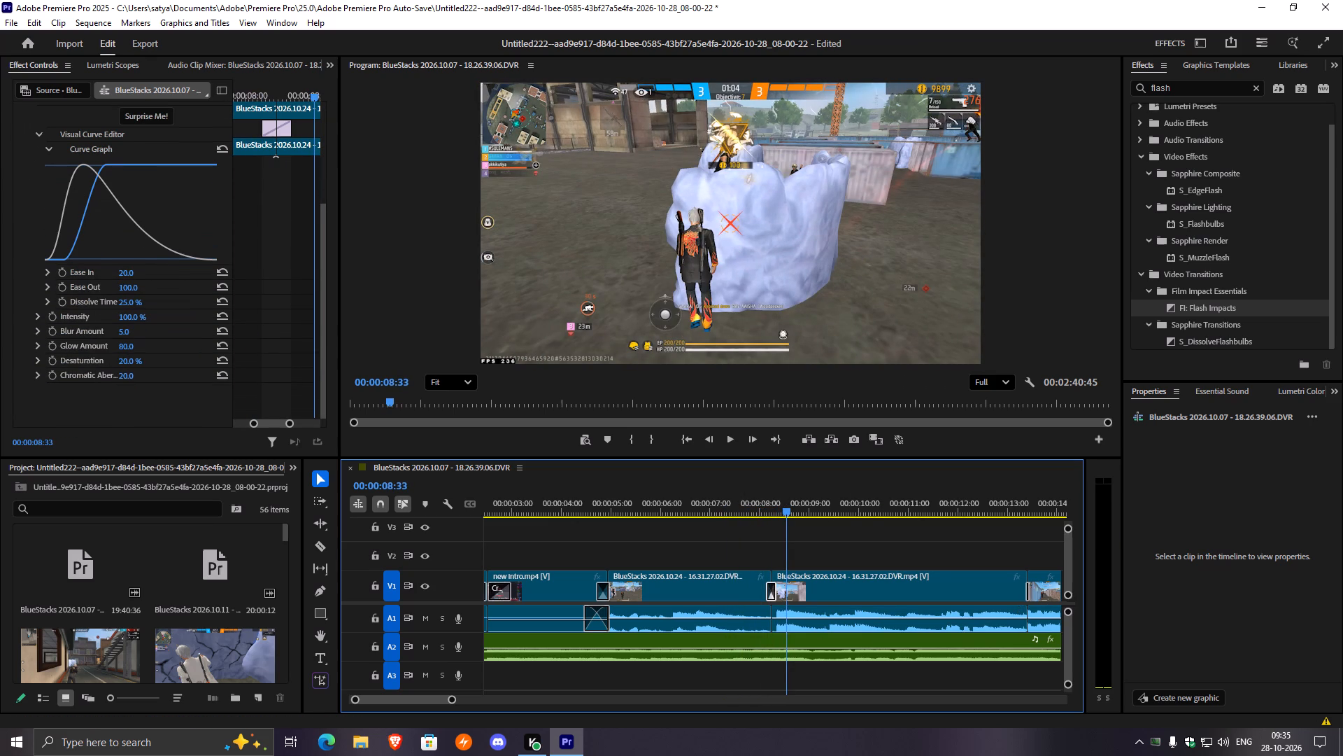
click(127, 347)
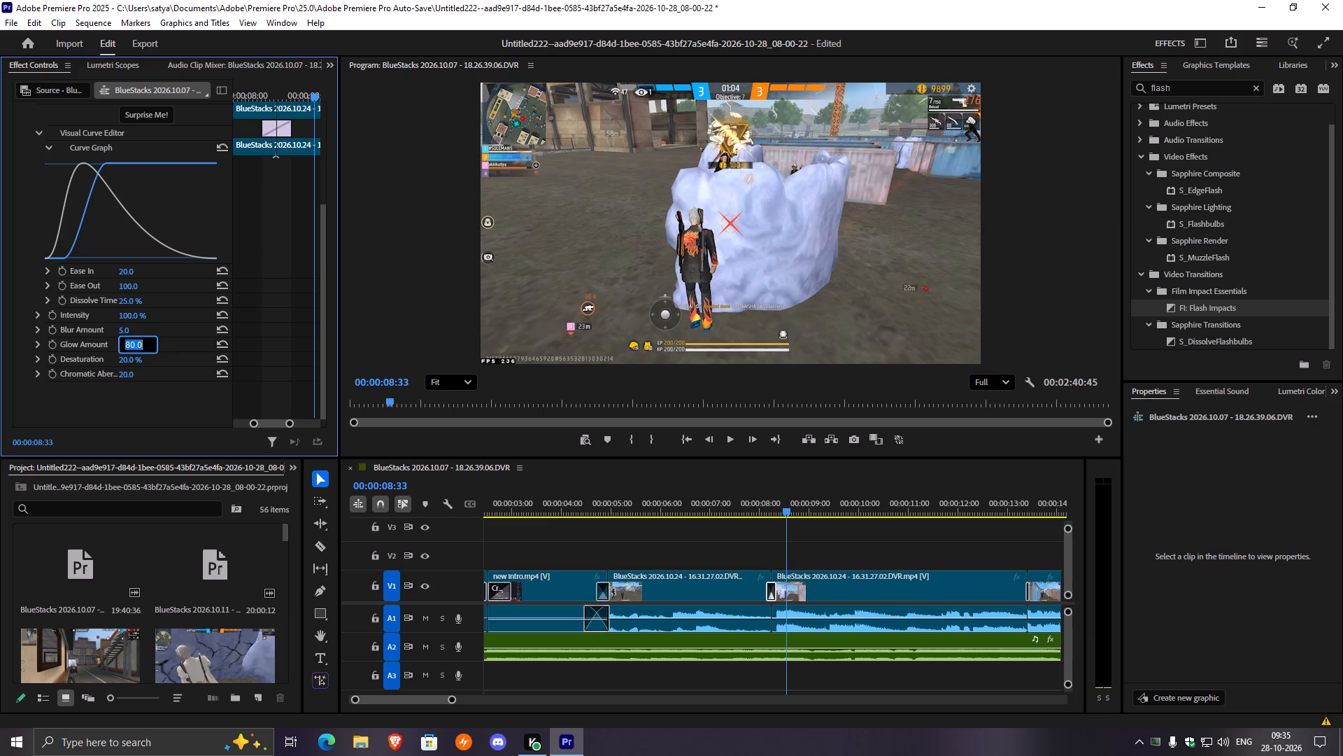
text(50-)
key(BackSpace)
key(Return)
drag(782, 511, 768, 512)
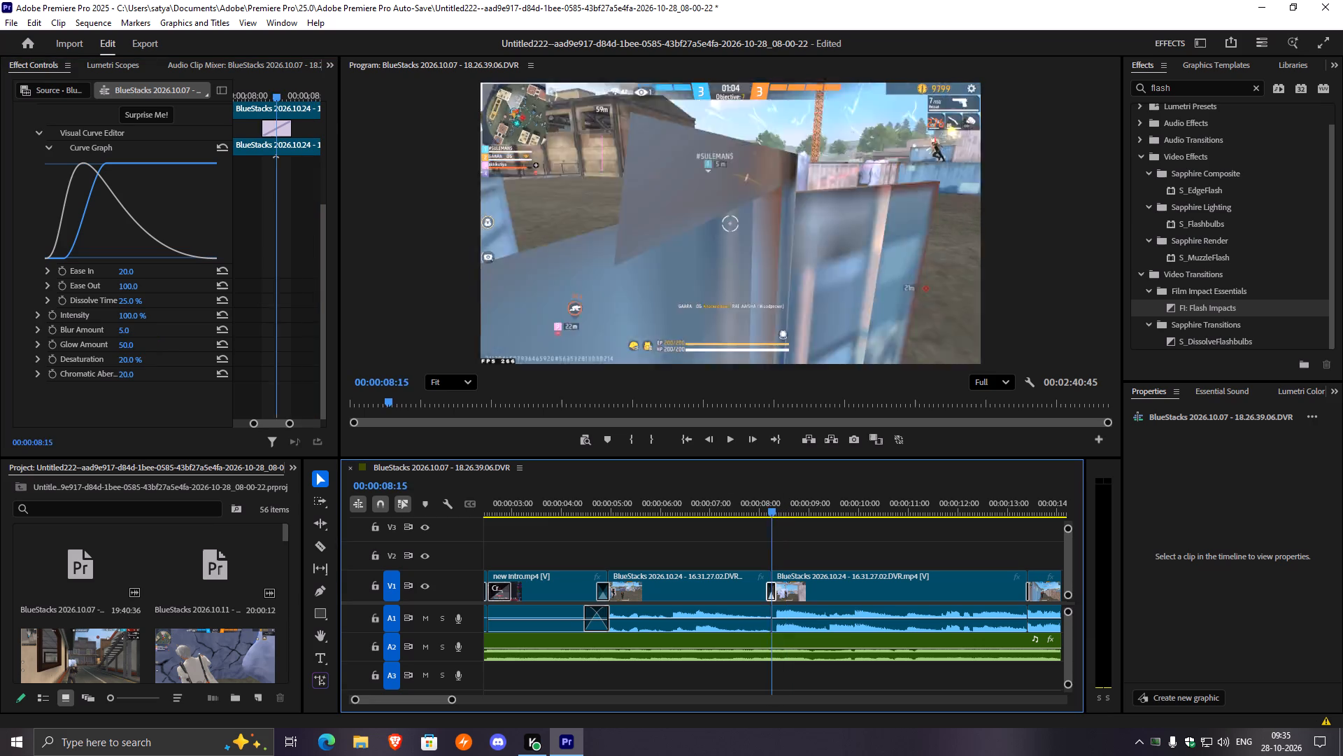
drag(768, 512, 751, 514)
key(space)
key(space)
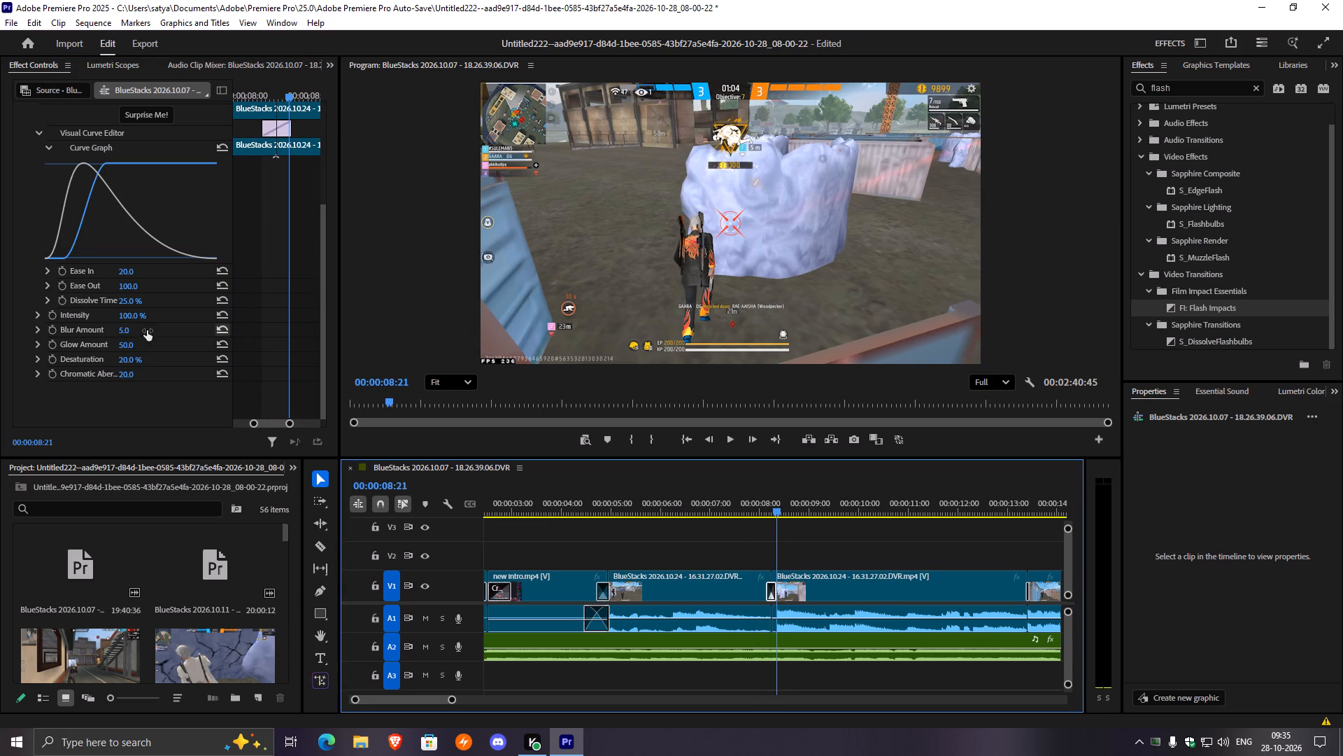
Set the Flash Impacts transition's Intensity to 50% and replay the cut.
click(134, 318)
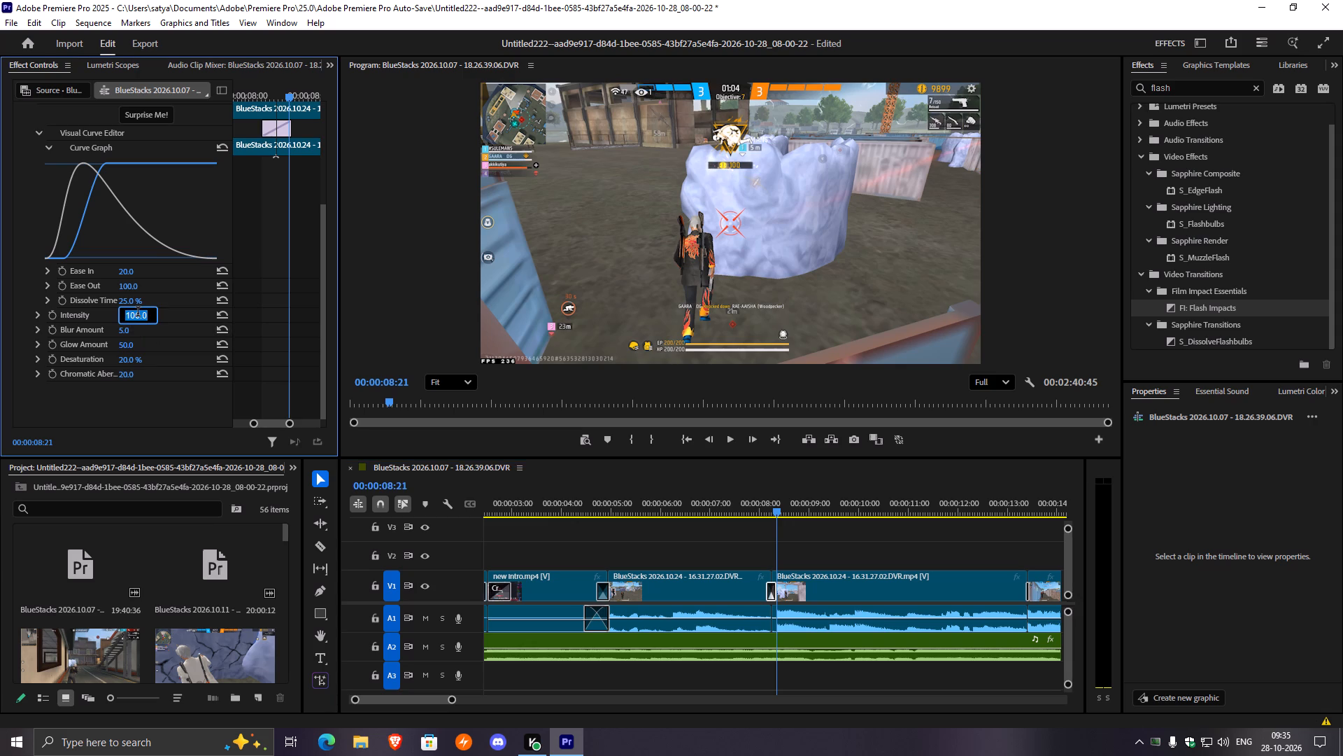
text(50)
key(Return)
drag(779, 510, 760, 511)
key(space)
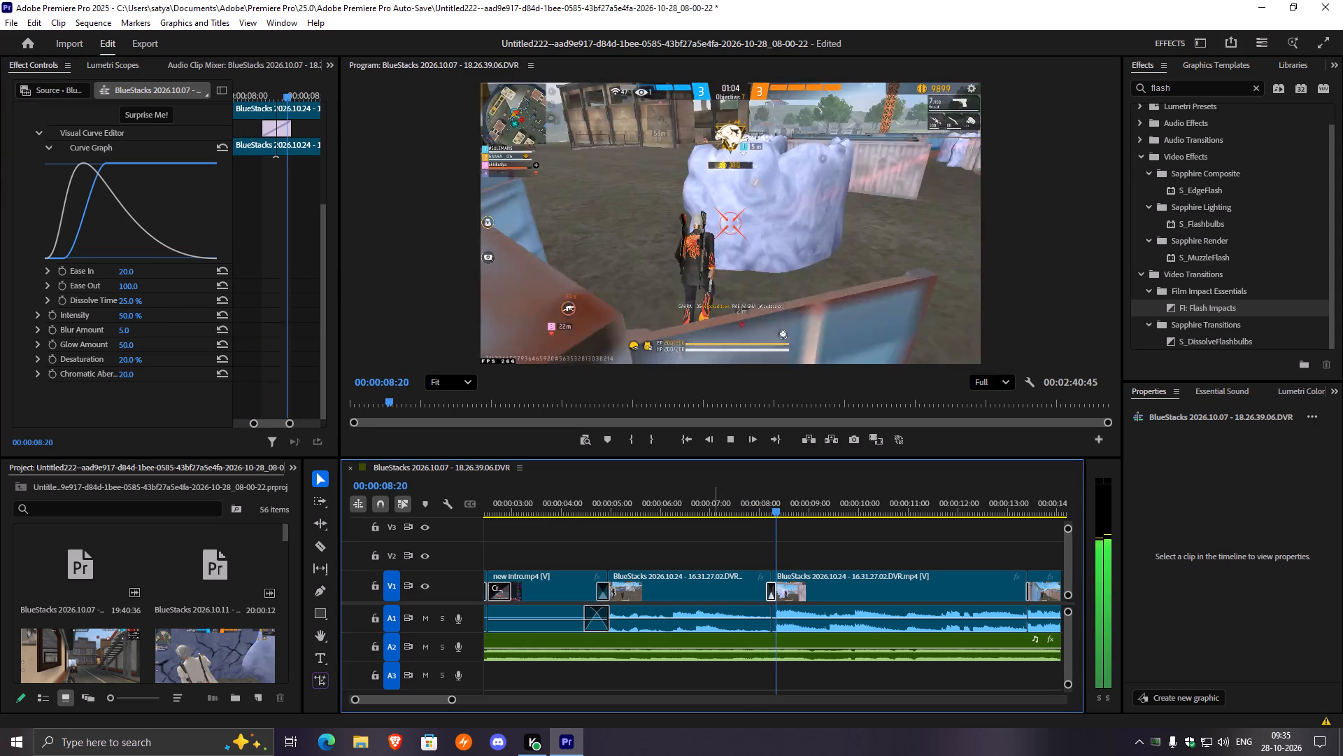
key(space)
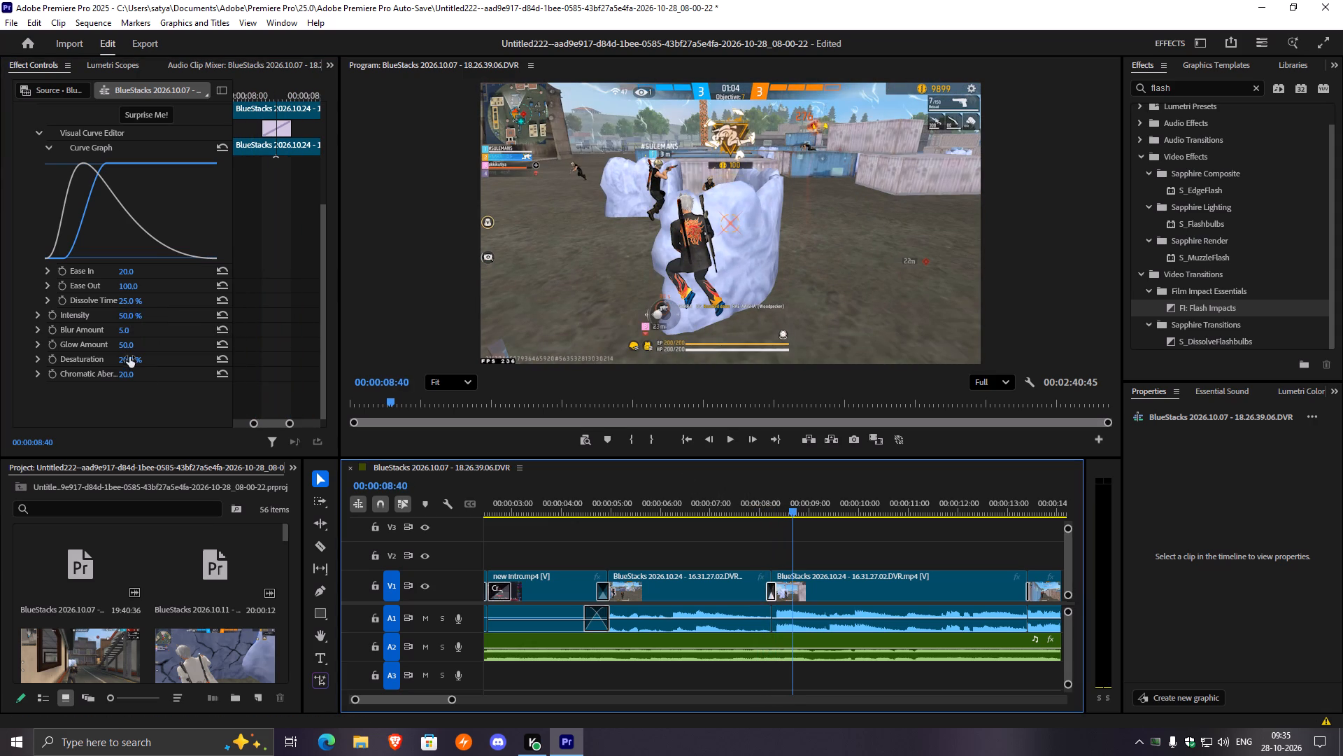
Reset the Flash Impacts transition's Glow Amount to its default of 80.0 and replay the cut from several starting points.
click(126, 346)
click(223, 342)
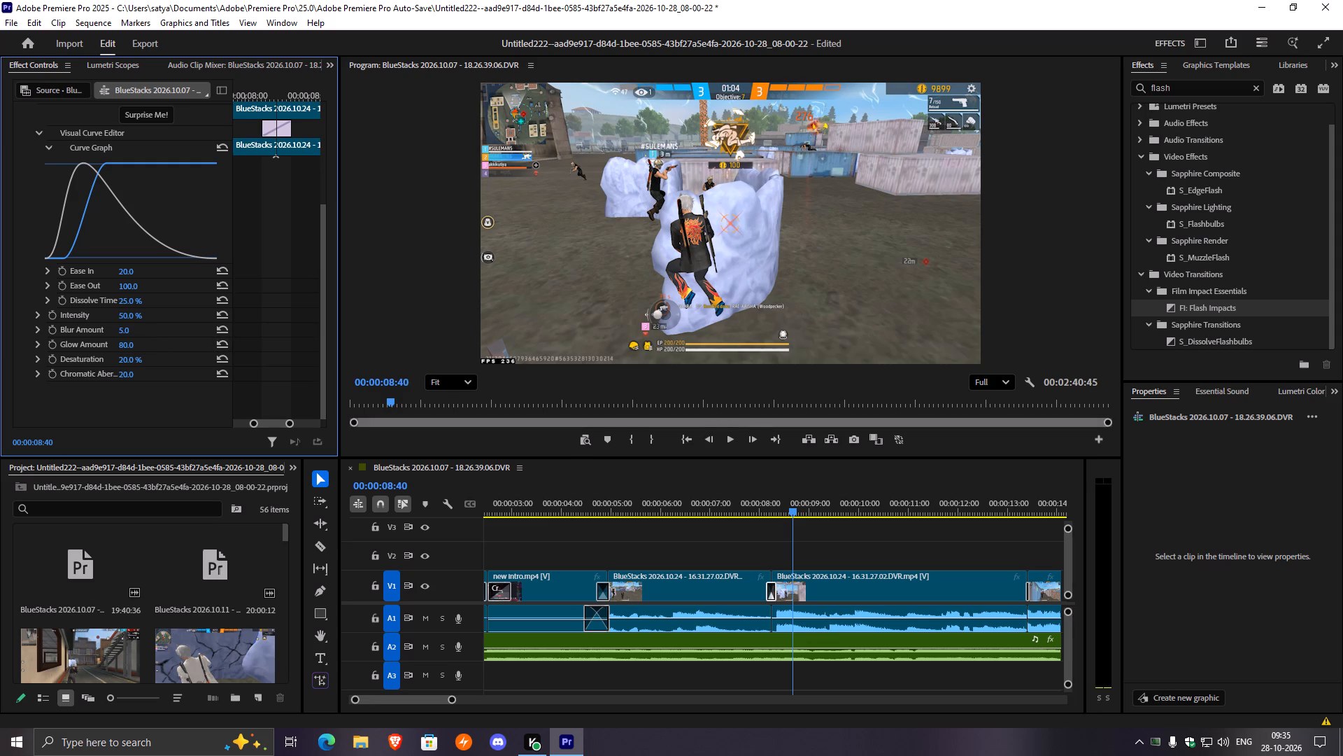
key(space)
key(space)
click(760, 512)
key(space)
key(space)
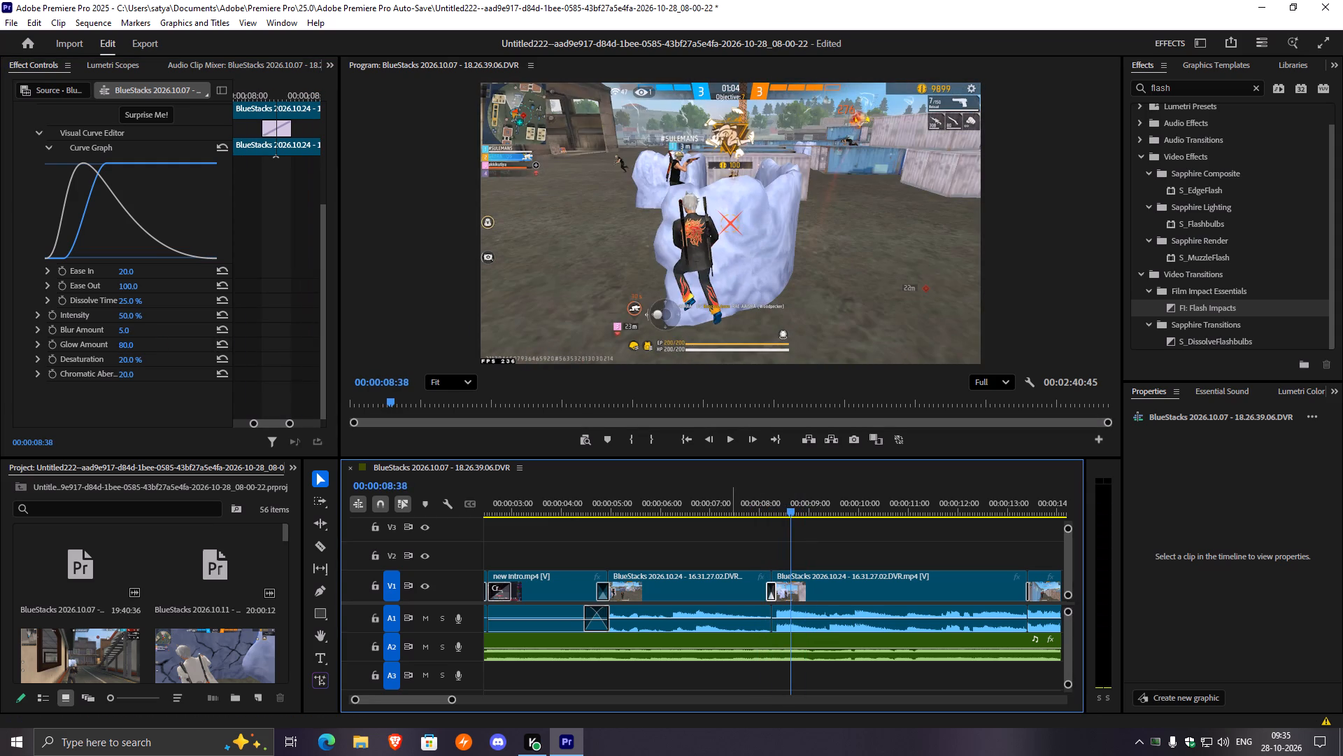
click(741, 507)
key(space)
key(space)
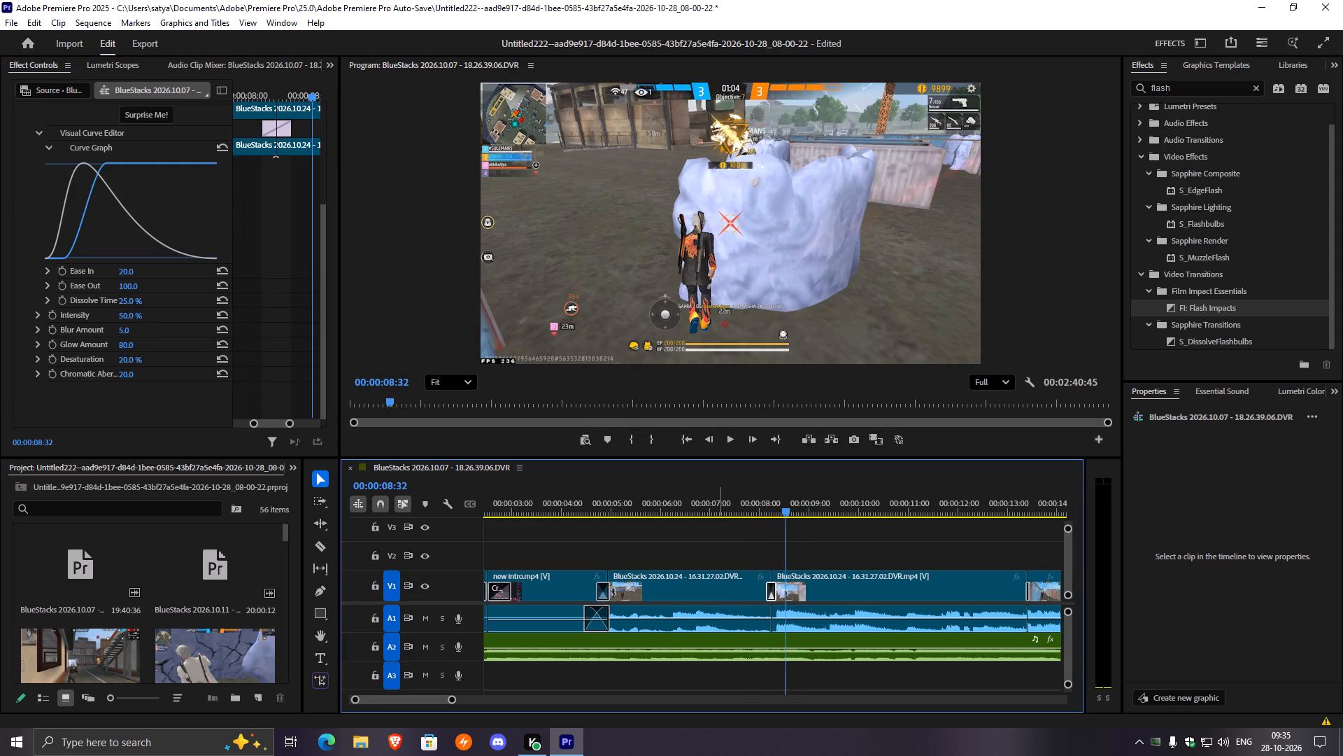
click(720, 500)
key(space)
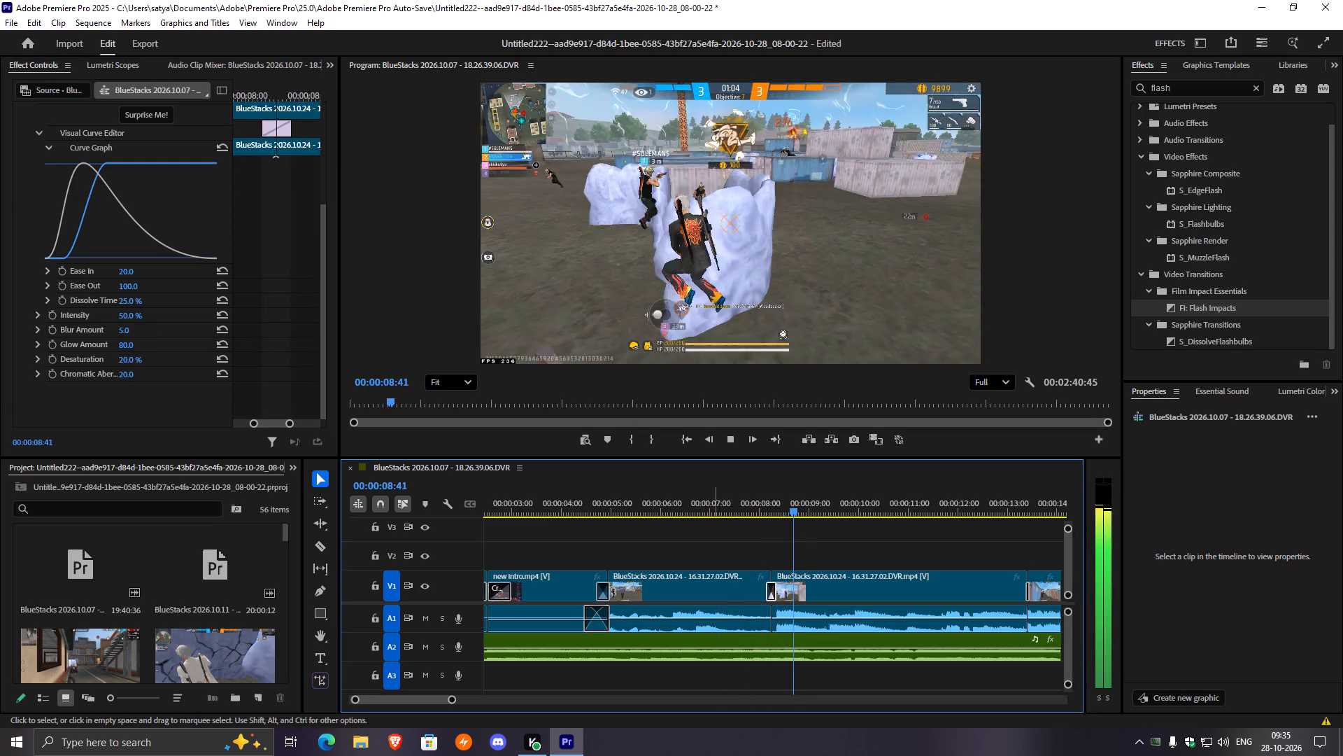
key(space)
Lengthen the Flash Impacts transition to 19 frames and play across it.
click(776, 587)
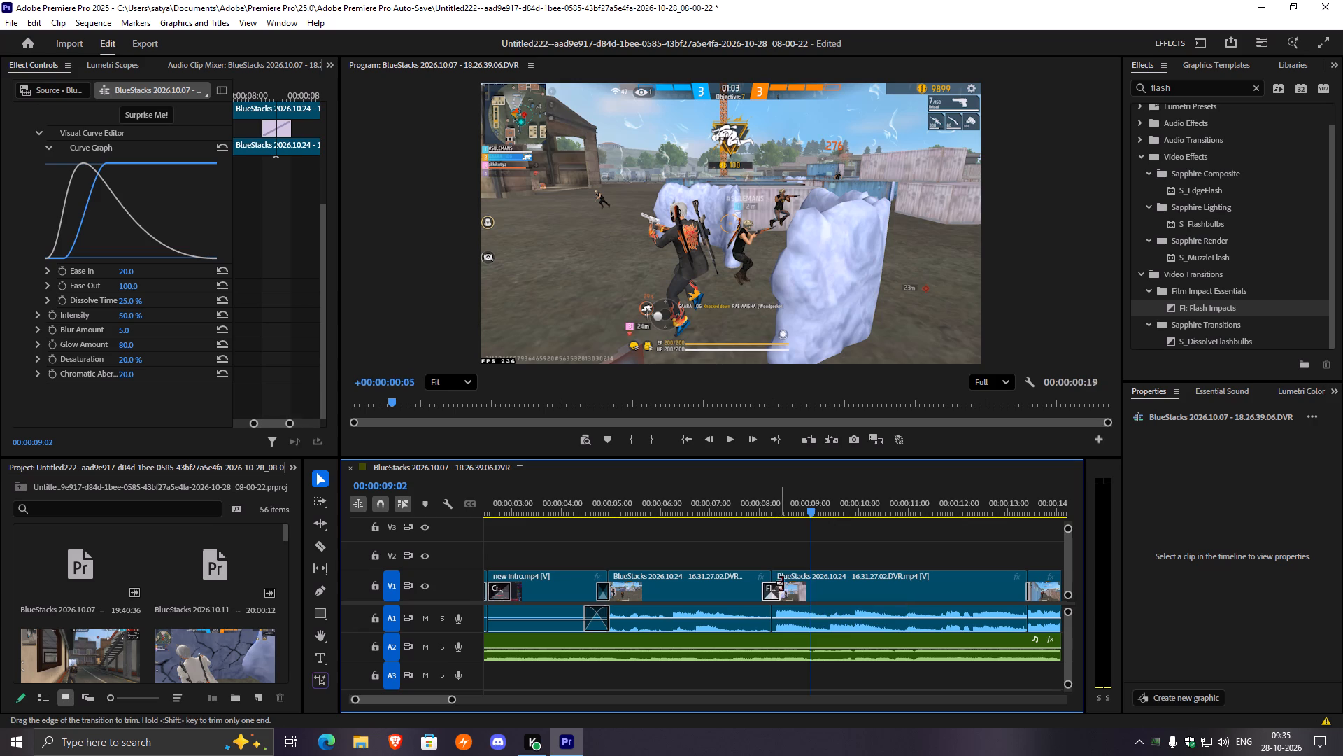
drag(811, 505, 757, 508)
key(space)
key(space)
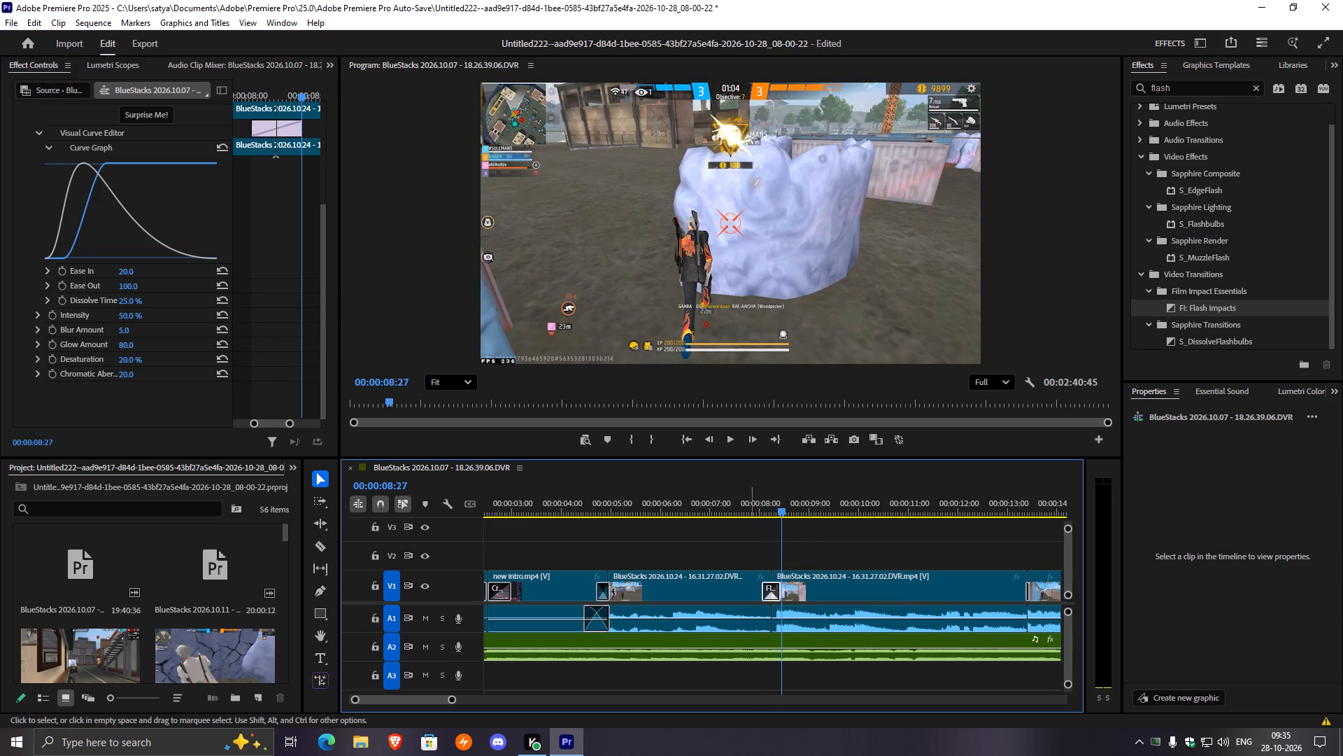
Delete the adjusted Flash Impacts transition and apply a fresh FI: Flash Impacts at the same cut.
click(769, 588)
key(Delete)
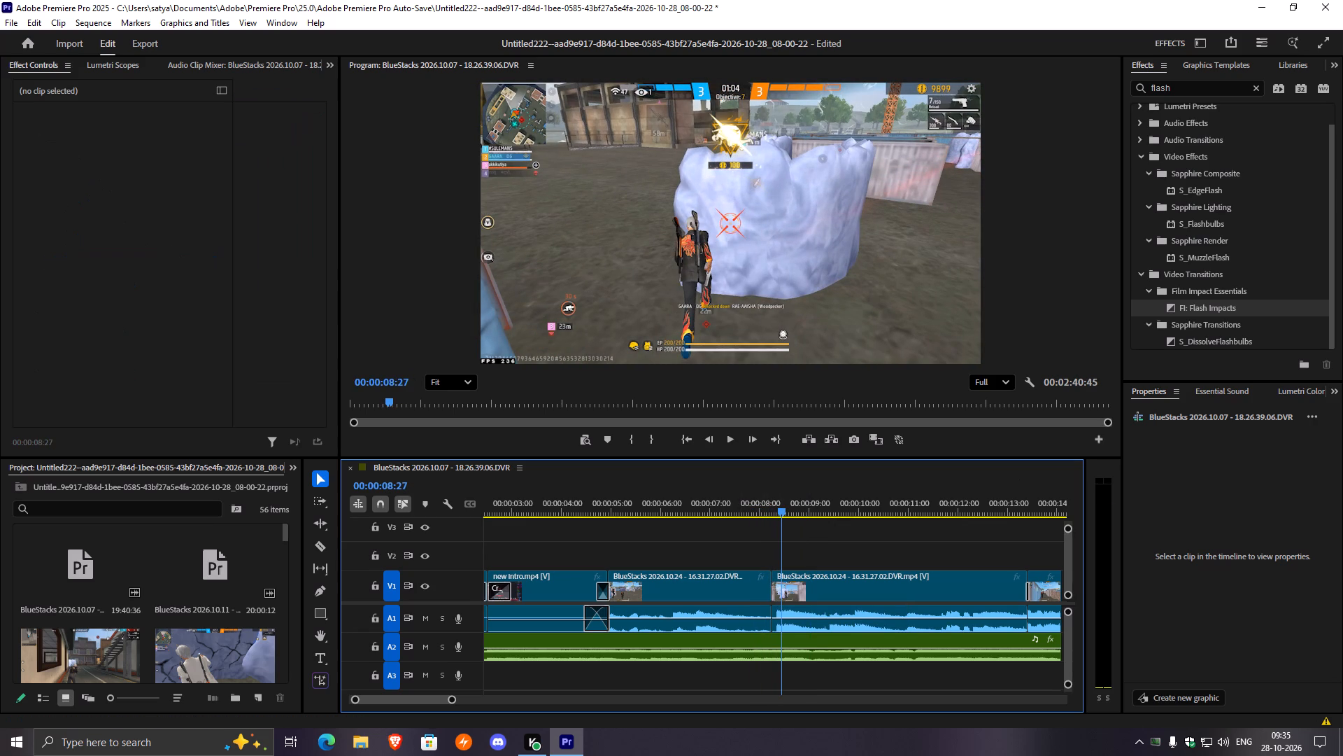
drag(1185, 309, 773, 589)
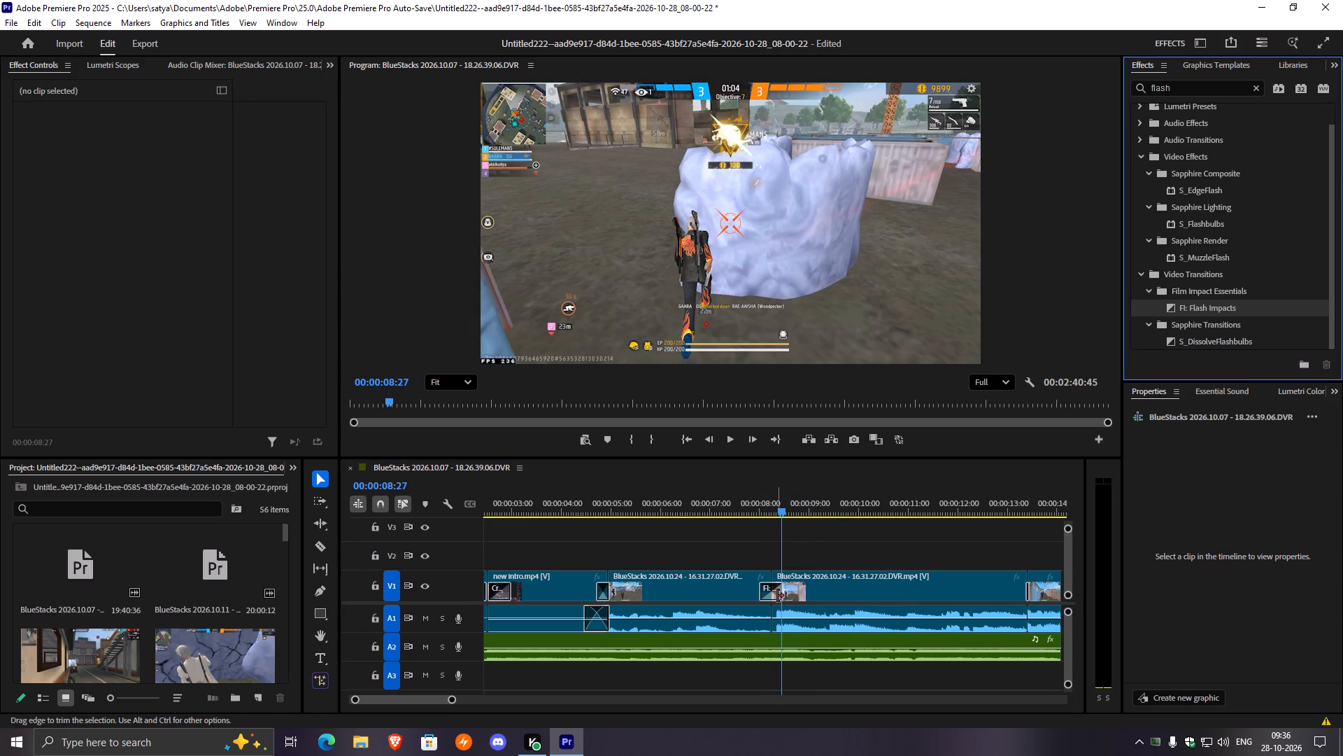
Set the Intensity of the reapplied Flash Impacts transition to 50%.
click(773, 590)
scroll(183, 358, down, 14)
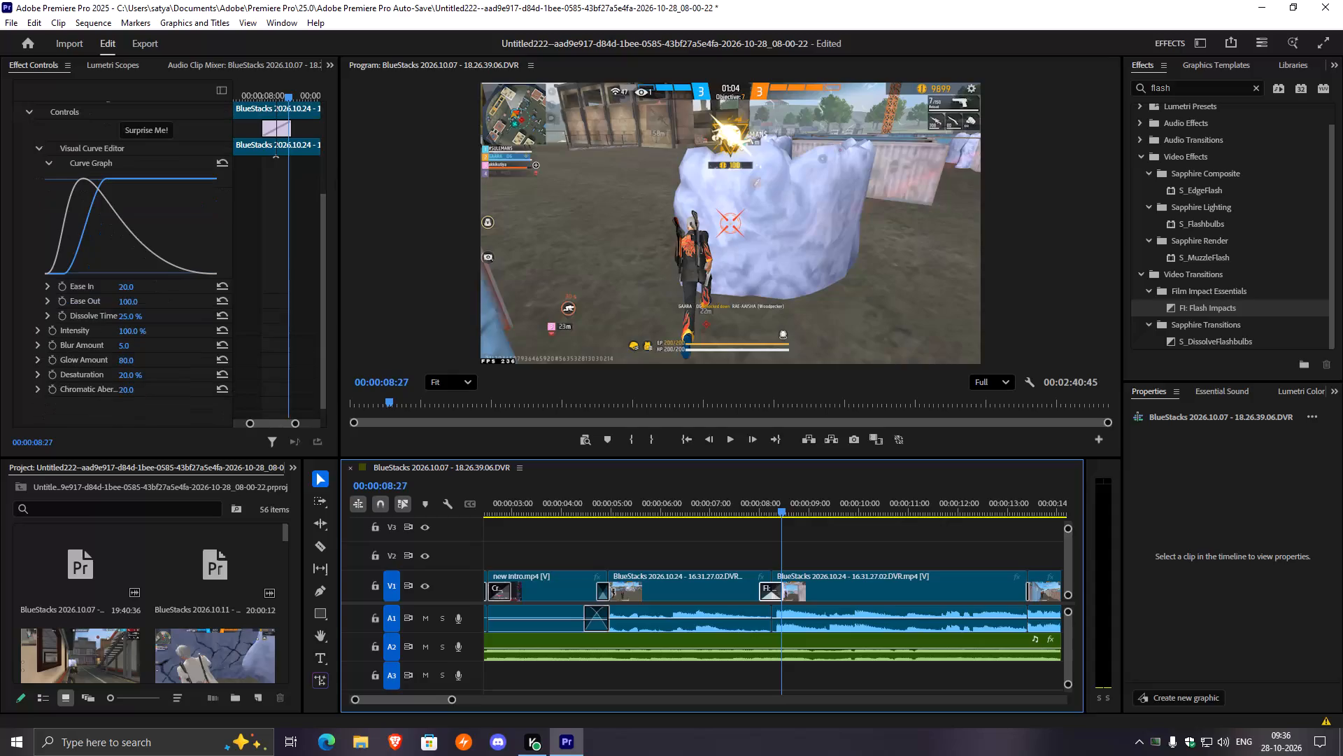
click(132, 315)
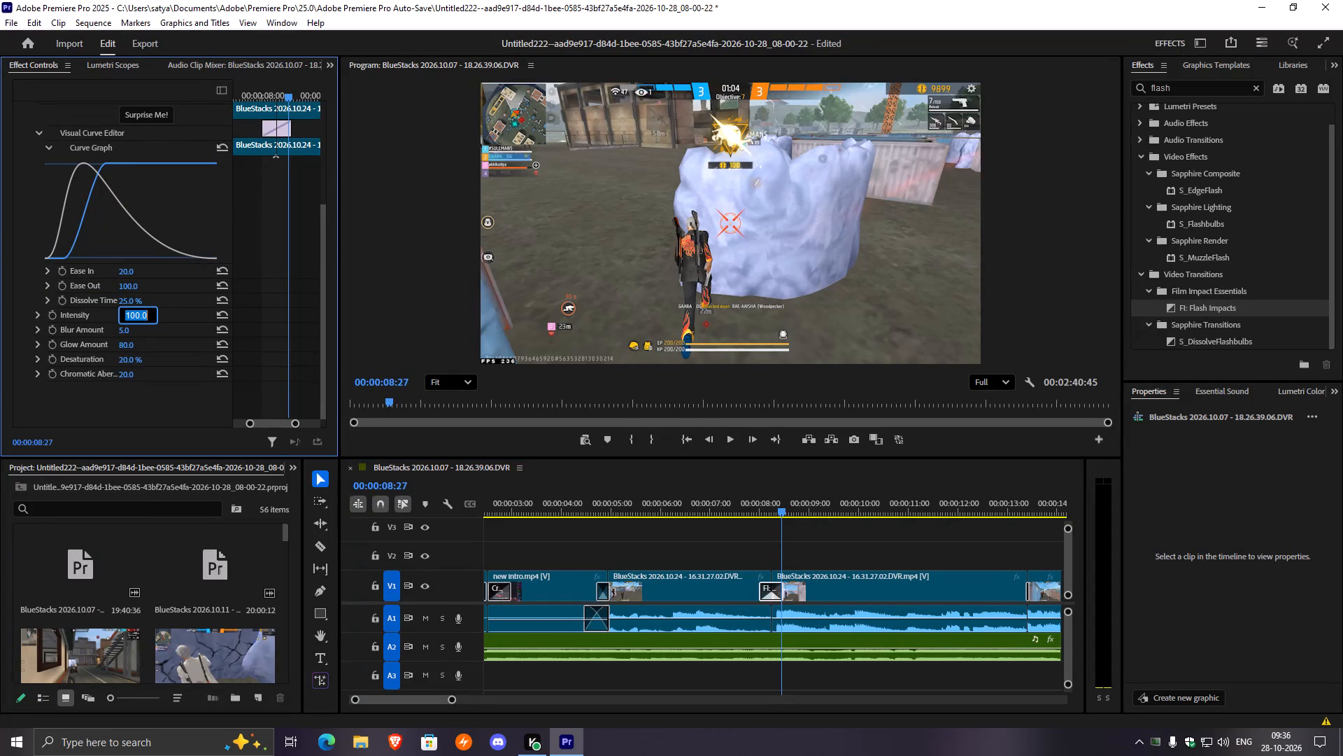
text(50)
key(Return)
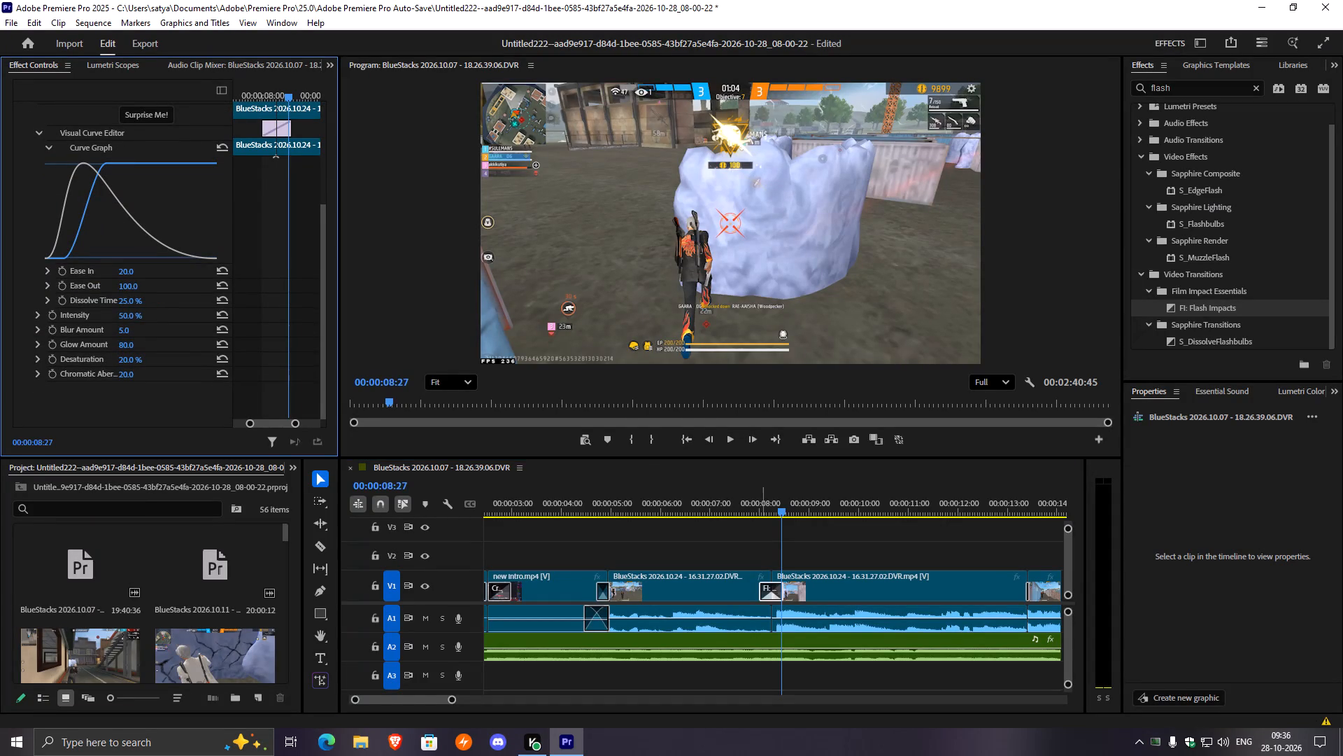
Replay the Flash Impacts cut near 8 seconds from several earlier starting points to judge the current flash strength.
drag(776, 503, 740, 505)
key(space)
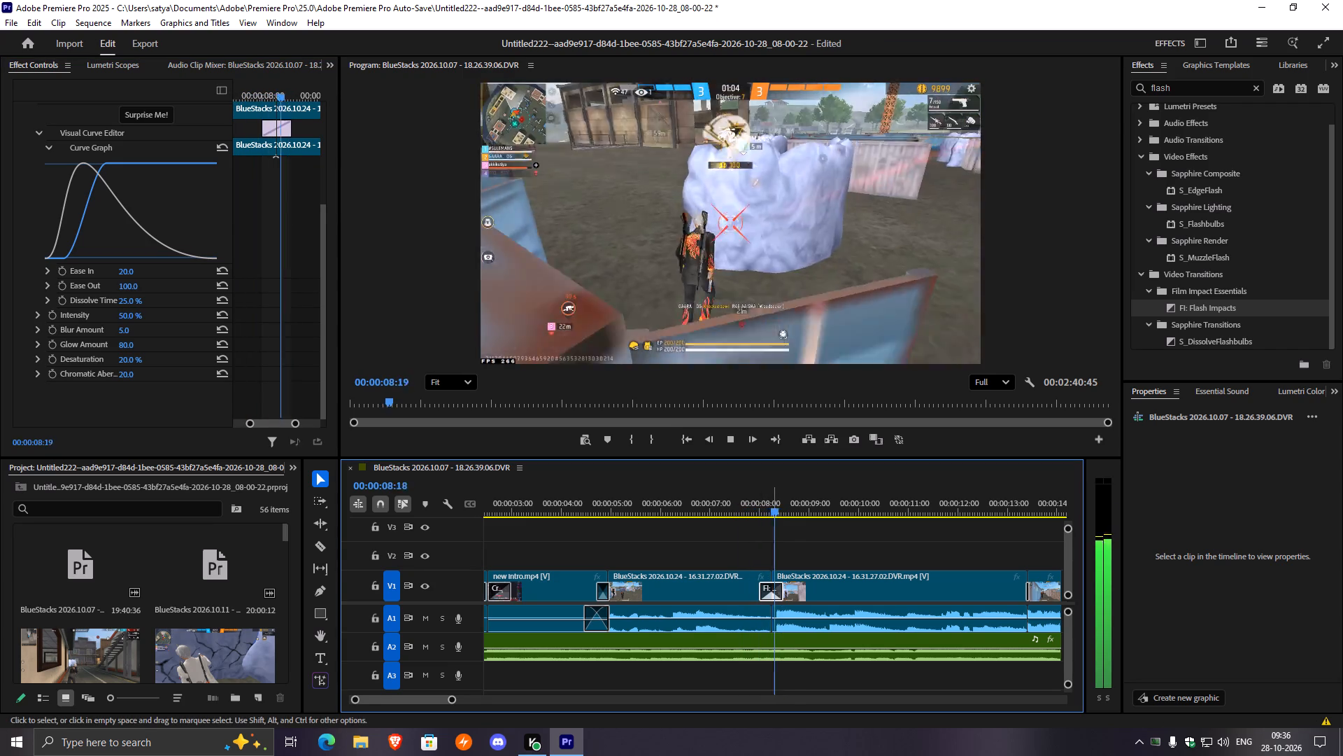
key(space)
click(755, 498)
key(space)
key(space)
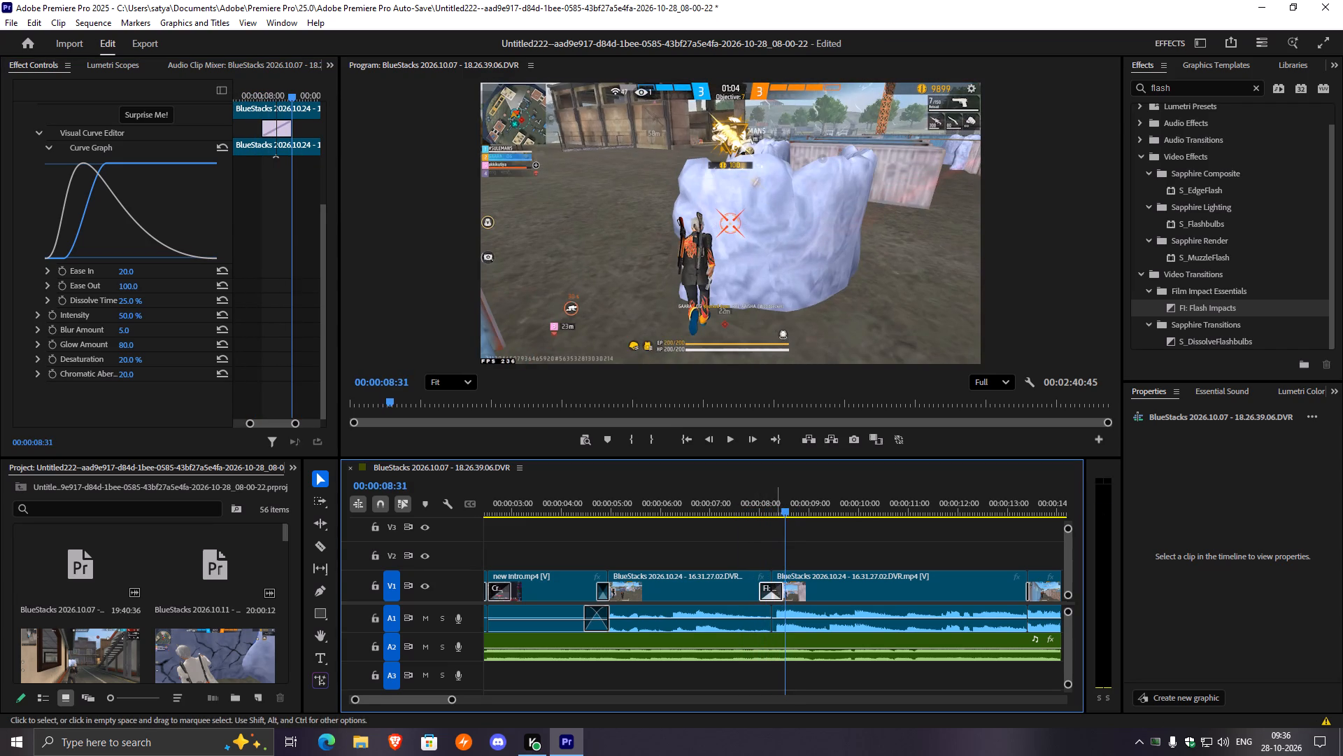
click(742, 505)
click(649, 514)
key(space)
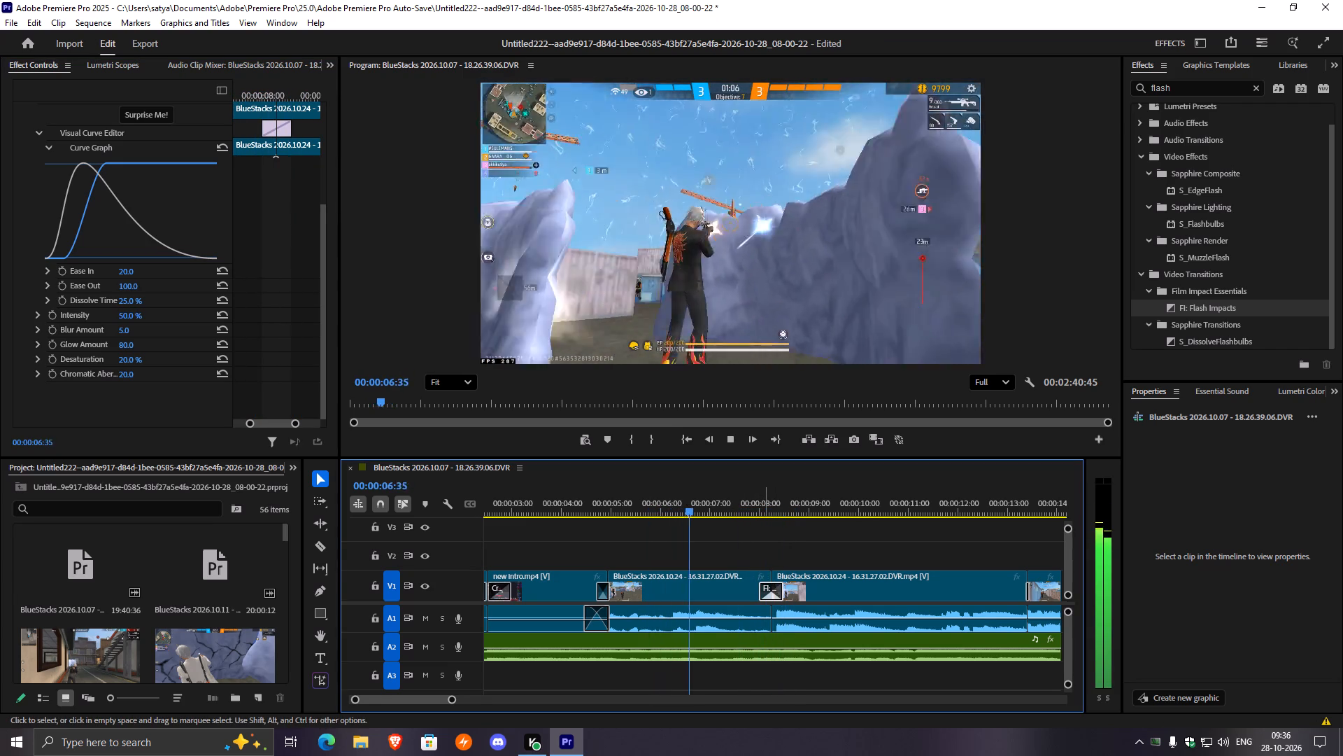
key(space)
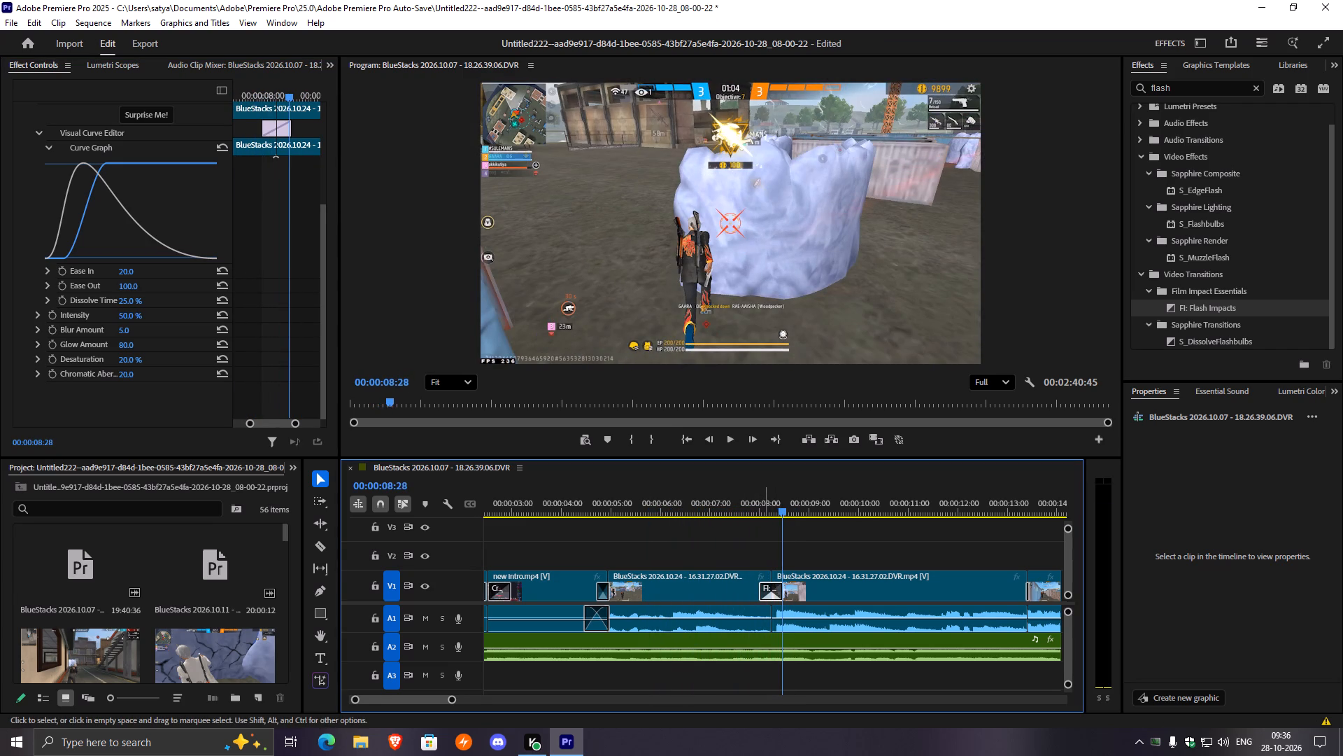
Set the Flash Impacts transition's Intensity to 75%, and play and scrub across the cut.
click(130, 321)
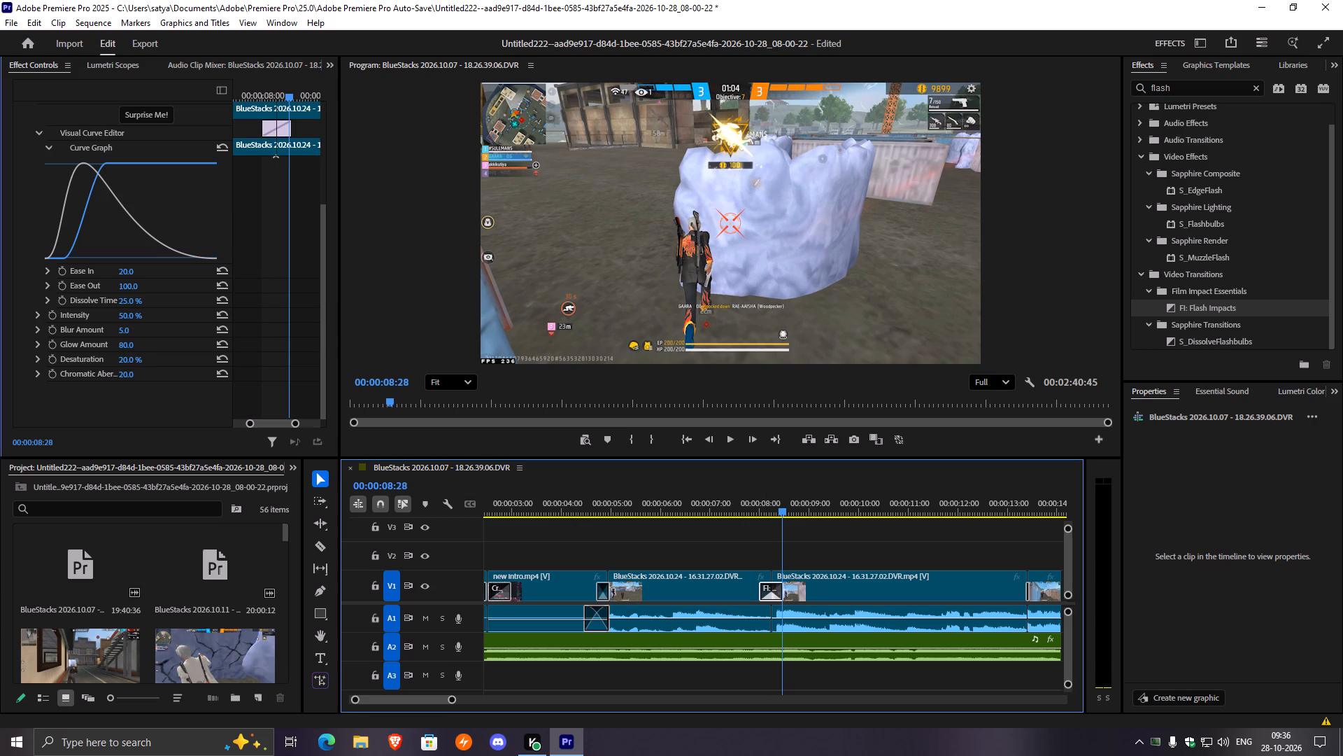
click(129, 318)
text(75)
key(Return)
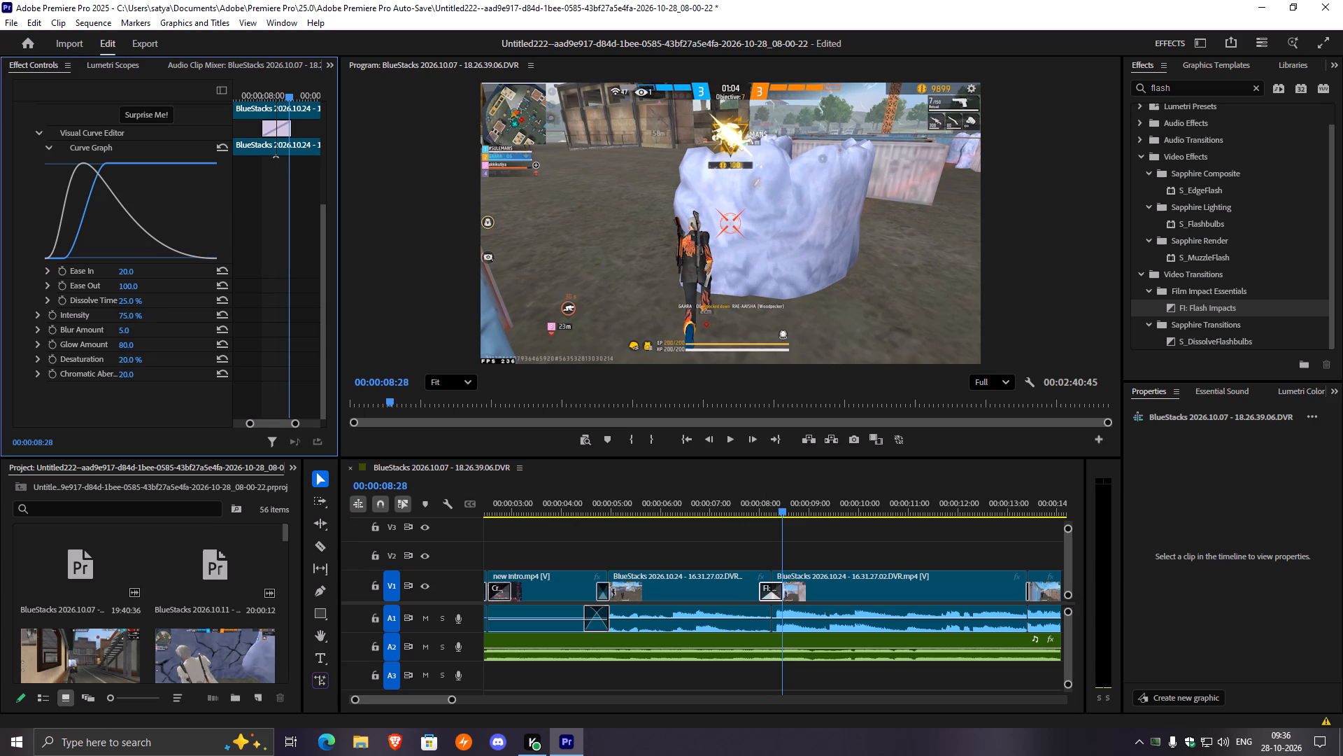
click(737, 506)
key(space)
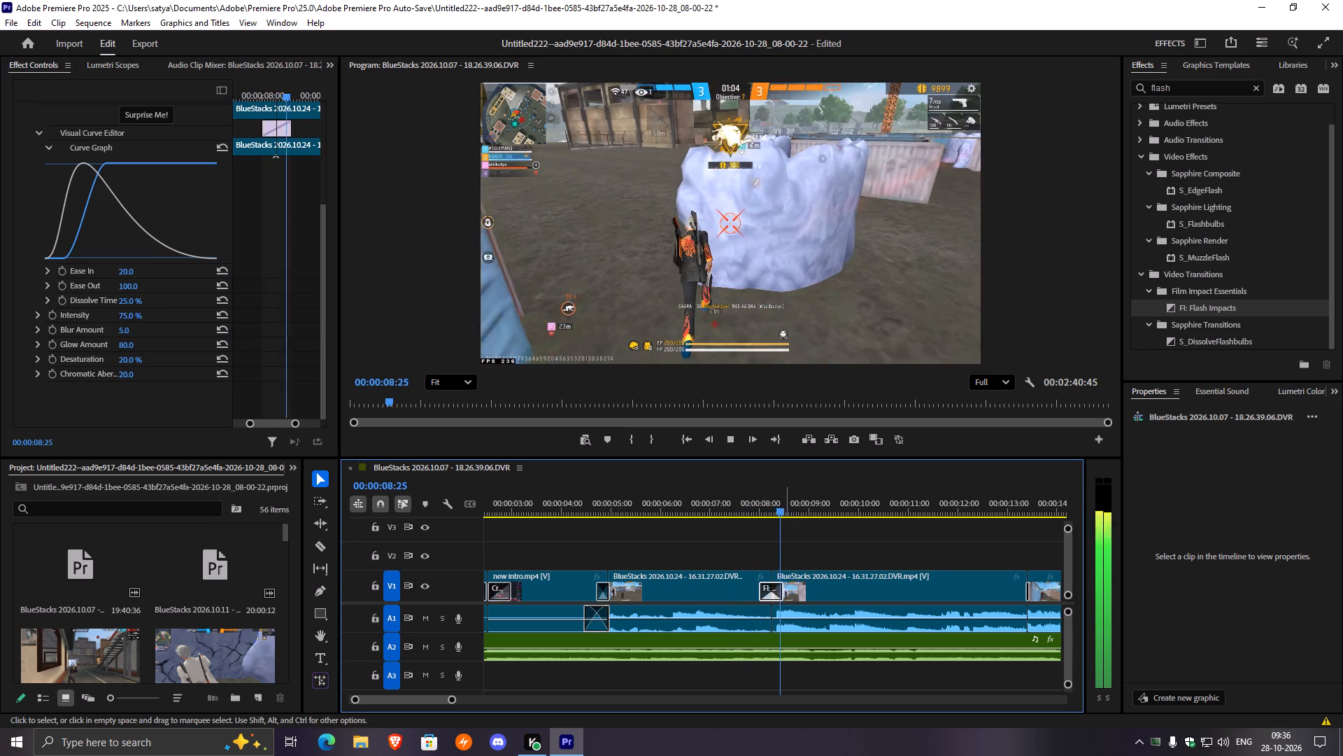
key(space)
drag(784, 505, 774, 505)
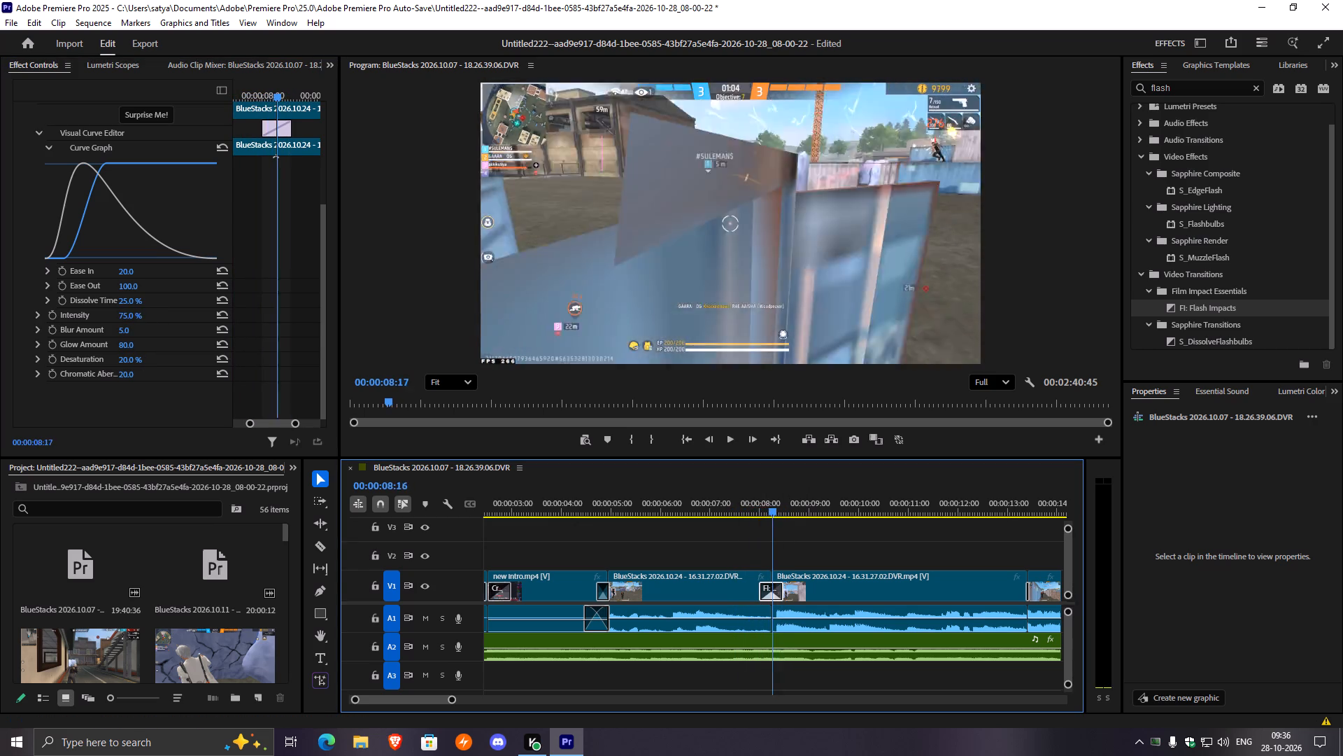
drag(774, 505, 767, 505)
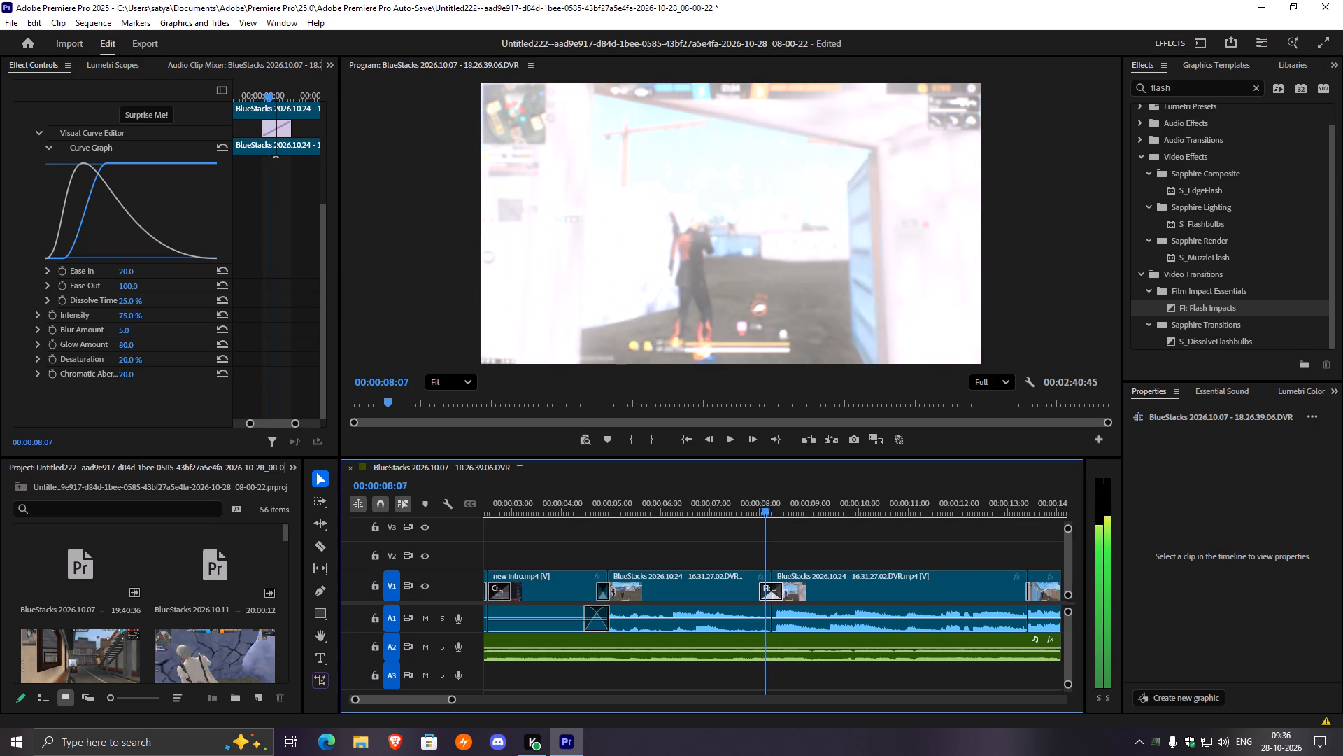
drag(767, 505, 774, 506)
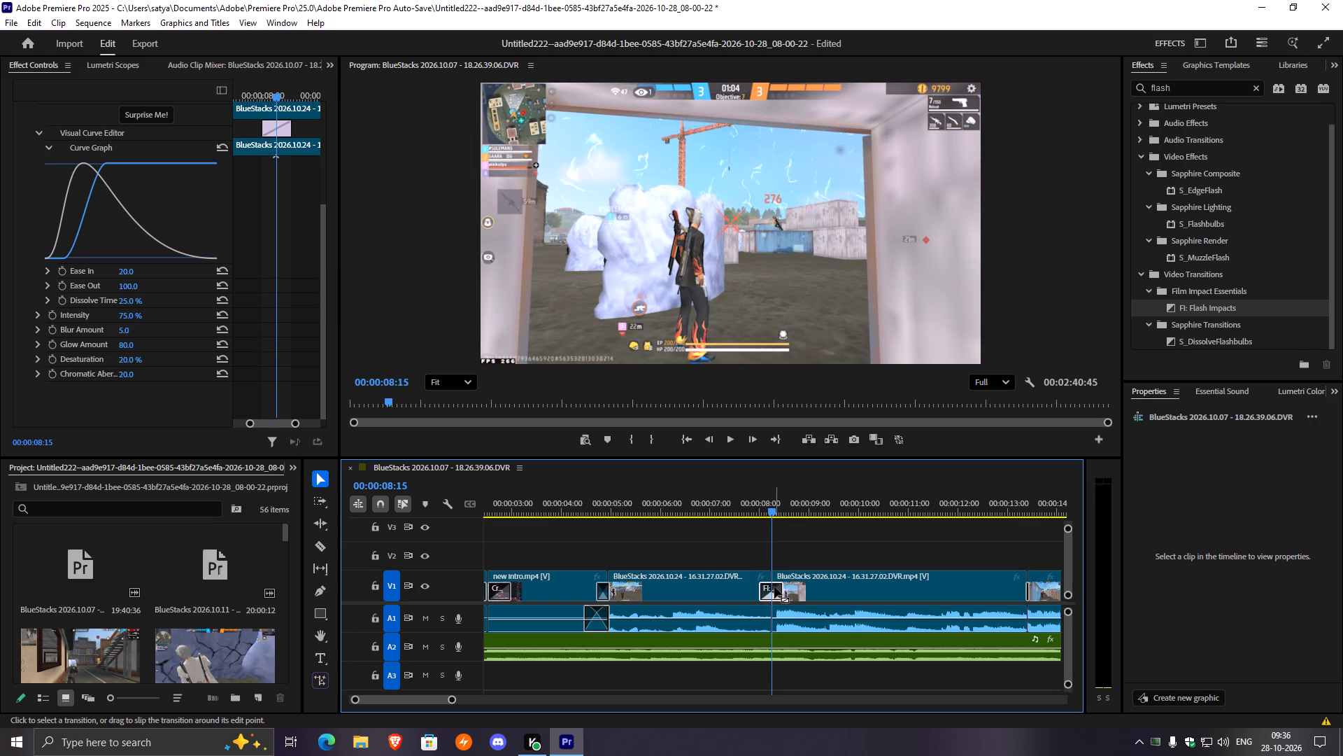
Slide the Flash Impacts transition on V1 a few frames later around its edit point.
click(772, 588)
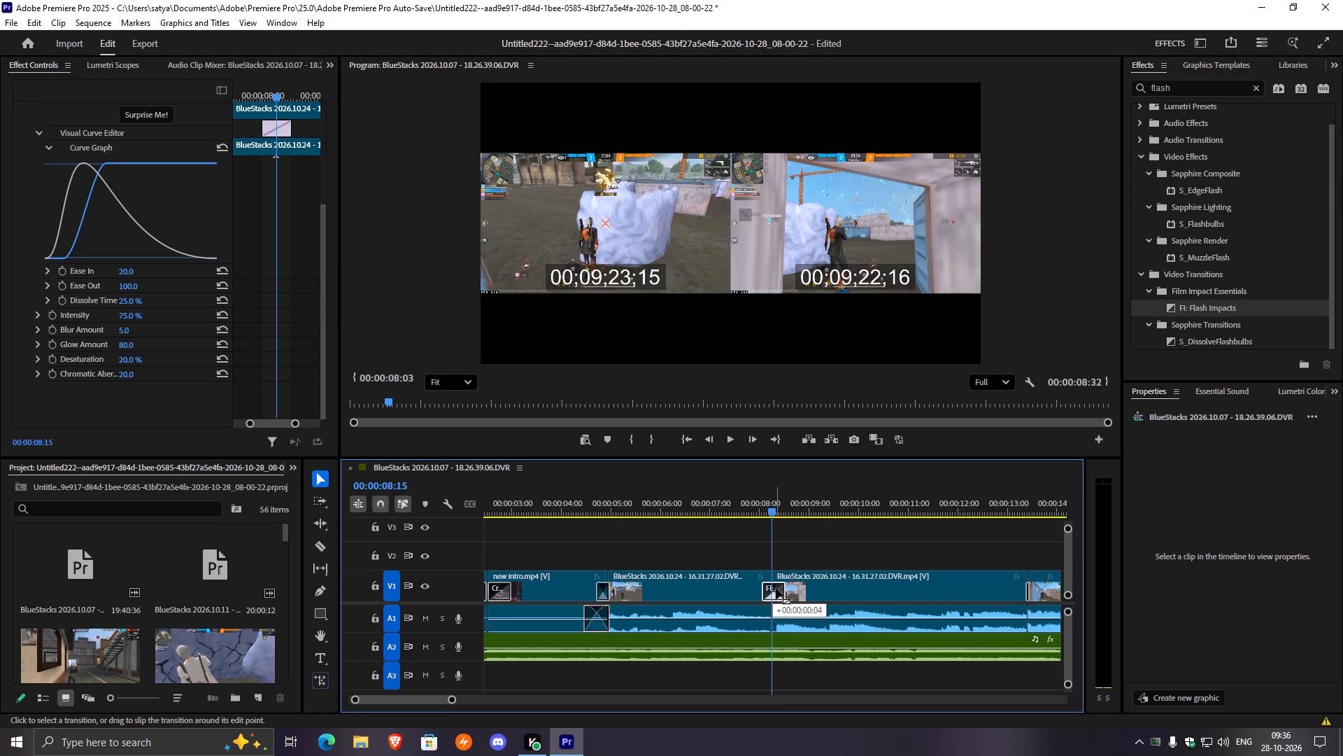
drag(774, 501, 767, 505)
drag(1179, 306, 875, 587)
Play and scrub repeatedly across the shifted Flash Impacts transition to check the flash timing around the cut.
click(764, 510)
key(space)
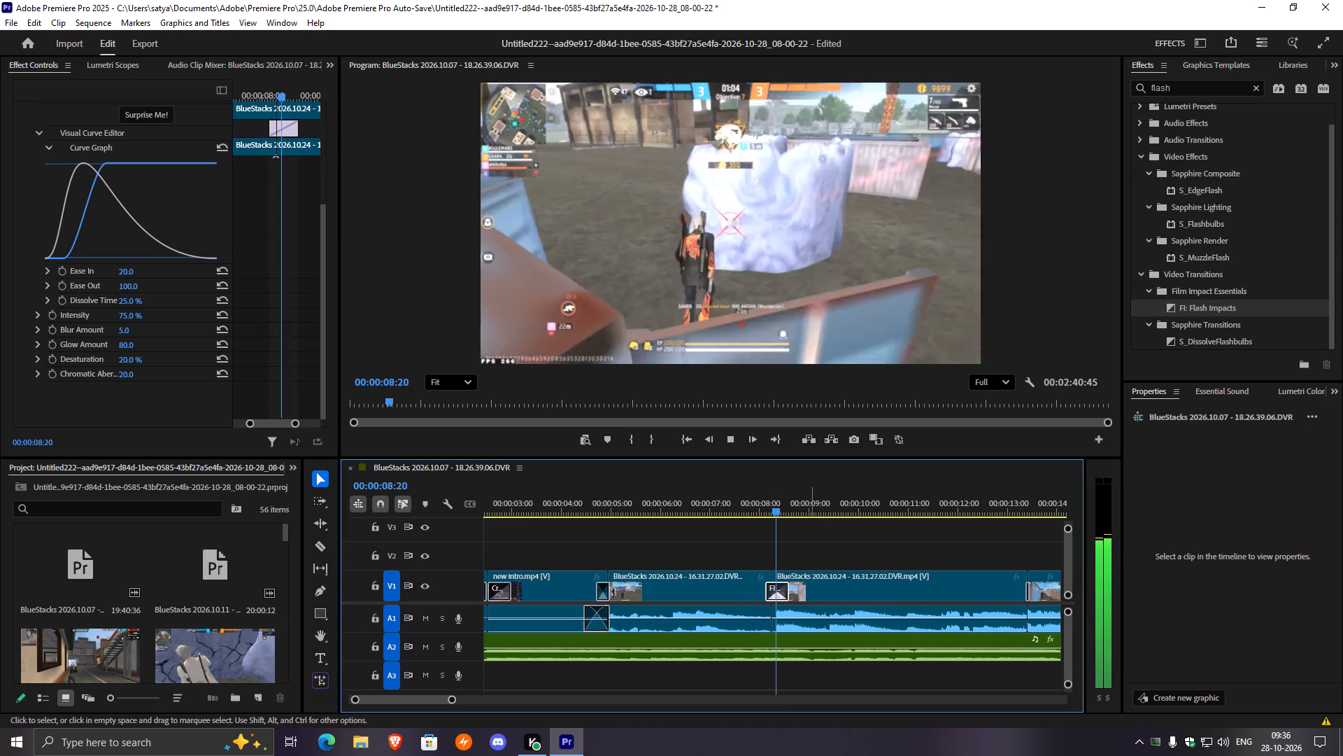
key(space)
drag(793, 507, 769, 510)
key(space)
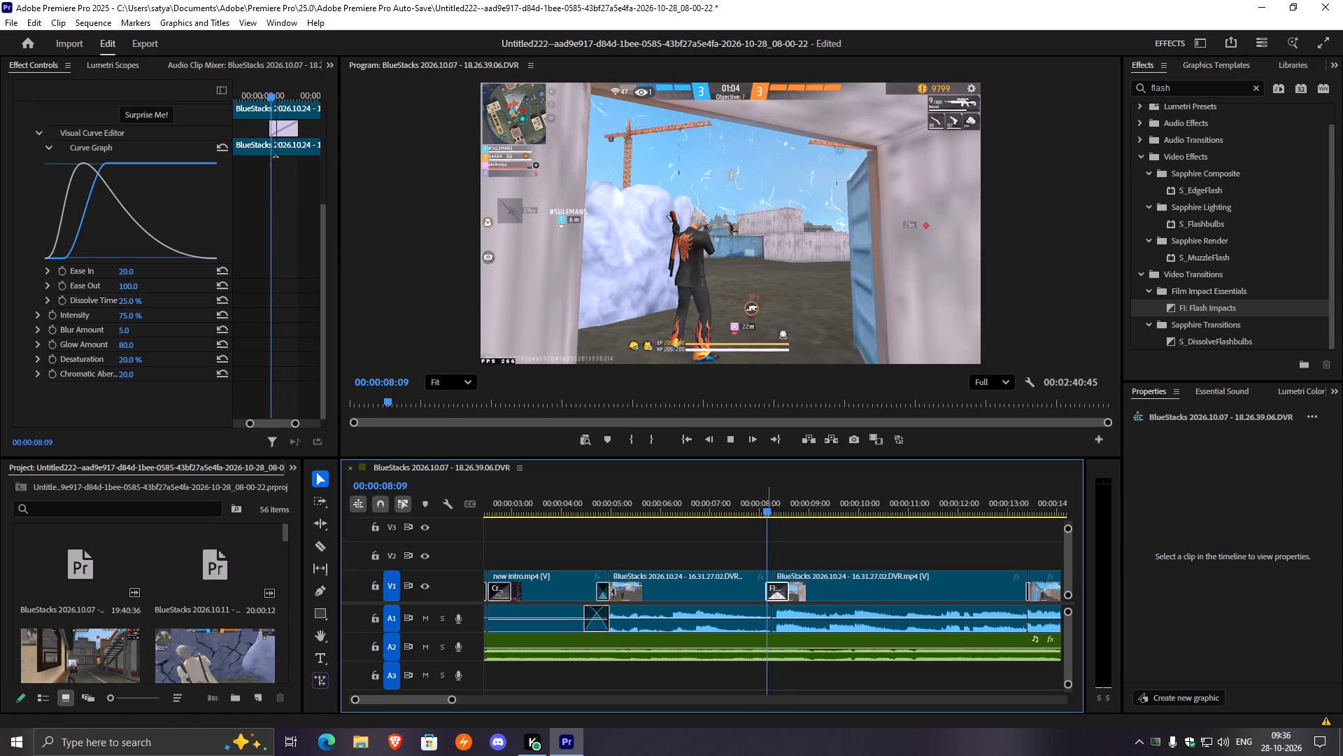
key(space)
click(769, 510)
key(space)
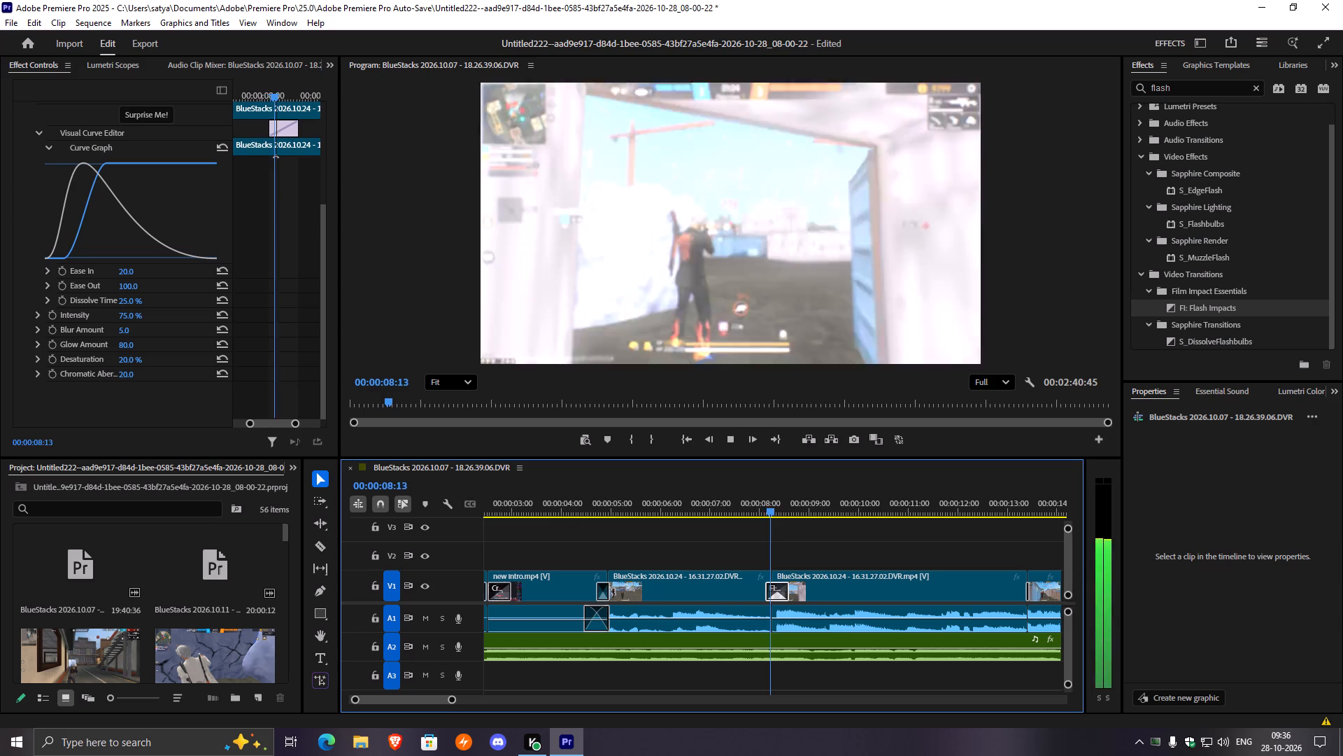
key(space)
drag(775, 507, 772, 510)
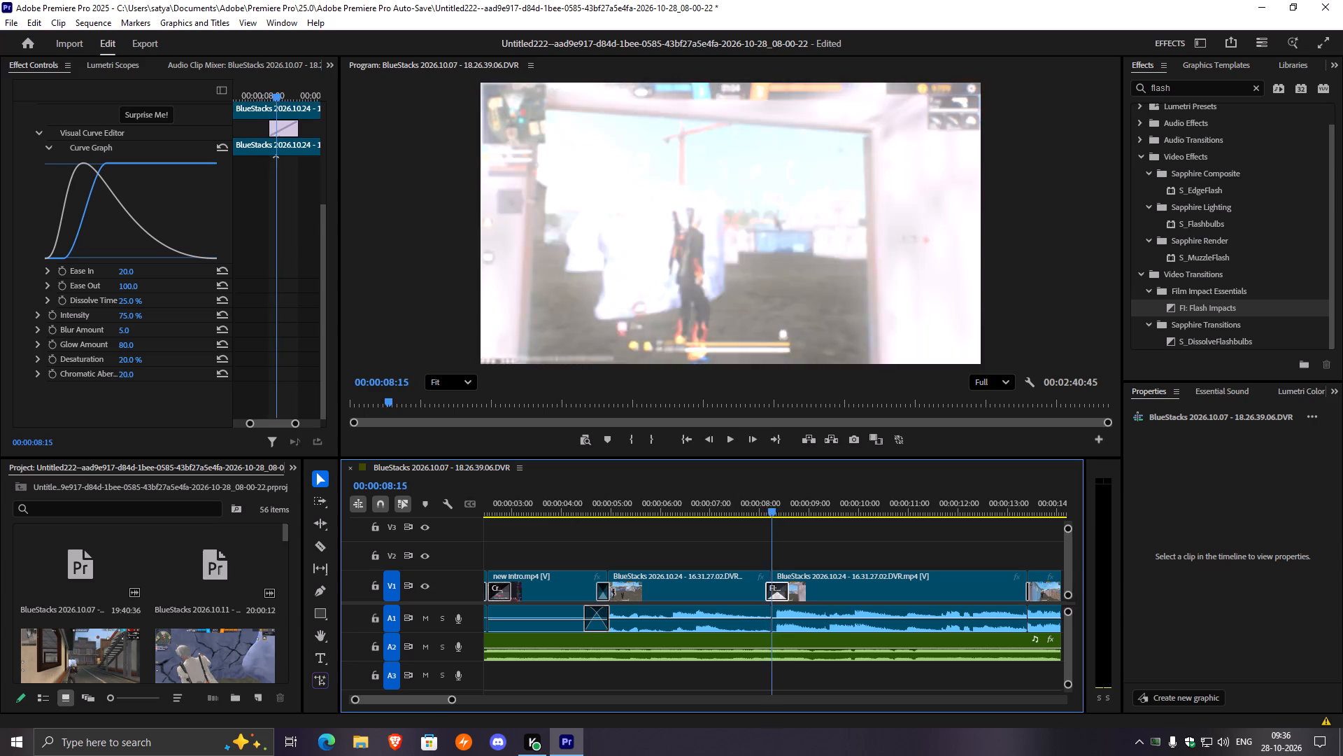
drag(772, 510, 772, 511)
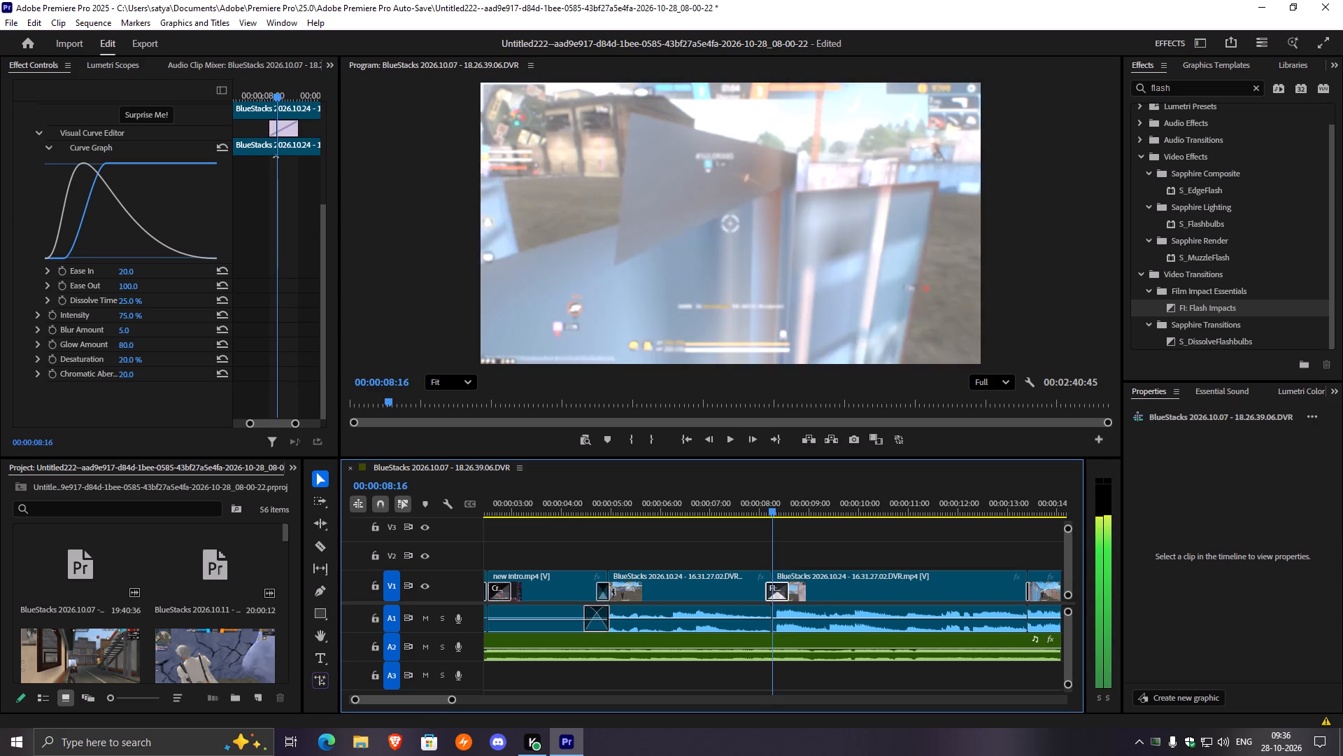
drag(772, 511, 781, 512)
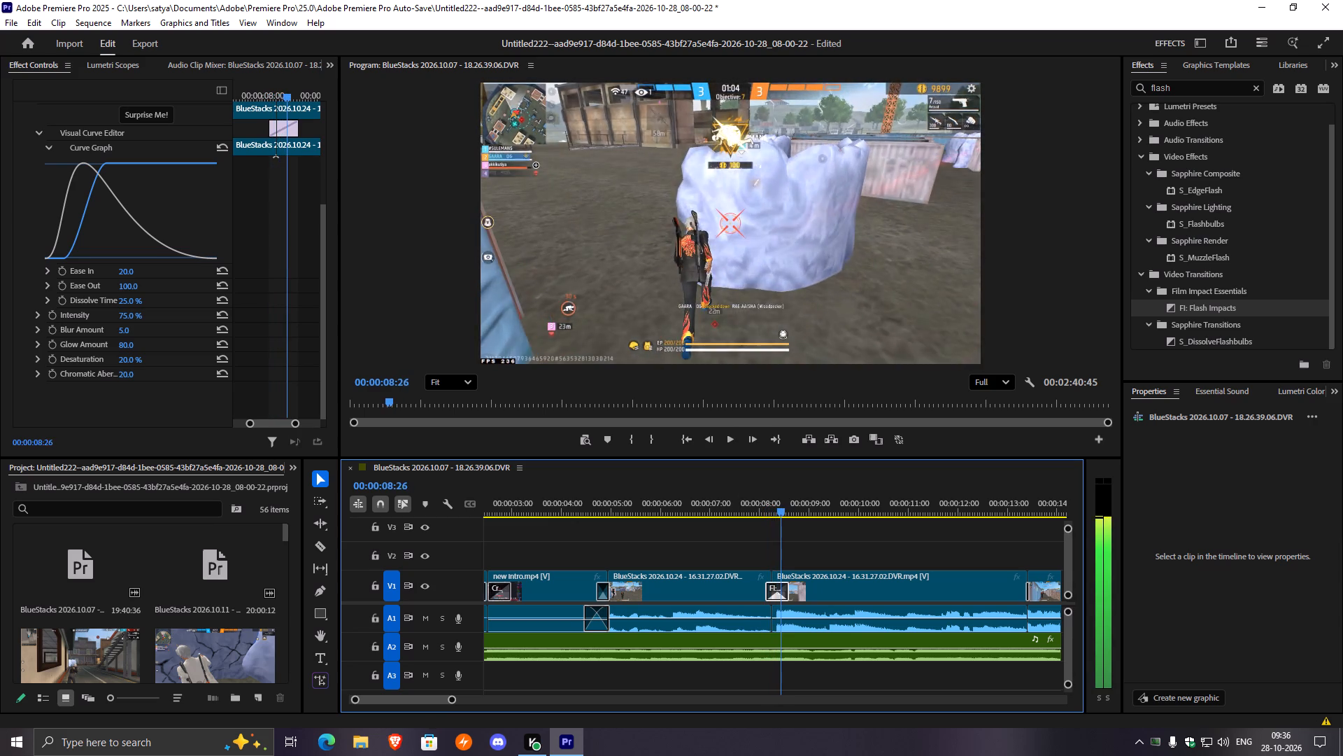
drag(781, 512, 758, 510)
key(space)
key(space)
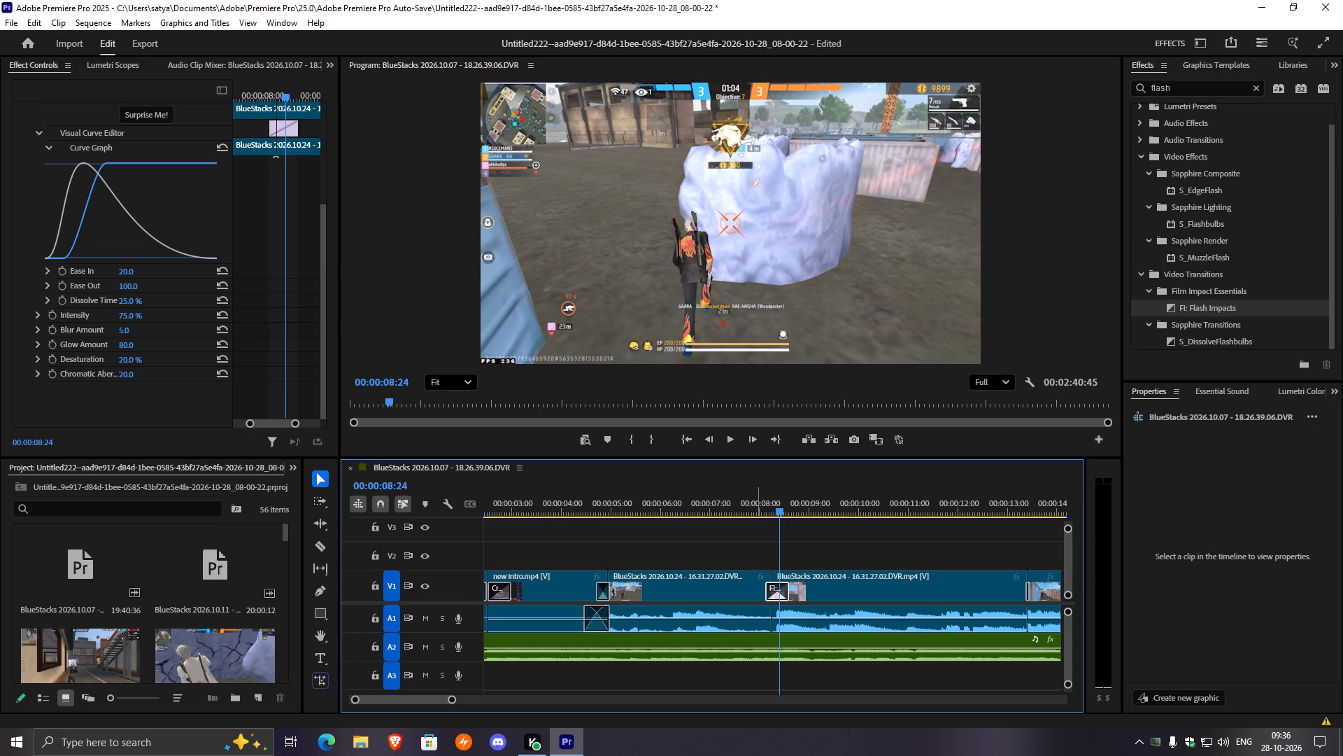
click(781, 507)
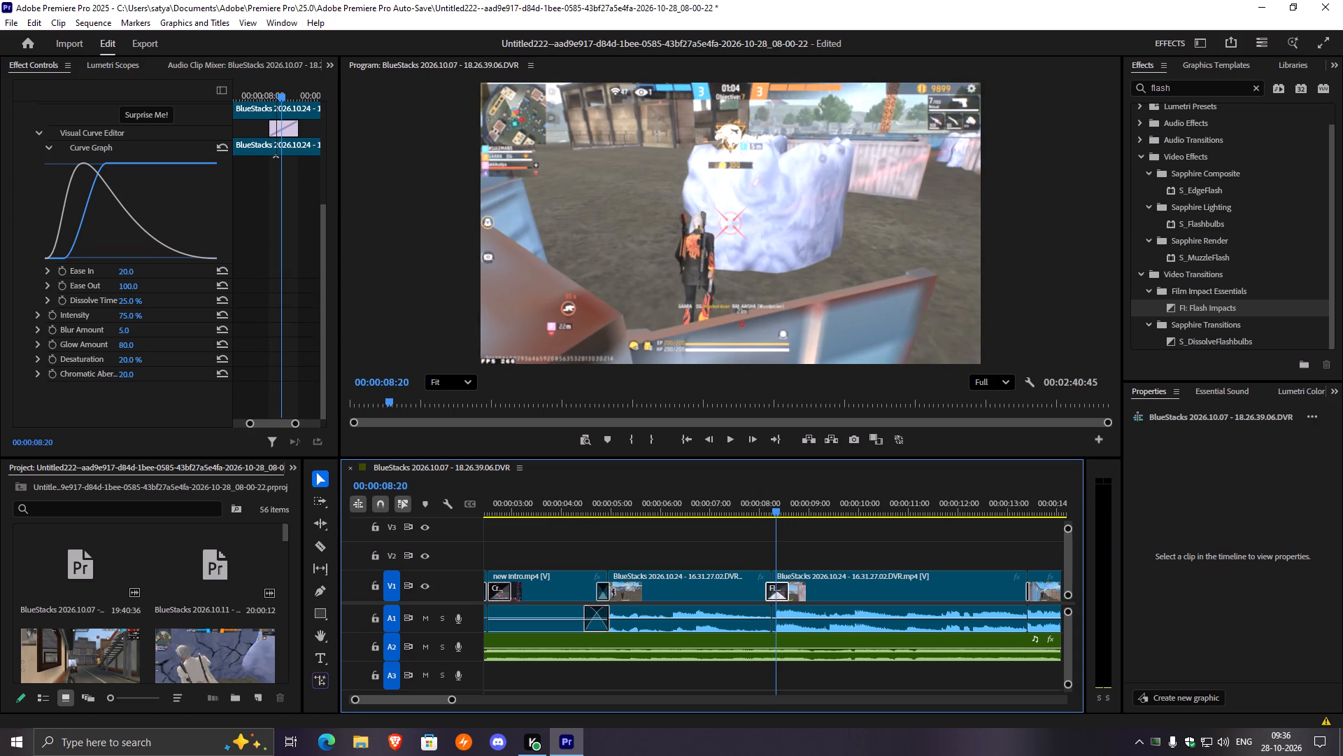
Set the Intensity of the shifted Flash Impacts transition to 50%.
click(129, 316)
text(50)
key(Return)
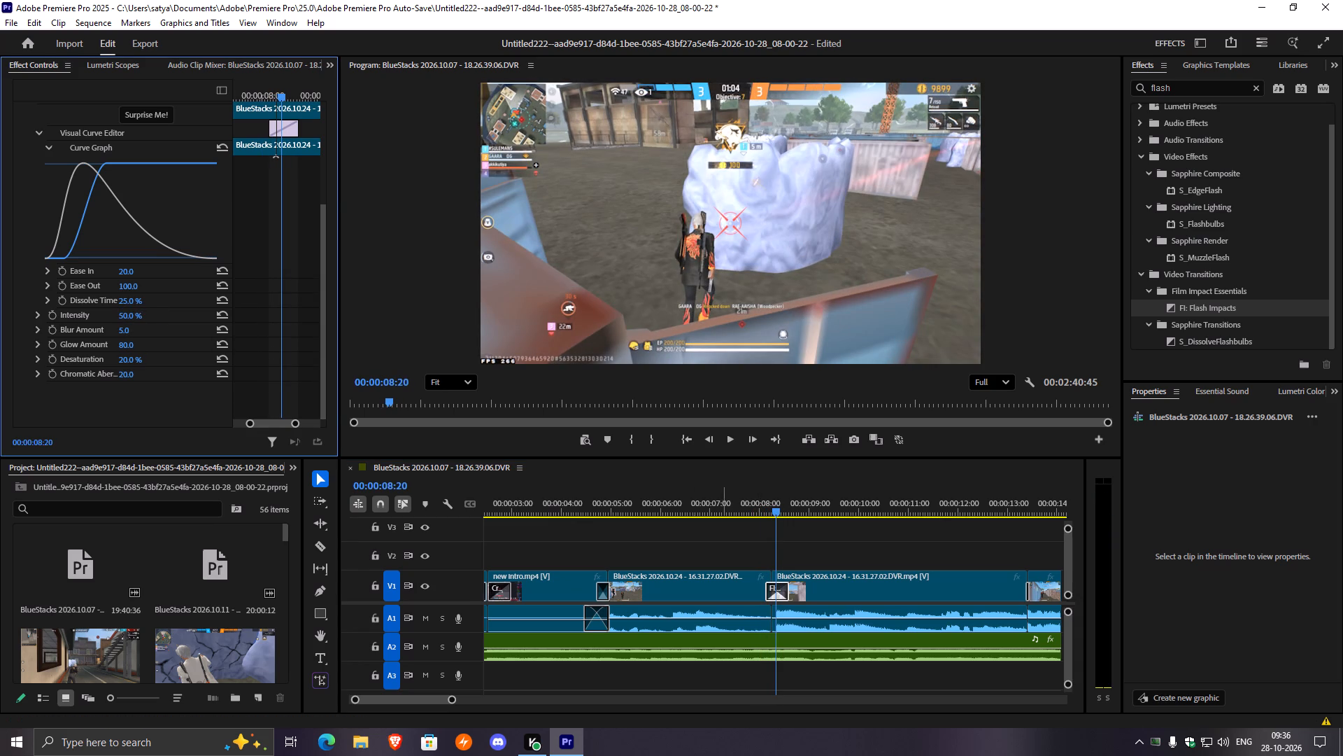
Replay the cut from progressively earlier points to check the softened flash and the gameplay following it.
drag(777, 510, 766, 510)
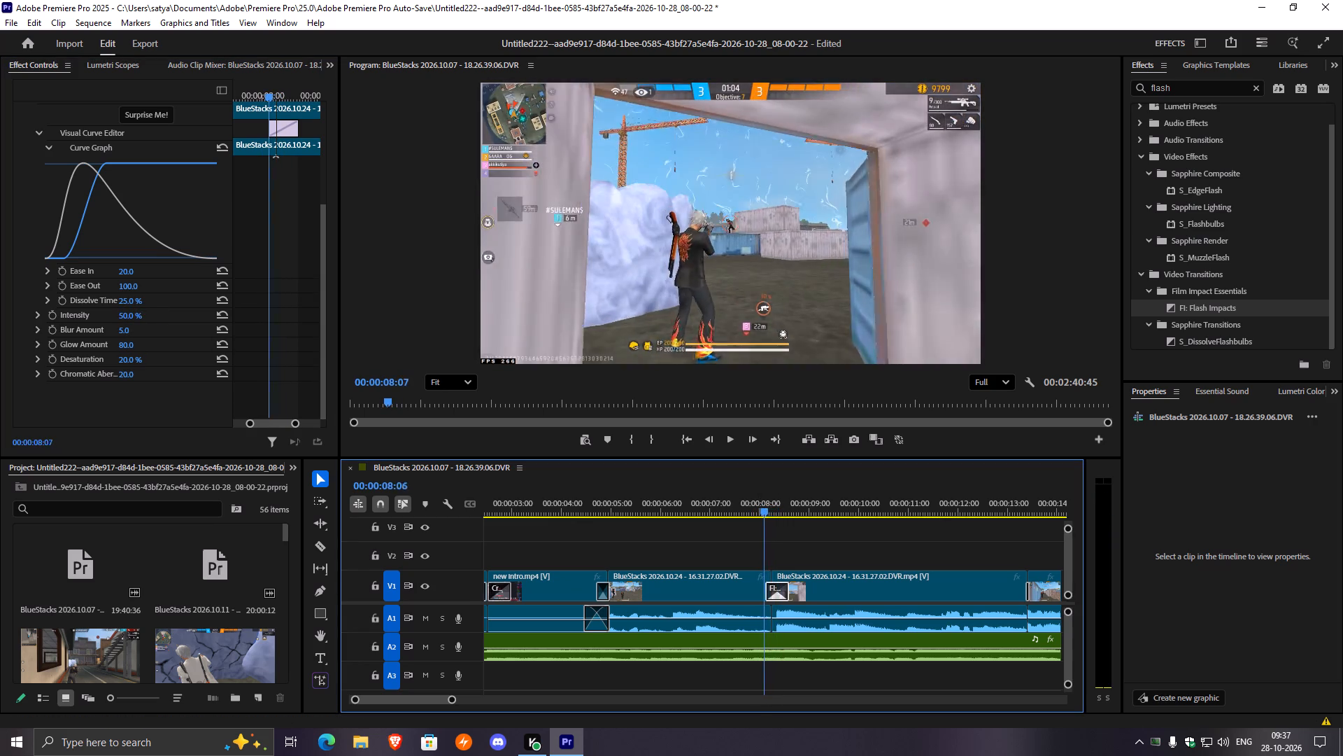
drag(766, 510, 755, 509)
key(space)
key(space)
drag(781, 506, 751, 514)
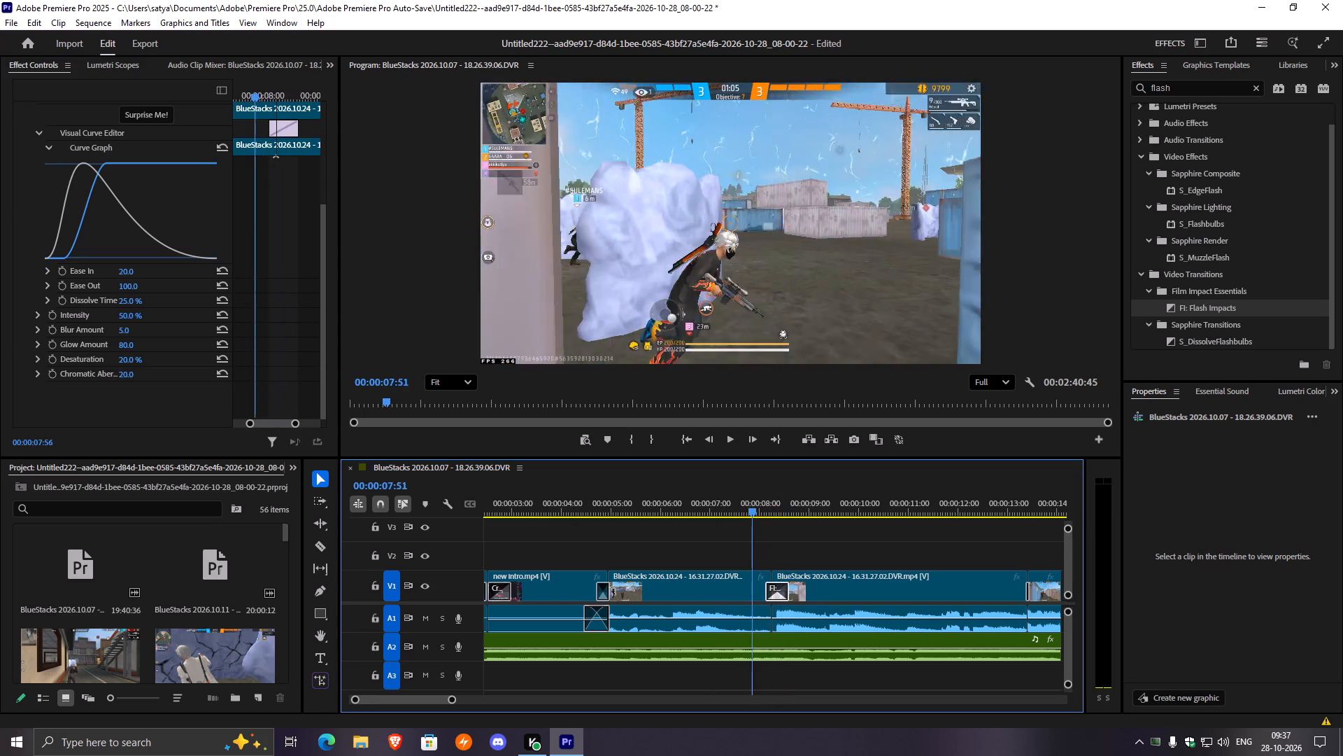
drag(751, 514, 716, 527)
key(space)
key(space)
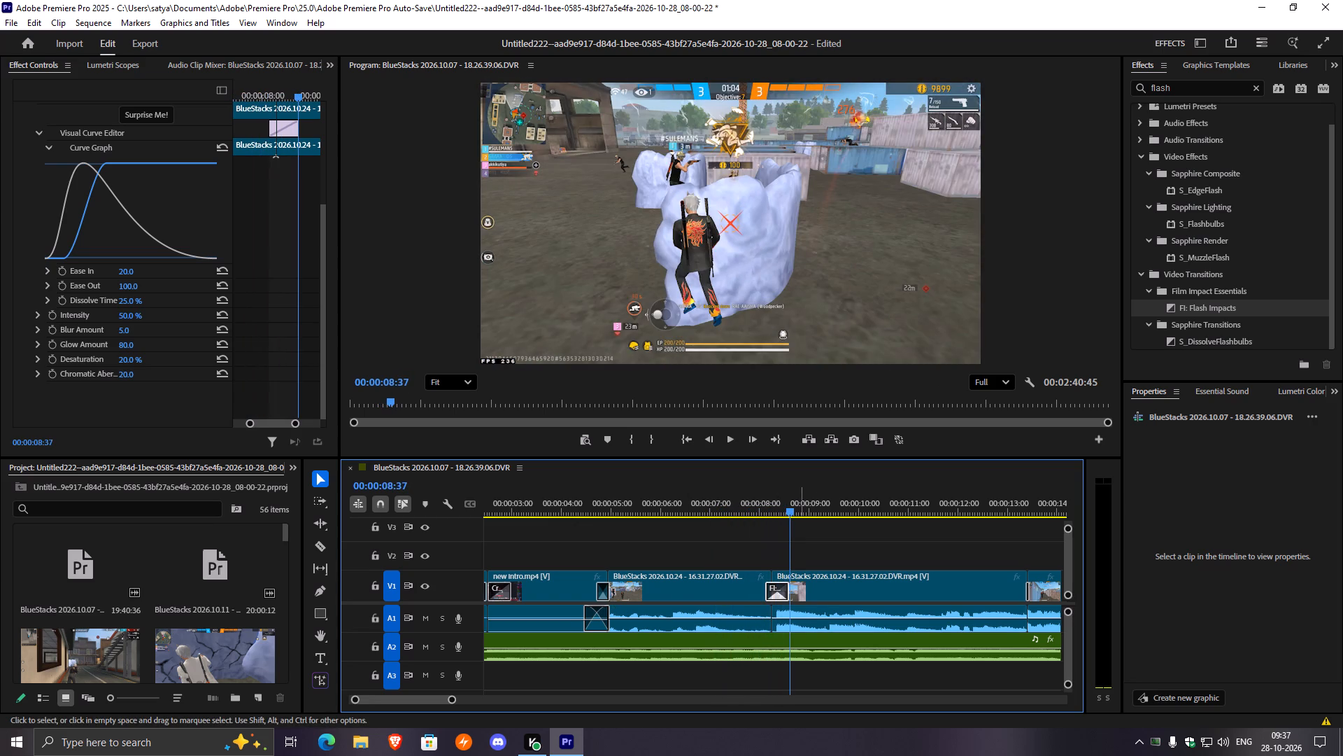
drag(793, 508, 711, 520)
key(space)
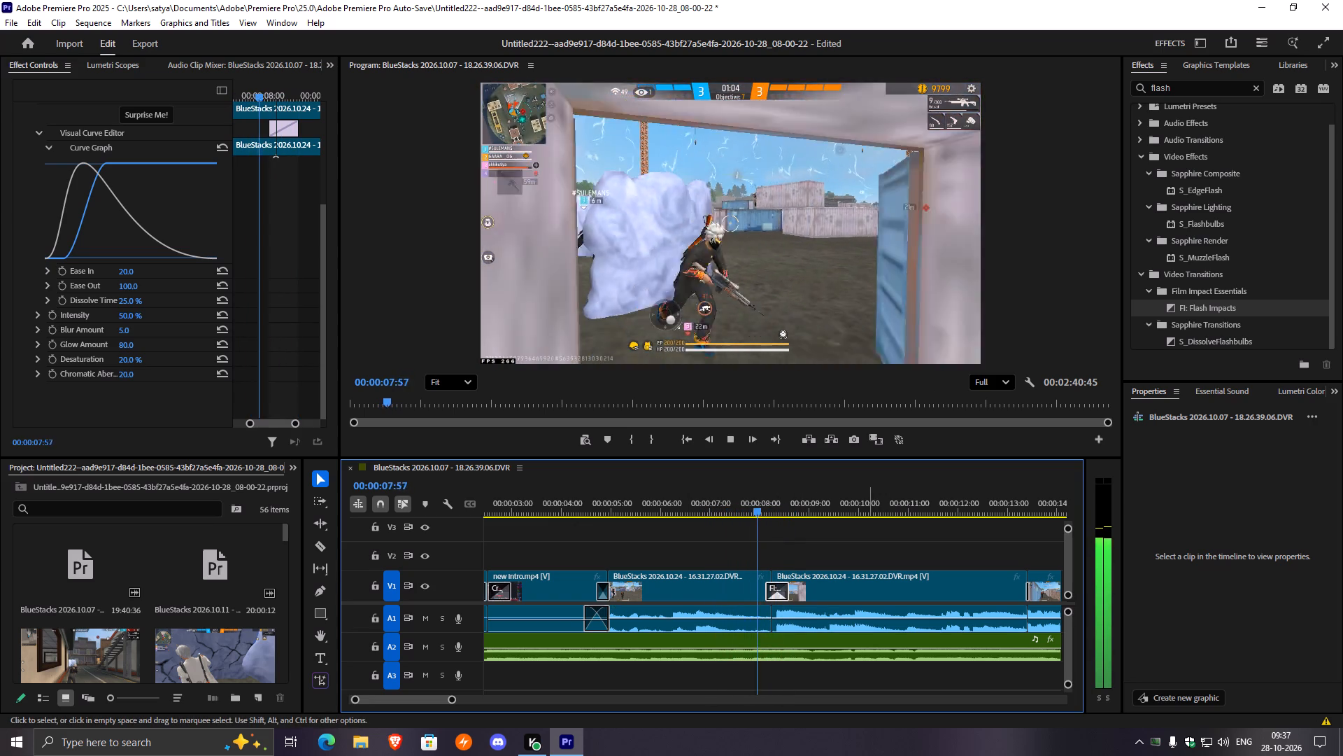
key(space)
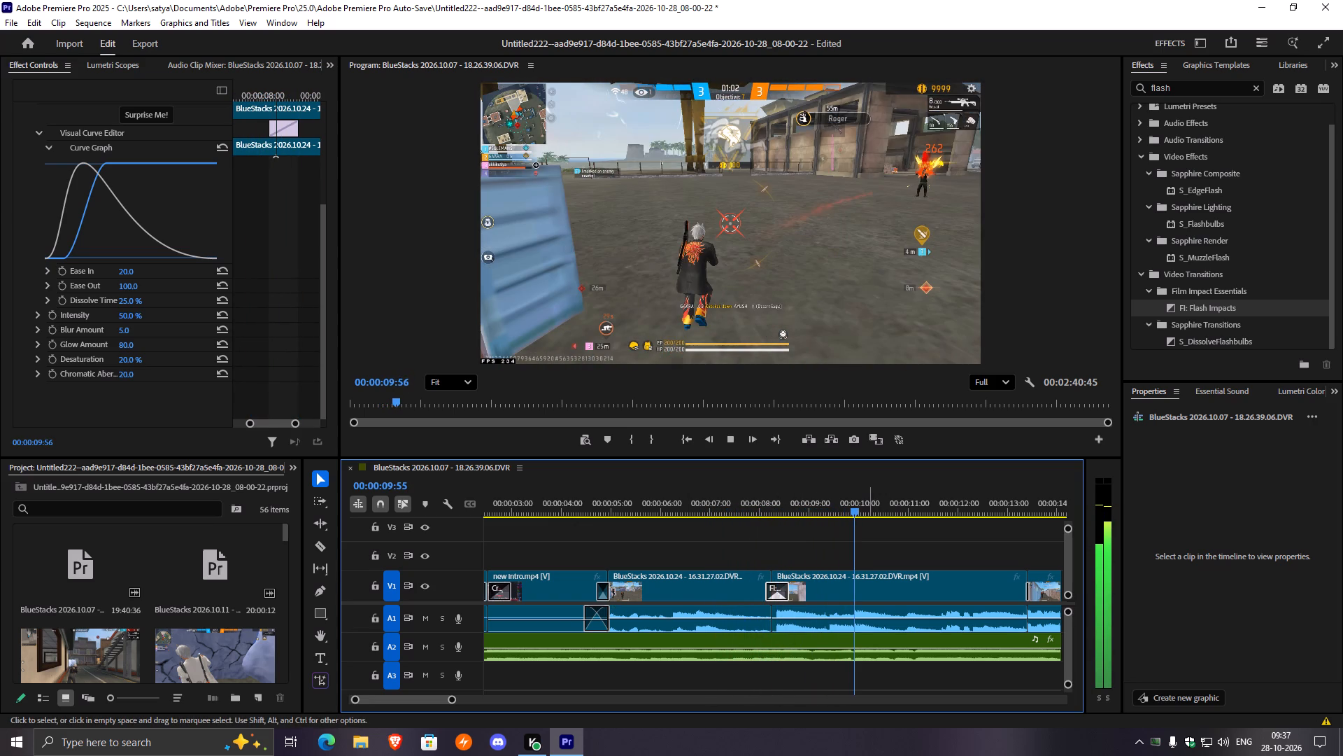
Select the gameplay clip following the Flash Impacts cut on V1, with the playhead near 00:00:09:52.
click(855, 503)
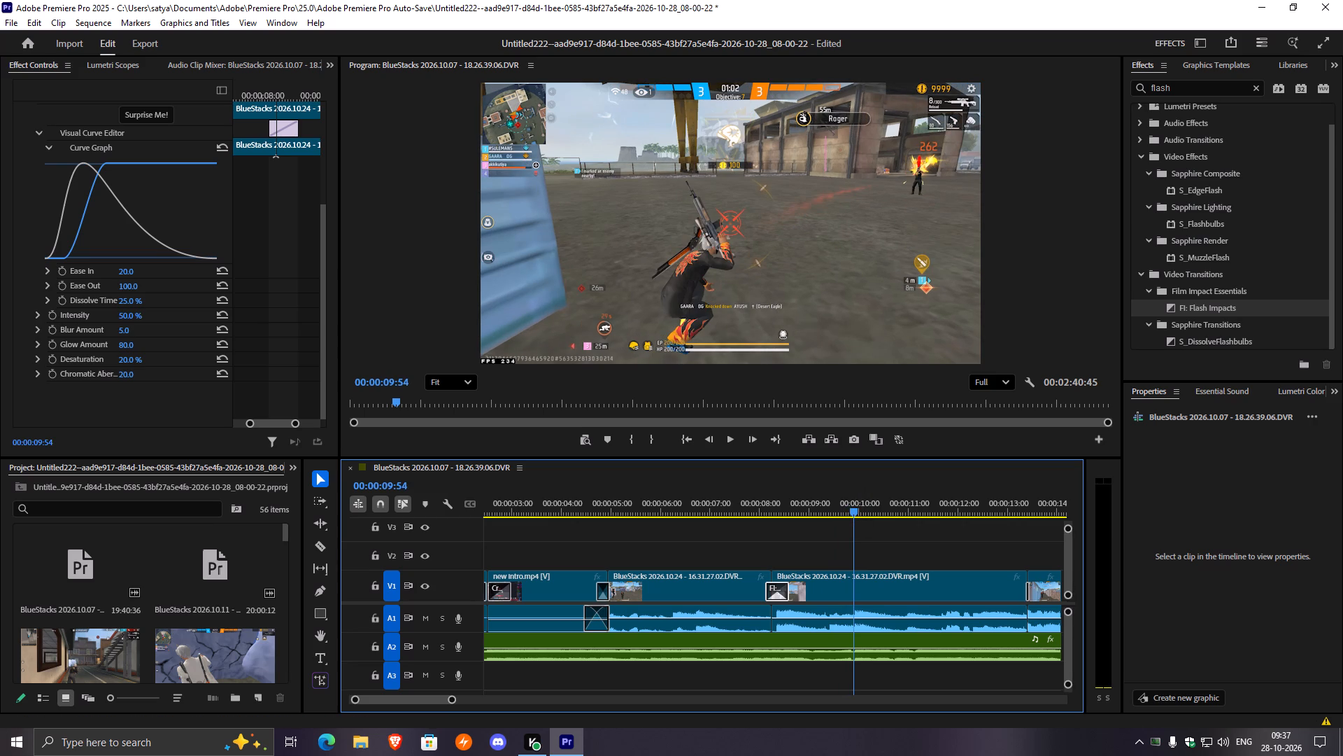
click(848, 590)
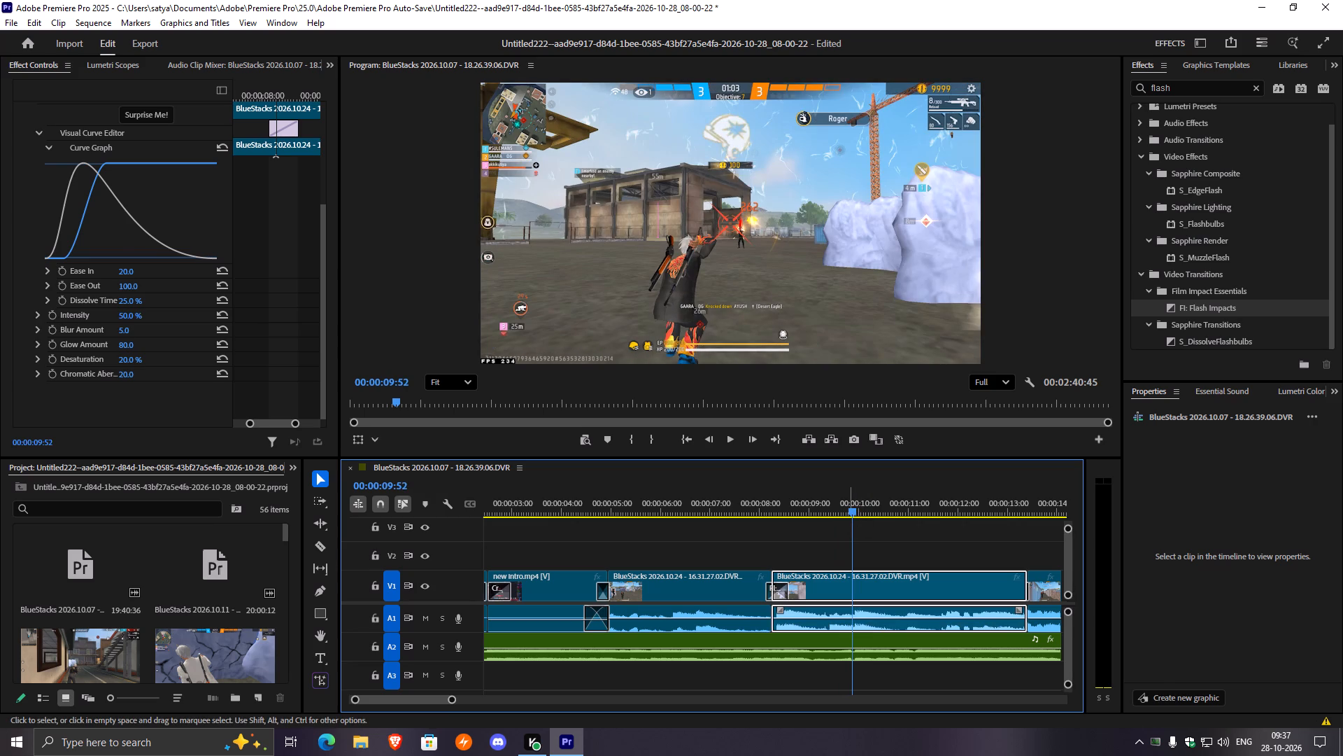
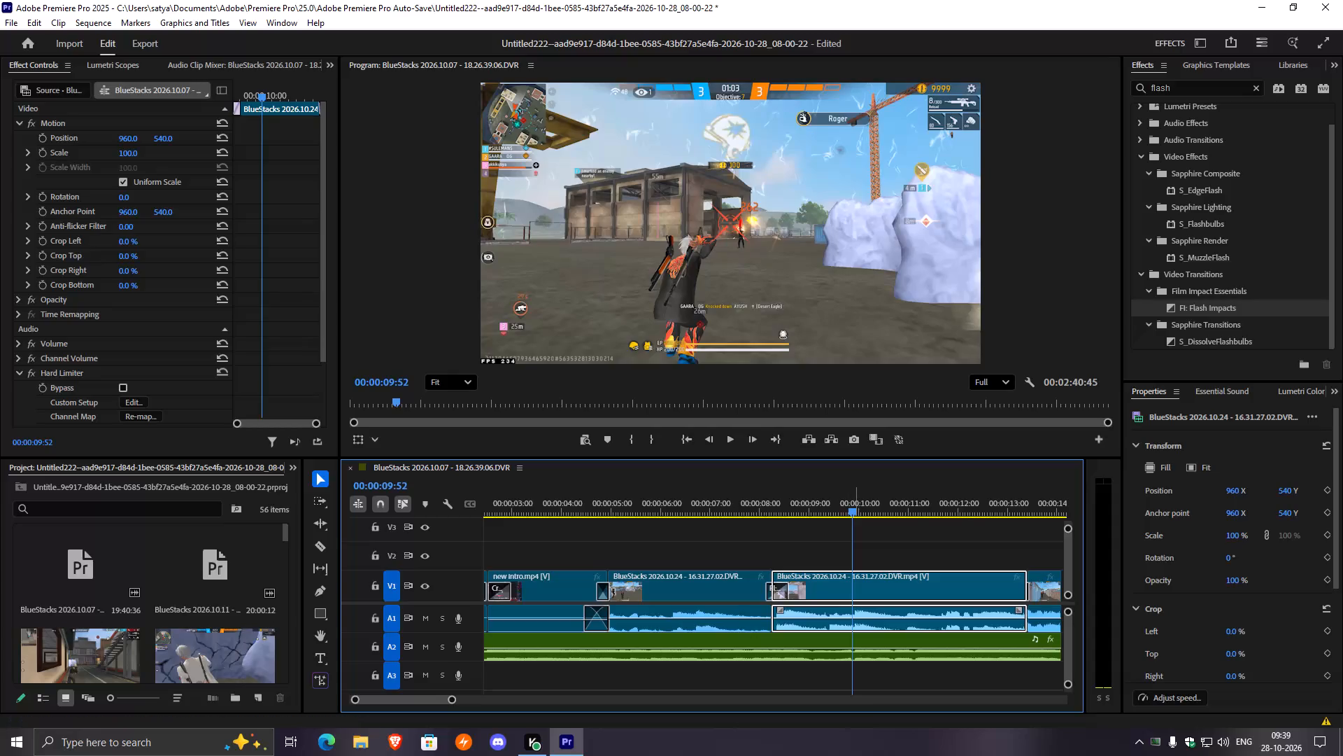
Split the selected gameplay clip at 00:00:09:52 and apply the FI: Flash Impacts transition to the new cut on V1.
click(853, 583)
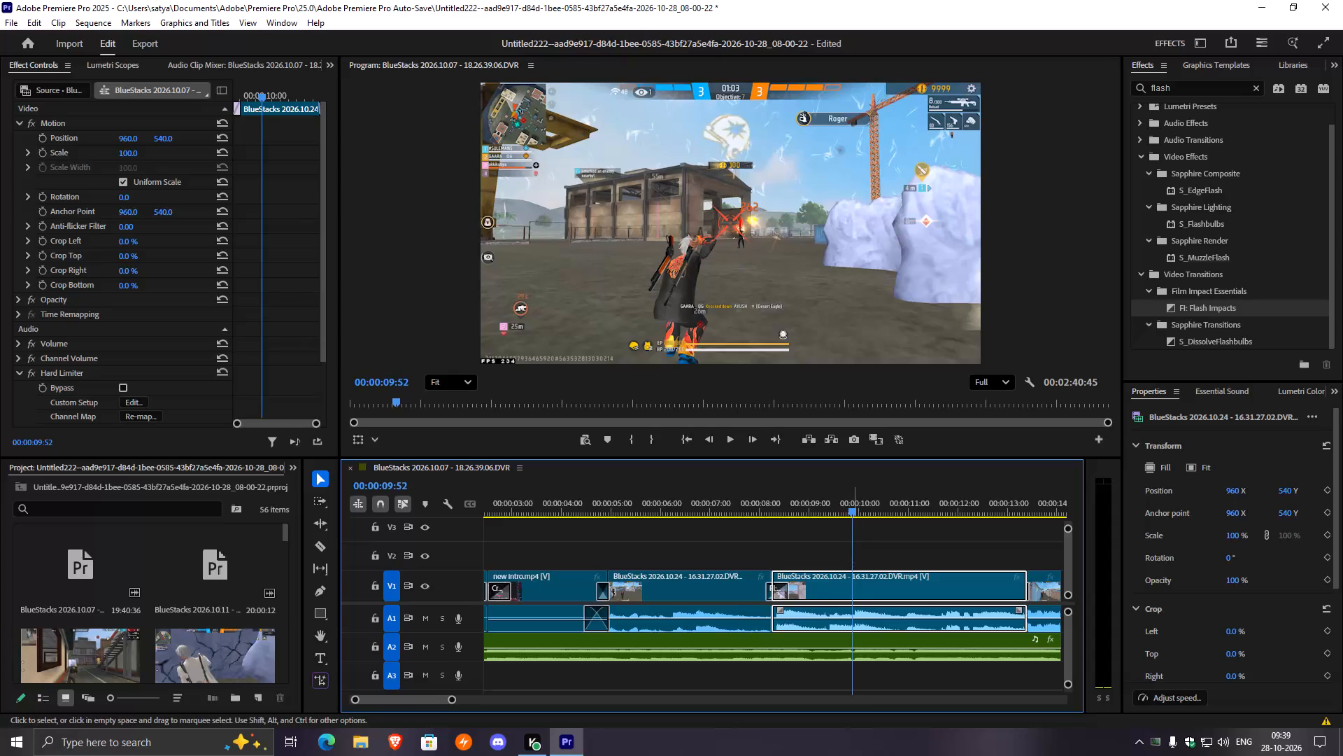
key(ctrl+k)
drag(1186, 304, 848, 592)
Examine the control values of the earlier Flash Impacts transition and replay both flash cuts to compare their strength.
click(780, 593)
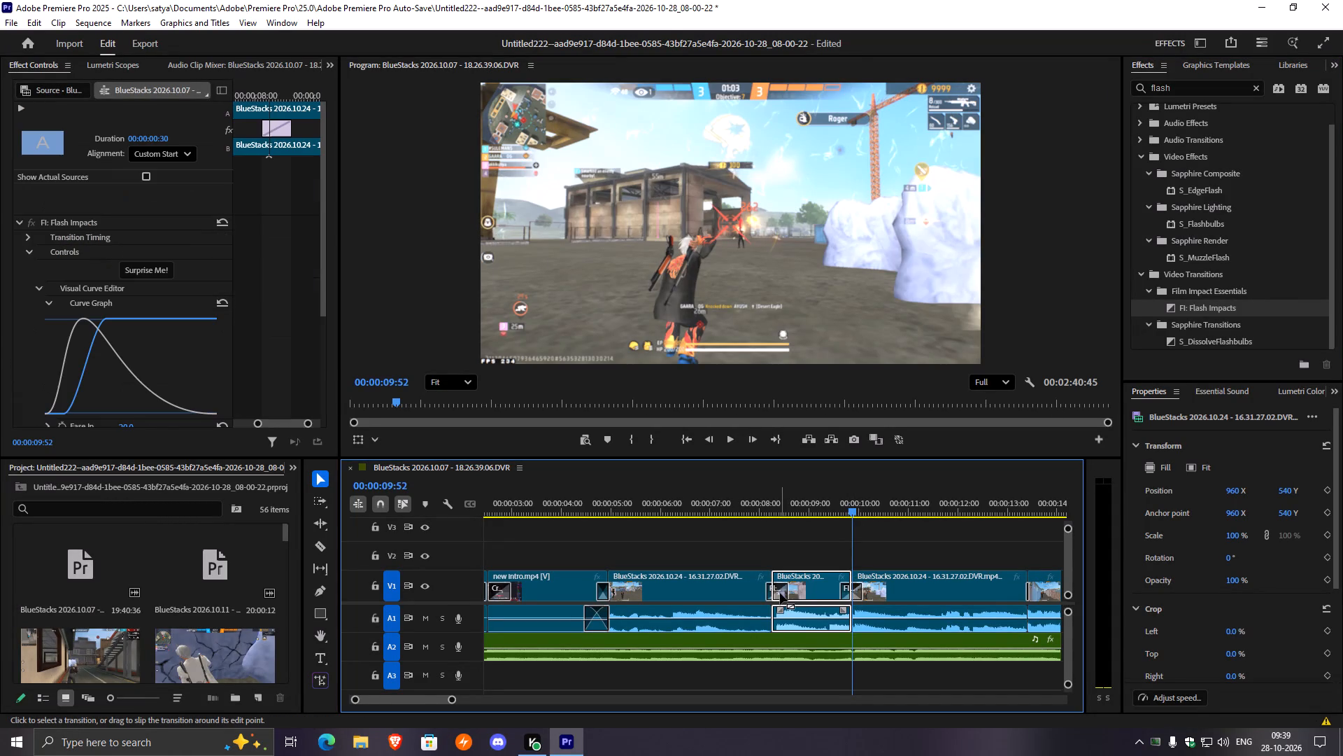
scroll(194, 356, down, 5)
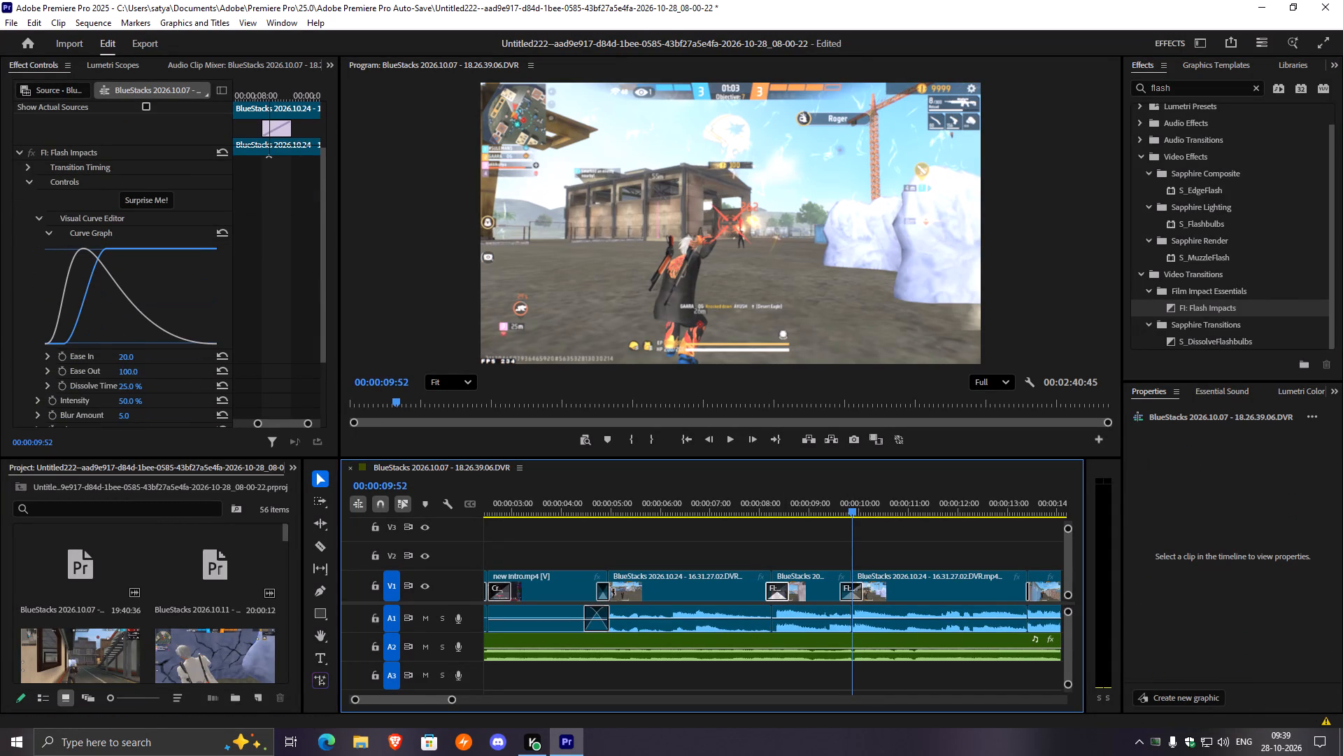
scroll(193, 359, down, 3)
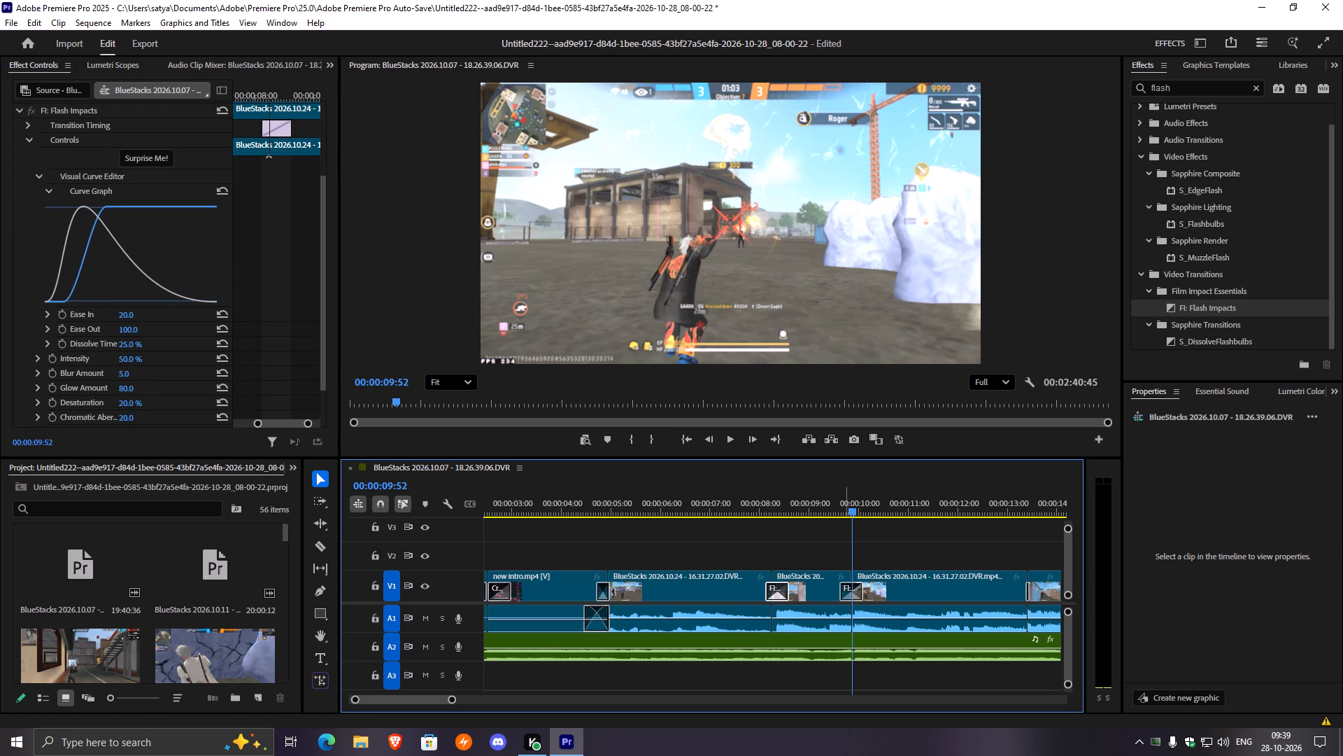
drag(849, 506, 754, 511)
key(space)
key(space)
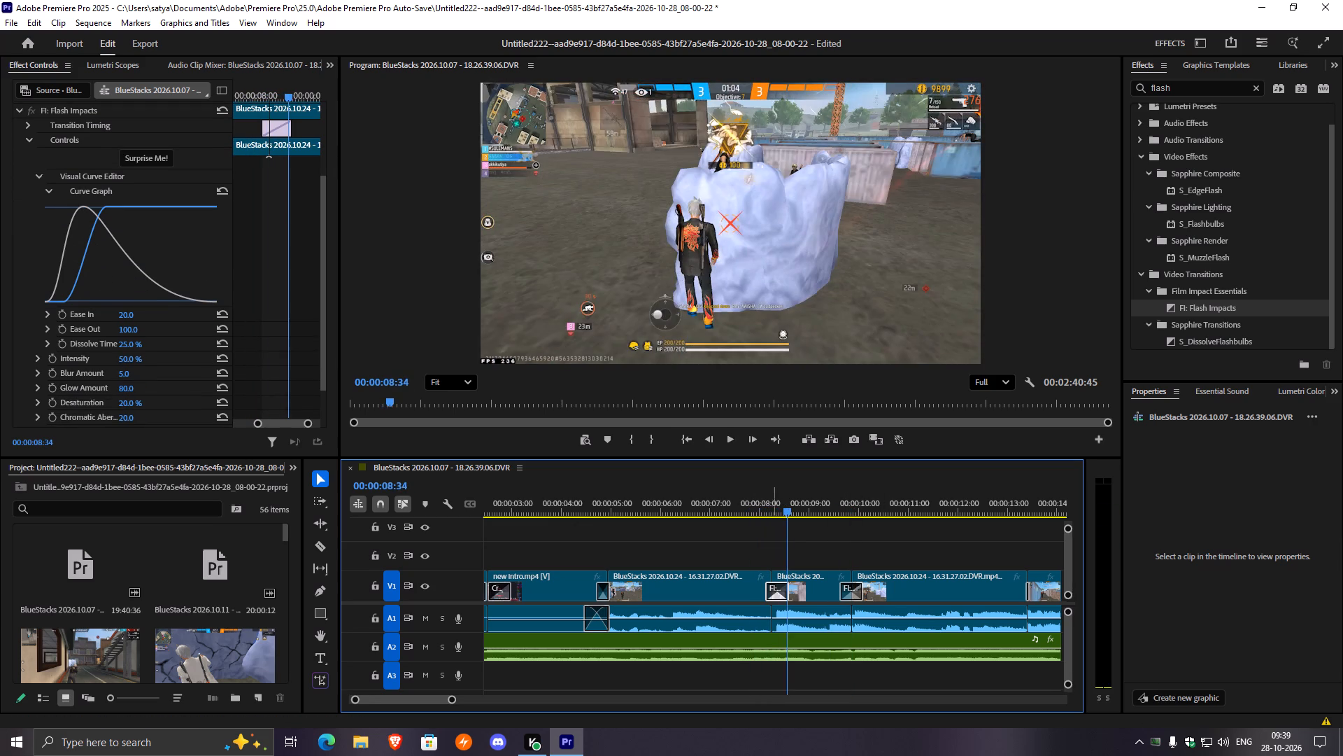
key(space)
key(space)
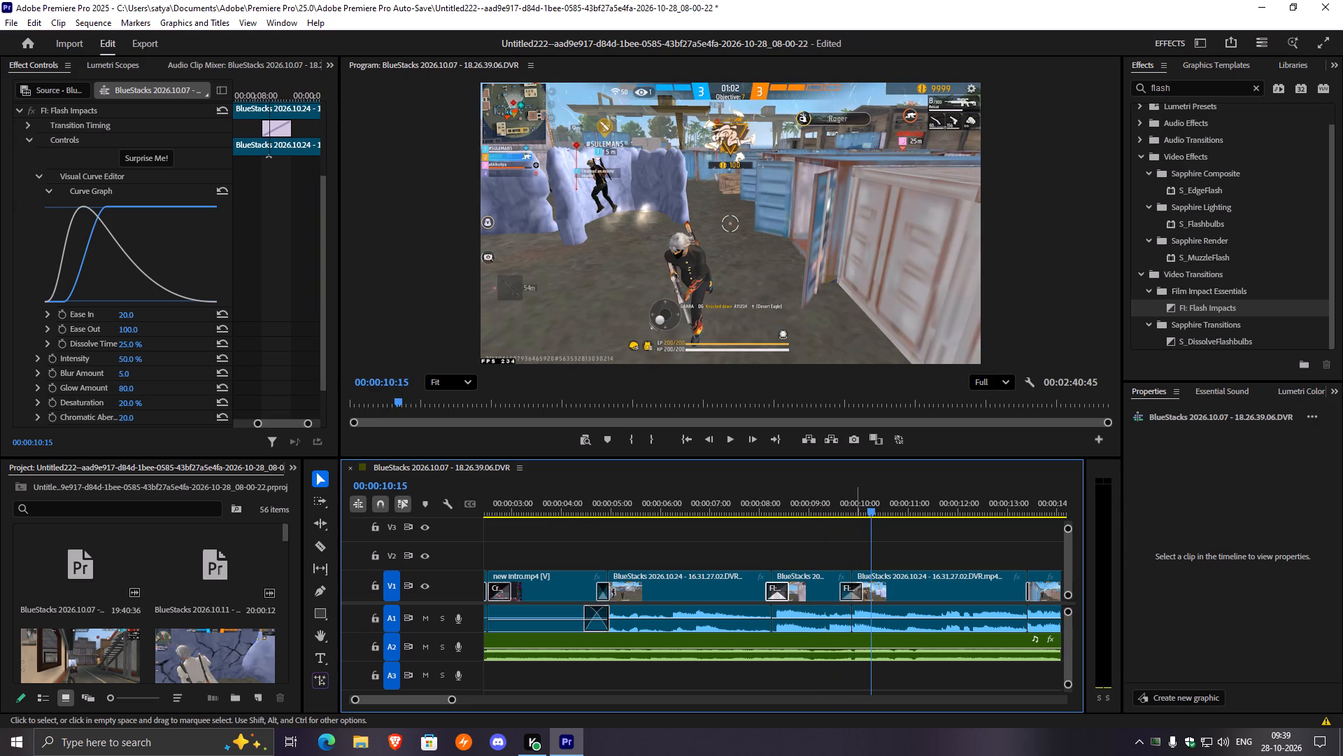
drag(875, 511, 851, 511)
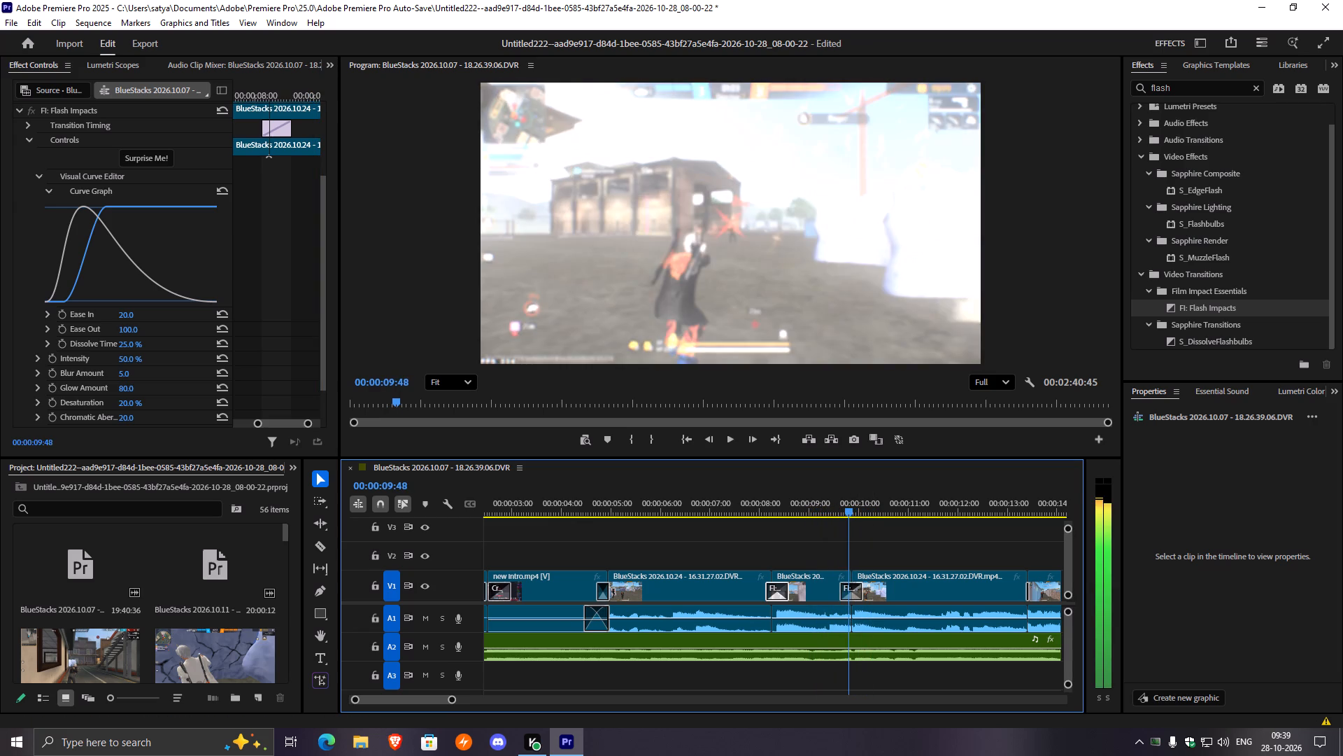
drag(851, 511, 848, 512)
Set the Intensity of the Flash Impacts transition at the new cut near 00:00:09:52 to 50%.
click(852, 586)
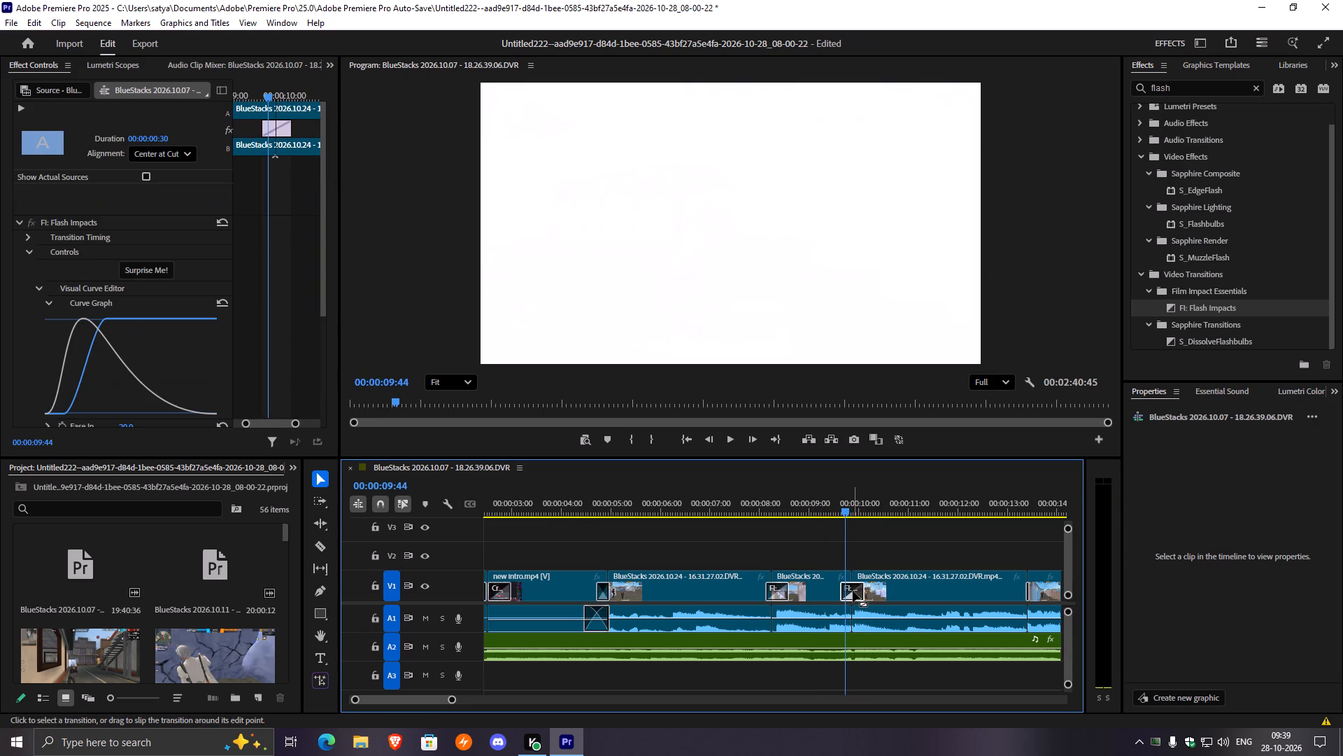
key(ctrl+z)
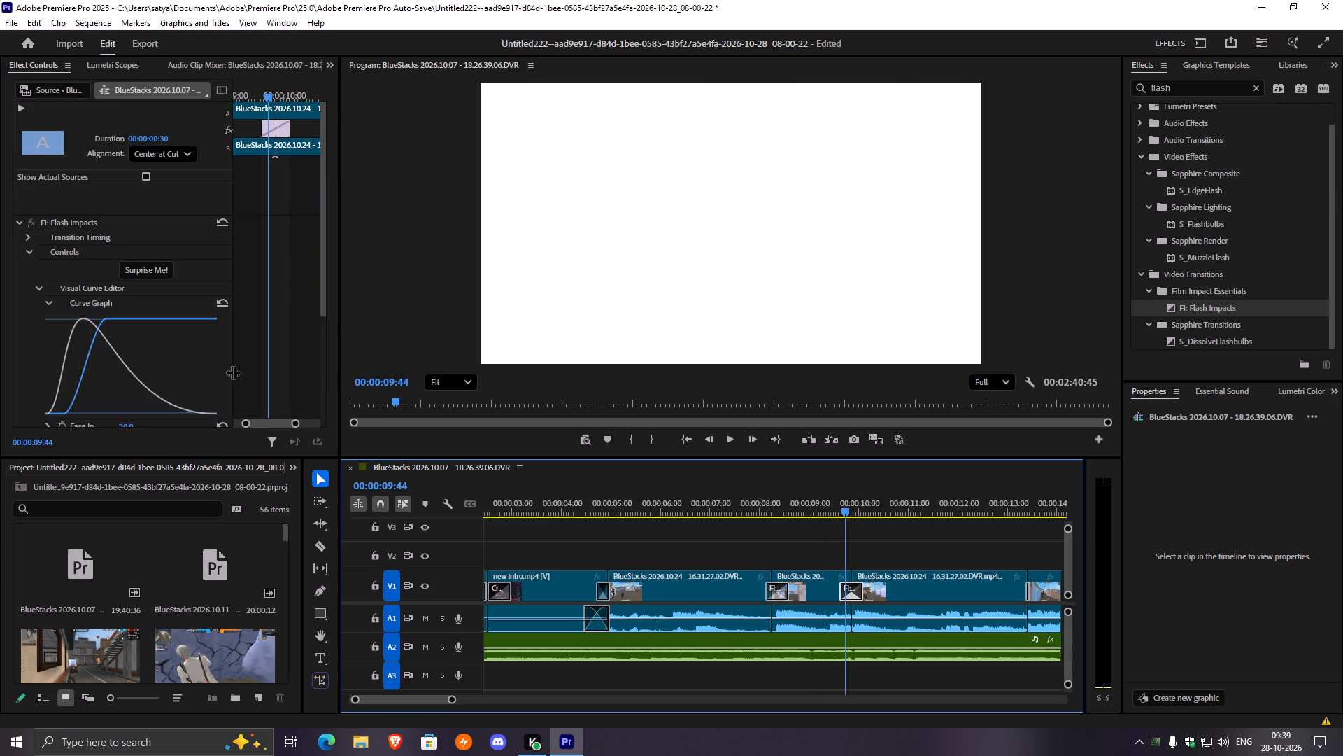
scroll(173, 357, down, 7)
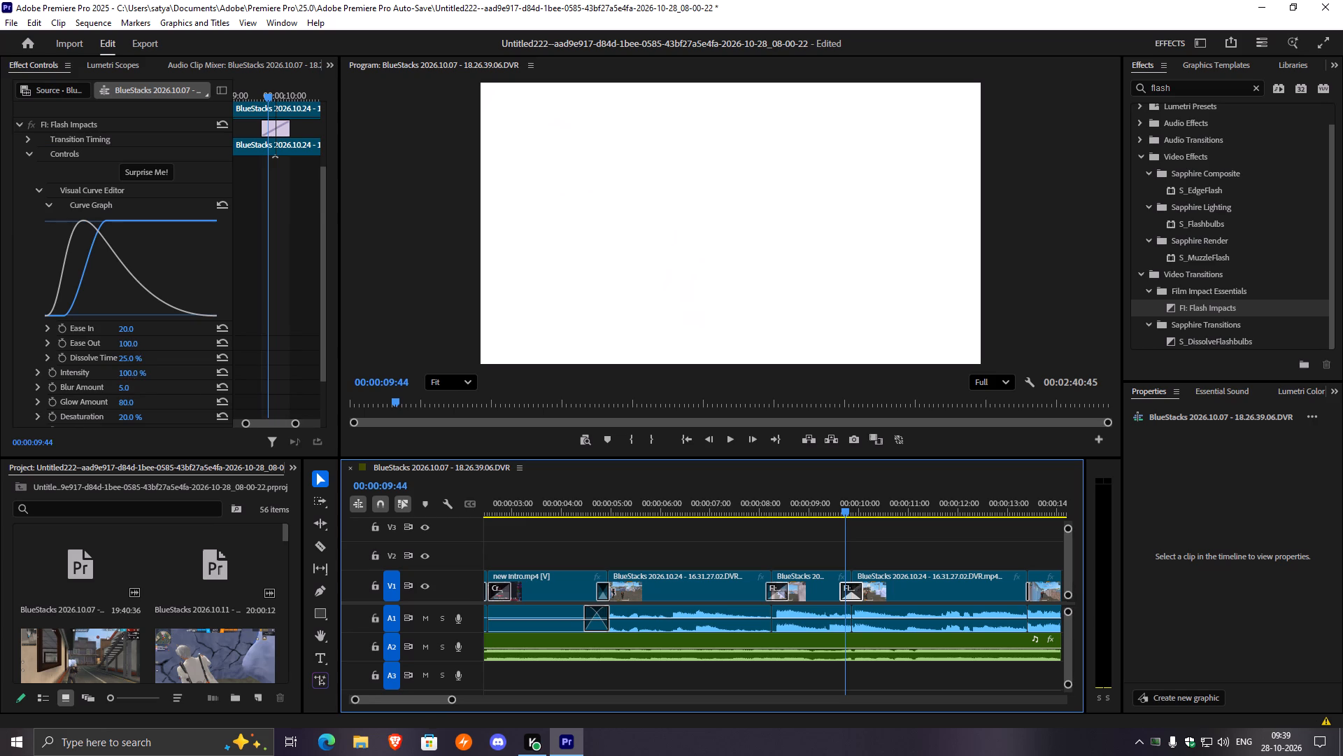
click(130, 372)
text(50)
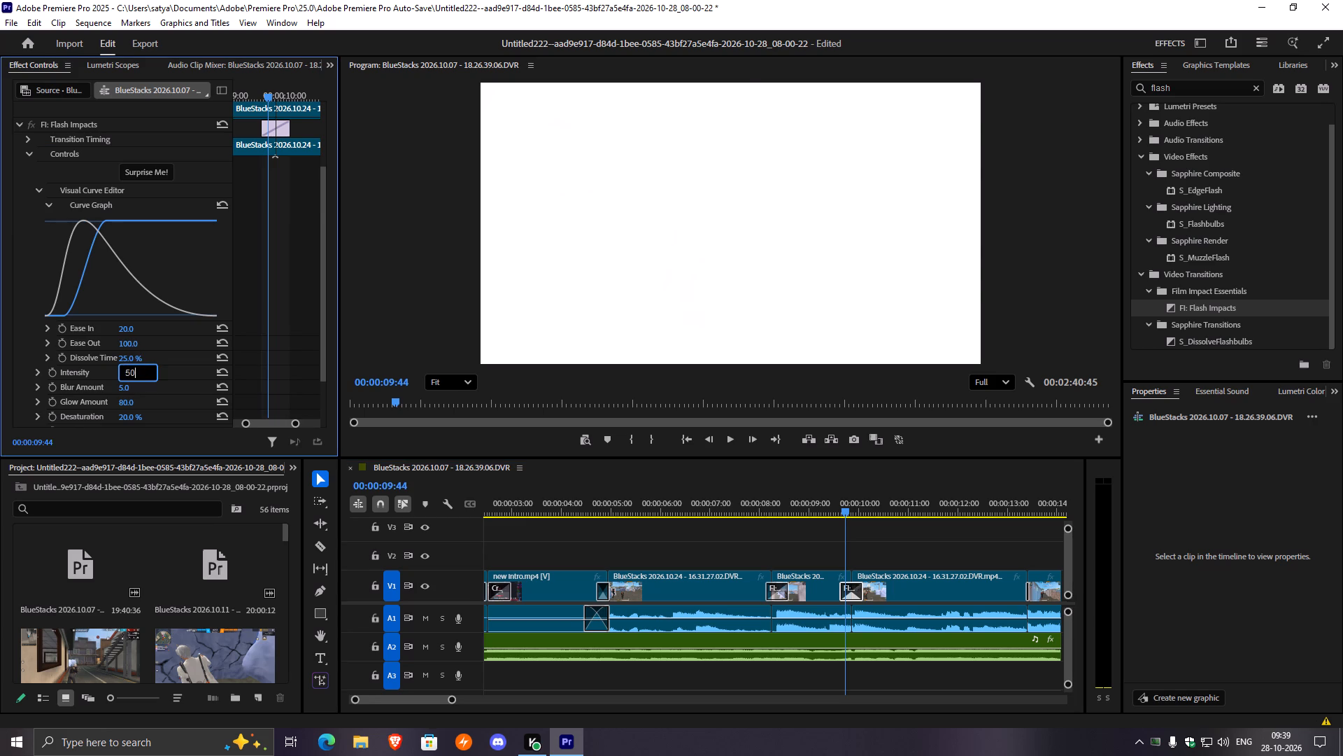
key(Return)
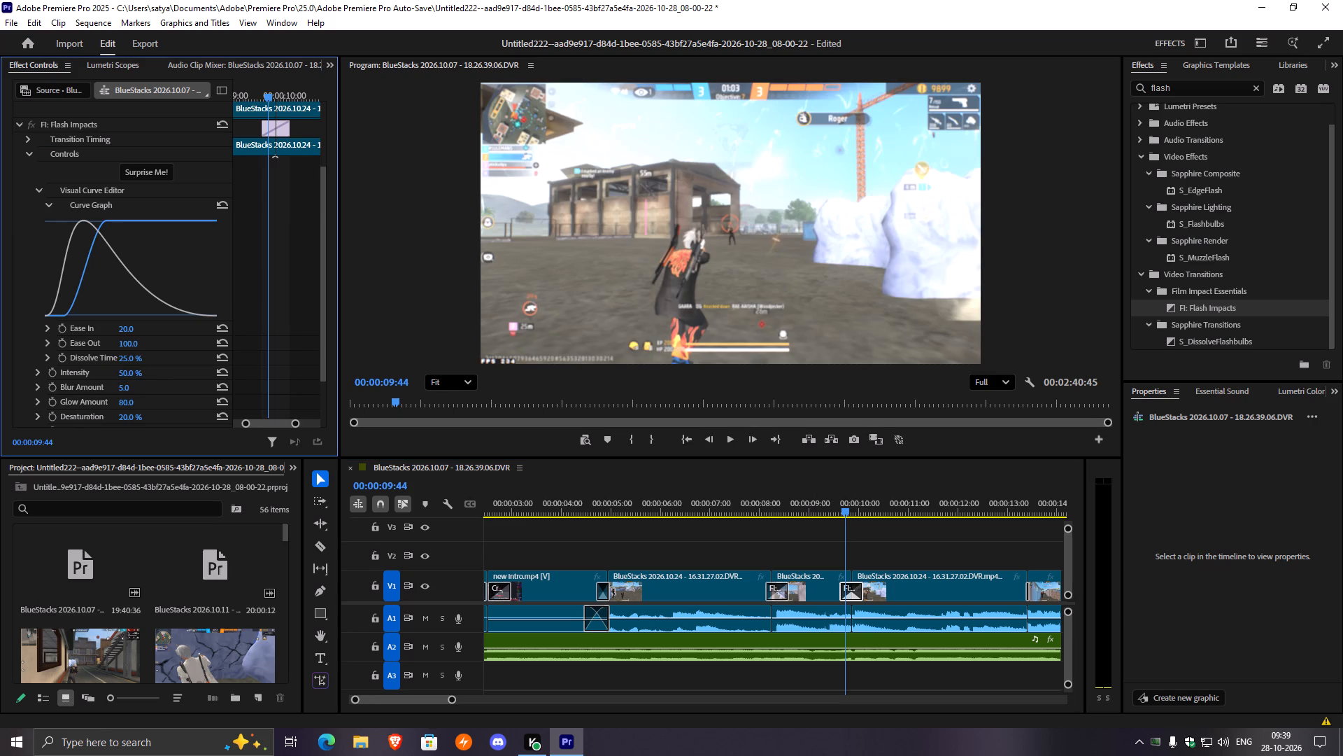
Save the adjusted transition settings as a preset named FI: Flash Impacts Preset, using the Scale type and including the transition duration.
right_click(232, 296)
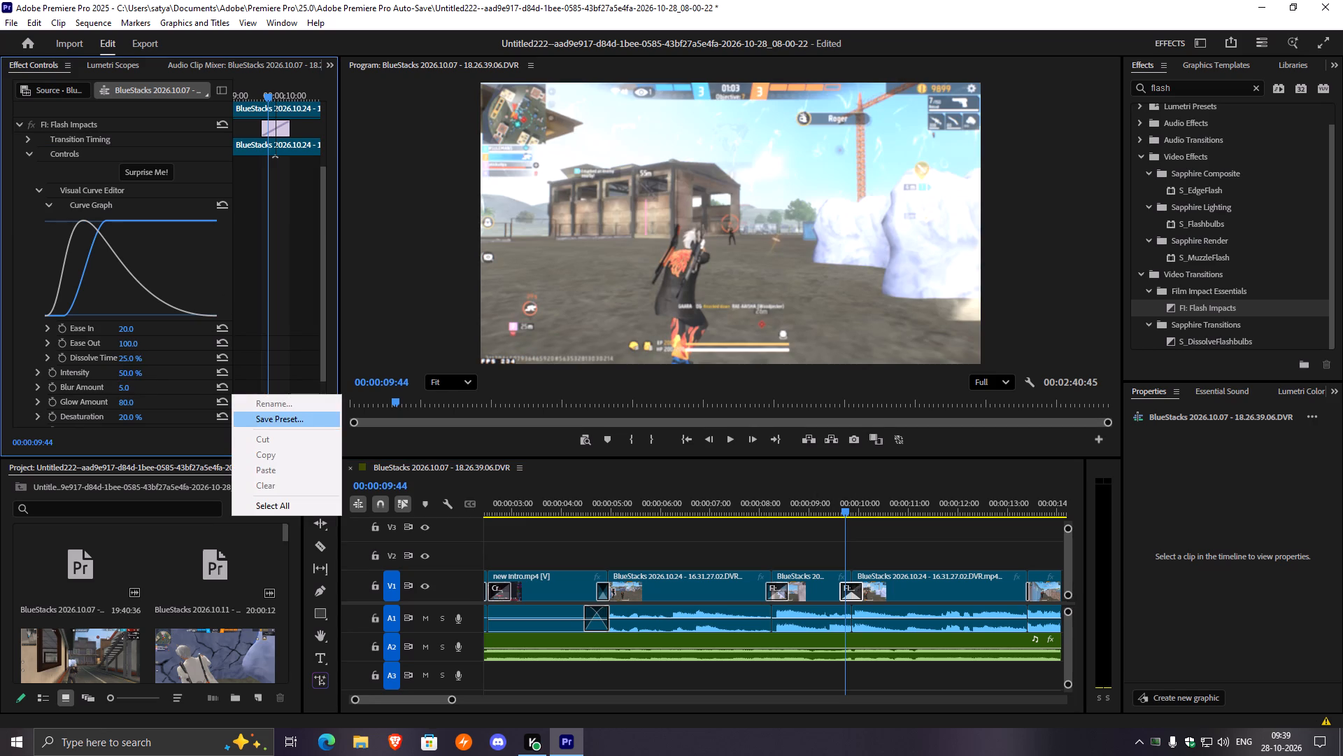
click(287, 416)
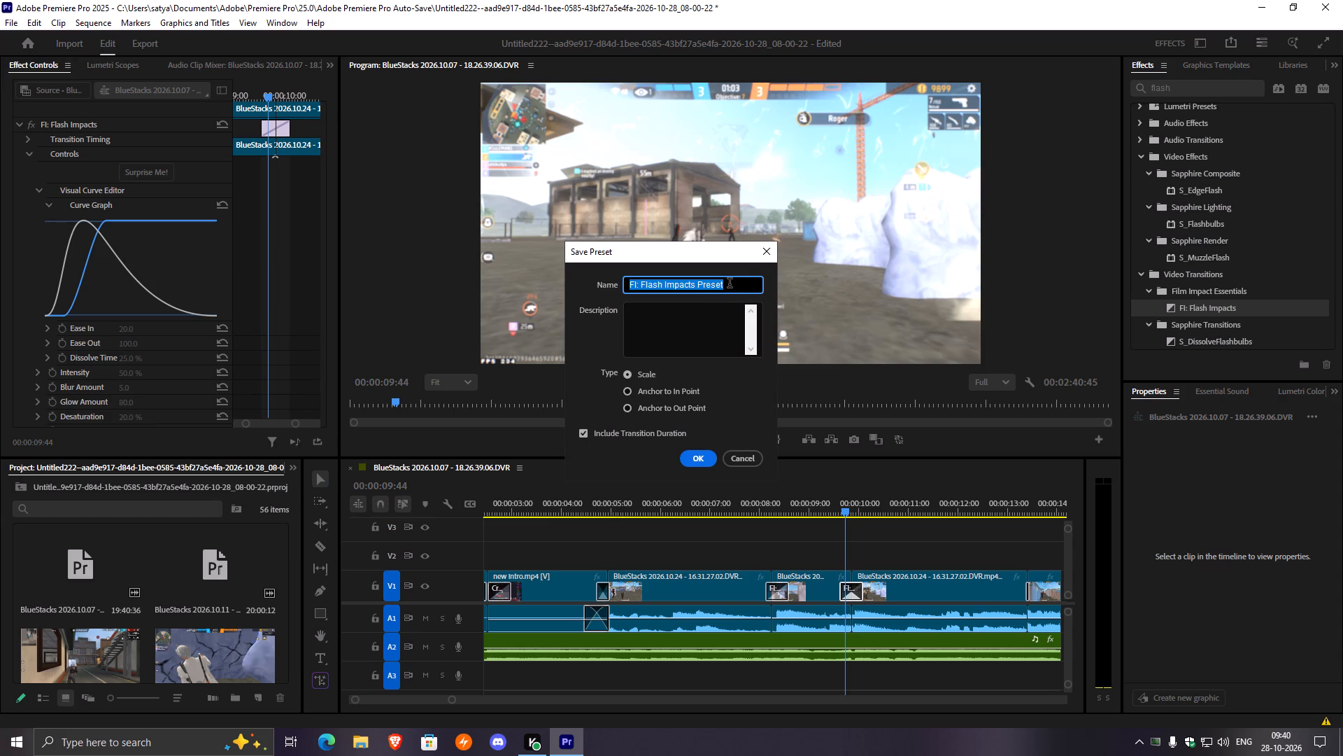
click(699, 458)
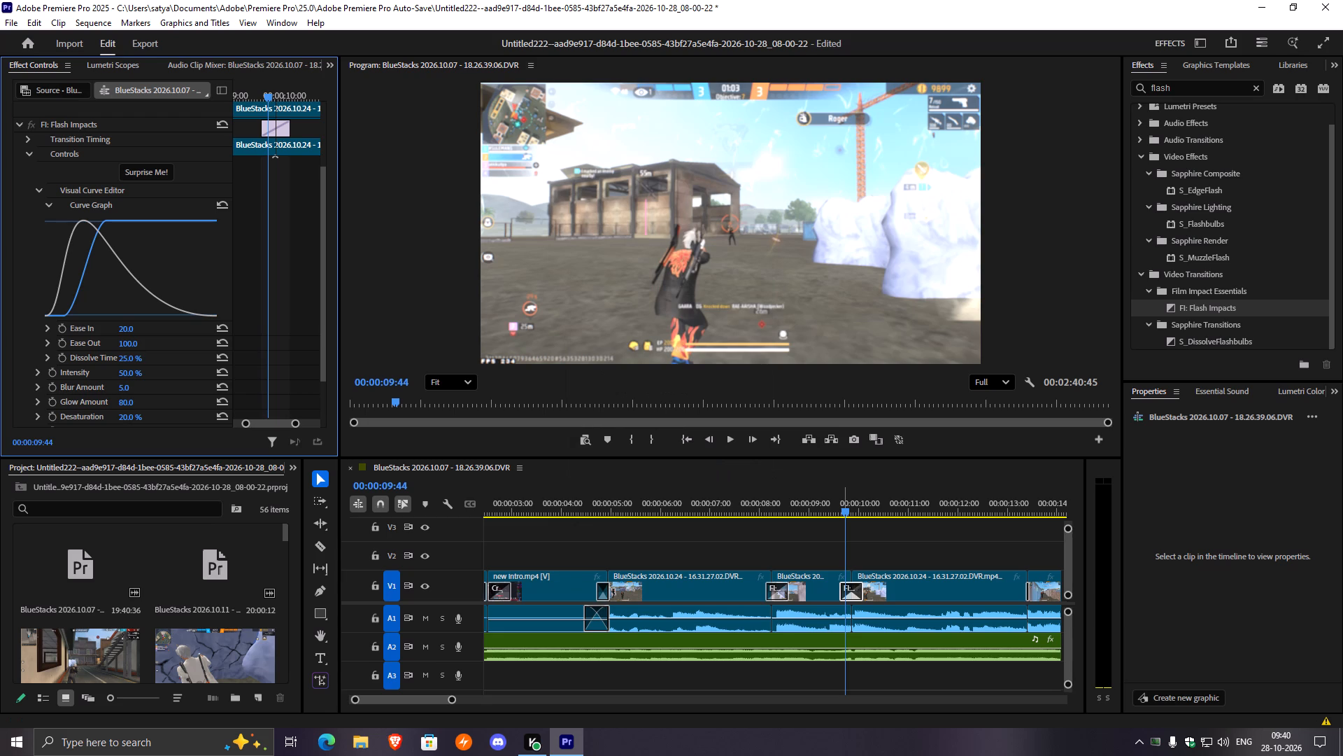
Clear the effects search and expand the Presets folder to check for the saved Flash Impacts preset.
click(1178, 92)
key(BackSpace)
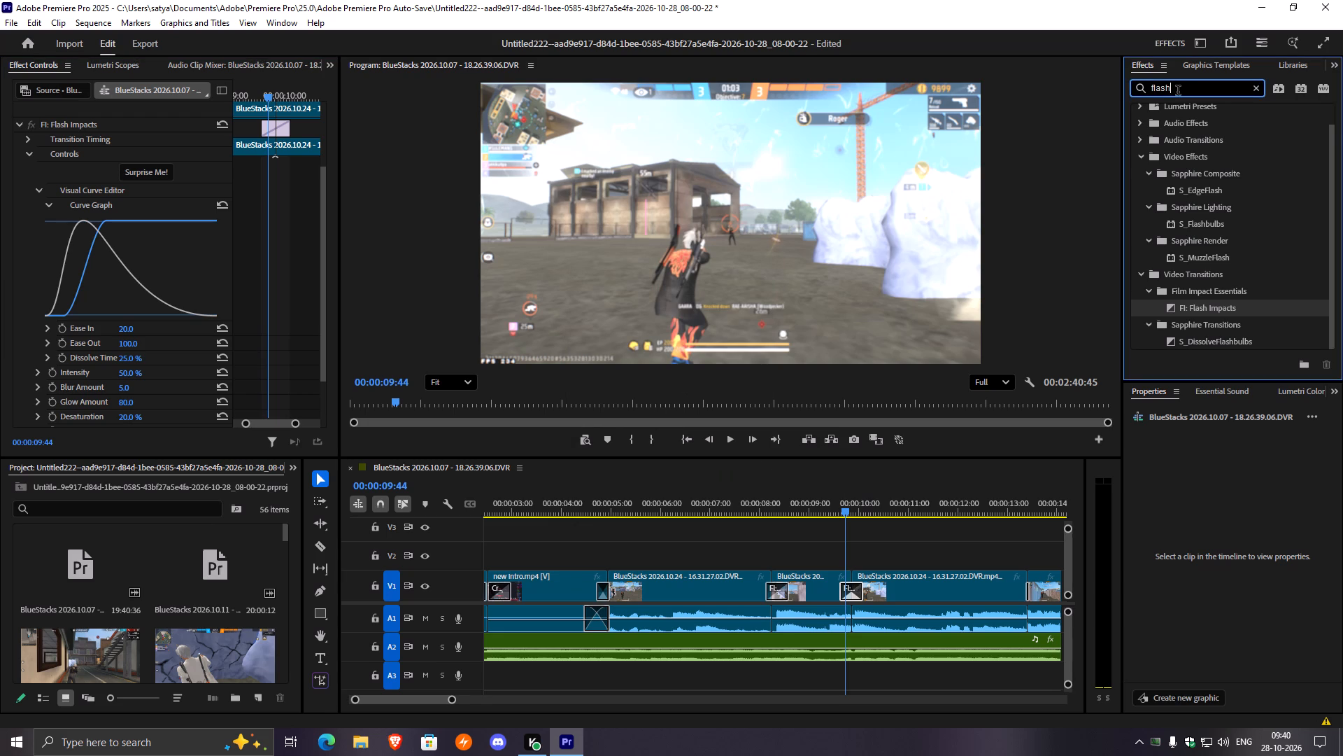
key(BackSpace)
key(BackSpace)
key(BackSpace)
key(BackSpace)
key(BackSpace)
key(BackSpace)
key(BackSpace)
key(BackSpace)
key(BackSpace)
key(BackSpace)
key(BackSpace)
key(BackSpace)
key(BackSpace)
key(BackSpace)
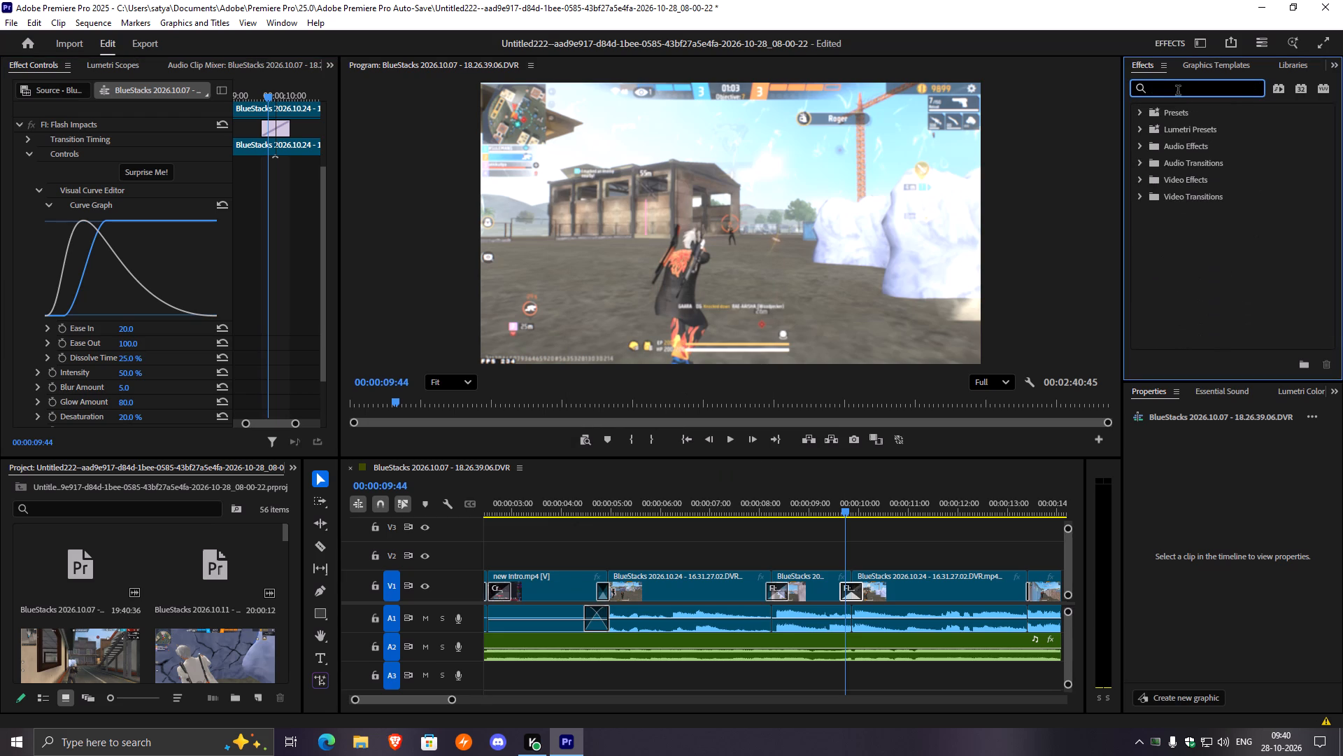
click(1139, 112)
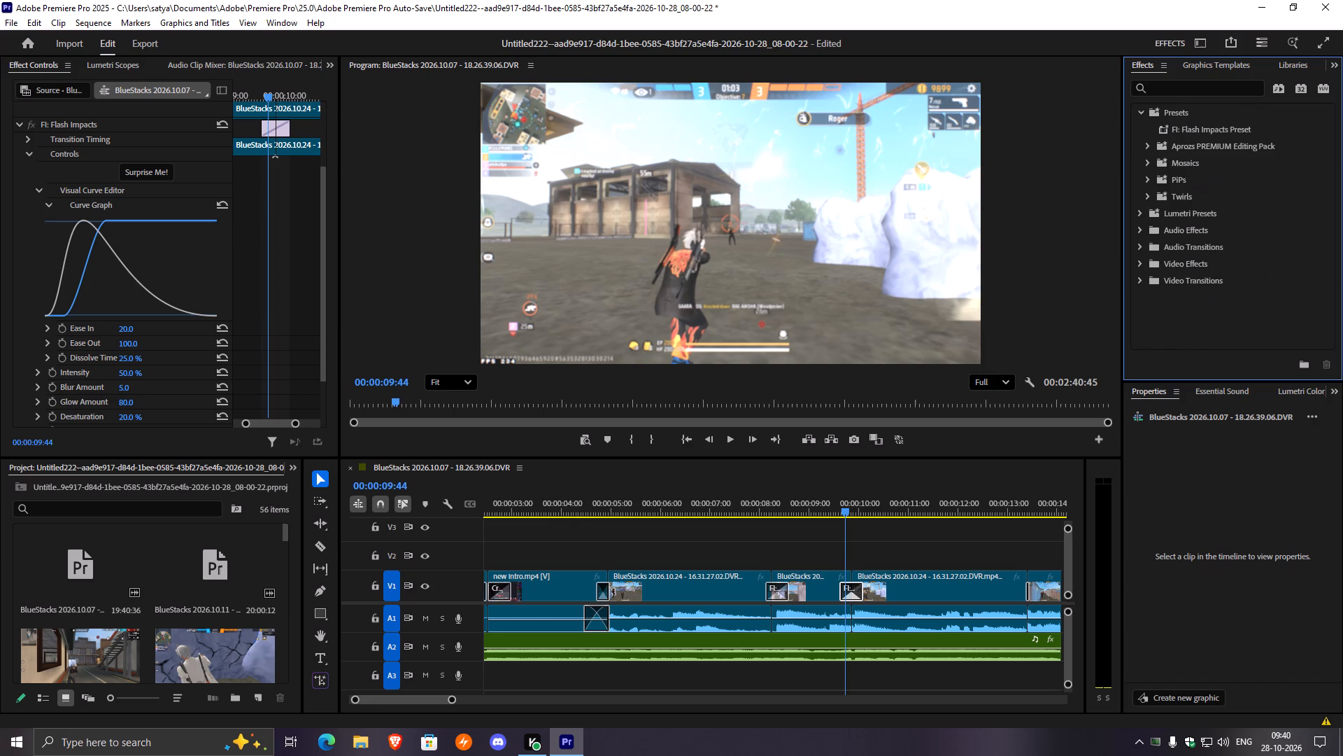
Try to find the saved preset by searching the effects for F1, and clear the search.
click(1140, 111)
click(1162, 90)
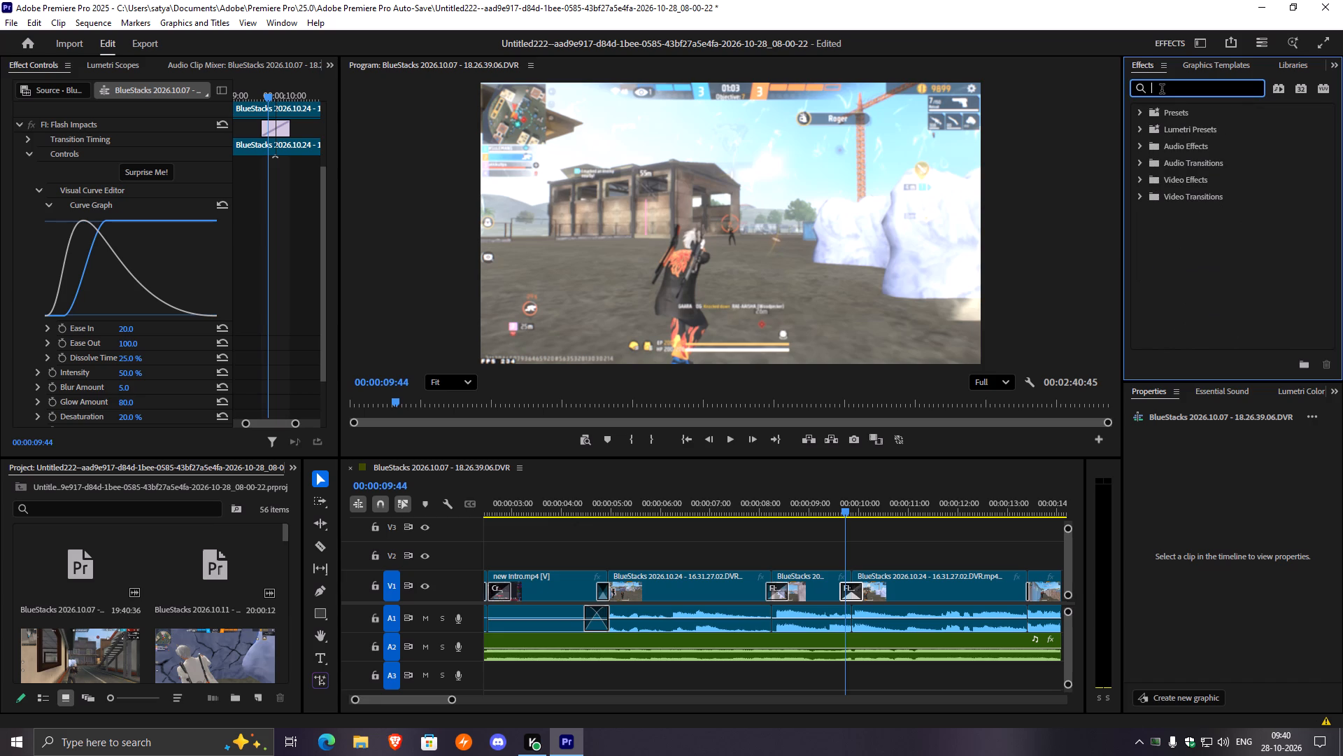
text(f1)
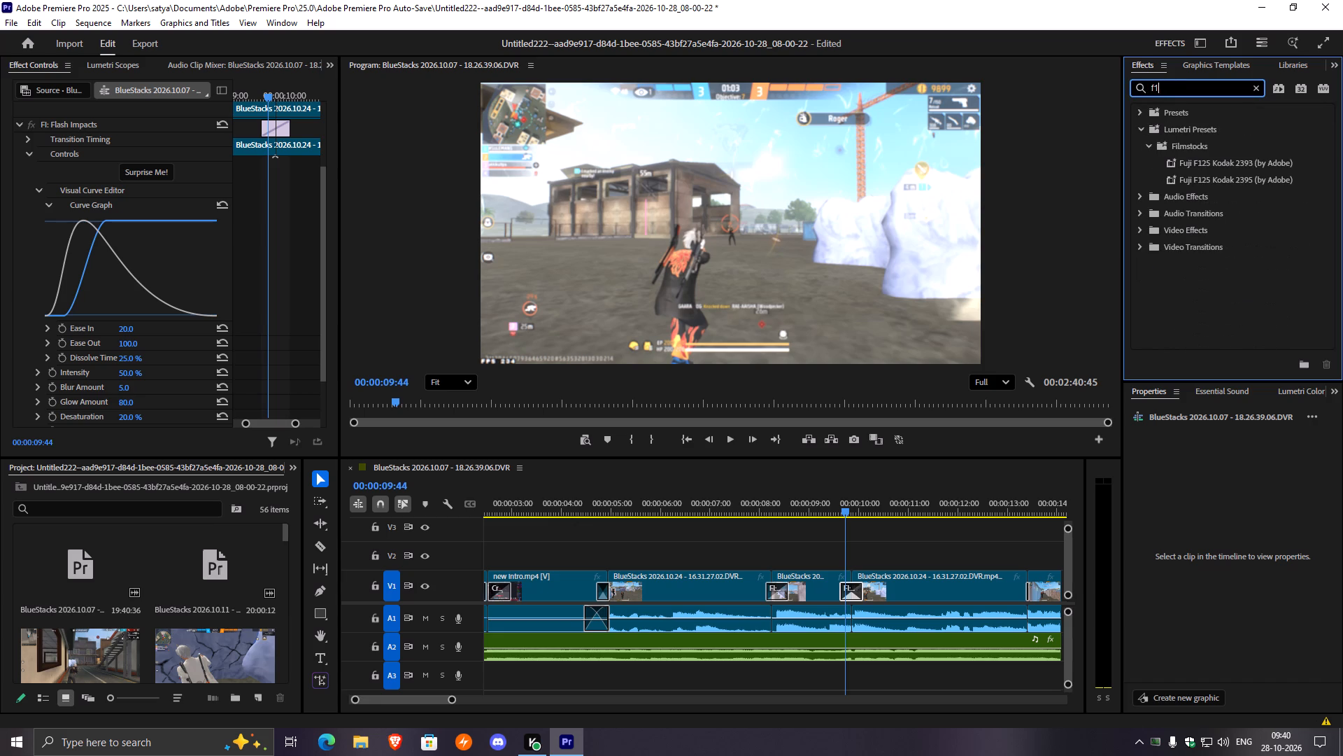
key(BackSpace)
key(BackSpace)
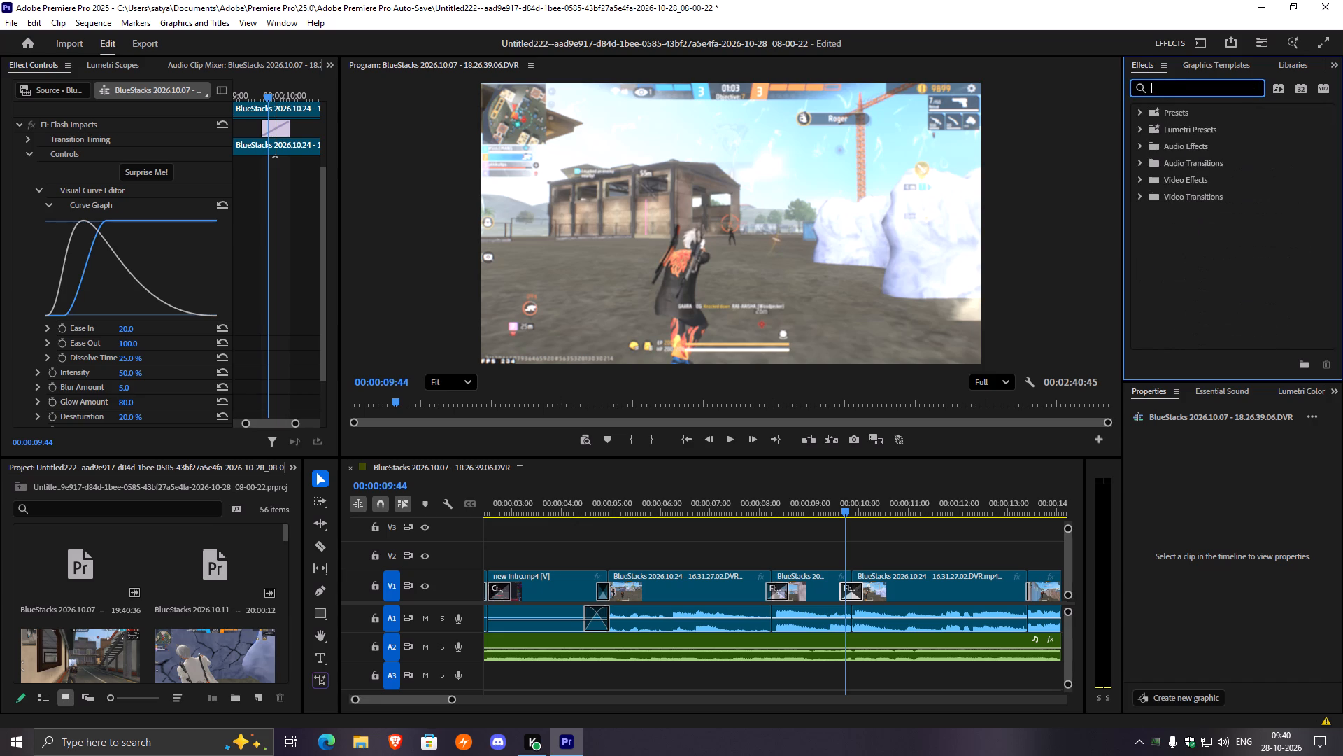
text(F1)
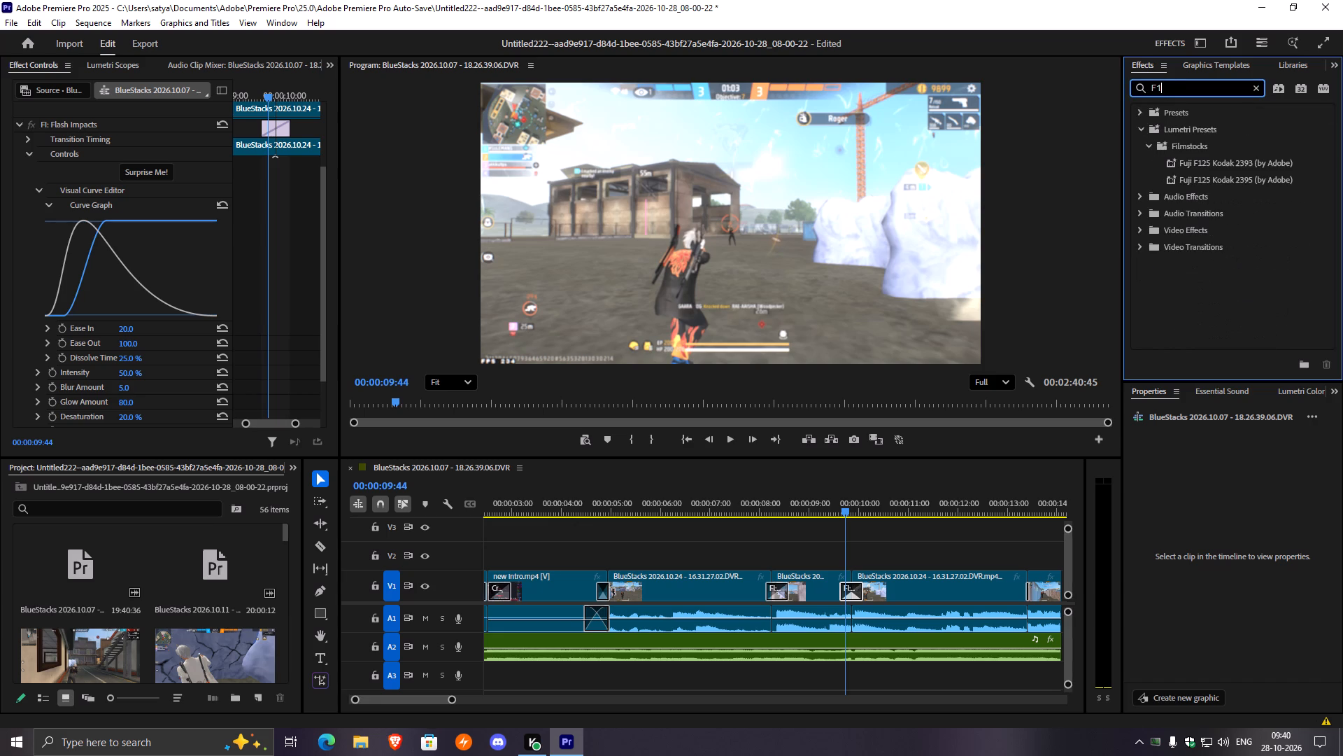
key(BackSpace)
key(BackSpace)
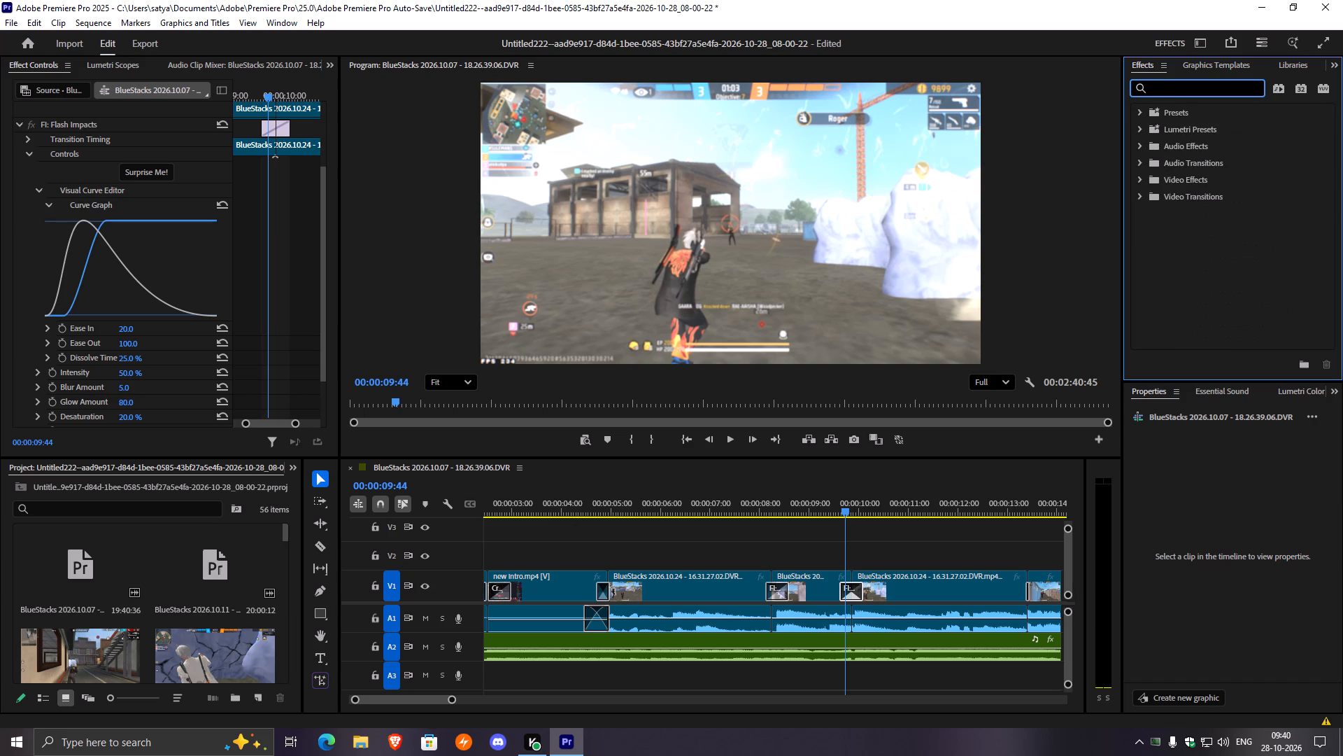
Expand the Presets folder and search the effects for FLASH.
click(1141, 111)
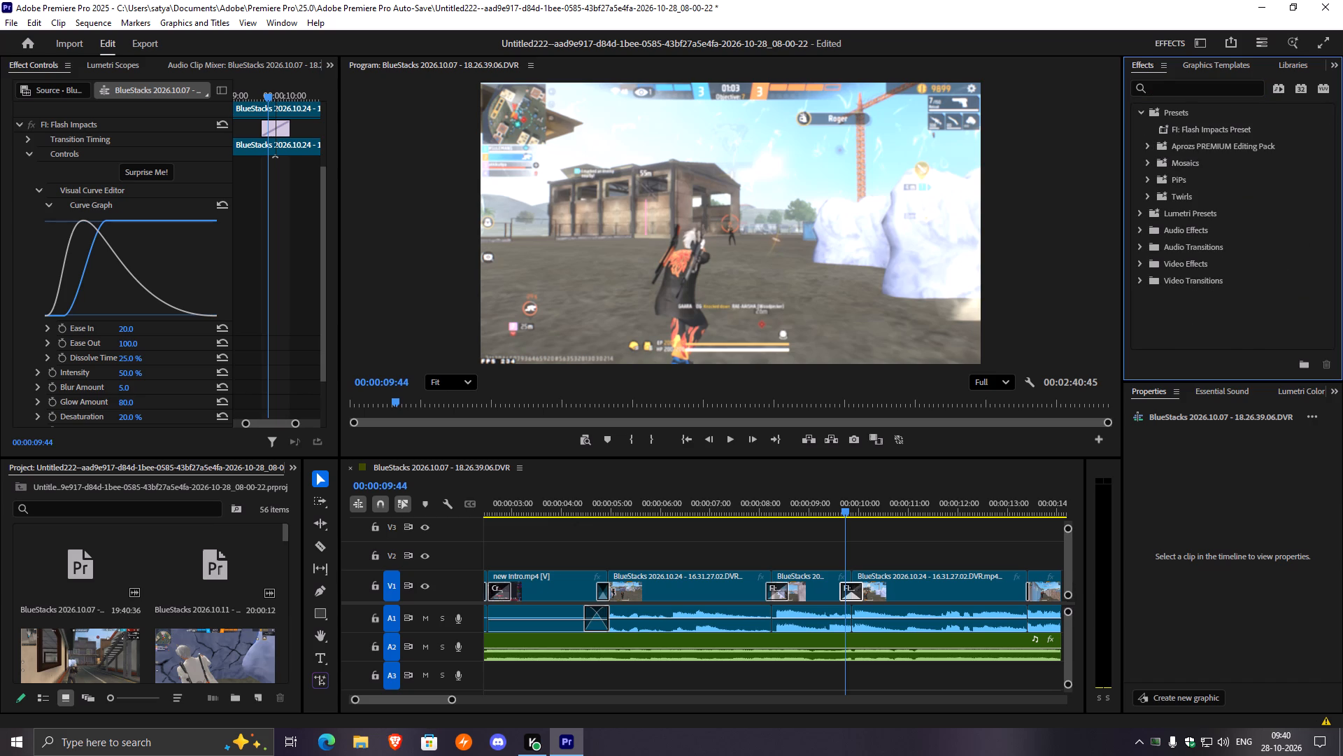
click(1163, 90)
text(FLASH)
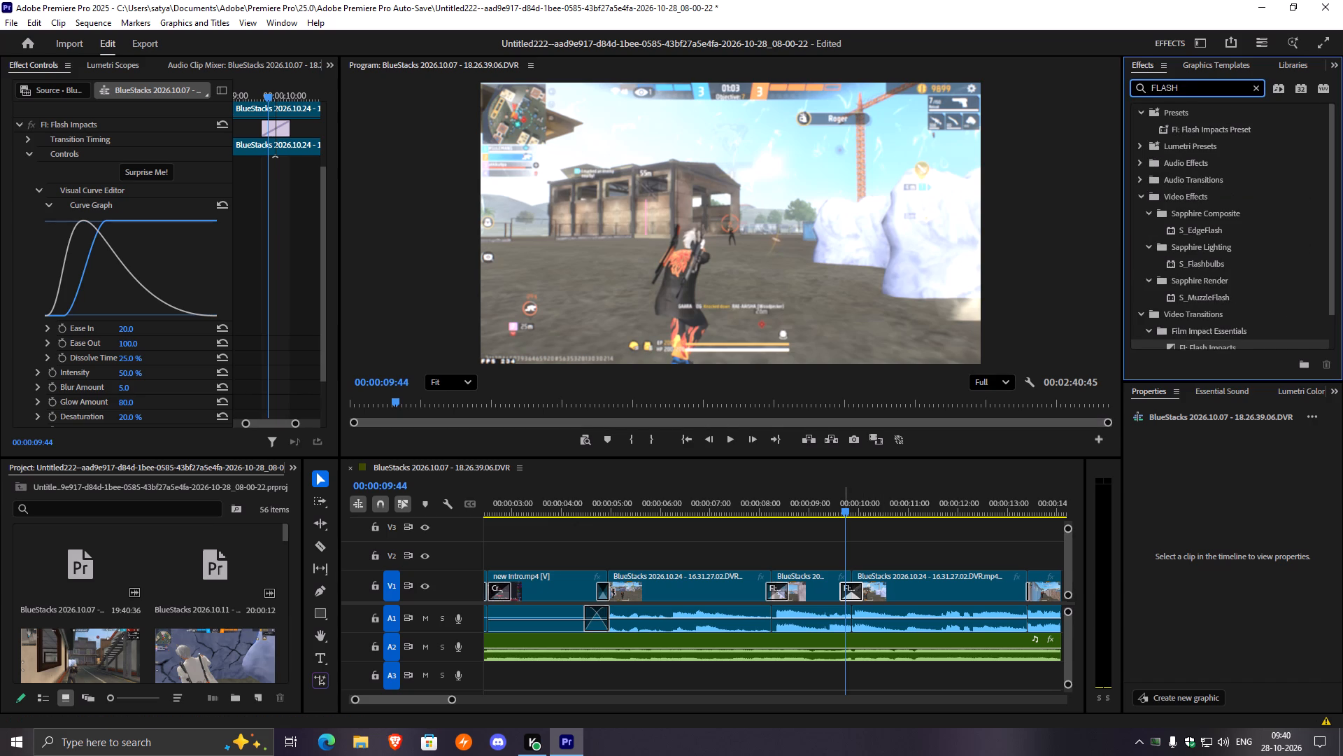
Replay the new cut near 00:00:09:52 and nudge its Flash Impacts transition slightly later on V1.
drag(849, 505, 836, 508)
key(space)
key(space)
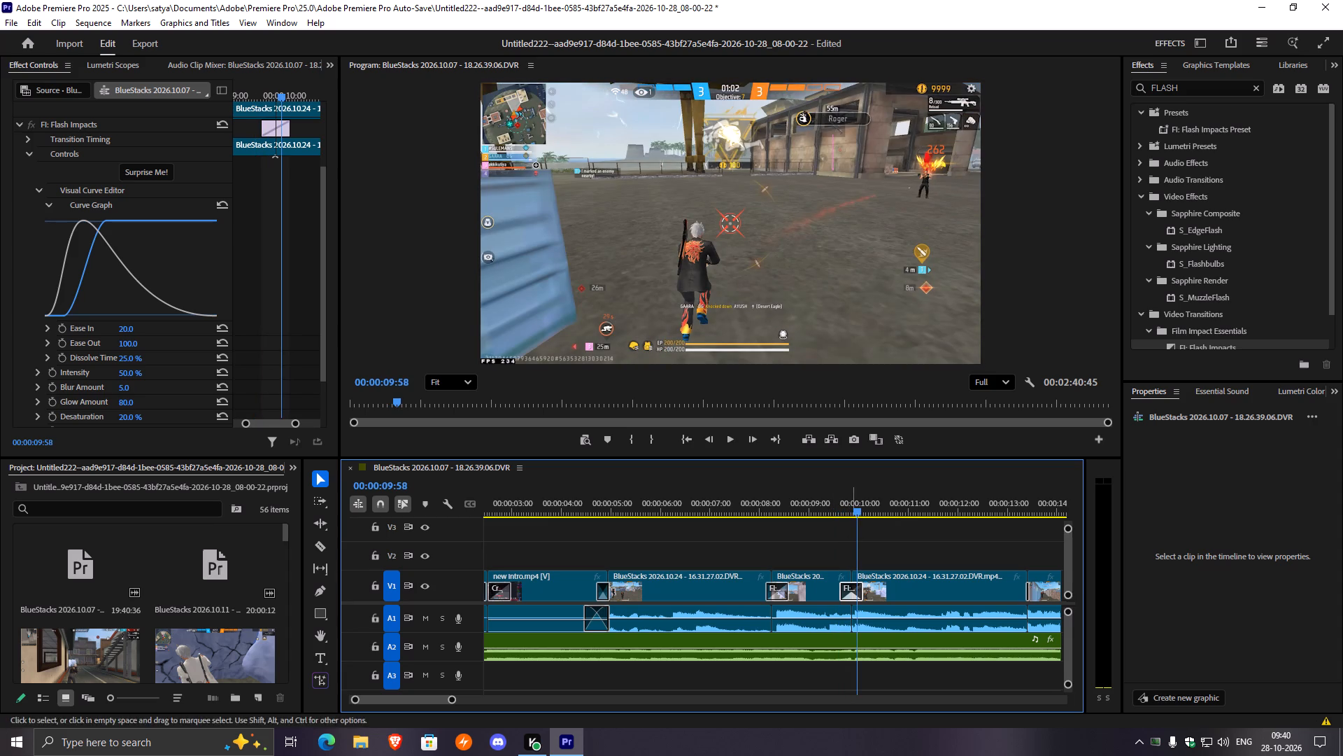
key(space)
drag(861, 496, 841, 515)
key(space)
key(space)
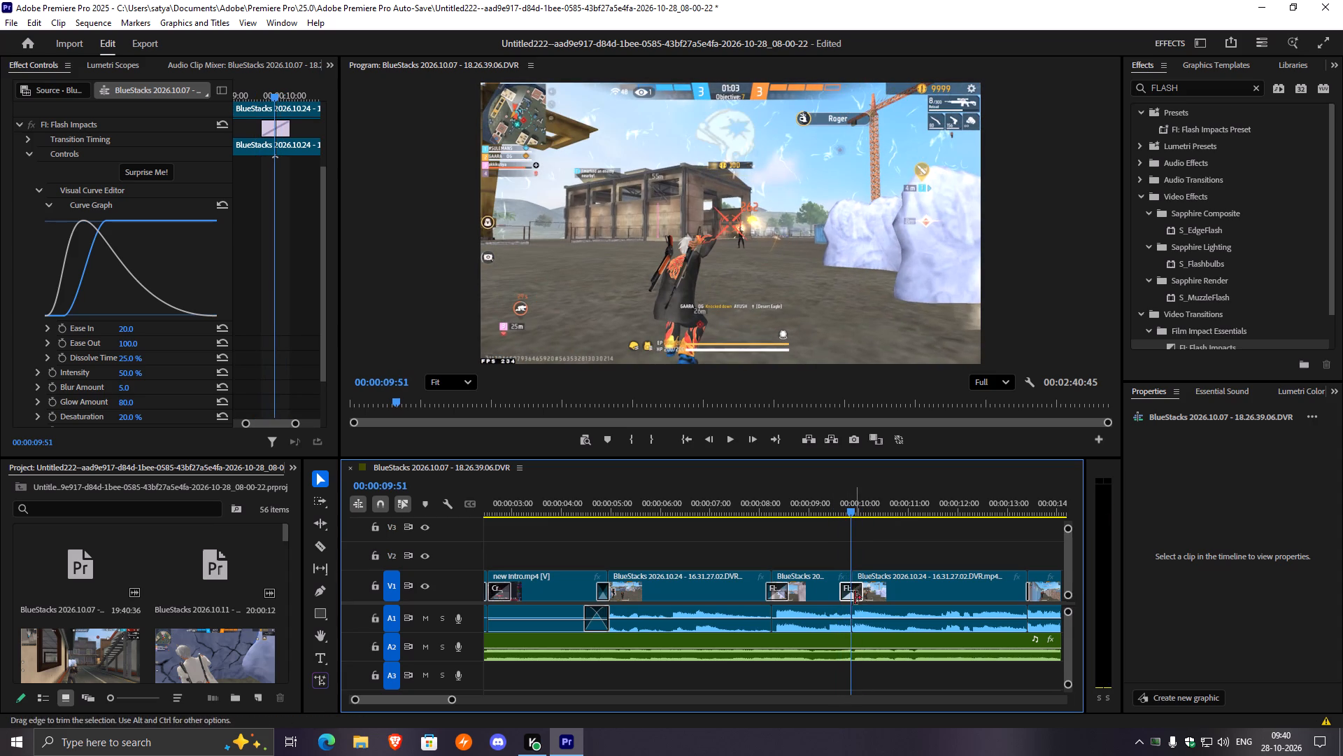
click(855, 588)
key(space)
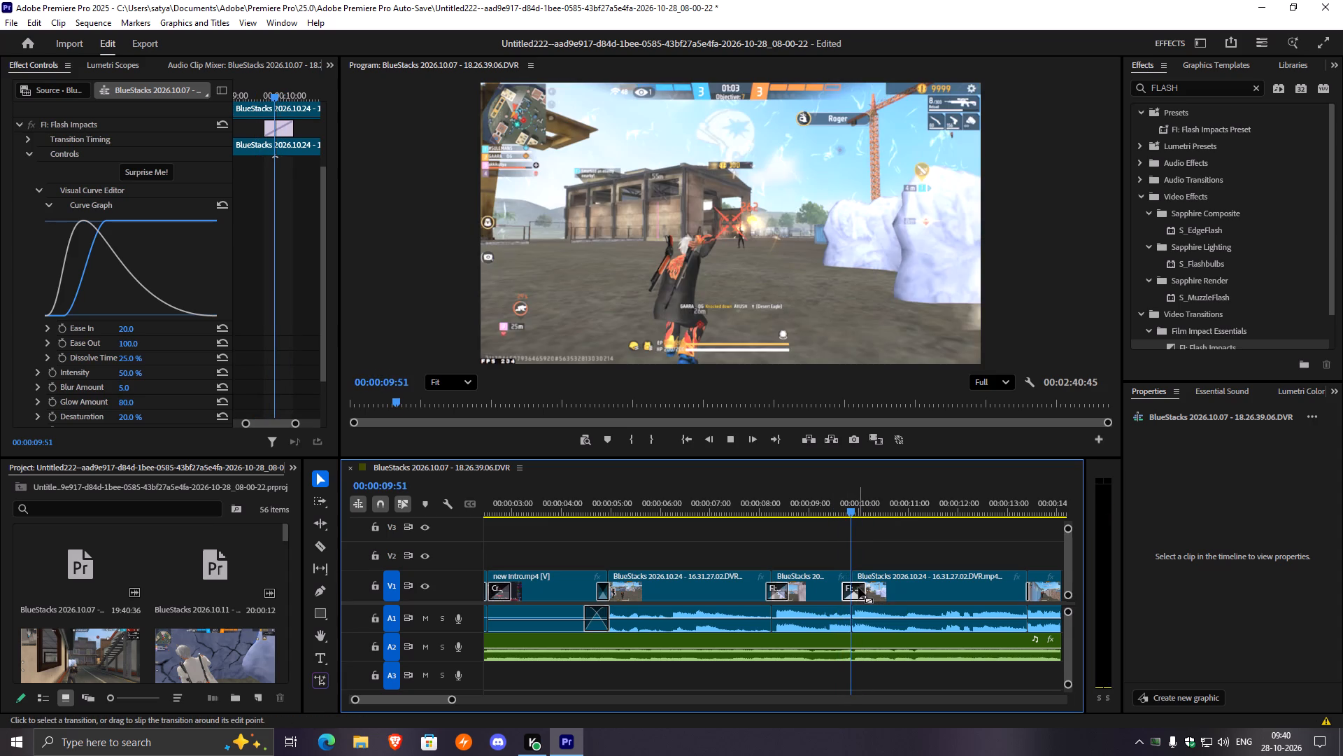
key(space)
drag(862, 507, 839, 511)
key(space)
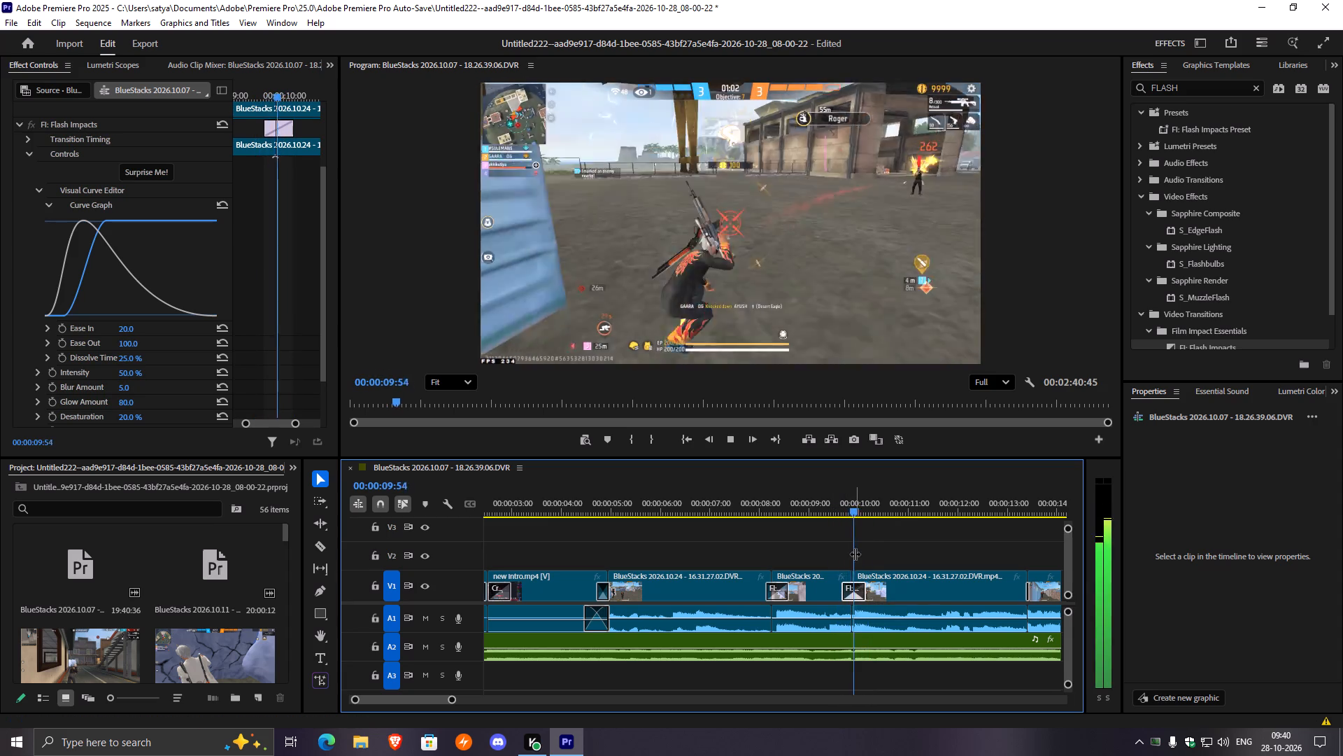
key(space)
click(855, 589)
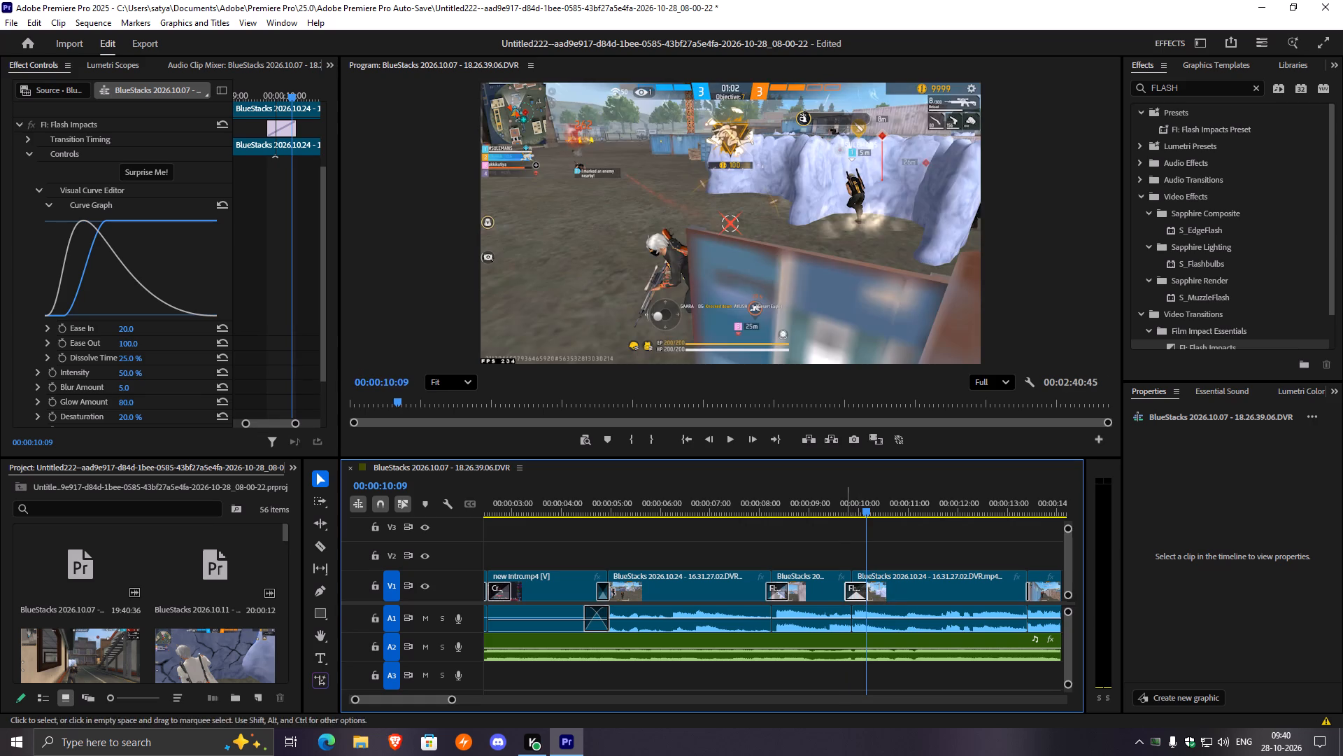
Replay the new cut several times from just before it to check the flash timing after the nudge.
click(840, 507)
key(space)
key(space)
click(827, 495)
key(space)
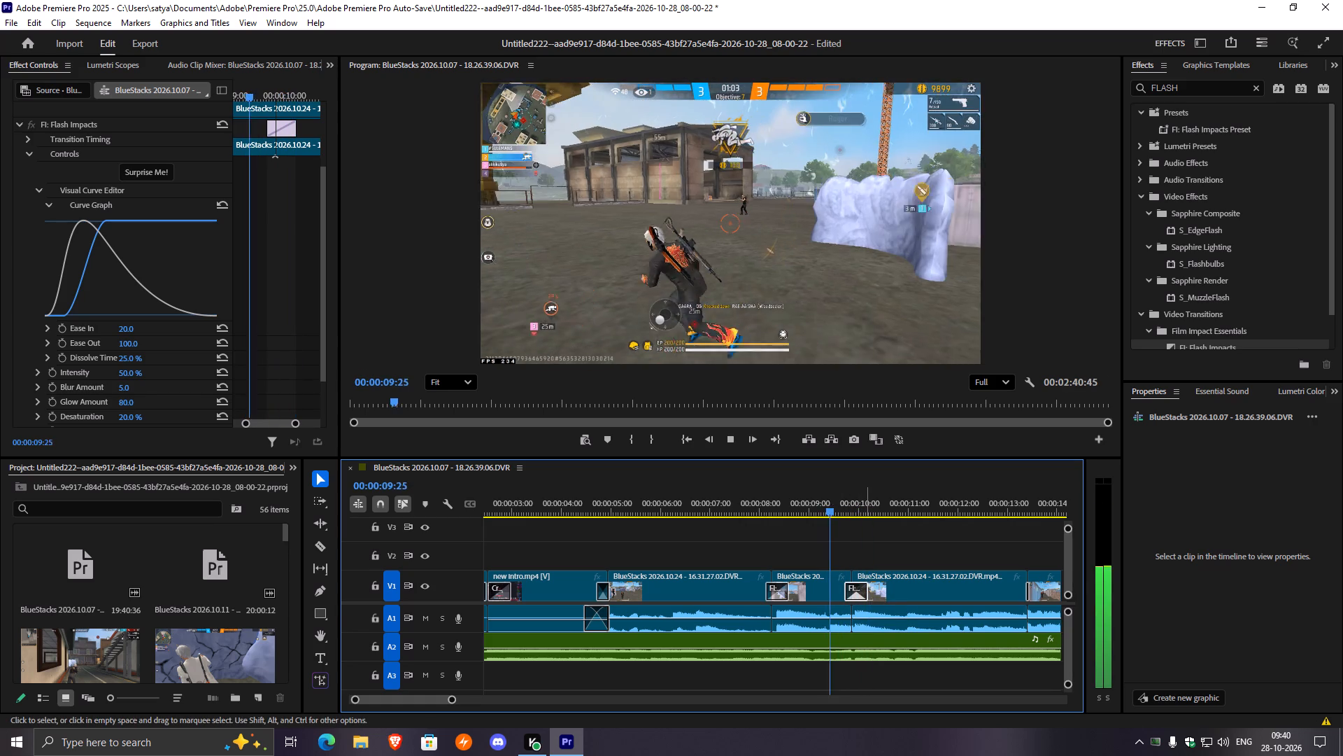
key(space)
click(838, 512)
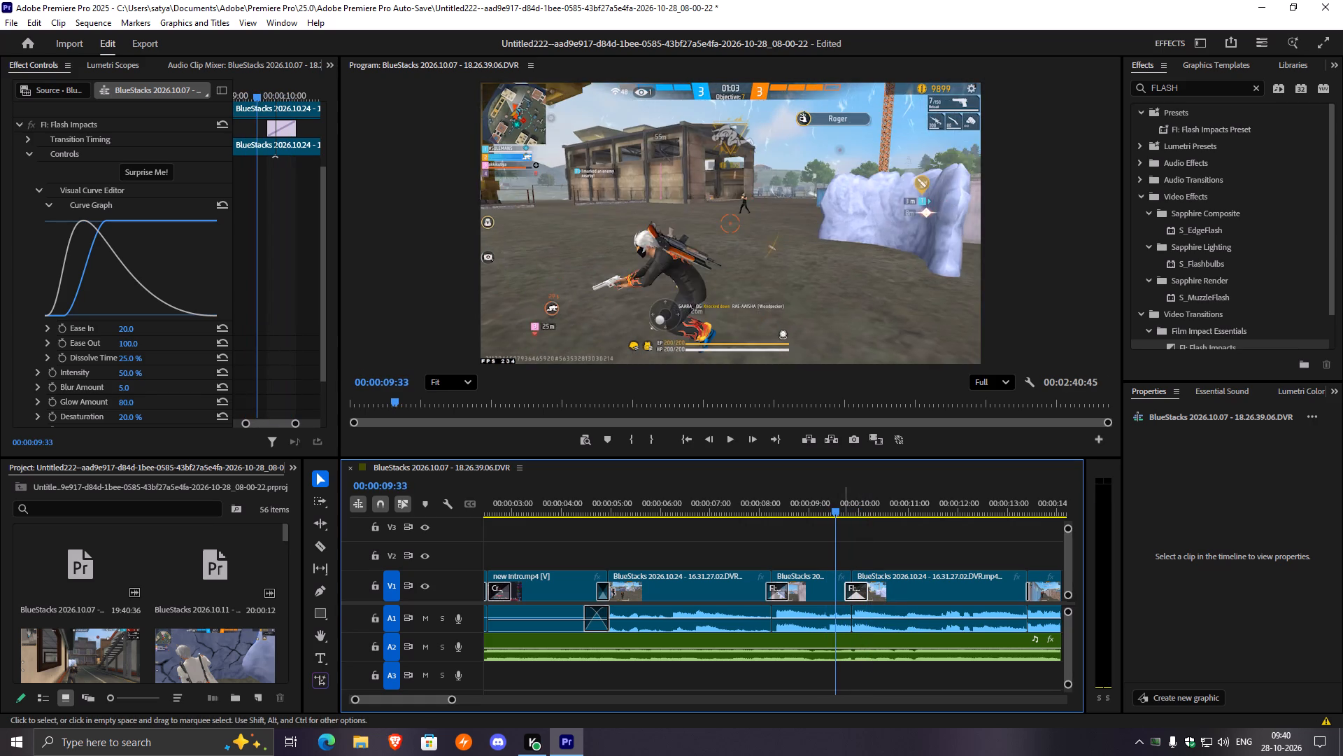
key(space)
key(space)
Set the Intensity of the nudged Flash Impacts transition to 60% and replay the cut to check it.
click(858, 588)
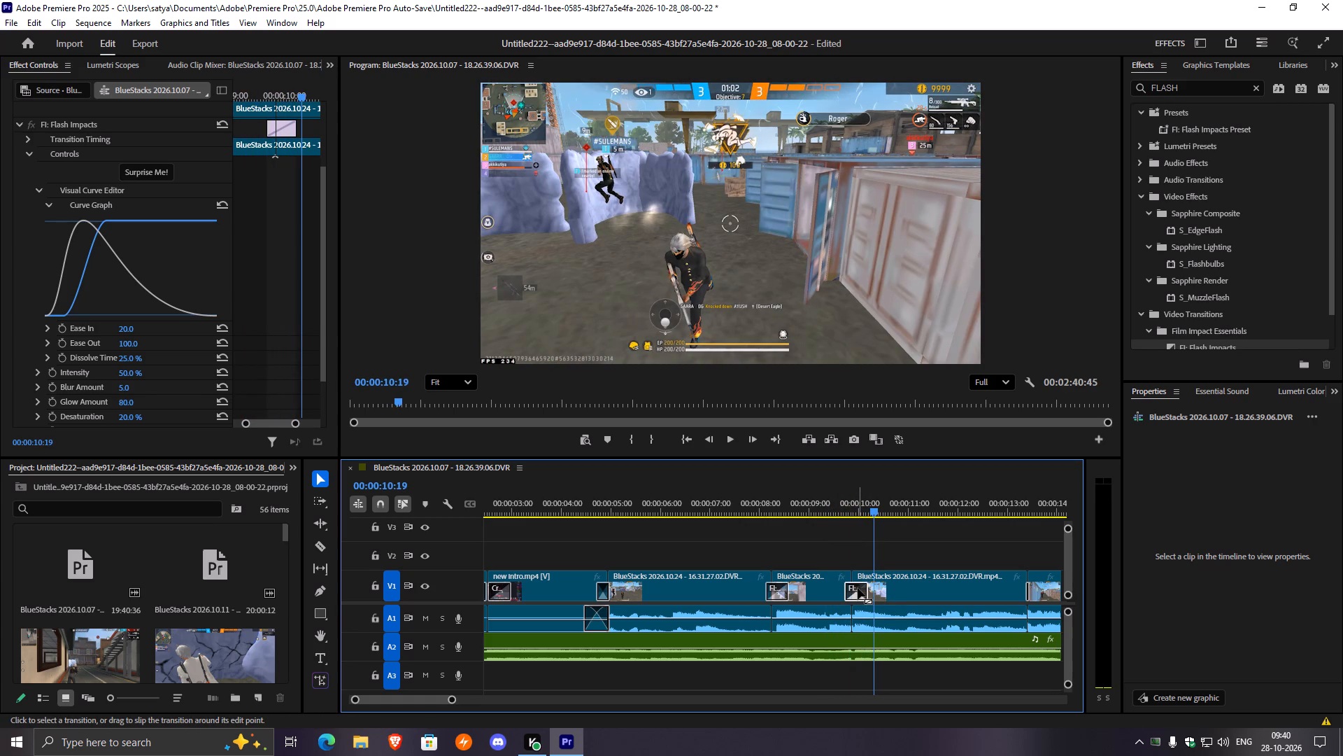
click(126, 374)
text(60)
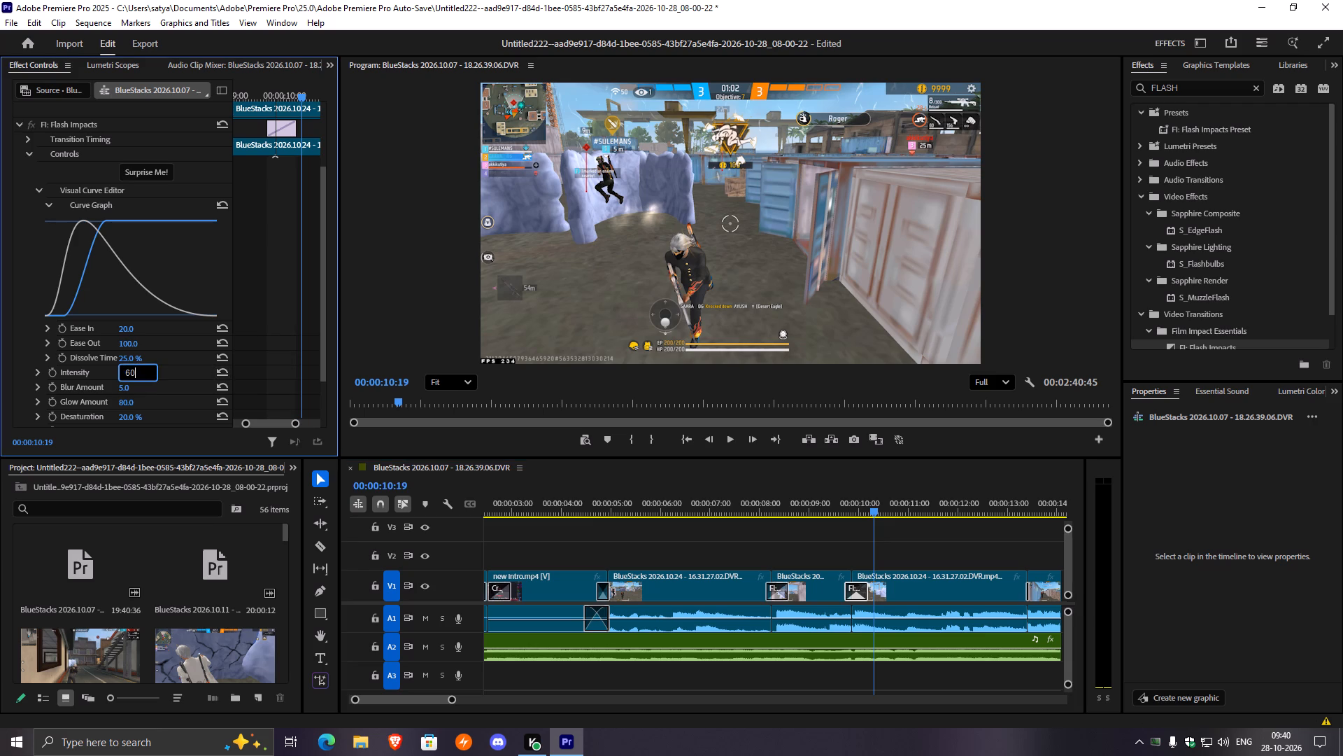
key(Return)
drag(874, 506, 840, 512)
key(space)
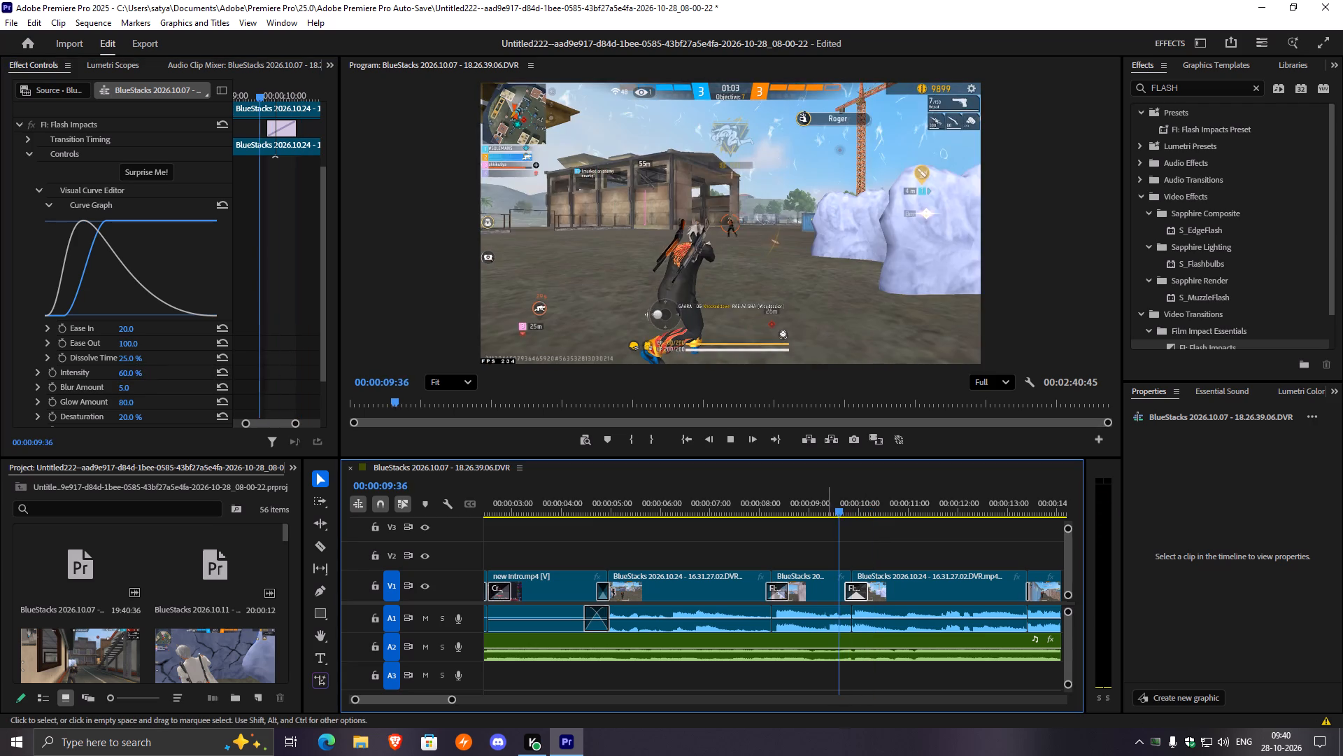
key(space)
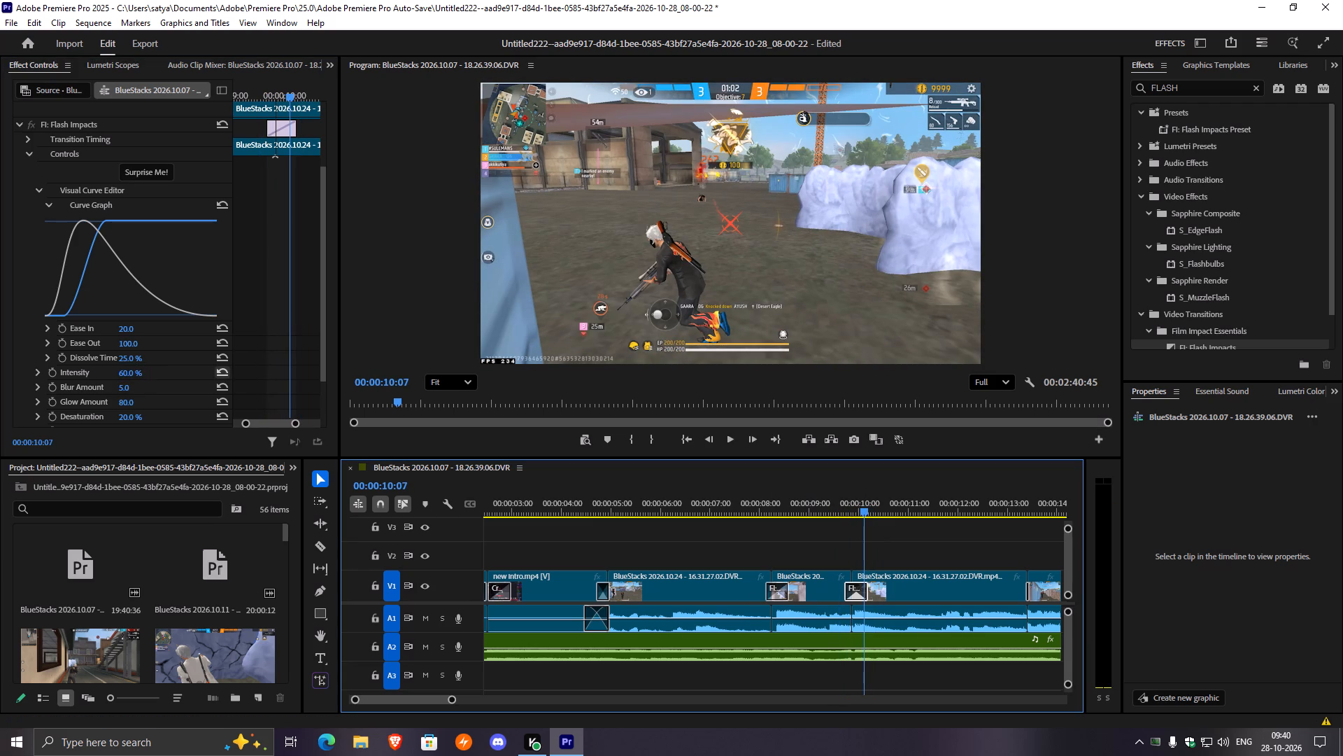
Set the Intensity of the nudged Flash Impacts transition to 65%.
click(128, 374)
click(137, 372)
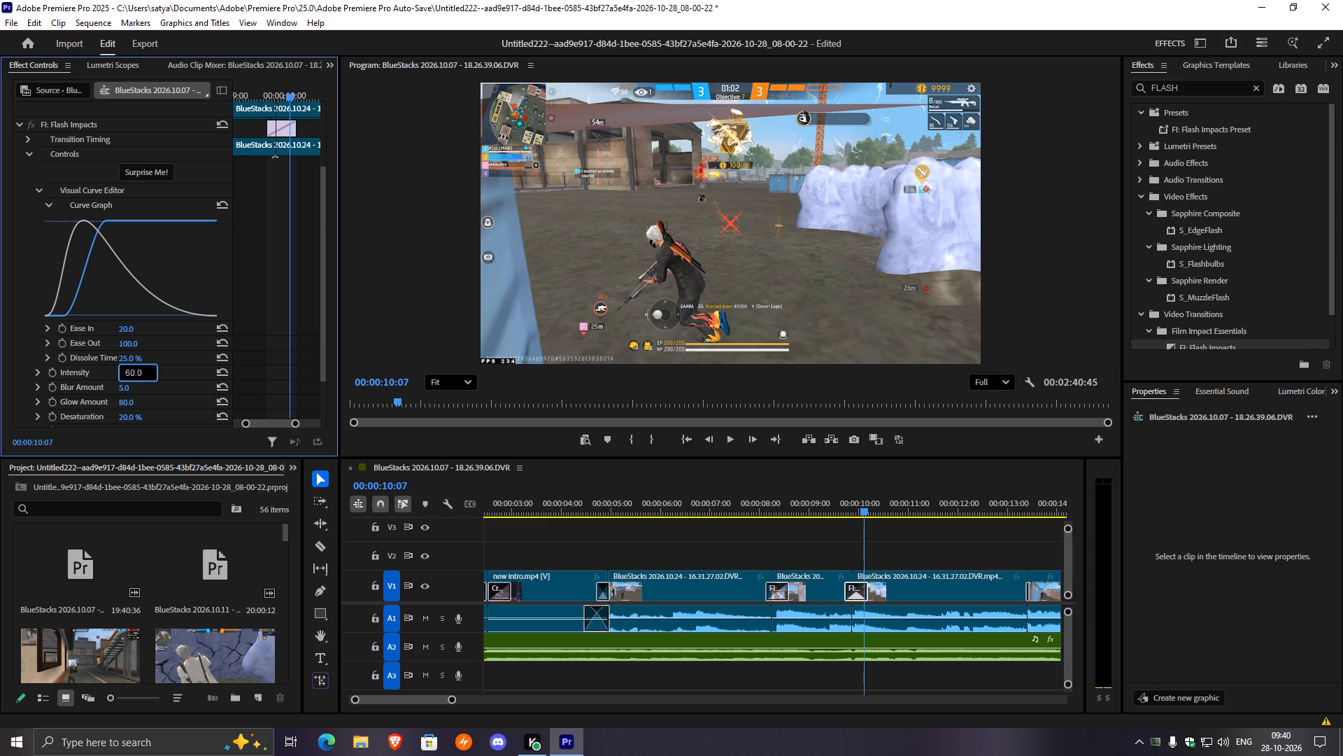
key(Left)
key(BackSpace)
key(5)
key(Return)
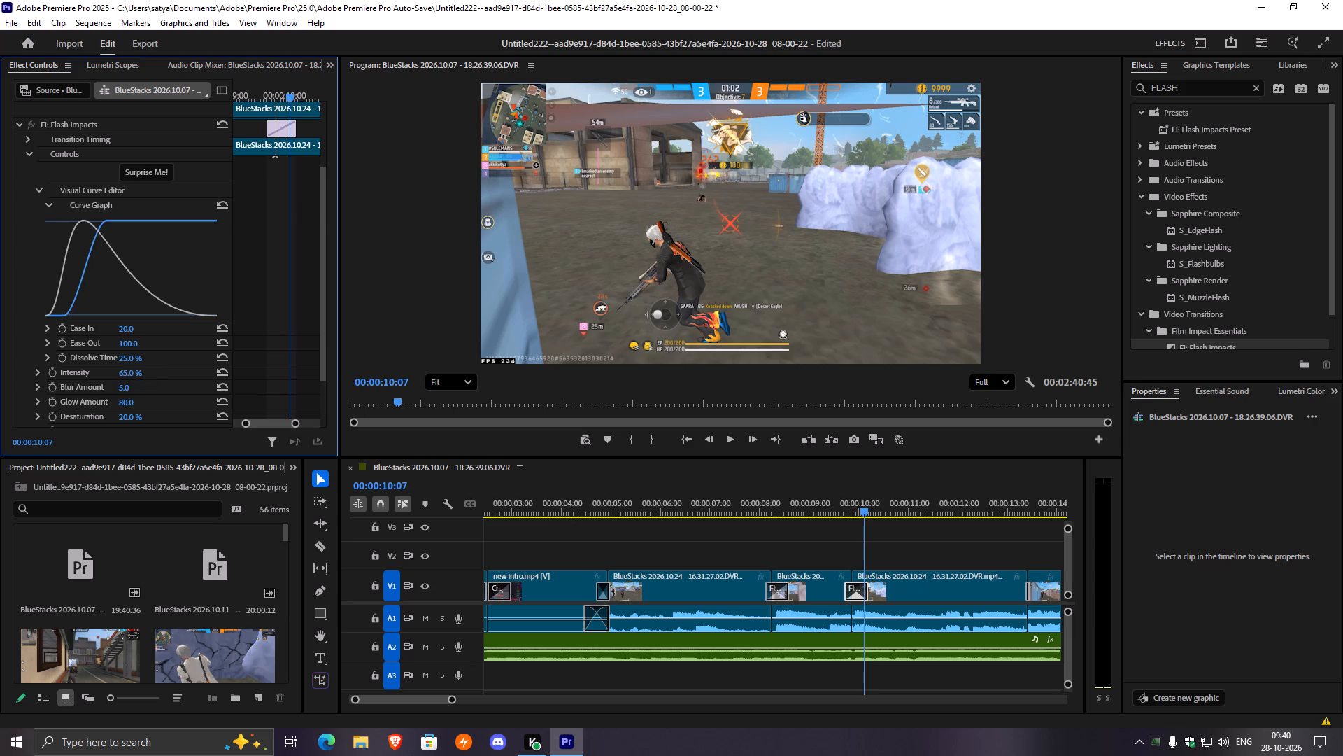
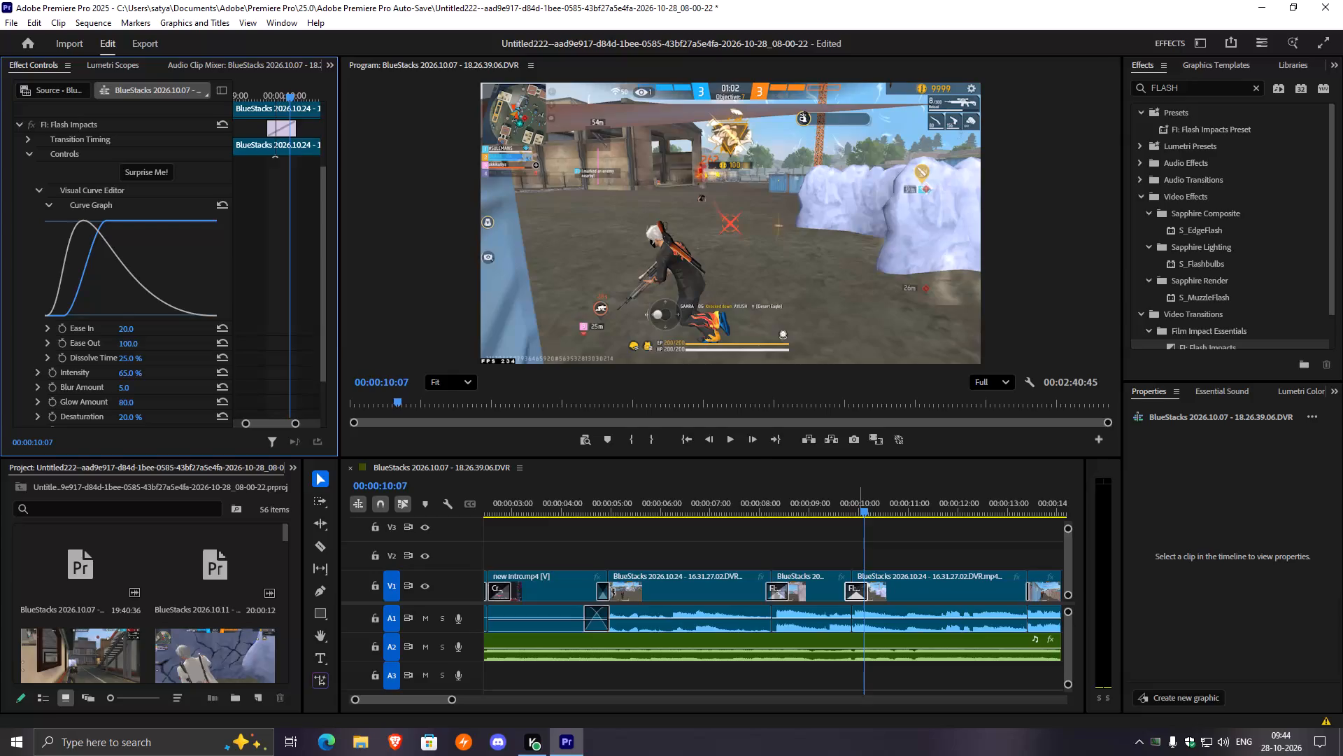
Replay the cut near 00:00:09:52 twice to check the flash at its current intensity.
drag(865, 508, 841, 514)
key(space)
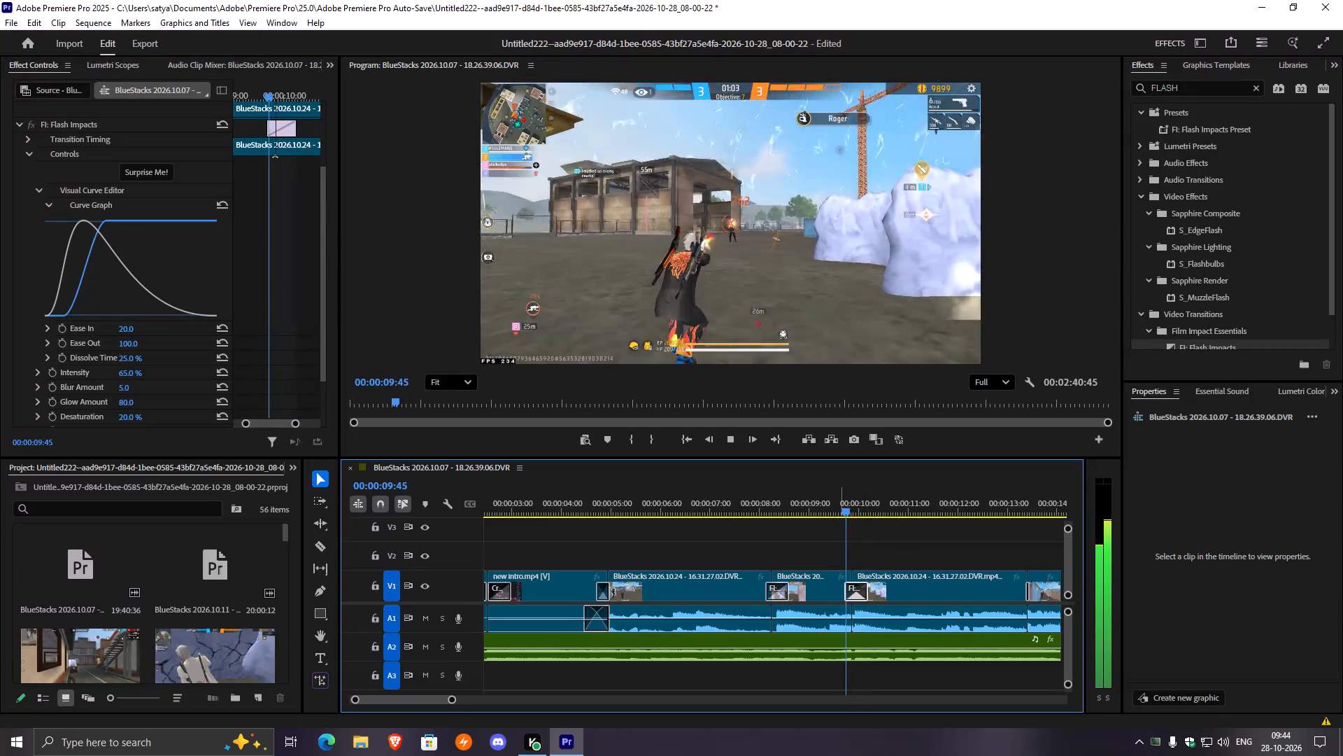
key(space)
drag(863, 507, 839, 507)
key(space)
key(space)
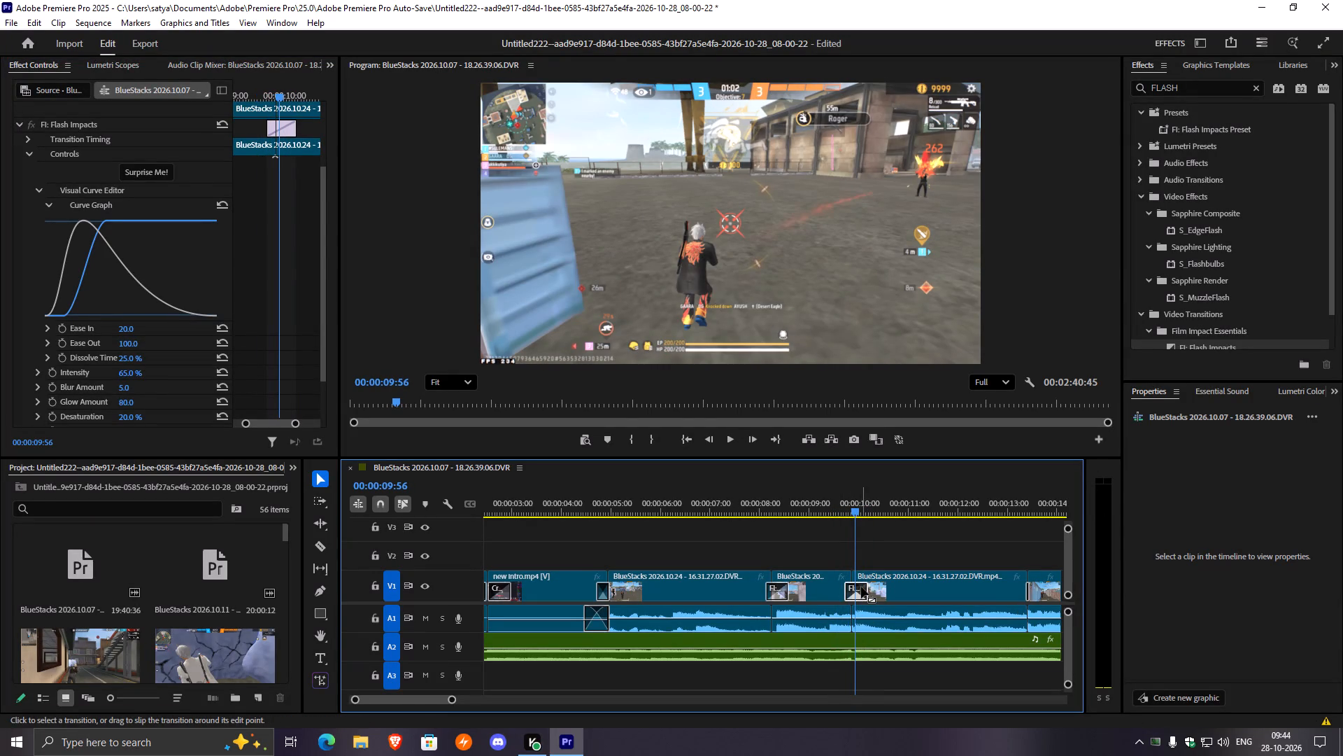
Set the Intensity of the Flash Impacts transition near 00:00:09:52 to 70% and replay the cut to check it.
click(860, 589)
click(127, 374)
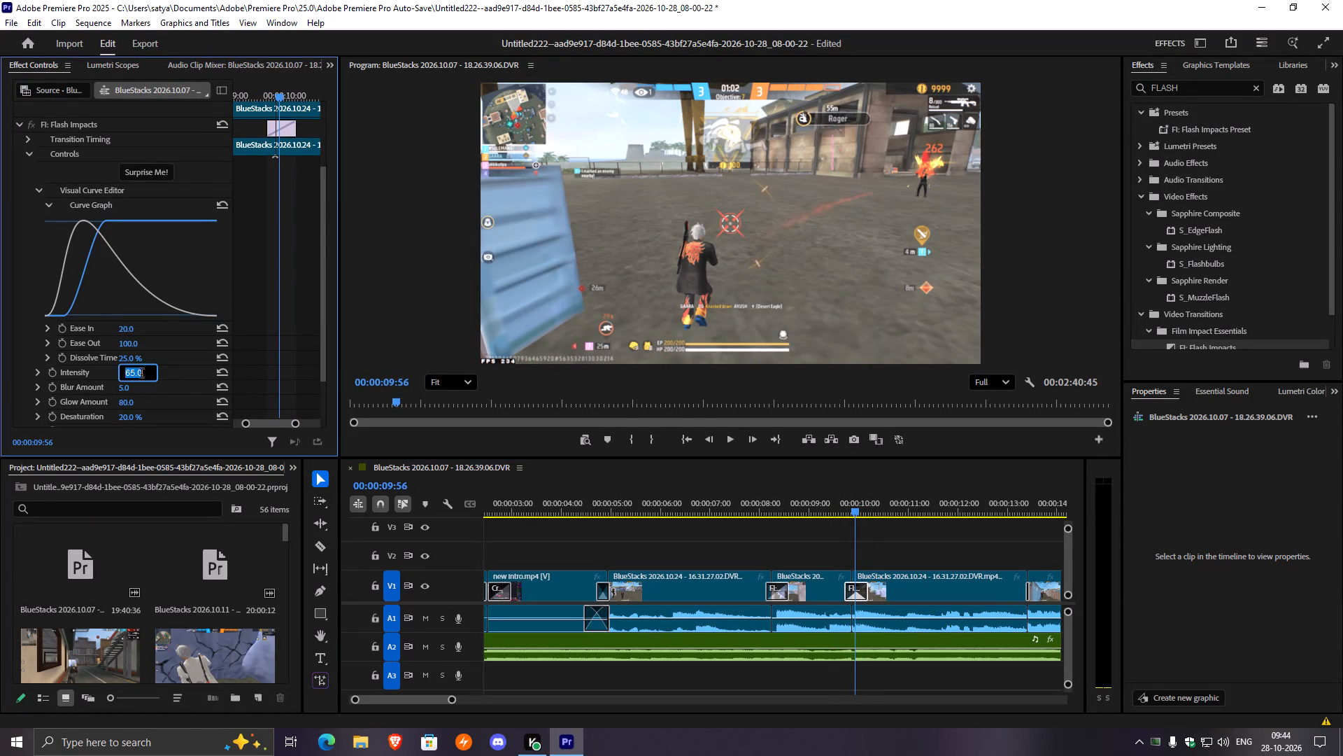
text(67)
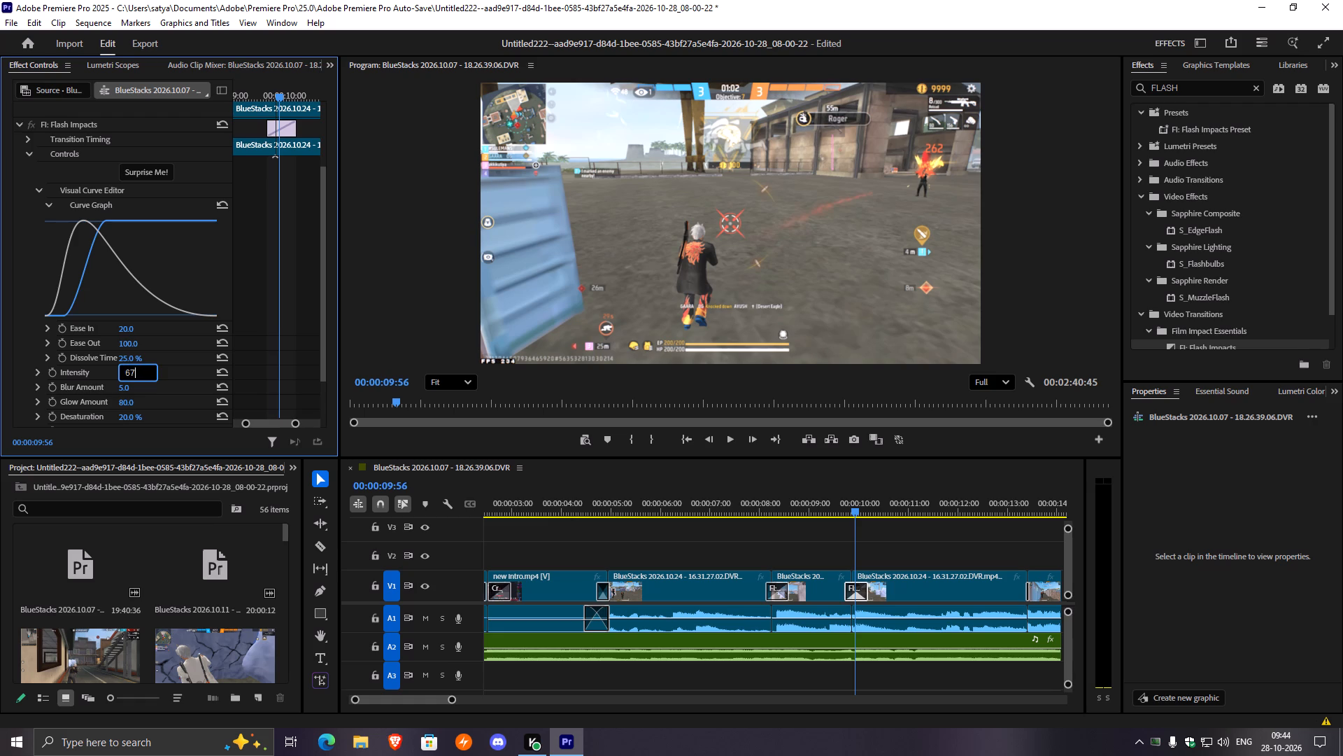
key(BackSpace)
key(BackSpace)
text(70)
key(Return)
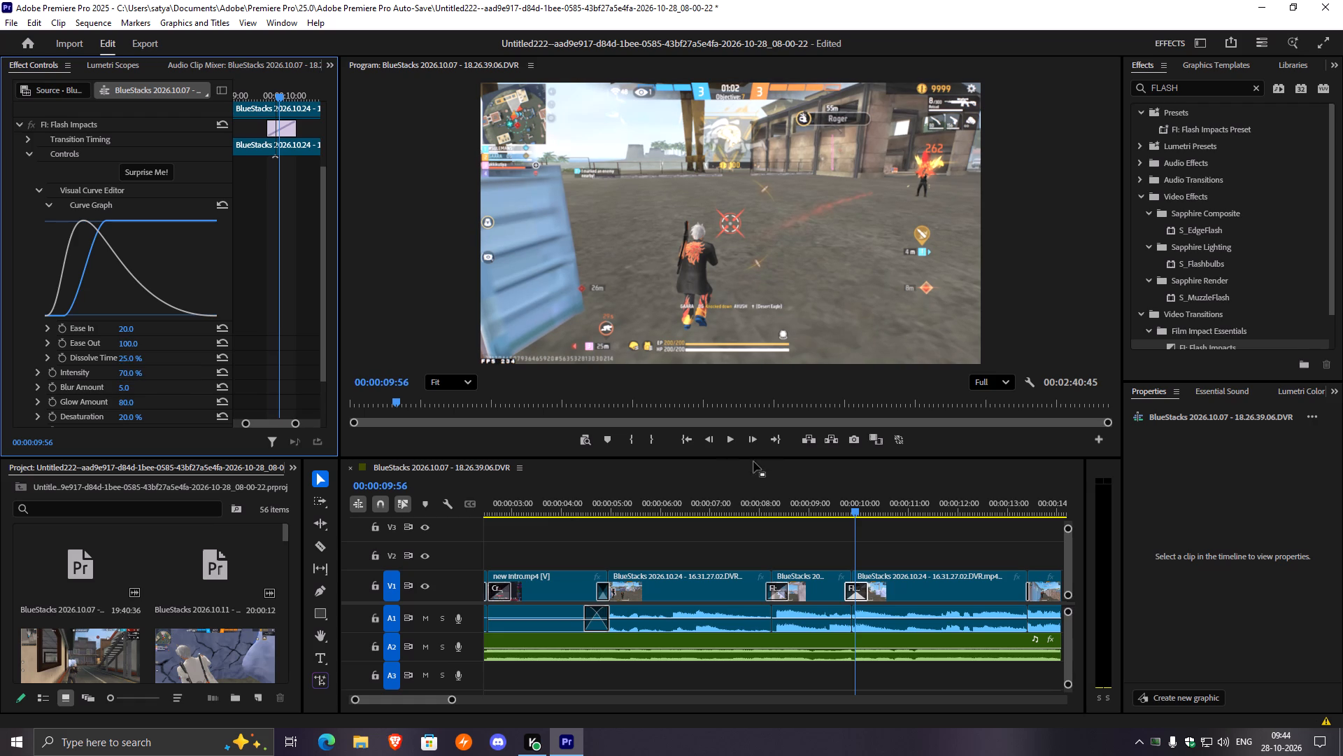
drag(854, 512, 837, 511)
key(space)
key(space)
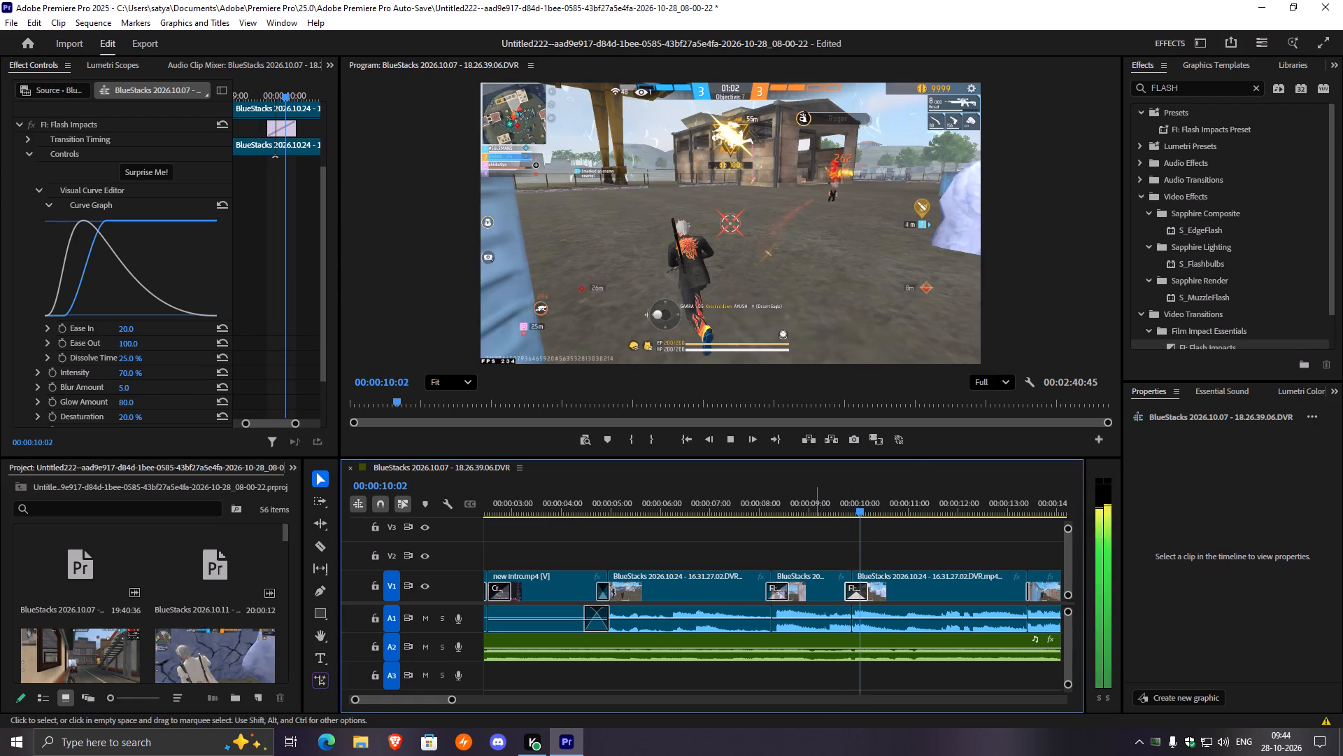
Set the Intensity of the earlier Flash Impacts transition near 00:00:08:14 on V1 to 70%.
click(780, 588)
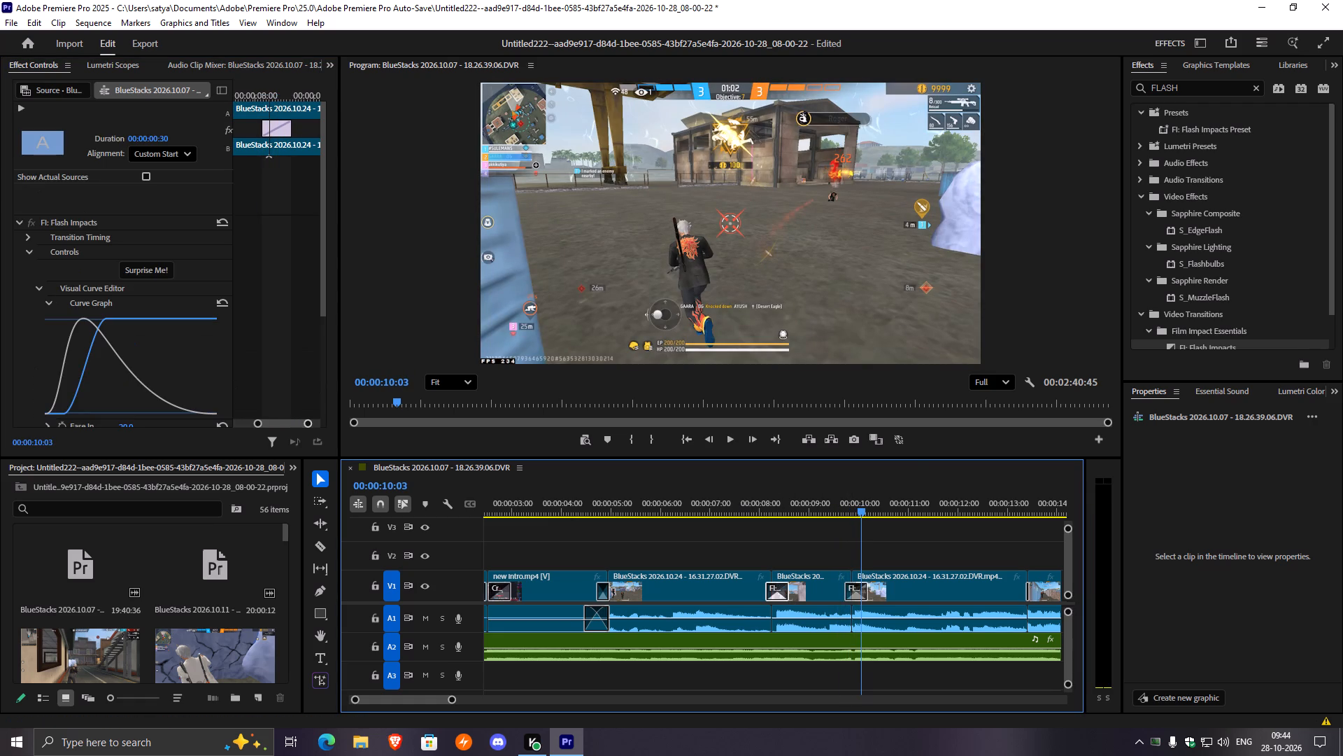
scroll(144, 375, down, 7)
click(132, 372)
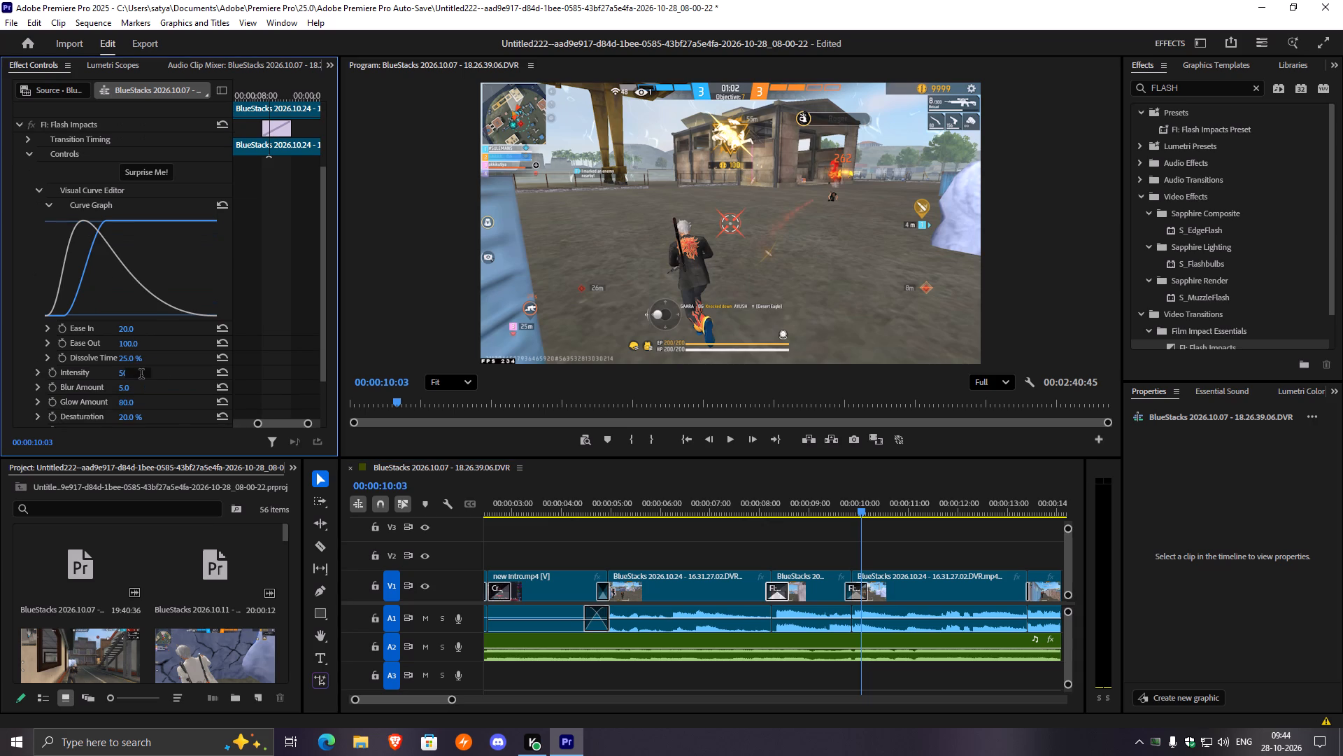
text(70)
key(Return)
Replay the two flashes from about 00:00:08:00 and continue playback to about 00:00:14:28 to look for another flash point.
key(space)
key(space)
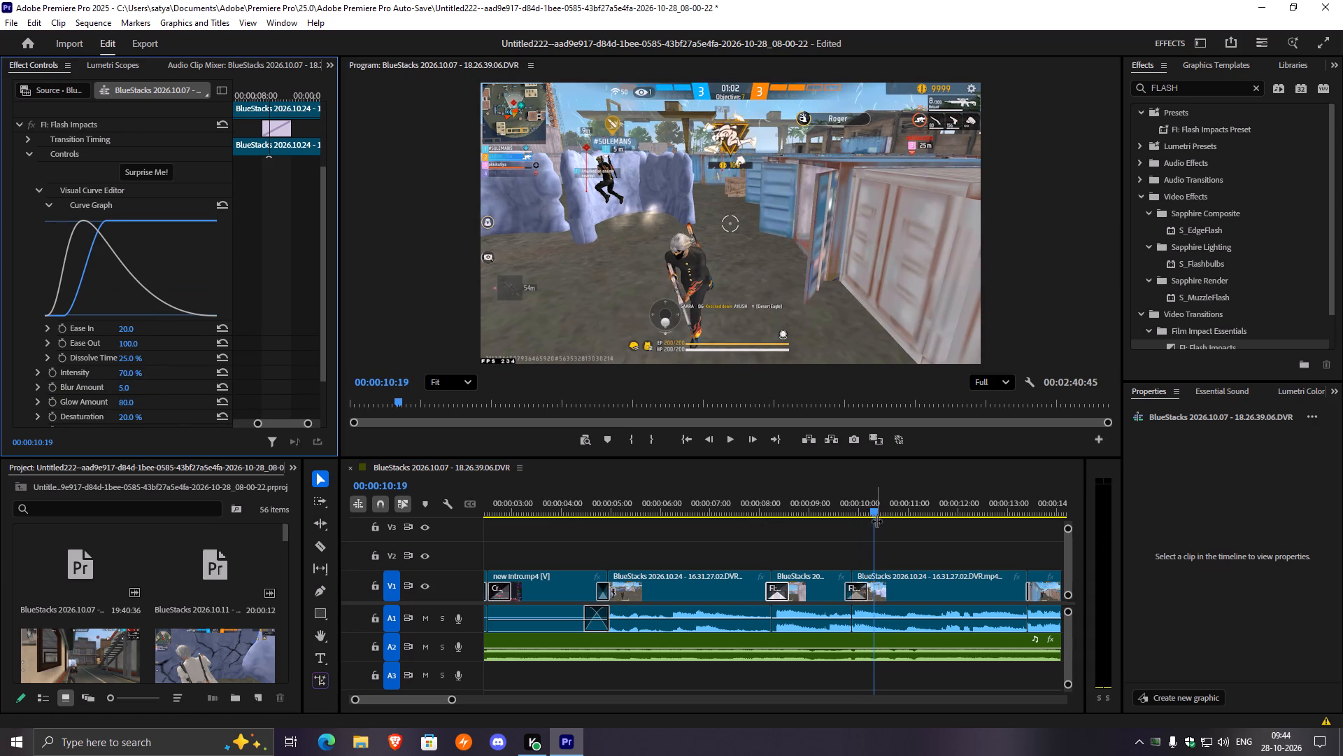
drag(878, 517, 740, 526)
drag(879, 514, 746, 528)
key(space)
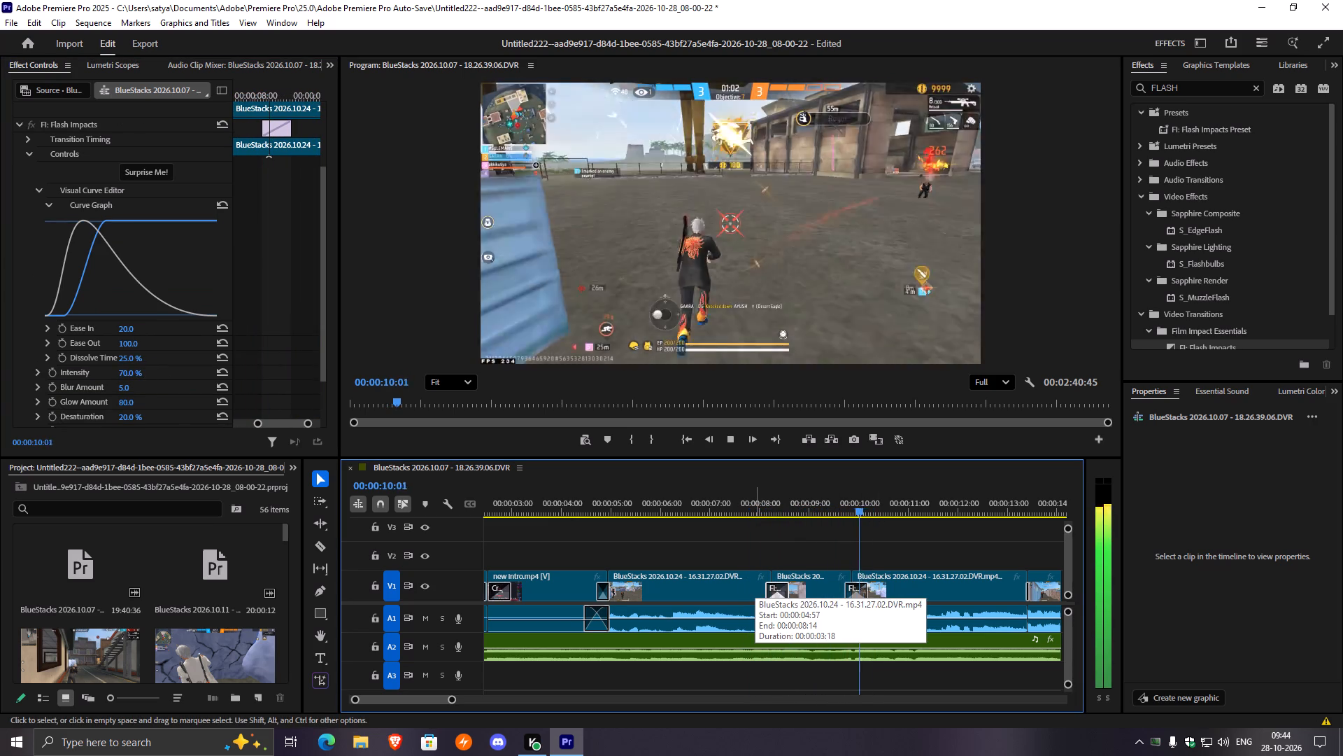
key(space)
drag(888, 504, 760, 506)
key(space)
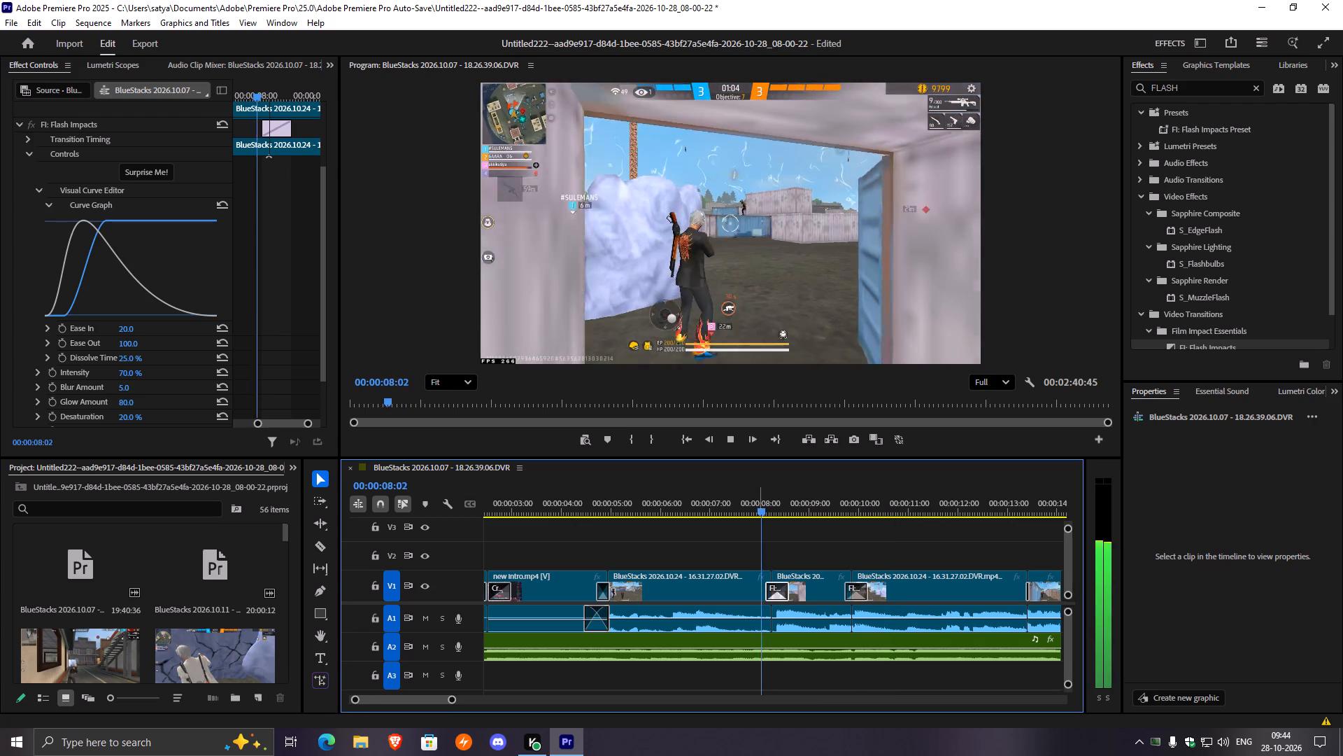
key(space)
key(space)
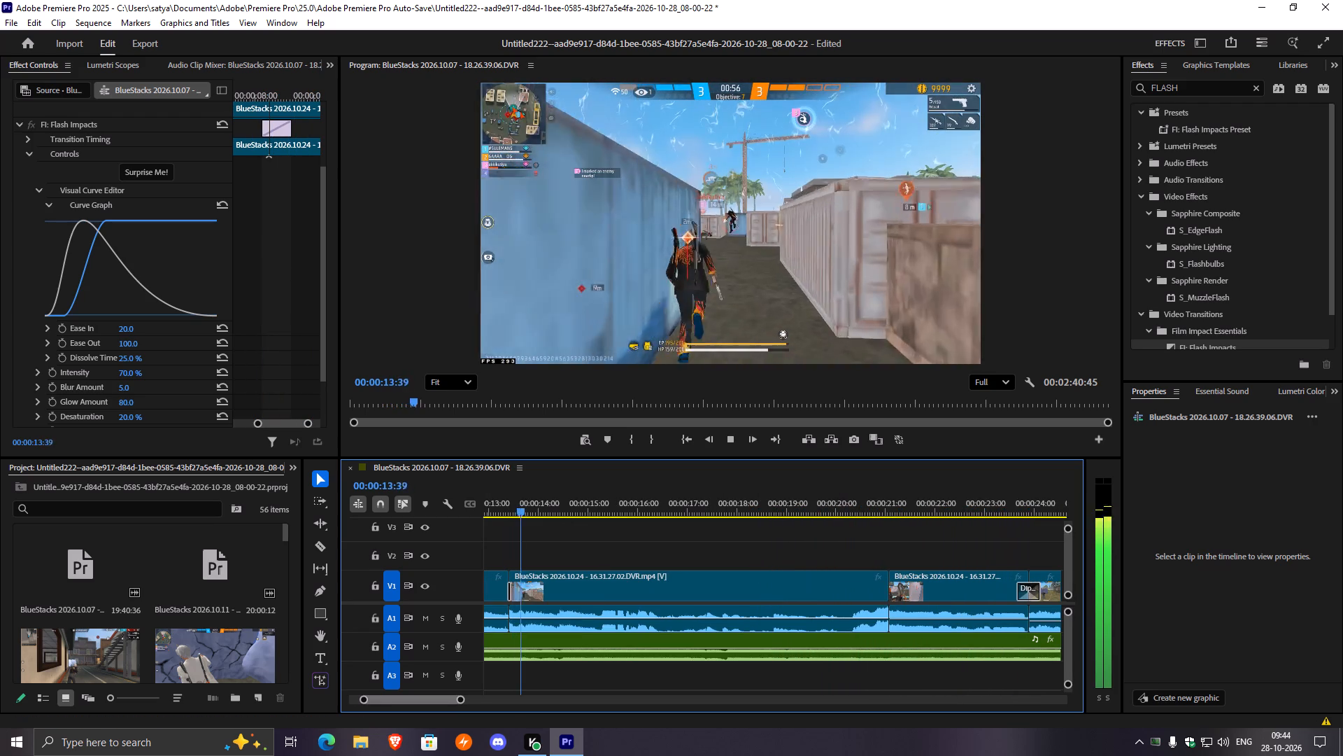
key(space)
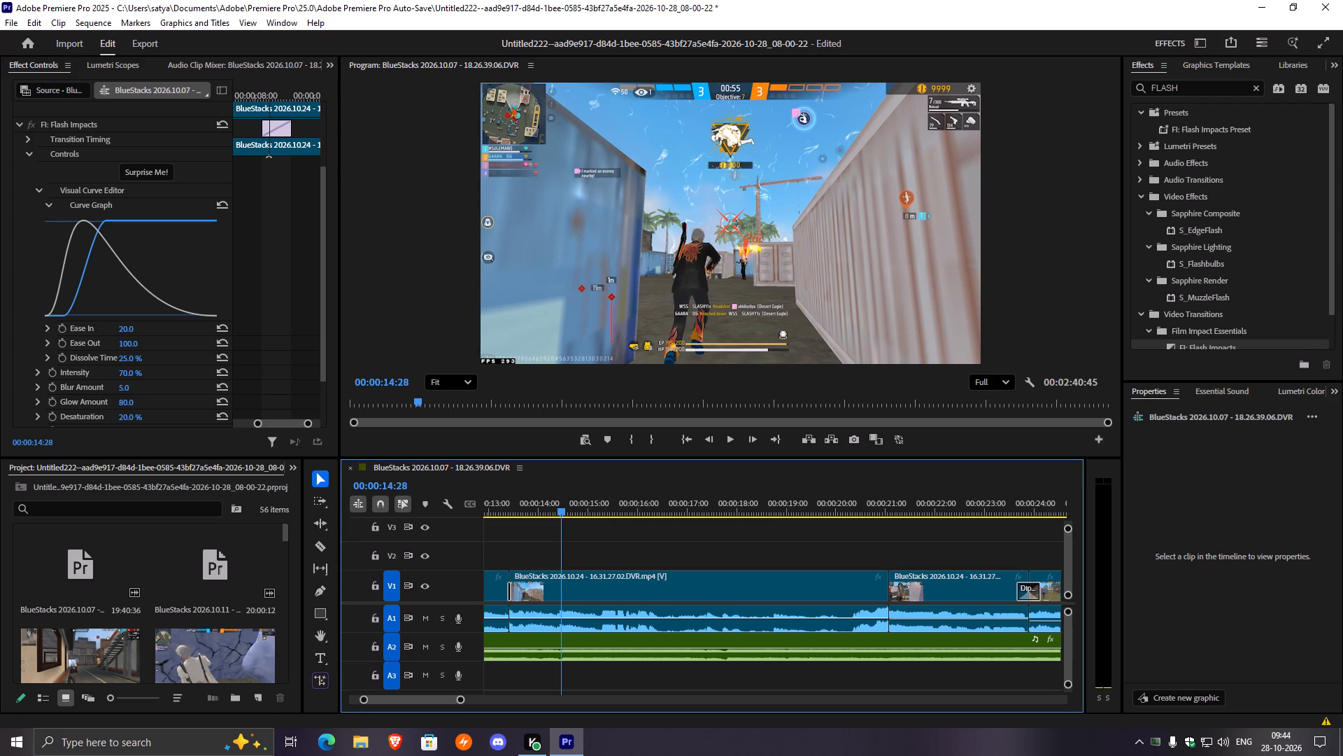
Split the V1 gameplay clip and its audio at 00:00:14:14, stepping back frame by frame to find the point.
drag(462, 701, 510, 710)
key(Left)
key(Left)
key(Left)
key(Left)
key(Left)
key(Left)
key(Left)
key(Left)
key(Left)
key(Left)
key(Left)
key(Left)
key(Left)
key(Left)
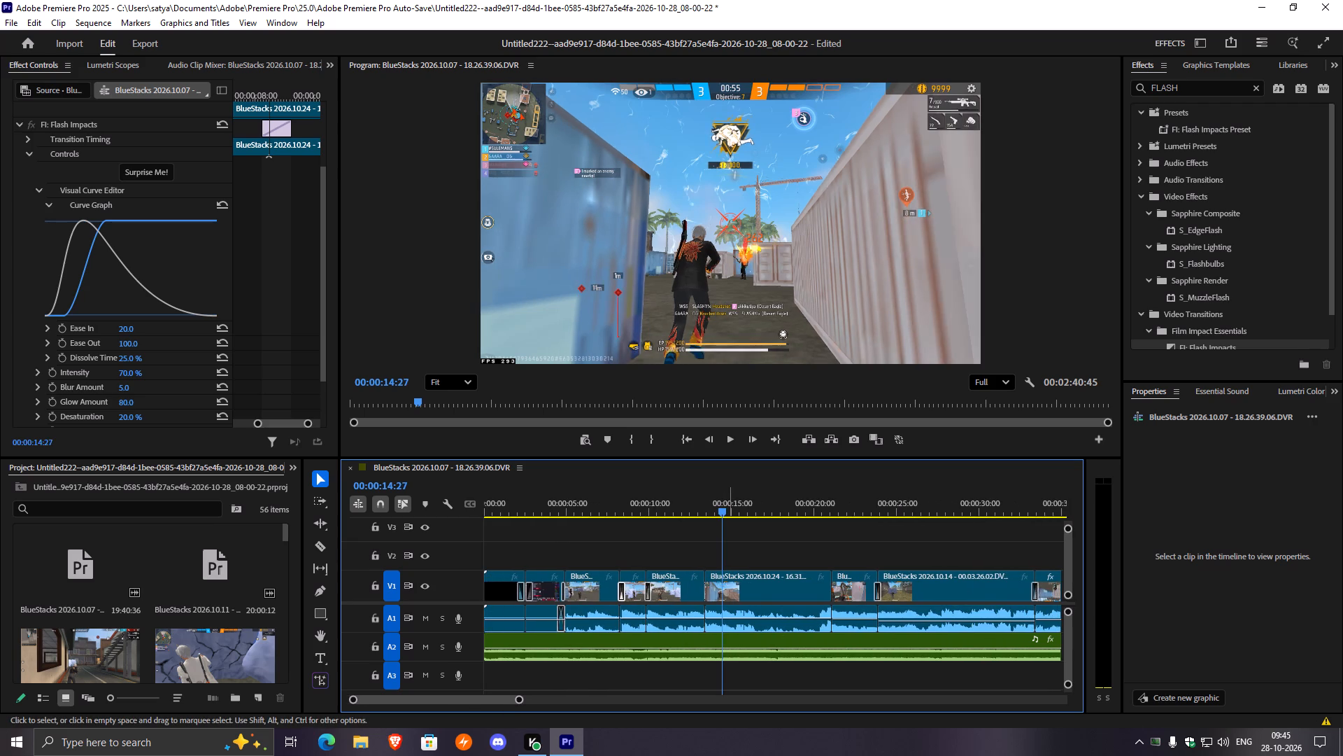
click(746, 583)
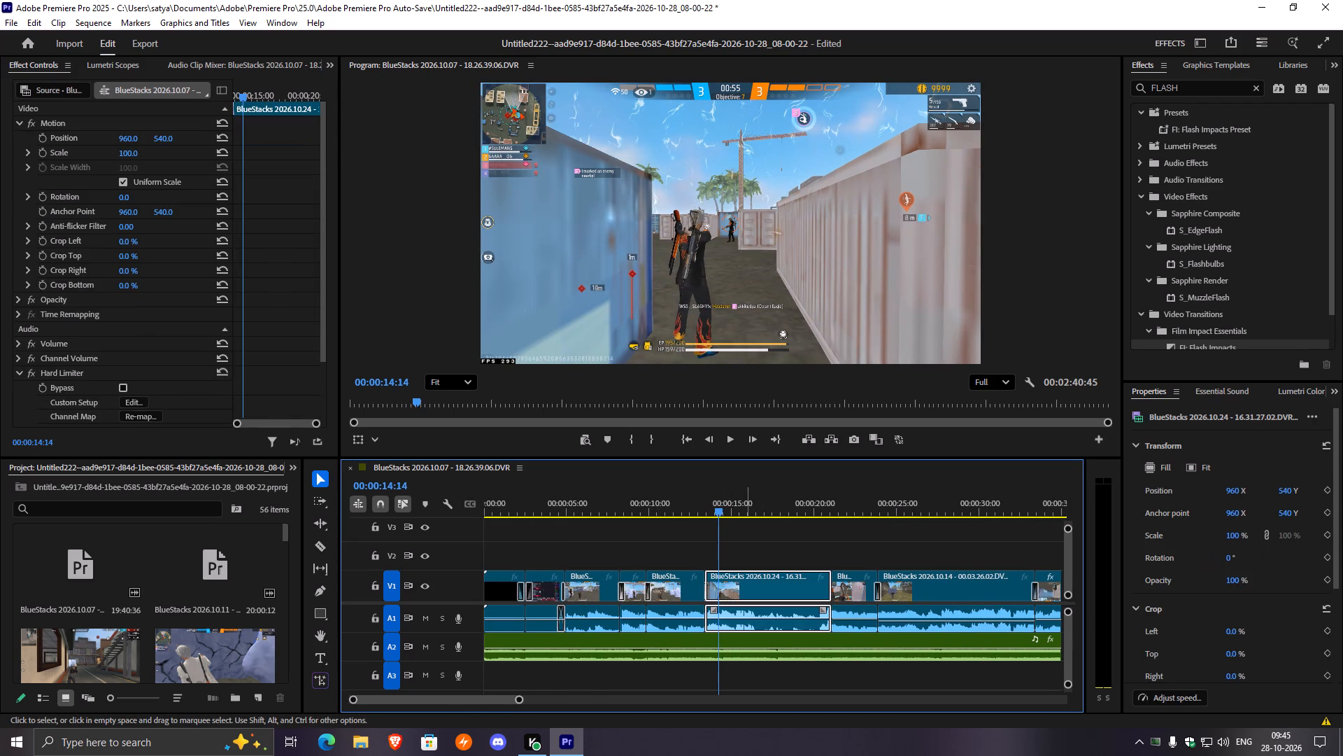
key(ctrl+k)
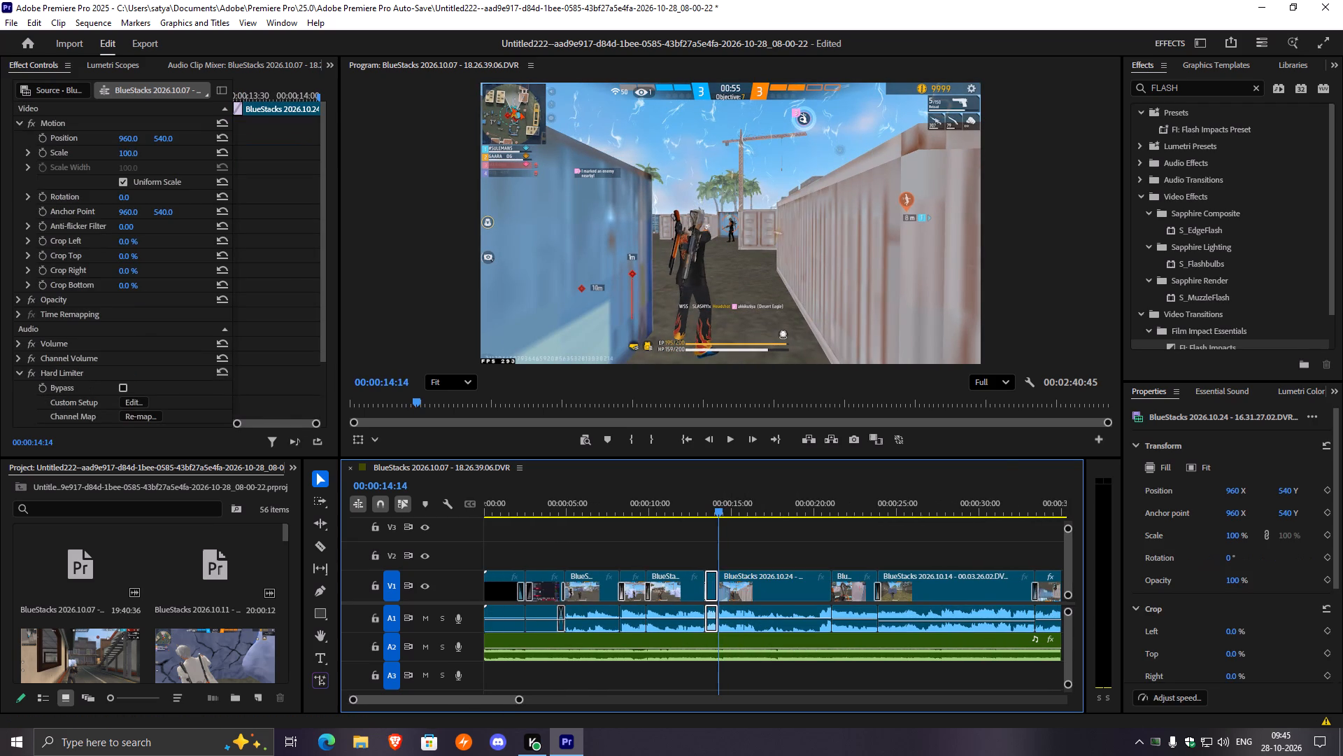
Apply the FI: Flash Impacts Preset to the new cut at 00:00:14:14 on V1 and preview it.
drag(1174, 127, 718, 589)
key(space)
key(space)
click(723, 501)
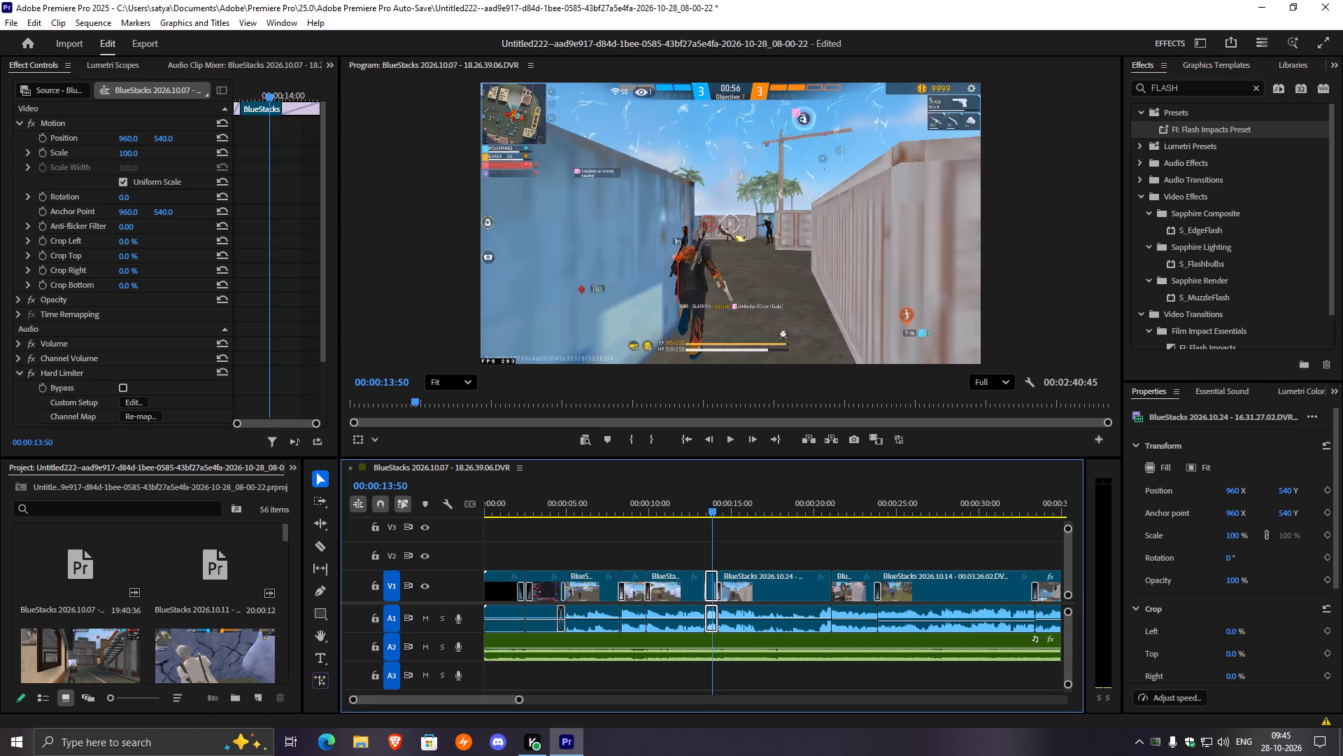
Shift the Flash Impacts transition at the 00:00:14:14 cut later so it starts at 00:00:14:07, and replay it.
drag(517, 699, 450, 698)
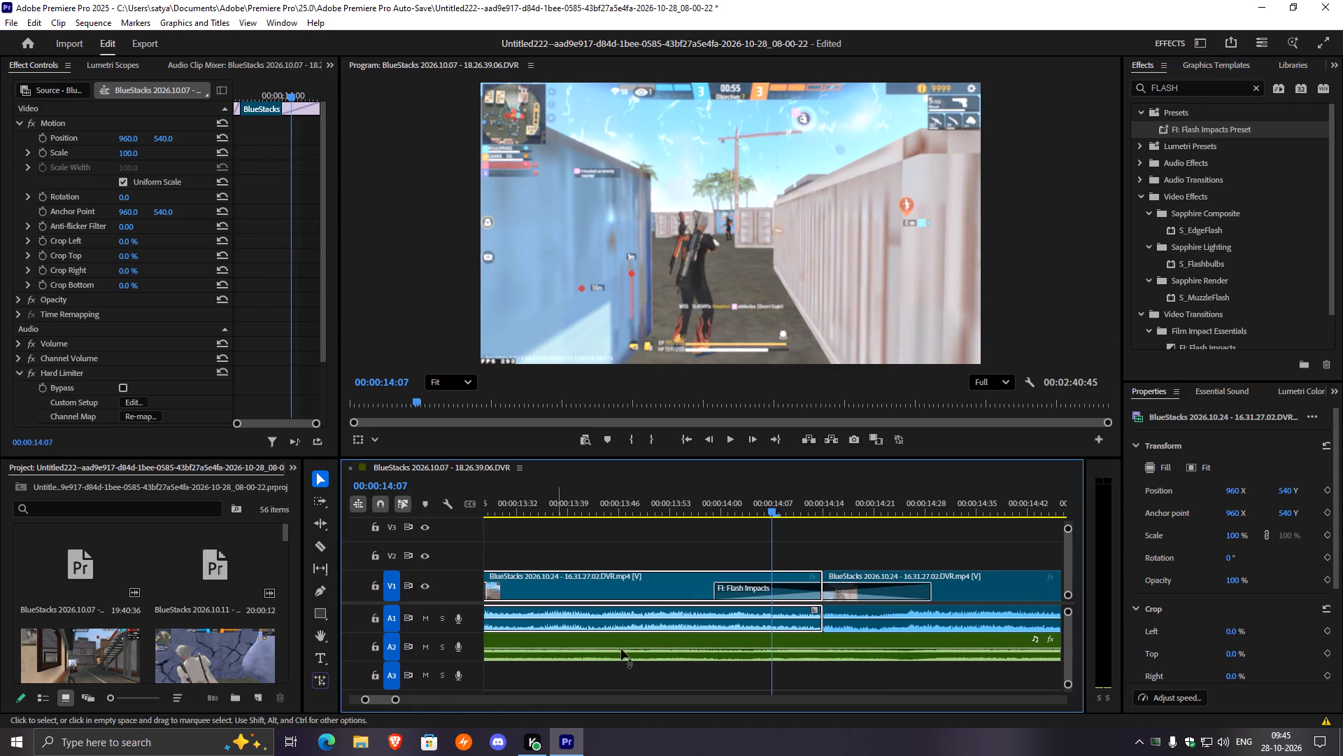
drag(776, 588, 834, 587)
key(space)
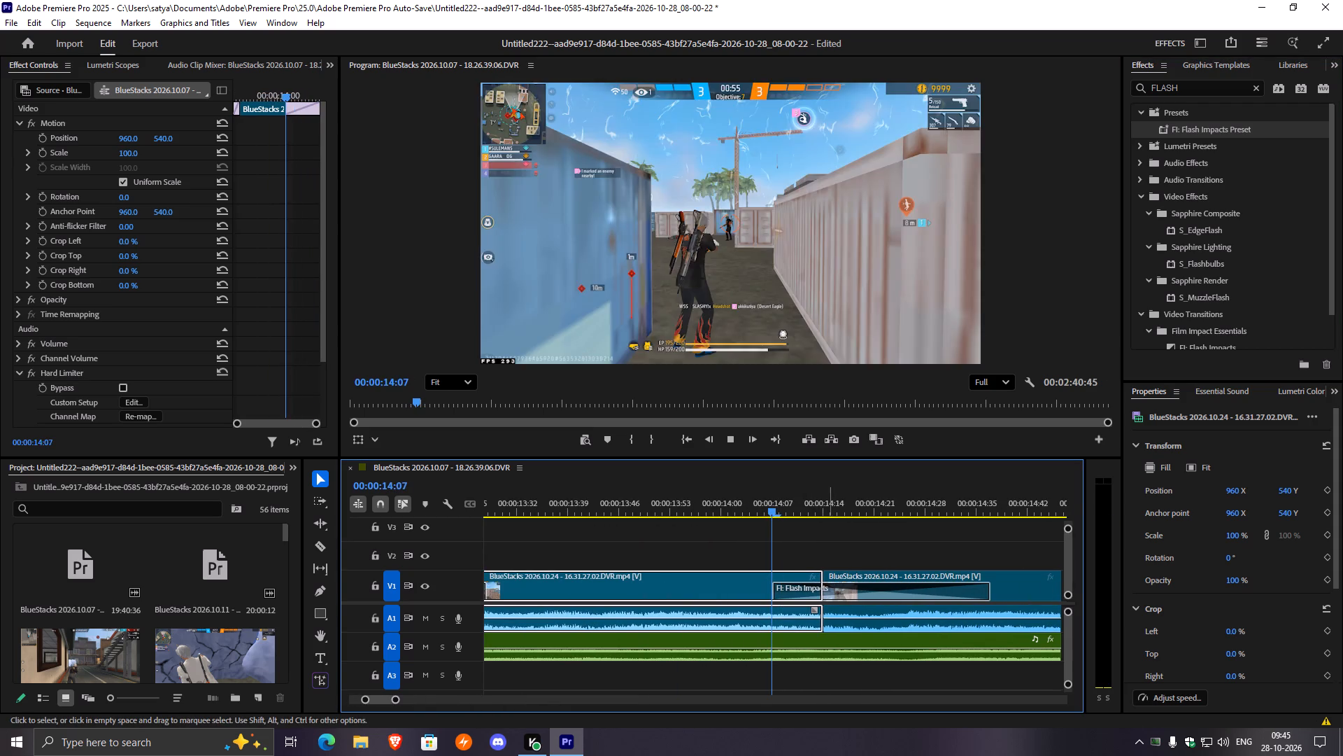
key(space)
click(761, 506)
key(space)
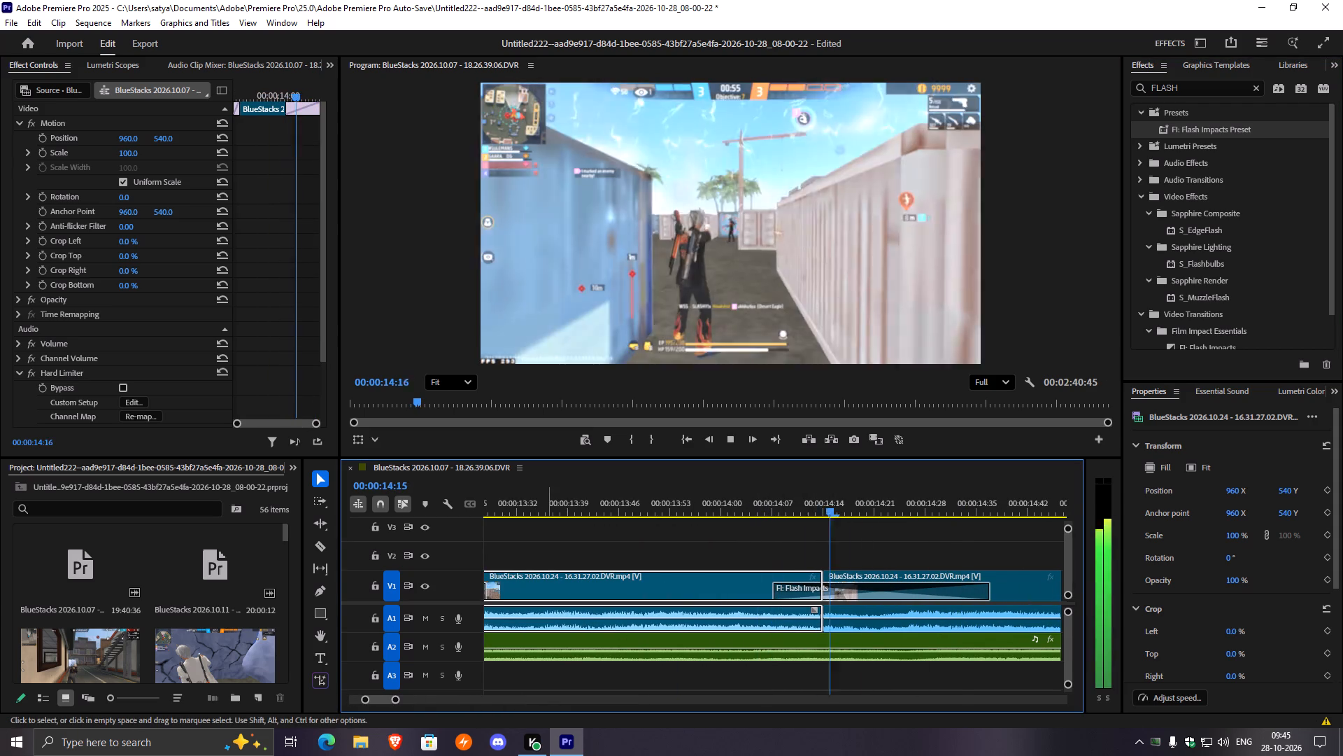
key(space)
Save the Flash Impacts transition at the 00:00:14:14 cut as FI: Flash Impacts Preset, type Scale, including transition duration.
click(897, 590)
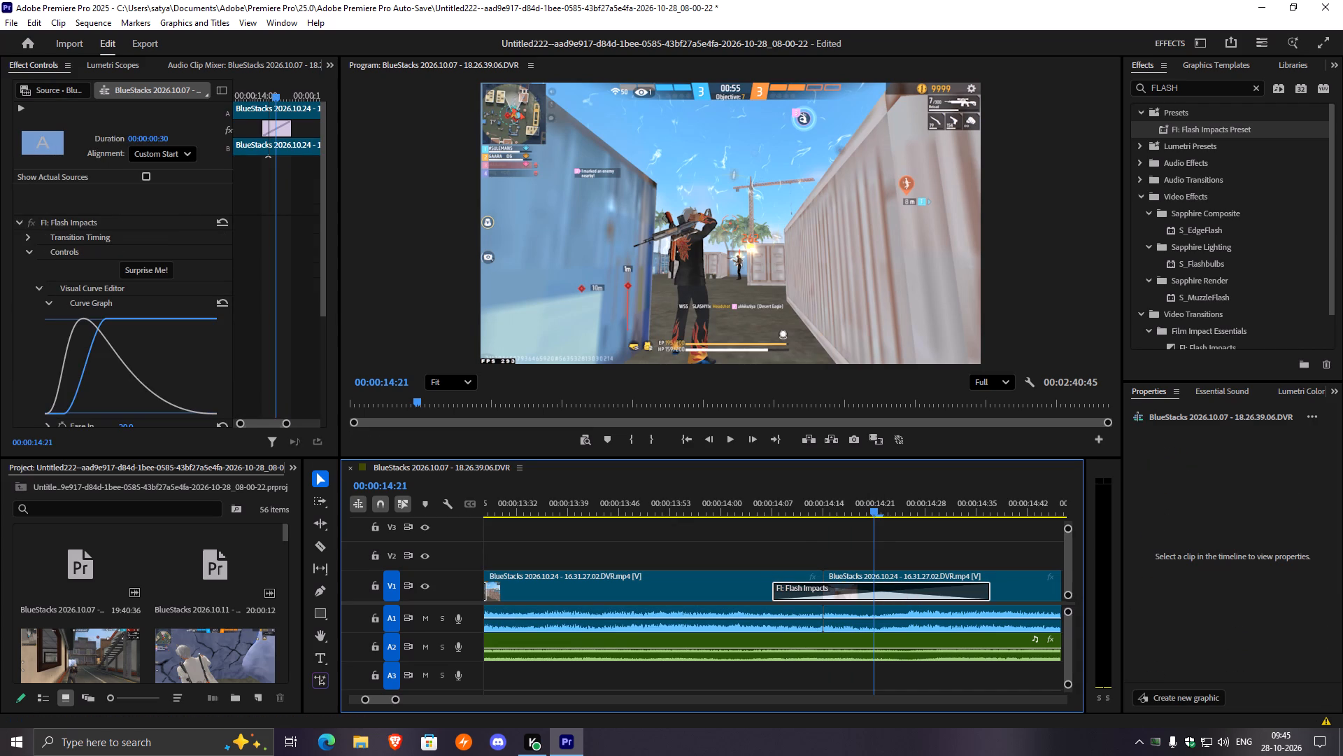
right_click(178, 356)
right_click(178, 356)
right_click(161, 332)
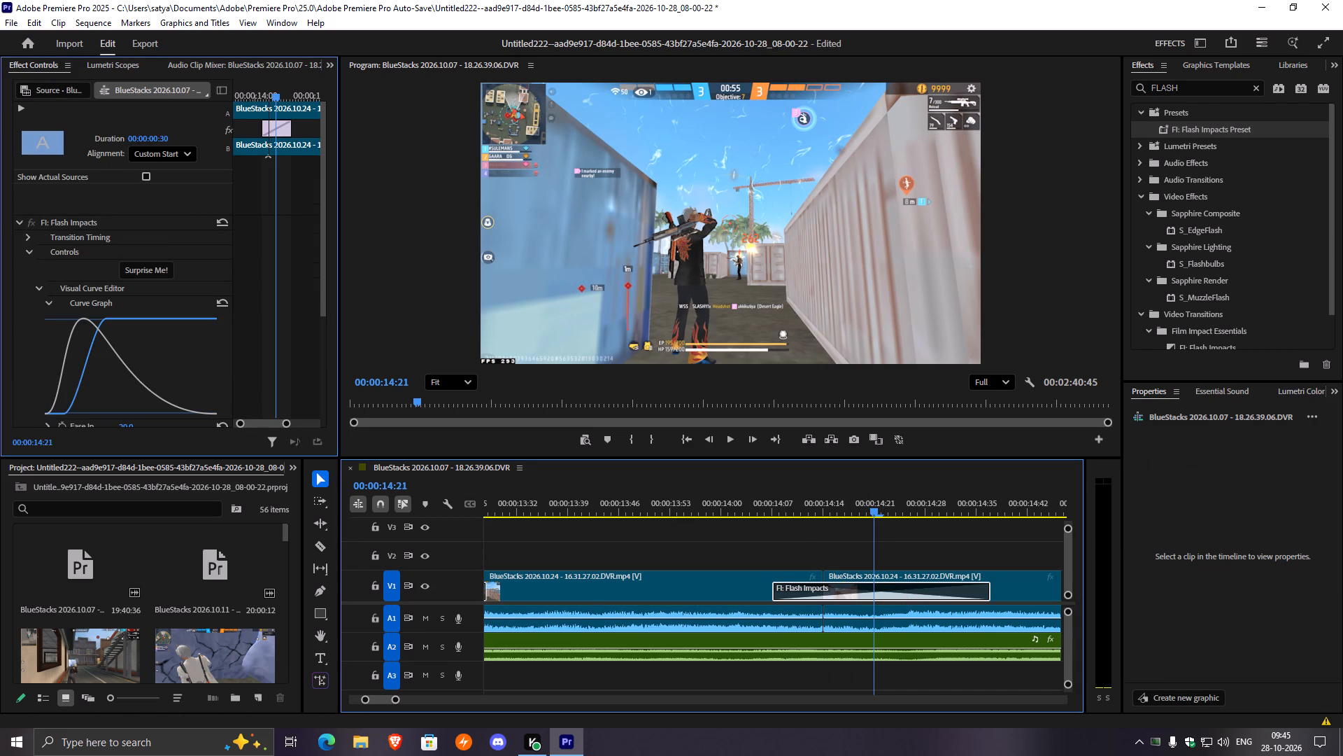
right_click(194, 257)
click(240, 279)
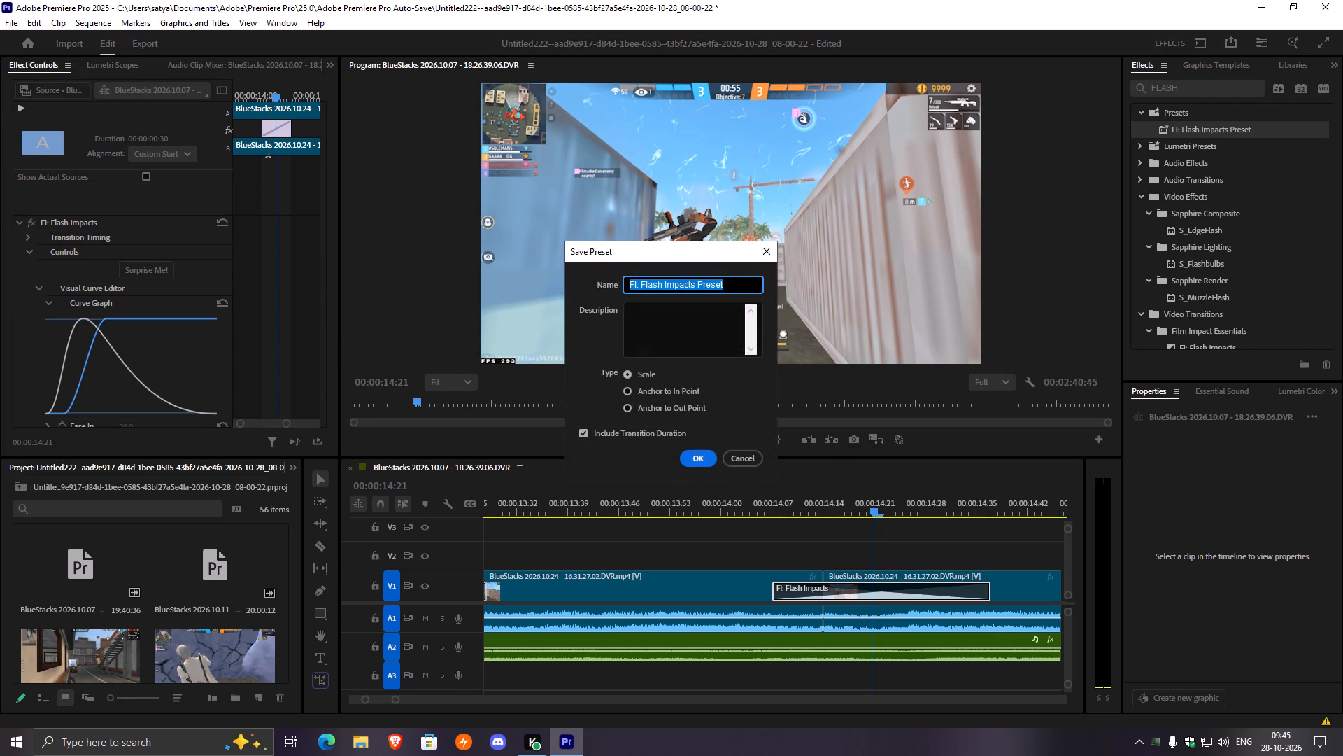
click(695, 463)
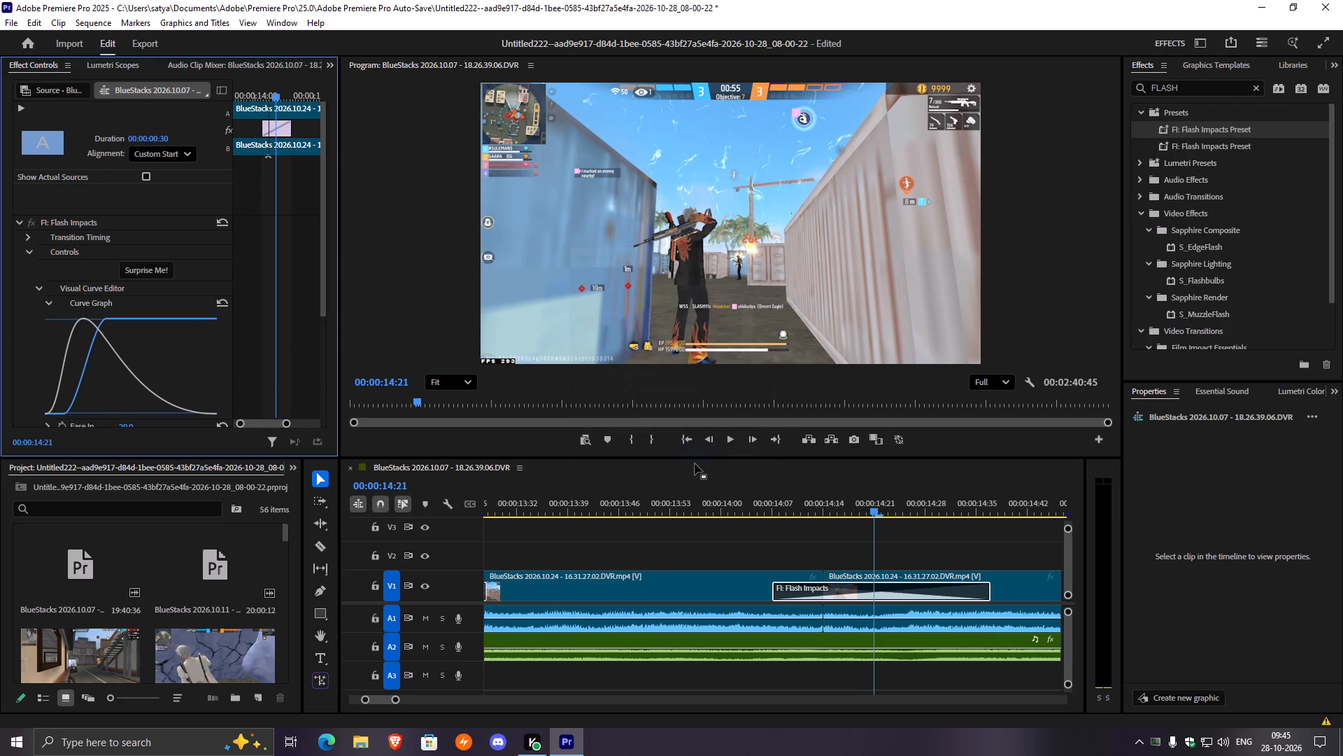
Delete both FI: Flash Impacts Preset entries from the effect presets.
right_click(1193, 148)
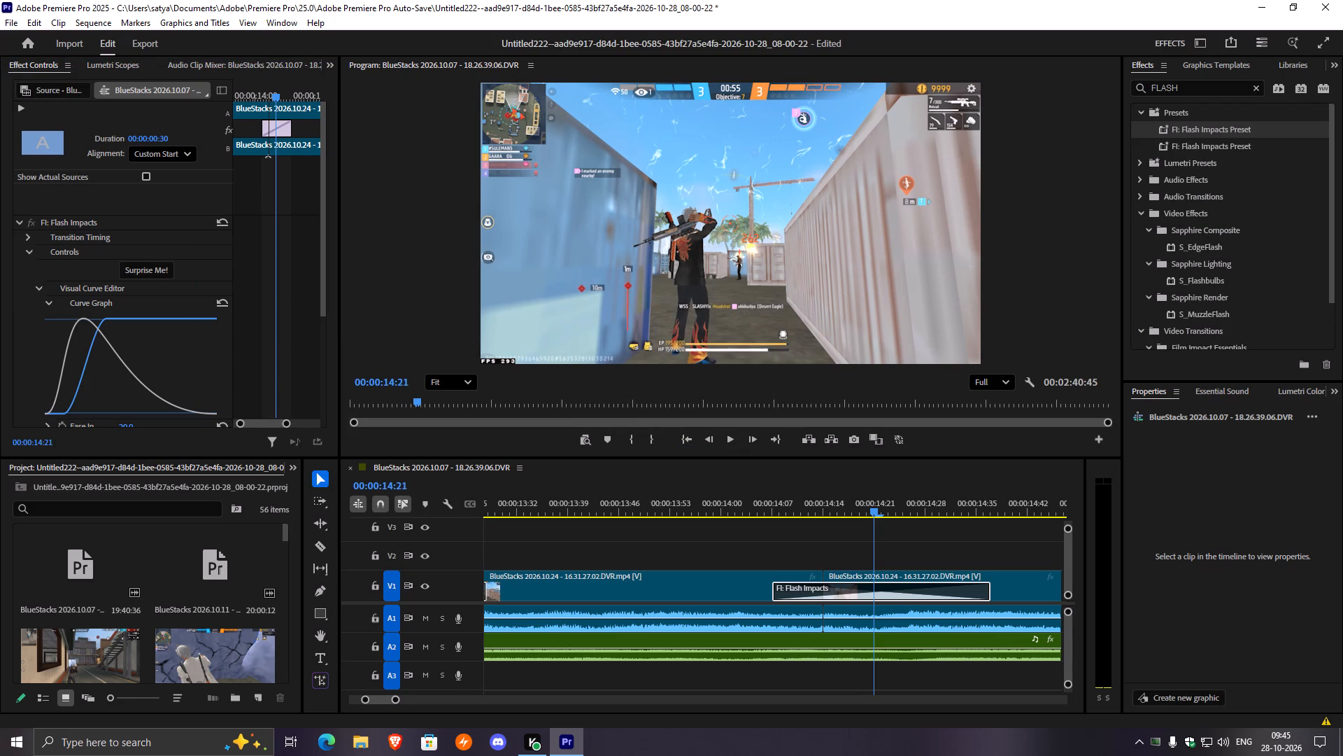
right_click(1182, 142)
right_click(1169, 144)
click(1209, 172)
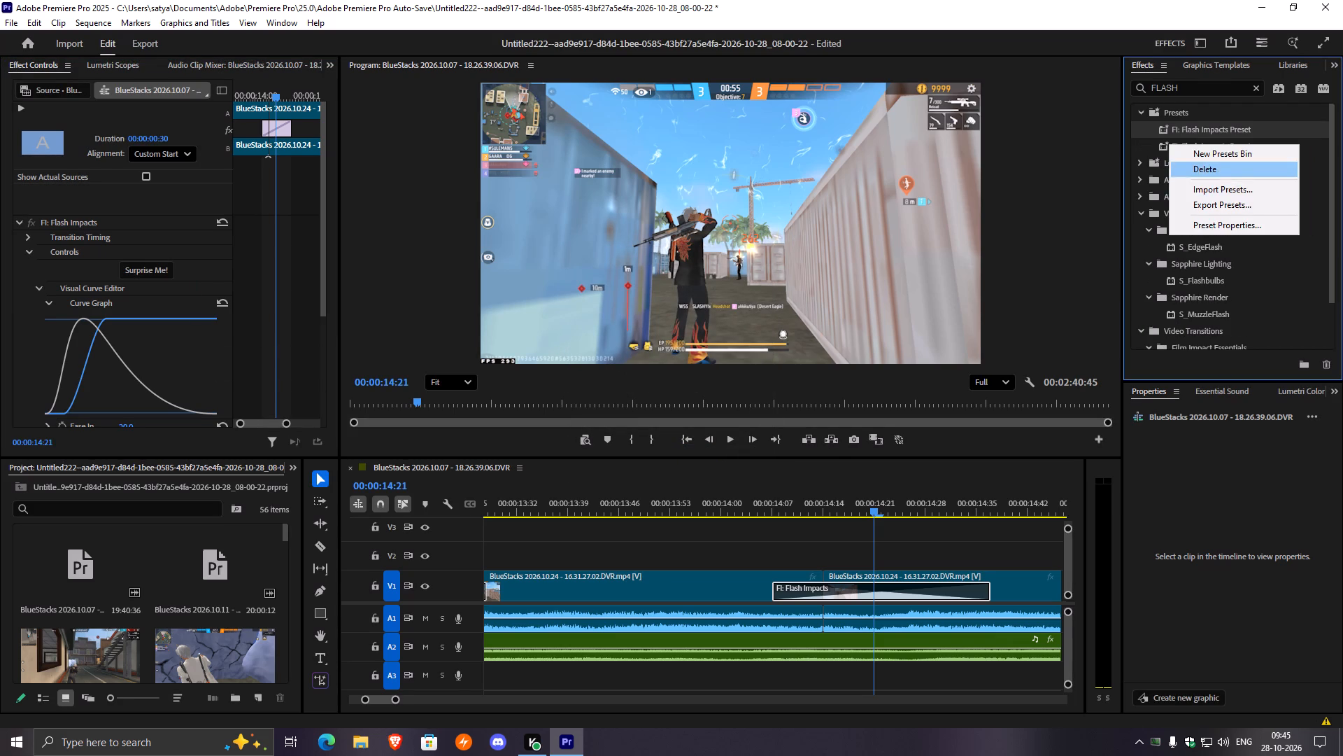
click(702, 409)
right_click(1181, 132)
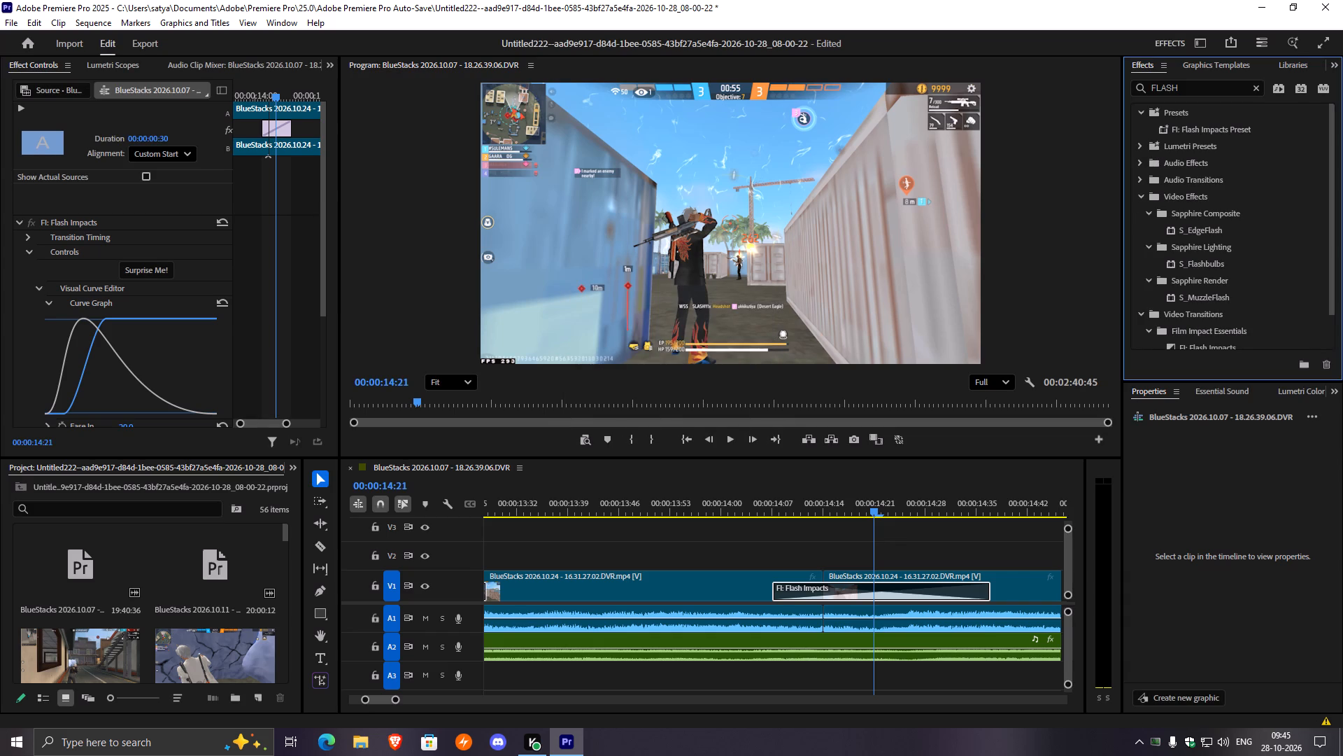
click(1202, 154)
click(691, 409)
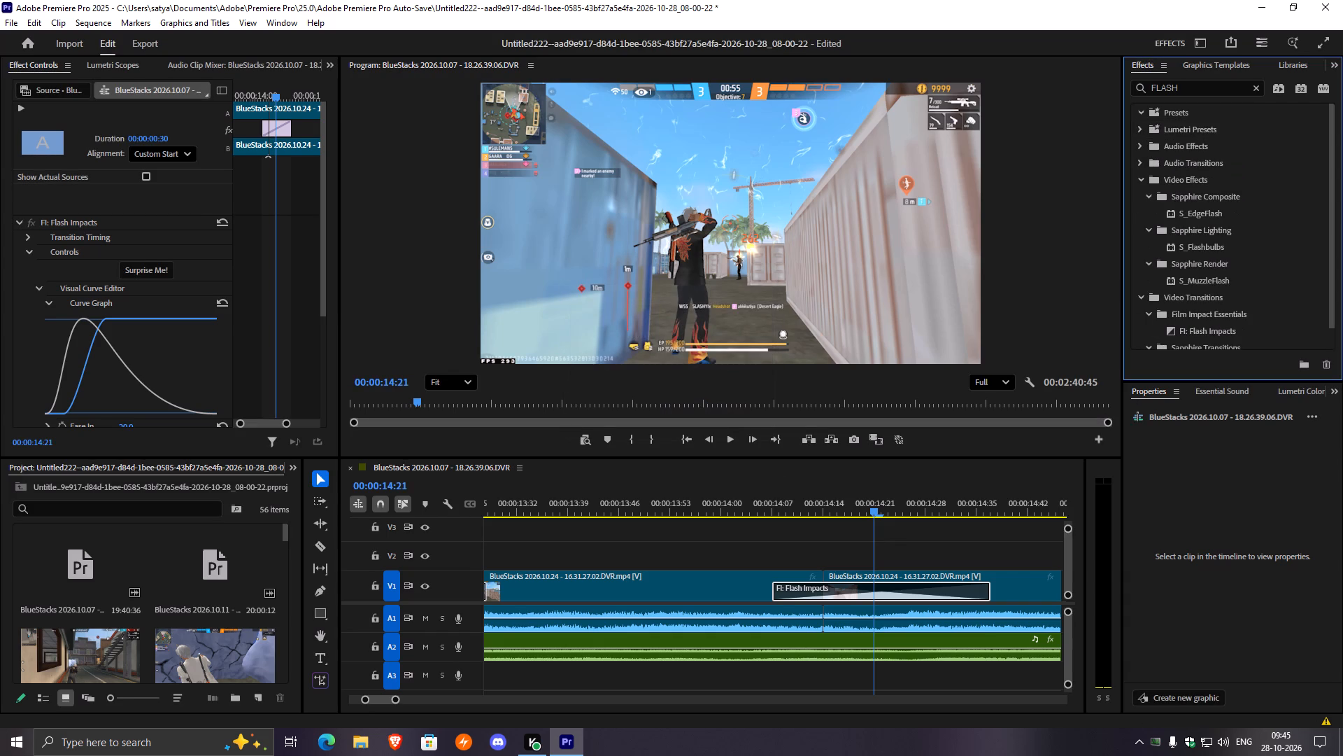
Save the selected Flash Impacts transition again as FI: Flash Impacts Preset, type Scale, including transition duration.
right_click(164, 358)
right_click(186, 365)
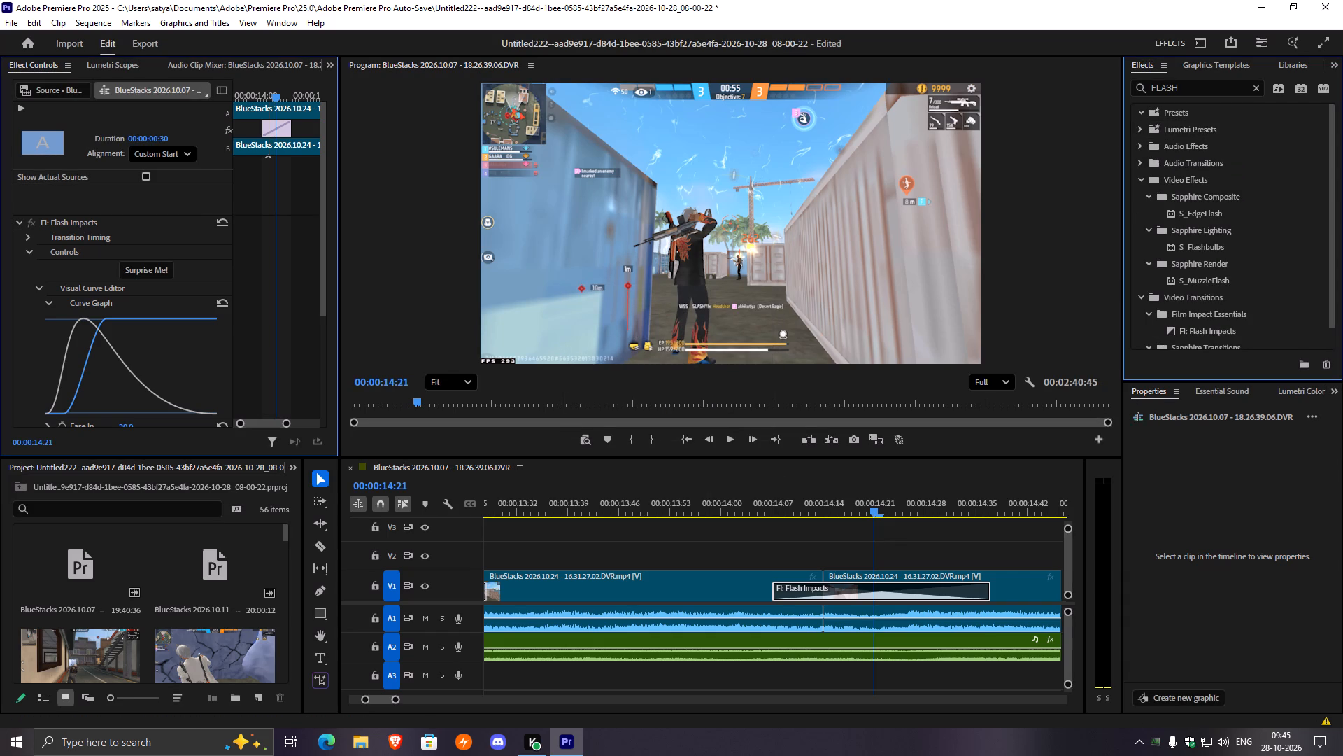
right_click(177, 309)
click(223, 335)
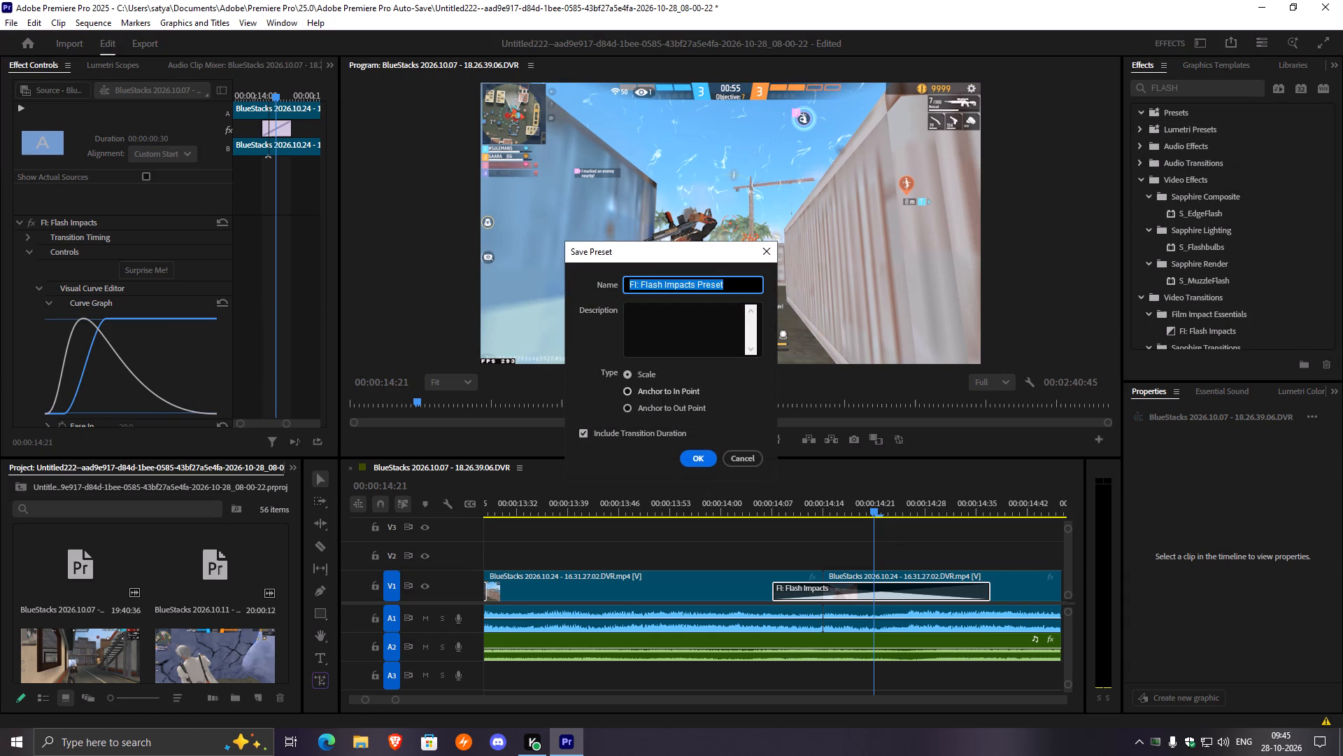
click(700, 458)
Replay the Flash Impacts transition at the 00:00:14:14 cut.
drag(883, 505, 783, 507)
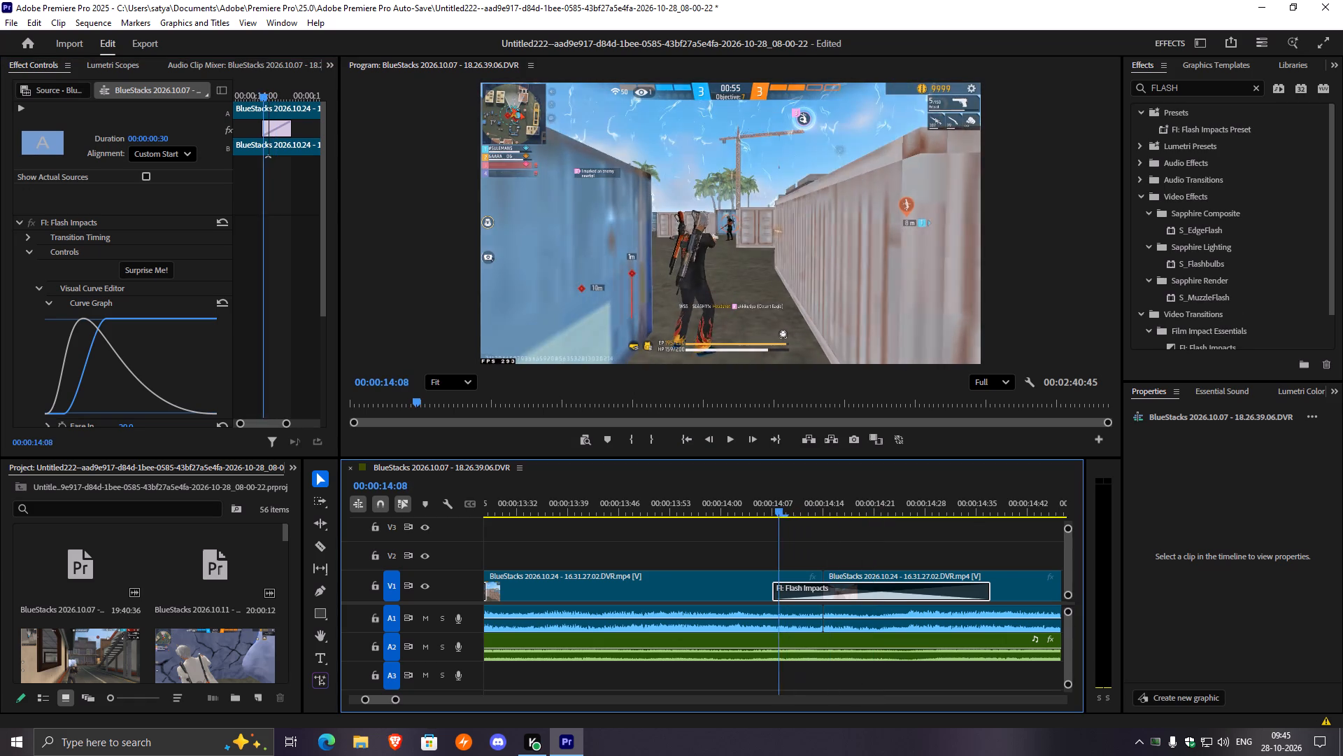
drag(783, 507, 762, 511)
key(space)
key(space)
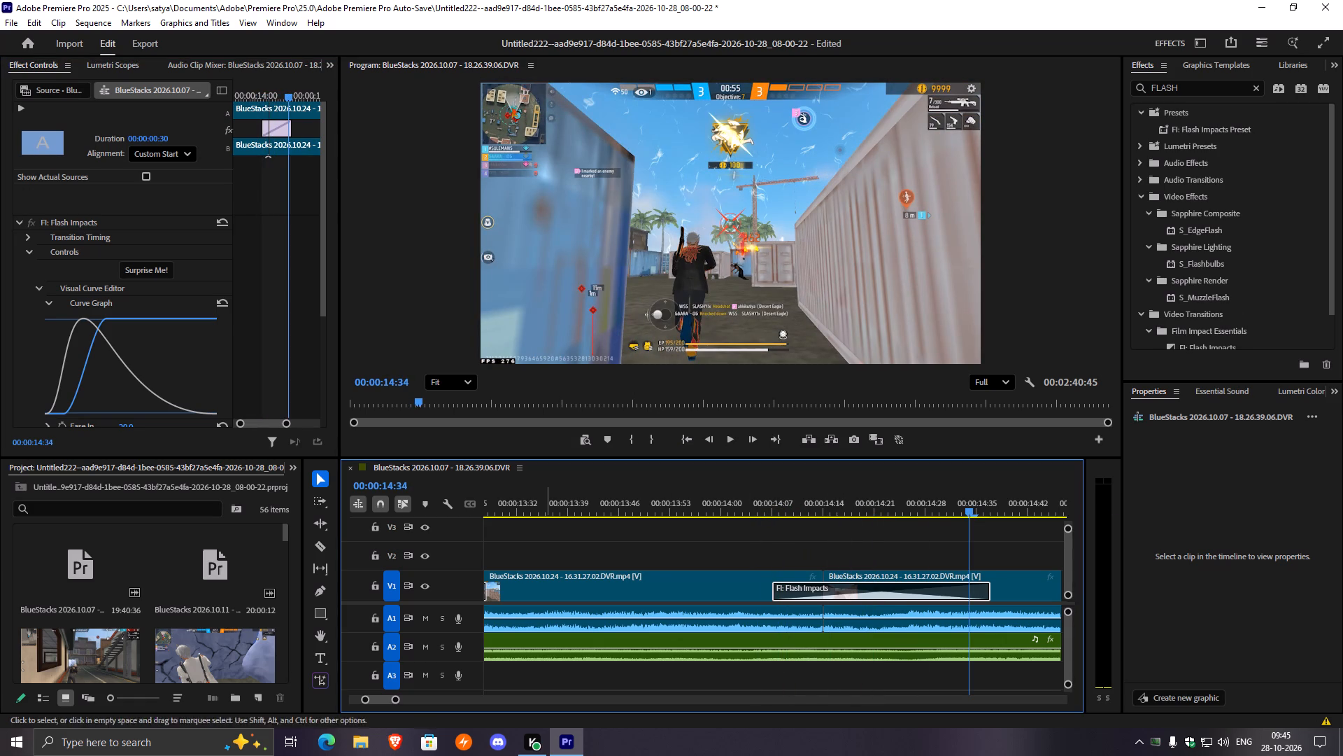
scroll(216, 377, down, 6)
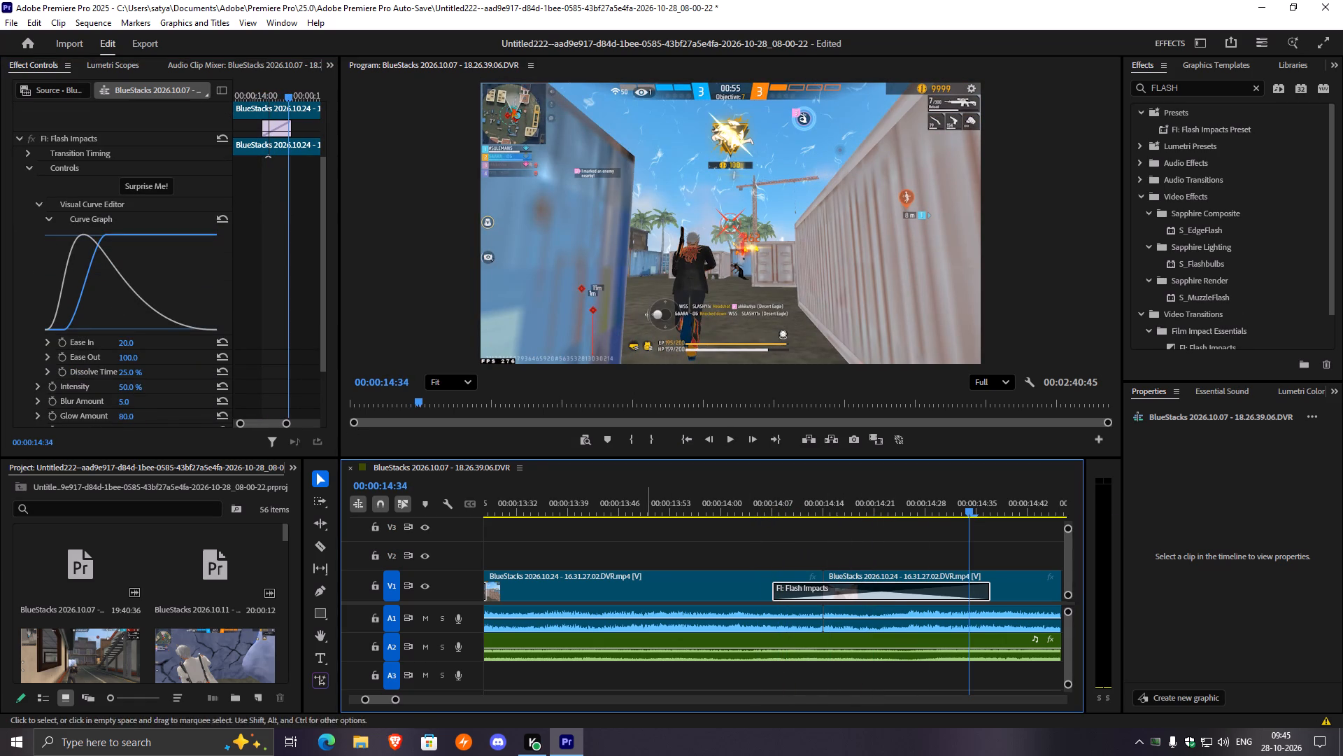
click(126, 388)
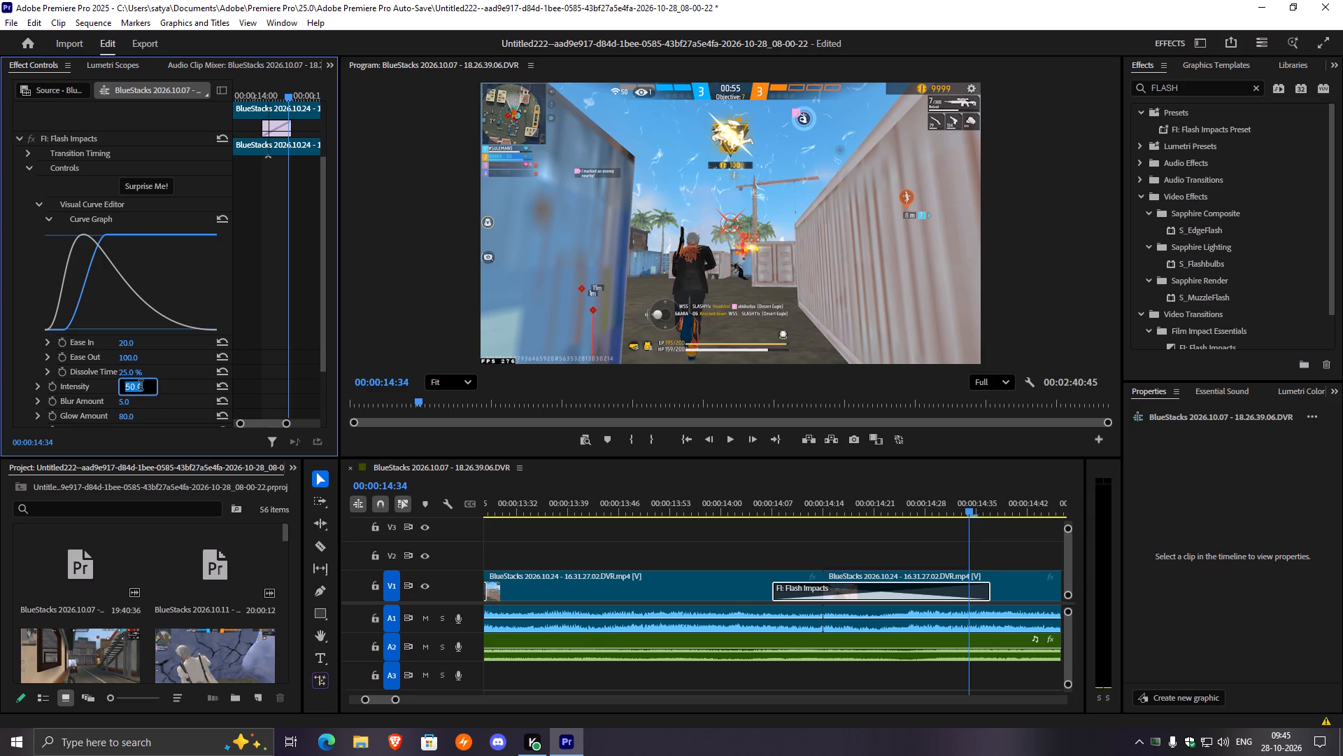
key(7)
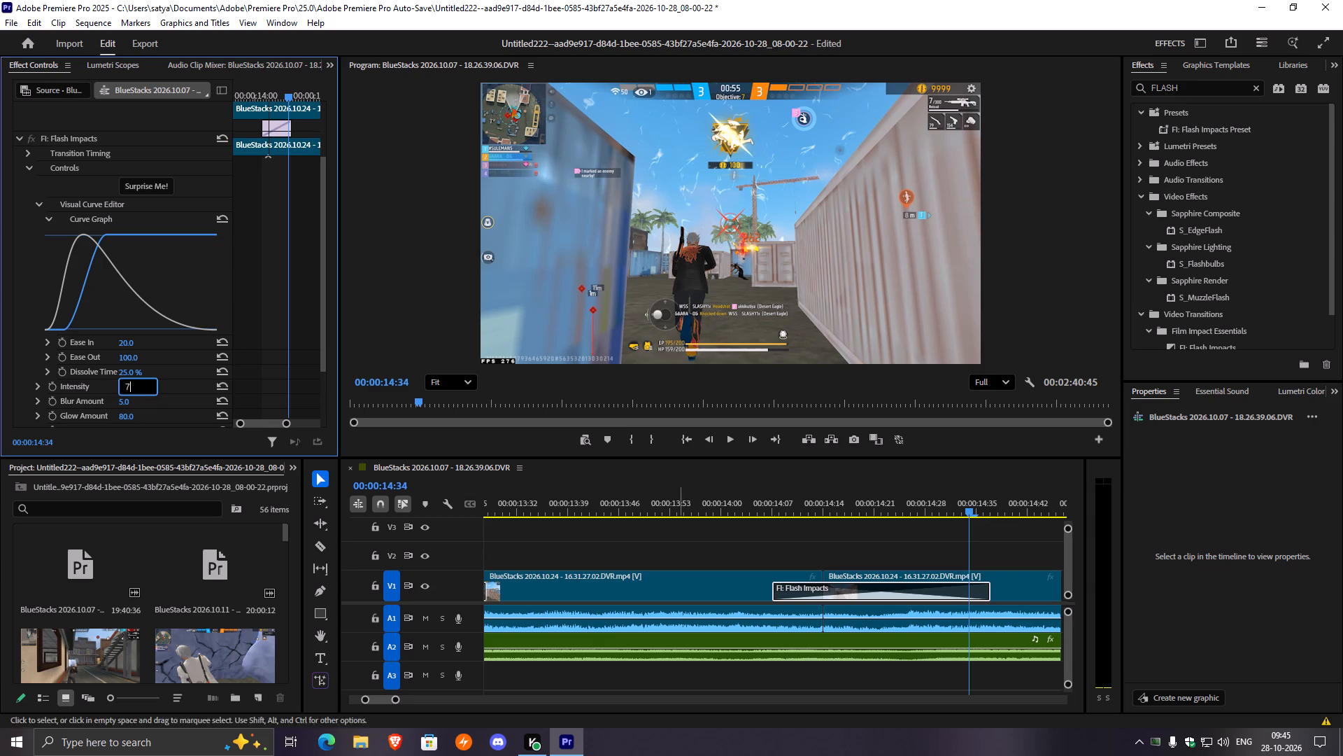
Delete the Flash Impacts transition at the 00:00:14:14 cut.
click(803, 589)
key(Delete)
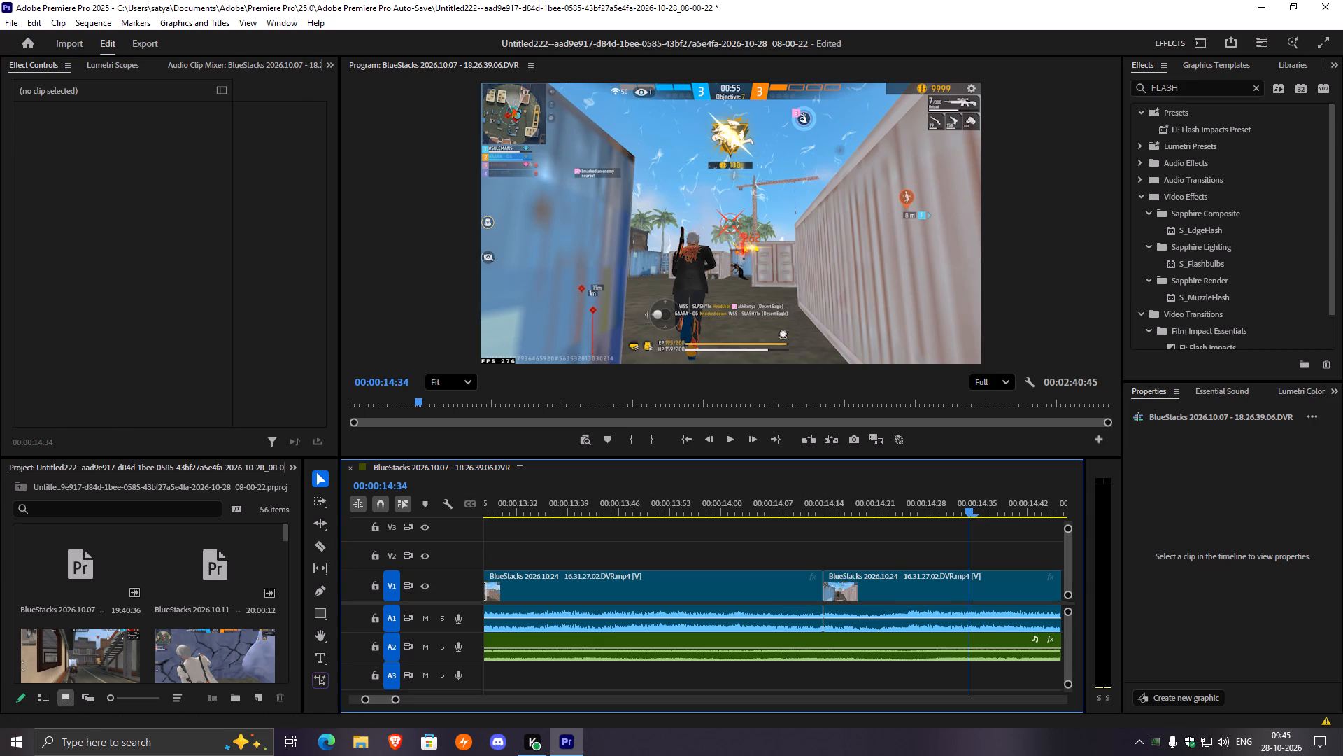
Delete FI: Flash Impacts Preset from the effect presets.
right_click(1186, 129)
click(1221, 158)
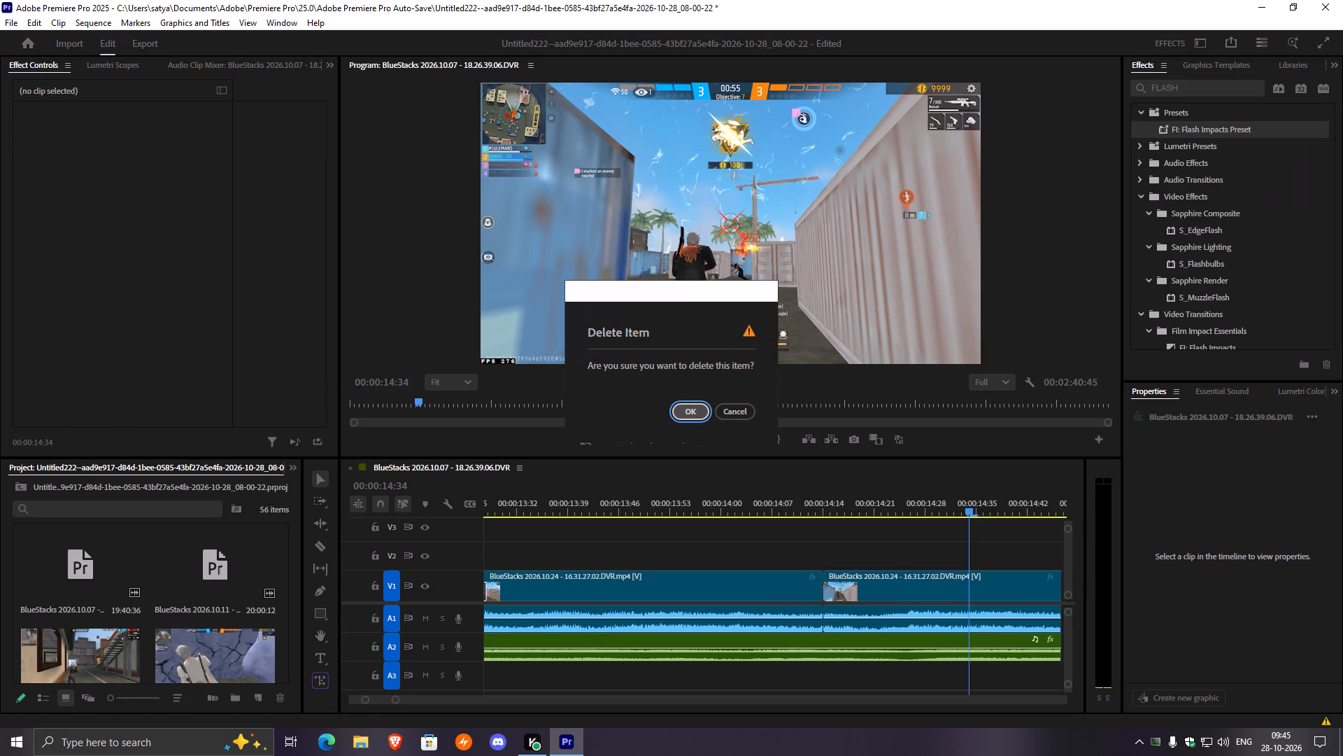
click(689, 414)
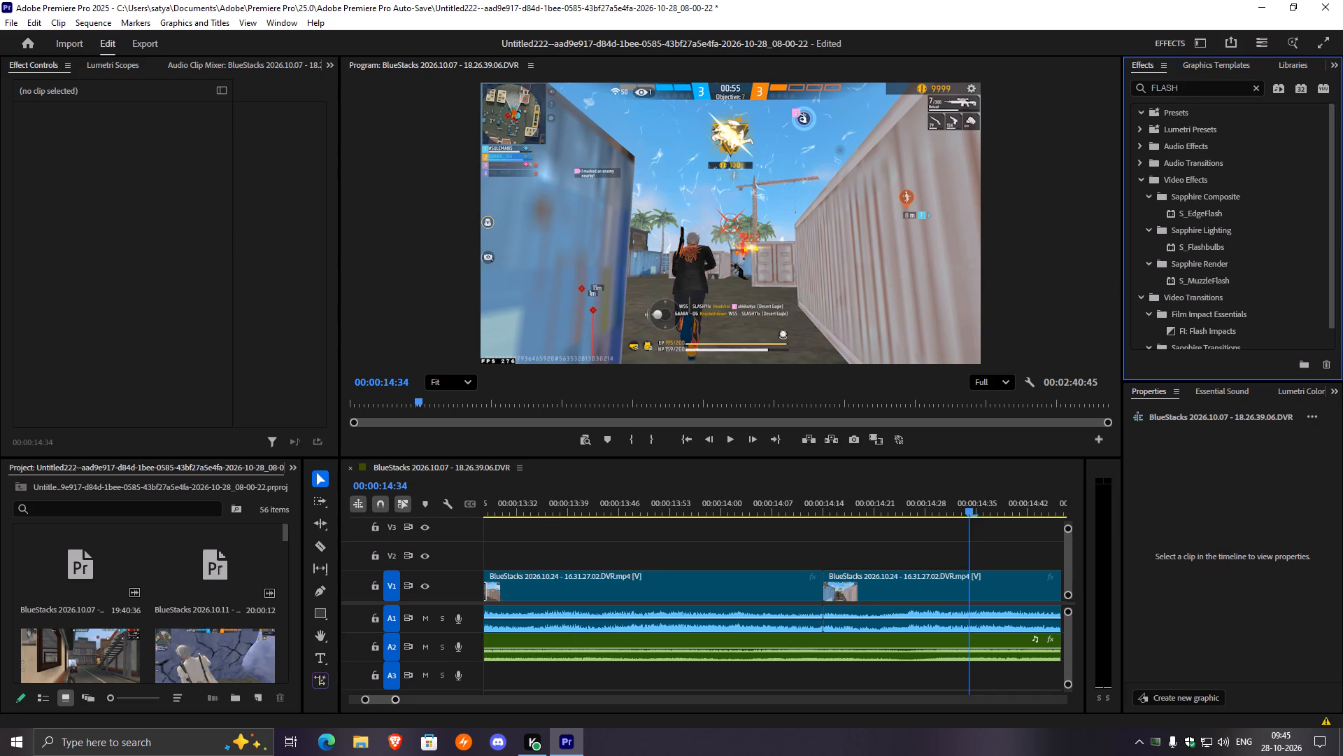
Save the Flash Impacts transition at the cut near 00:00:10:00 as FI: Flash Impacts Preset.
click(384, 699)
drag(399, 699, 419, 703)
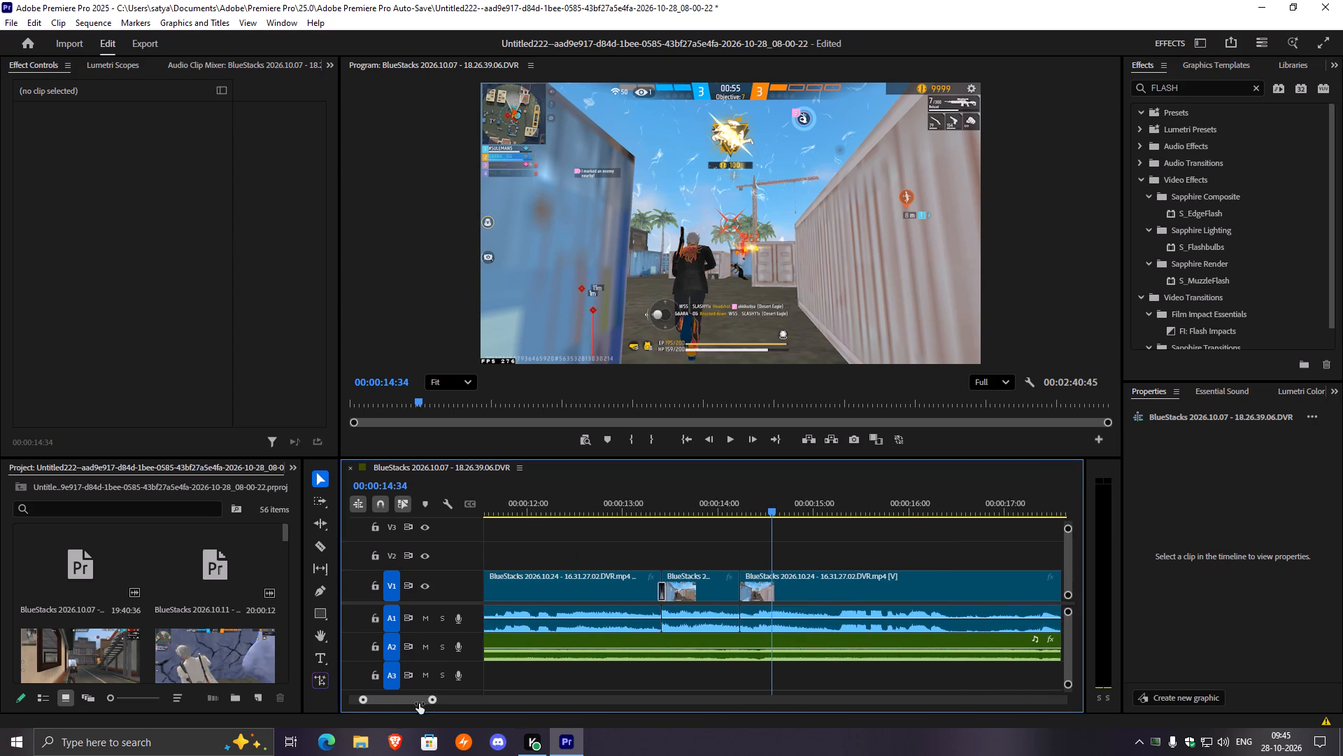
drag(419, 703, 420, 703)
click(668, 589)
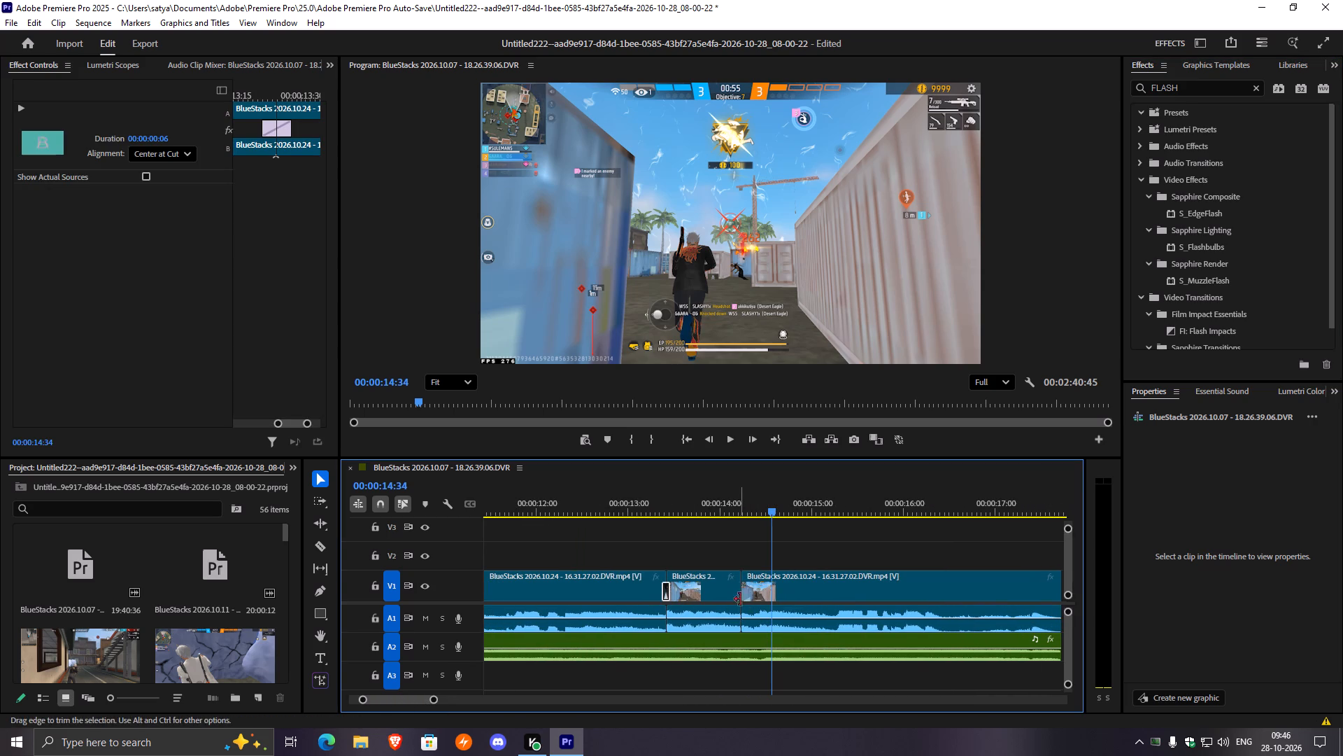
drag(429, 697, 434, 701)
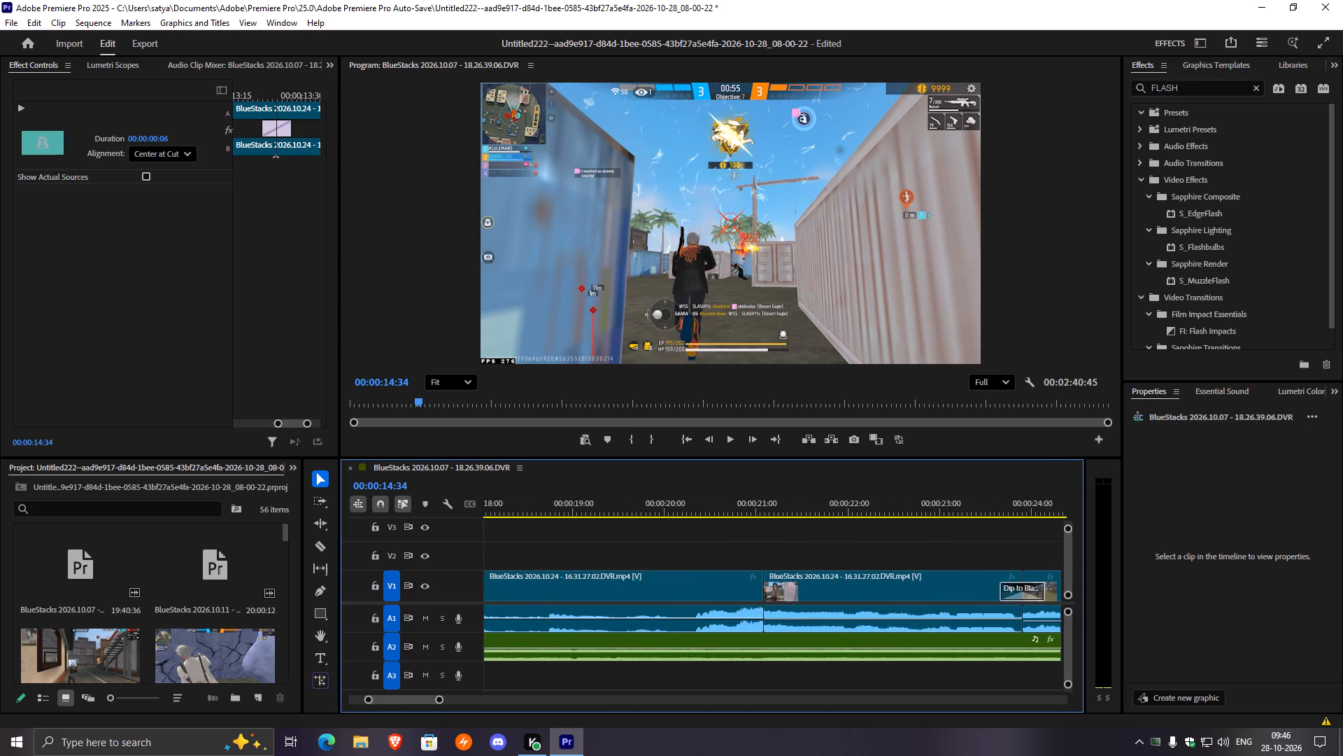
drag(434, 701, 467, 706)
drag(470, 701, 501, 703)
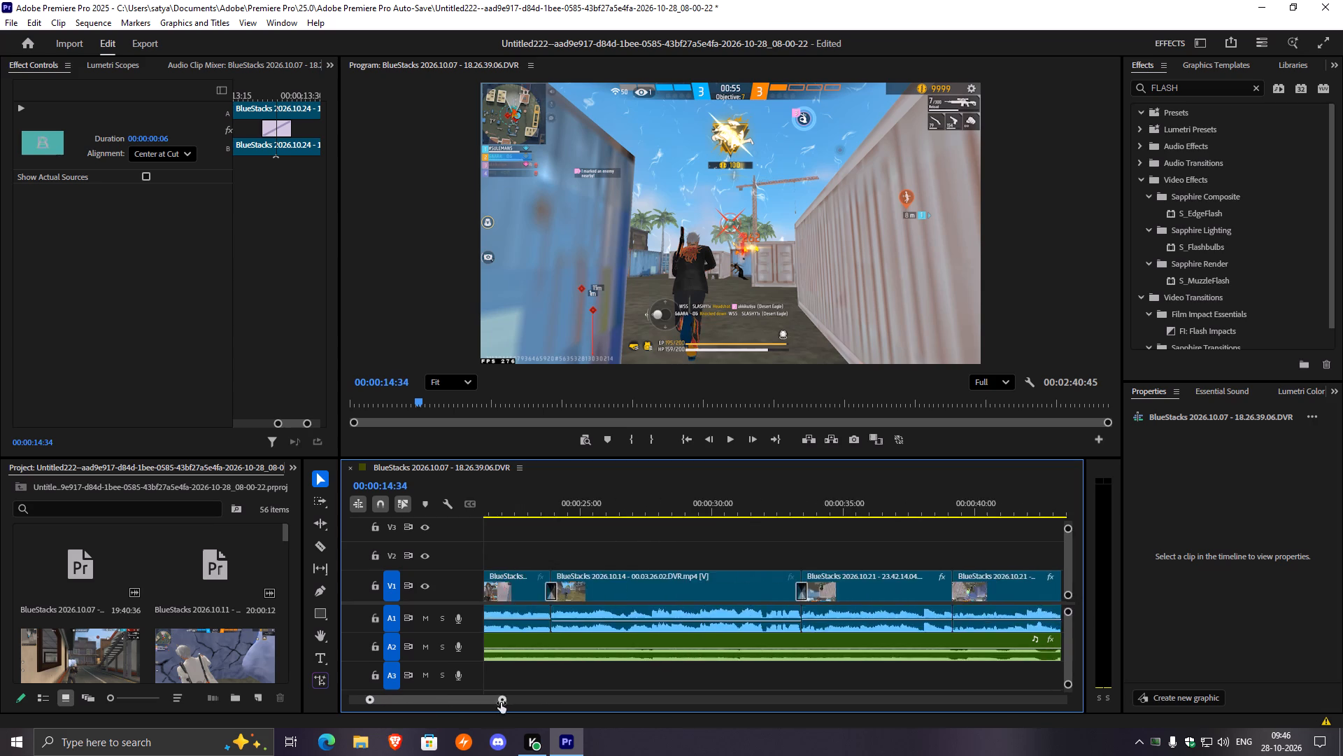
drag(501, 703, 477, 710)
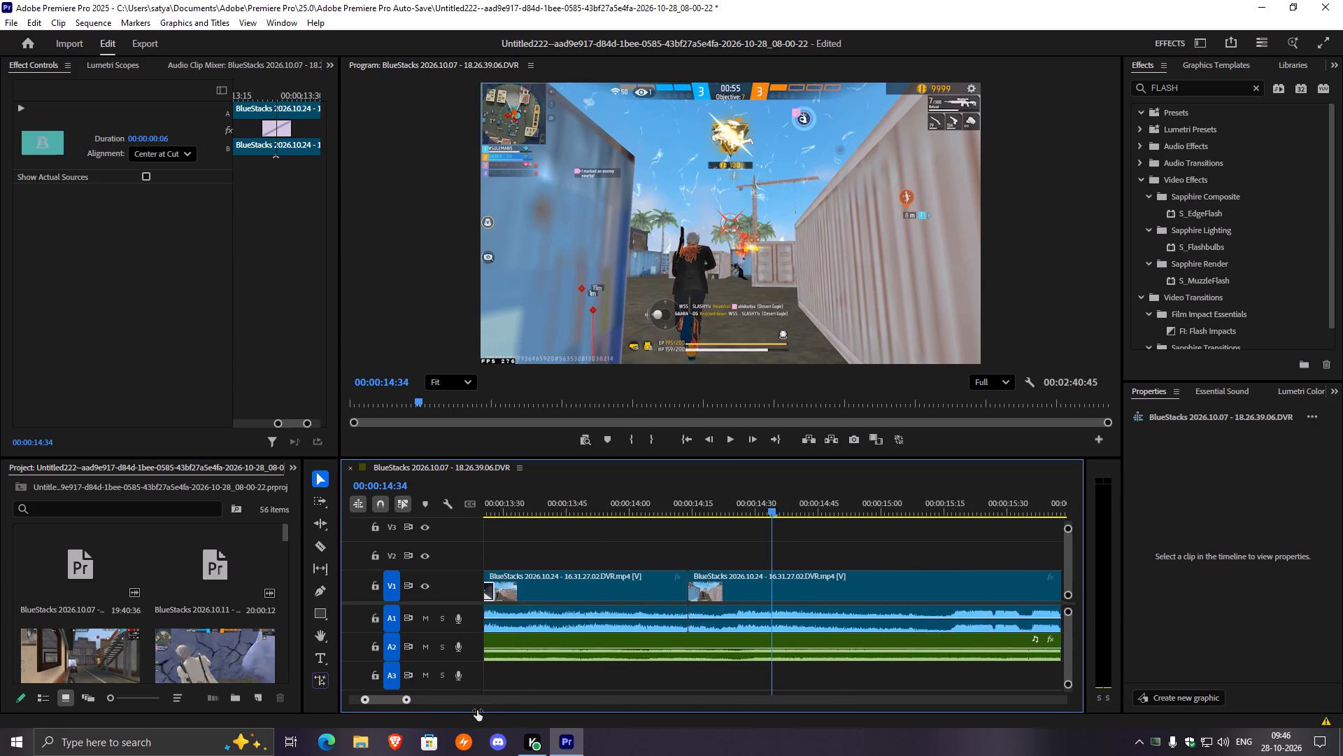
drag(477, 710, 475, 711)
click(392, 701)
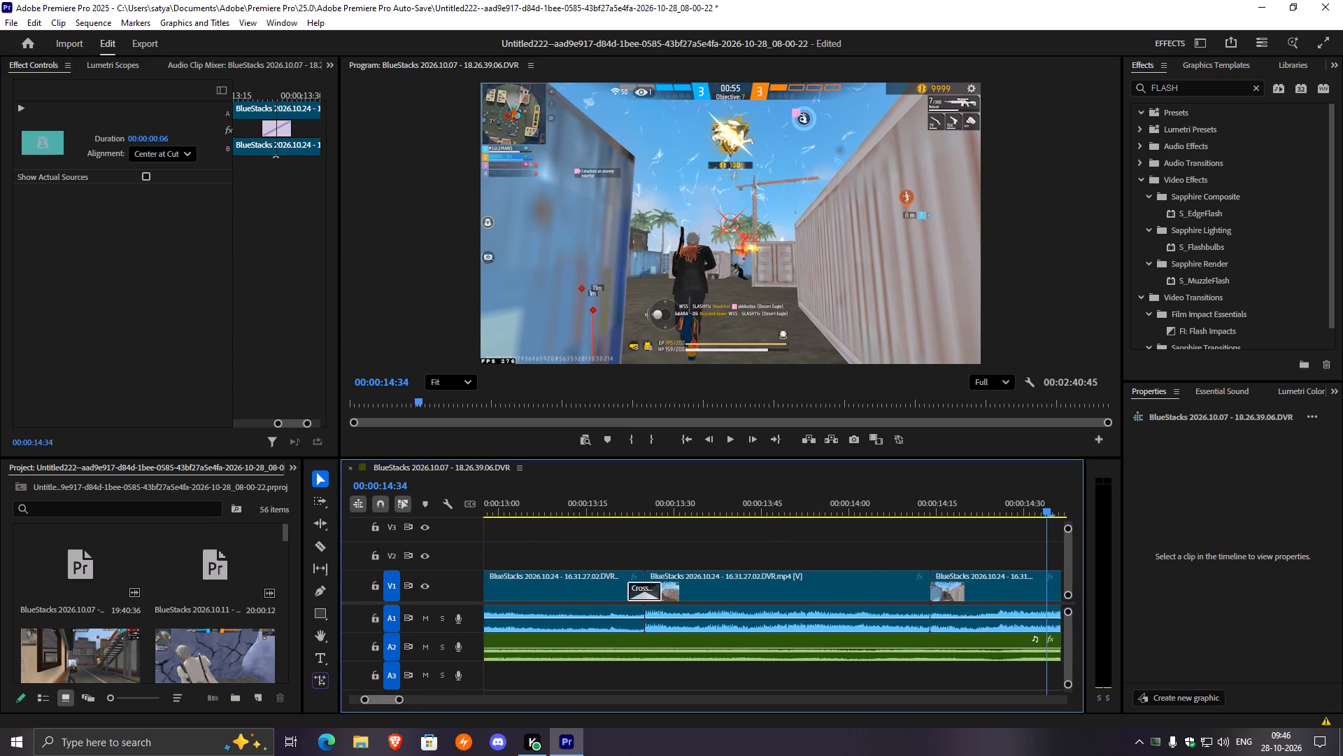
drag(402, 696, 450, 701)
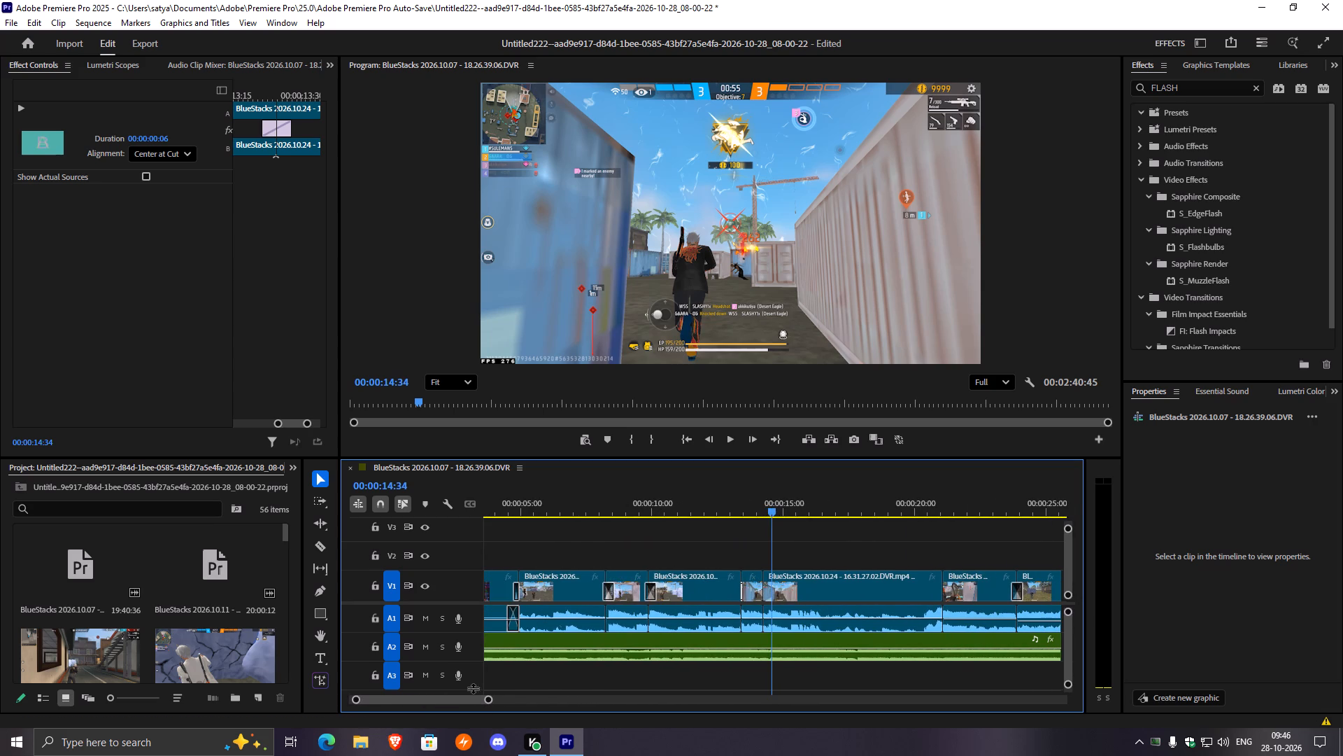
drag(778, 512, 721, 519)
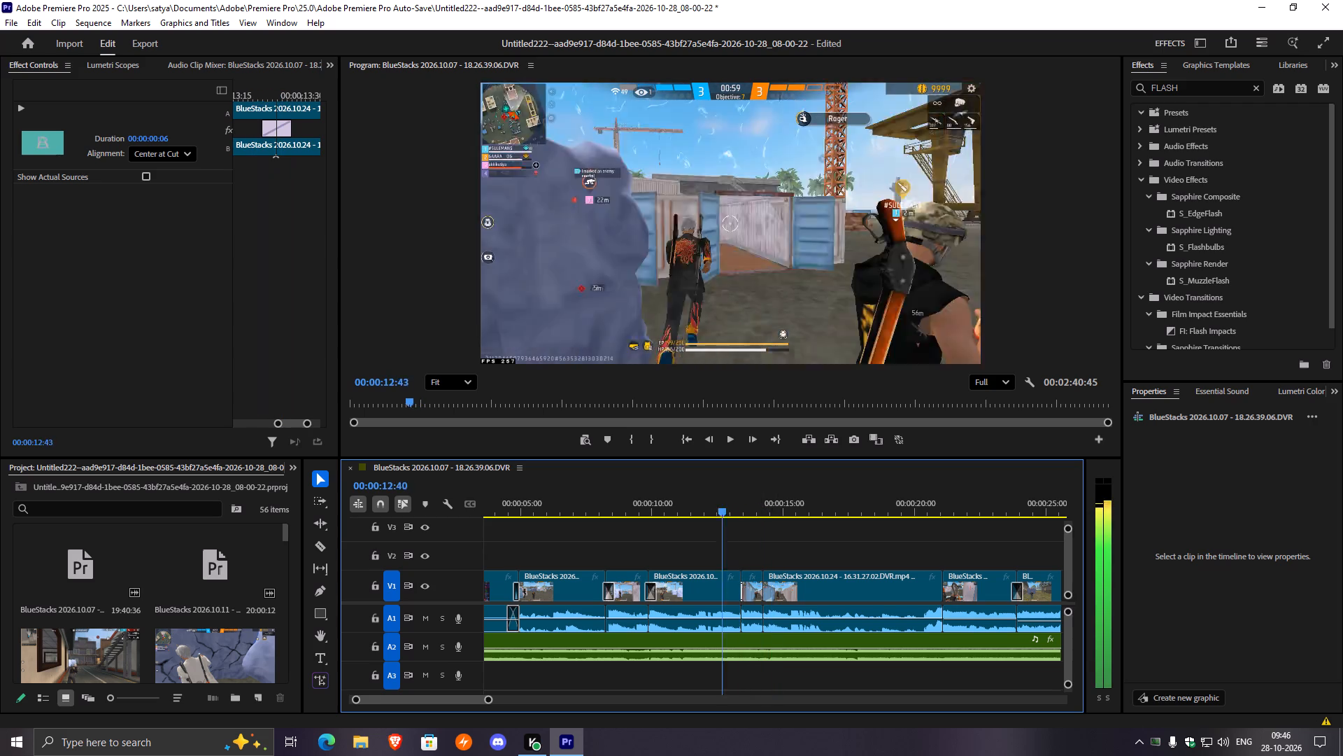
drag(721, 519, 654, 529)
click(649, 591)
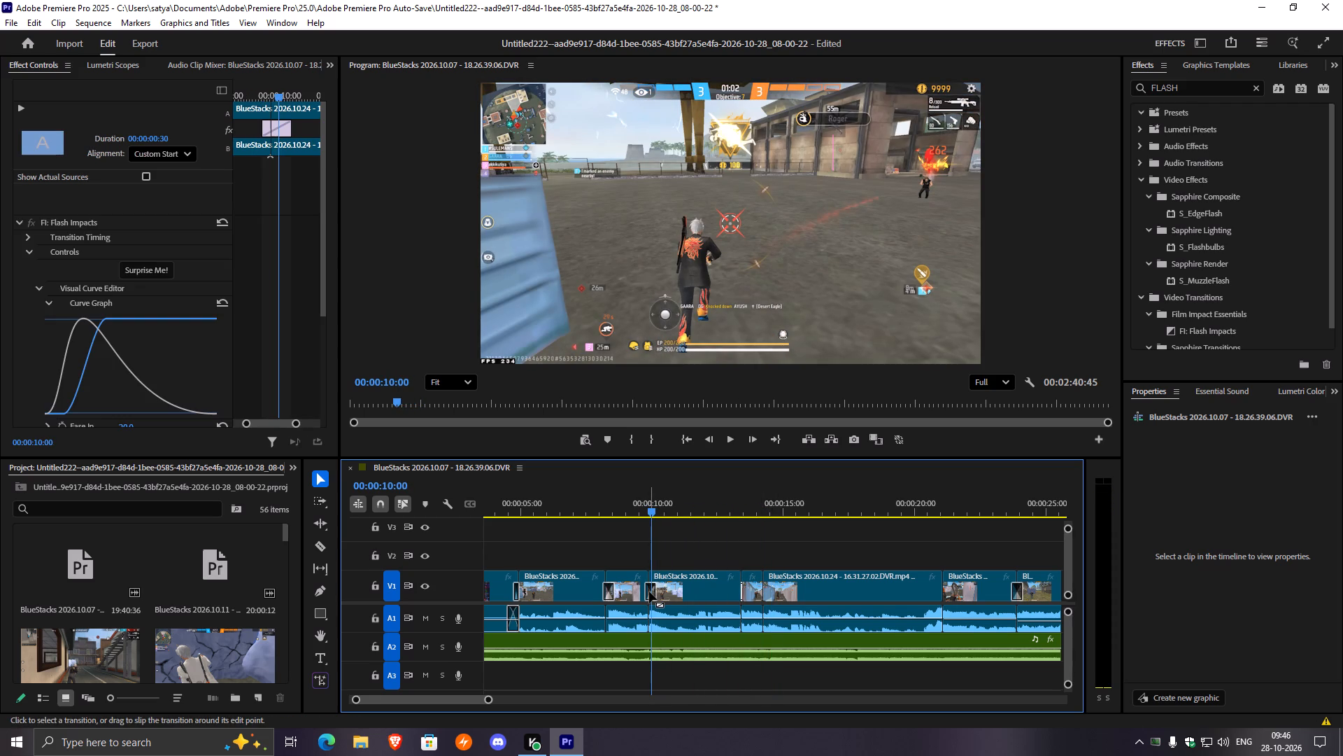
right_click(206, 273)
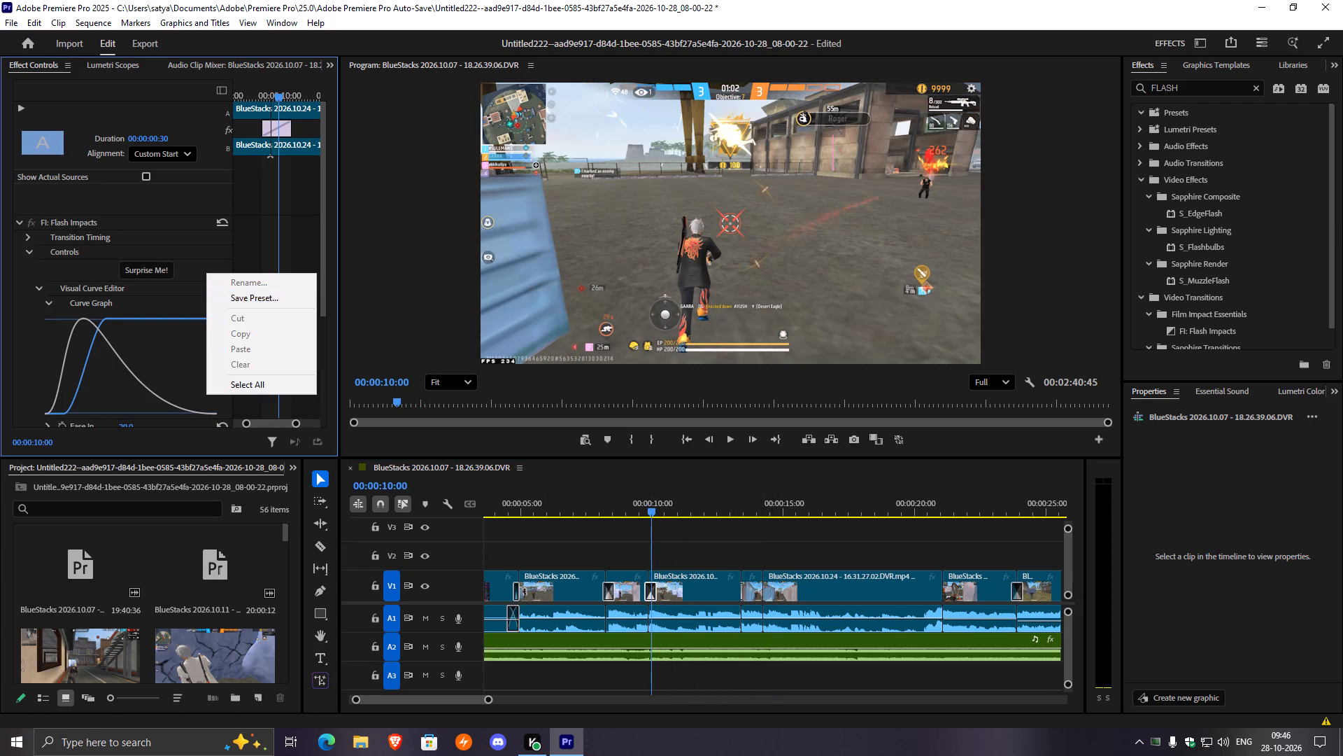
click(248, 297)
click(701, 454)
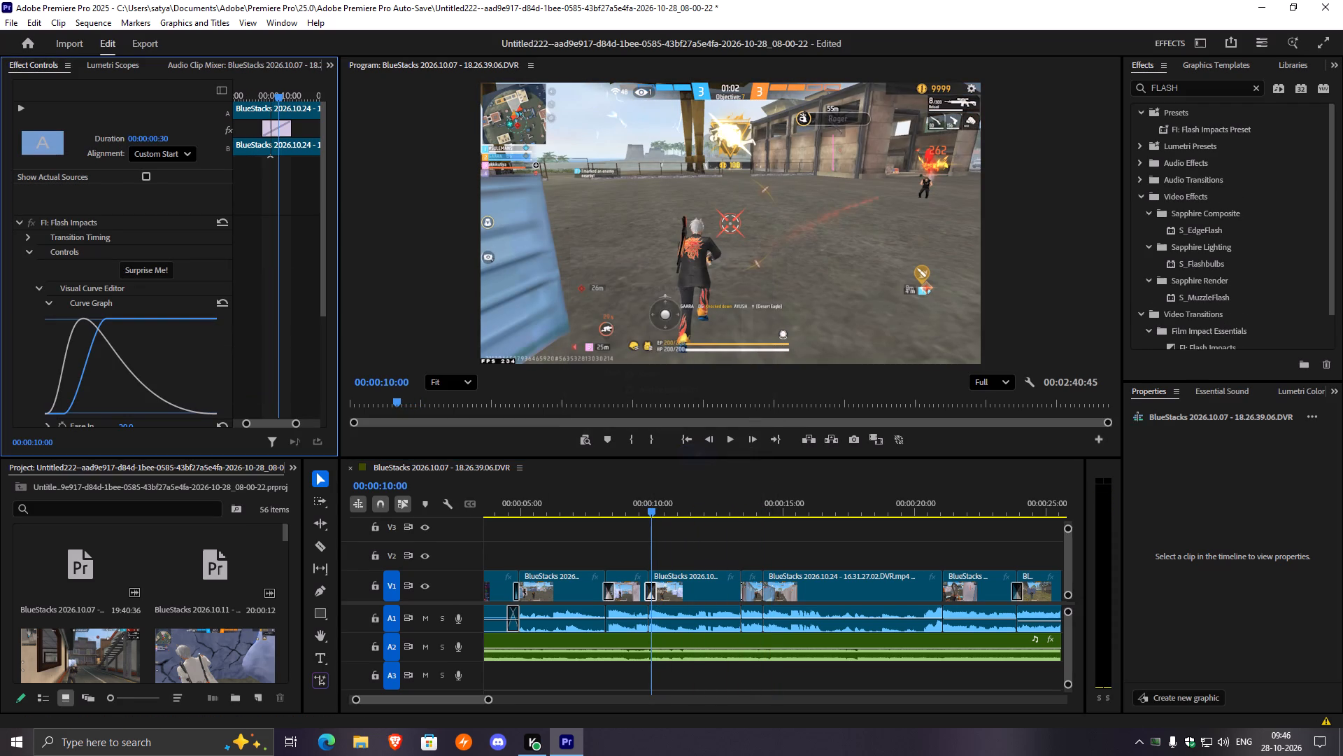
Apply FI: Flash Impacts Preset to the 00:00:14:14 cut on V1 and replay it.
drag(651, 509, 748, 516)
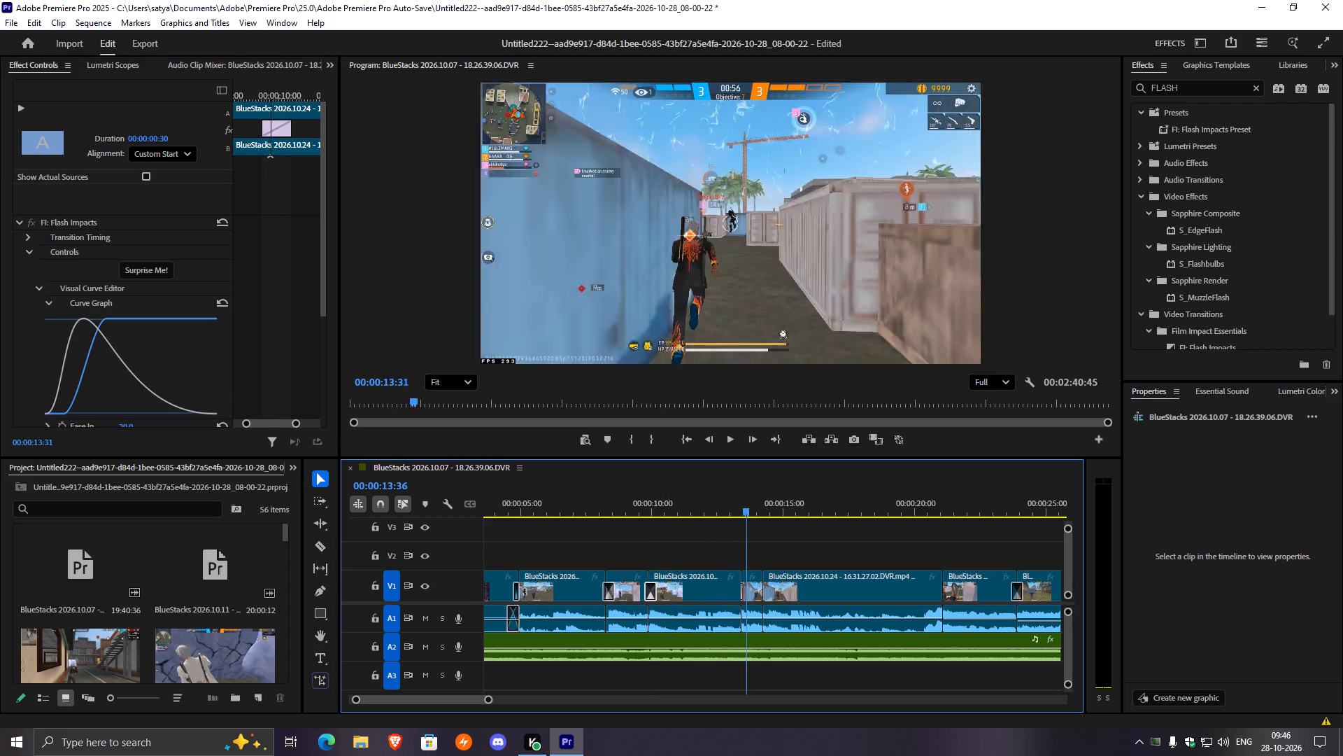
drag(748, 516, 764, 518)
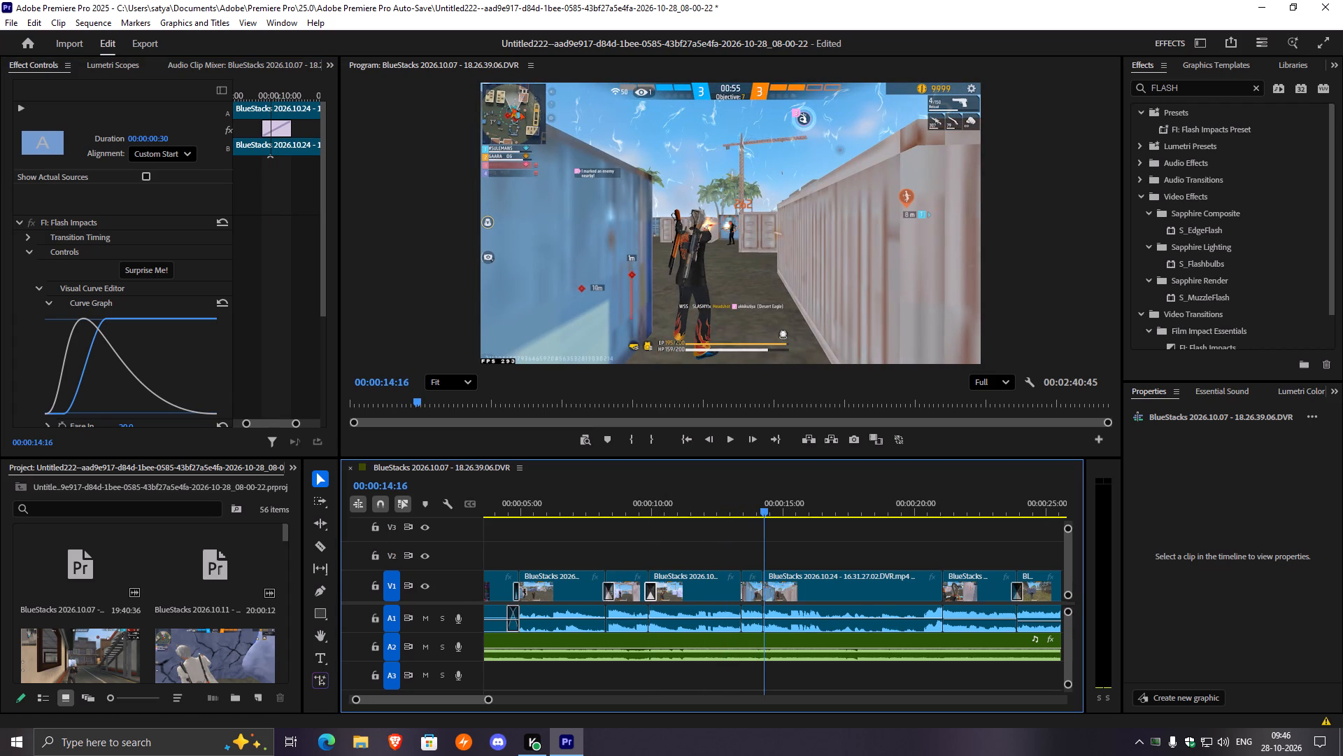
drag(1185, 129, 767, 584)
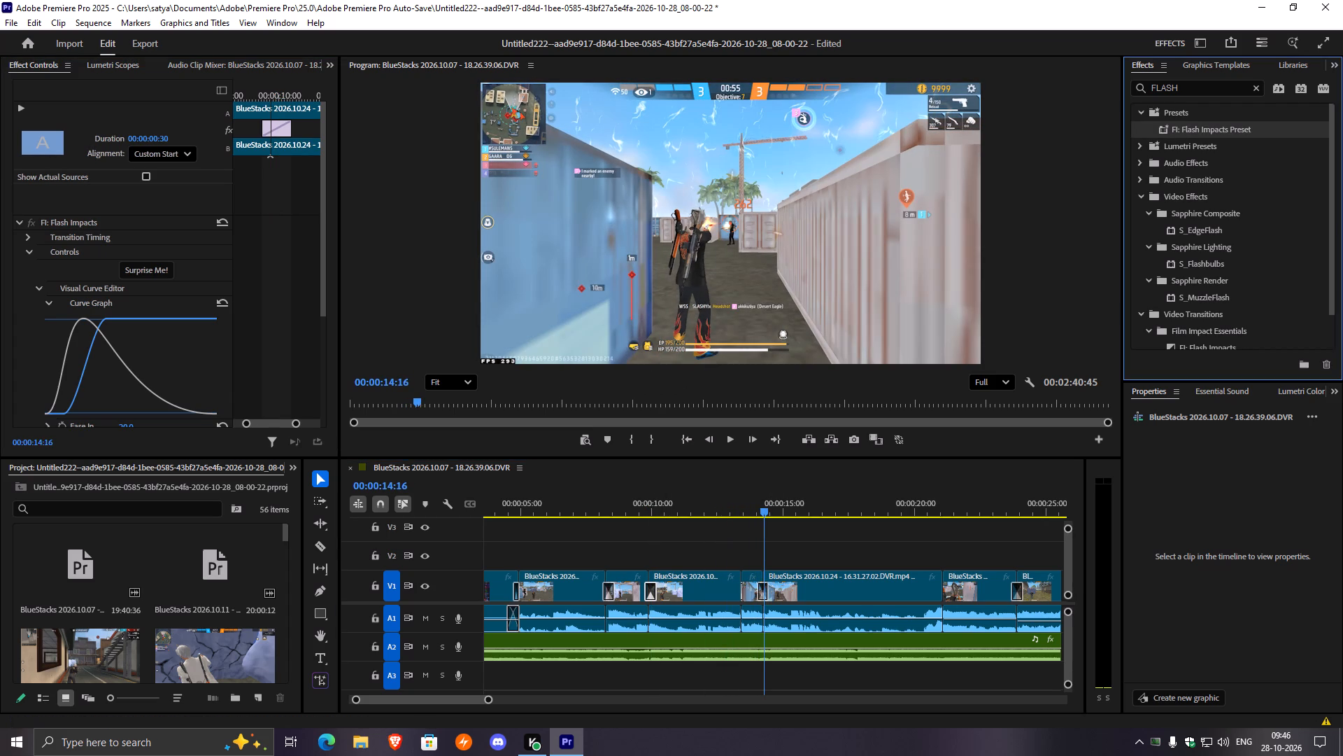
drag(491, 701, 461, 708)
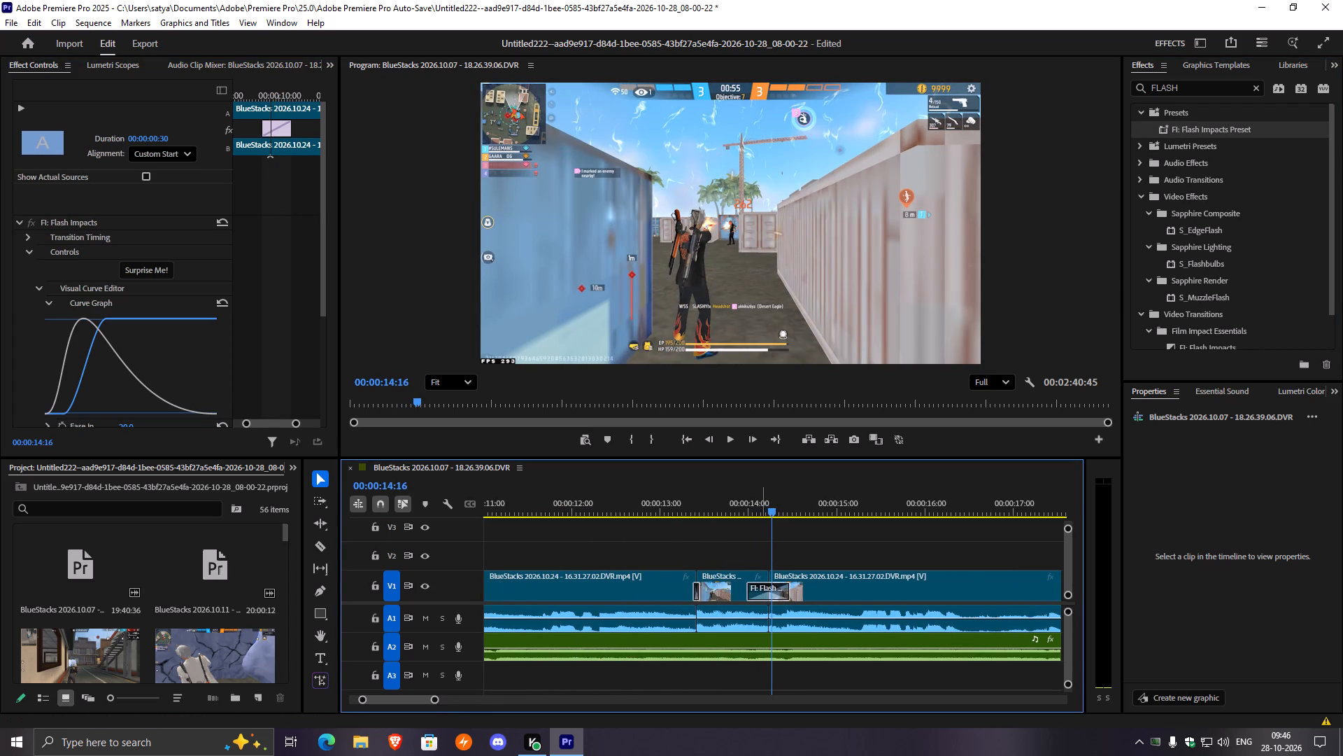
drag(771, 510, 736, 517)
key(space)
key(space)
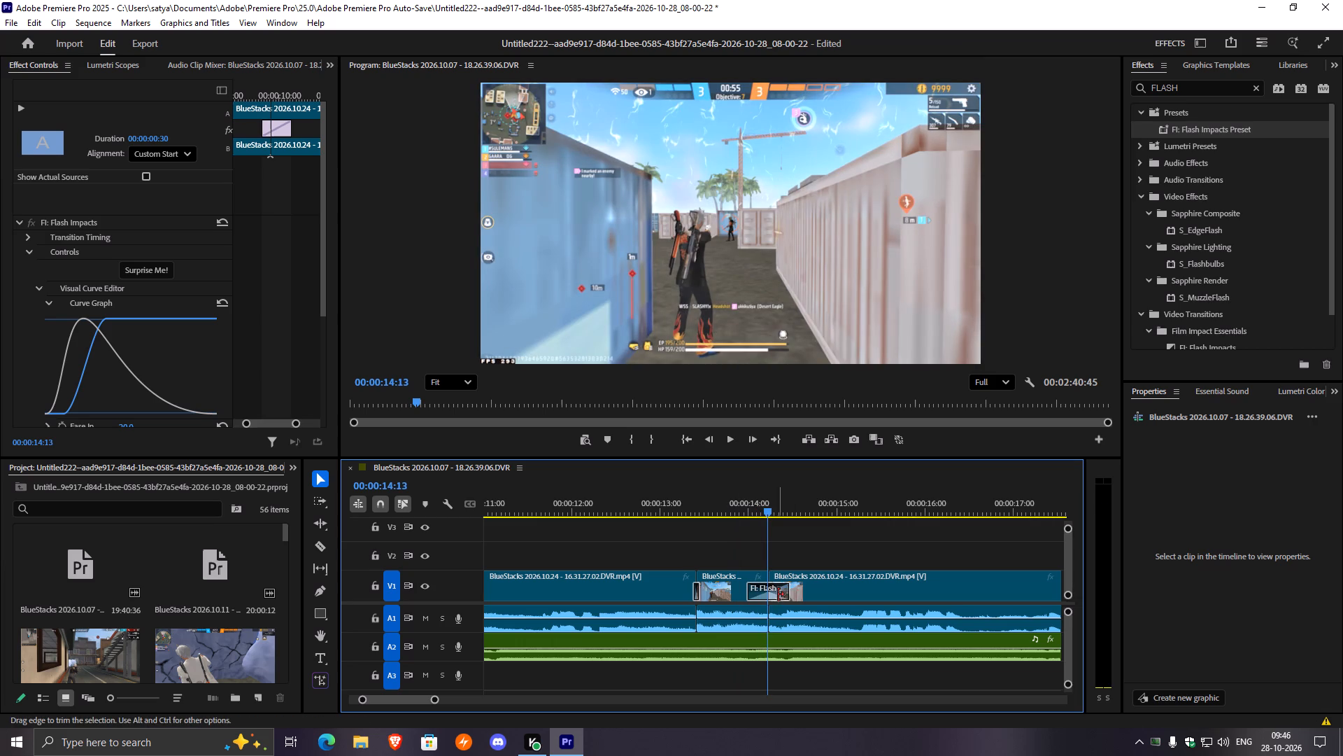
Shift the Flash Impacts transition at the 00:00:14:14 cut later so it starts at about 00:00:14:06, and replay it twice.
drag(774, 589, 784, 587)
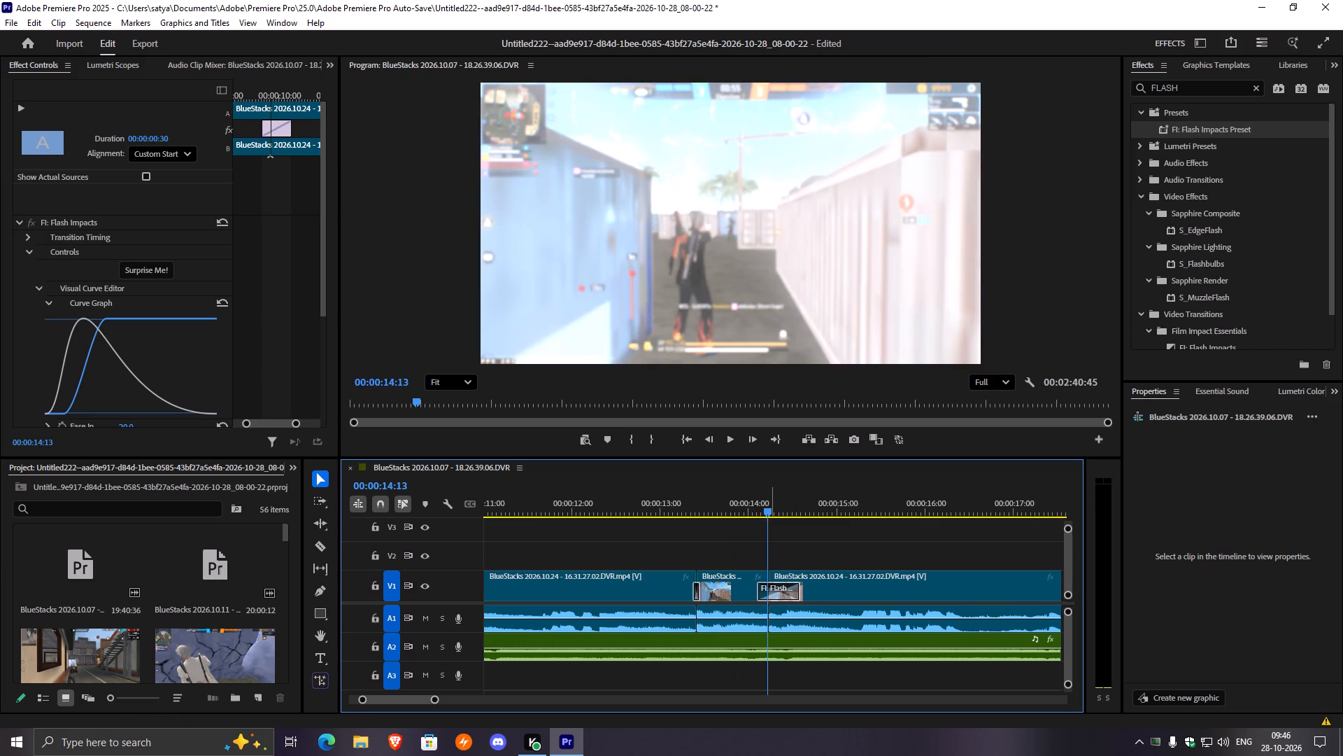
drag(770, 513, 751, 522)
key(space)
key(space)
drag(800, 507, 750, 529)
key(space)
key(space)
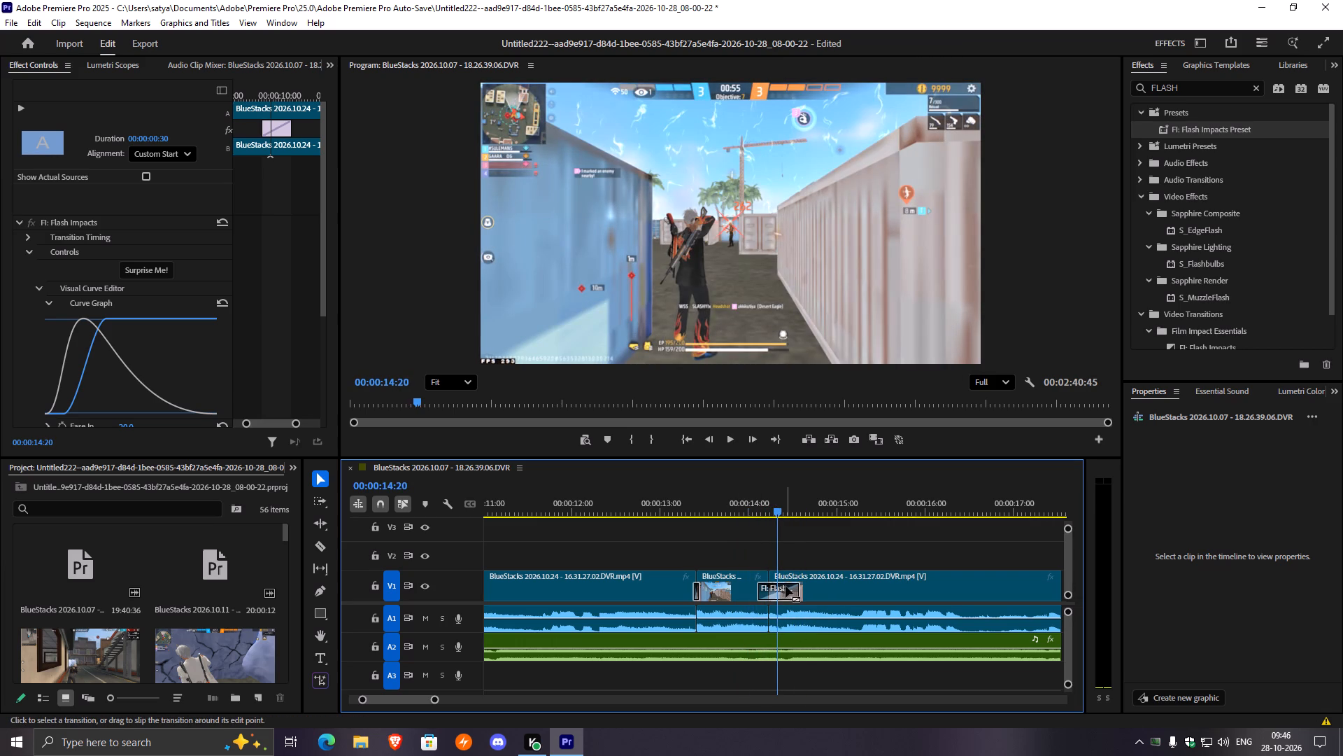
Shift the same Flash Impacts transition further so it starts at about 00:00:14:09, and replay the section from about 00:00:13:19.
click(786, 585)
drag(772, 507, 757, 512)
key(space)
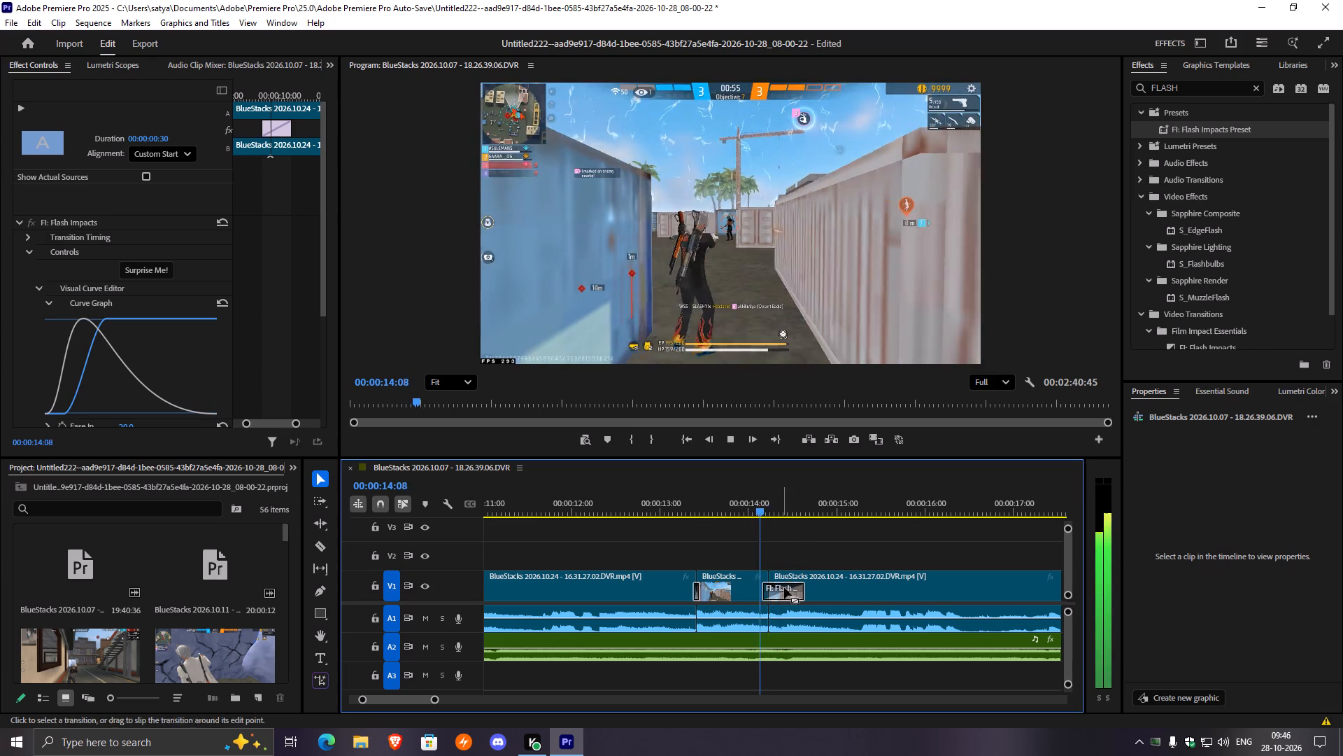
key(space)
drag(803, 510, 720, 545)
key(space)
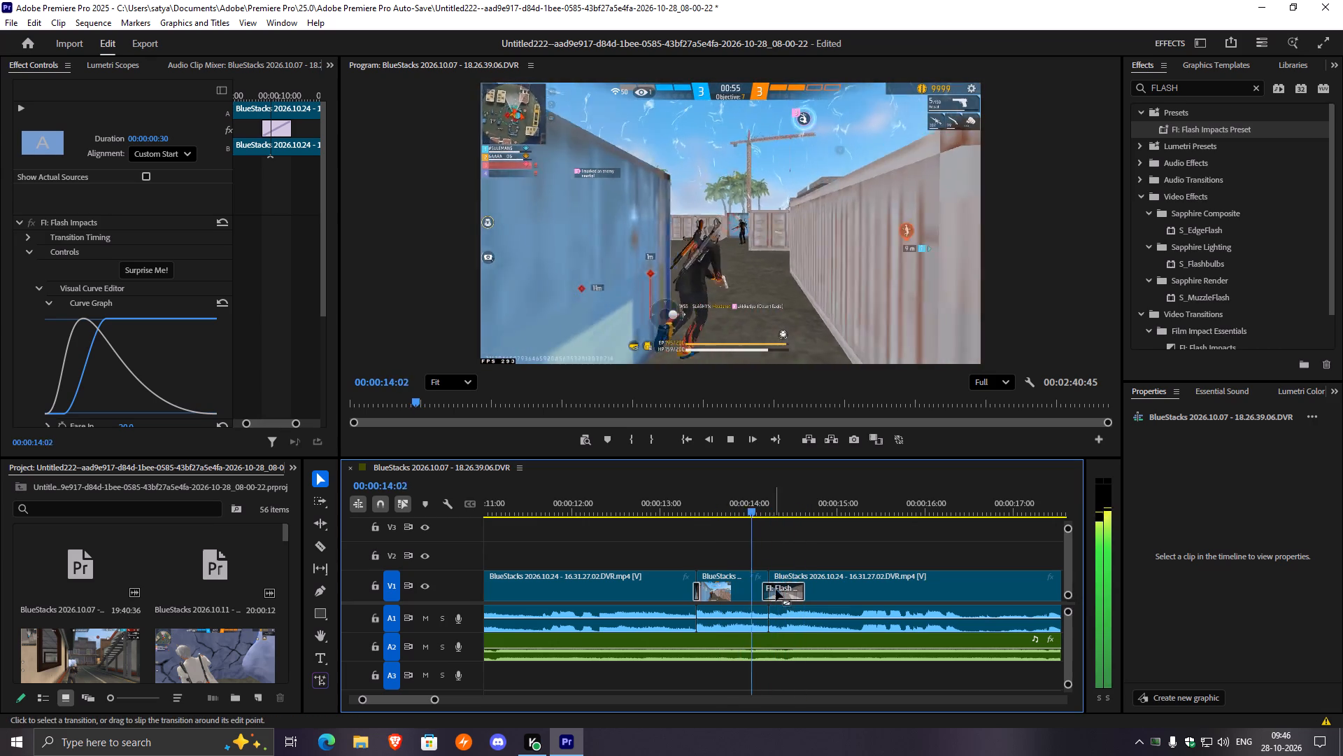
key(space)
drag(841, 500, 720, 539)
drag(718, 540, 688, 563)
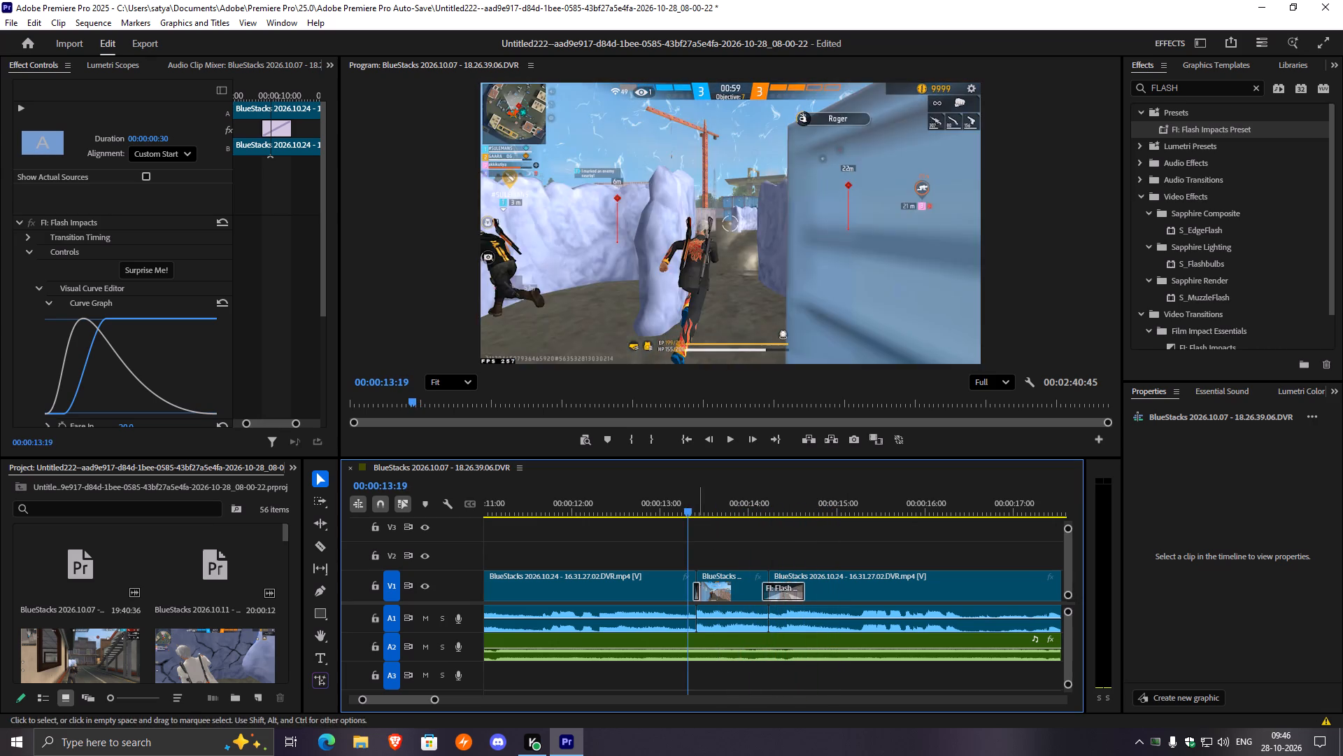
key(space)
key(space)
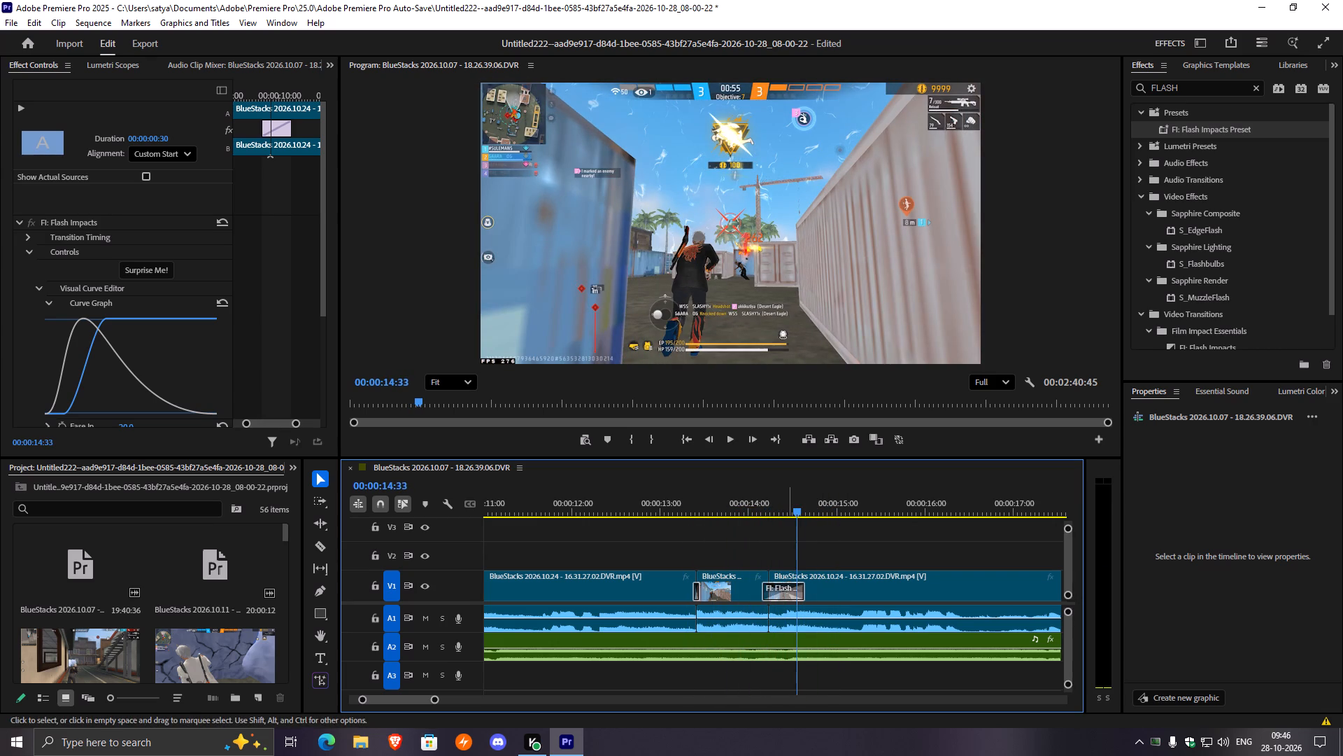
drag(800, 513, 779, 523)
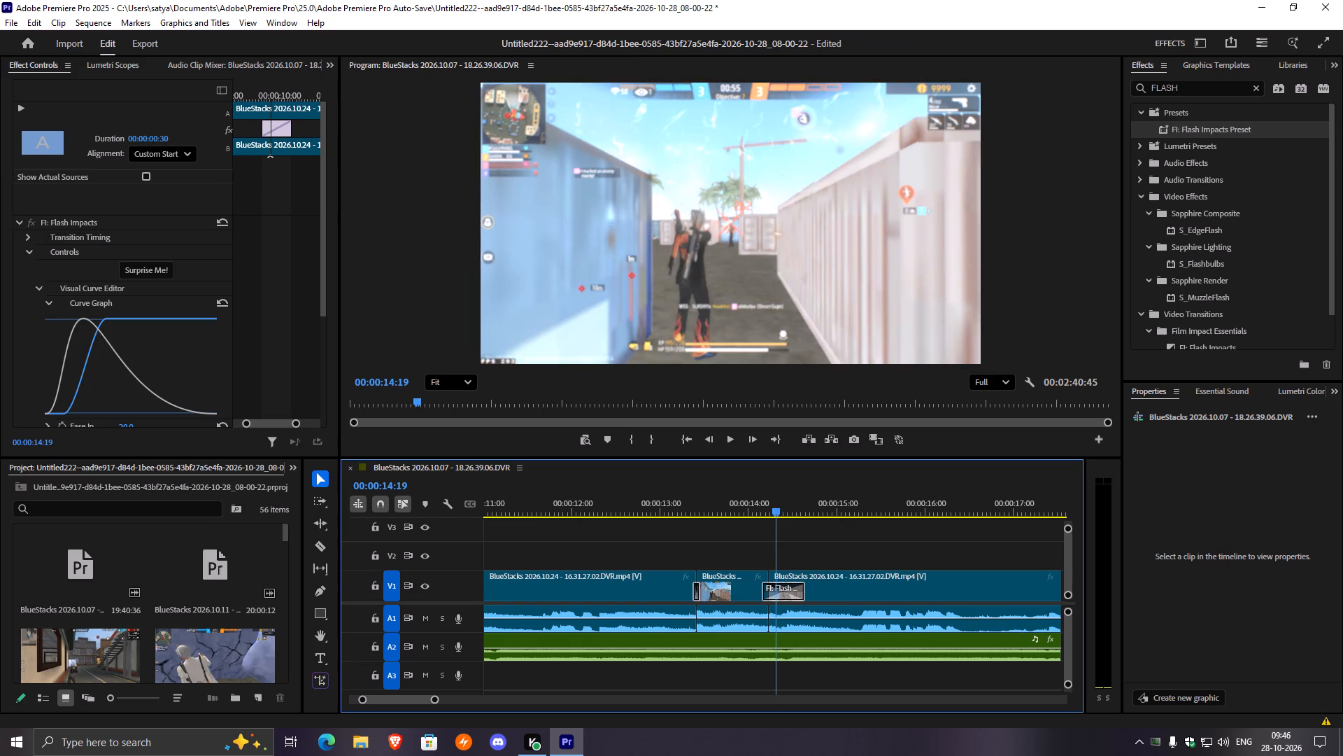
drag(779, 523, 769, 529)
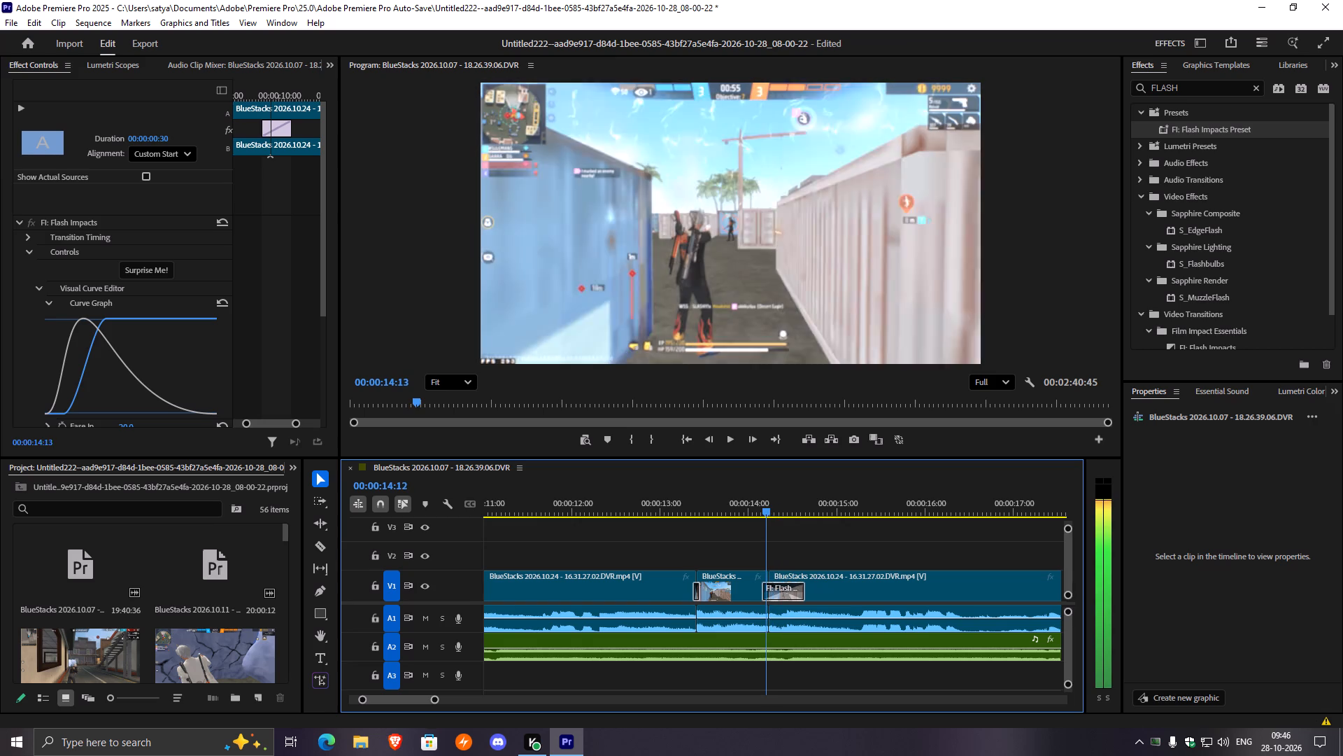
drag(769, 529, 769, 530)
Shift the Flash Impacts transition at the 00:00:14:14 cut 2 frames earlier and replay it.
click(782, 586)
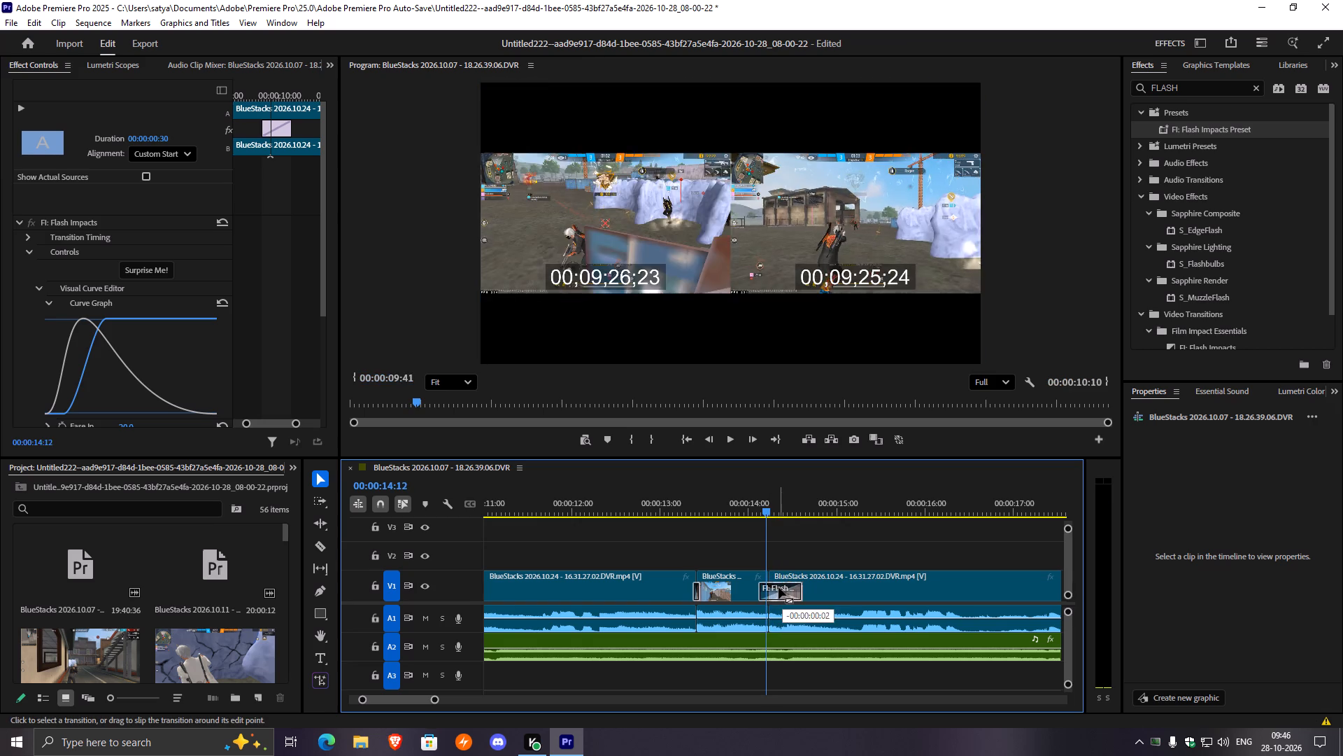
drag(765, 509, 705, 535)
key(space)
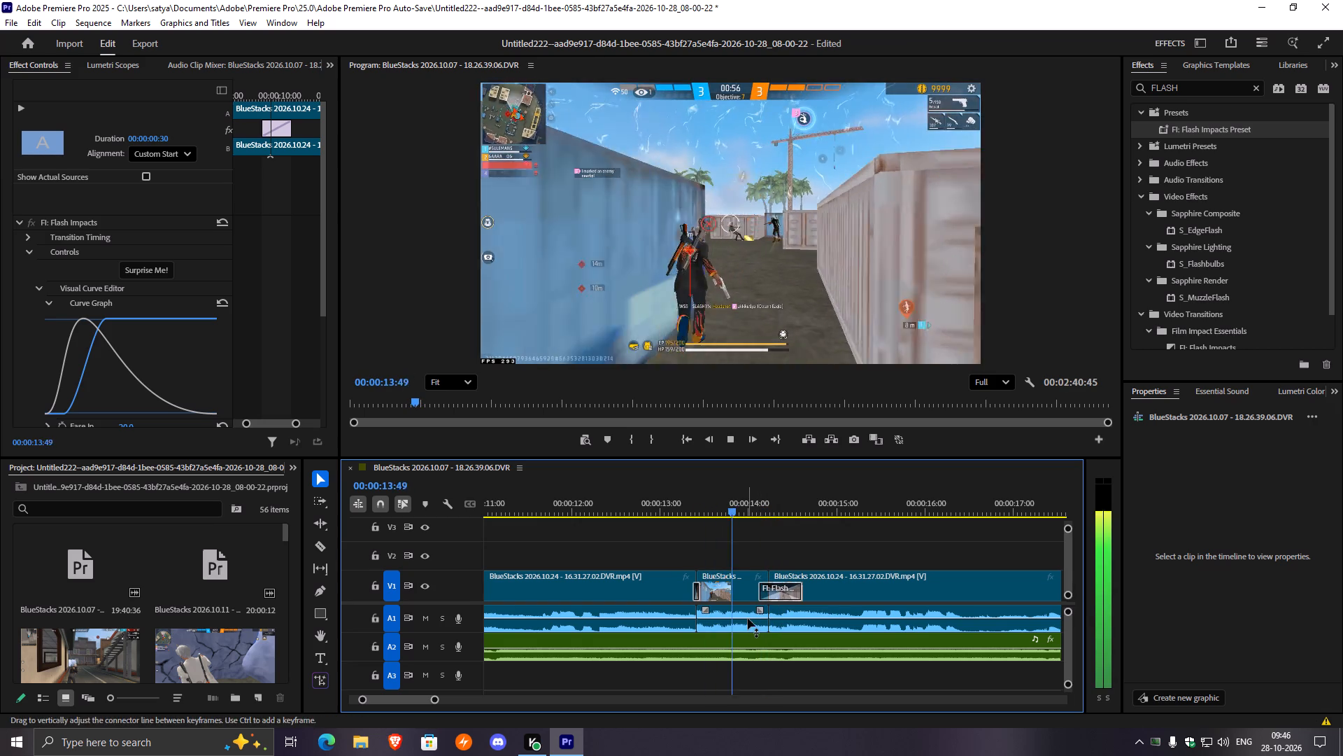
key(space)
drag(793, 512, 737, 535)
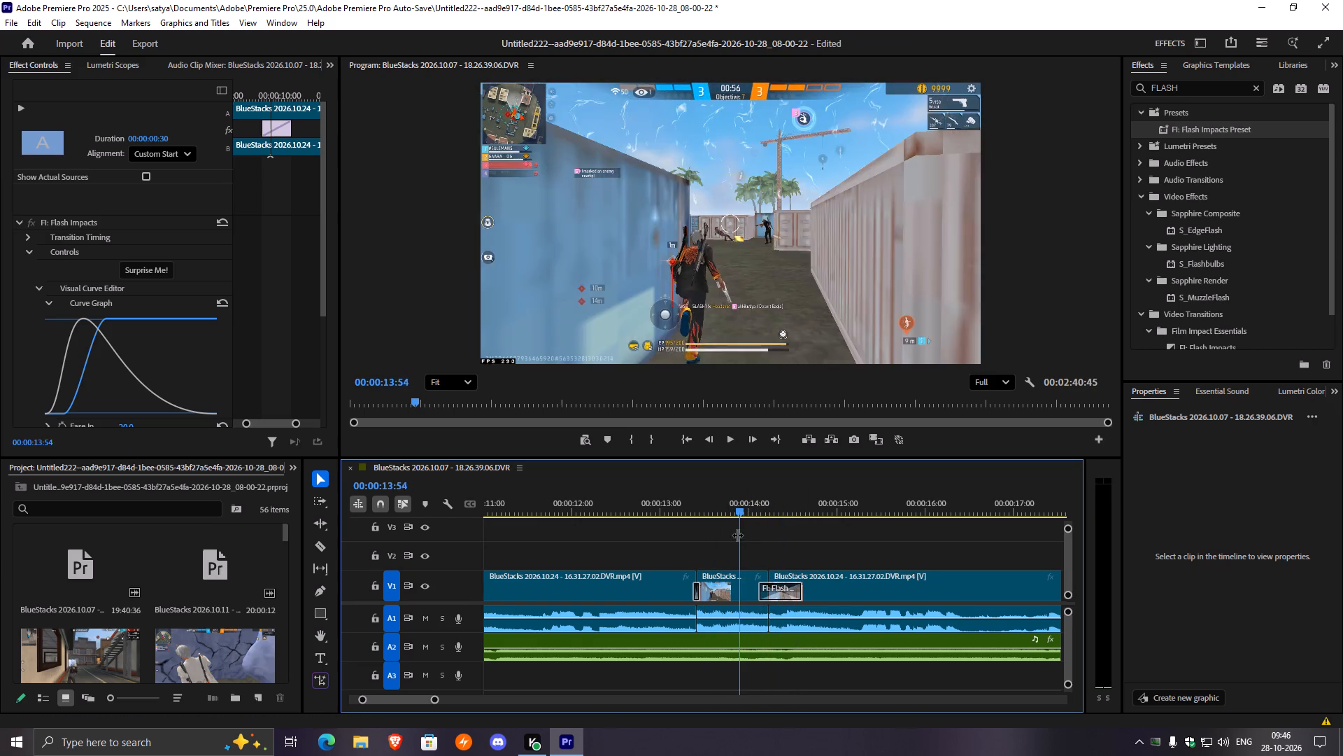
Replay the Flash Impacts transition at the 00:00:14:14 cut on V1.
drag(737, 535, 738, 534)
key(space)
key(space)
click(778, 592)
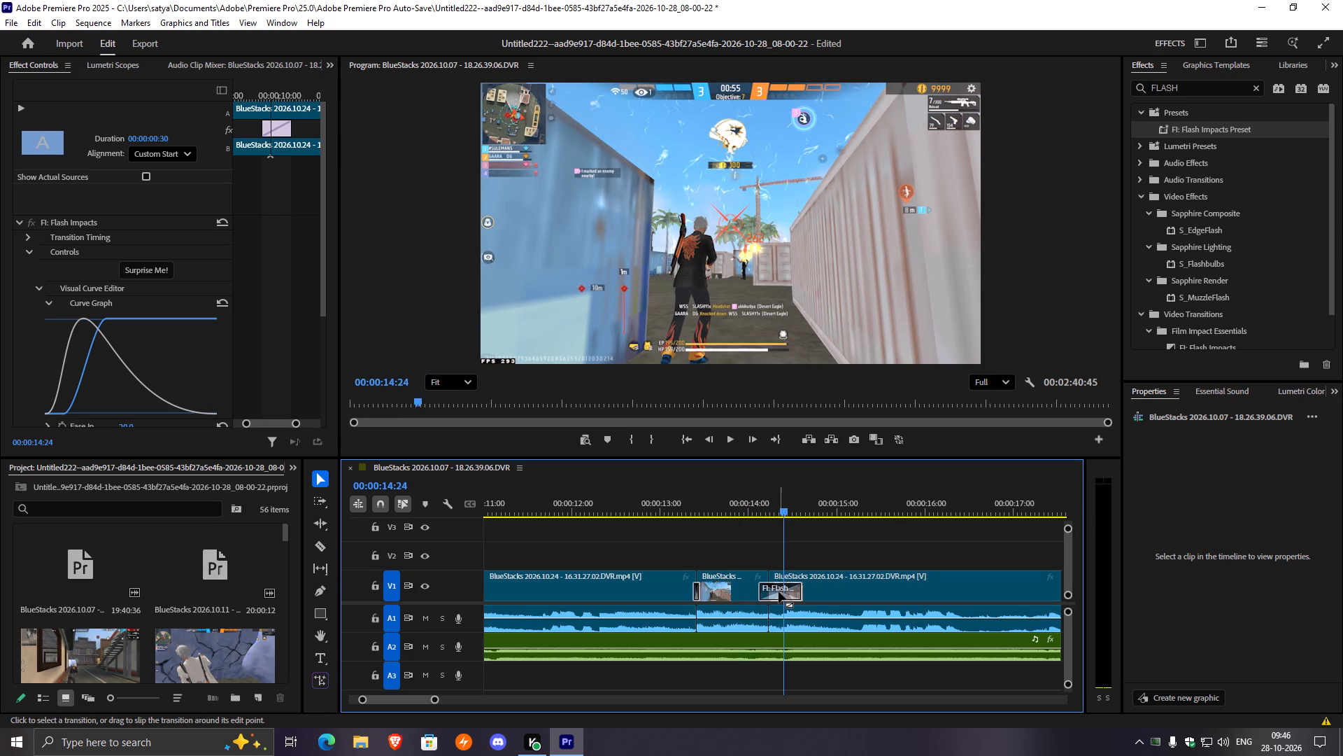
Play on from the 00:00:14:14 cut and split the V1 gameplay clip at 00:00:20:28.
drag(787, 507, 754, 519)
key(space)
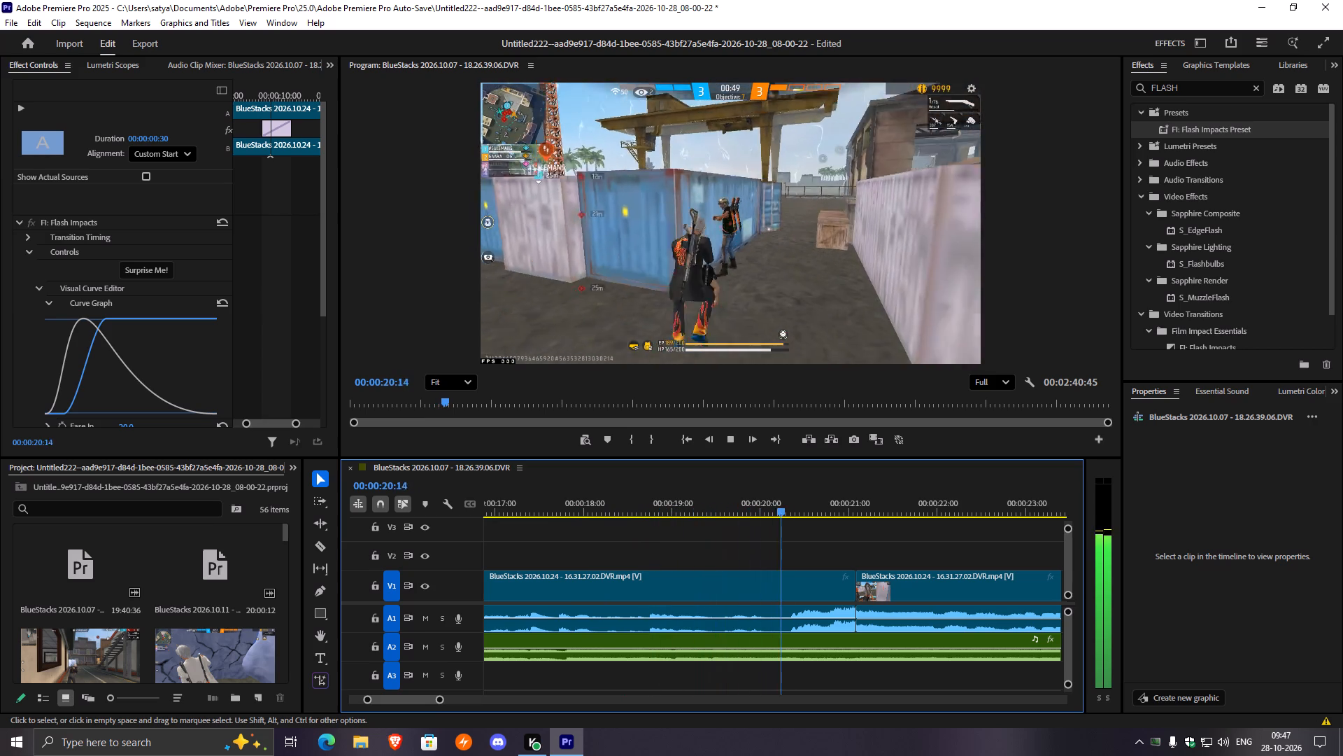
key(space)
right_click(802, 585)
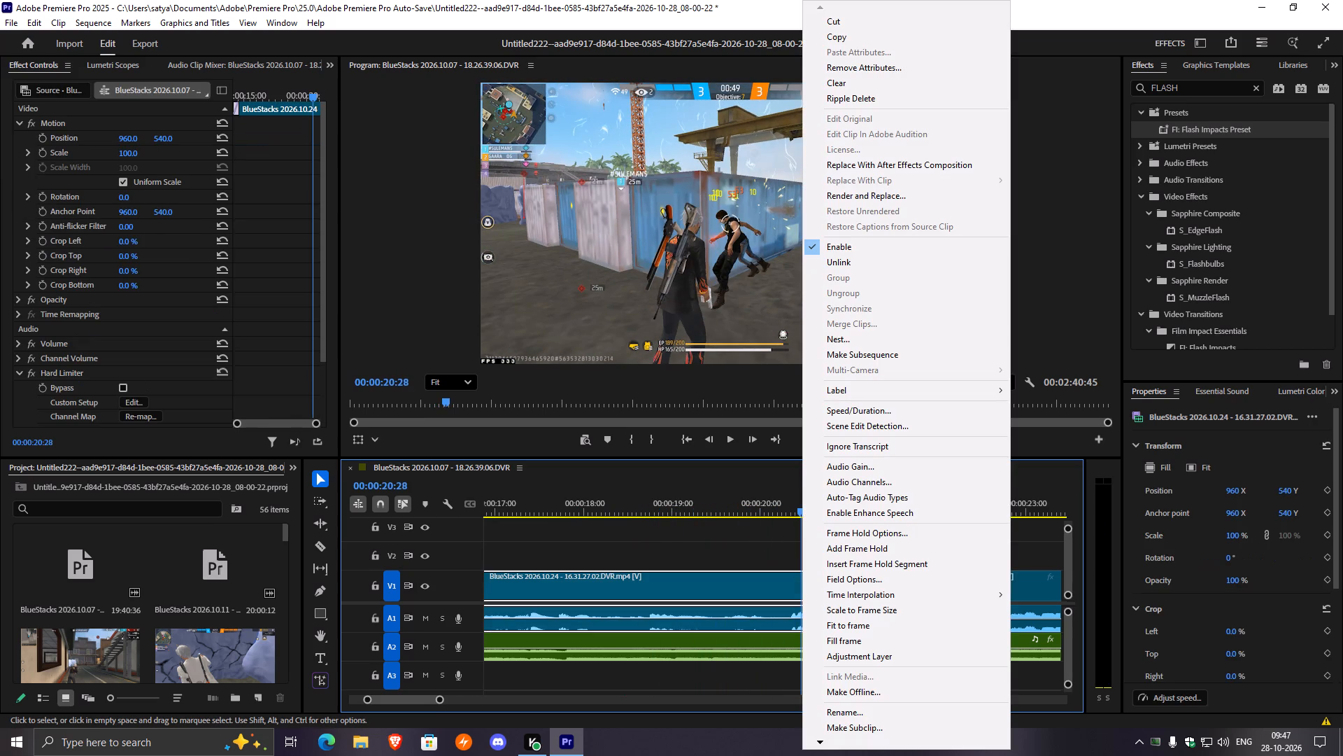
click(764, 593)
key(ctrl+k)
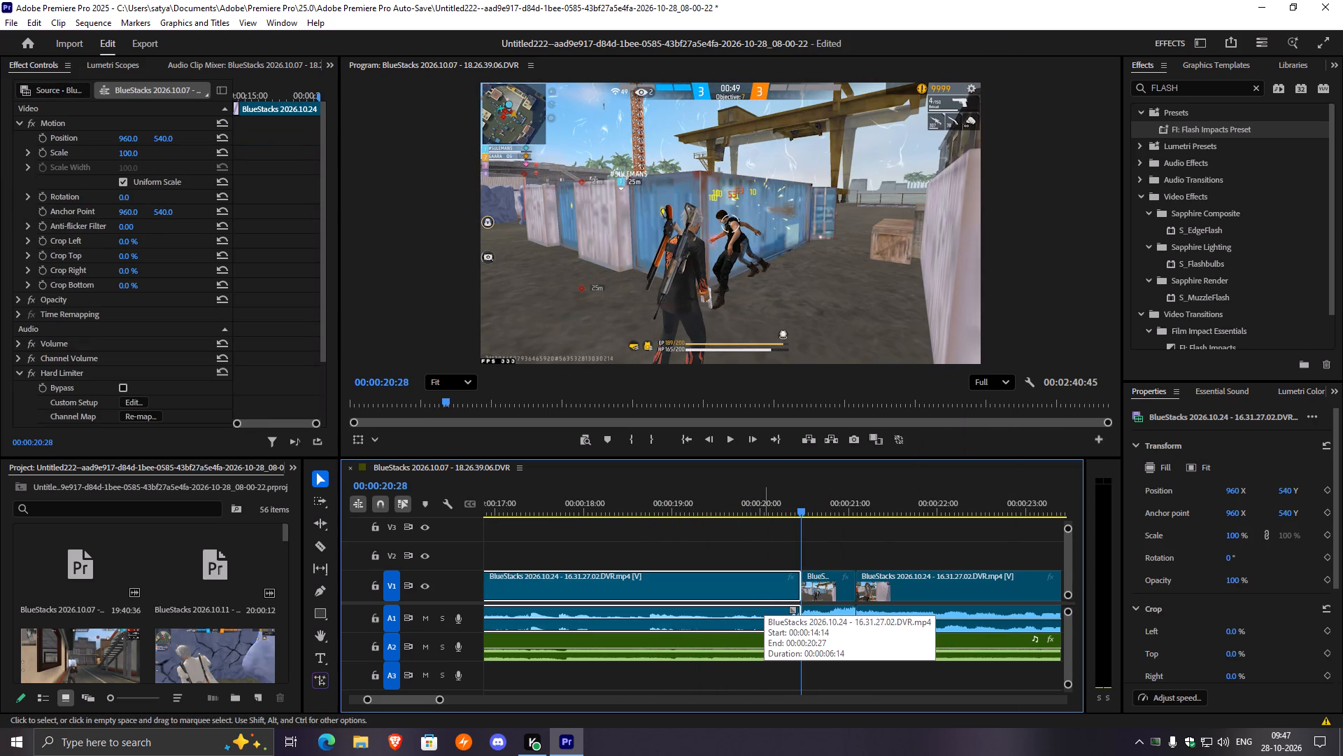
Apply FI: Flash Impacts Preset to the 00:00:20:28 cut on V1 and replay it.
drag(1172, 133, 1172, 132)
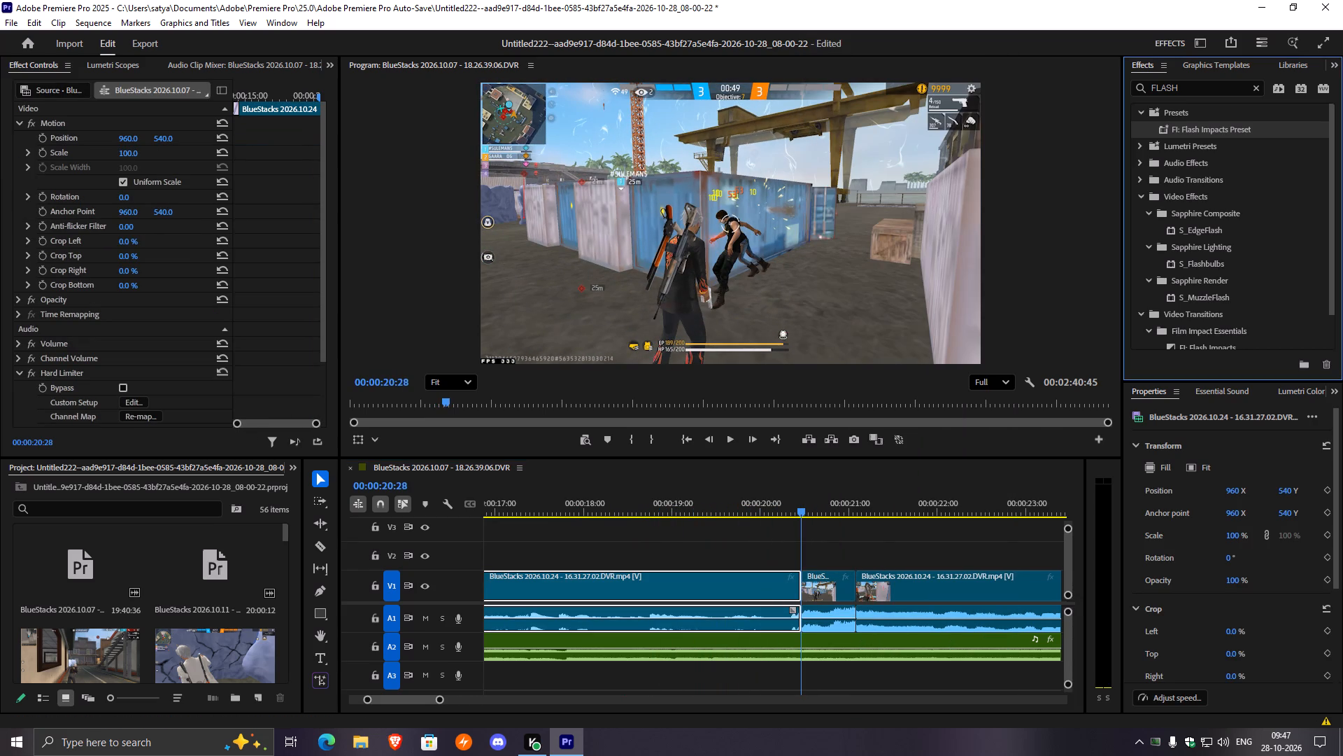
drag(1172, 132, 798, 587)
drag(806, 505, 805, 505)
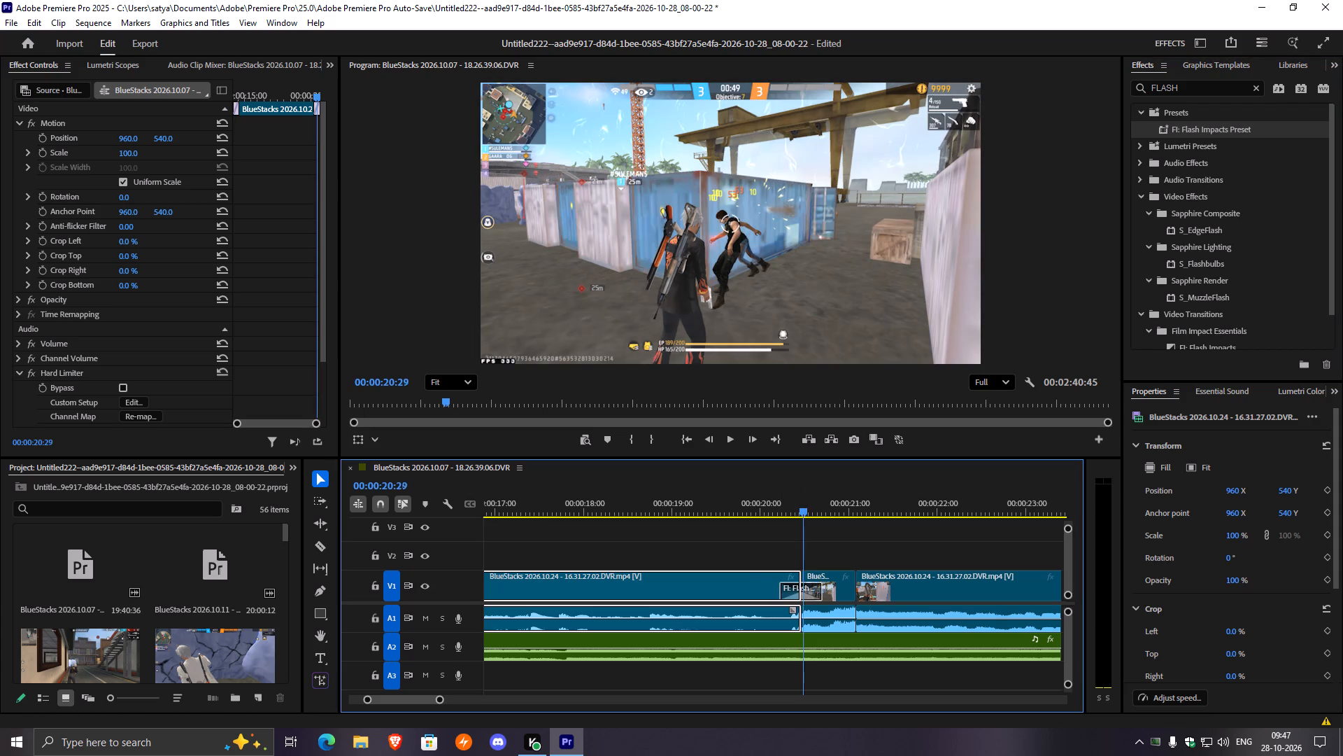
drag(805, 505, 768, 524)
key(space)
key(space)
drag(837, 517, 731, 540)
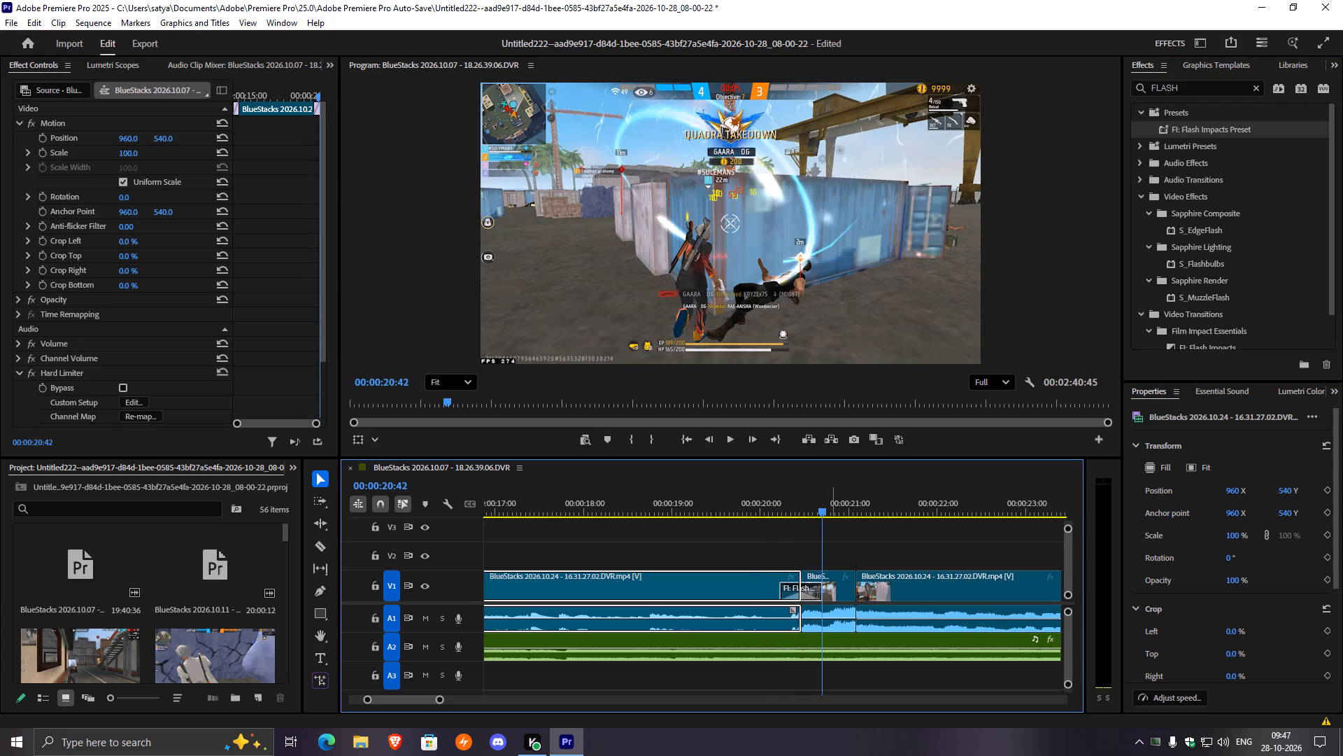
drag(731, 540, 730, 541)
drag(674, 517, 668, 517)
click(630, 505)
key(space)
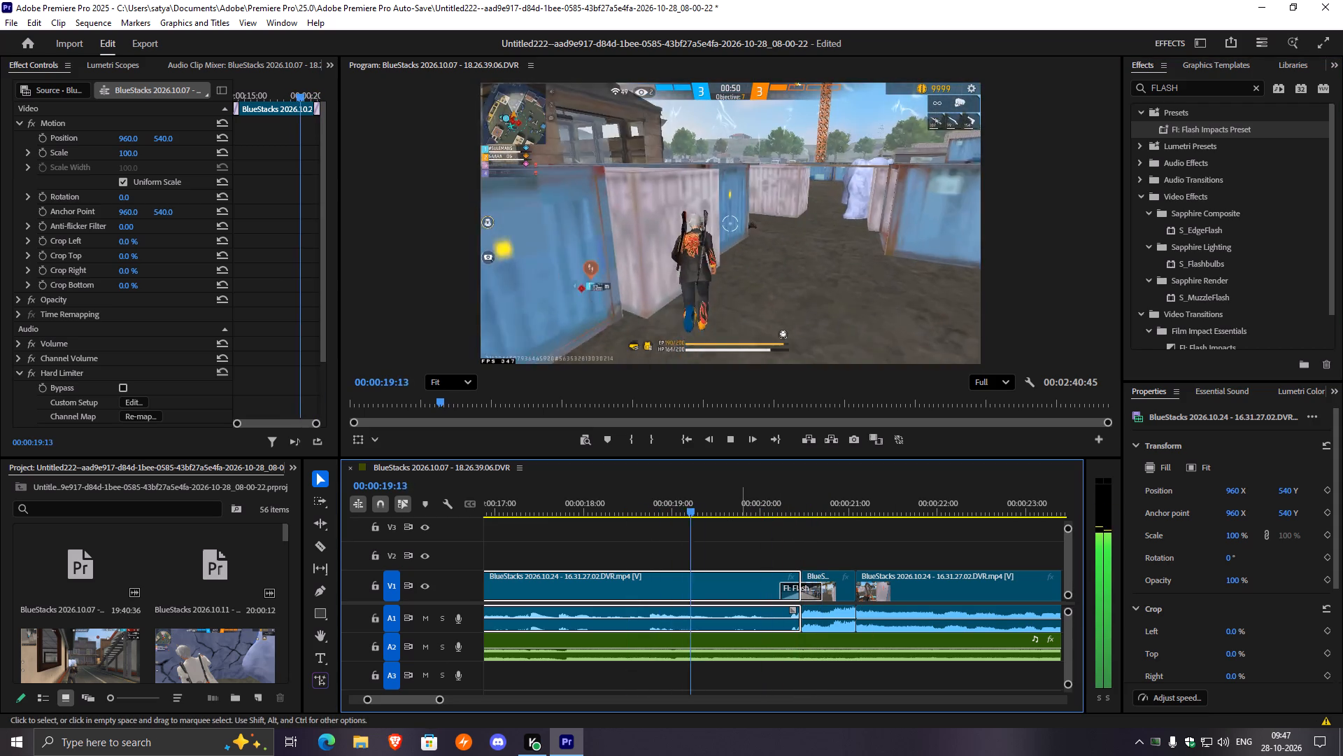
key(space)
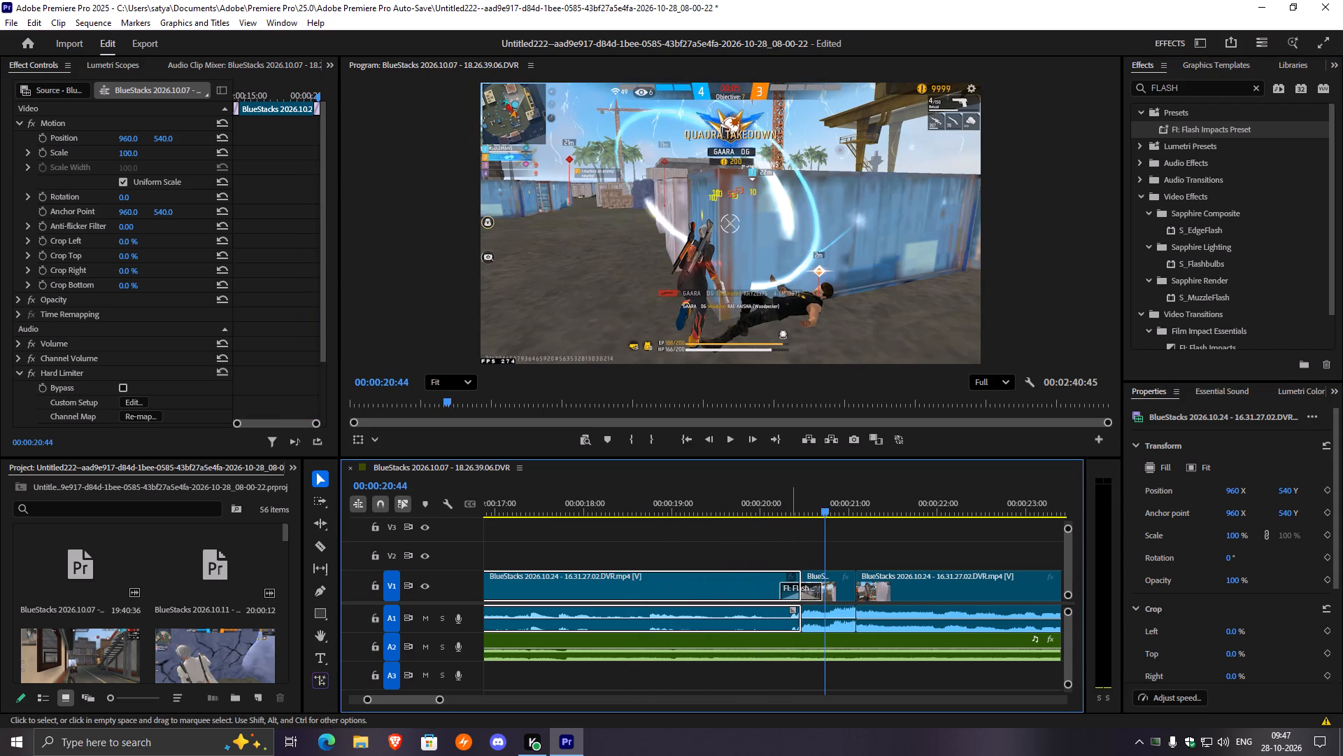
Examine the effect settings of the Flash Impacts transition at the 00:00:20:28 cut and replay that section.
drag(827, 502, 799, 515)
click(814, 589)
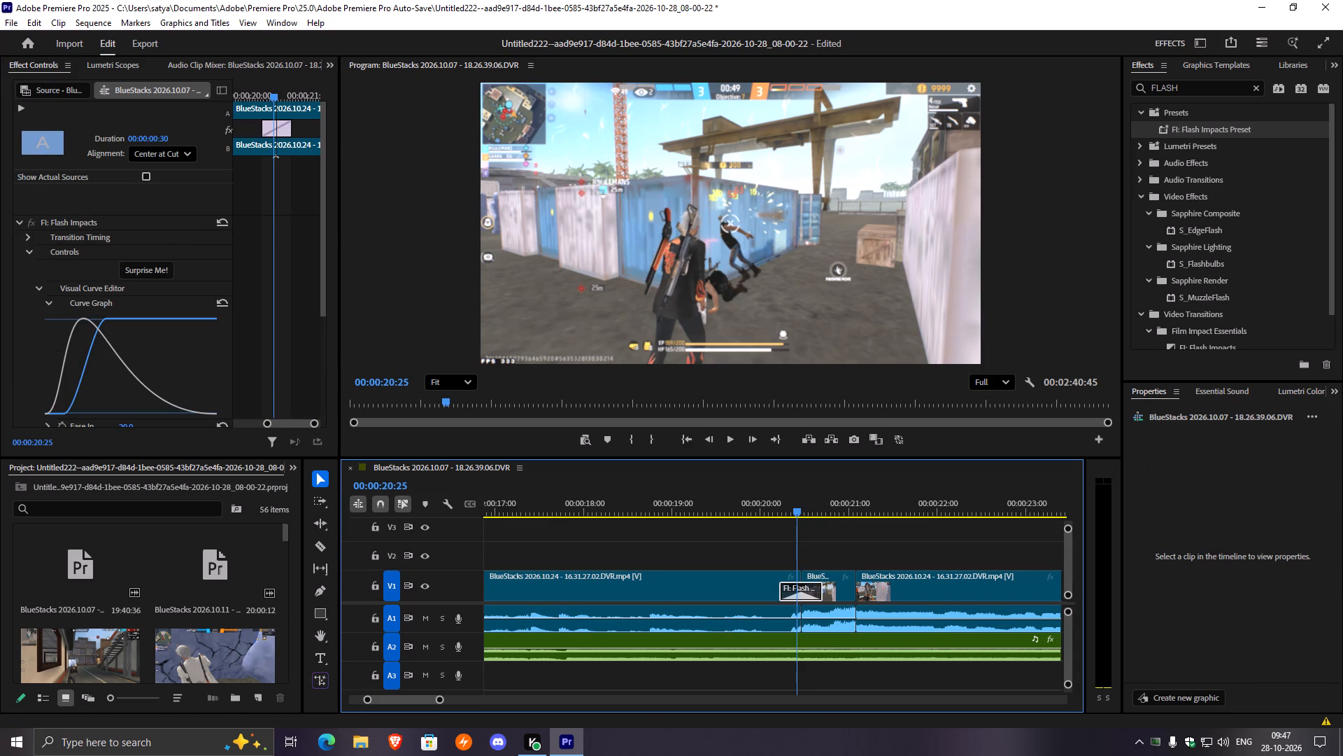
scroll(173, 359, down, 5)
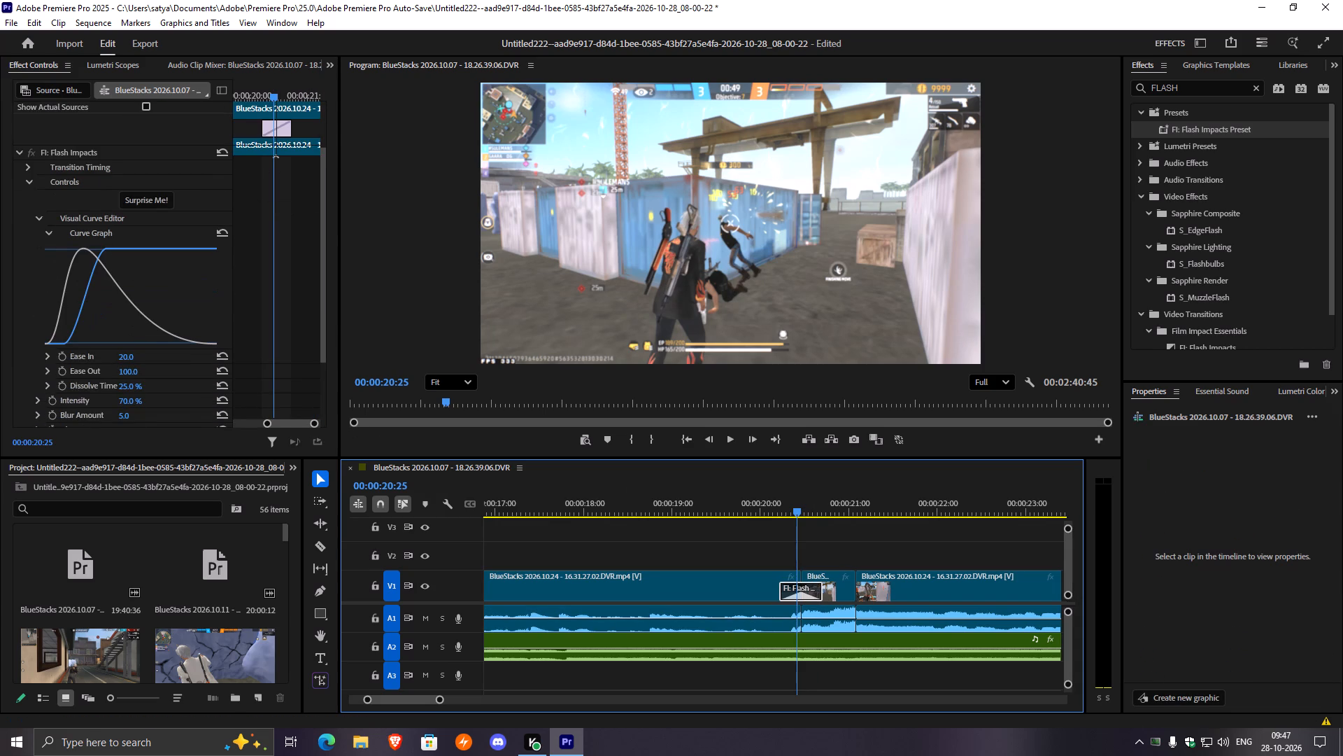
scroll(181, 356, down, 1)
drag(797, 504, 680, 521)
key(space)
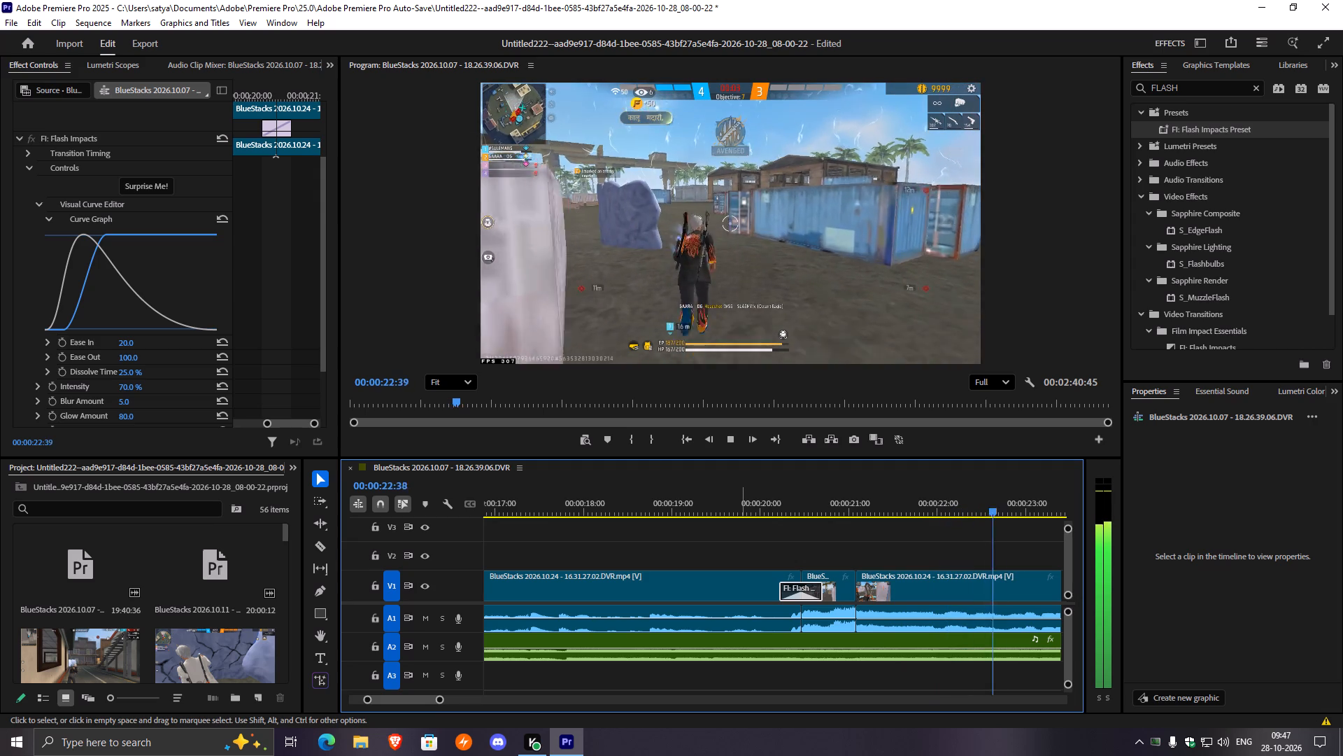
key(space)
Play on and split the BlueStacks 2026.10.14 clip on V1 at 00:00:25:38.
key(space)
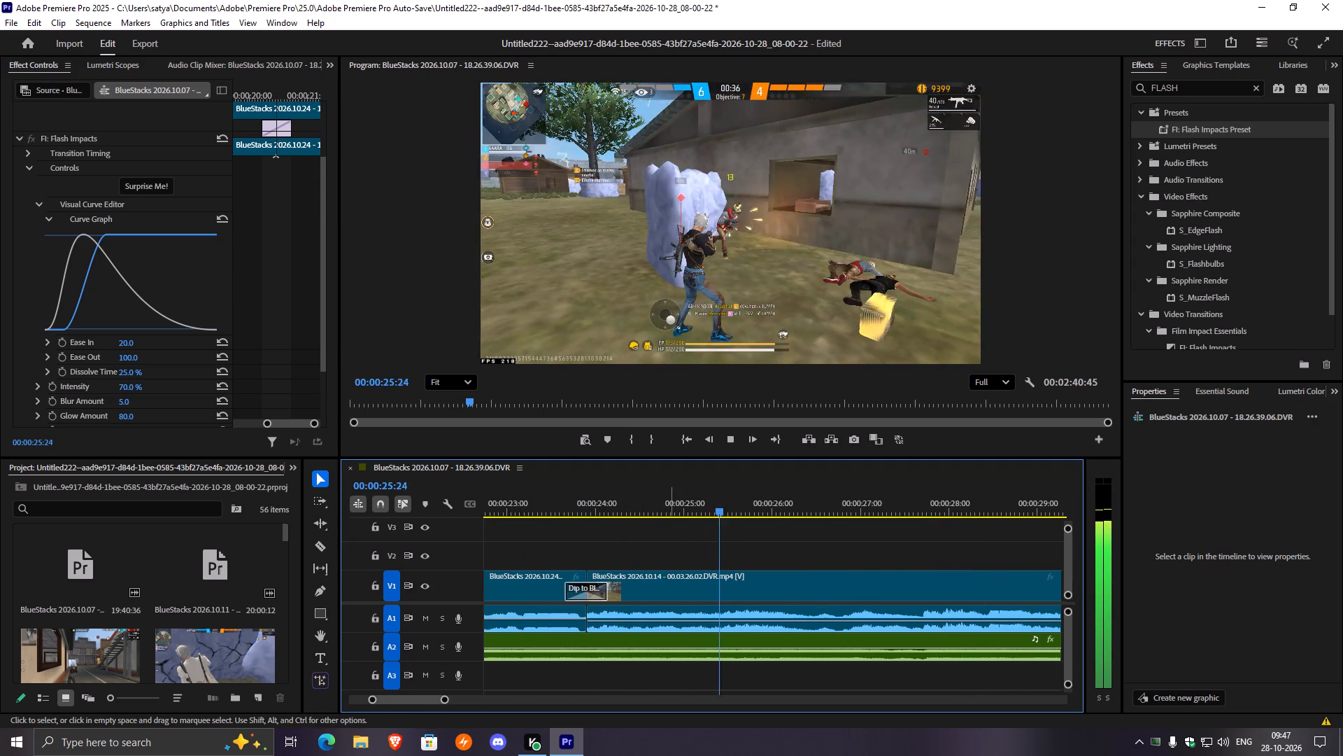
key(space)
right_click(748, 587)
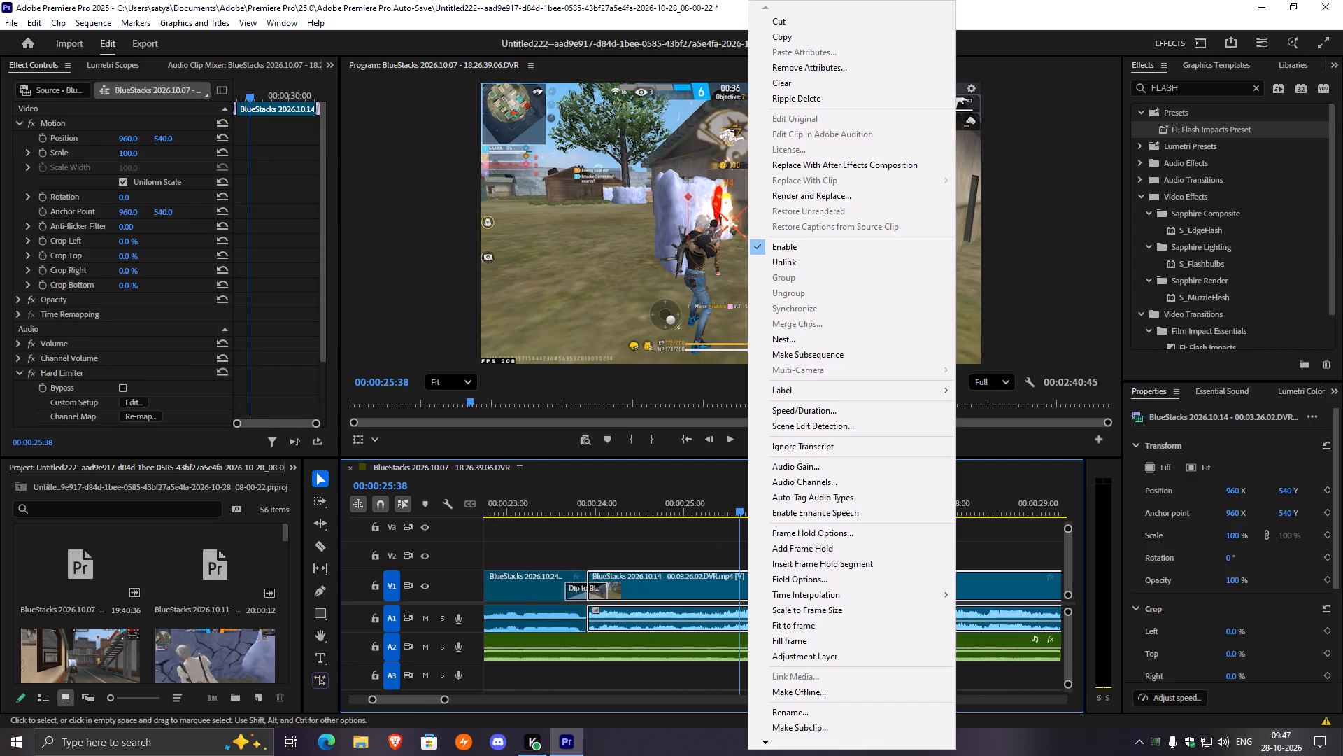
click(704, 584)
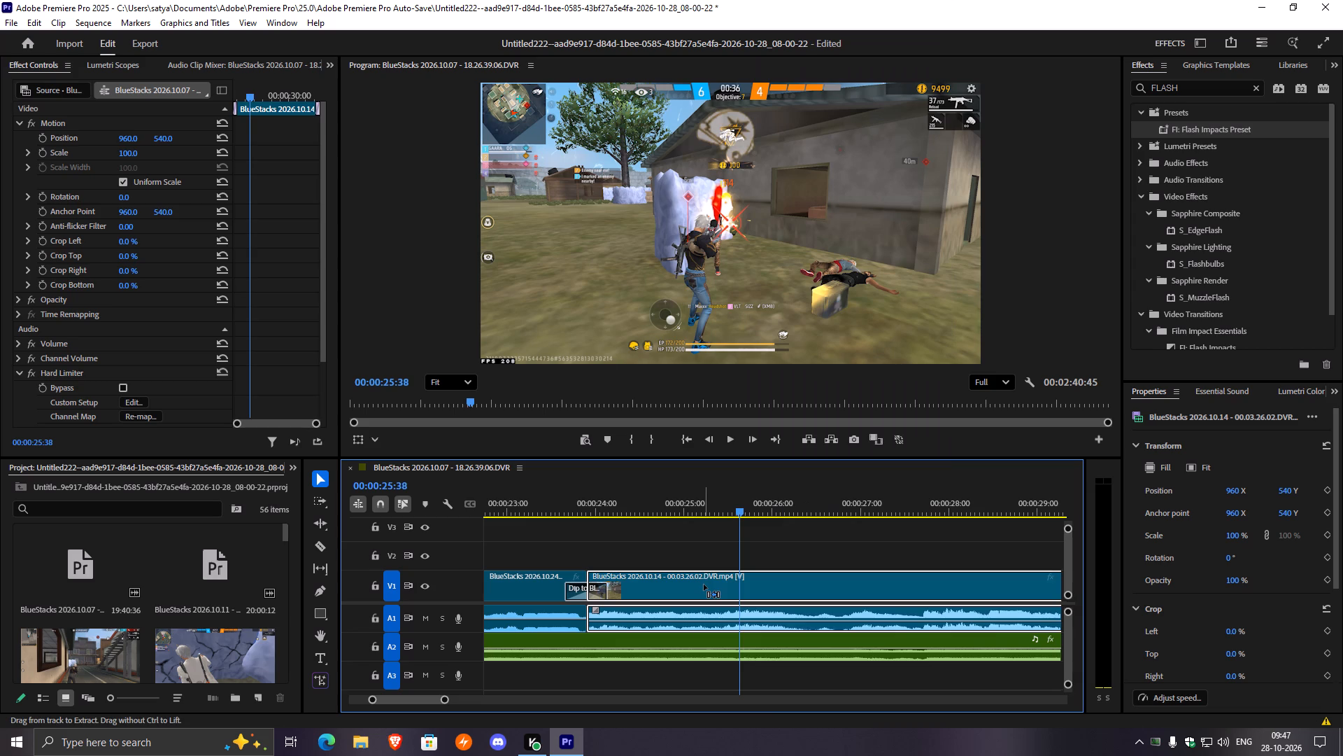
key(ctrl+k)
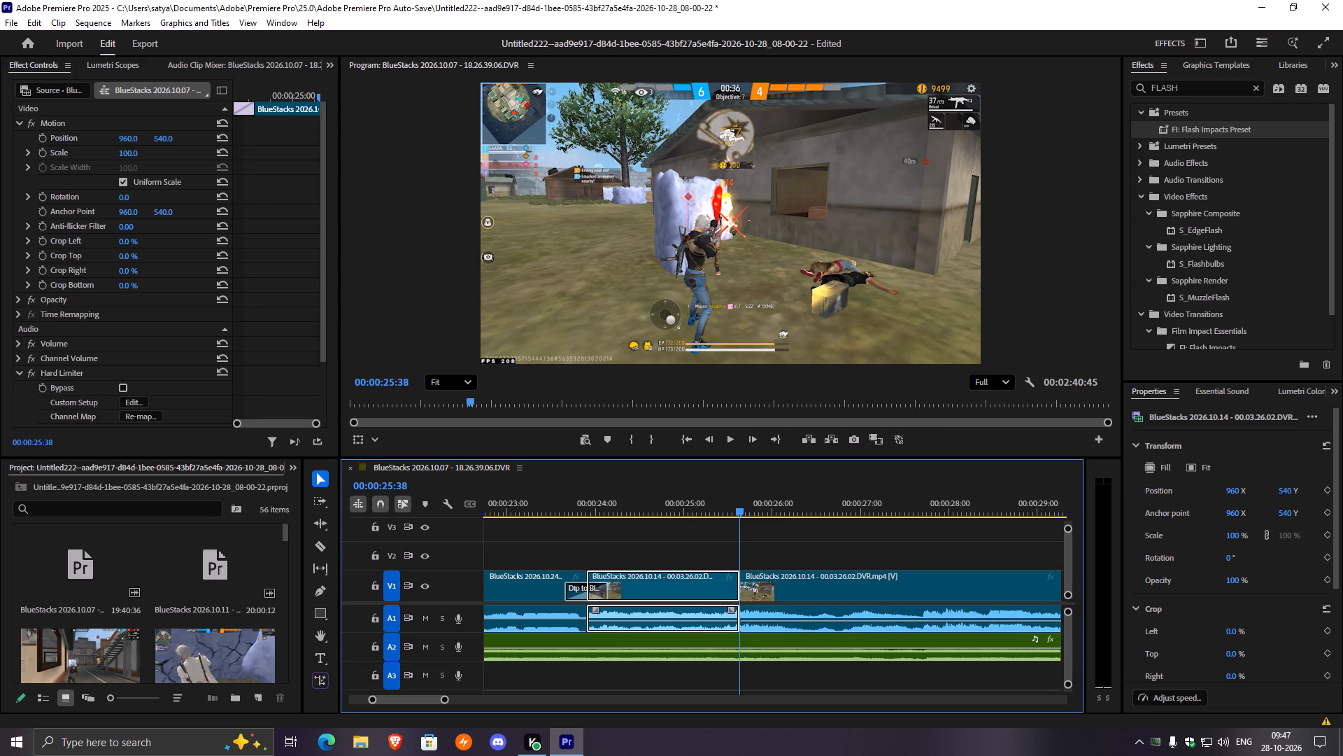
Apply FI: Flash Impacts Preset to the 00:00:25:38 cut on V1 and replay it.
drag(1172, 132, 740, 587)
drag(732, 506, 725, 509)
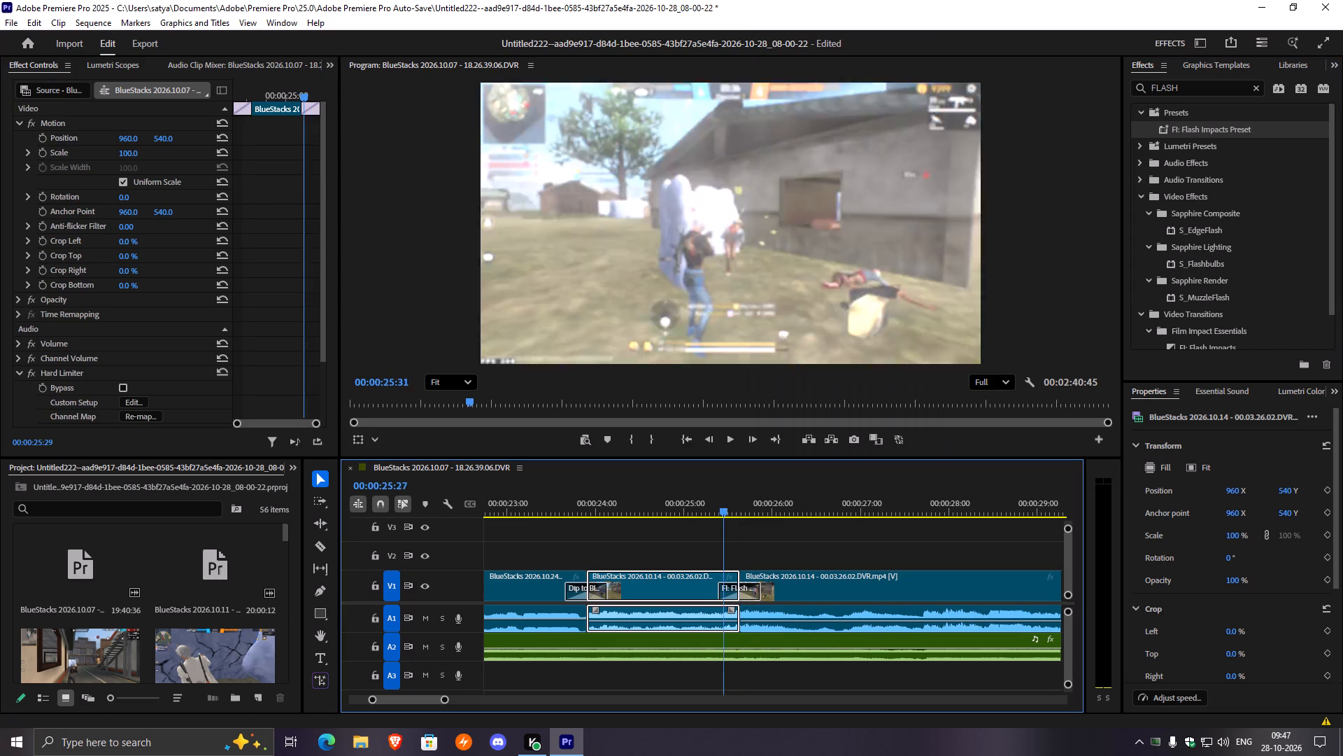
drag(725, 509, 704, 521)
key(space)
key(space)
drag(777, 503, 776, 503)
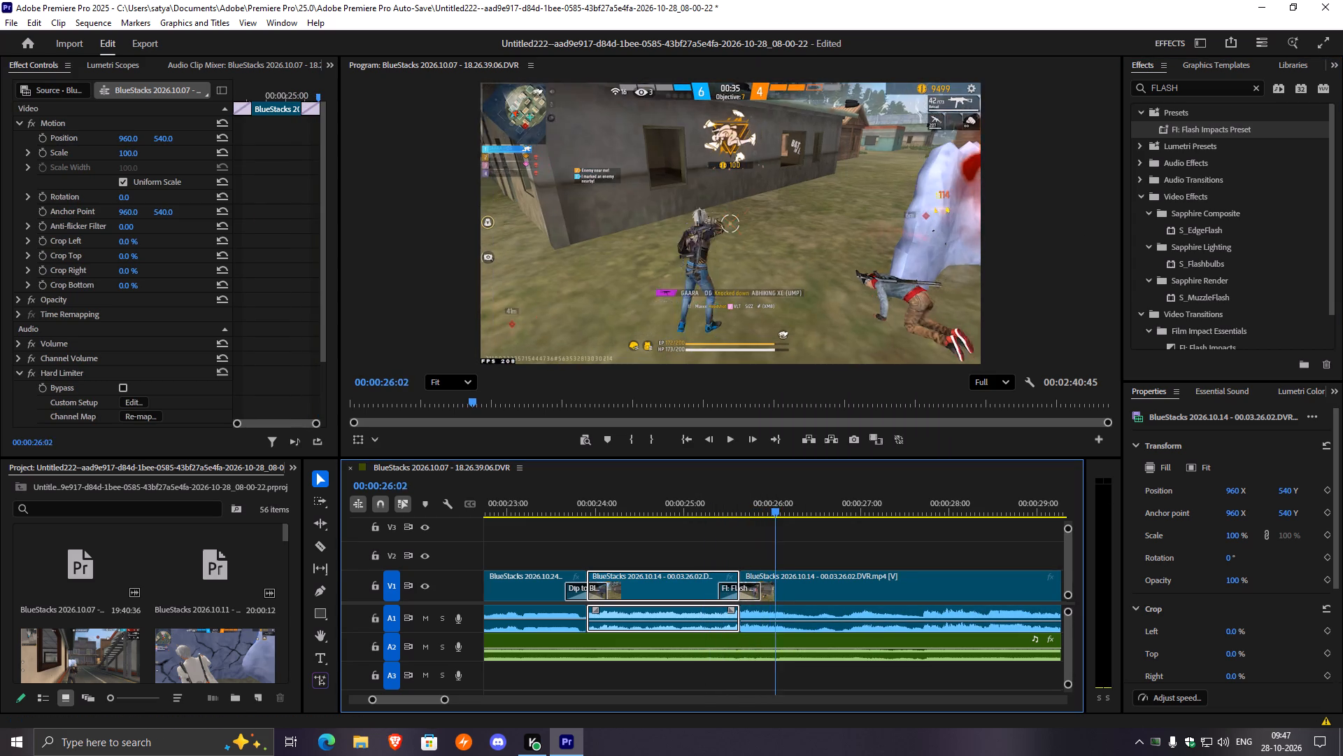
drag(776, 503, 725, 526)
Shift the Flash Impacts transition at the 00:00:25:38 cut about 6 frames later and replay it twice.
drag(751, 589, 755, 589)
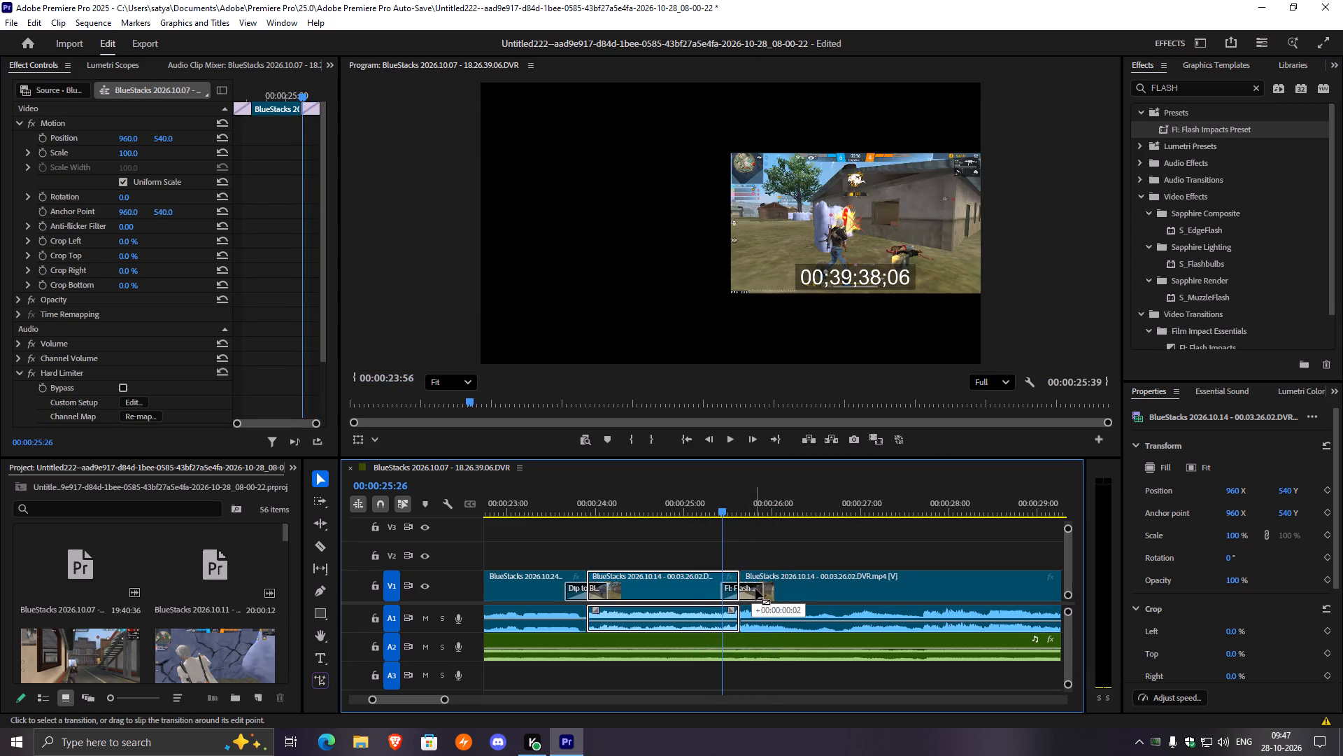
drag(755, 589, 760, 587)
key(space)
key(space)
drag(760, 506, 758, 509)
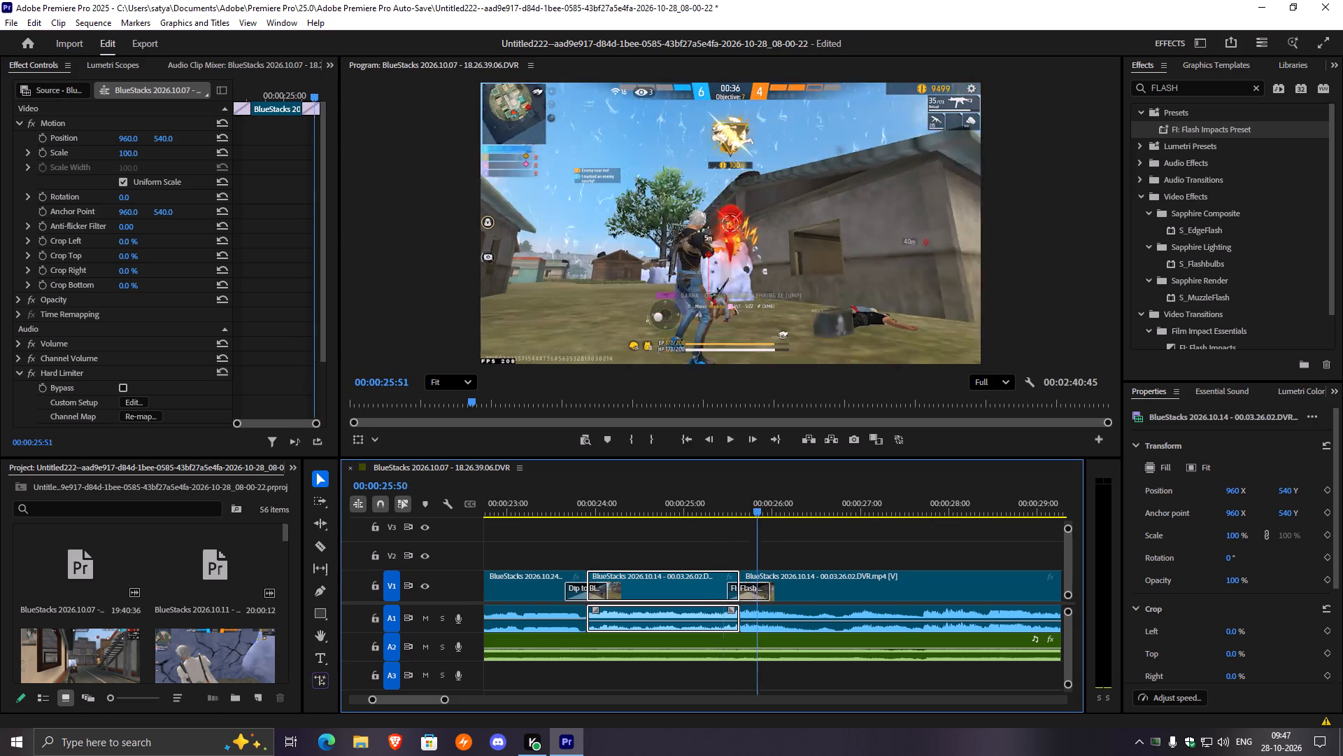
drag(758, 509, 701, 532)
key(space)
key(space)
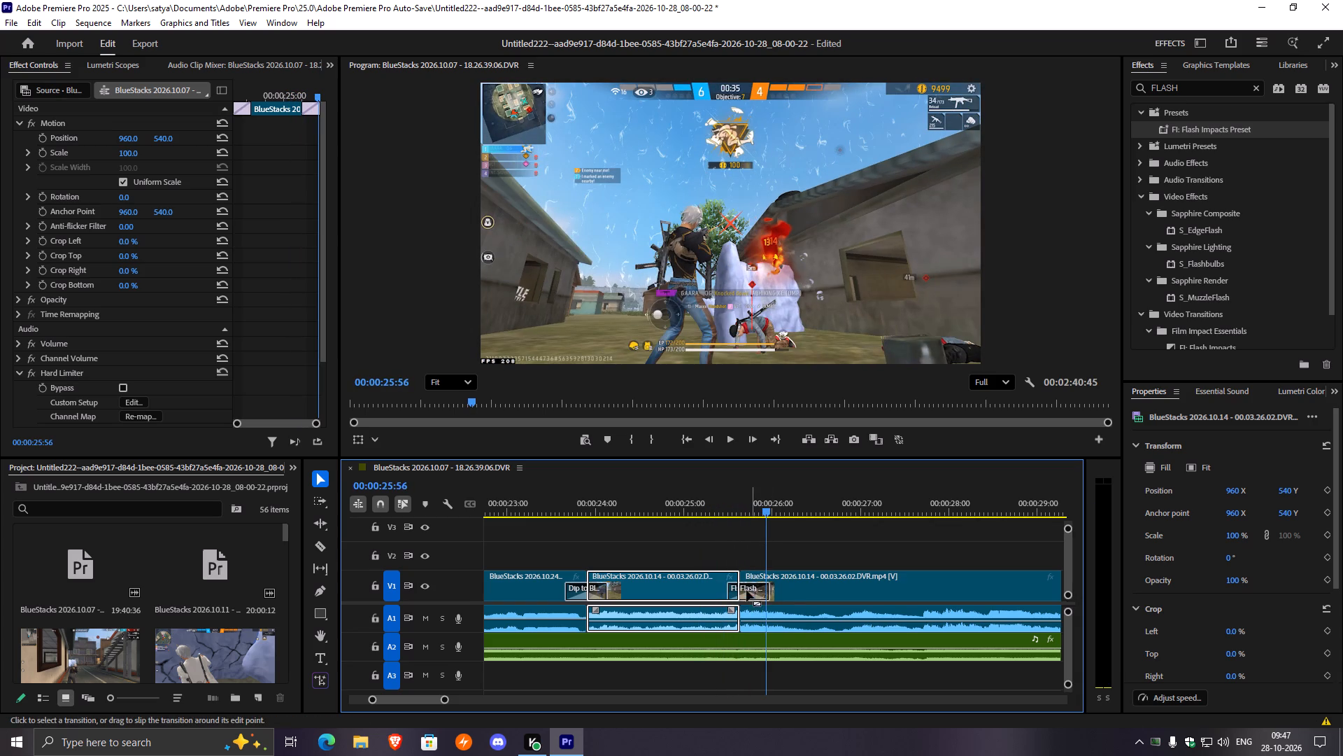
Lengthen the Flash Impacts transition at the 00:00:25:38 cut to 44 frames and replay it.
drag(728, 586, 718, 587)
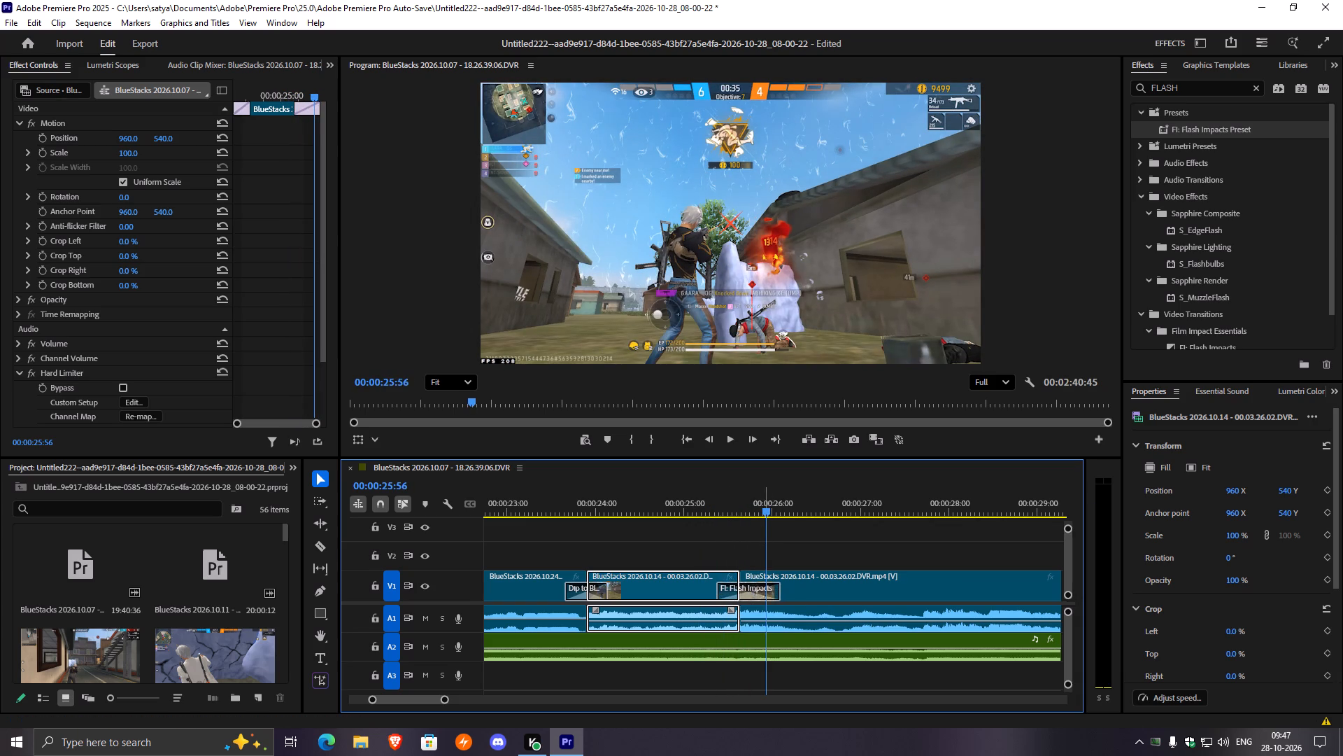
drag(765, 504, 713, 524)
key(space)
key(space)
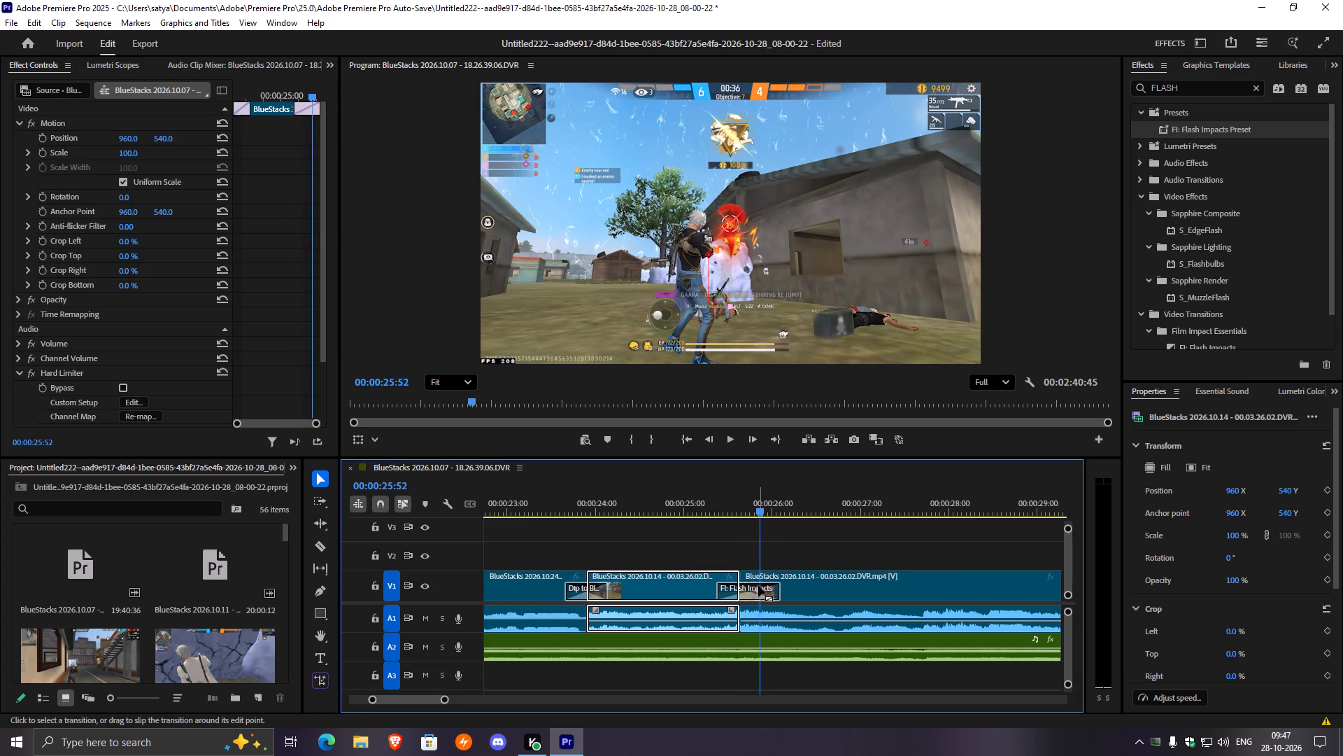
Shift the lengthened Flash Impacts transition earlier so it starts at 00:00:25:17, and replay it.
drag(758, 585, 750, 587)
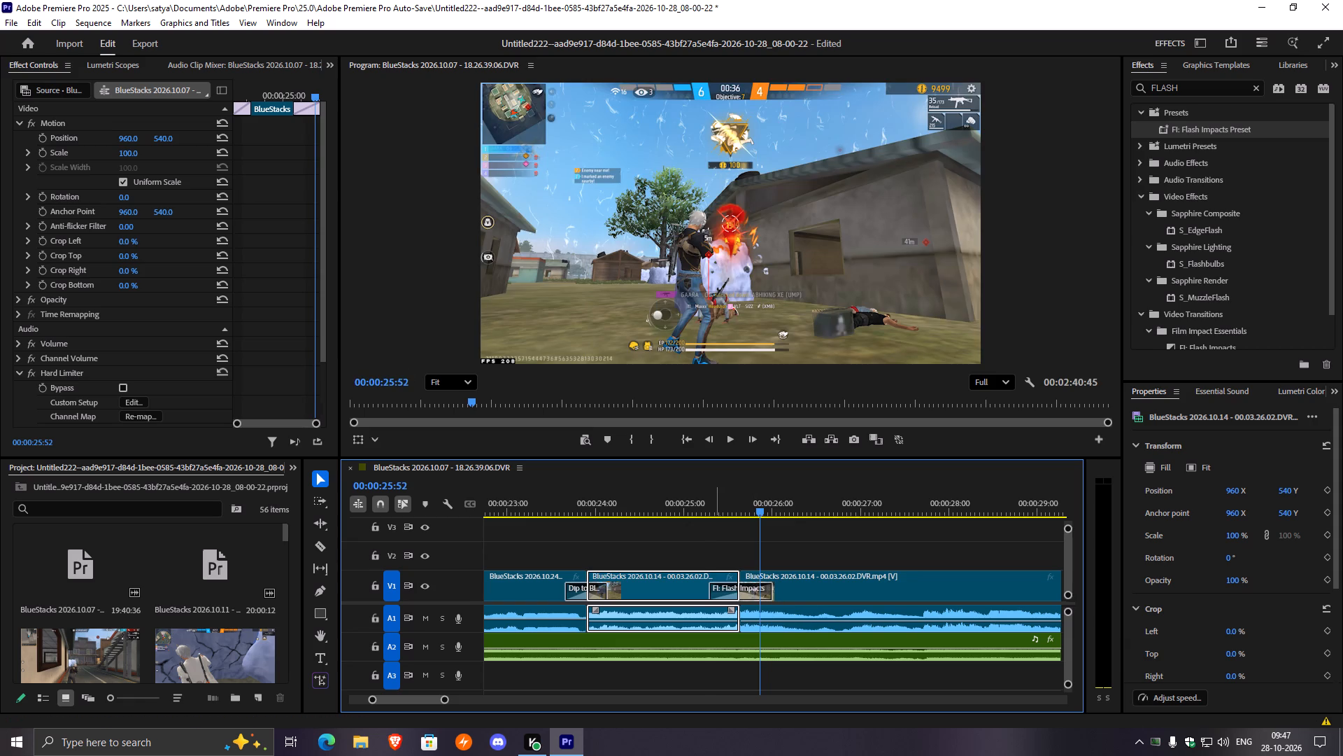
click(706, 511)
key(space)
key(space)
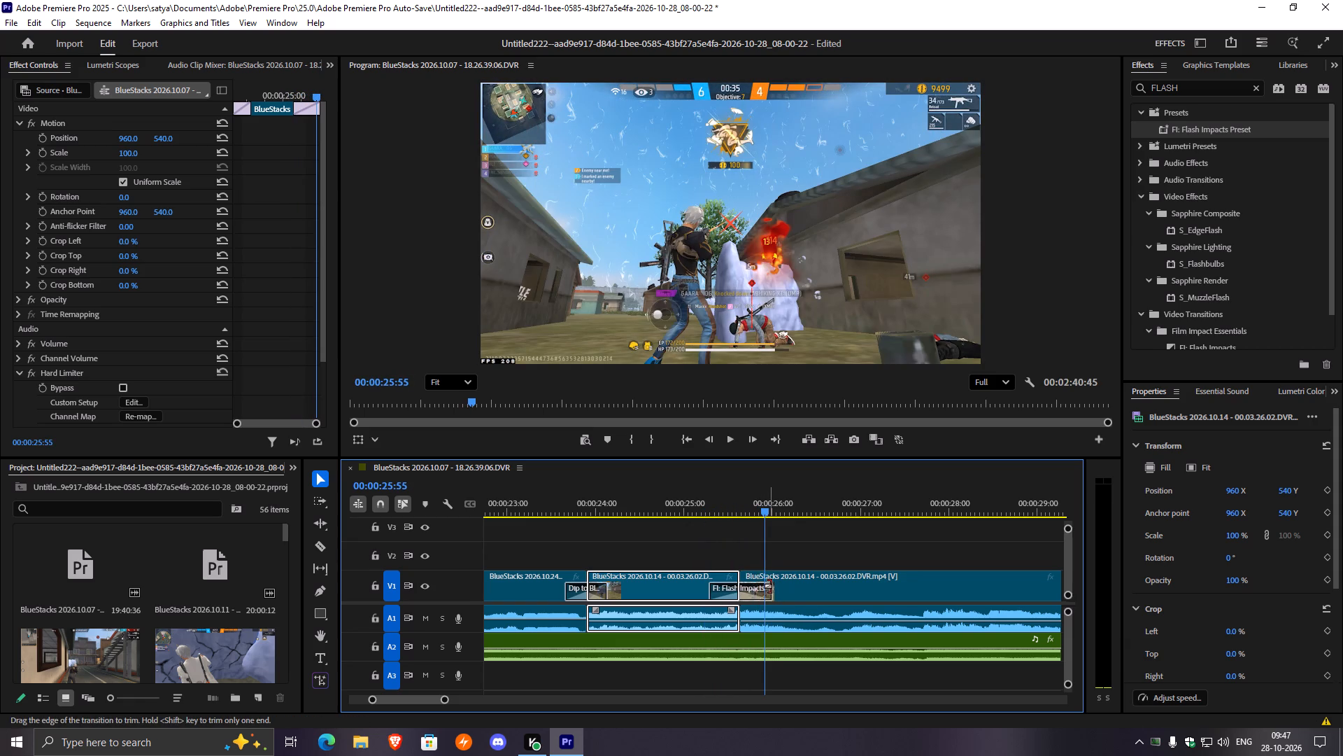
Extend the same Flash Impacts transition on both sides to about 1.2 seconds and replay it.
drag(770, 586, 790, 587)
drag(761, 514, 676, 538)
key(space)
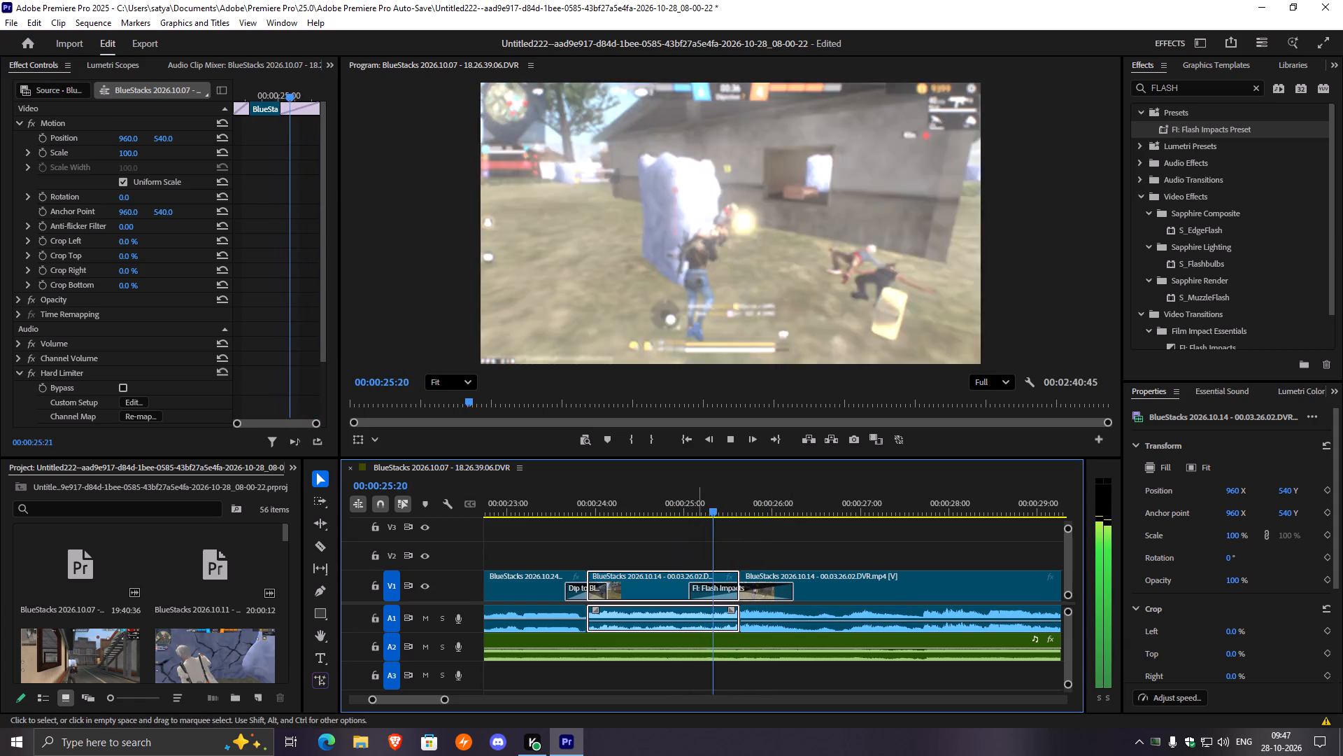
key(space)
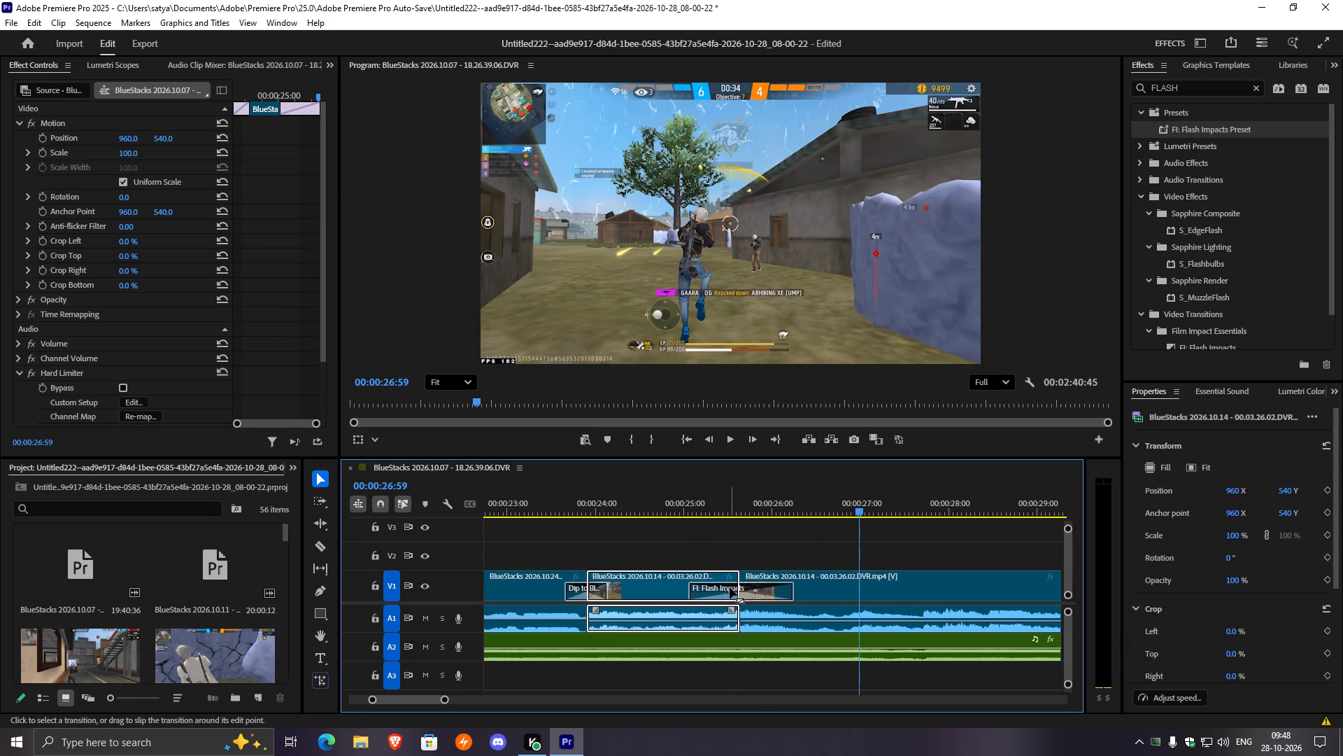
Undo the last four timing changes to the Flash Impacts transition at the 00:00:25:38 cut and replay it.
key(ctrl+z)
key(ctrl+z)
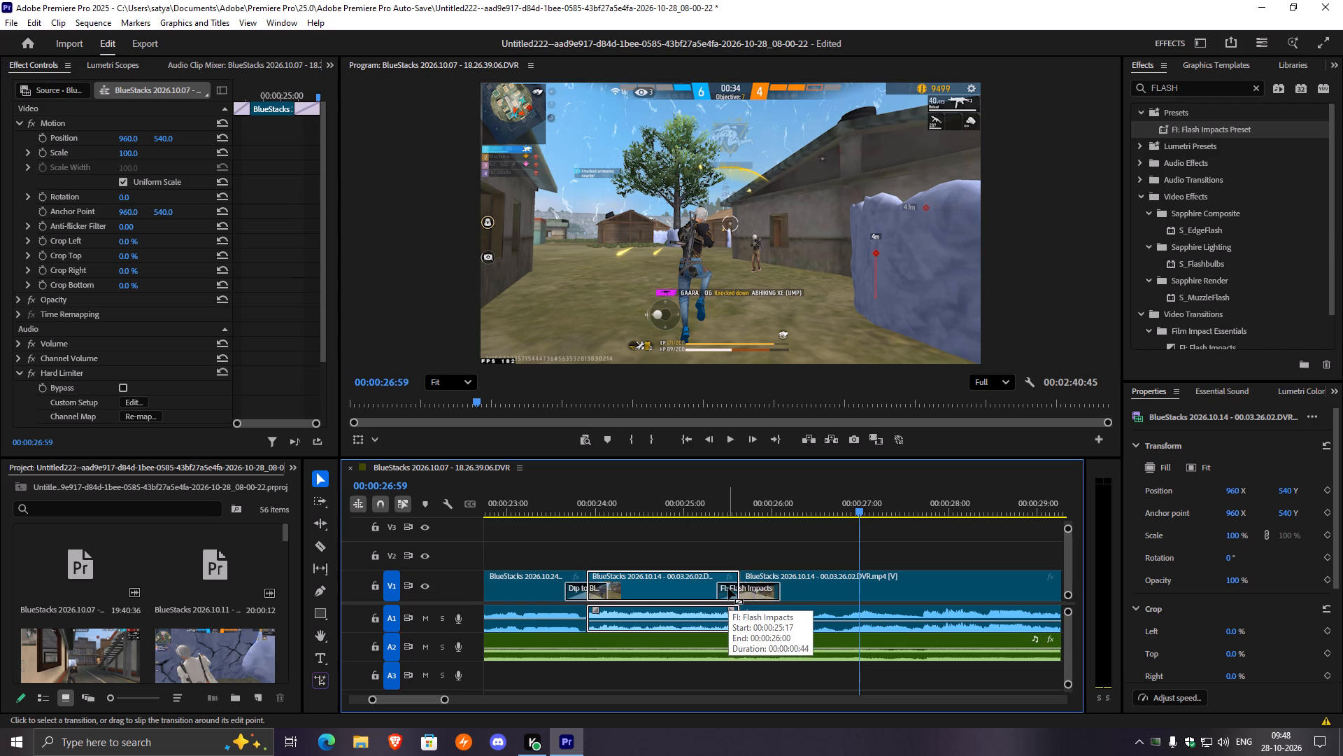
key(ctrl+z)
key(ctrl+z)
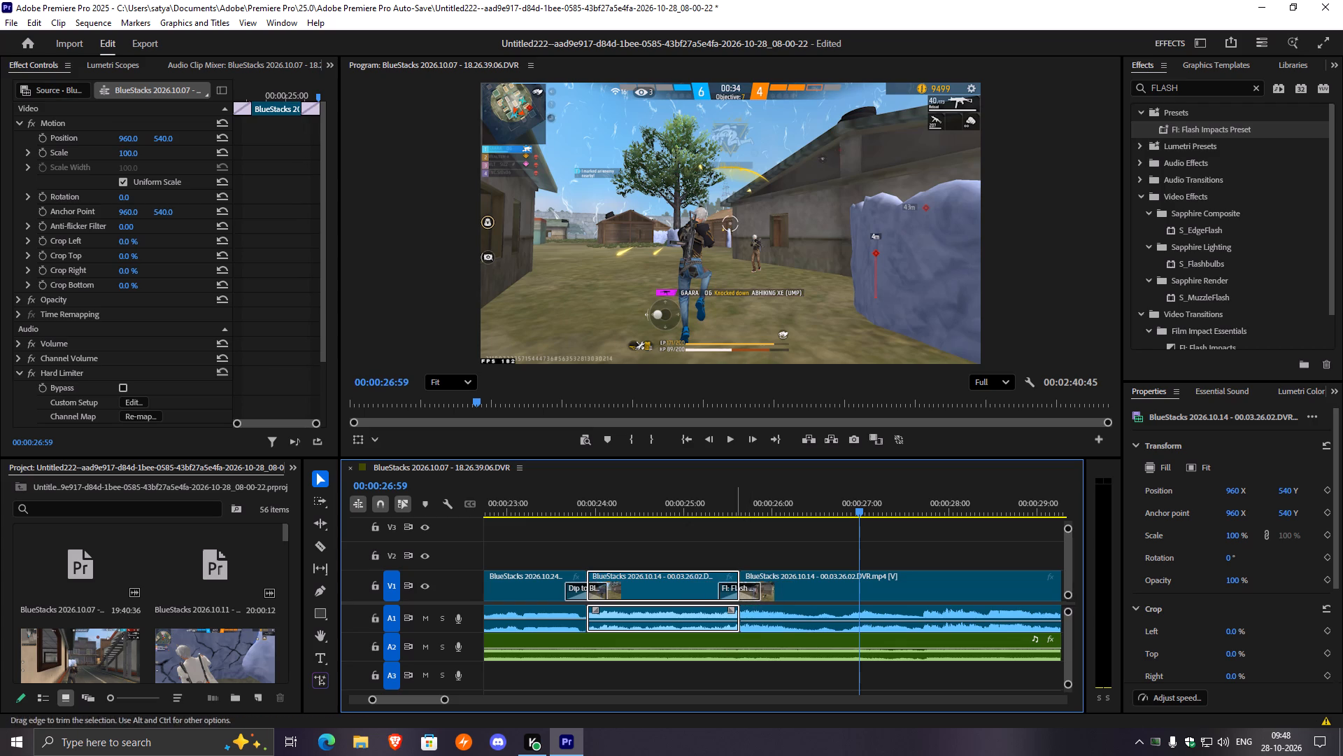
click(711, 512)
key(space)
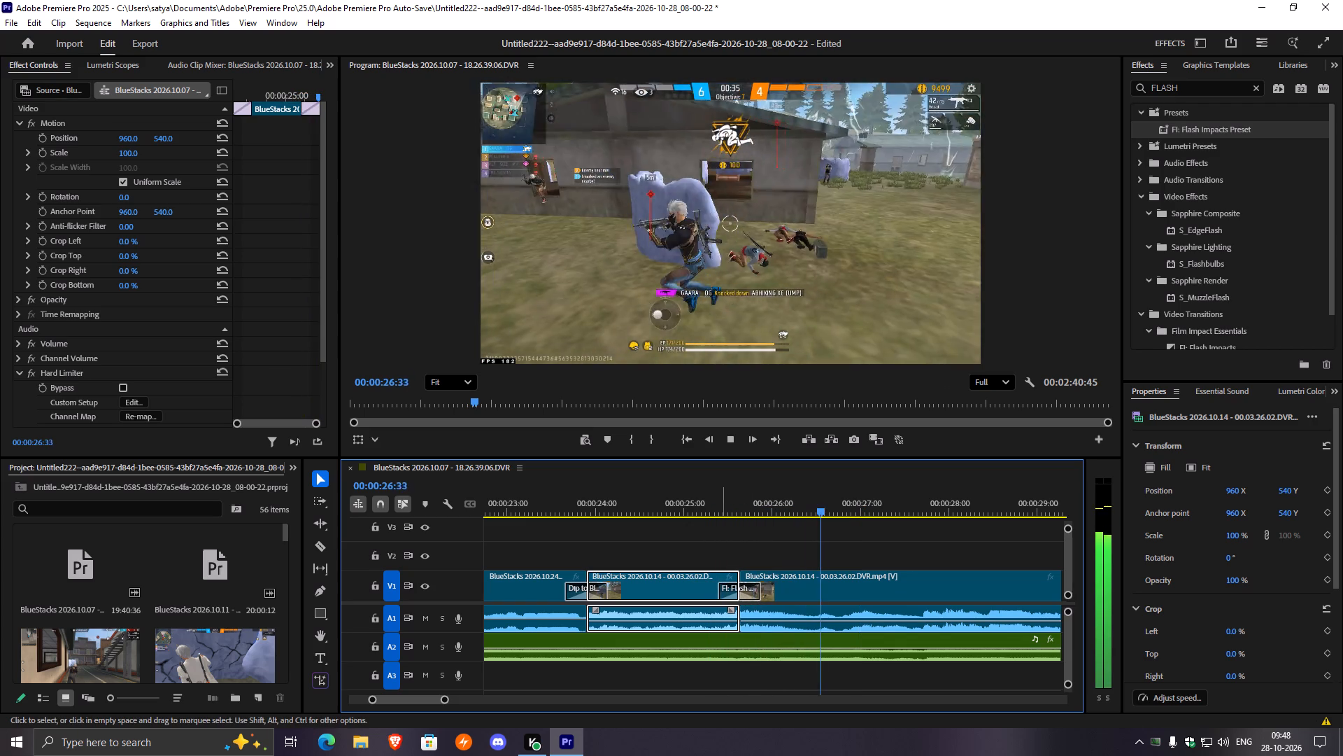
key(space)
Play on and split the BlueStacks 2026.10.14 clip on V1 at 00:00:27:39.
key(space)
key(space)
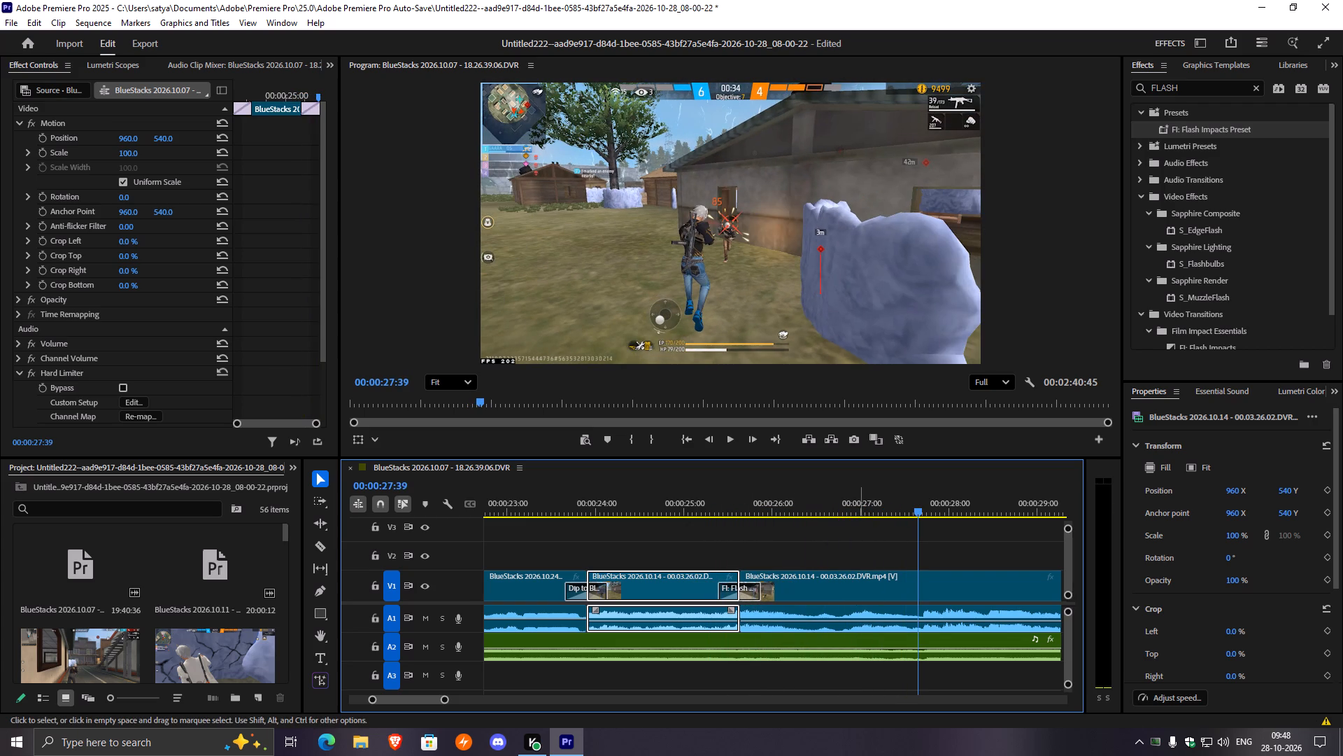
click(872, 583)
key(ctrl+k)
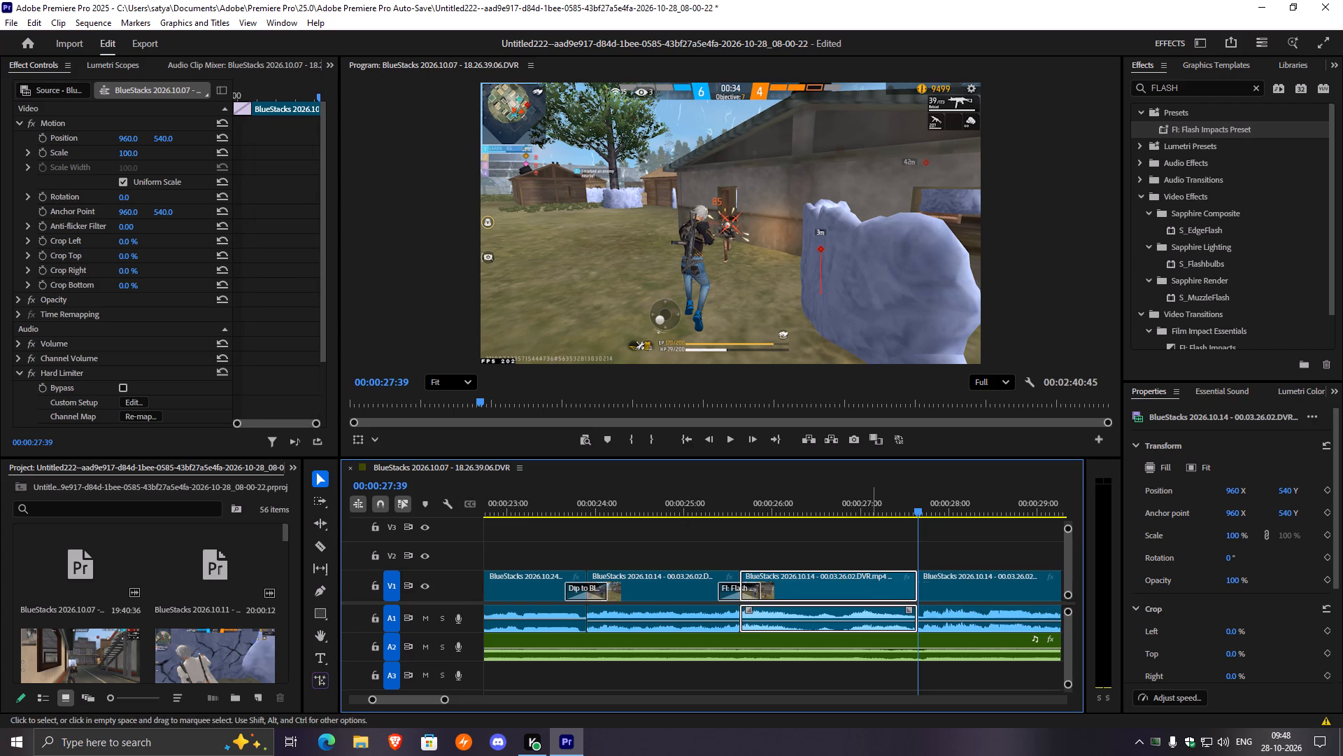
Apply FI: Flash Impacts Preset to the 00:00:27:39 cut on V1 and replay the section leading into it.
drag(1183, 128, 916, 582)
drag(919, 508, 868, 533)
key(space)
key(space)
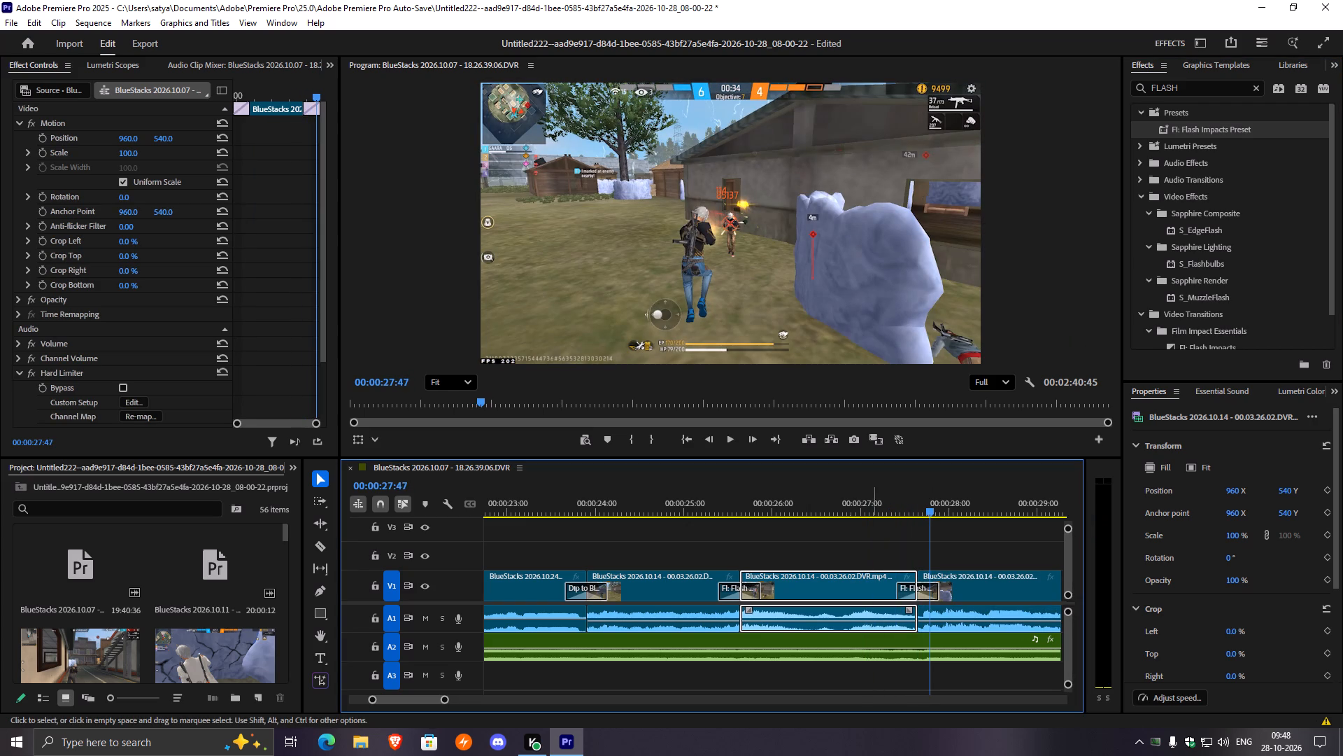
drag(932, 507, 872, 527)
key(space)
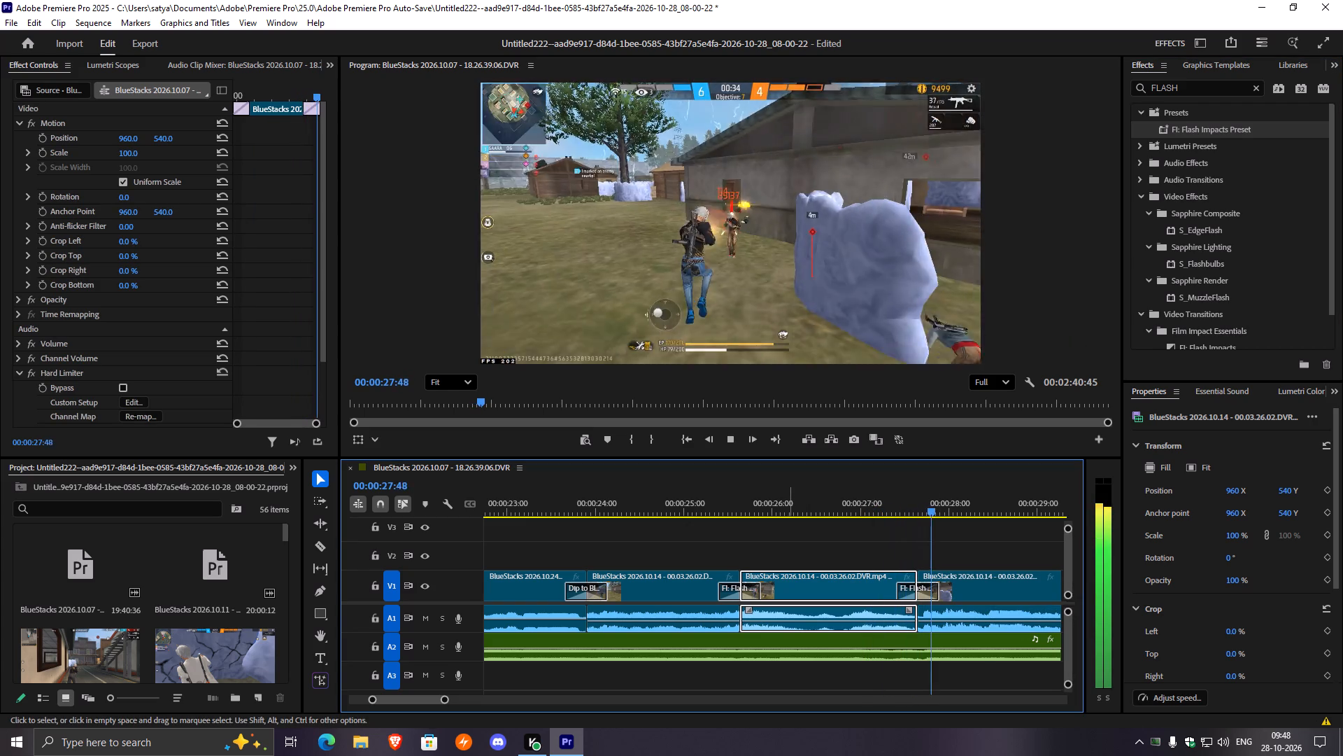
key(space)
click(840, 499)
key(space)
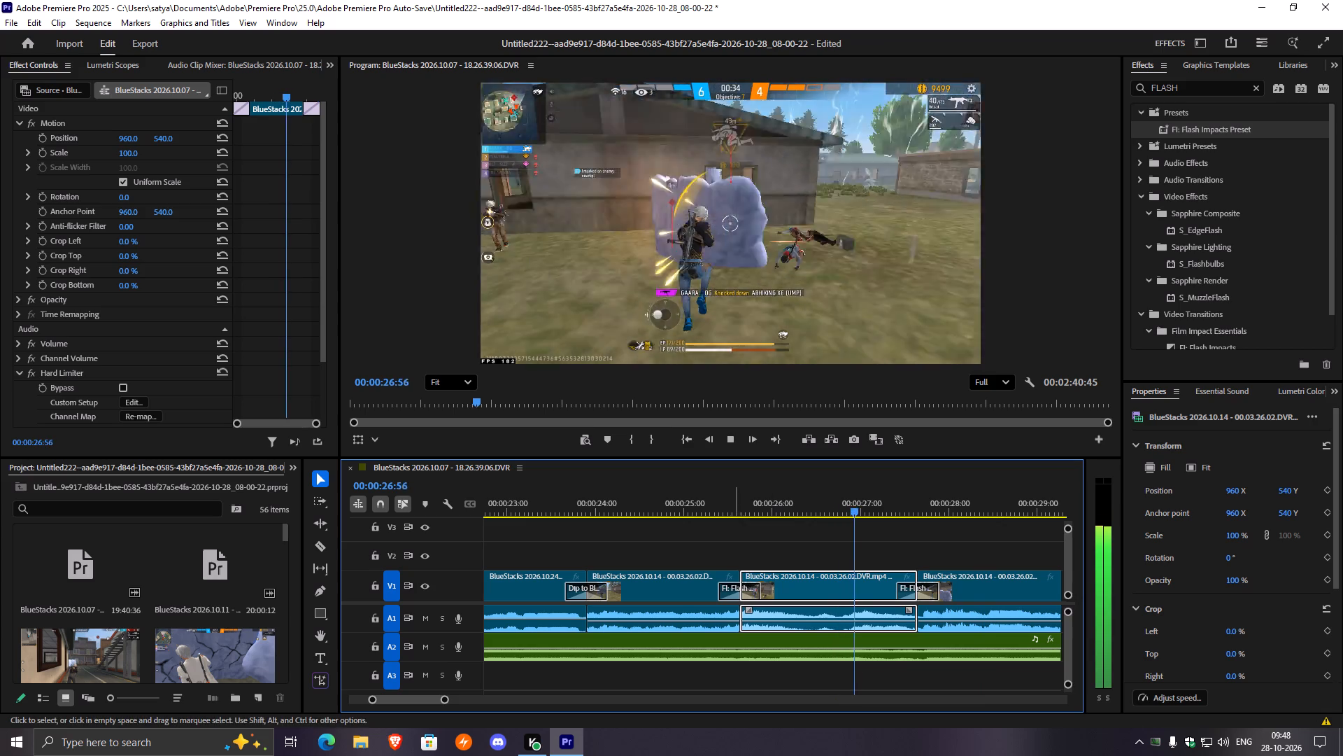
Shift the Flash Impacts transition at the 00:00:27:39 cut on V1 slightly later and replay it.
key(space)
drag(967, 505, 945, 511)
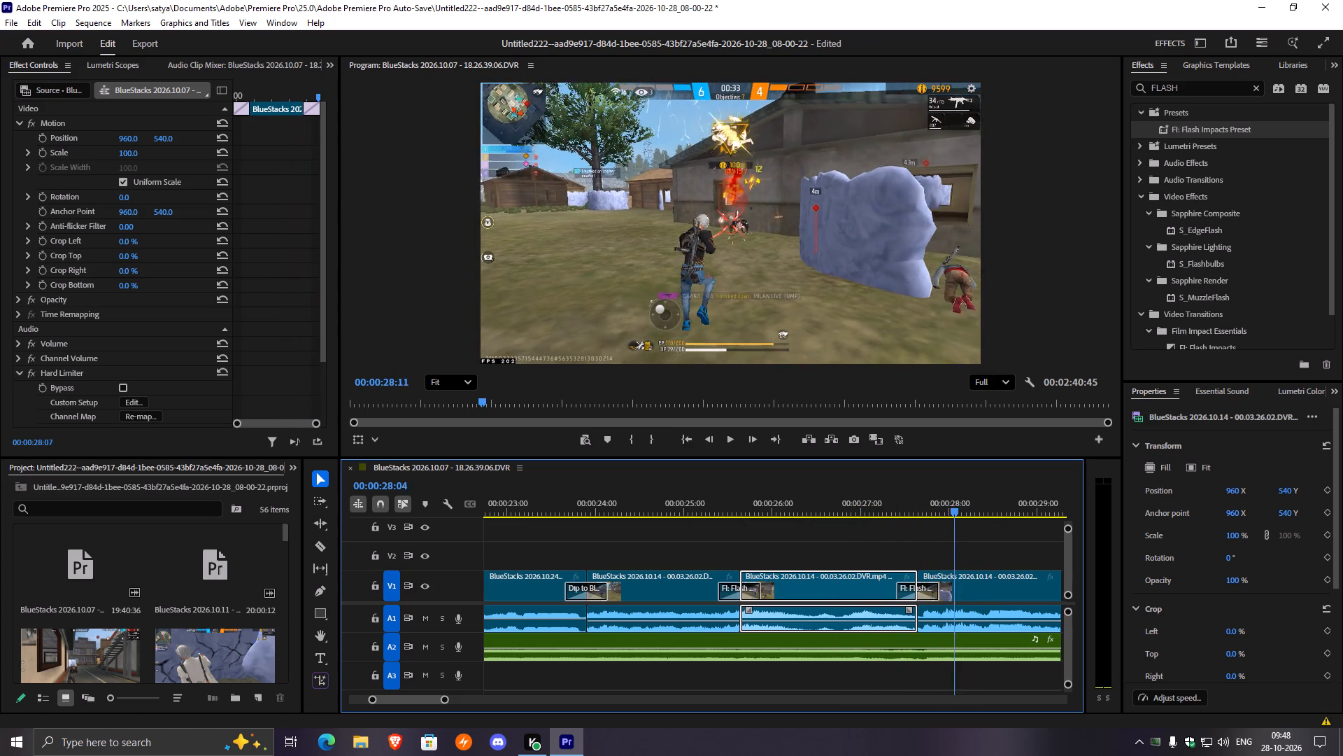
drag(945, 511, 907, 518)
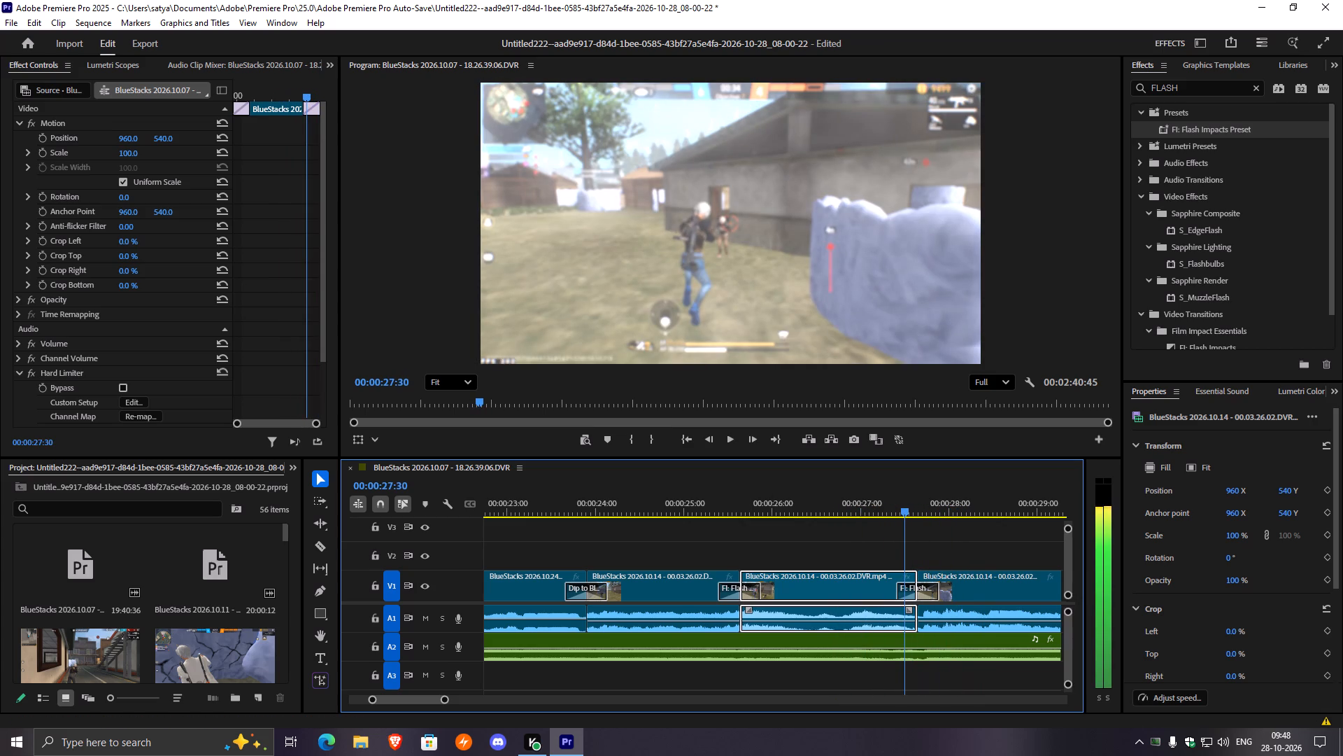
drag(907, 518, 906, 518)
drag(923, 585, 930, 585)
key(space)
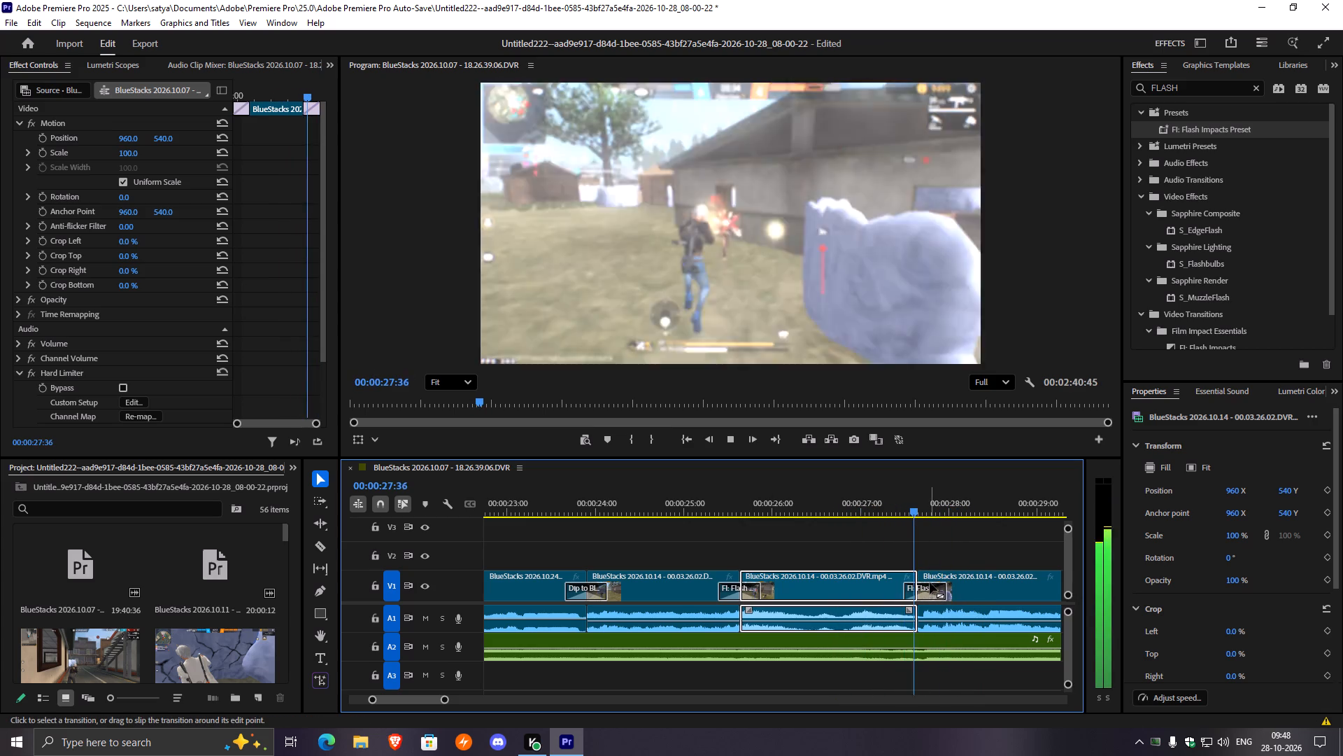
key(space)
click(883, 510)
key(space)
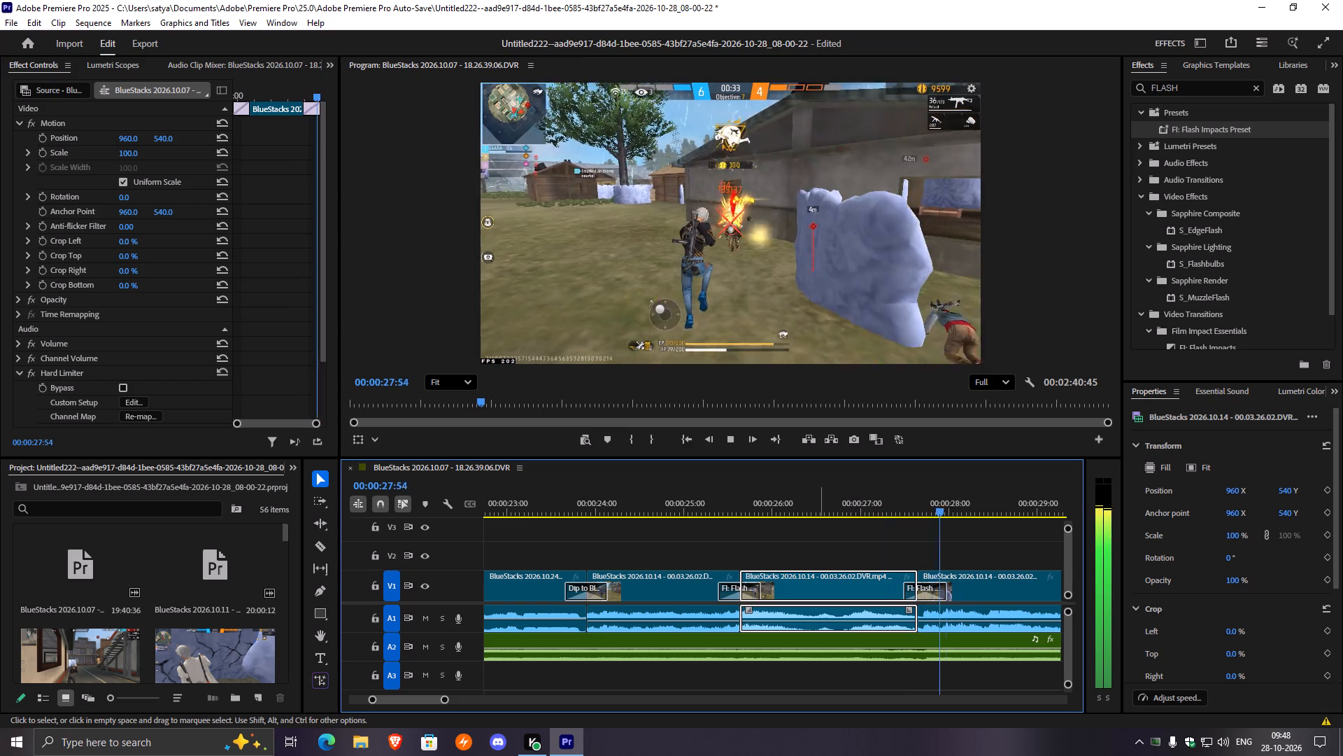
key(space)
Shift the Flash Impacts transition at the 00:00:25:38 cut on V1 later so most of it follows the cut, and replay it.
drag(735, 588, 748, 588)
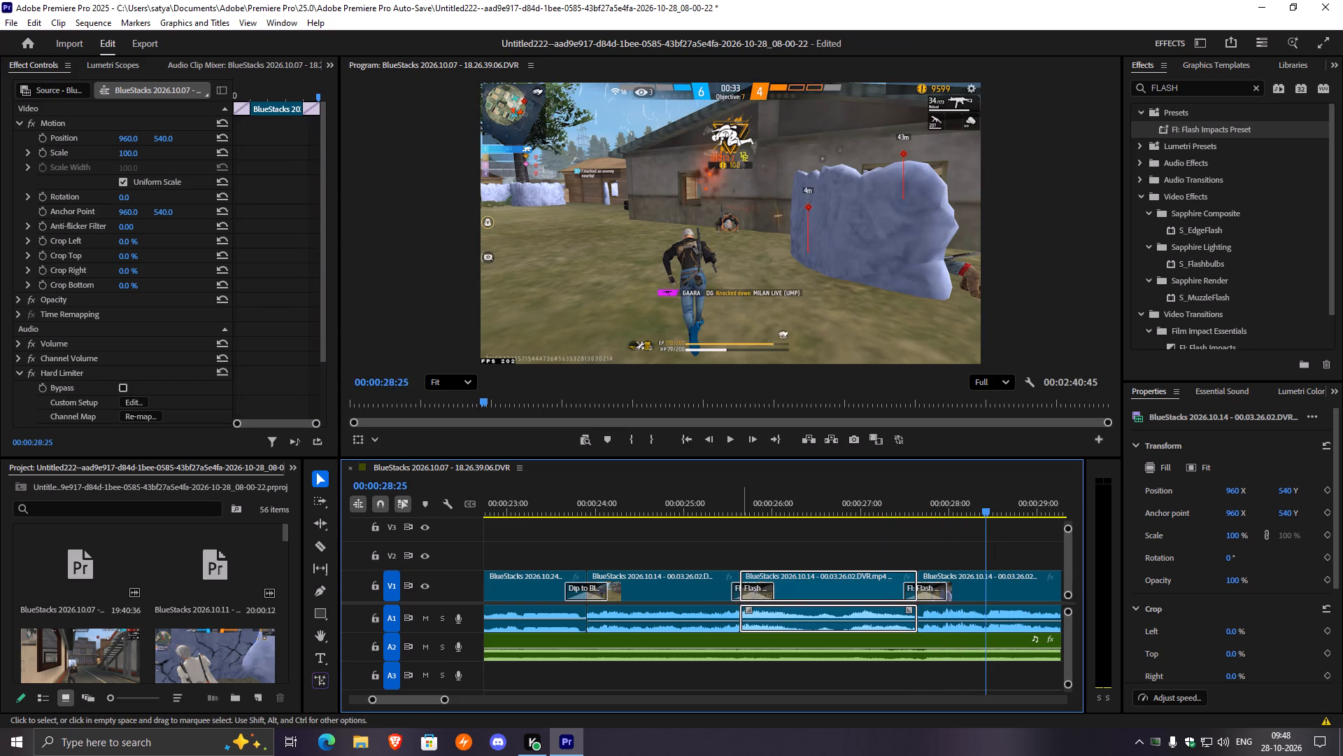
click(728, 528)
click(726, 517)
click(720, 509)
key(space)
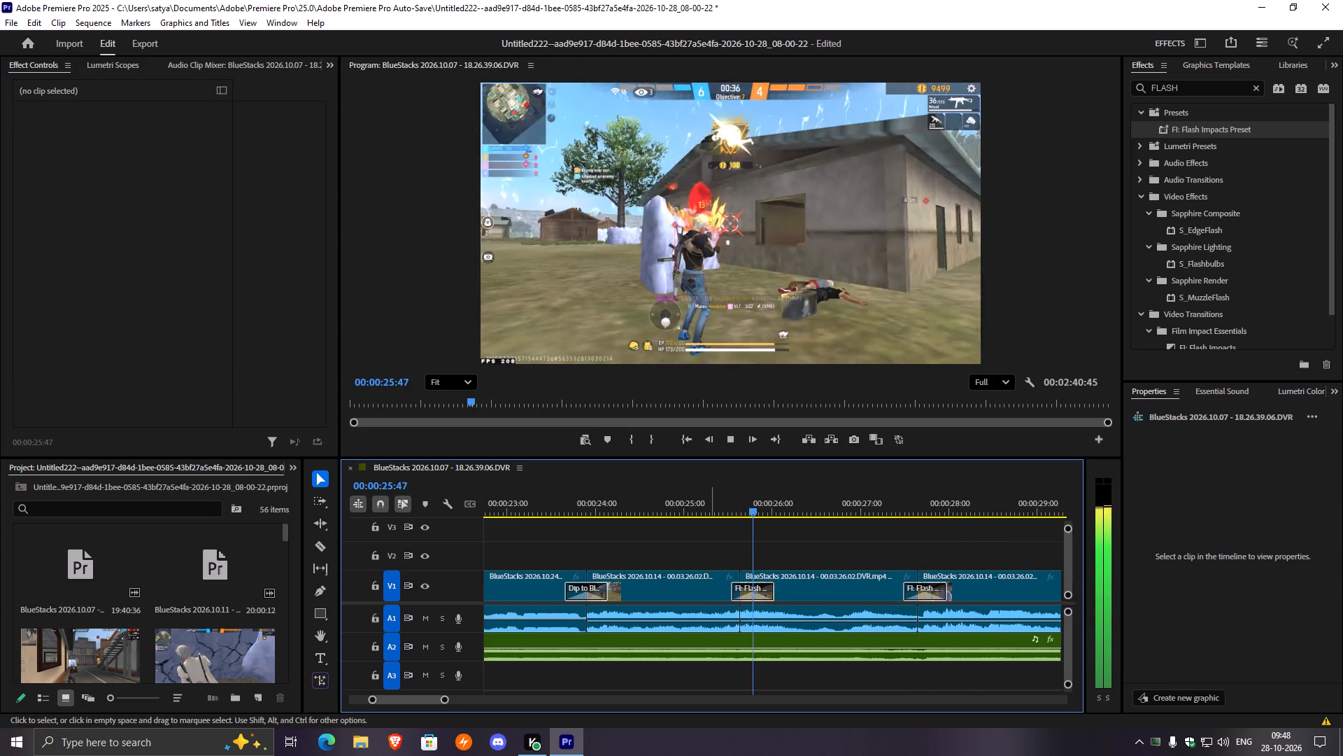
key(space)
click(710, 524)
click(685, 506)
key(space)
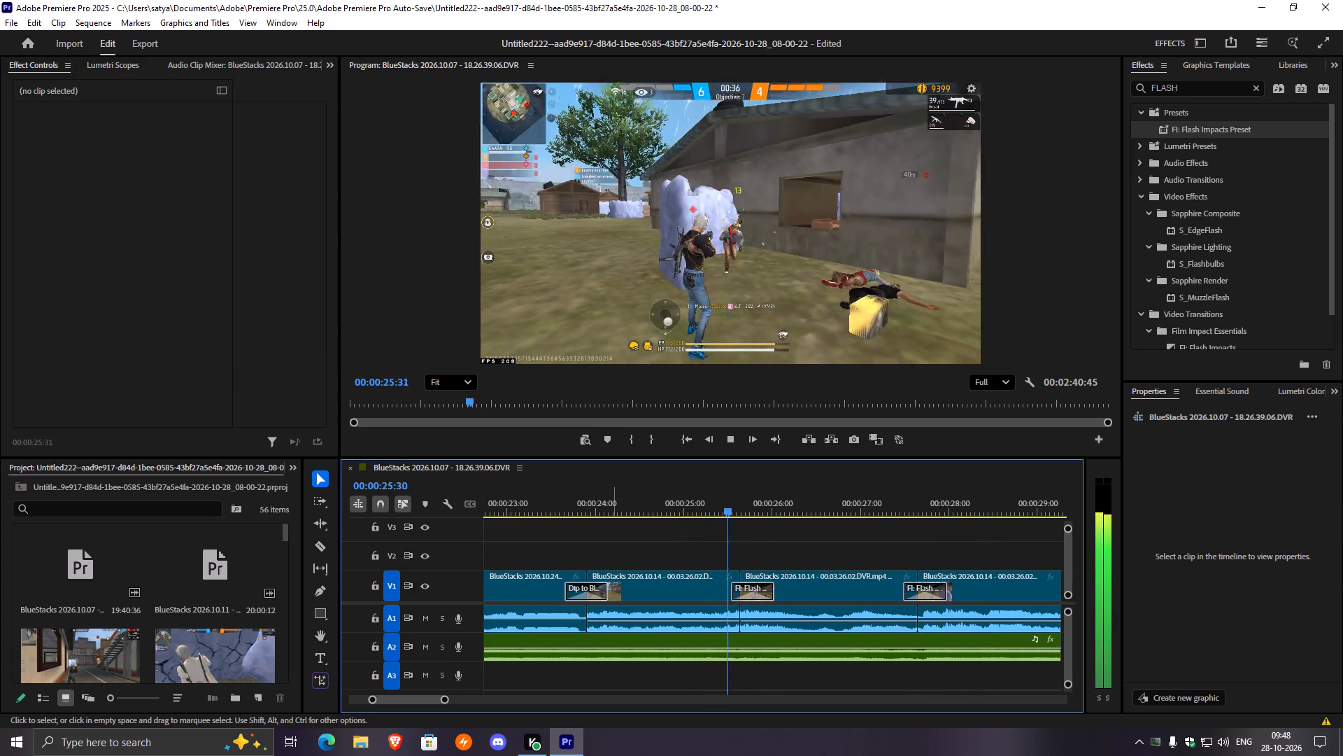
Scrub and replay the Flash Impacts transitions at the 00:00:25:38 and 00:00:27:39 cuts to check their timing.
key(space)
drag(760, 514, 748, 514)
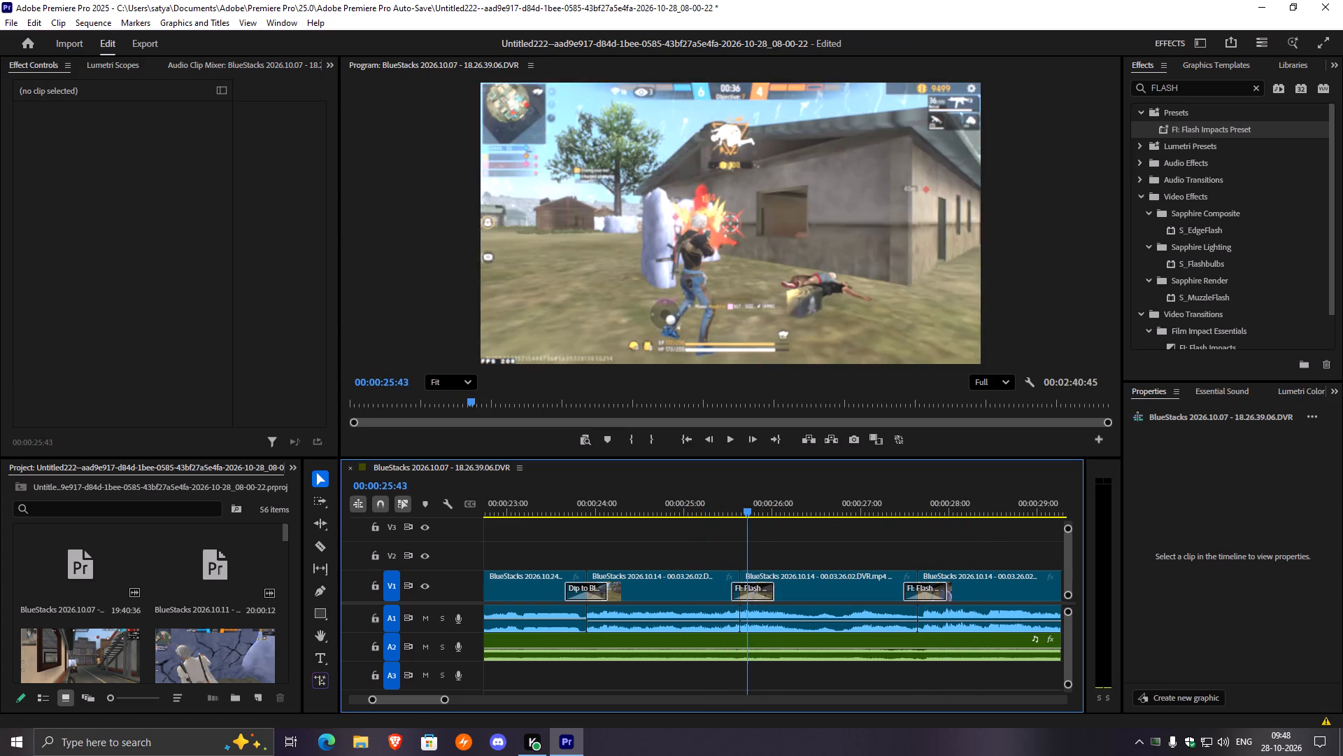
drag(748, 514, 746, 516)
key(space)
key(space)
click(746, 516)
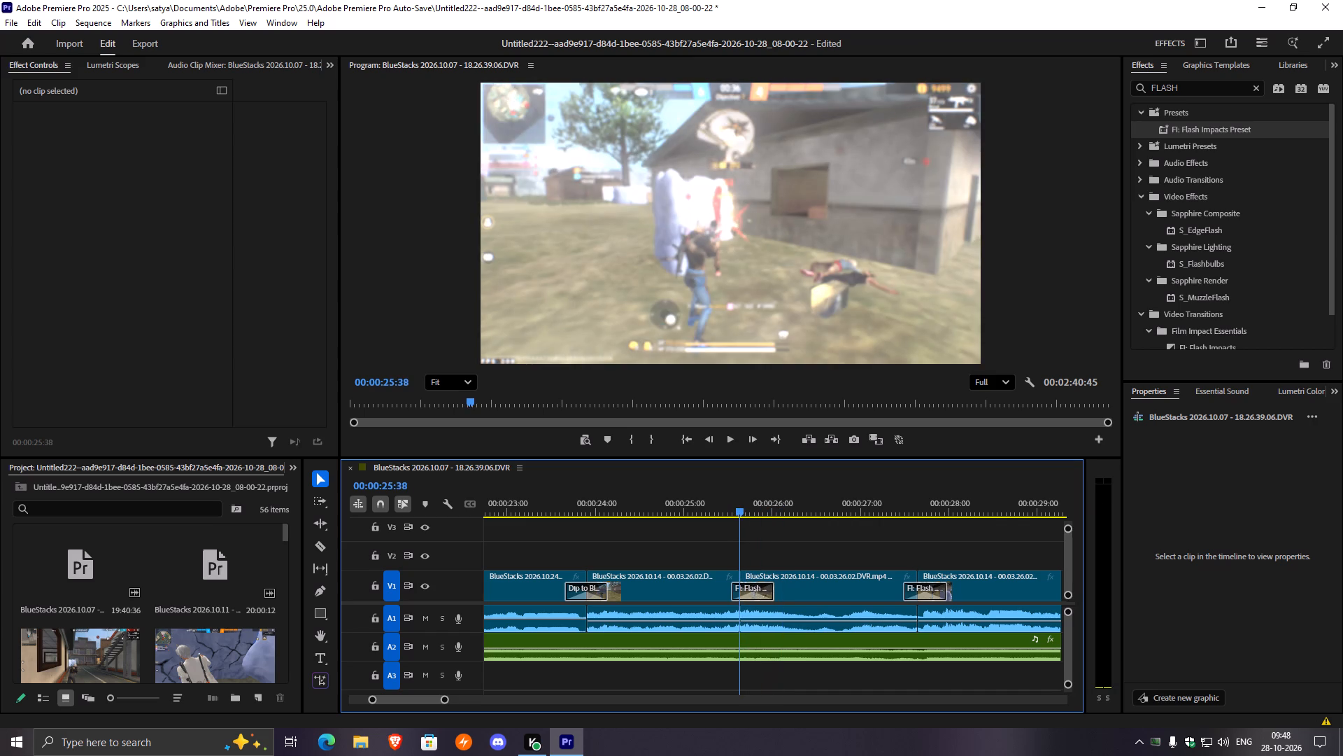
key(space)
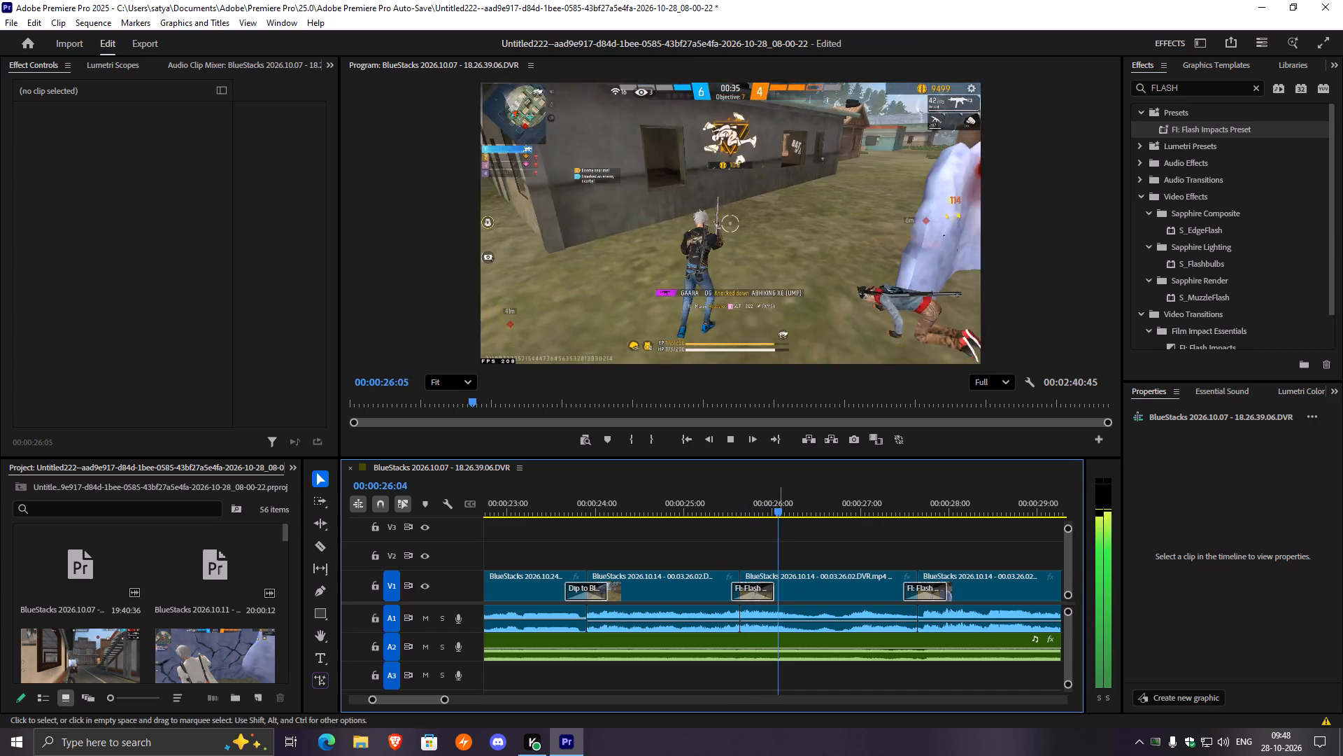
key(space)
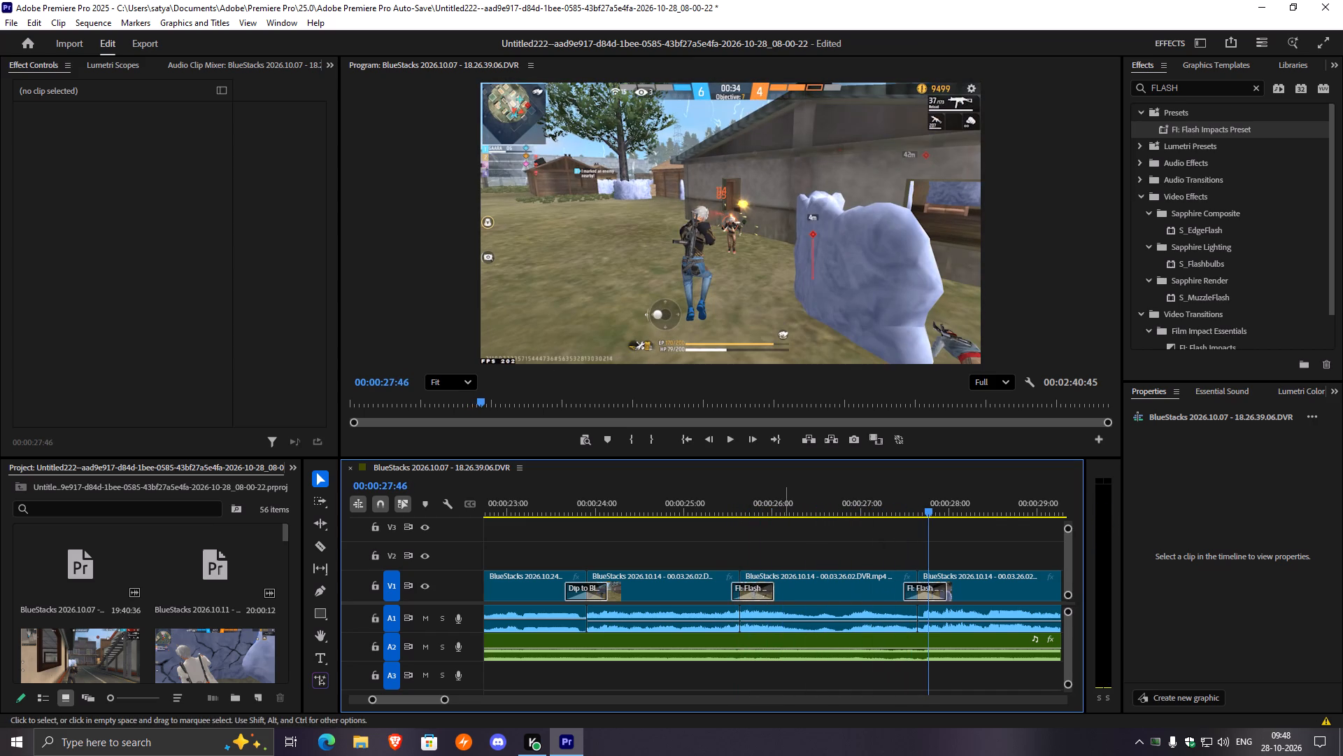
key(space)
key(space)
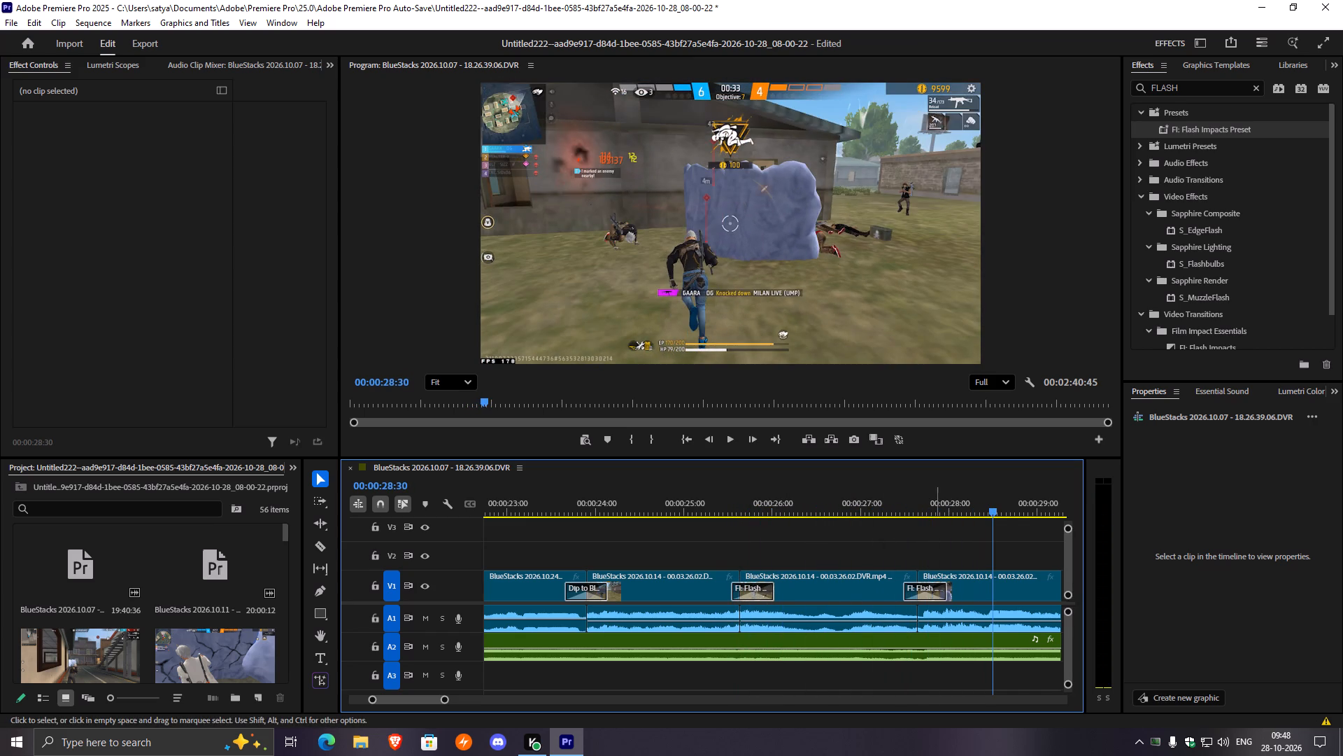
drag(985, 512, 911, 521)
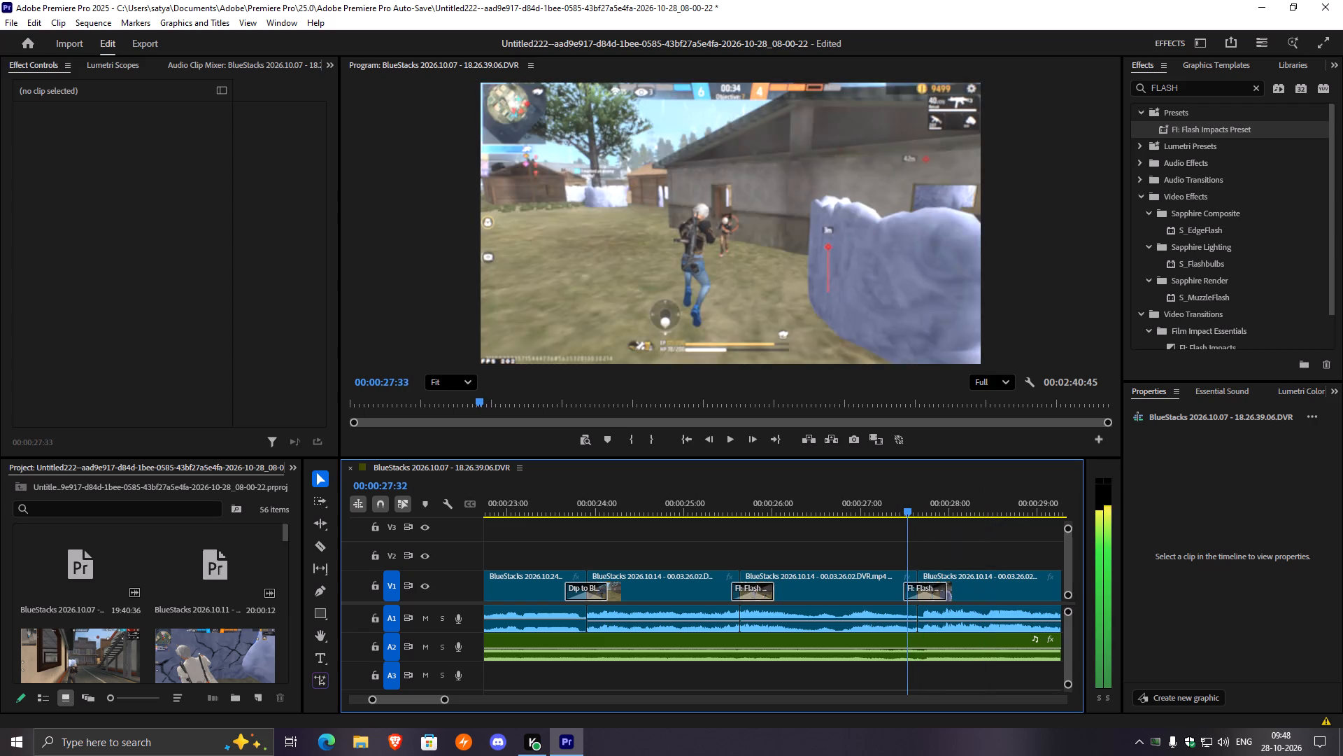
drag(911, 521, 910, 521)
key(space)
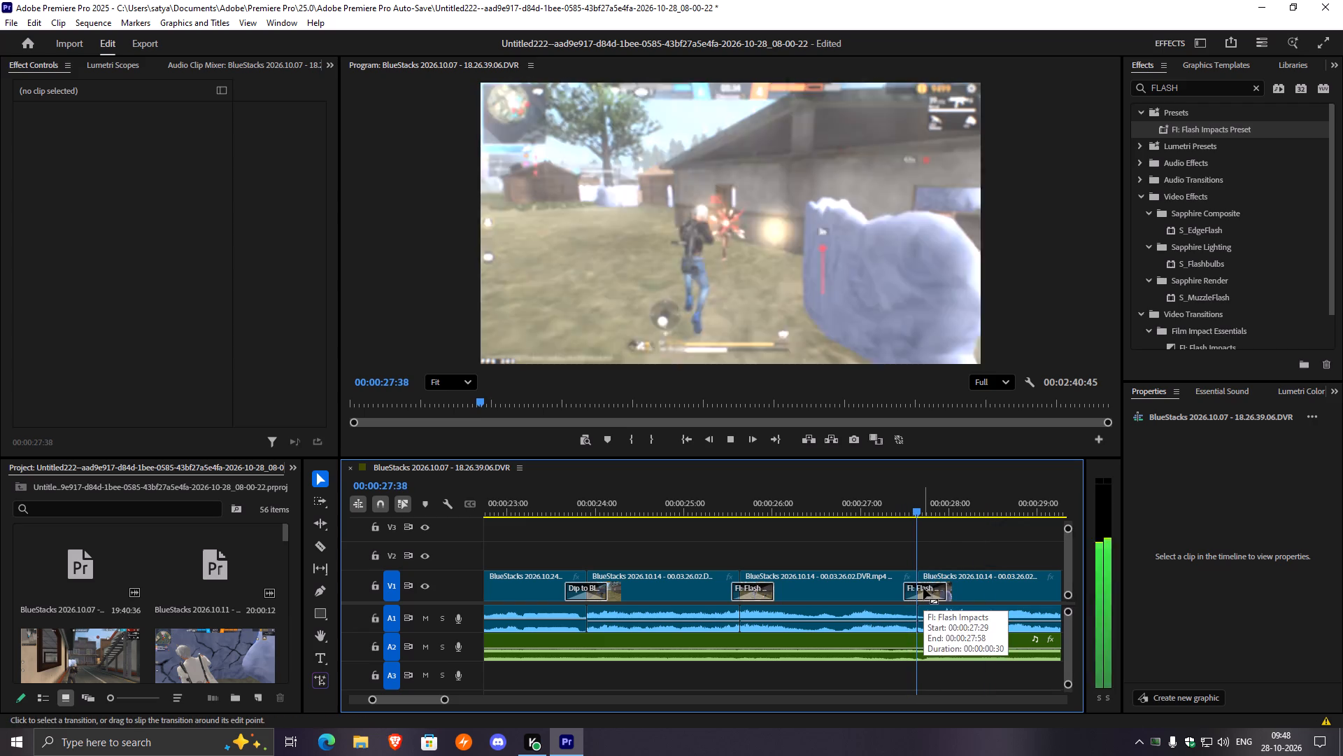
key(space)
key(space)
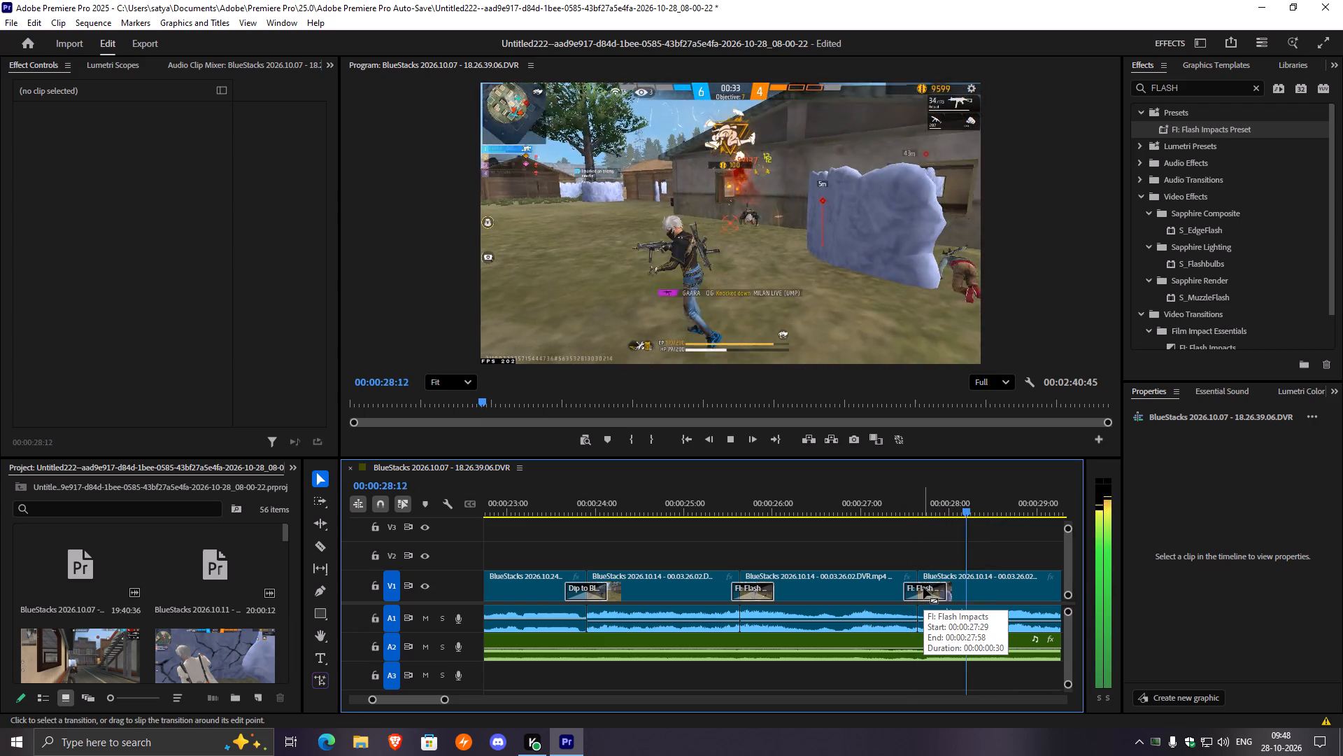
key(space)
Play on to the following kill and split the BlueStacks 2026.10.14 clip on V1 at 00:00:29:27.
key(space)
key(space)
key(space)
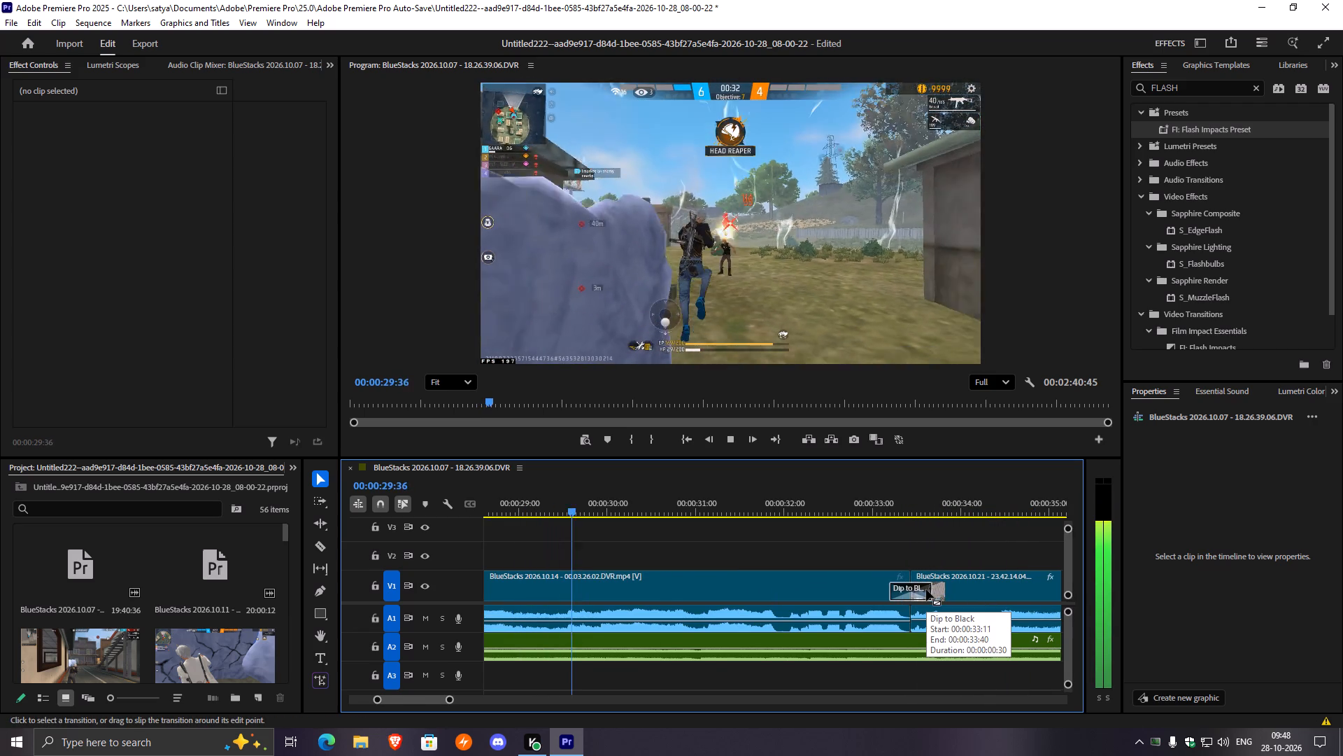
key(space)
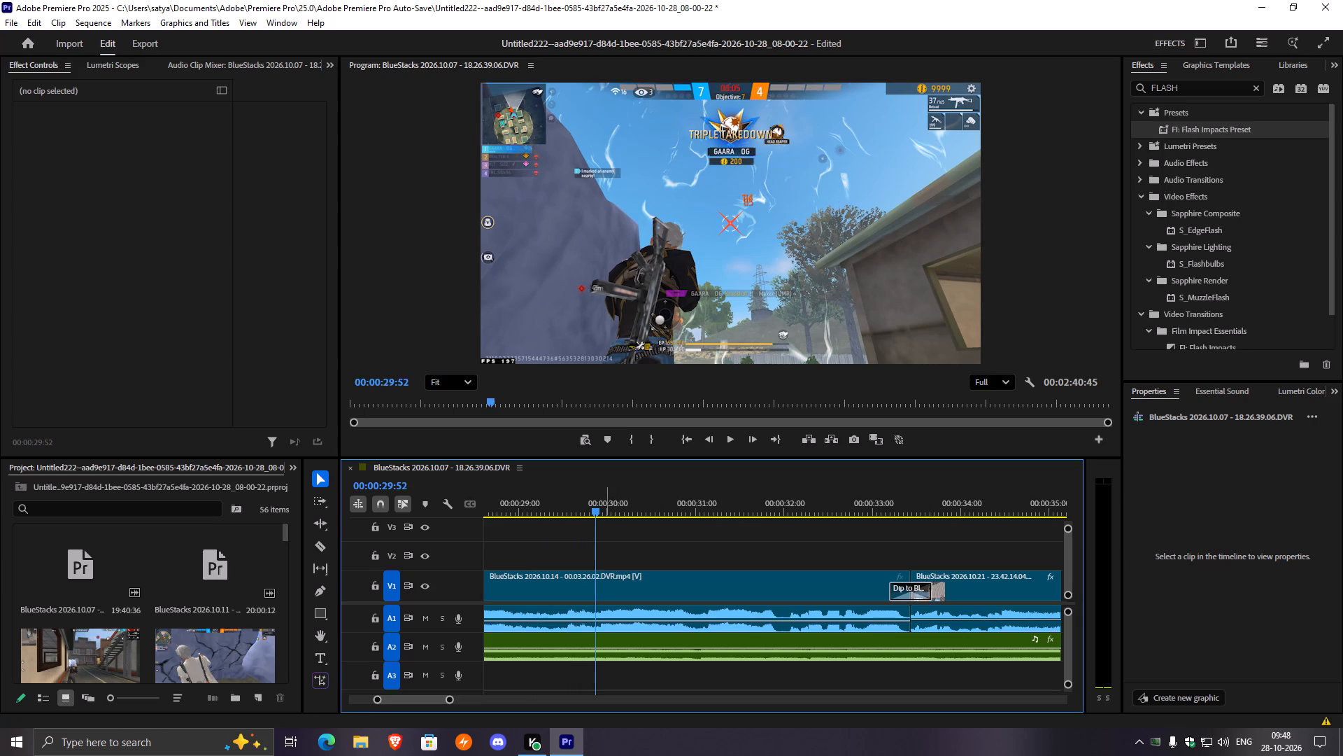
drag(594, 507, 553, 524)
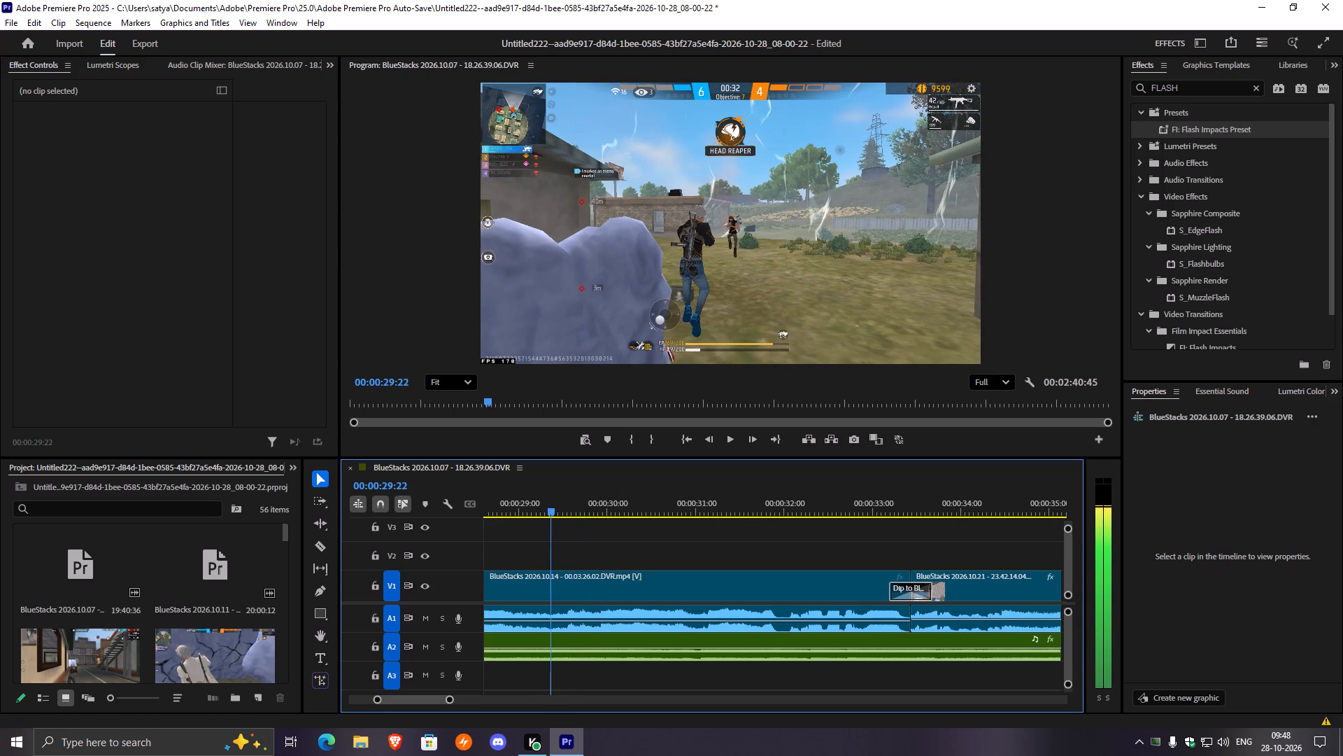
drag(553, 524, 561, 528)
click(569, 582)
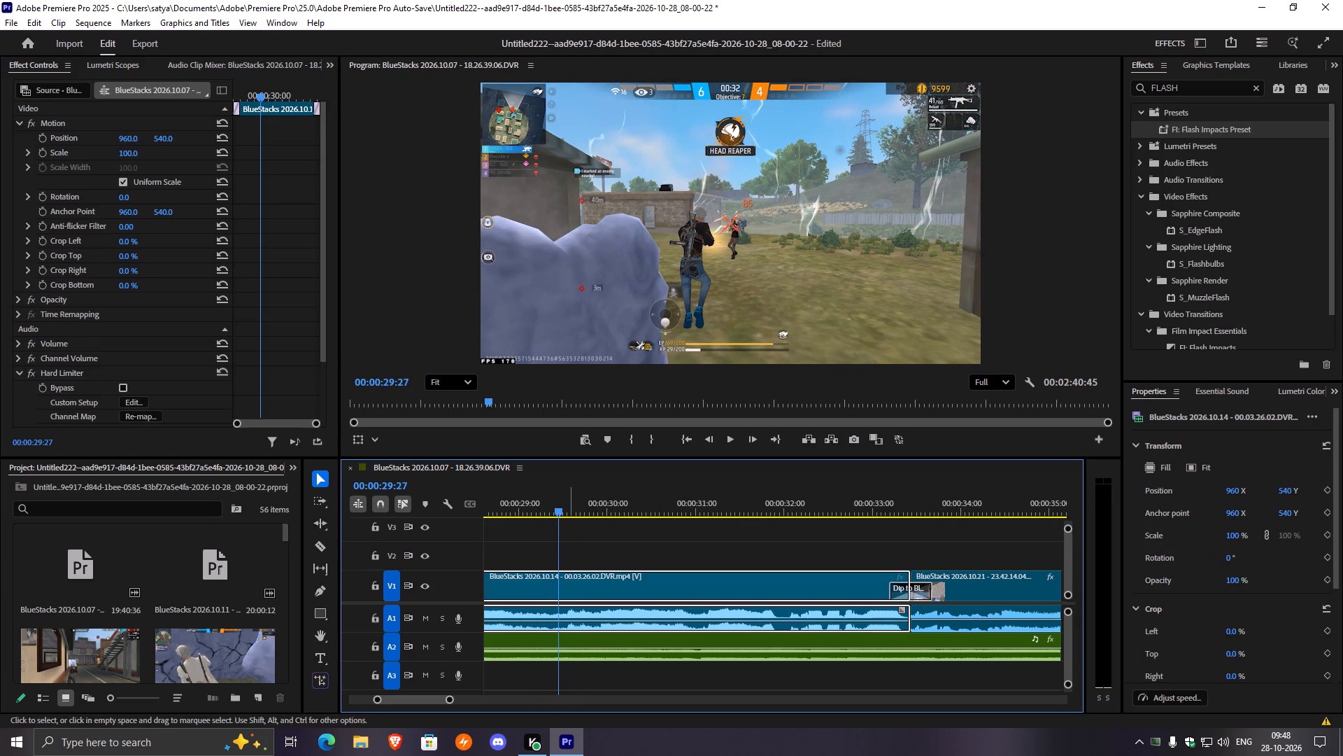
key(ctrl+k)
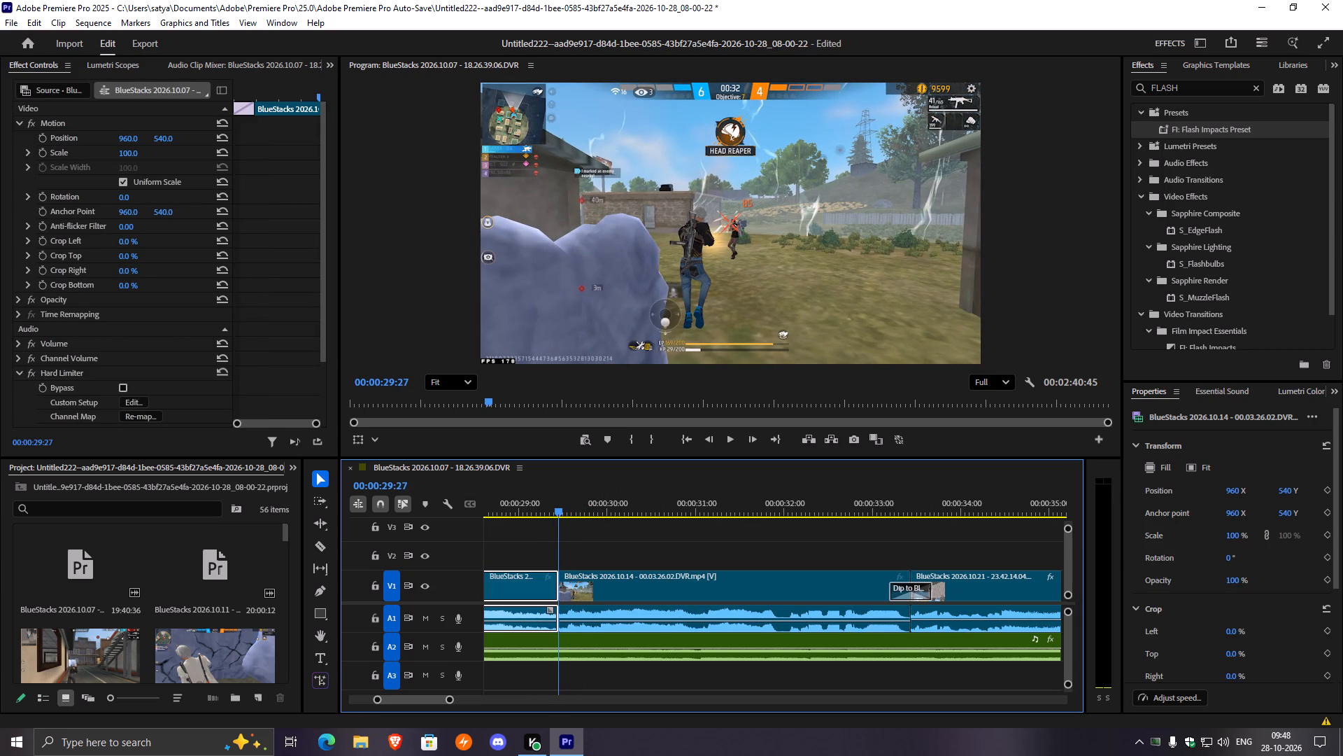
Apply FI: Flash Impacts Preset to the 00:00:29:27 cut on V1 and replay the section twice.
drag(1167, 128, 560, 584)
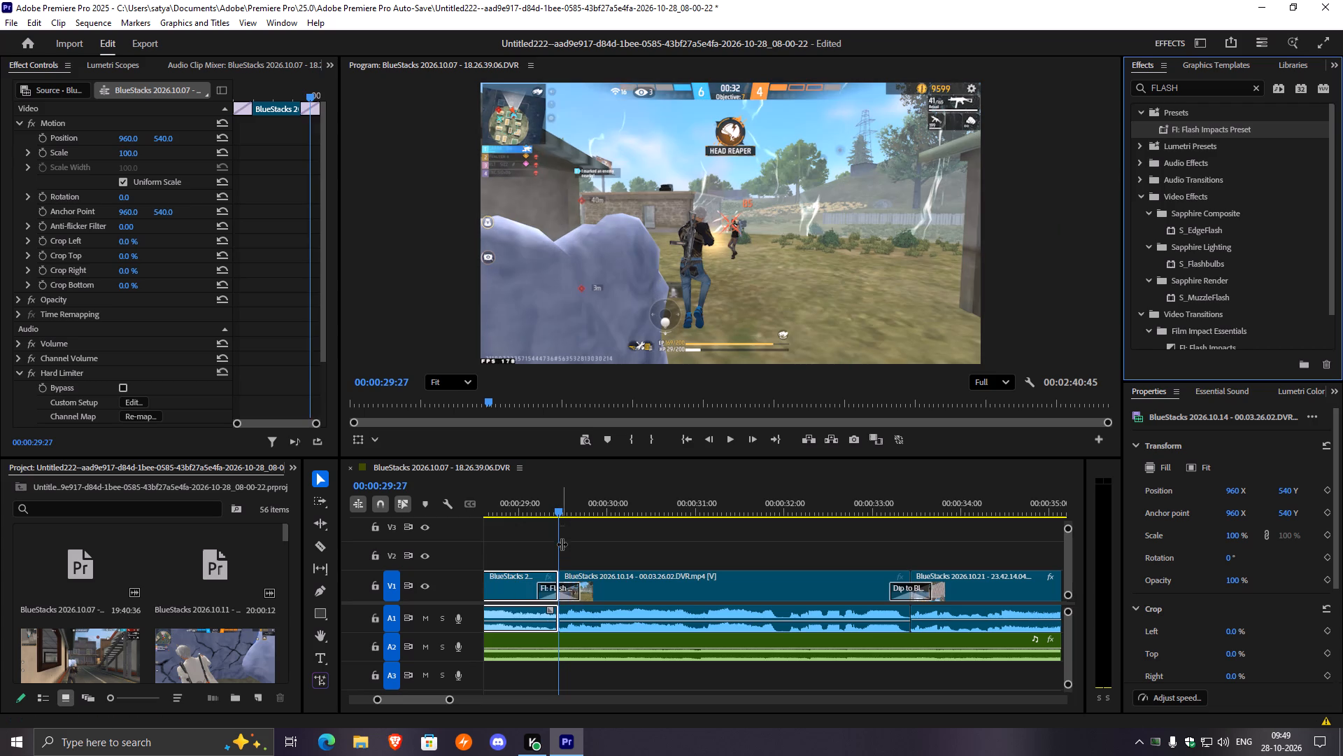
drag(562, 511, 534, 524)
key(space)
key(space)
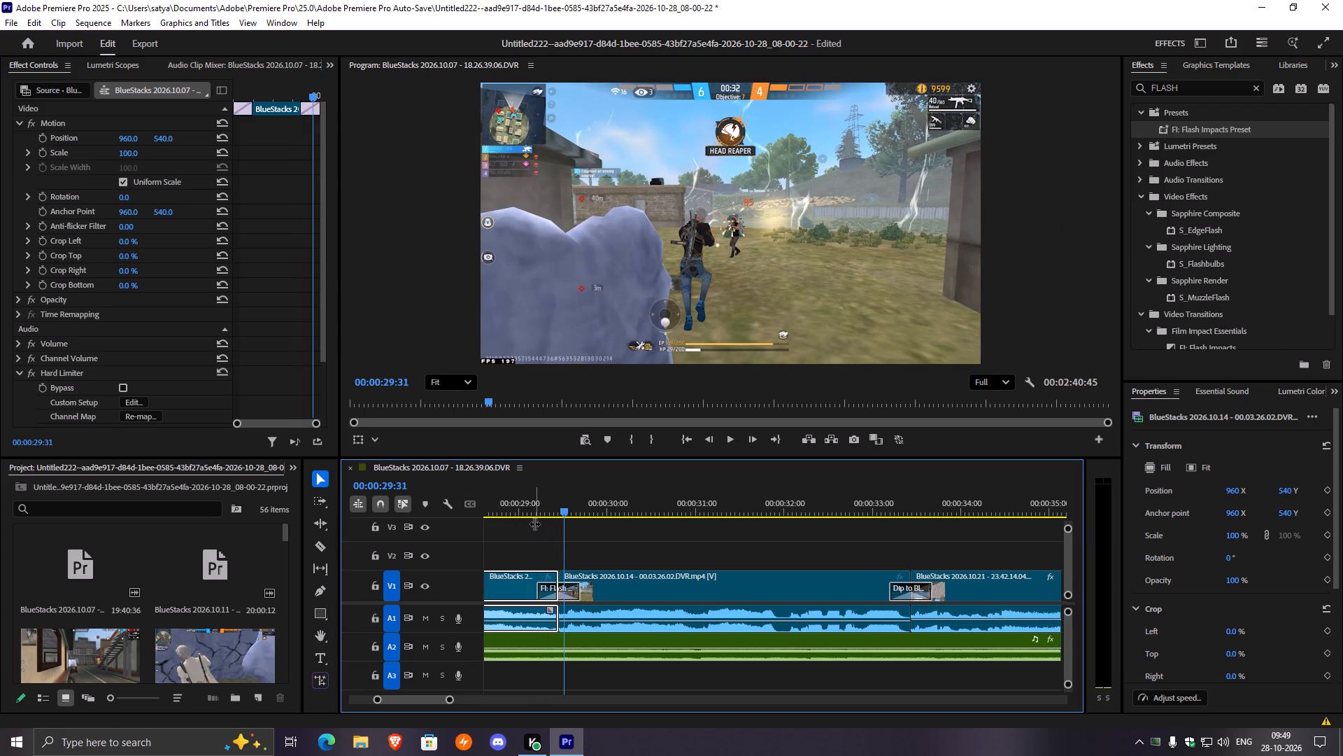
drag(560, 509, 533, 517)
key(space)
key(space)
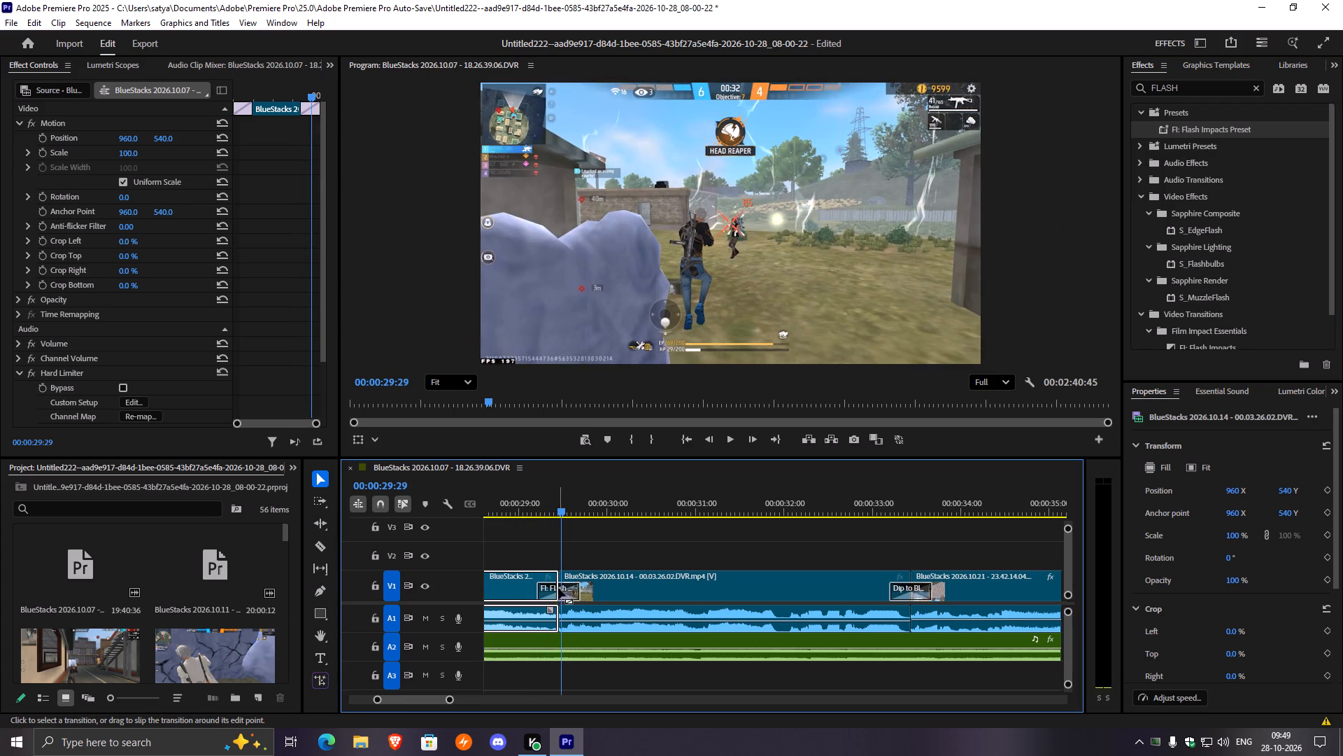
Shift the Flash Impacts transition at the 00:00:29:27 cut slightly later and replay it.
click(549, 591)
drag(567, 517, 551, 516)
drag(558, 509, 541, 519)
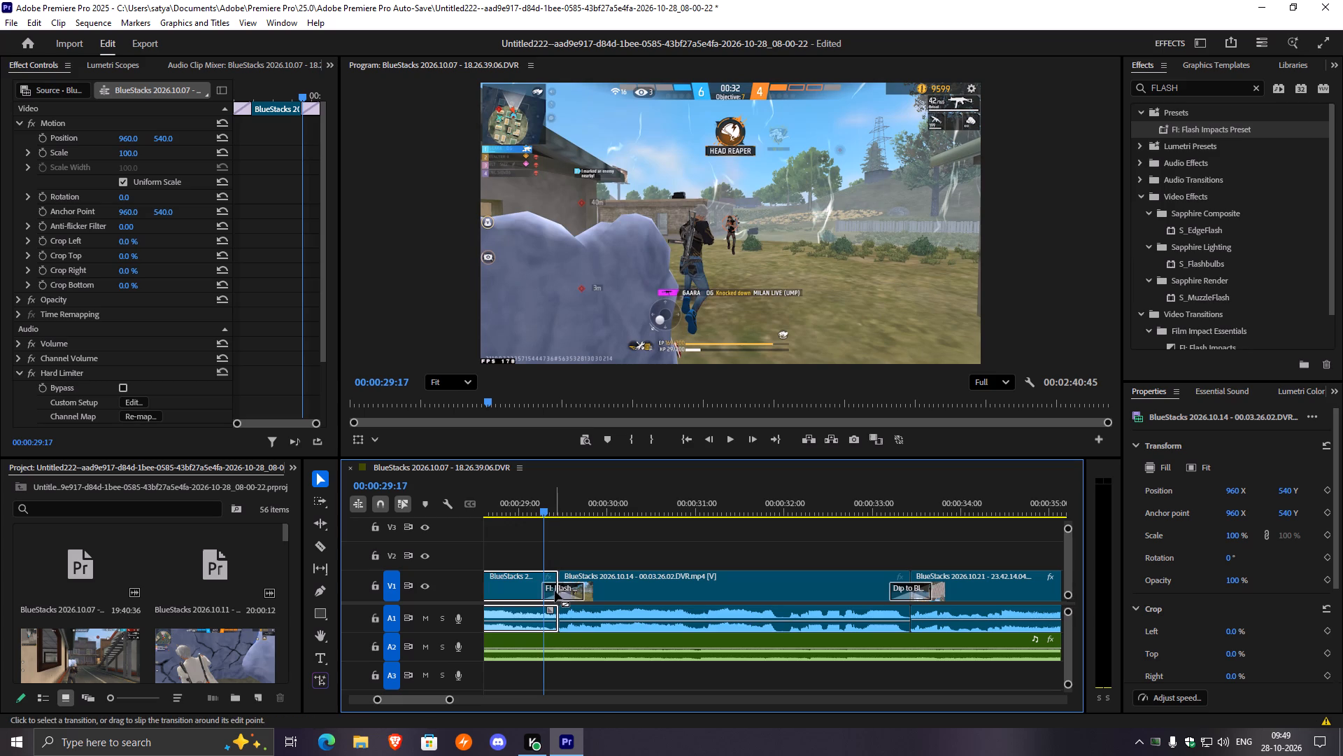
key(space)
key(space)
key(space)
key(space)
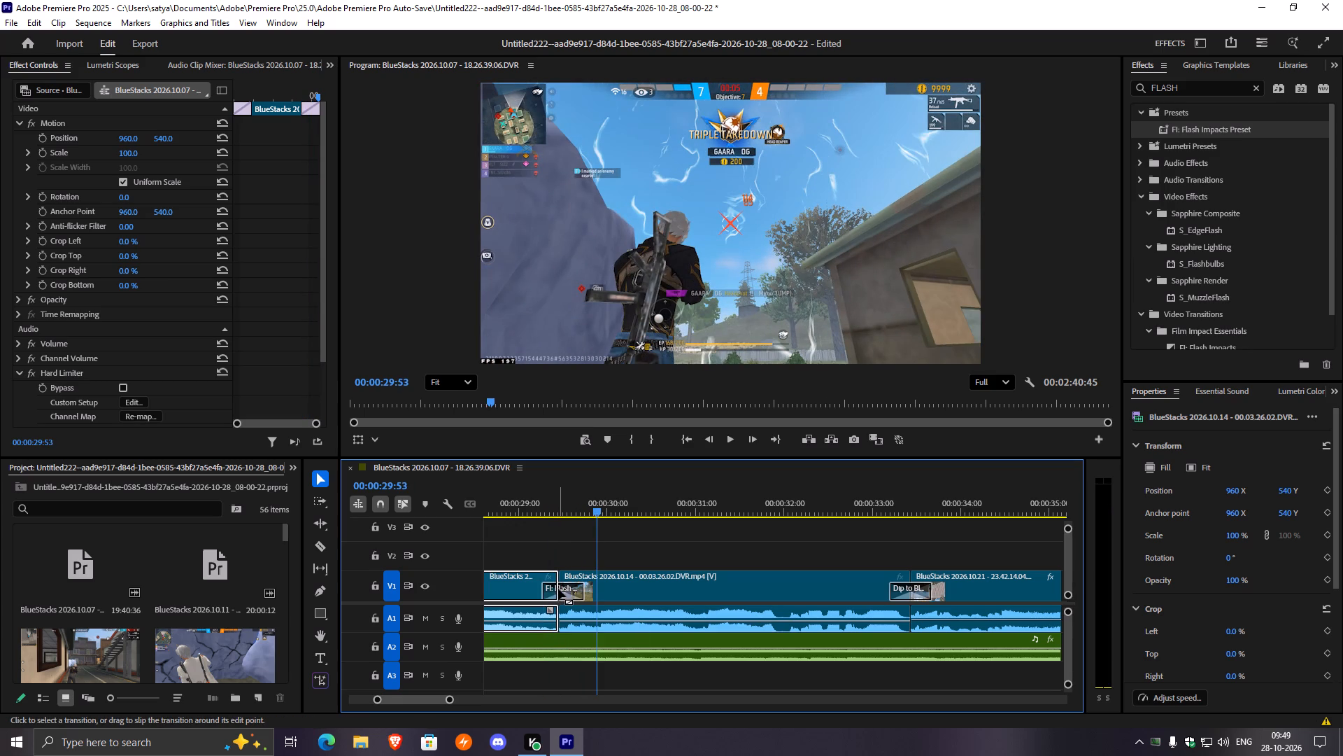
Shift the same Flash Impacts transition at 00:00:29:27 a little further past the cut and replay it.
click(558, 589)
click(545, 508)
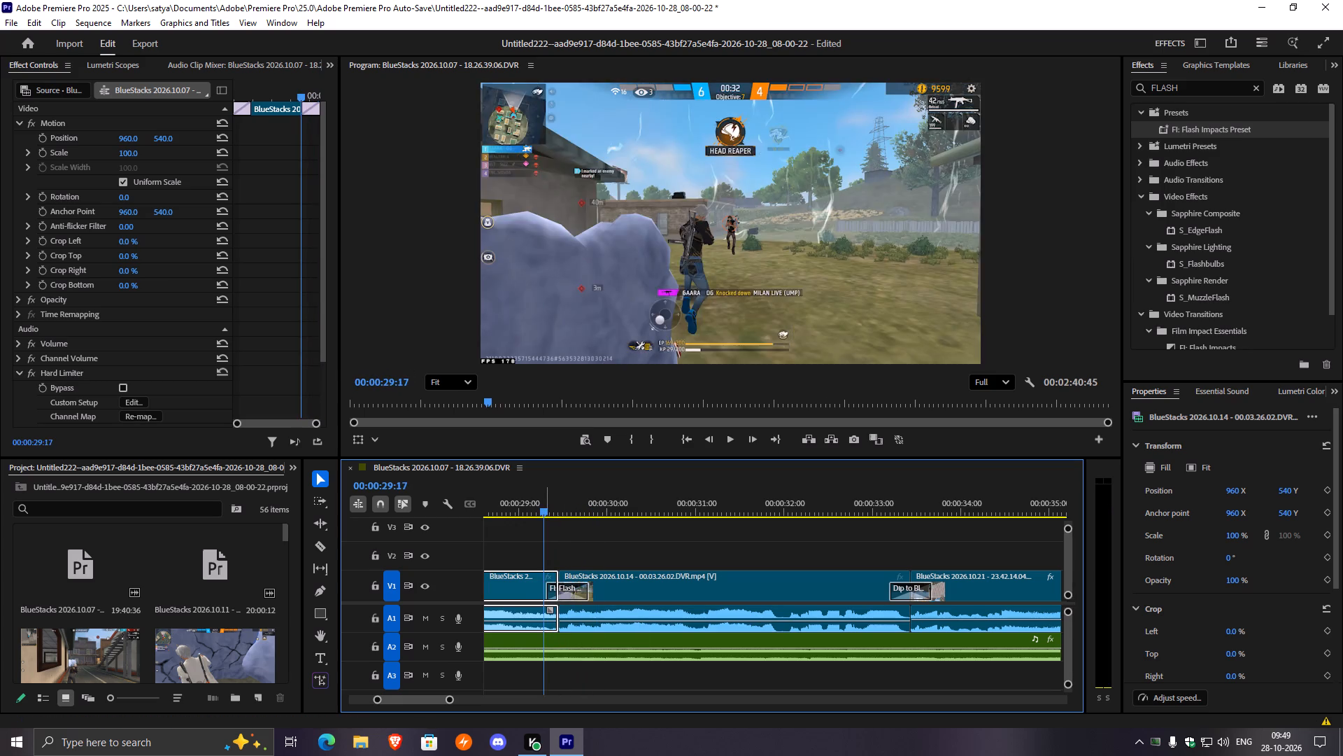
key(space)
key(space)
drag(546, 503, 520, 504)
key(space)
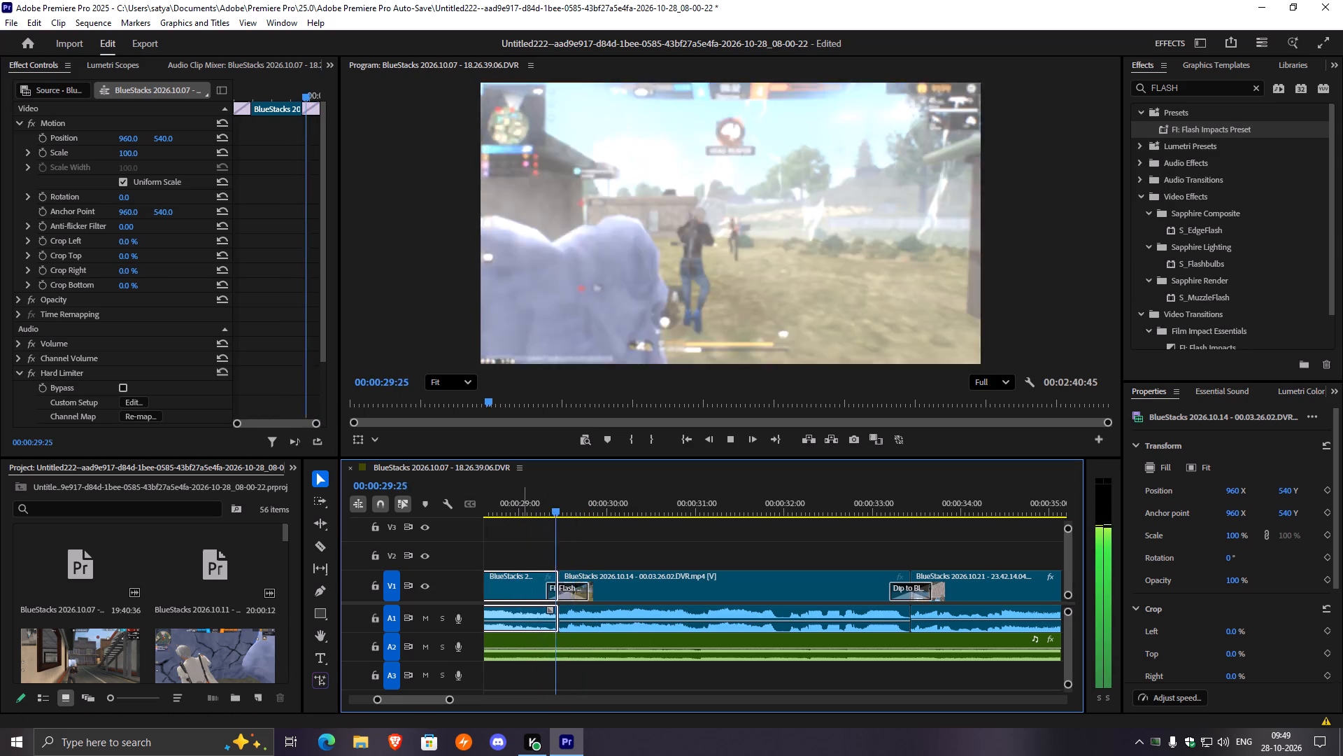
key(space)
key(space)
key(space)
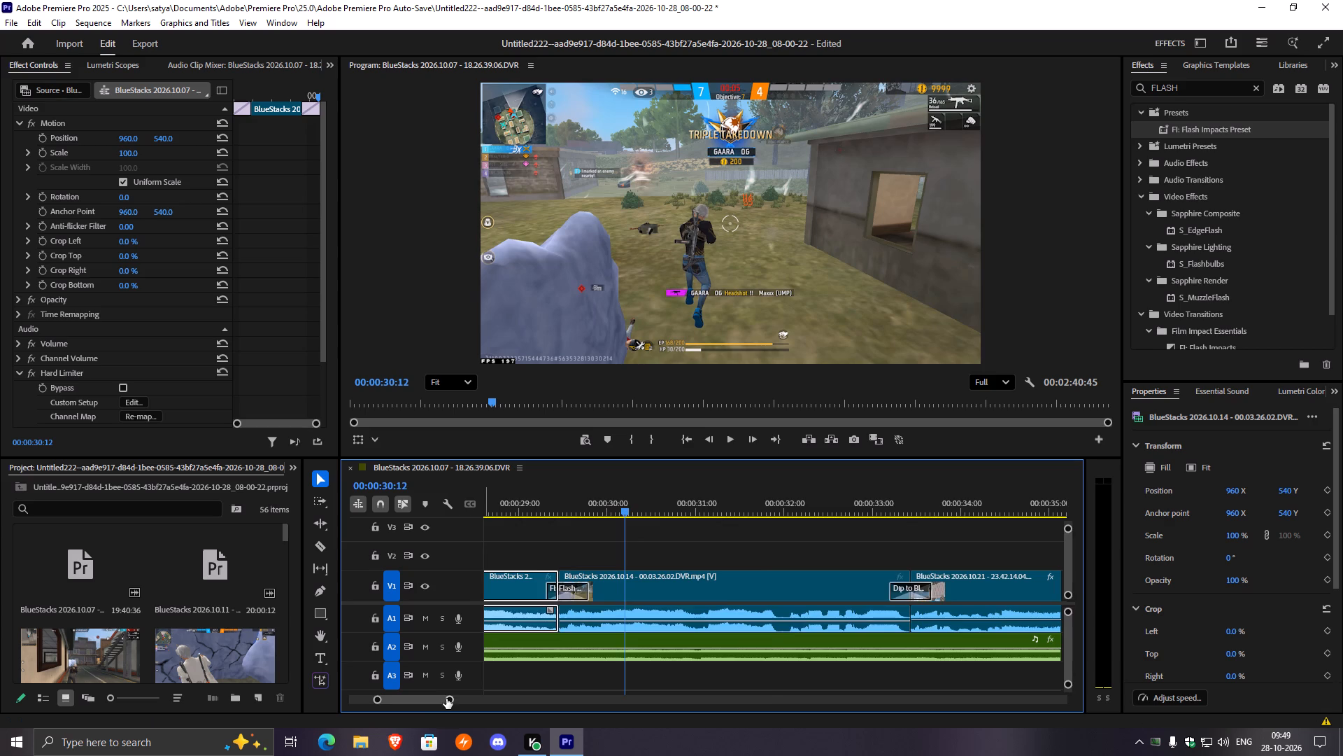
Delete the Flash Impacts transition at the 00:00:27:39 cut, reapply FI: Flash Impacts Preset there and replay it.
drag(448, 699, 466, 696)
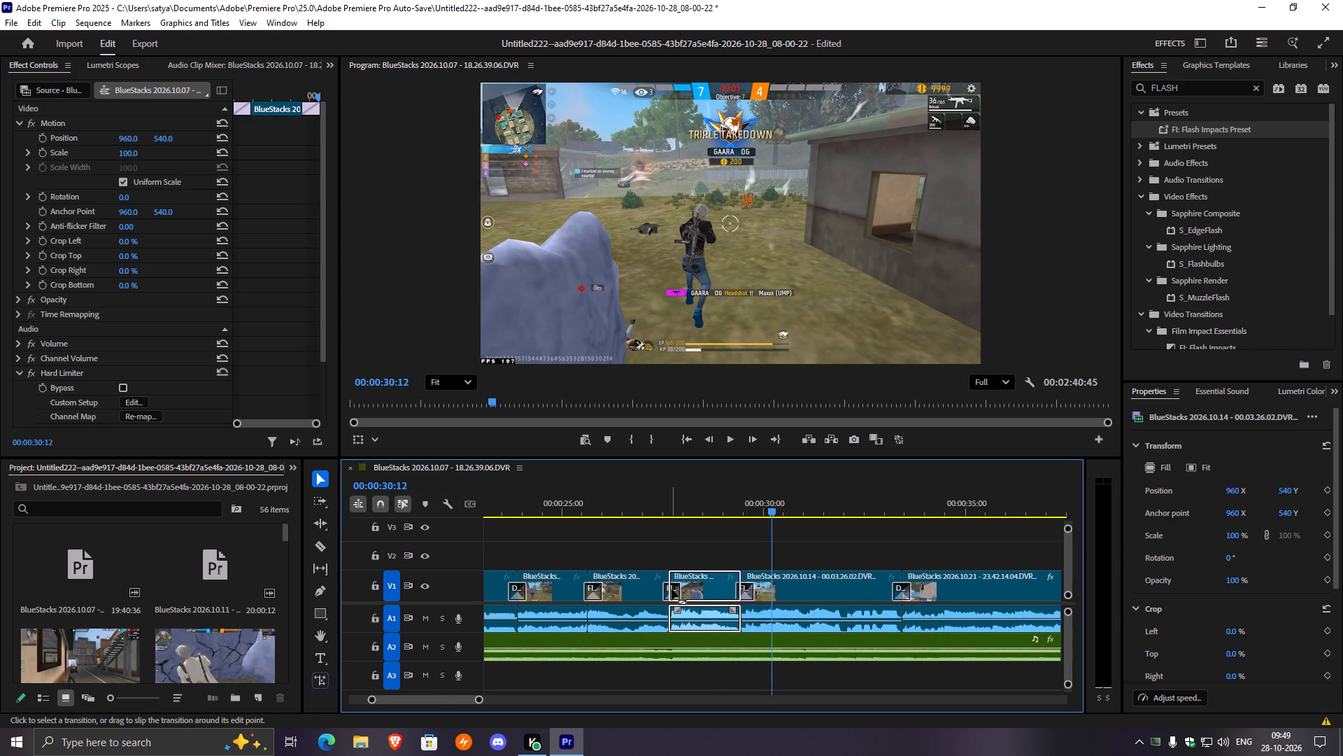
click(671, 589)
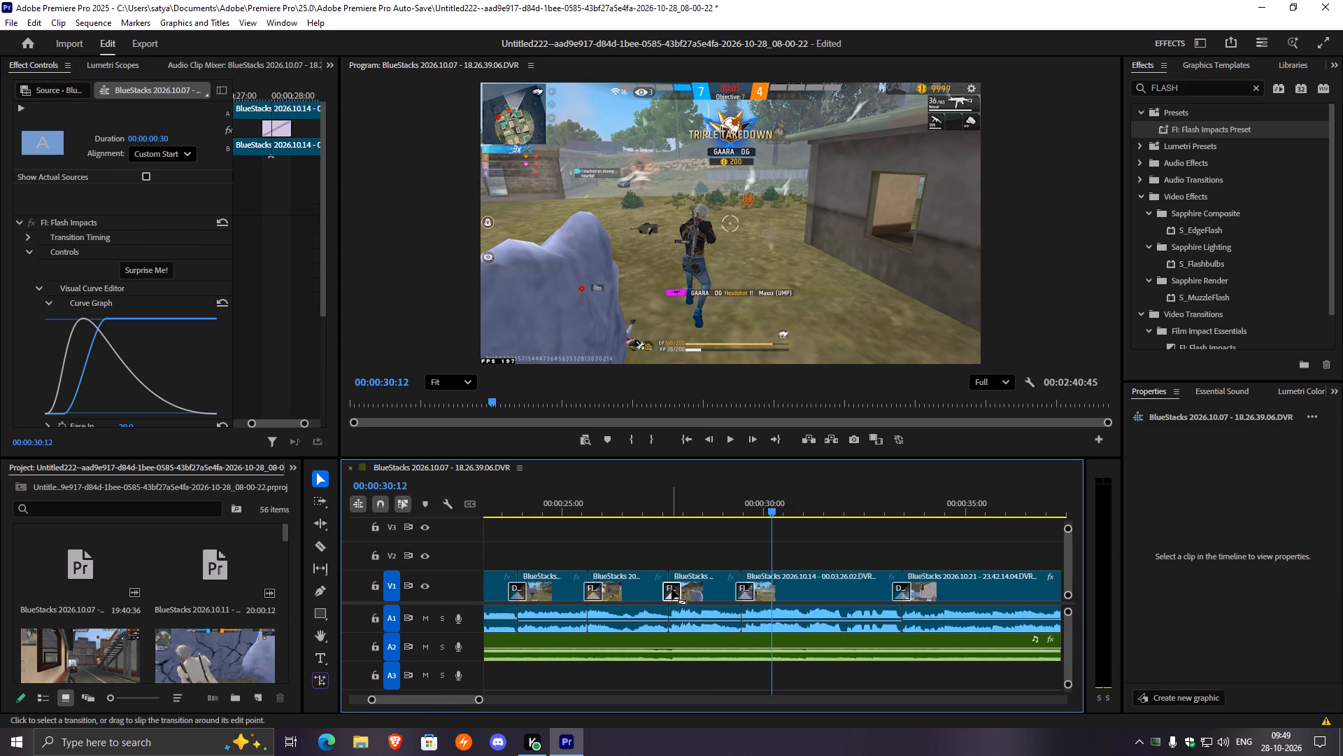
key(Delete)
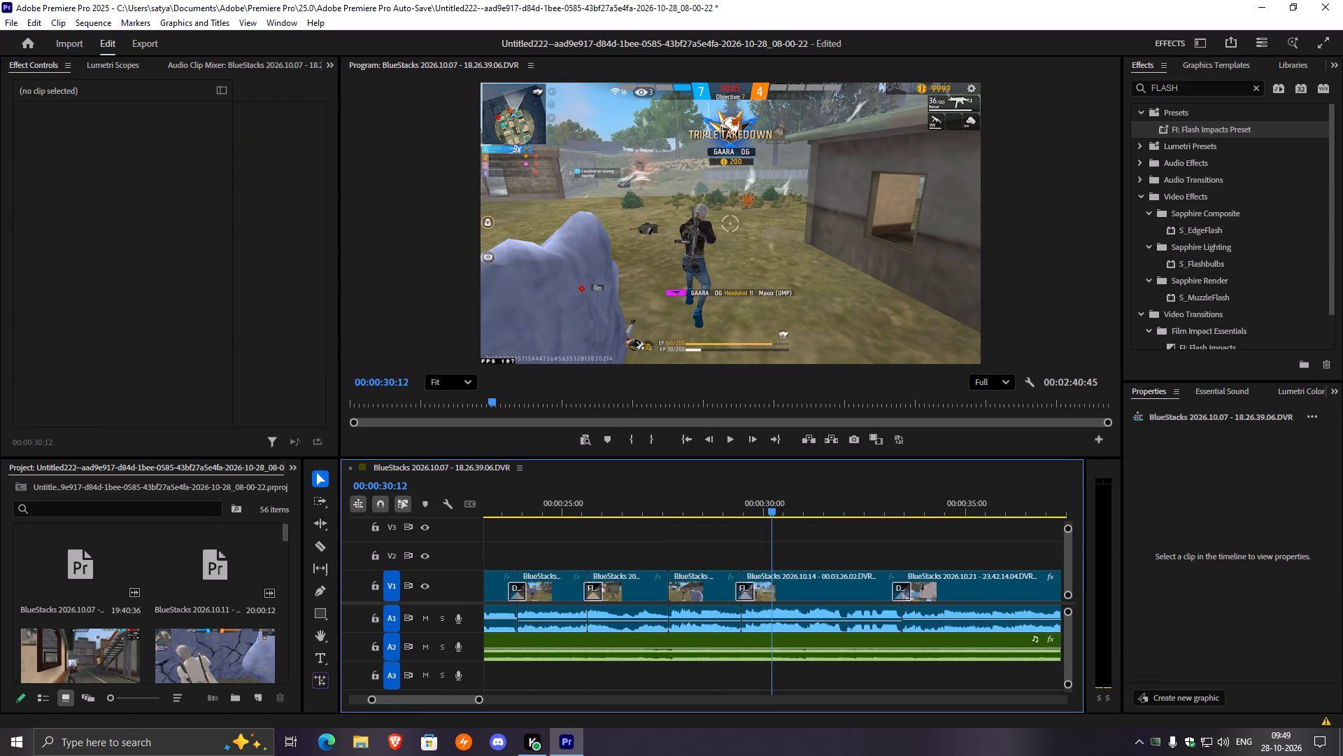
drag(1178, 125, 671, 585)
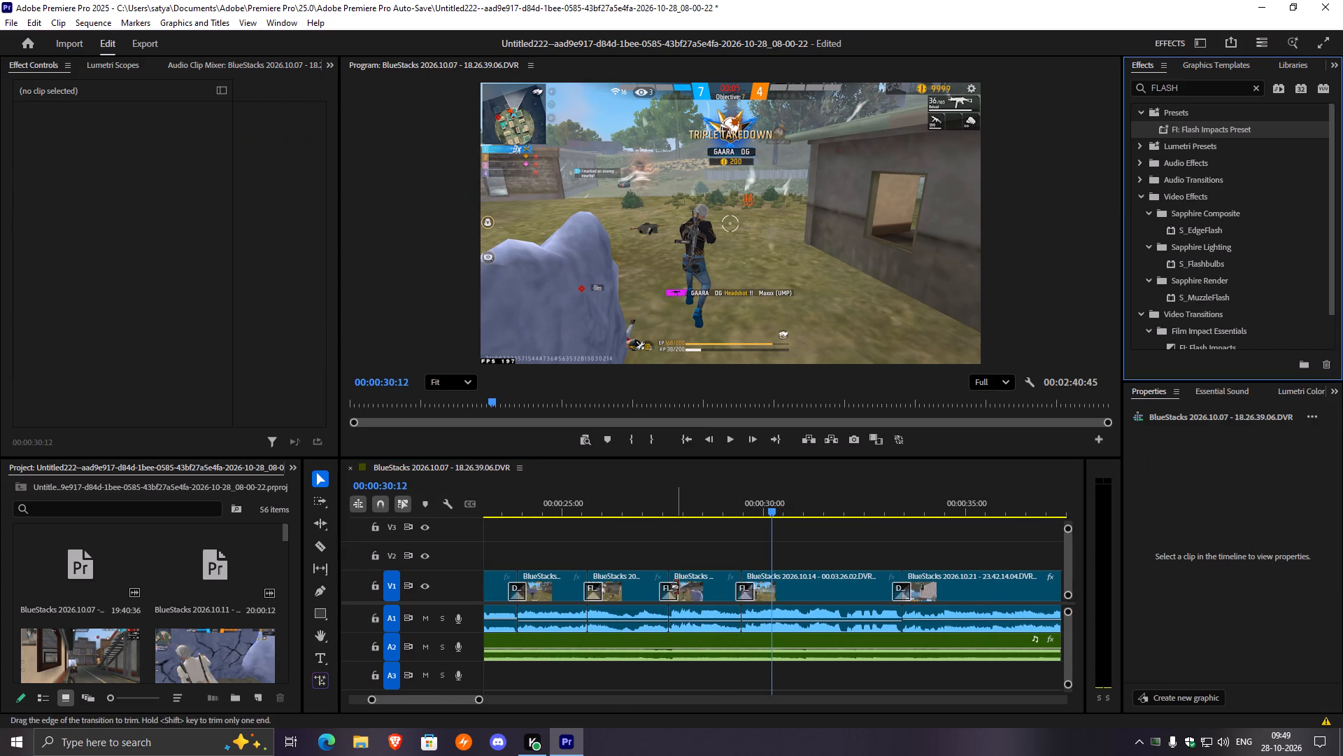
drag(767, 503, 659, 528)
key(space)
key(space)
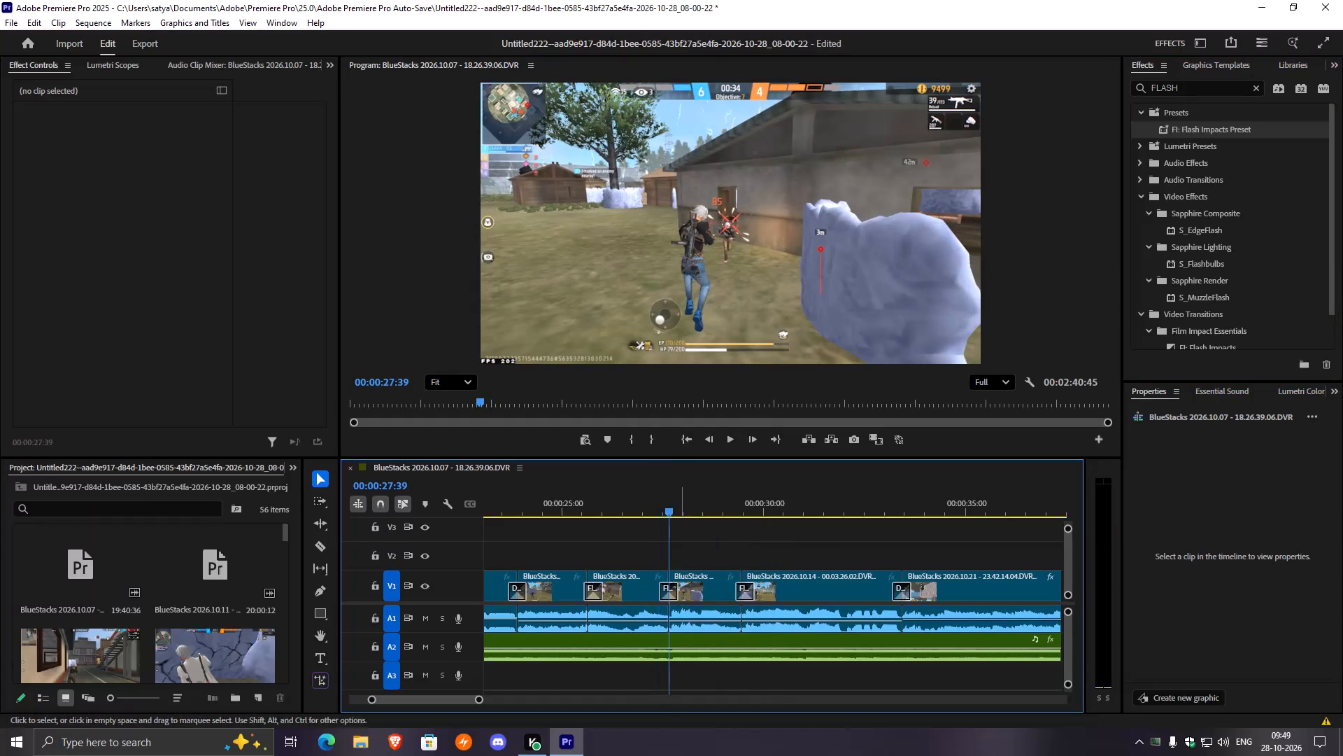
Shift the reapplied Flash Impacts transition at the 00:00:27:39 cut slightly later and scrub to 00:00:27:37 to check it.
drag(477, 698, 455, 701)
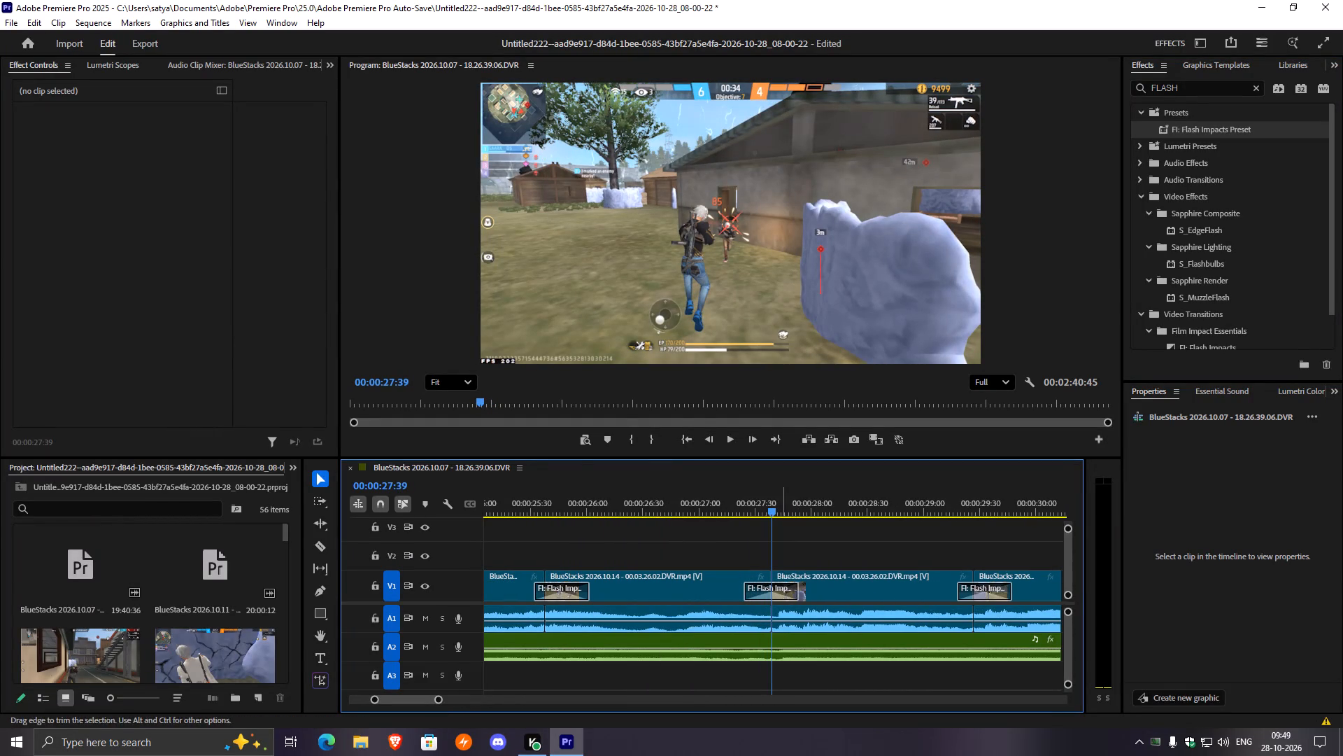
drag(782, 589, 794, 589)
drag(774, 500, 770, 501)
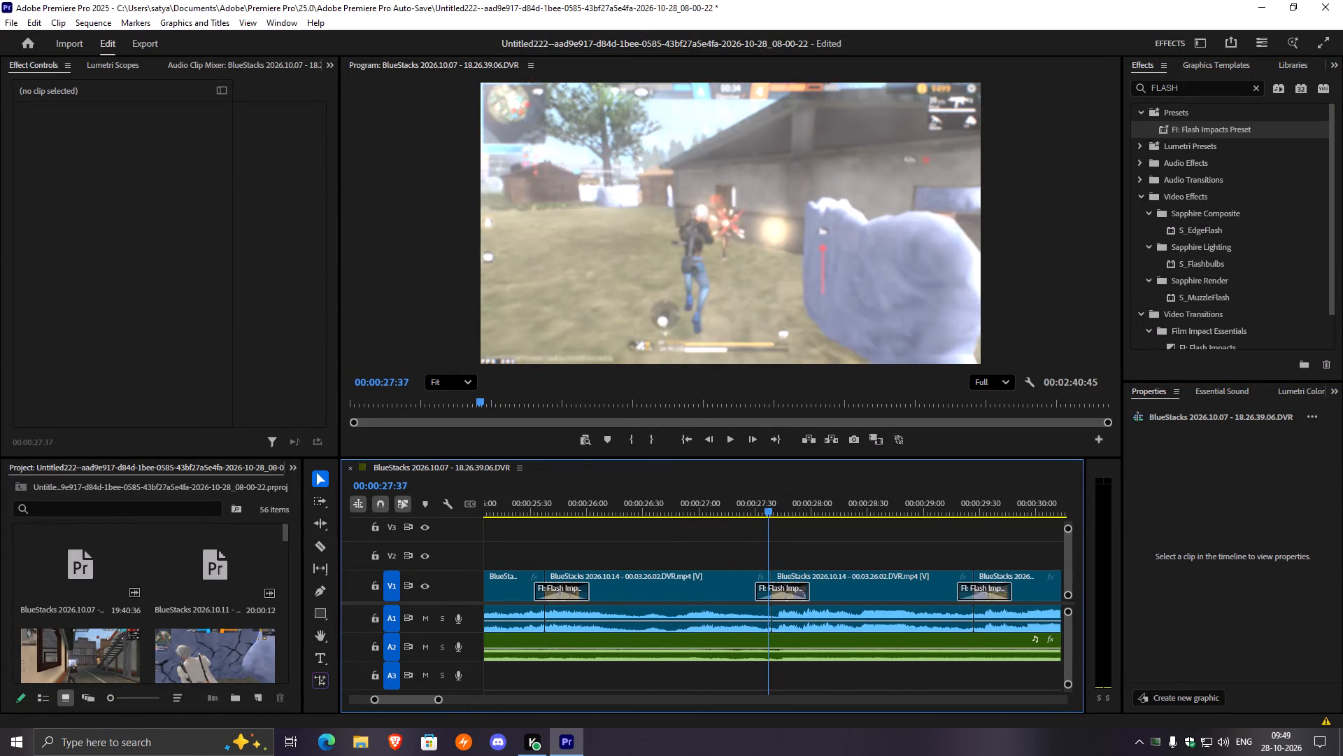
Replay the sequence from just before the 00:00:27:39 cut to about 00:00:35:00 to check the flash transitions and the Dip to Black.
drag(770, 501, 742, 509)
key(space)
key(space)
key(space)
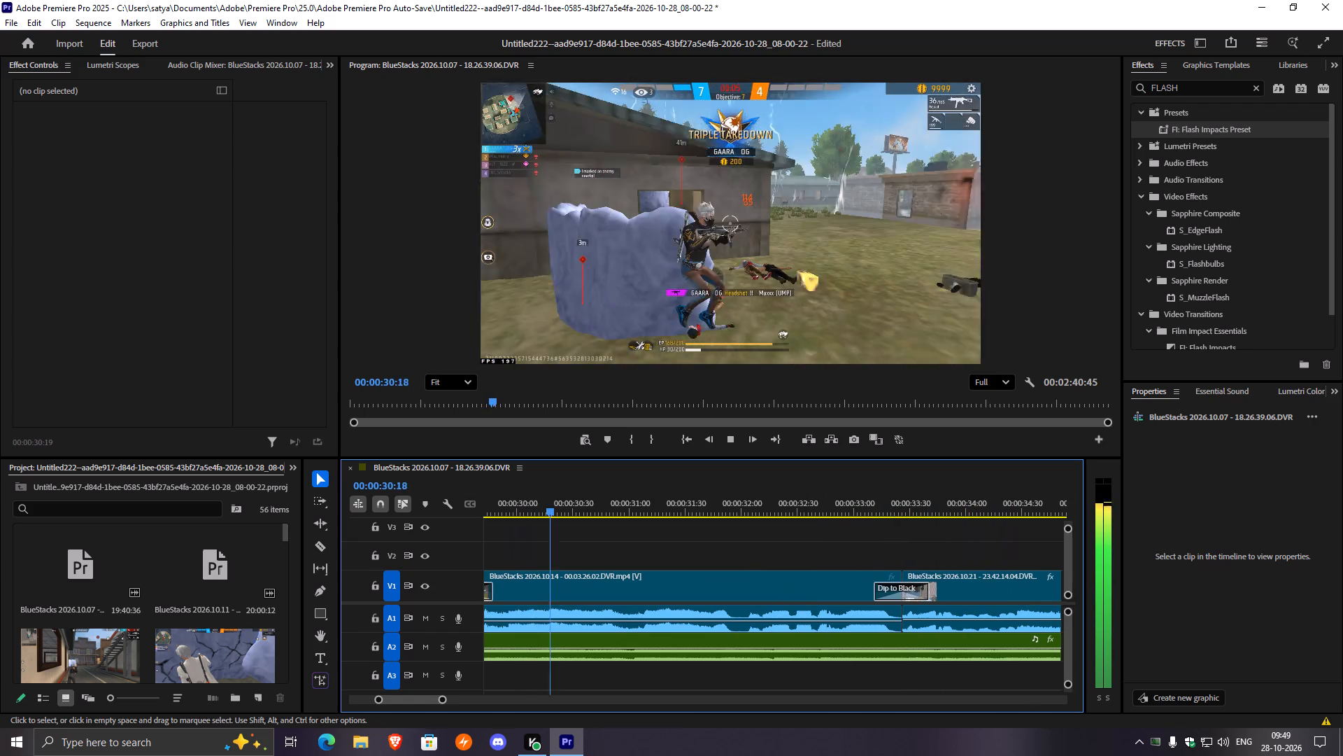
key(space)
key(space)
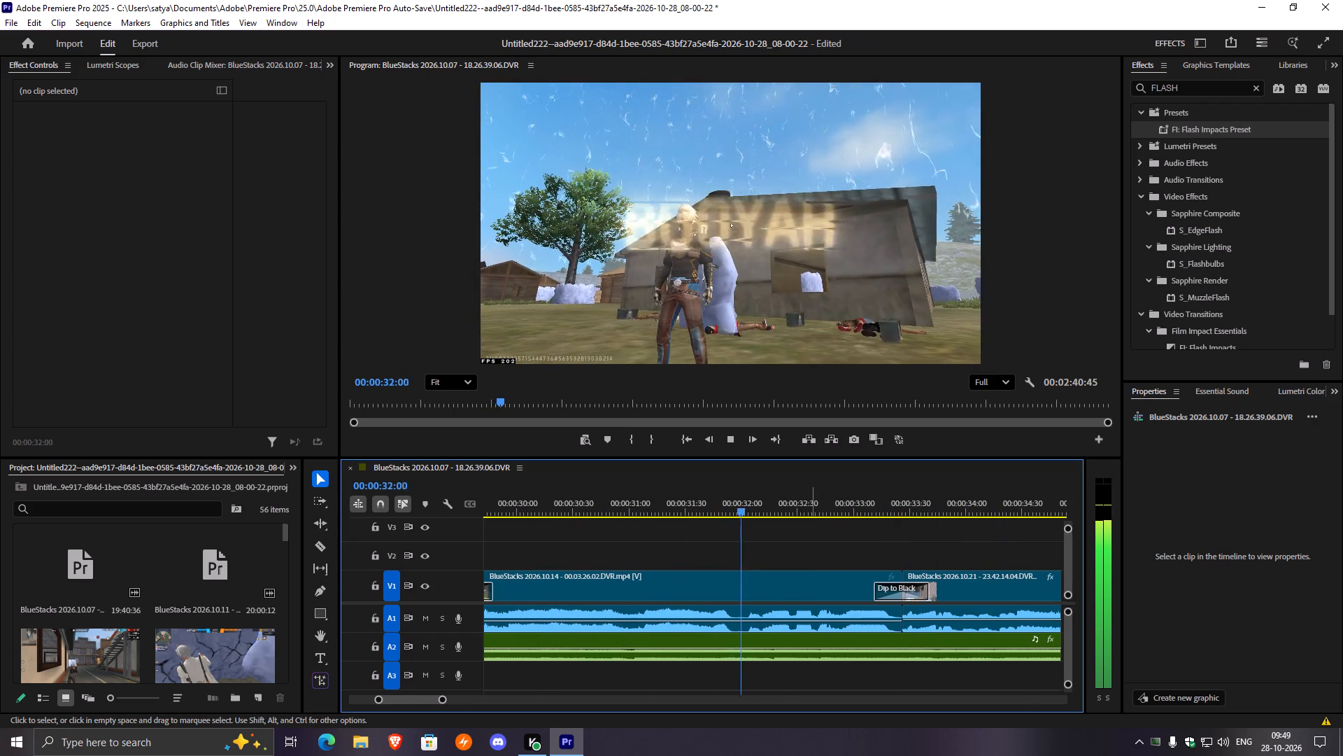
drag(441, 697, 504, 700)
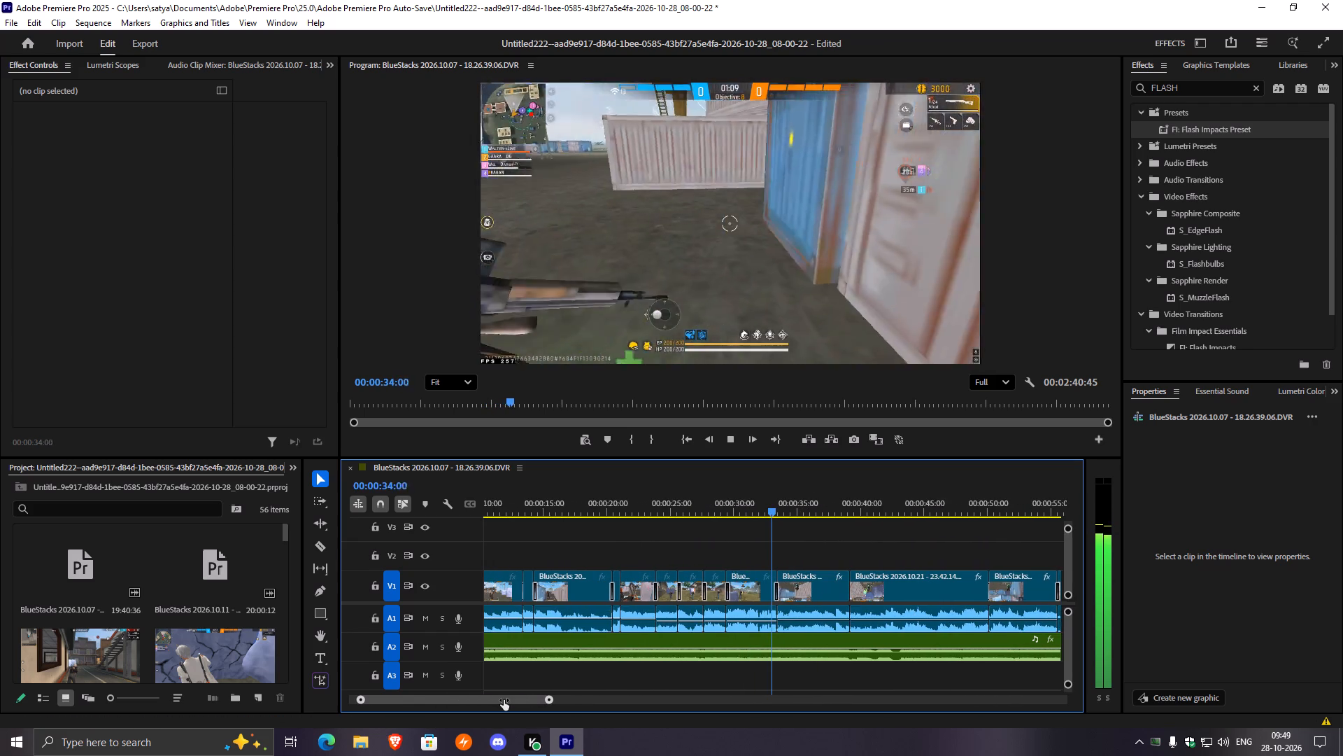
drag(504, 700, 481, 705)
key(space)
Scrub back and forth between about 00:00:28:17 and 00:00:30:34 and replay from about 00:00:29:14 to check the flash there.
drag(818, 503, 817, 504)
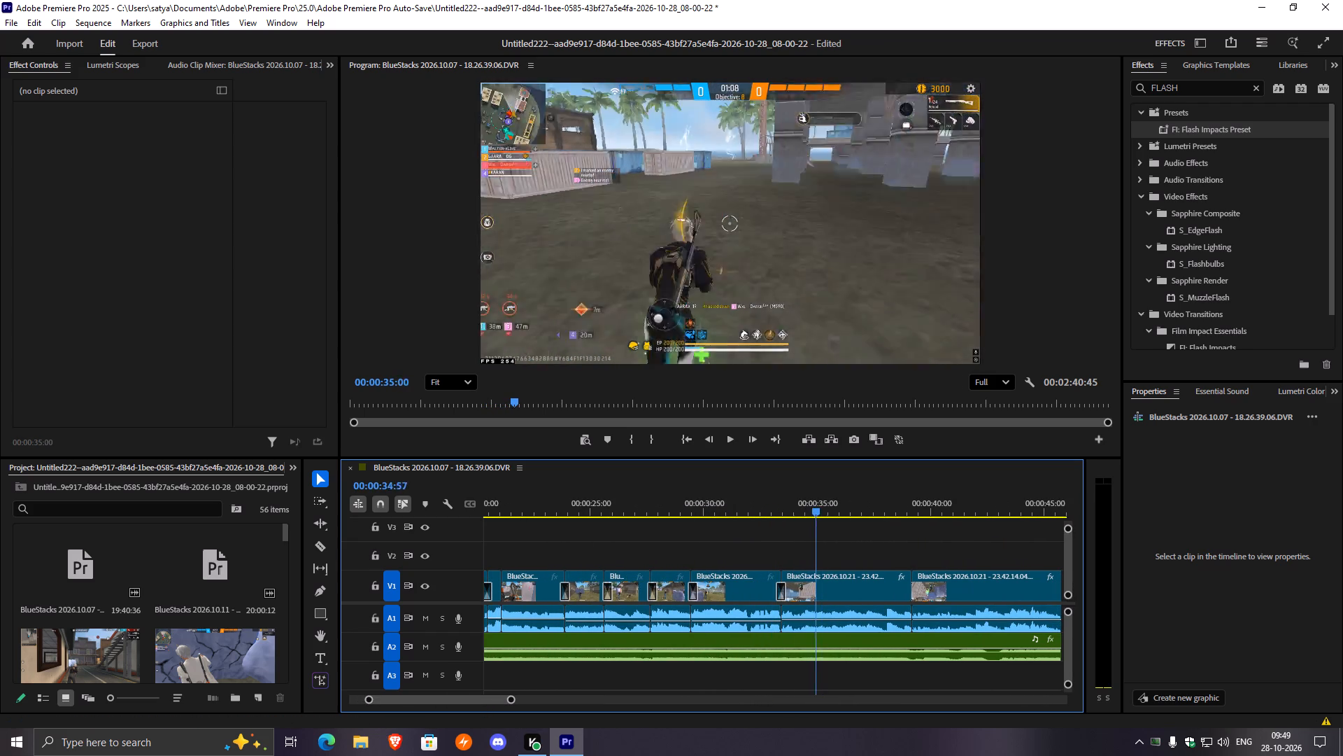
drag(817, 504, 667, 541)
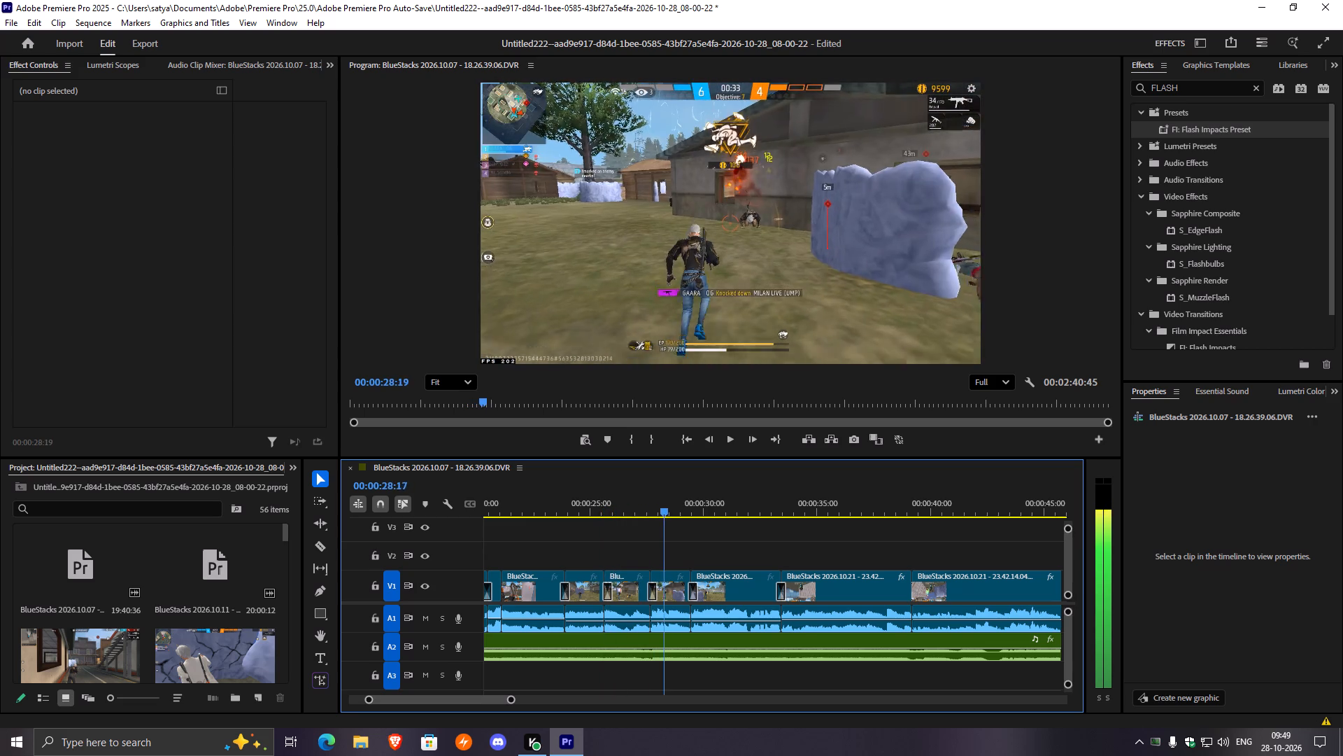
drag(667, 541, 718, 550)
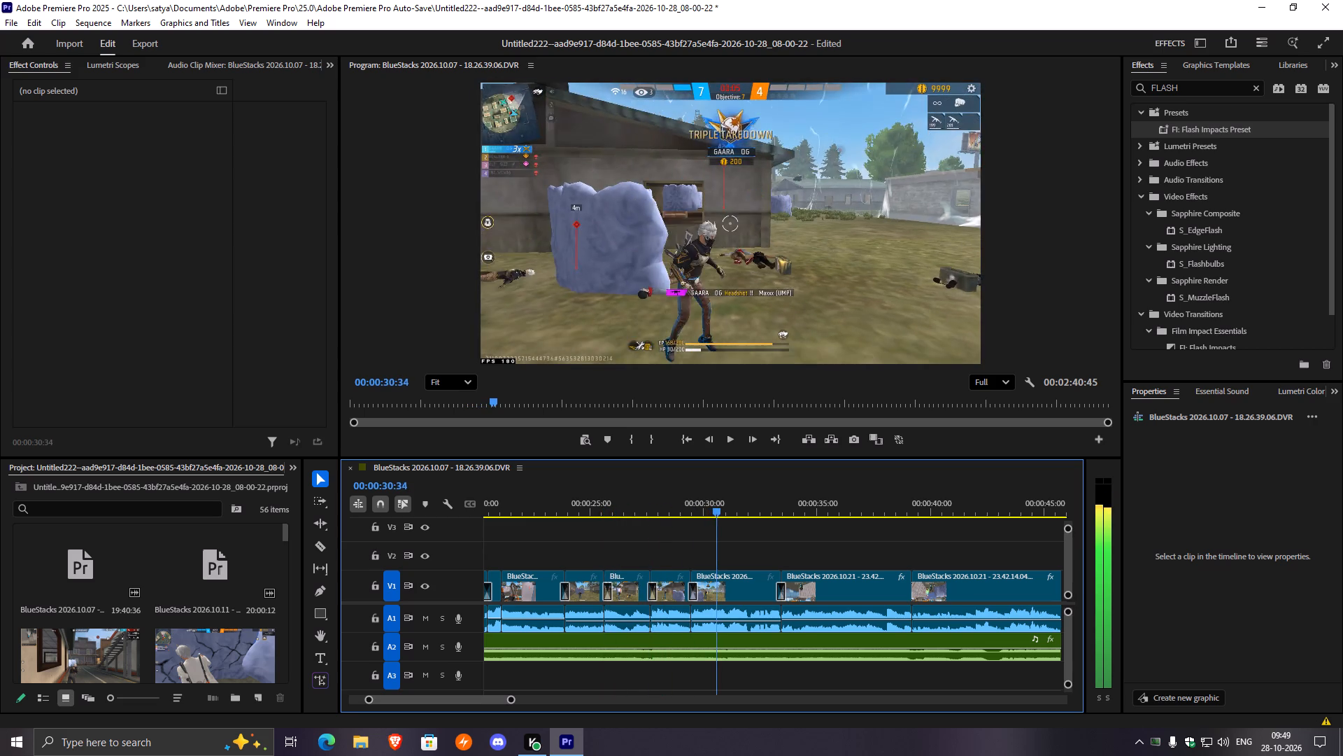
drag(718, 550, 702, 559)
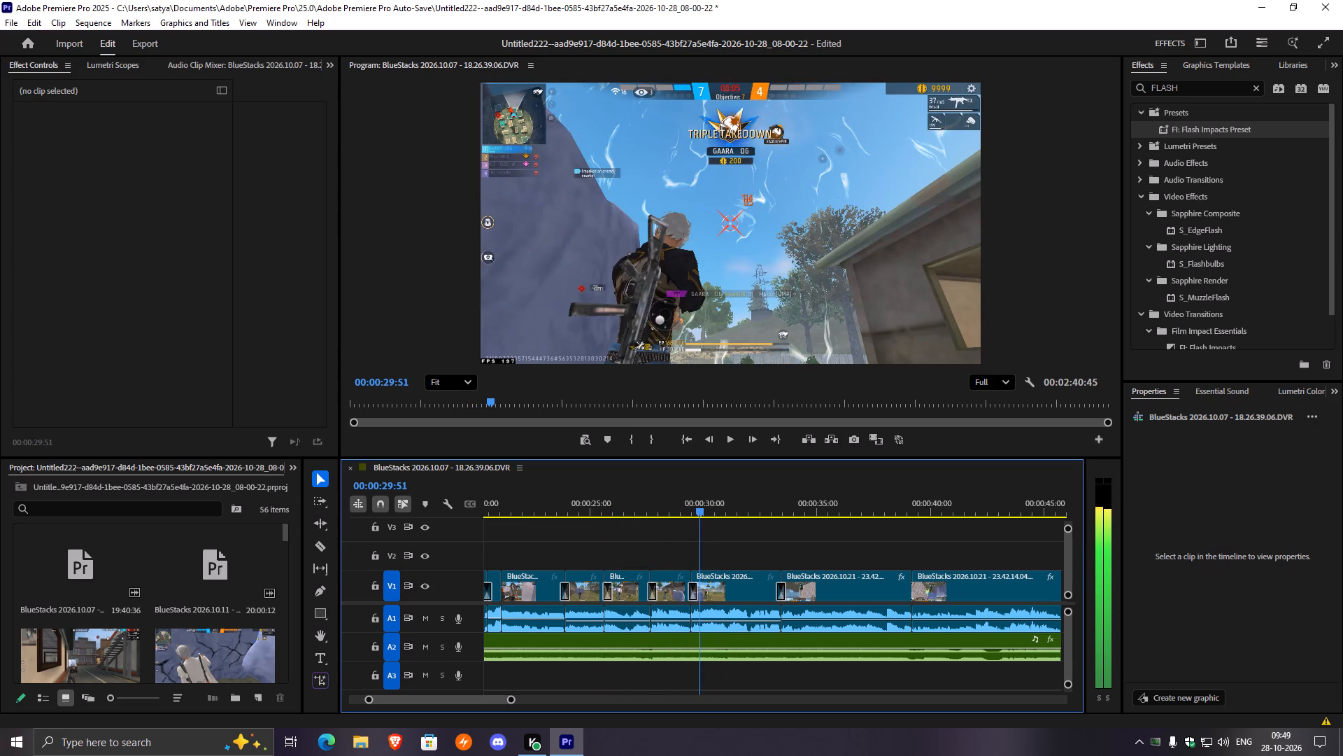
drag(702, 559, 694, 564)
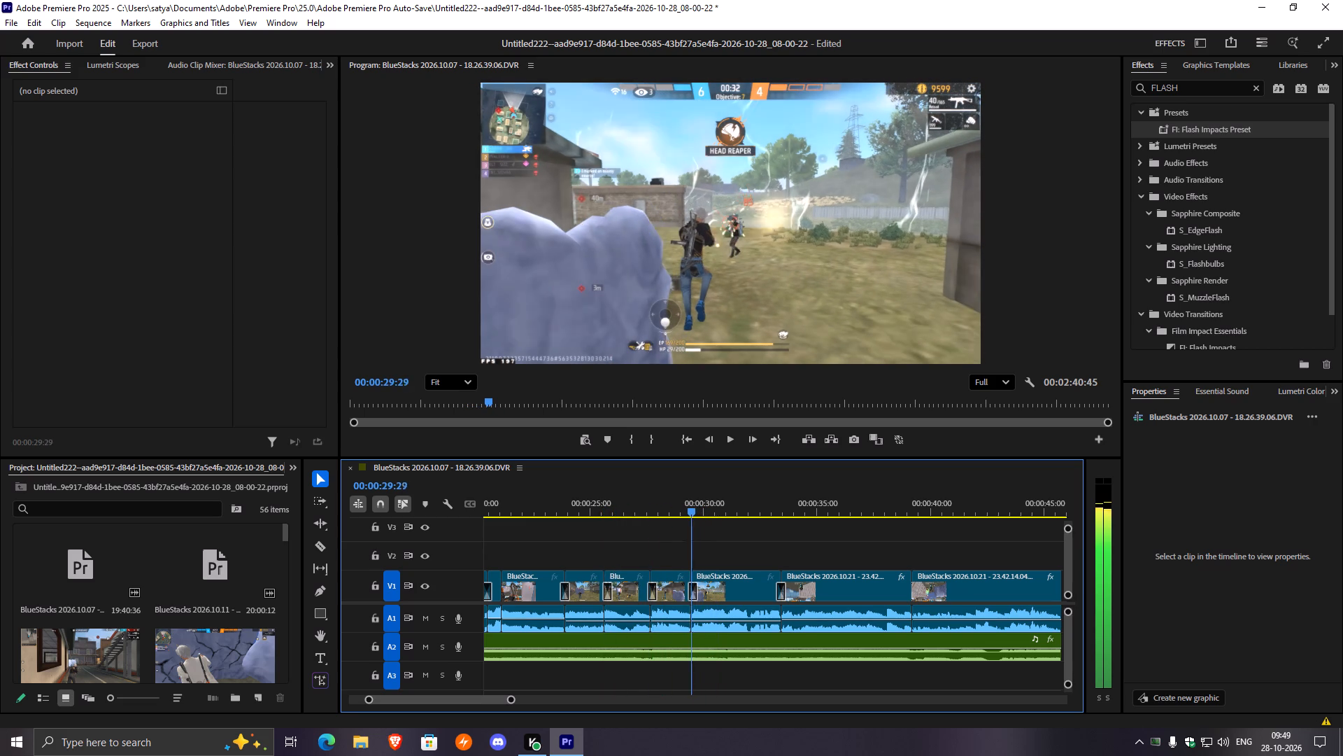
drag(694, 564, 688, 566)
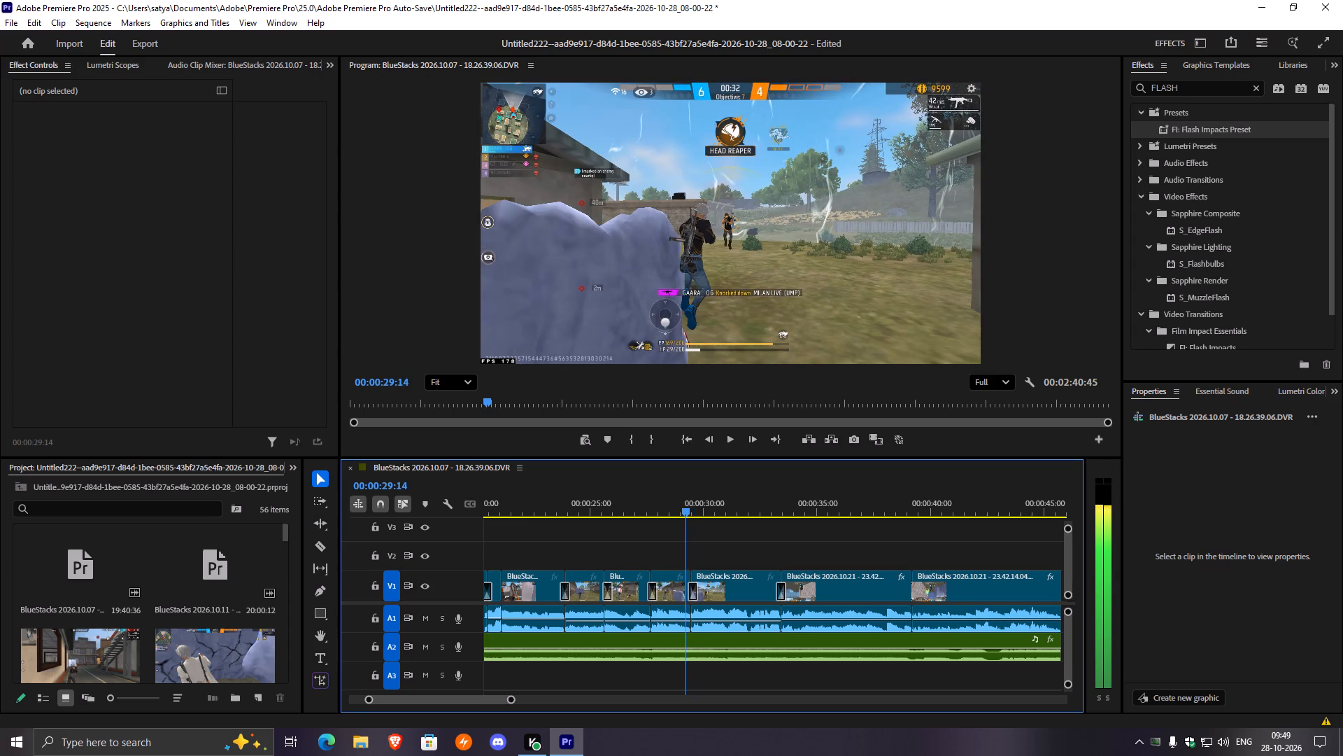
drag(688, 566, 688, 567)
key(space)
key(space)
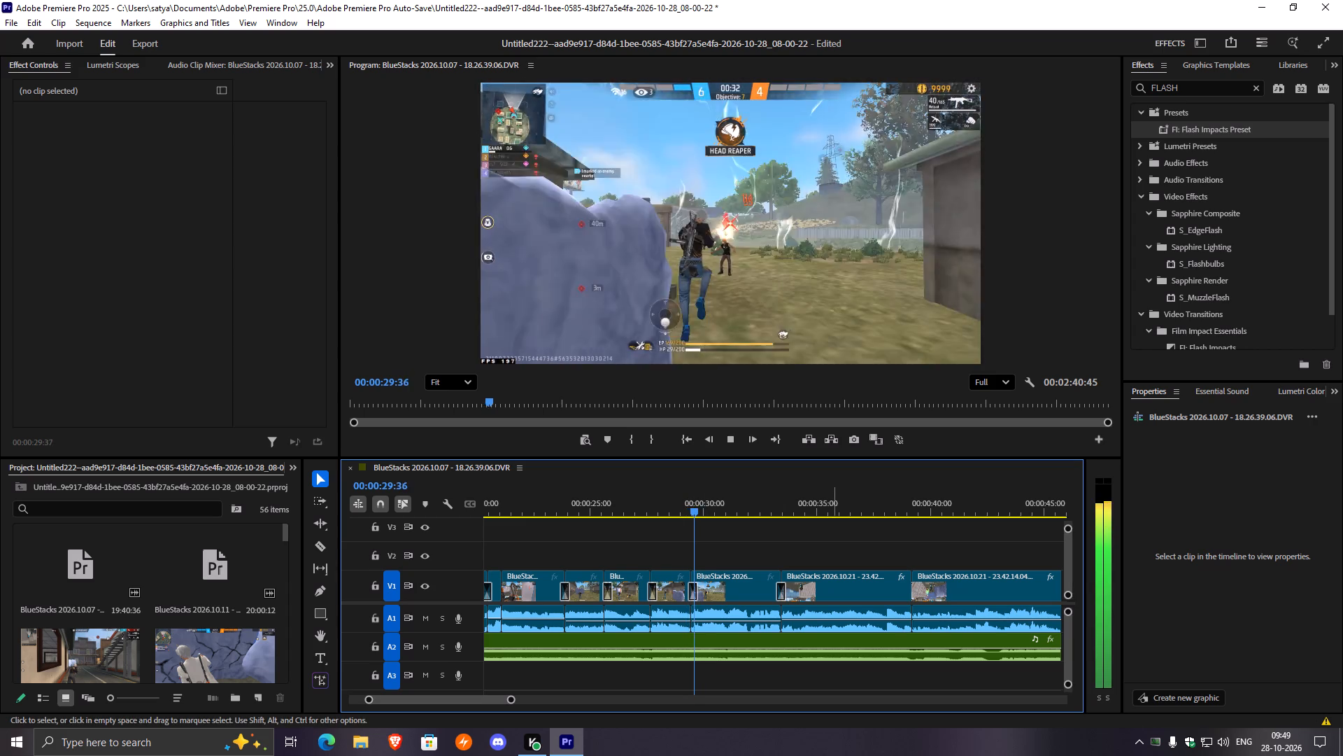
Play on to the hit at 00:00:37:57 and split the BlueStacks 2026.10.21 clip on V1 there.
key(space)
key(space)
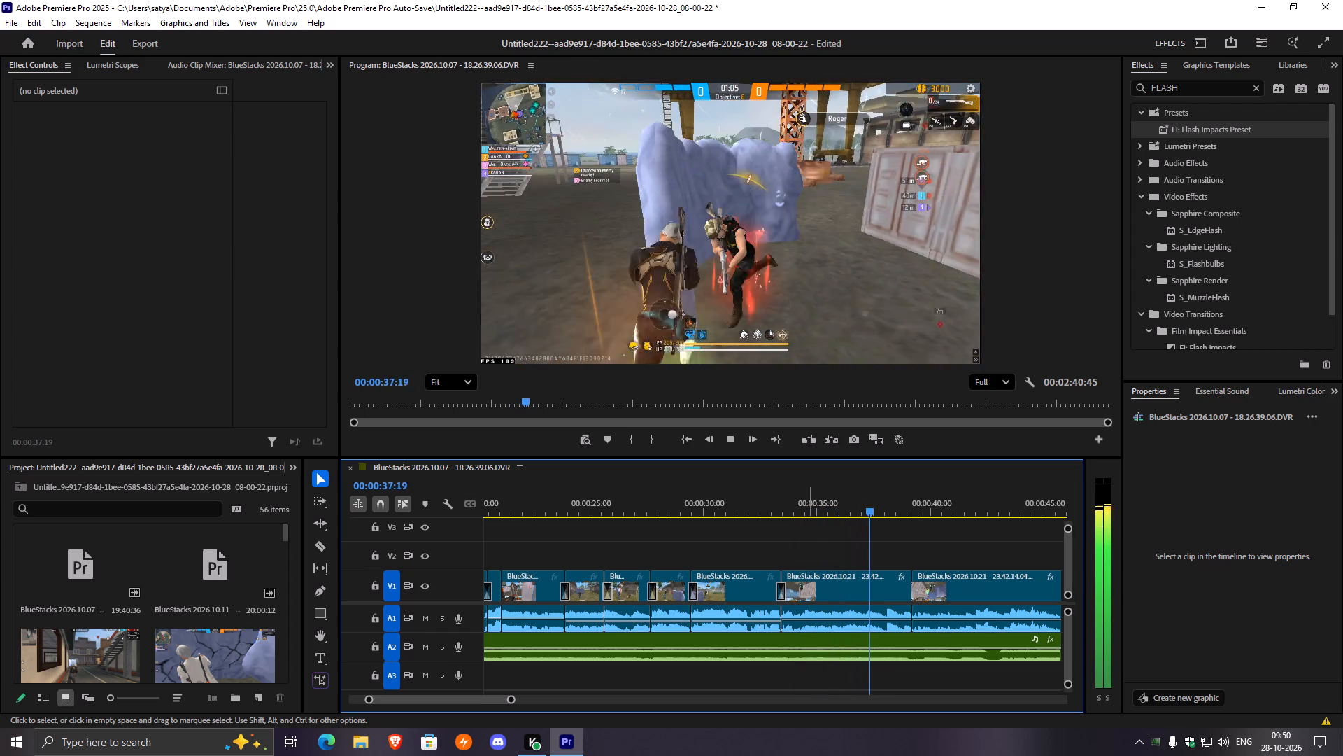
key(space)
click(876, 585)
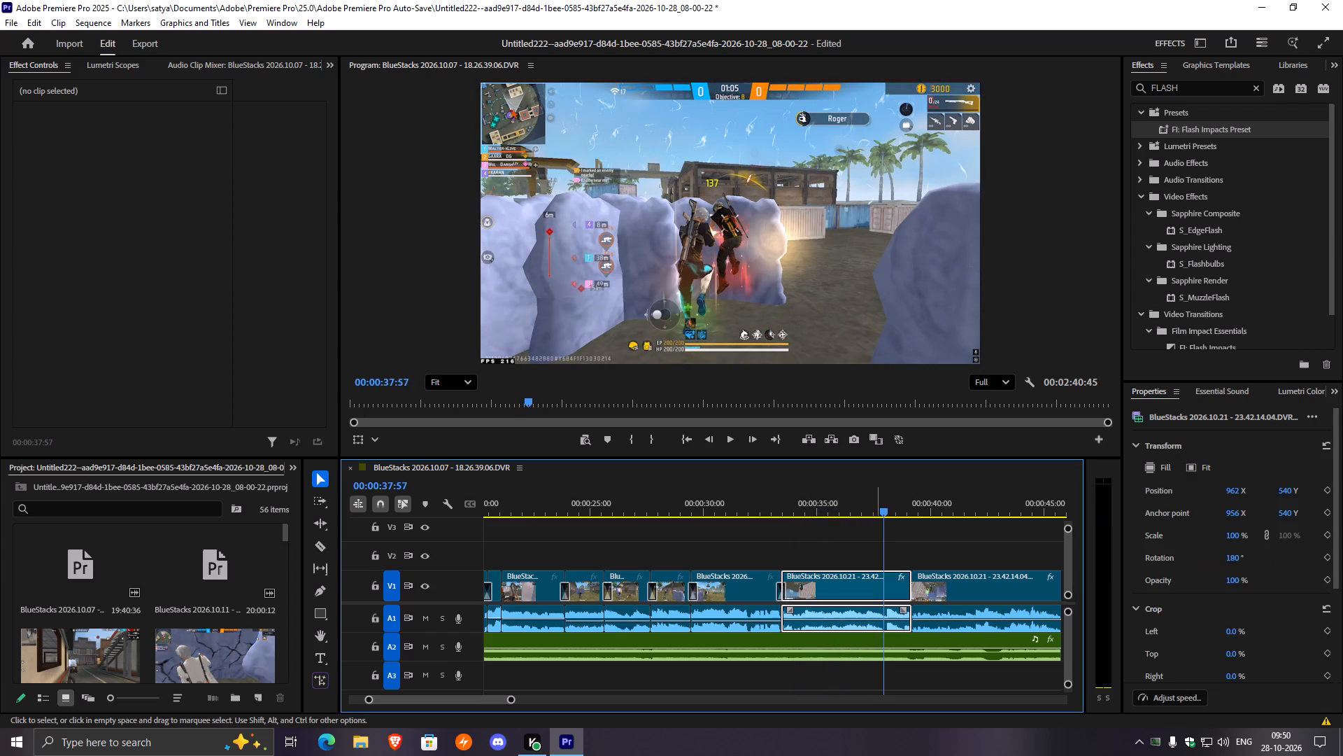
key(ctrl+k)
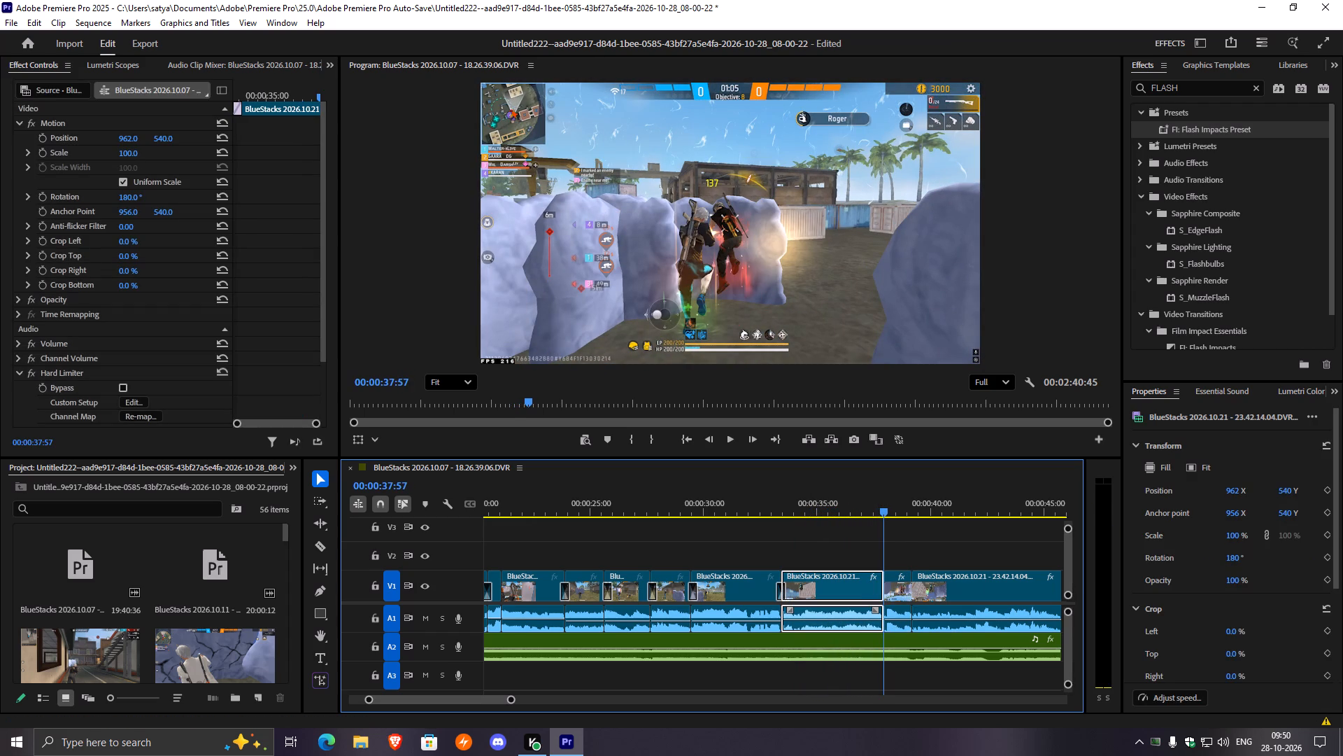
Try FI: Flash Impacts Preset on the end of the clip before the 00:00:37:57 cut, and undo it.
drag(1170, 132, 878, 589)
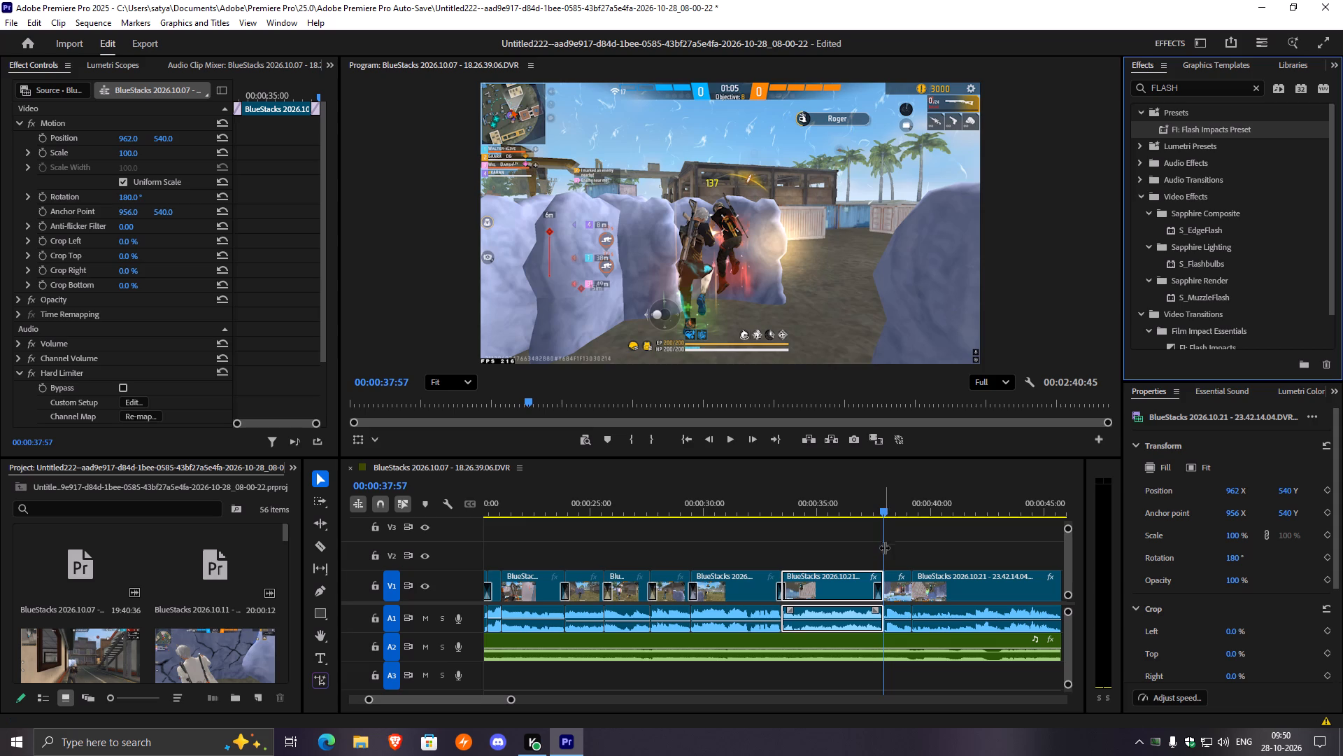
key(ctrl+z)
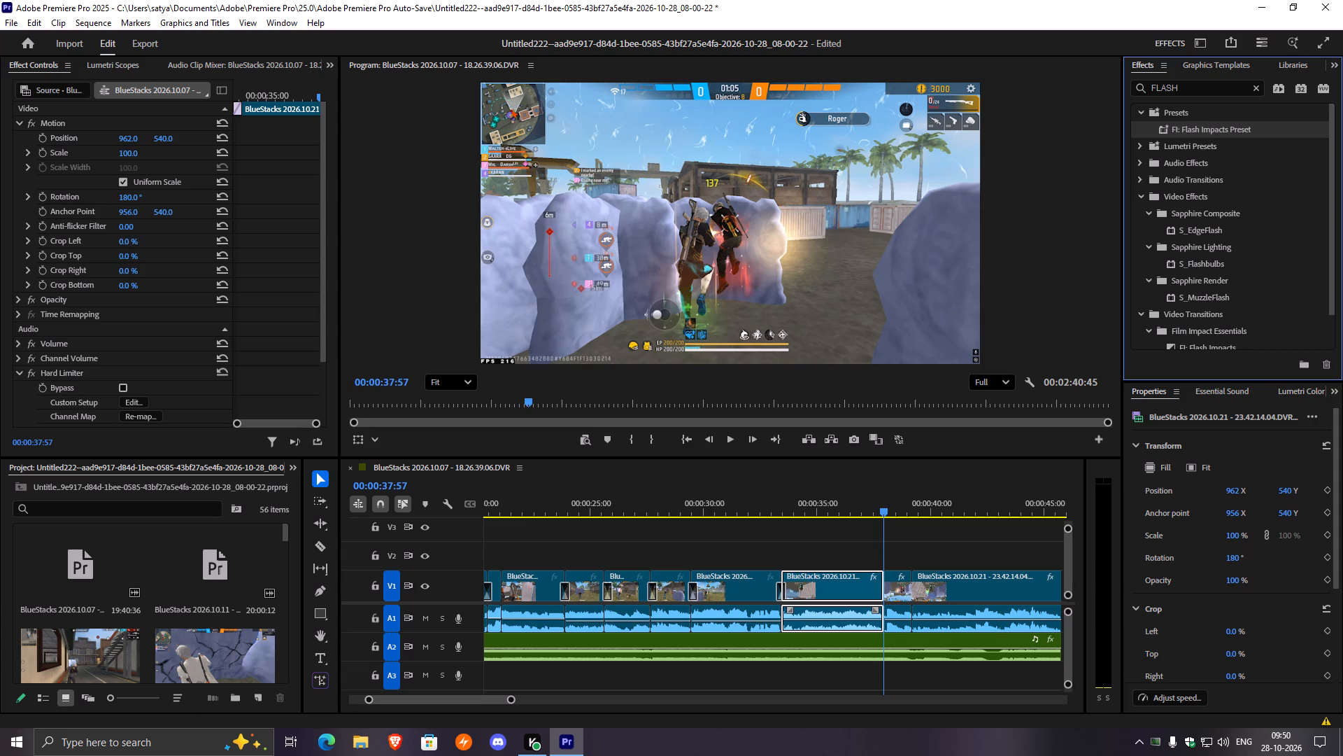
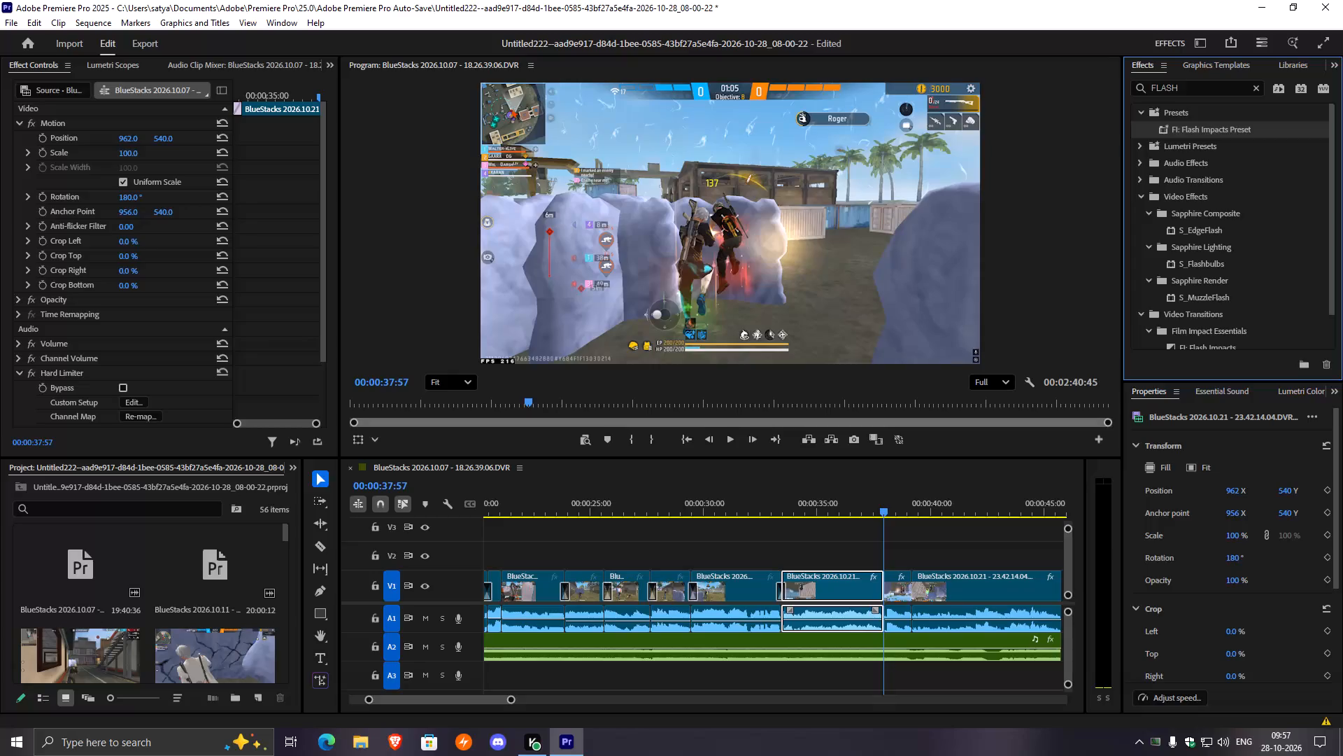
Replay the hit around 00:00:37:57 and apply FI: Flash Impacts Preset across the V1 cut there.
drag(884, 512, 846, 519)
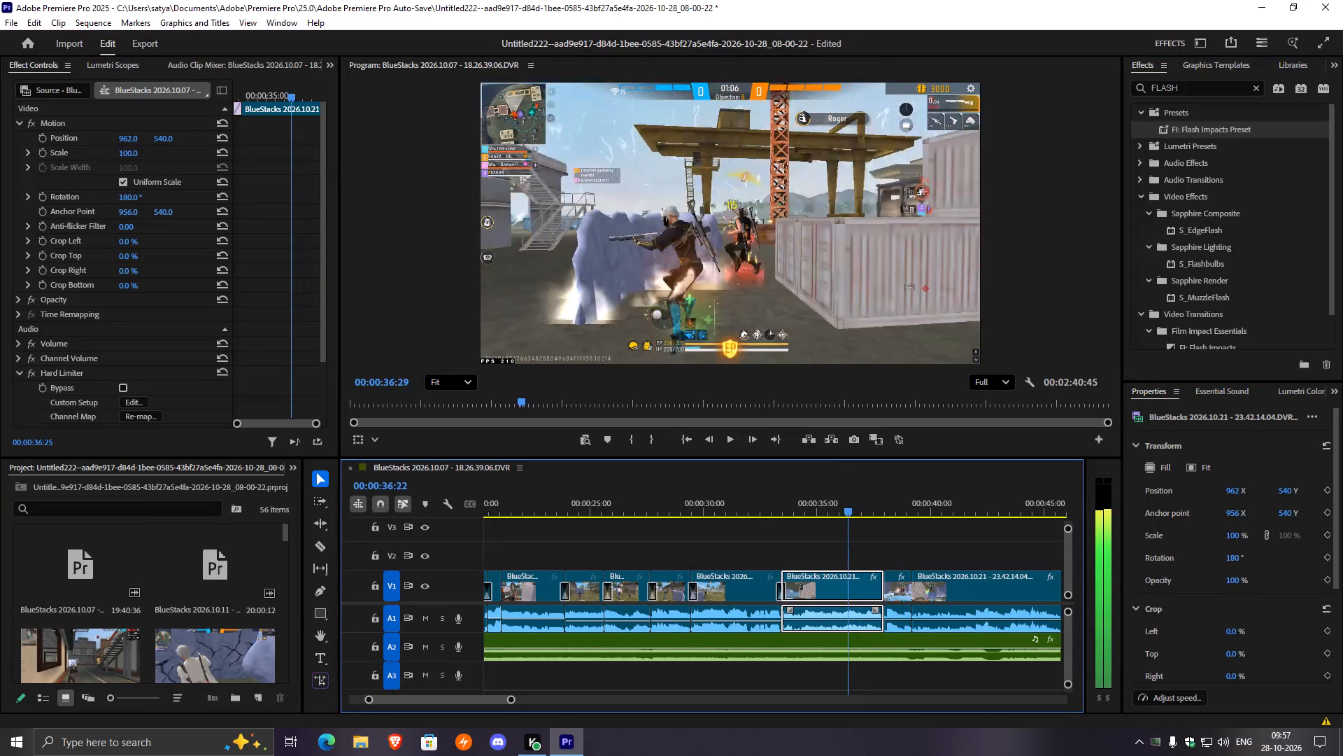
drag(846, 519, 835, 524)
key(space)
key(space)
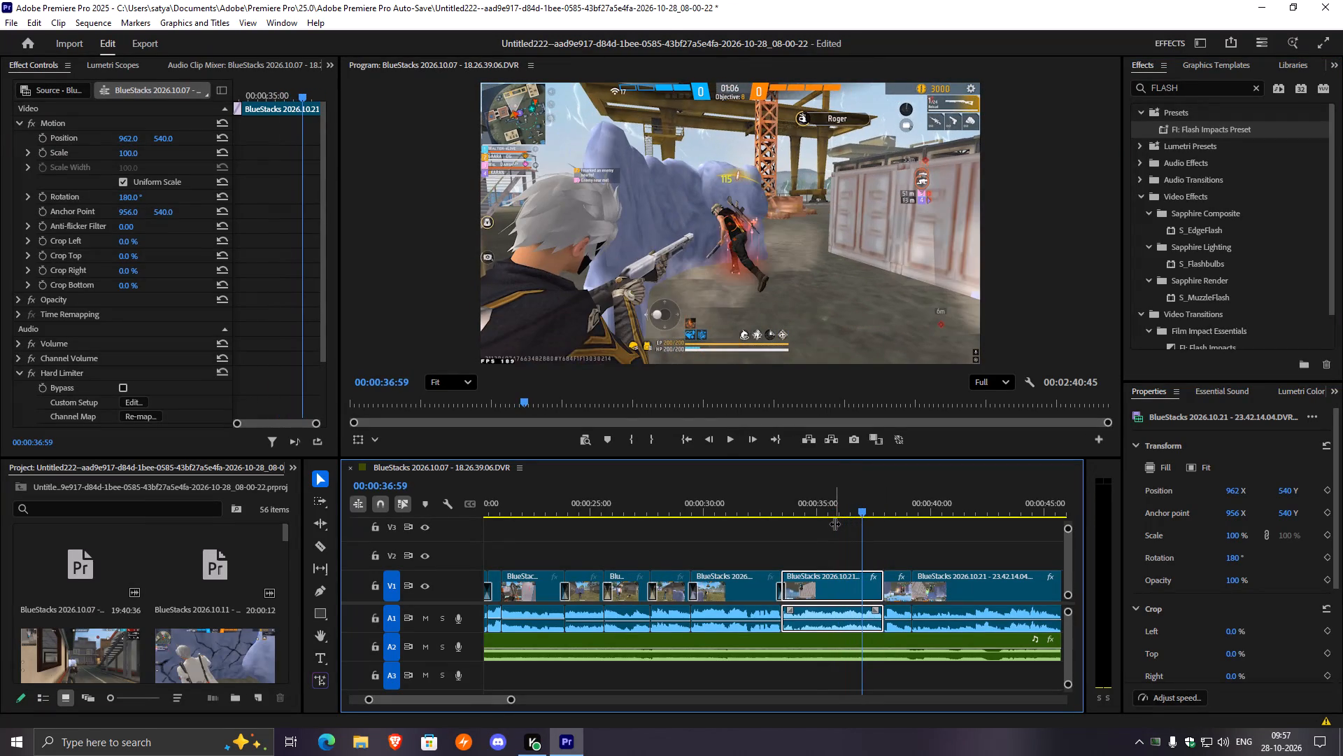
key(space)
key(space)
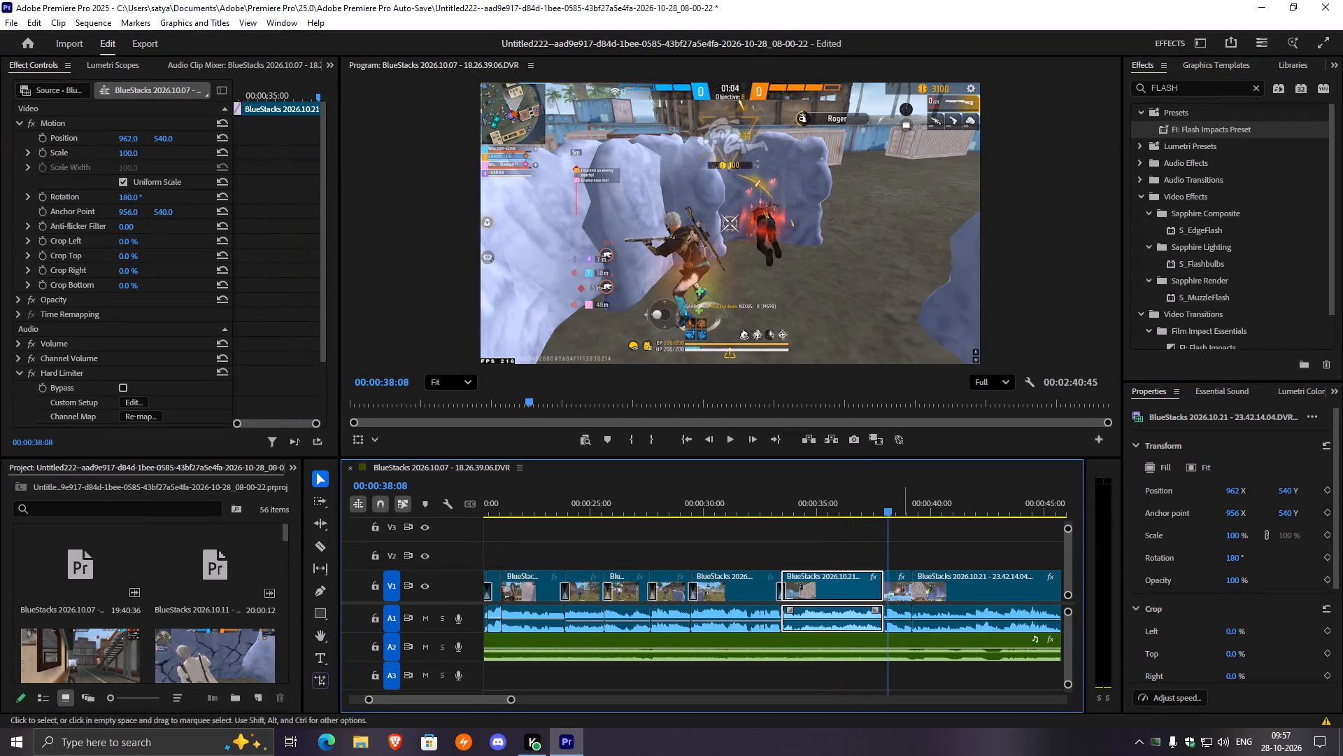
drag(1164, 130, 888, 591)
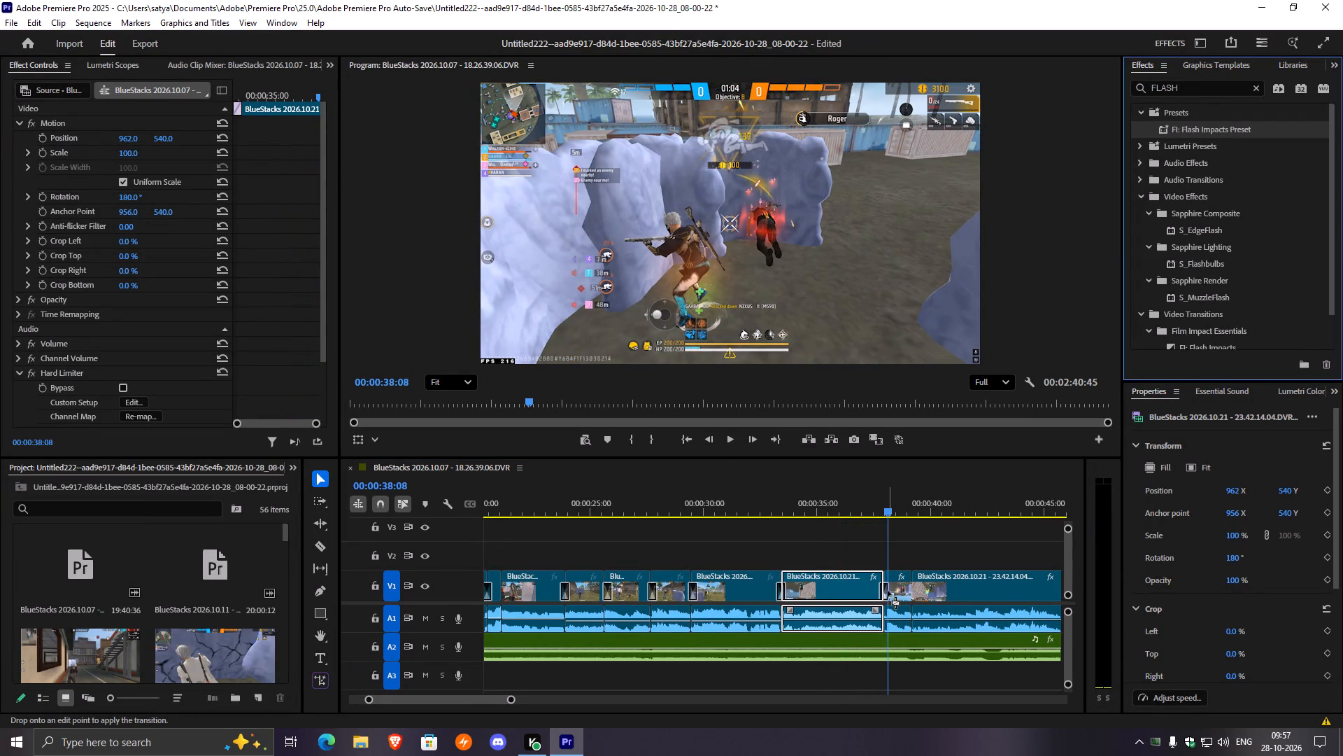
drag(888, 591, 886, 591)
Replay the flash at the 00:00:37:57 cut and slide the transition slightly later over the cut.
drag(888, 513, 878, 514)
key(space)
key(space)
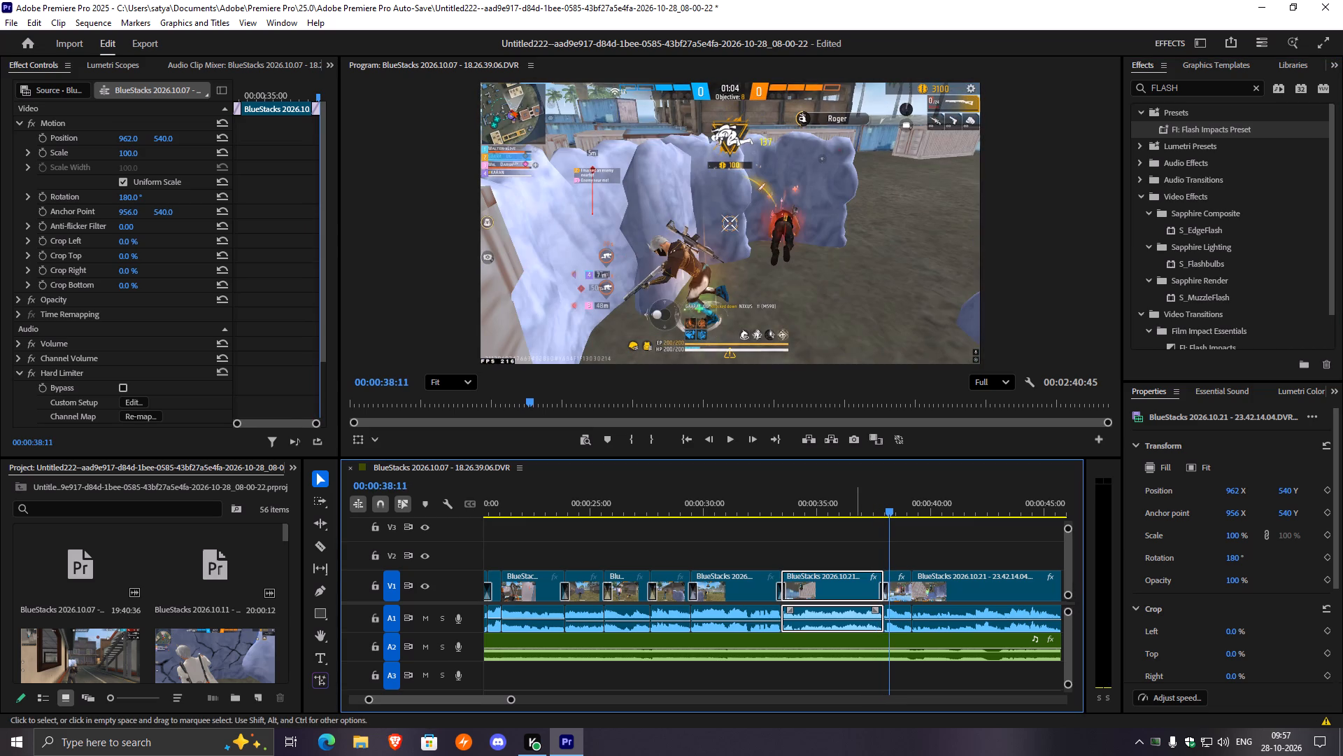
drag(891, 507, 845, 536)
key(space)
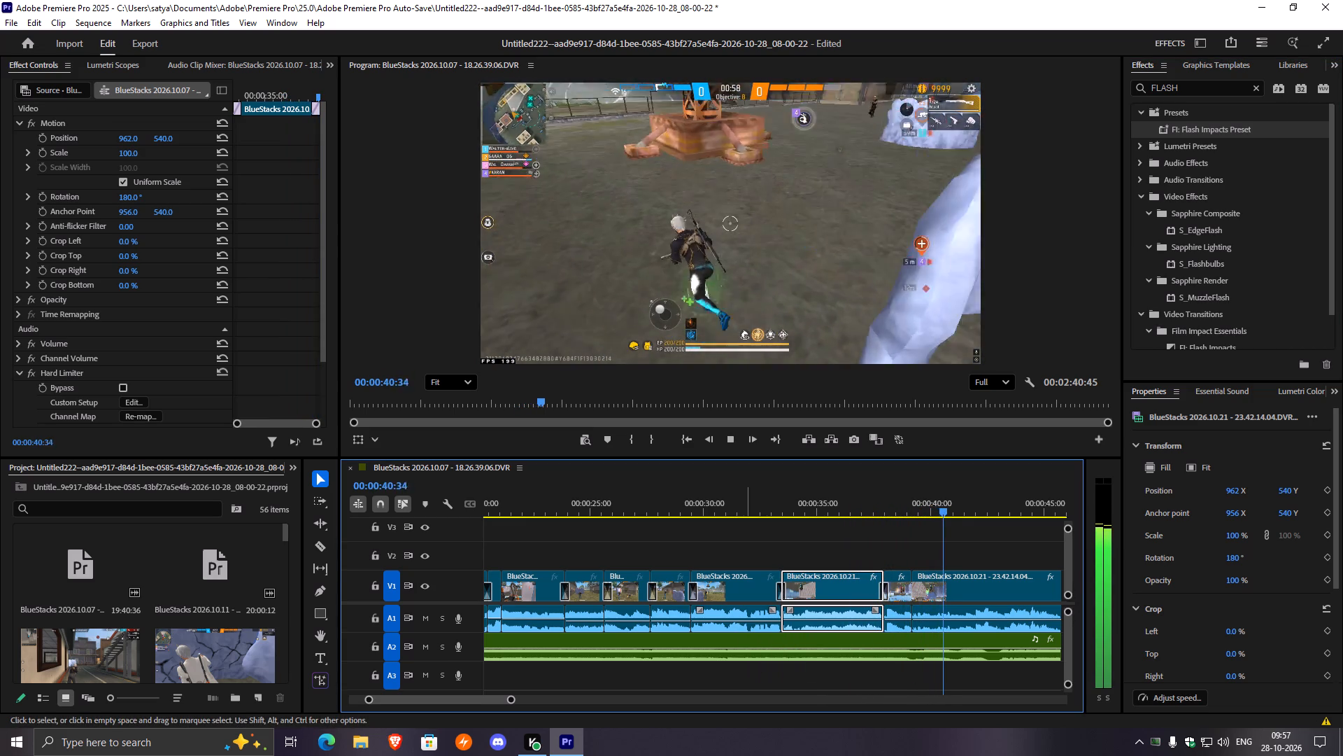
key(space)
drag(951, 513, 883, 532)
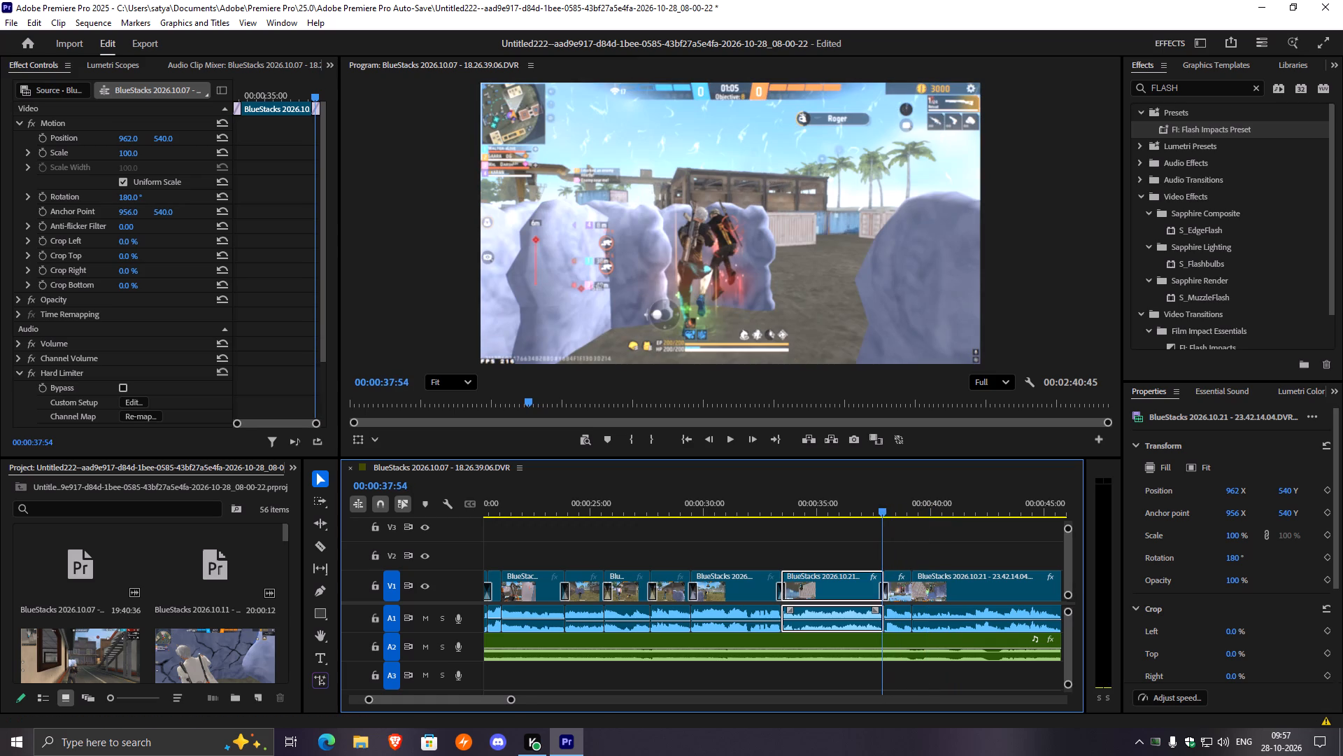
drag(509, 696, 485, 702)
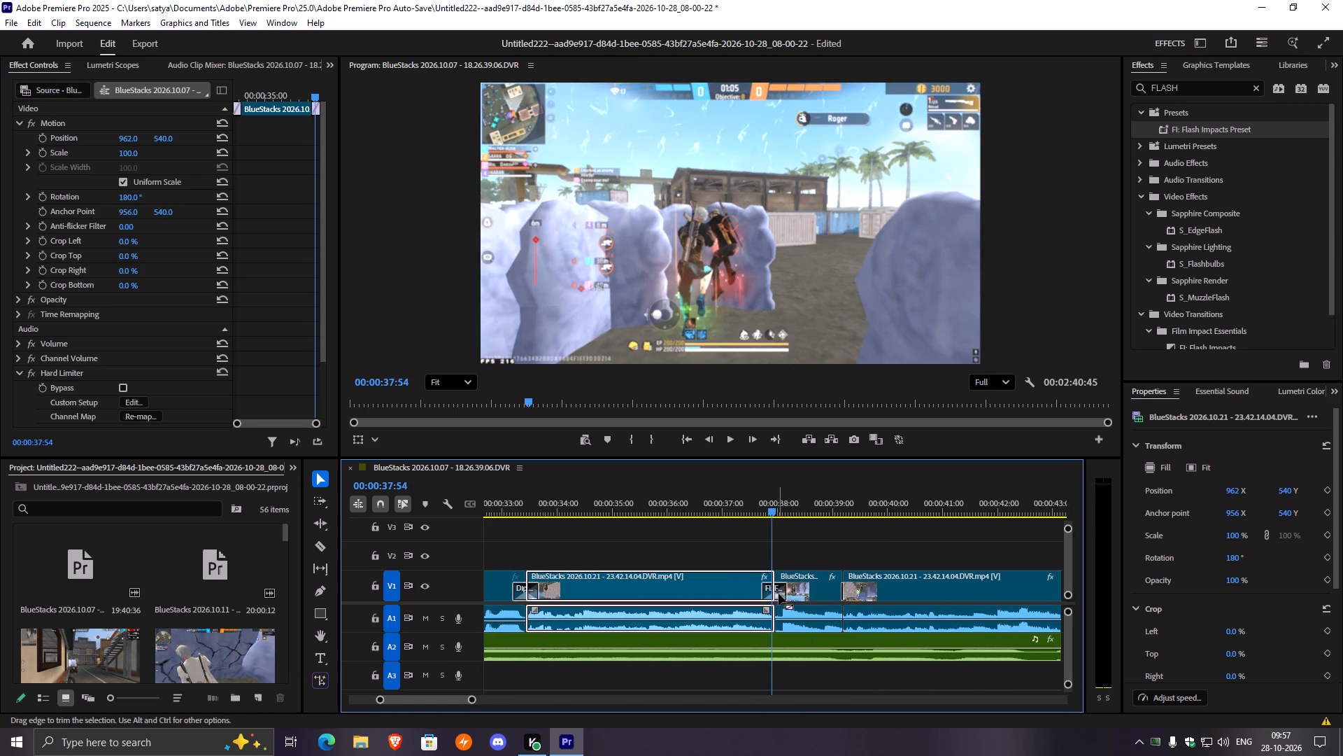
click(781, 591)
key(space)
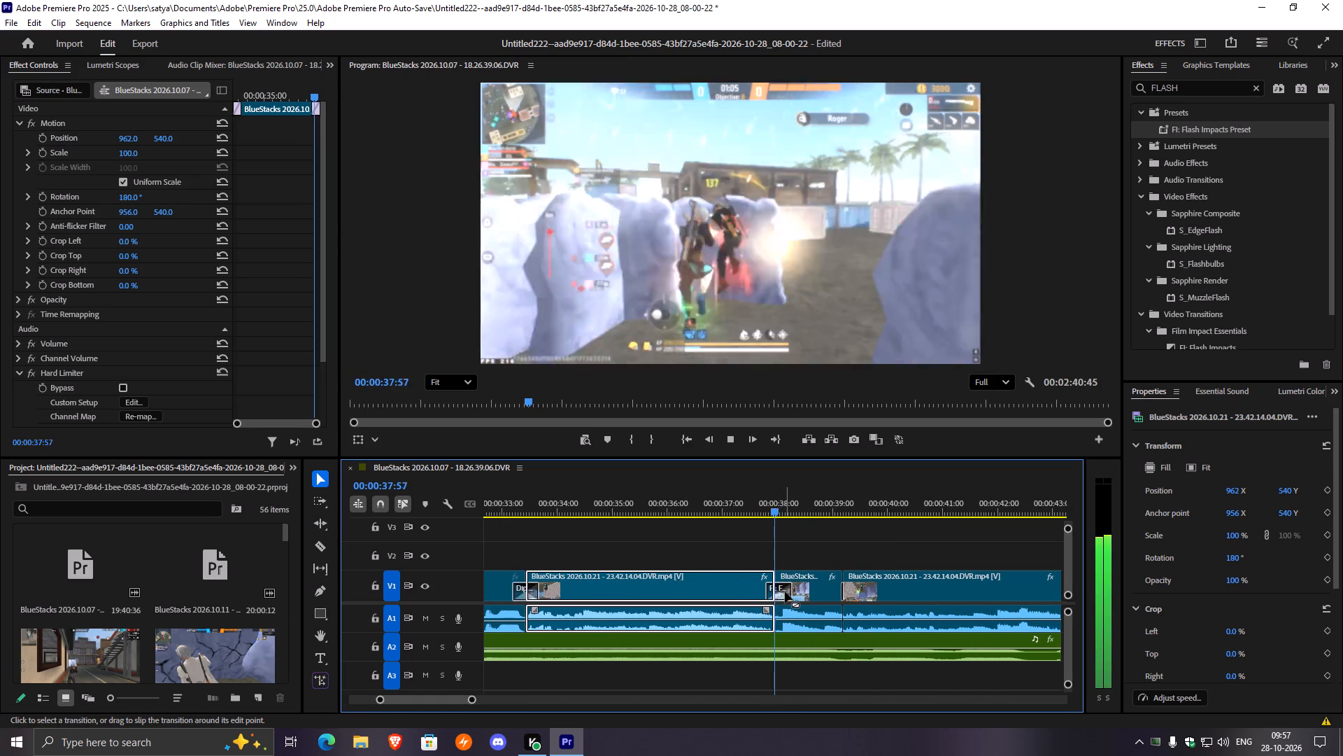
key(space)
Play on to the hit at 00:00:41:54 and split the BlueStacks 2026.10.21 clip on V1 there.
drag(790, 513, 760, 515)
key(space)
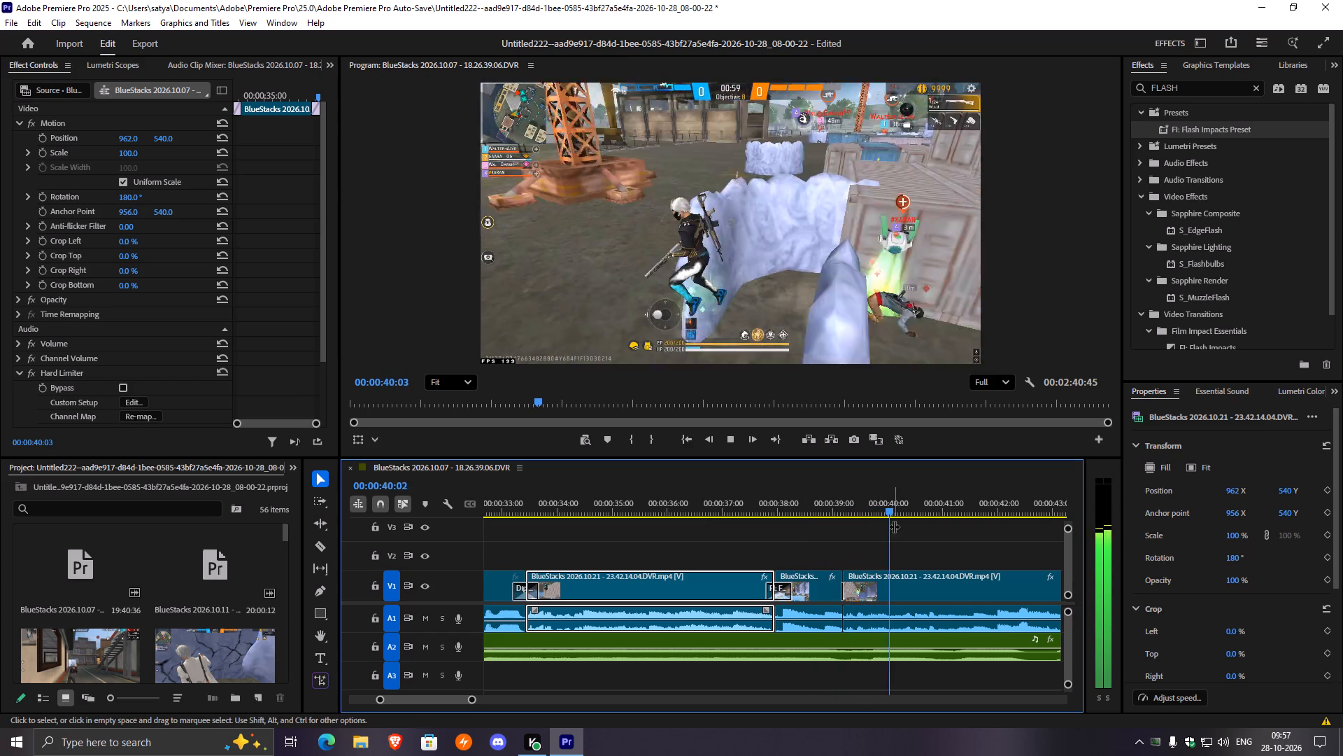
key(space)
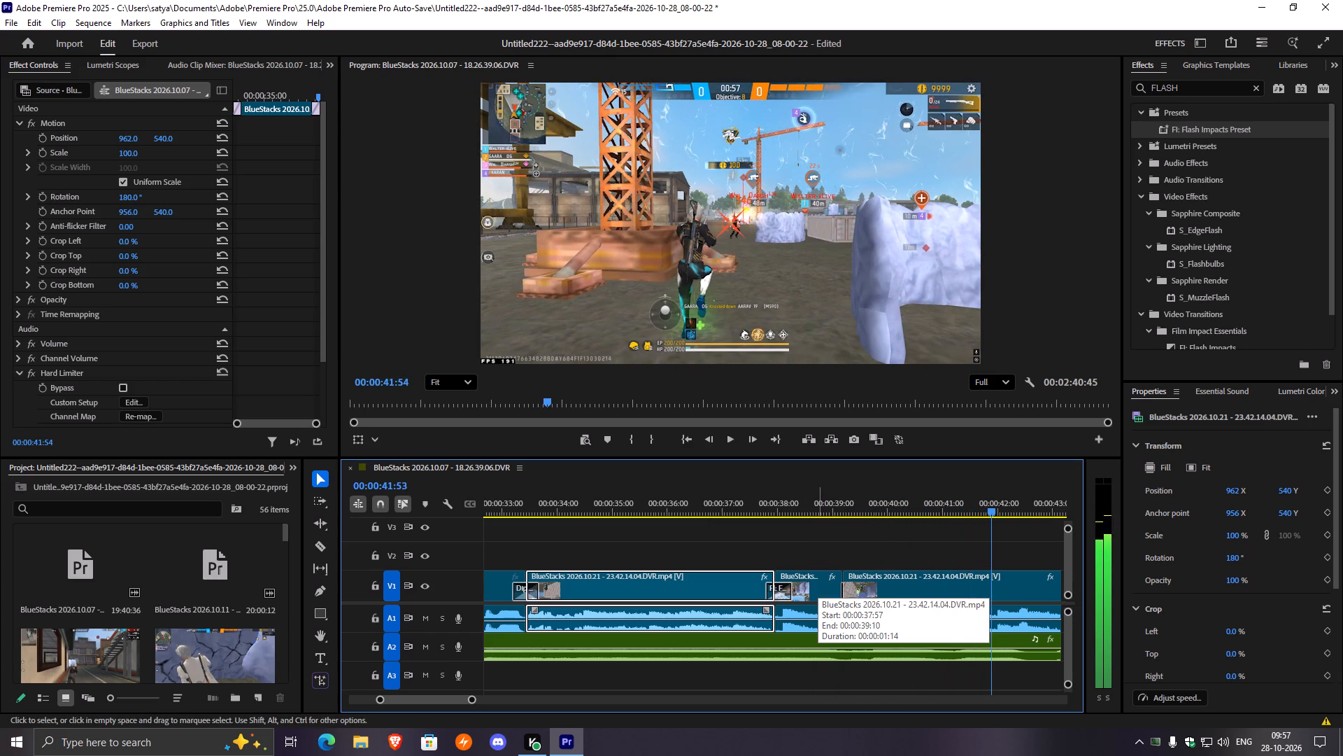
click(978, 592)
key(ctrl+k)
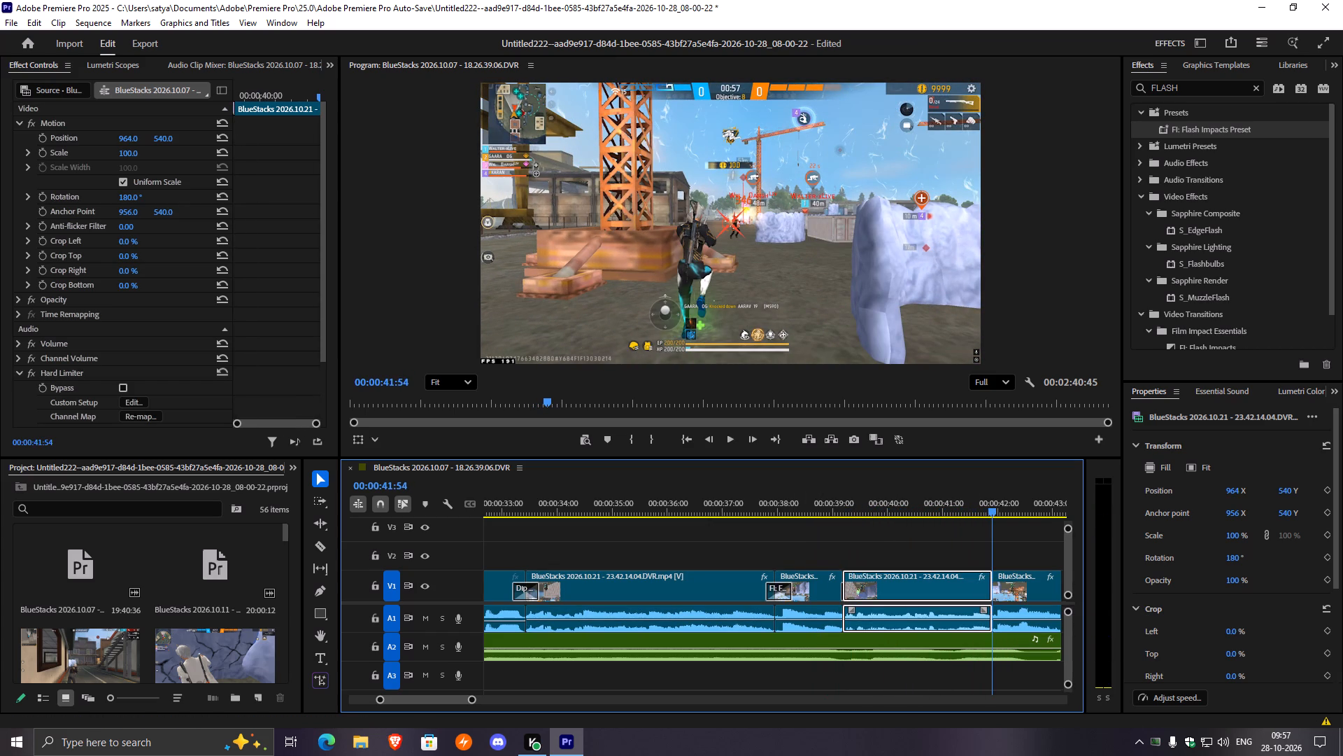
Apply FI: Flash Impacts Preset to the 00:00:41:54 cut, slide it slightly later and replay the flash.
drag(1171, 132, 999, 585)
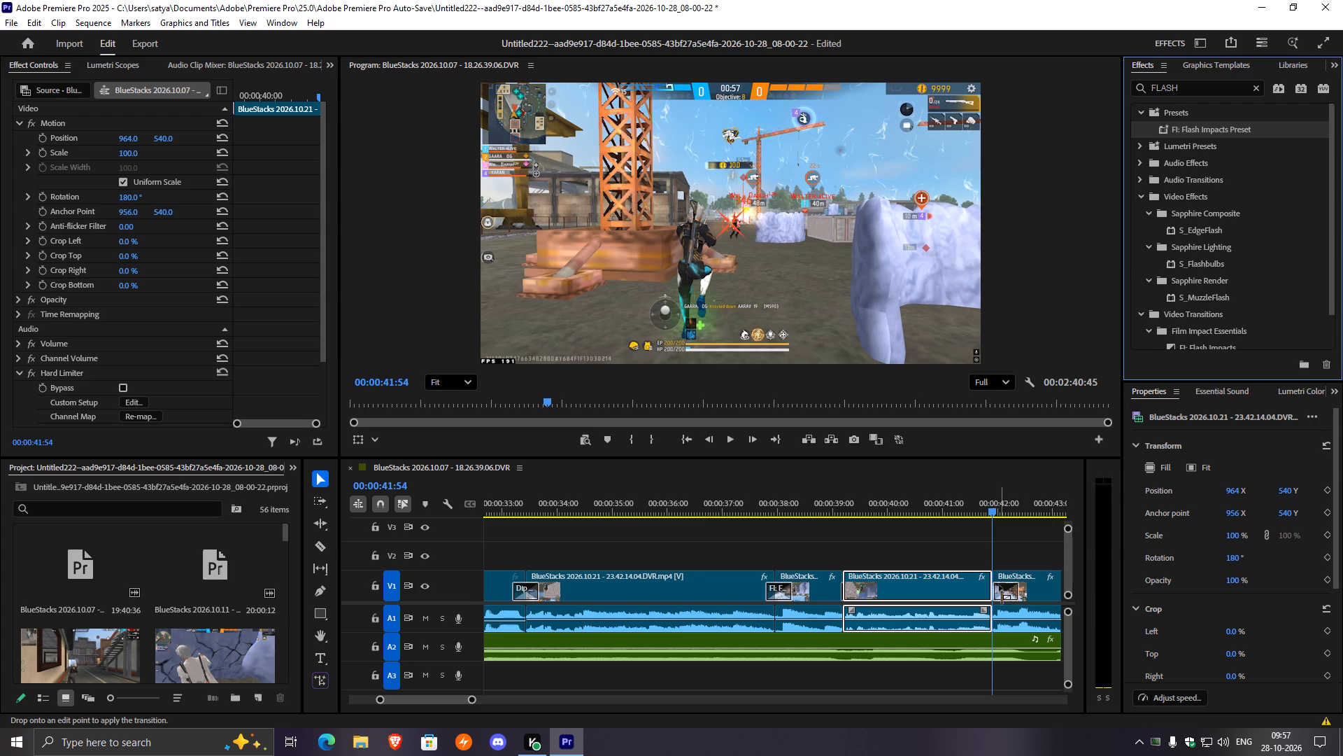
drag(999, 585, 993, 589)
drag(989, 508, 981, 514)
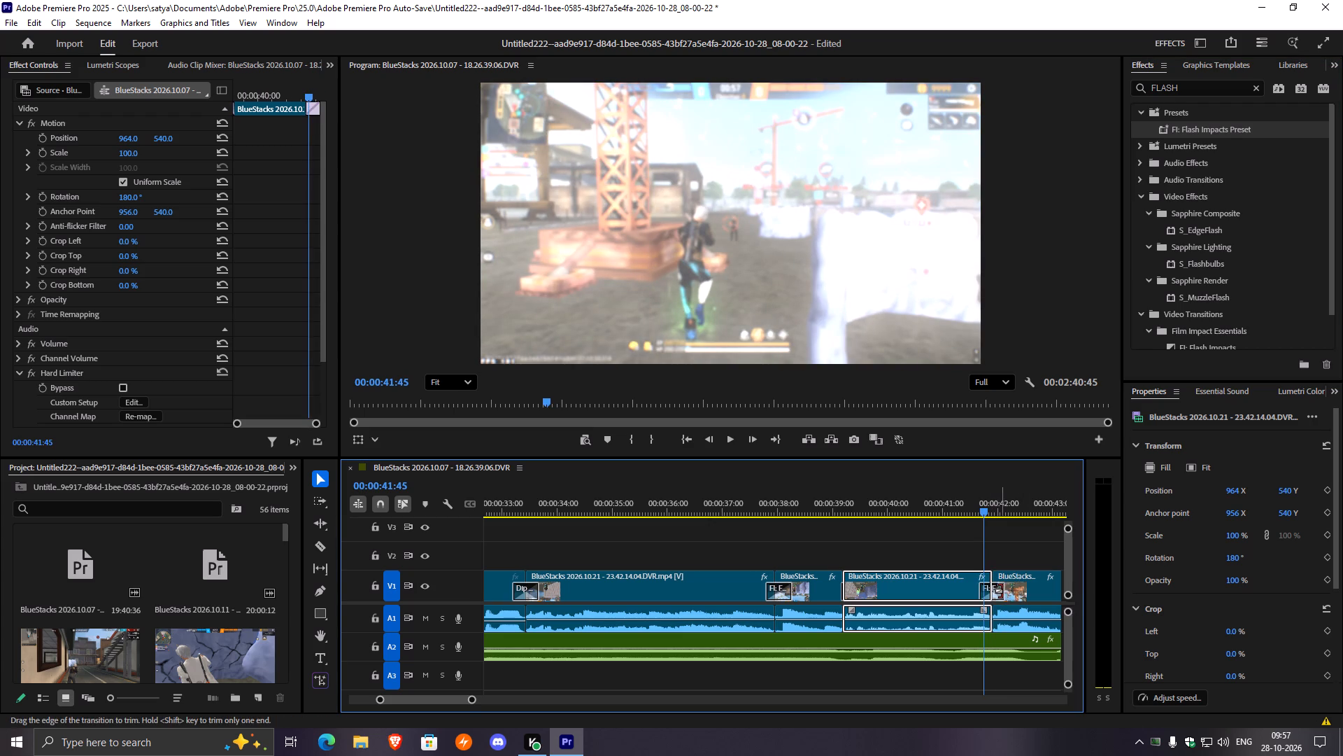
click(997, 591)
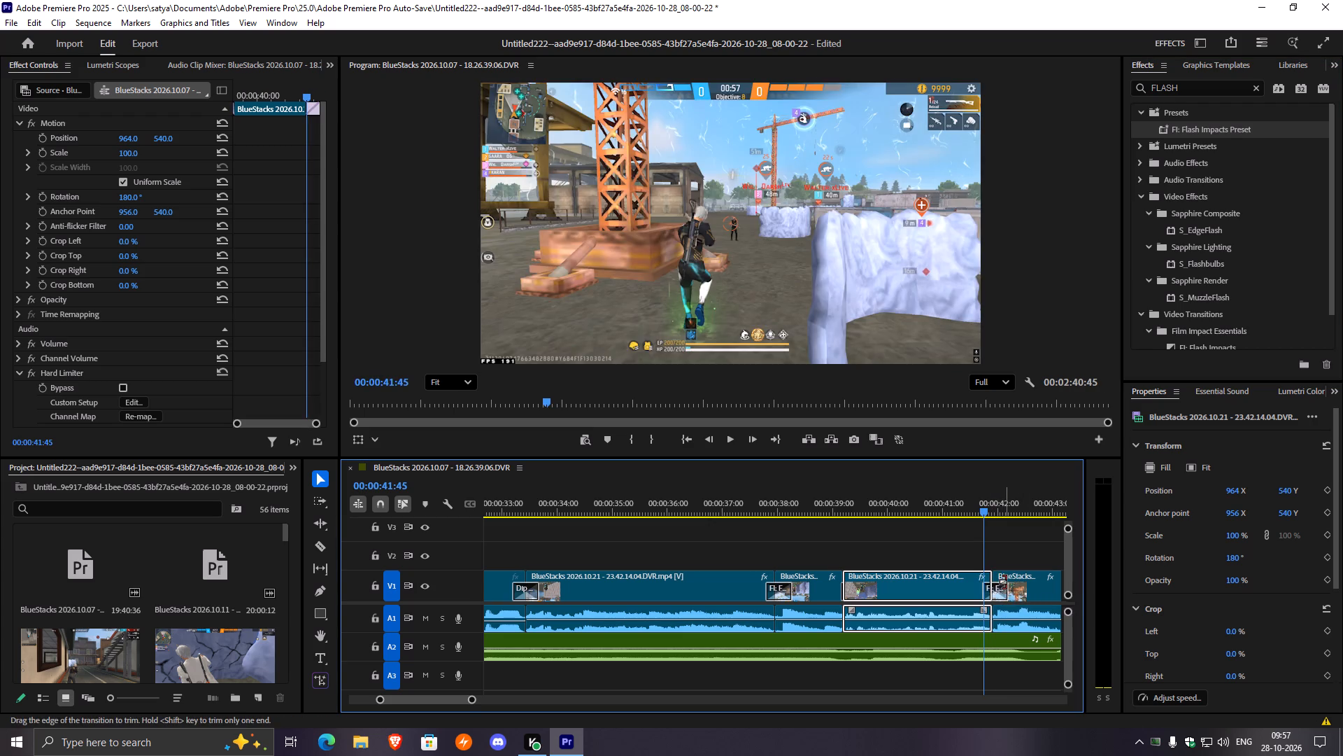
key(space)
key(space)
drag(1006, 509, 973, 520)
key(space)
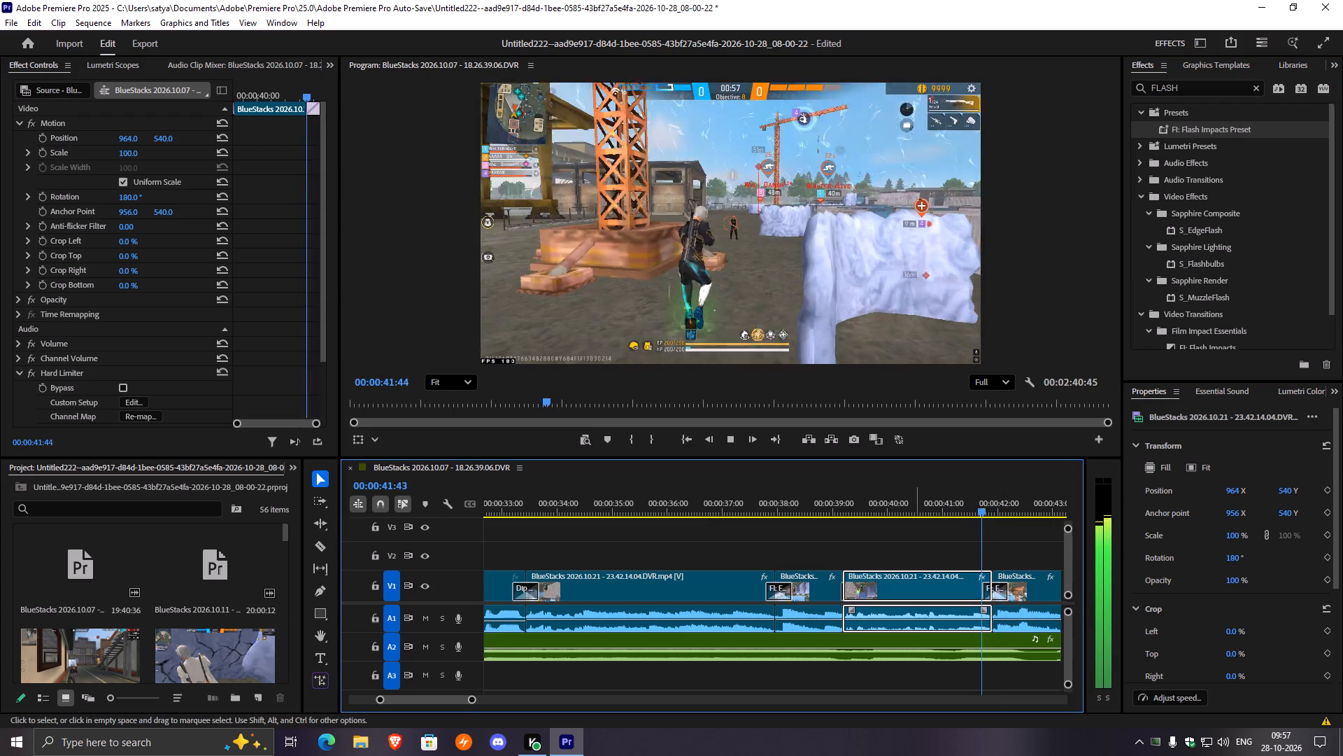
key(space)
key(space)
key(space)
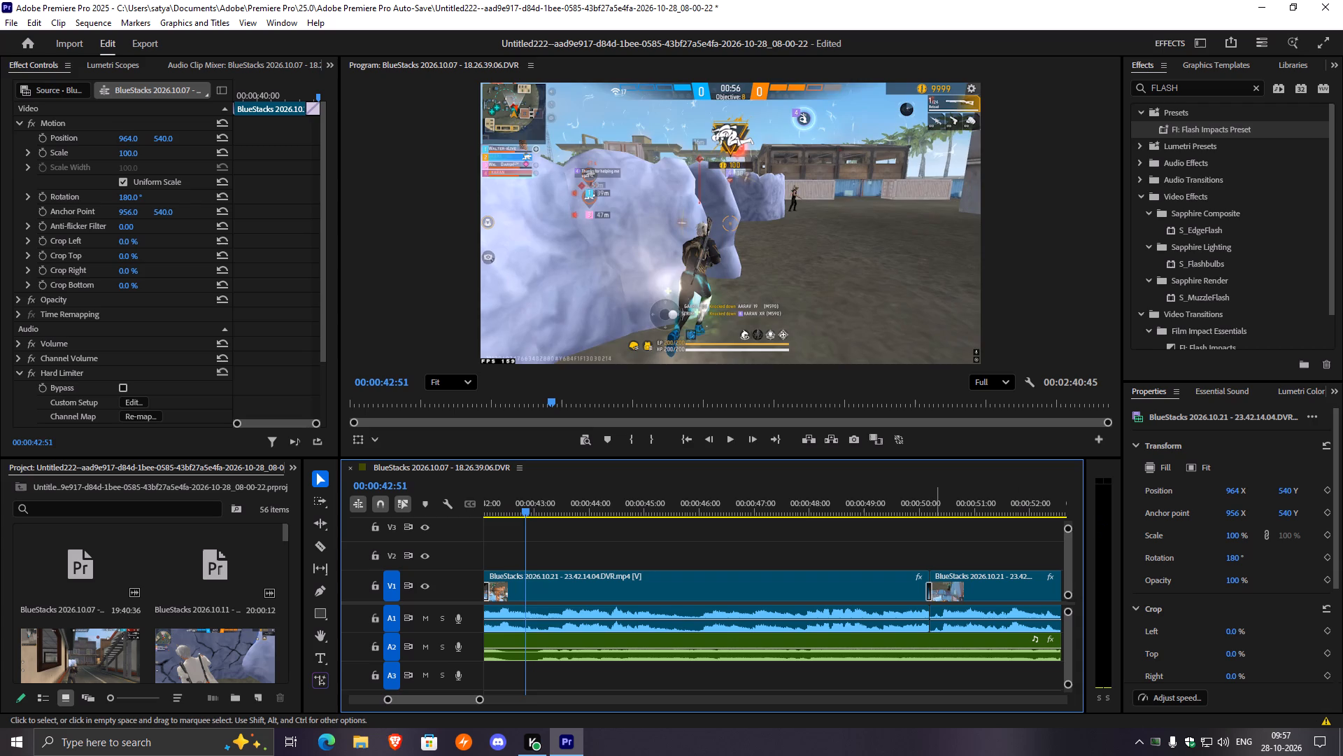
Play on to the hit at 00:00:47:01 and split the BlueStacks 2026.10.21 clip on V1 there.
key(space)
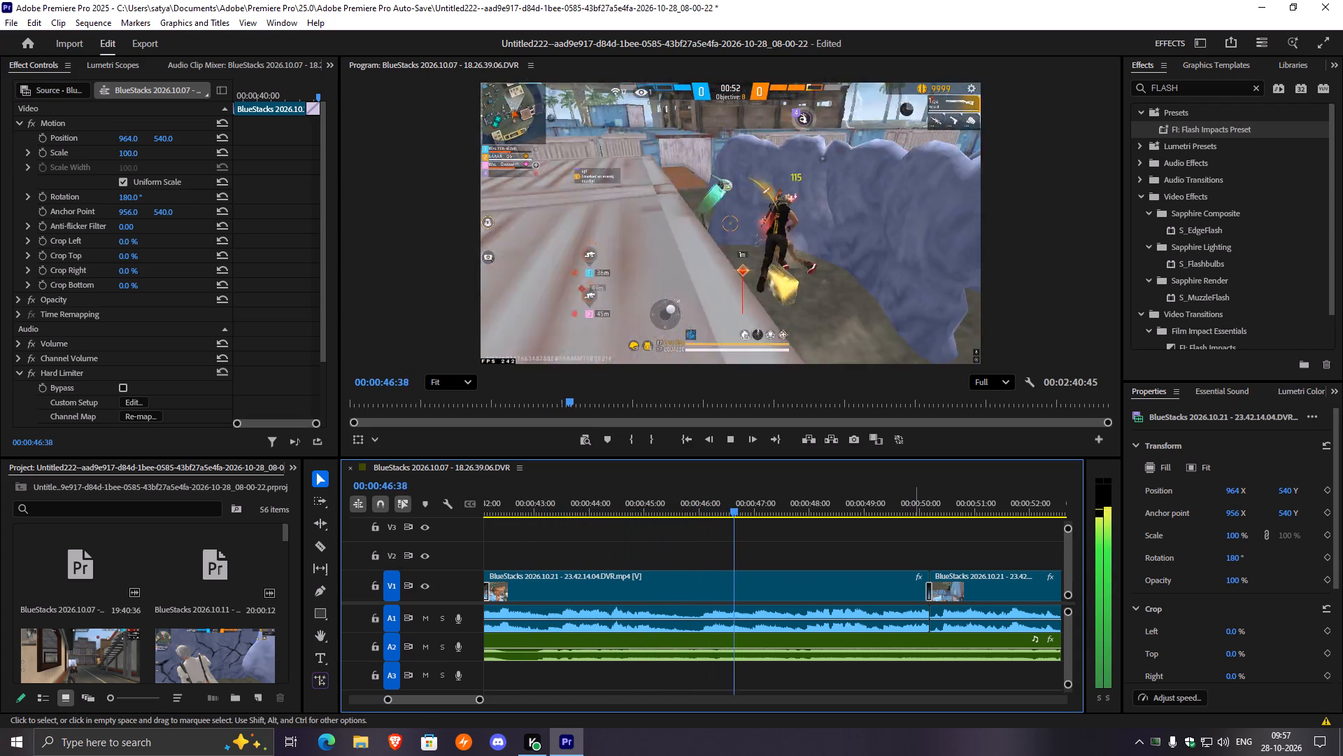
key(space)
click(826, 589)
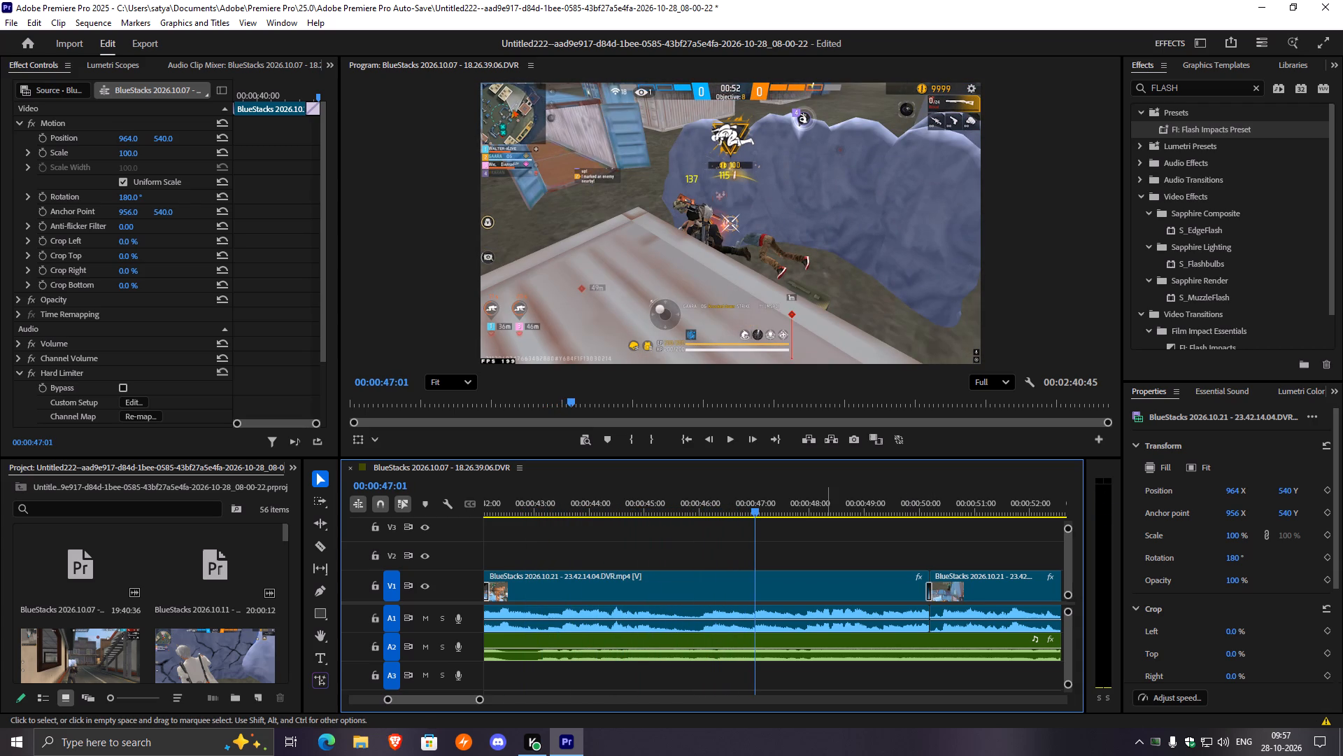
key(ctrl+k)
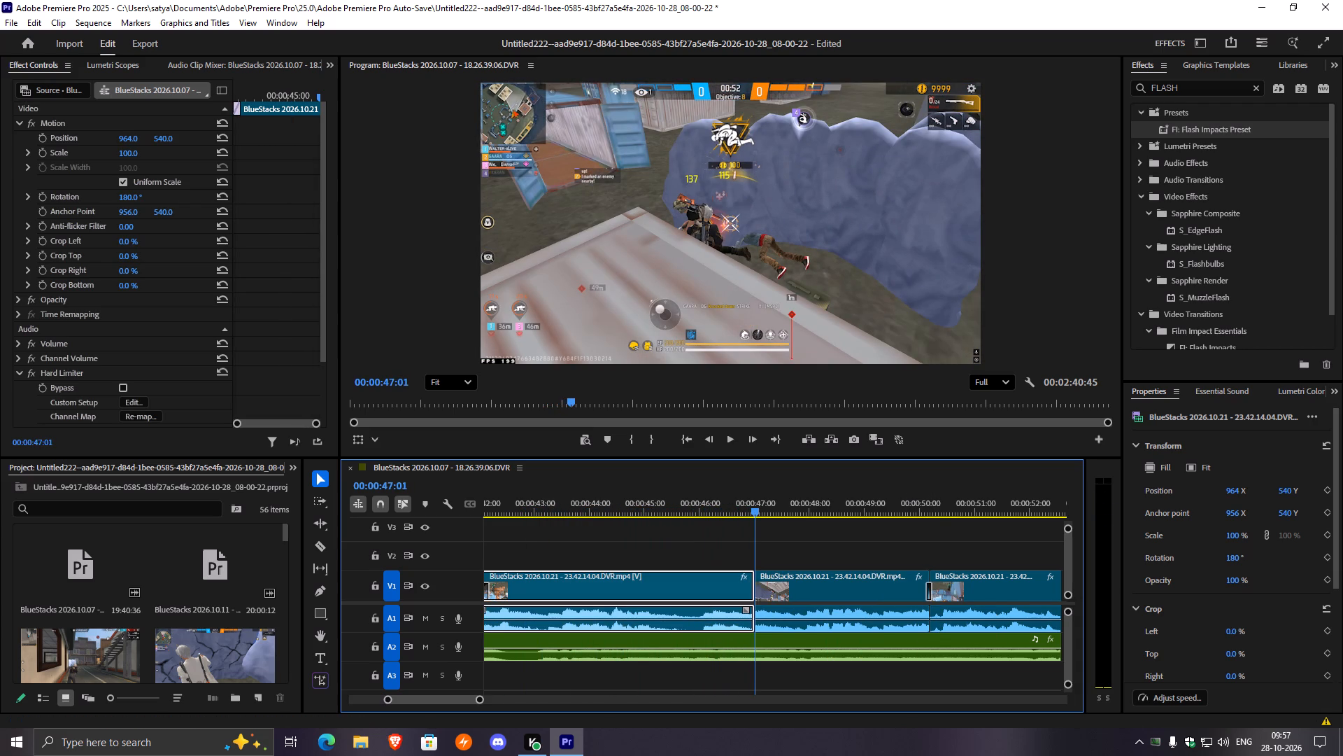
Apply FI: Flash Impacts Preset to the 00:00:47:01 cut, slide it slightly later and replay the flash.
drag(1177, 128, 760, 594)
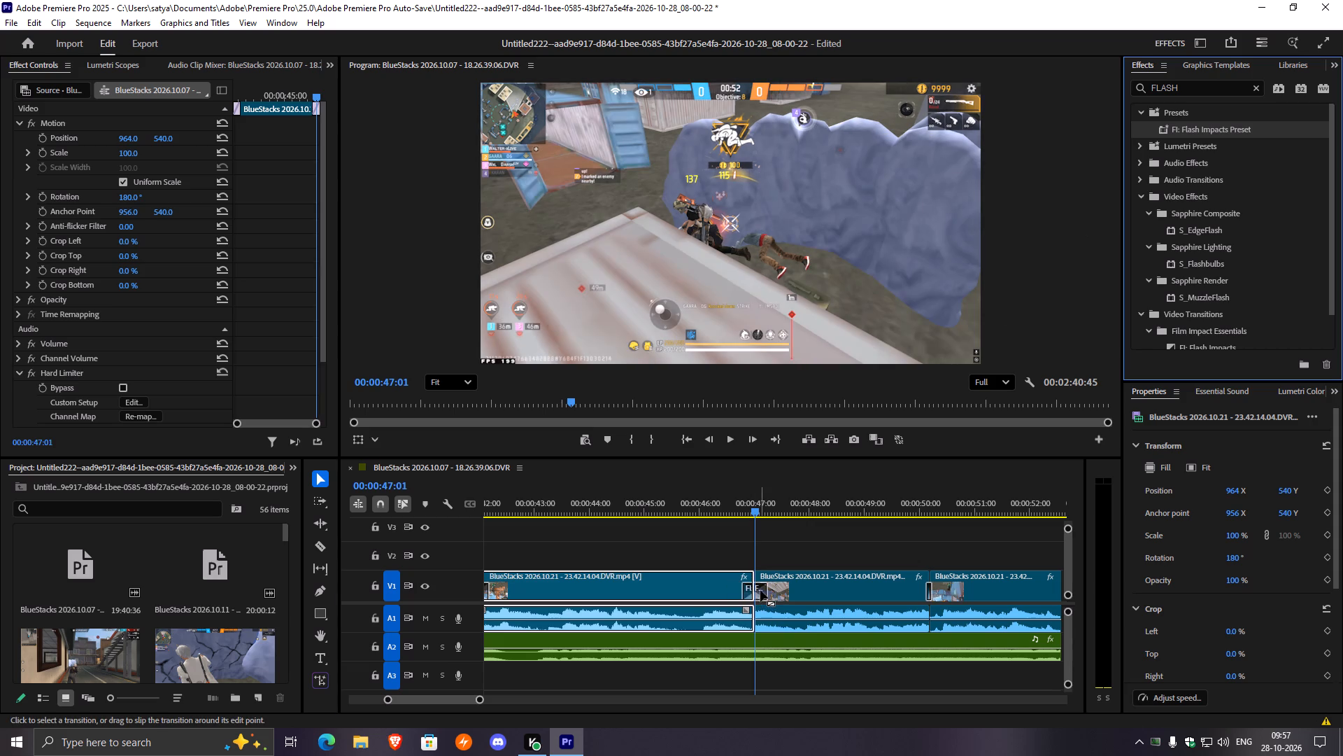
click(760, 590)
drag(753, 505, 739, 514)
key(space)
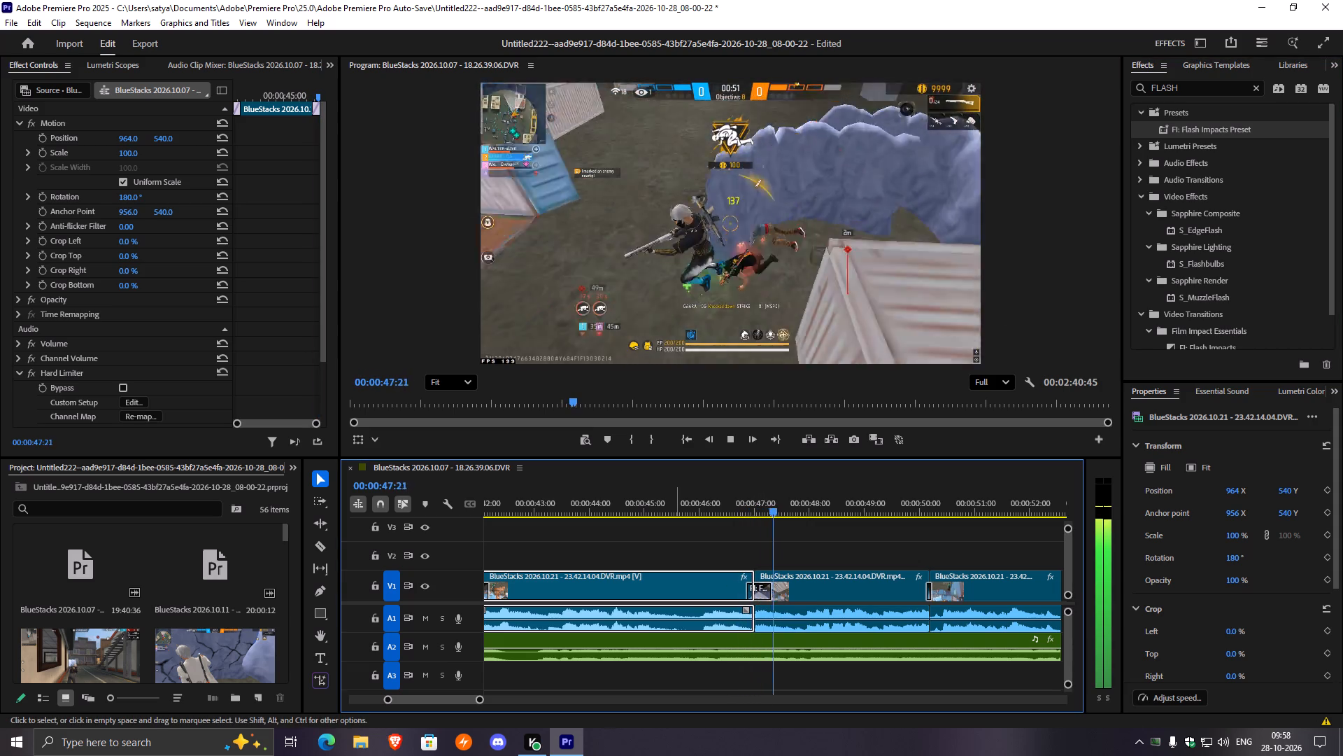
key(space)
Recheck the flash at the 00:00:37:57 cut, slide the transition slightly further later and replay it.
drag(476, 700, 540, 698)
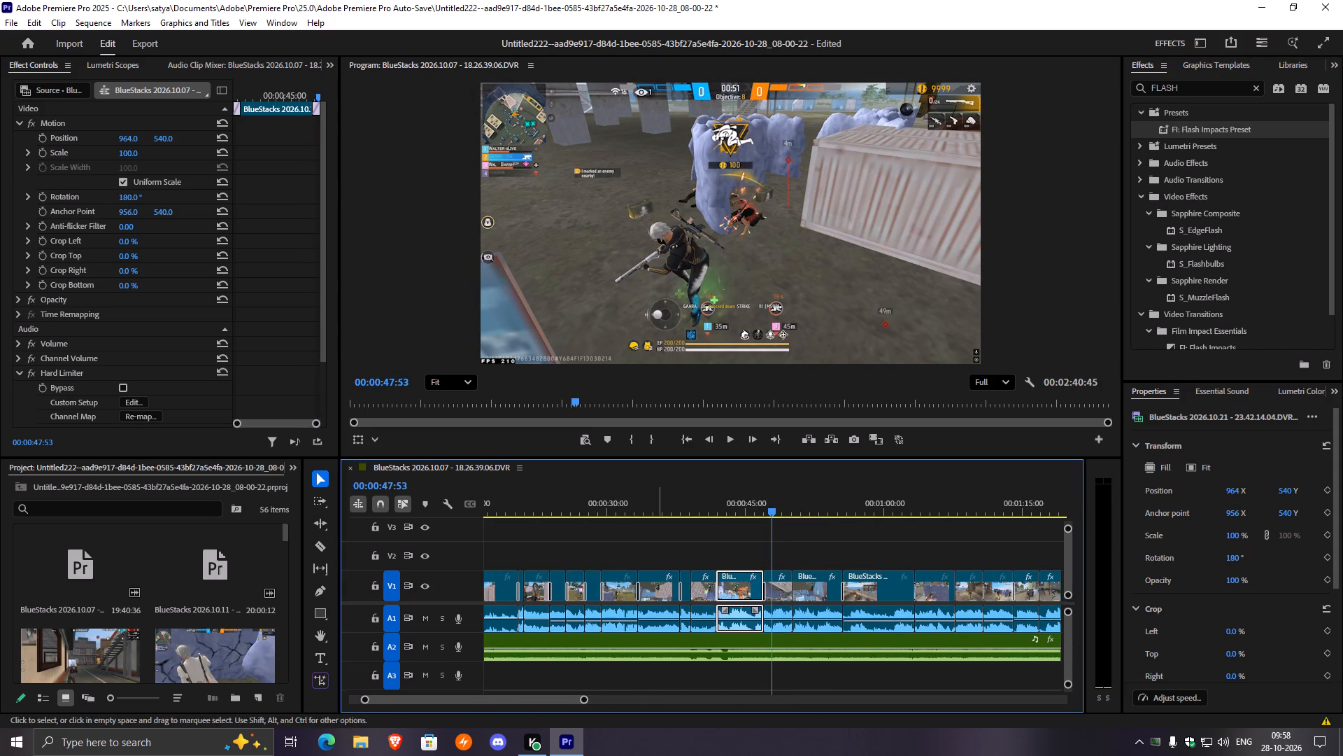
click(678, 503)
key(space)
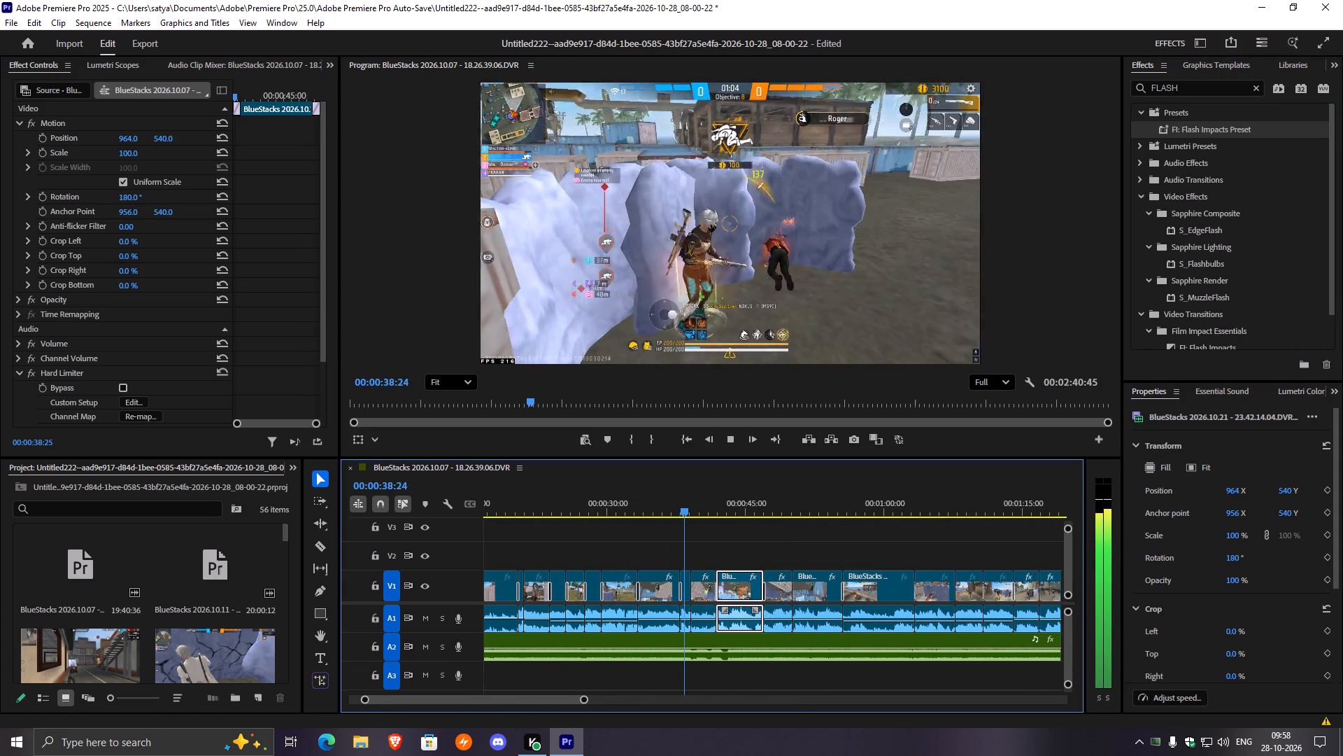
click(660, 513)
key(space)
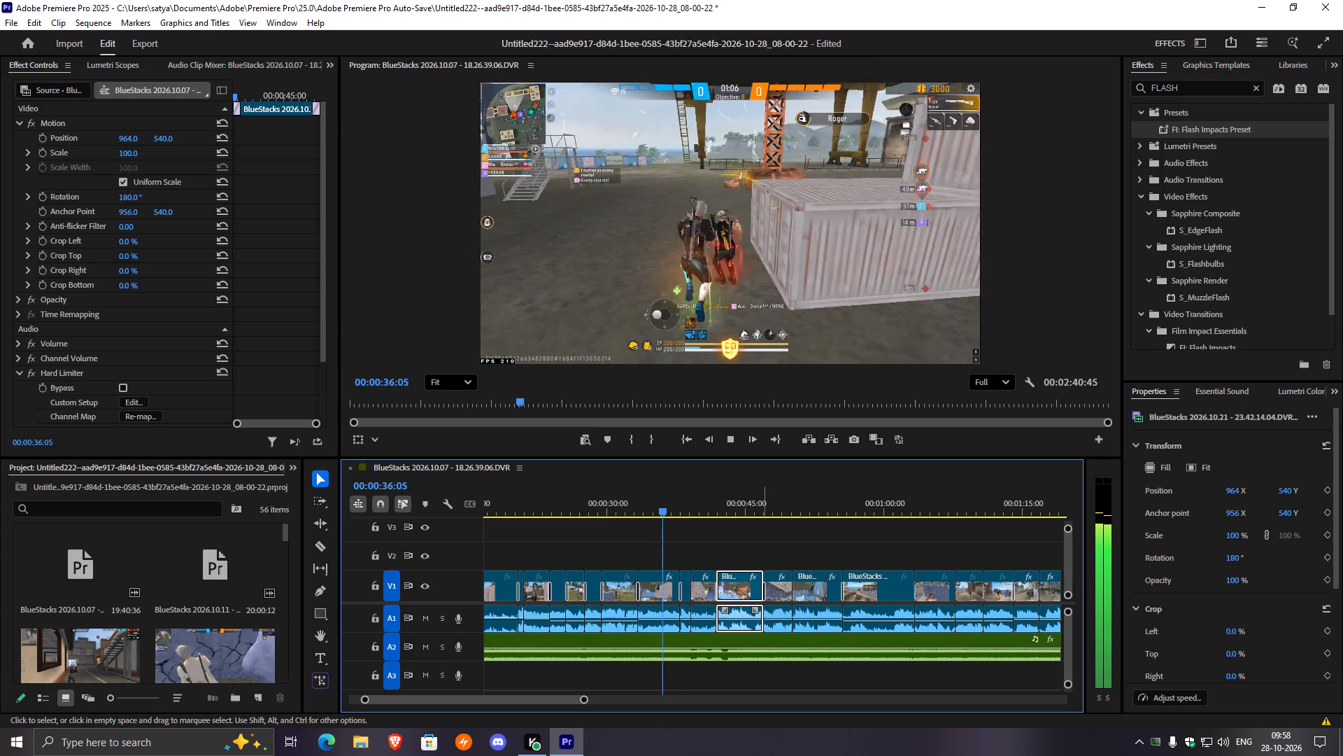
key(space)
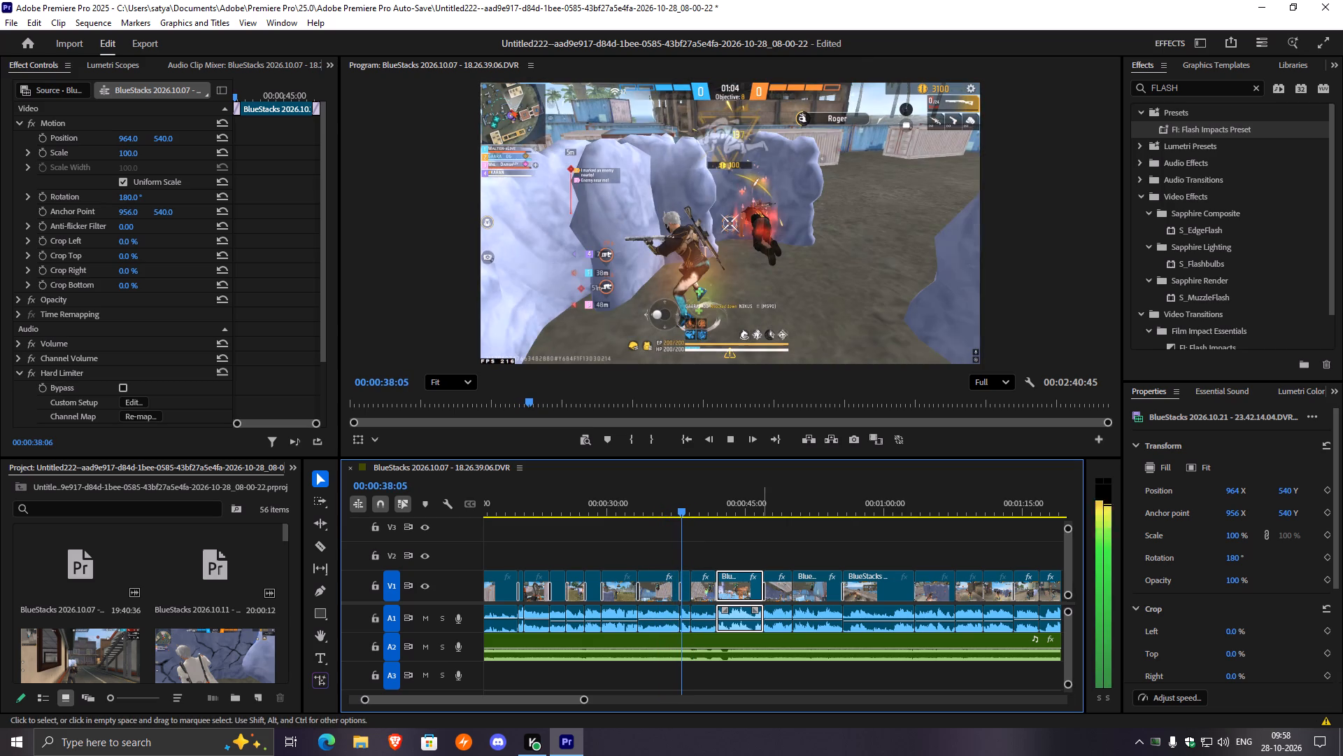
drag(685, 513, 674, 515)
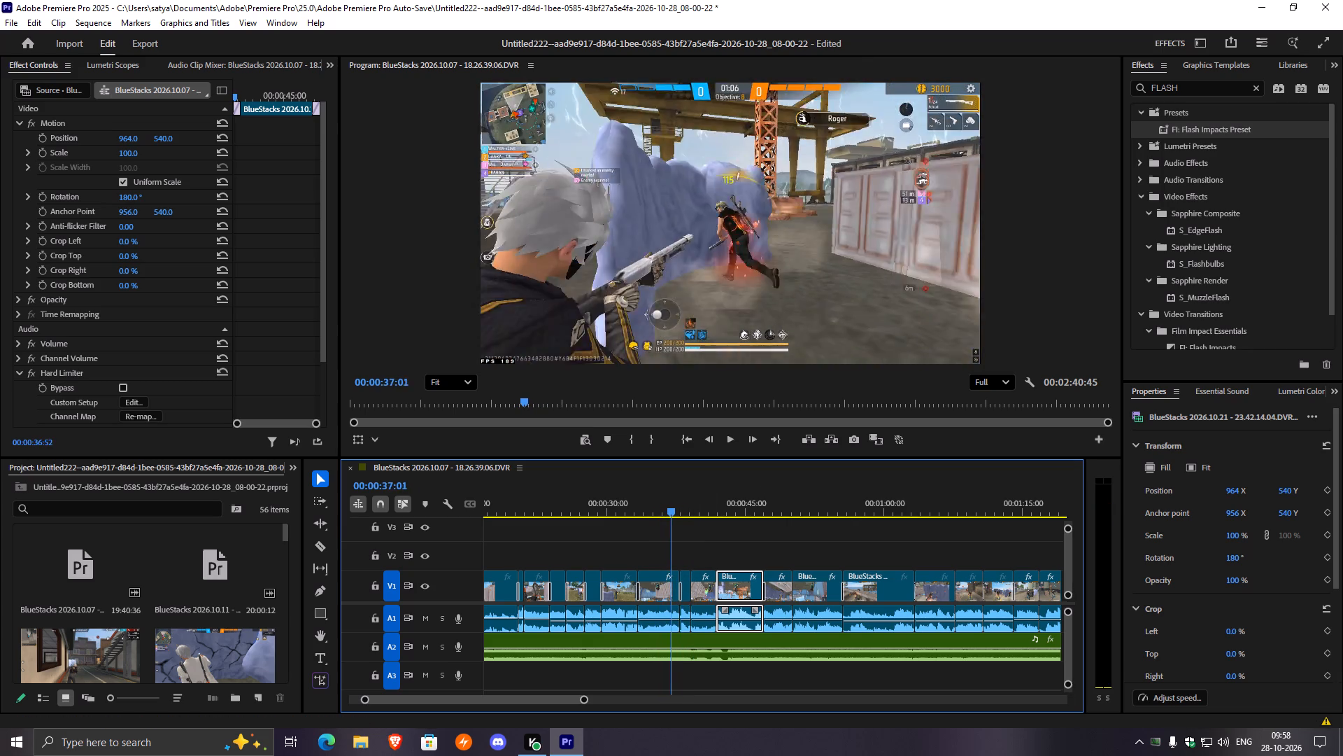
drag(674, 515, 683, 520)
drag(588, 697, 513, 692)
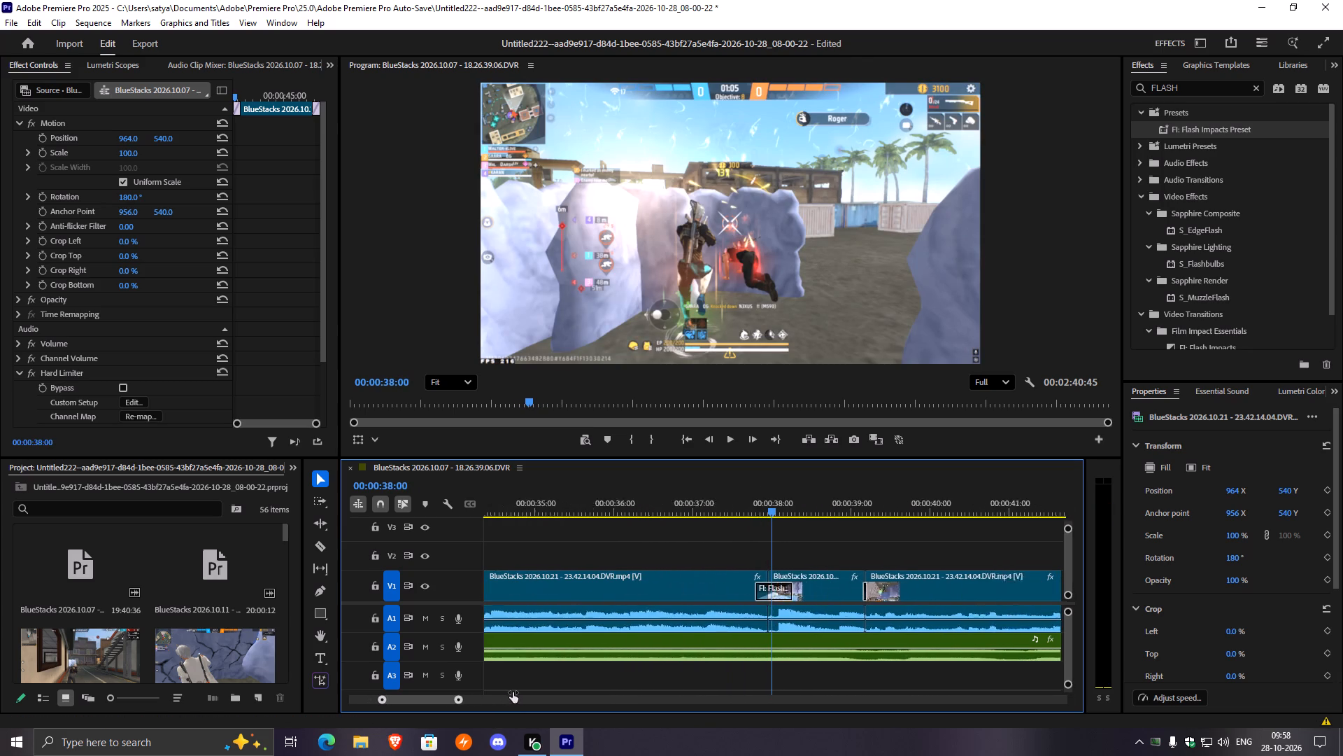
drag(513, 692, 511, 689)
drag(769, 509, 755, 514)
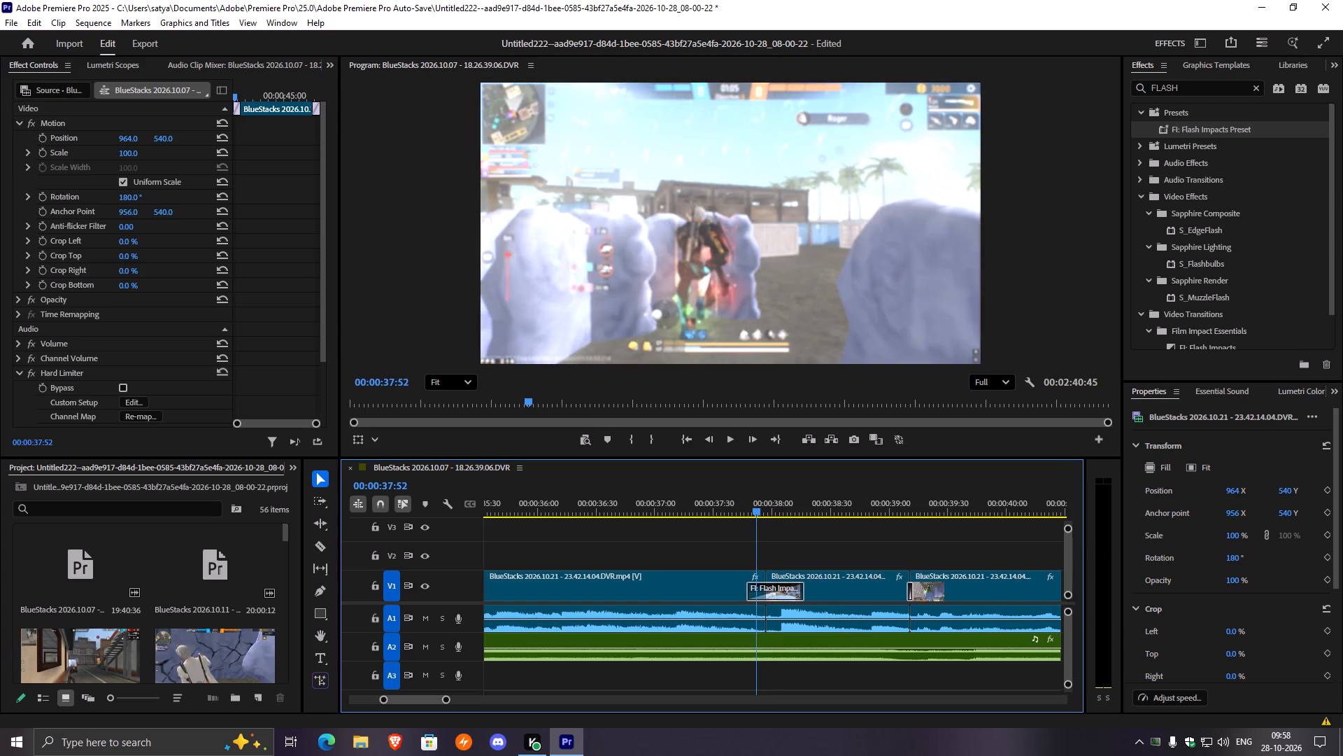
drag(755, 514, 767, 526)
drag(778, 589, 786, 590)
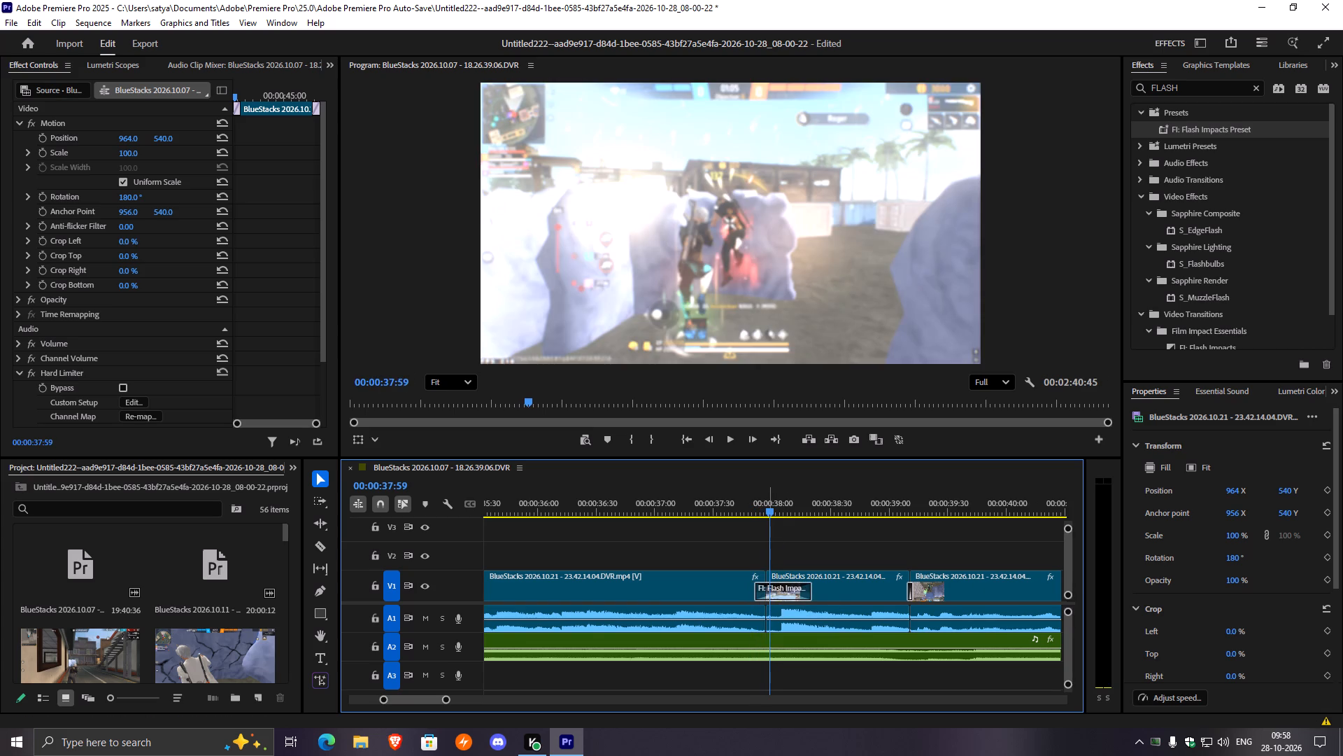
drag(769, 512, 745, 520)
key(space)
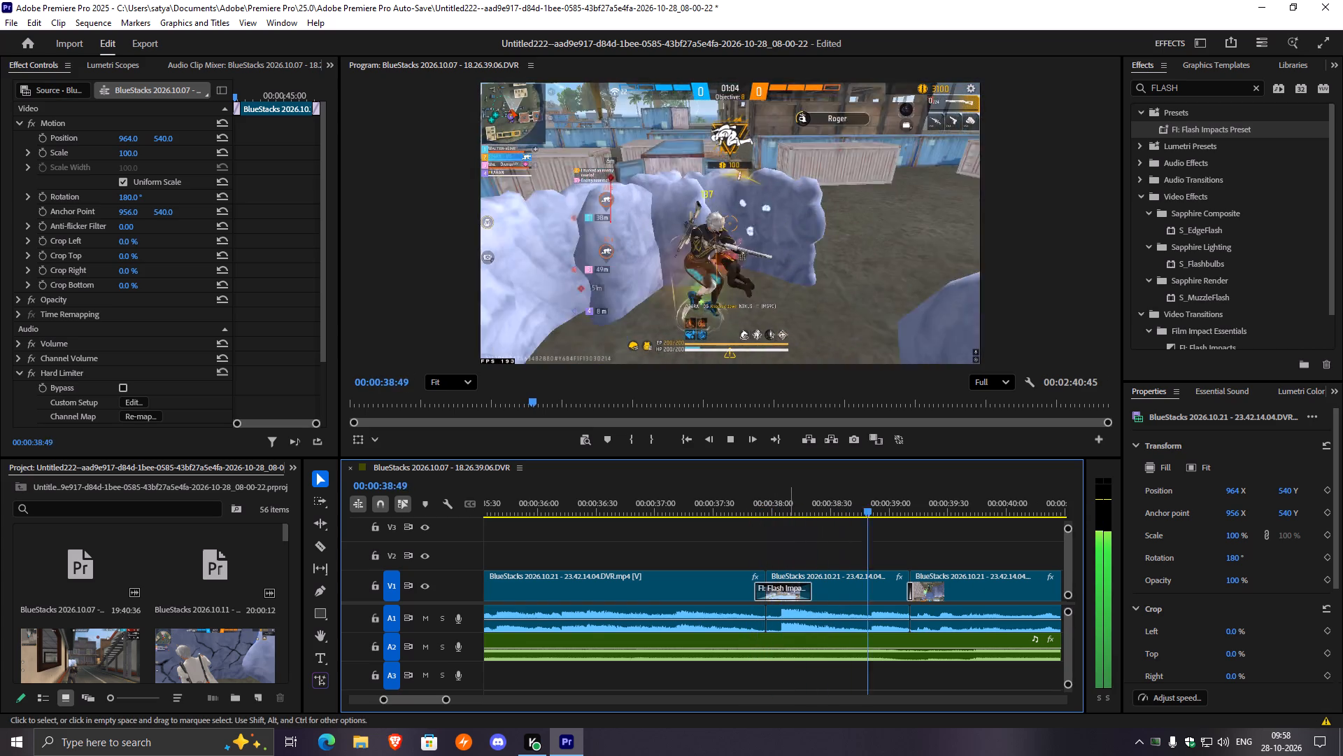
Play through the flash at the 00:00:41:54 cut and slide its transition slightly further later.
click(744, 491)
key(space)
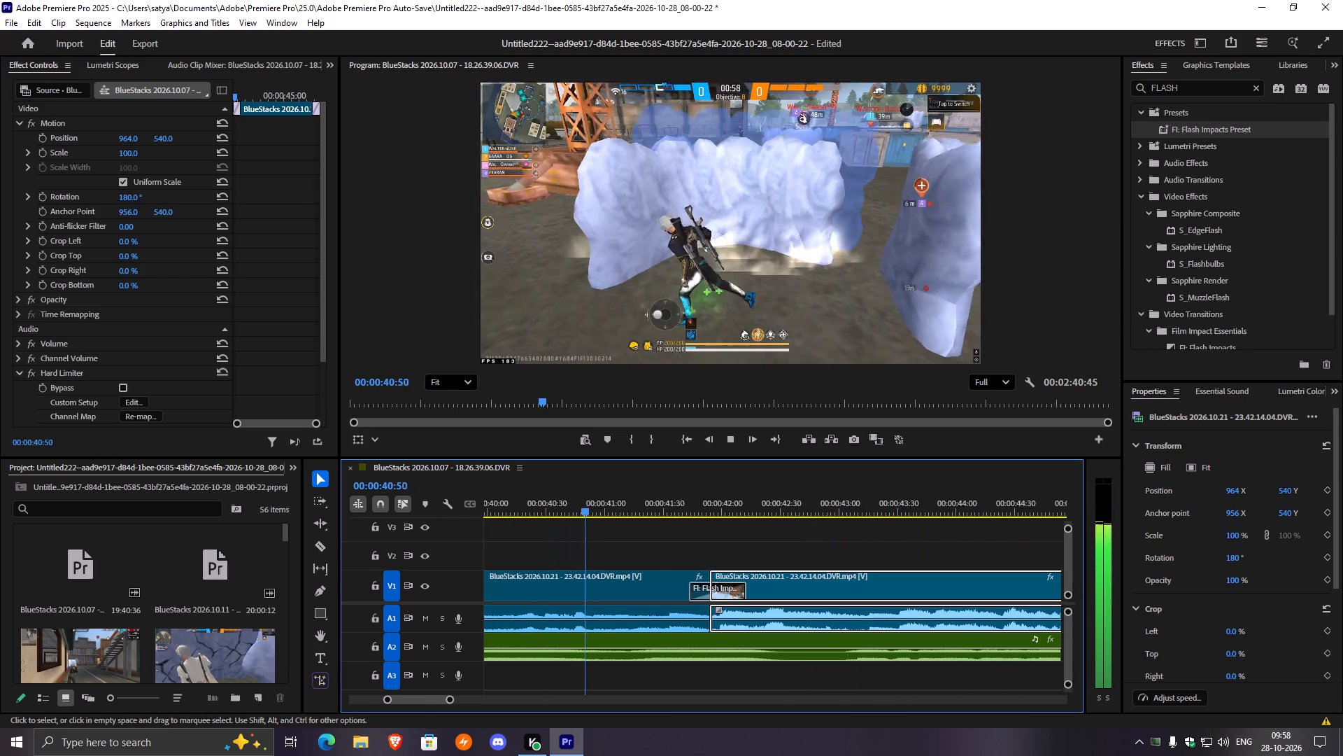
key(space)
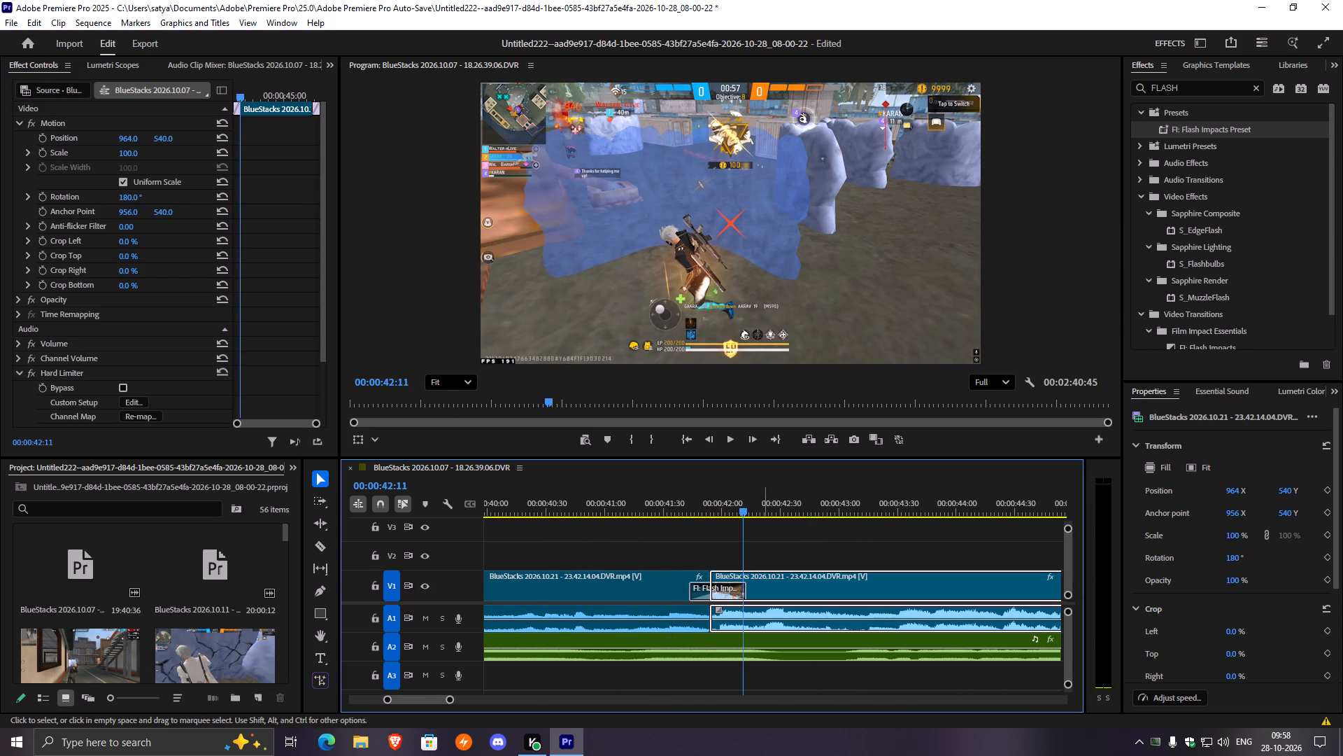
drag(752, 512, 698, 518)
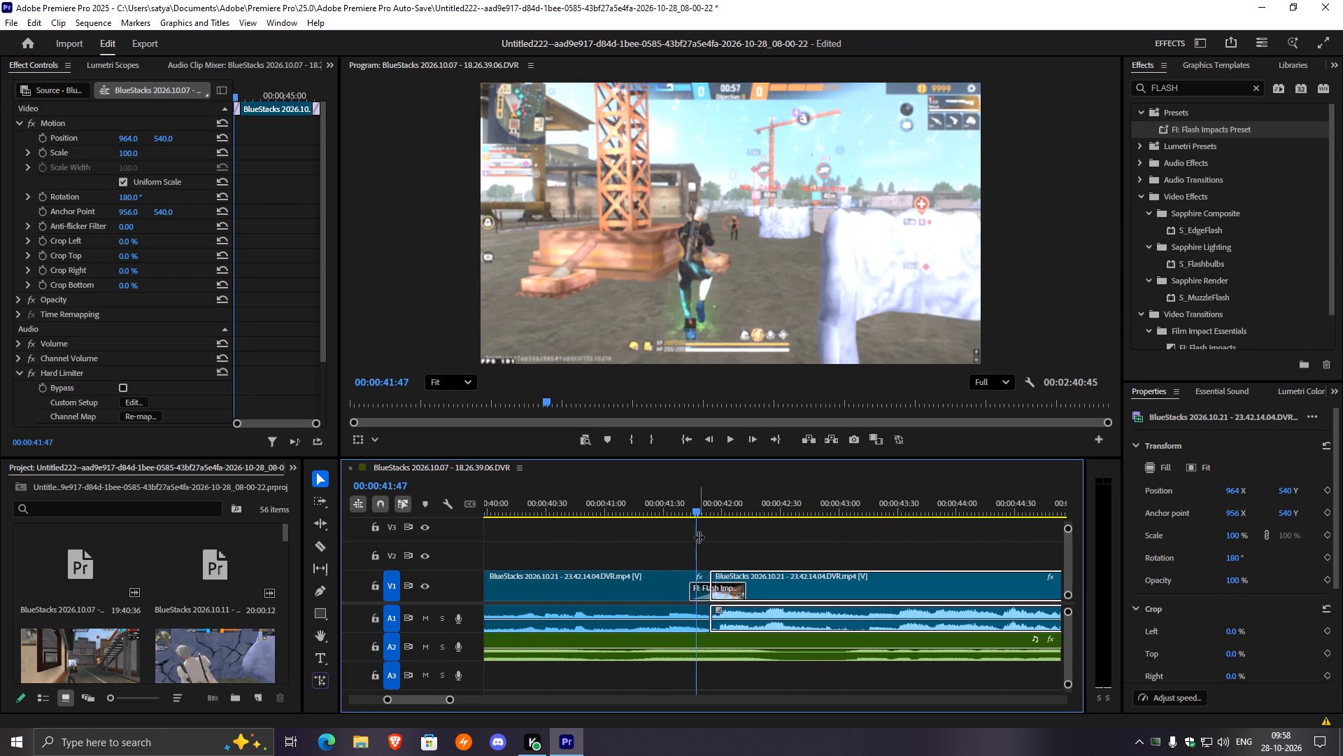
click(727, 589)
key(space)
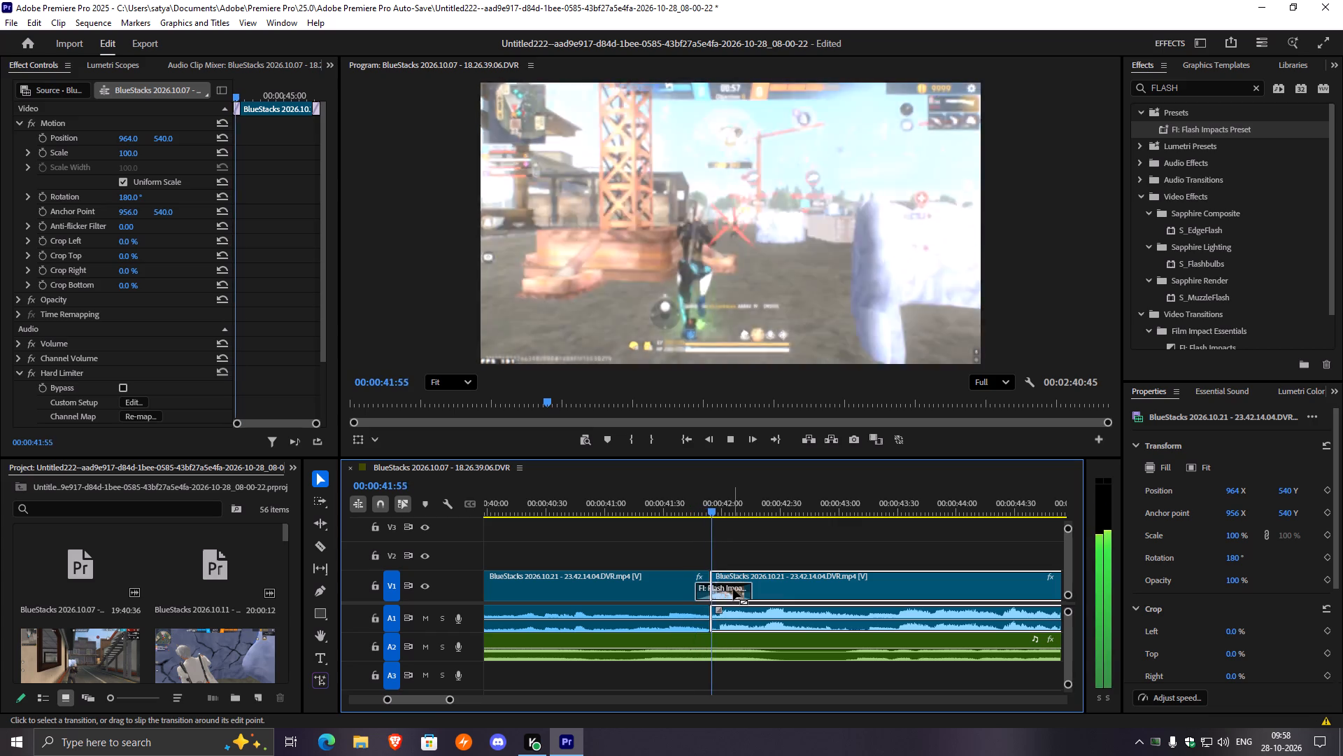
Replay the flashes at the 00:00:41:54 and 00:00:47:01 cuts to check their timing.
key(space)
drag(730, 510, 688, 527)
key(space)
key(space)
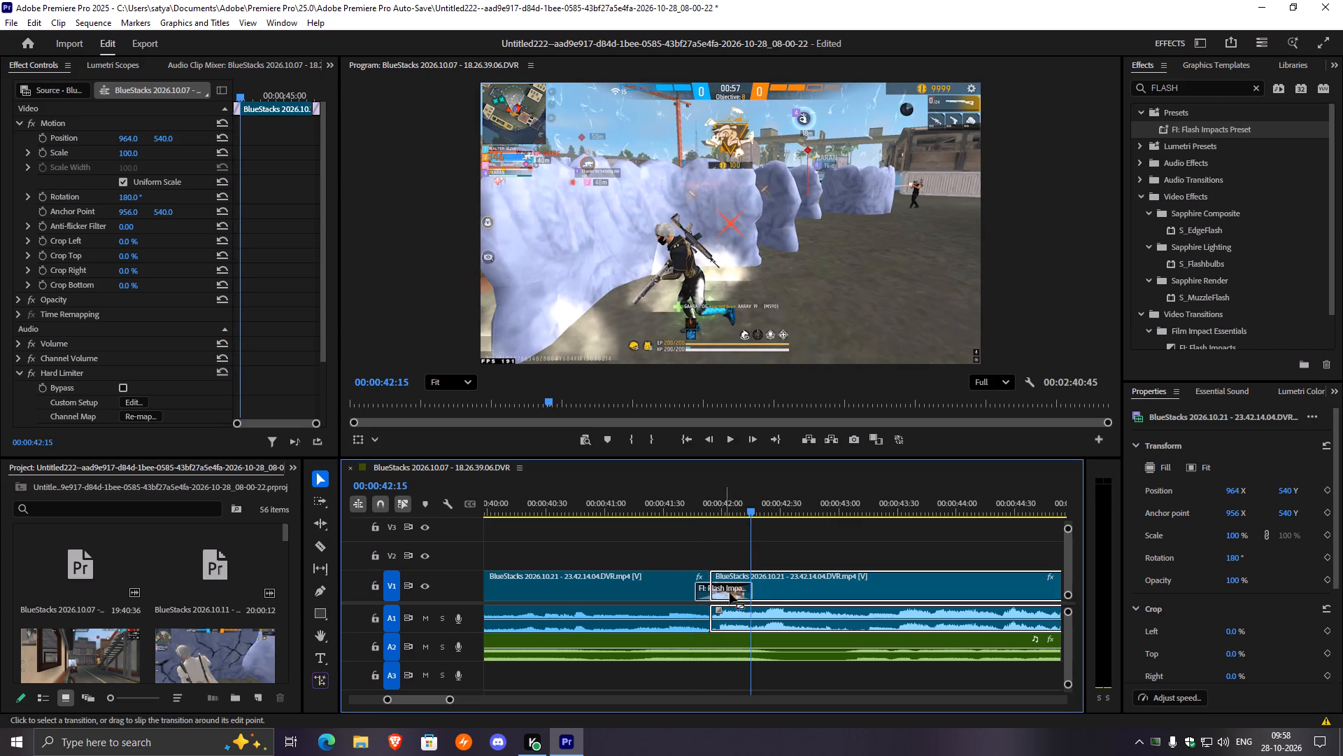
key(space)
key(space)
drag(774, 507, 657, 533)
key(space)
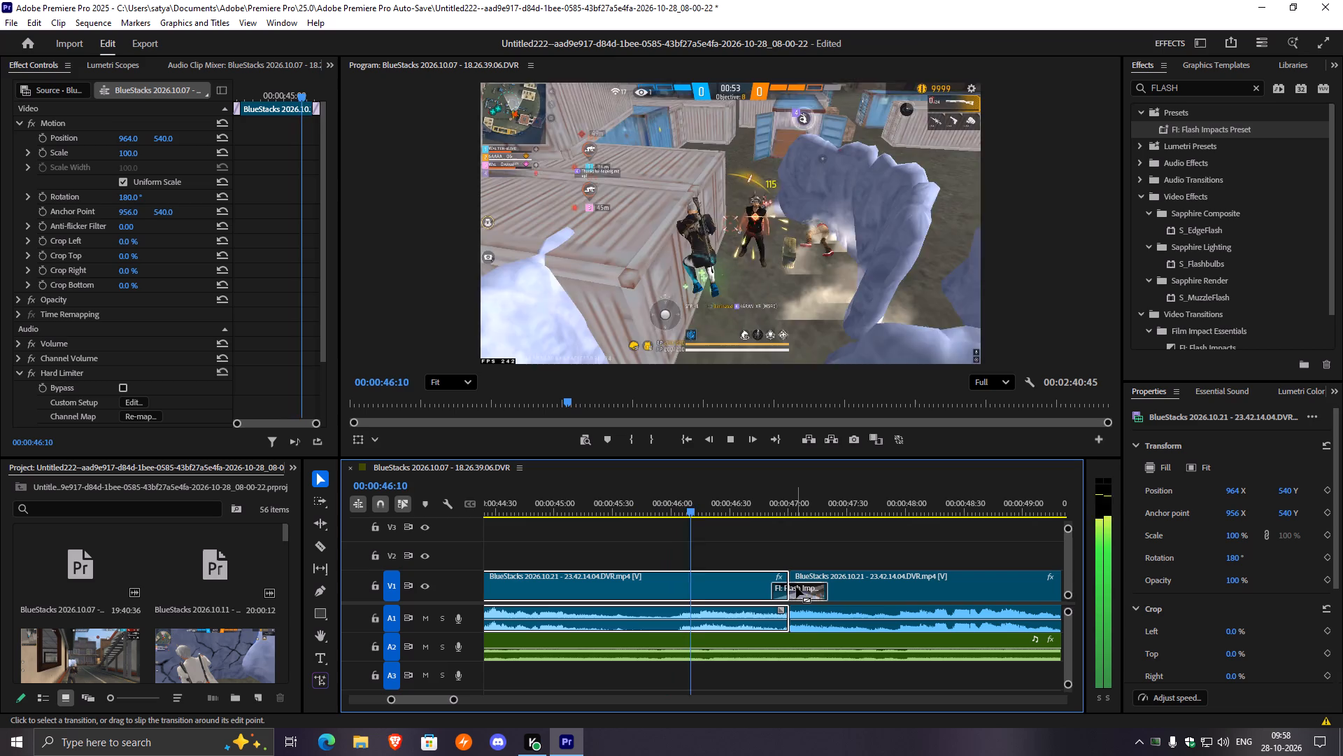
key(space)
Play on to the hit at 00:00:52:45 and split the BlueStacks 2026.10.21 clip on V1 there.
key(space)
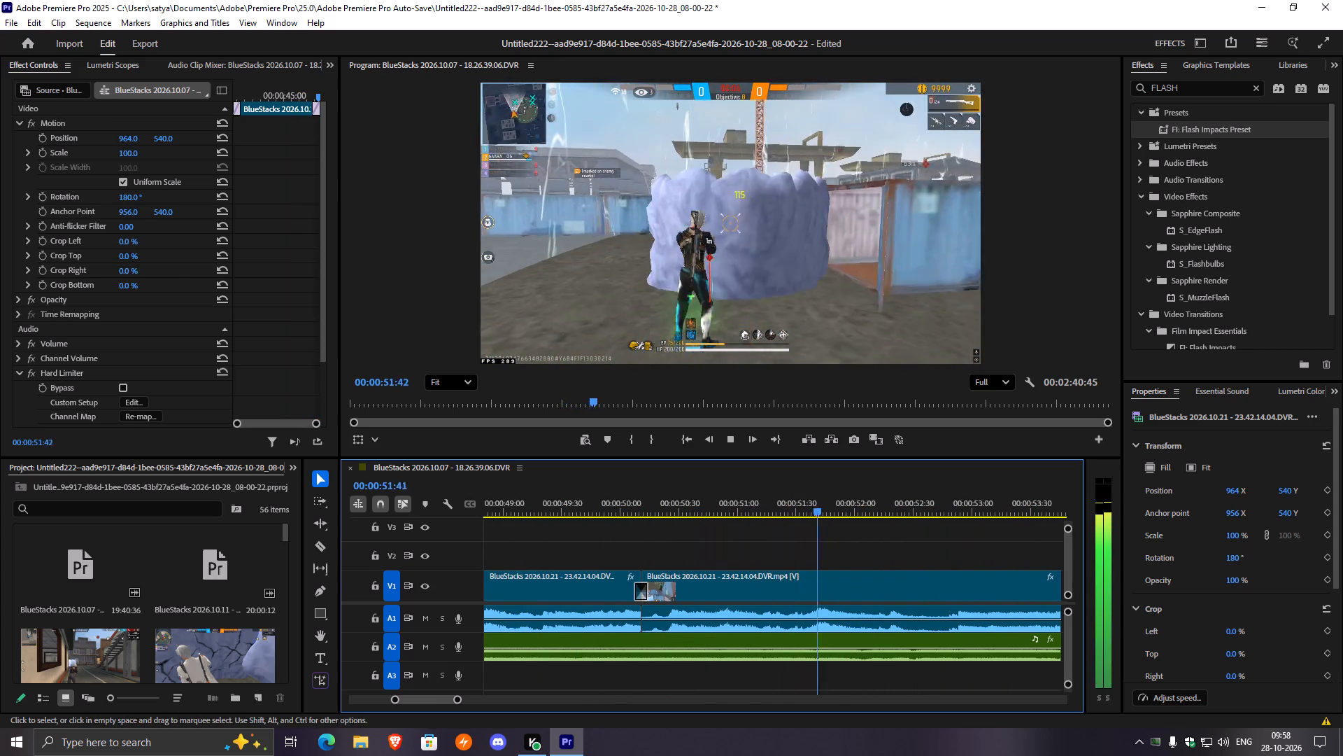
key(space)
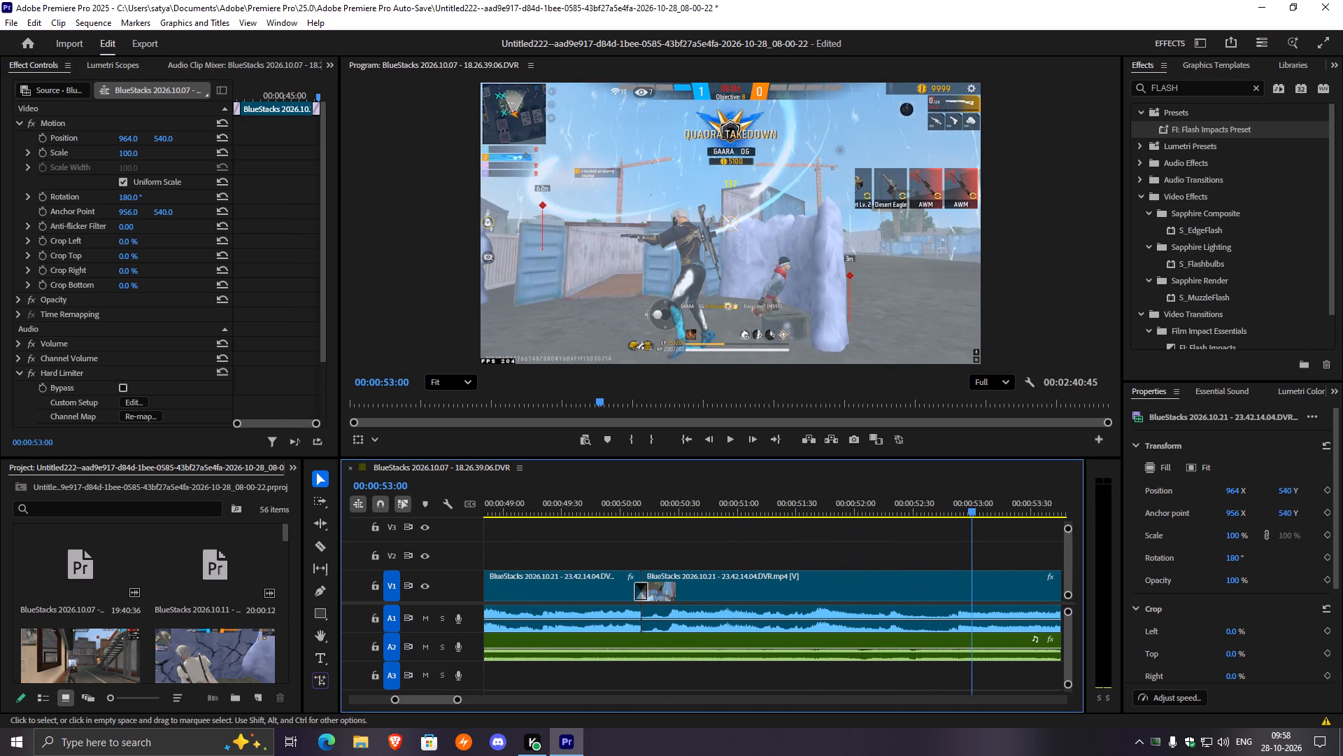
key(Left)
key(Left)
key(Left)
key(Left)
key(Left)
key(Left)
key(Left)
key(Left)
key(Left)
key(Left)
key(Left)
key(Left)
key(Left)
key(Left)
key(Left)
key(Left)
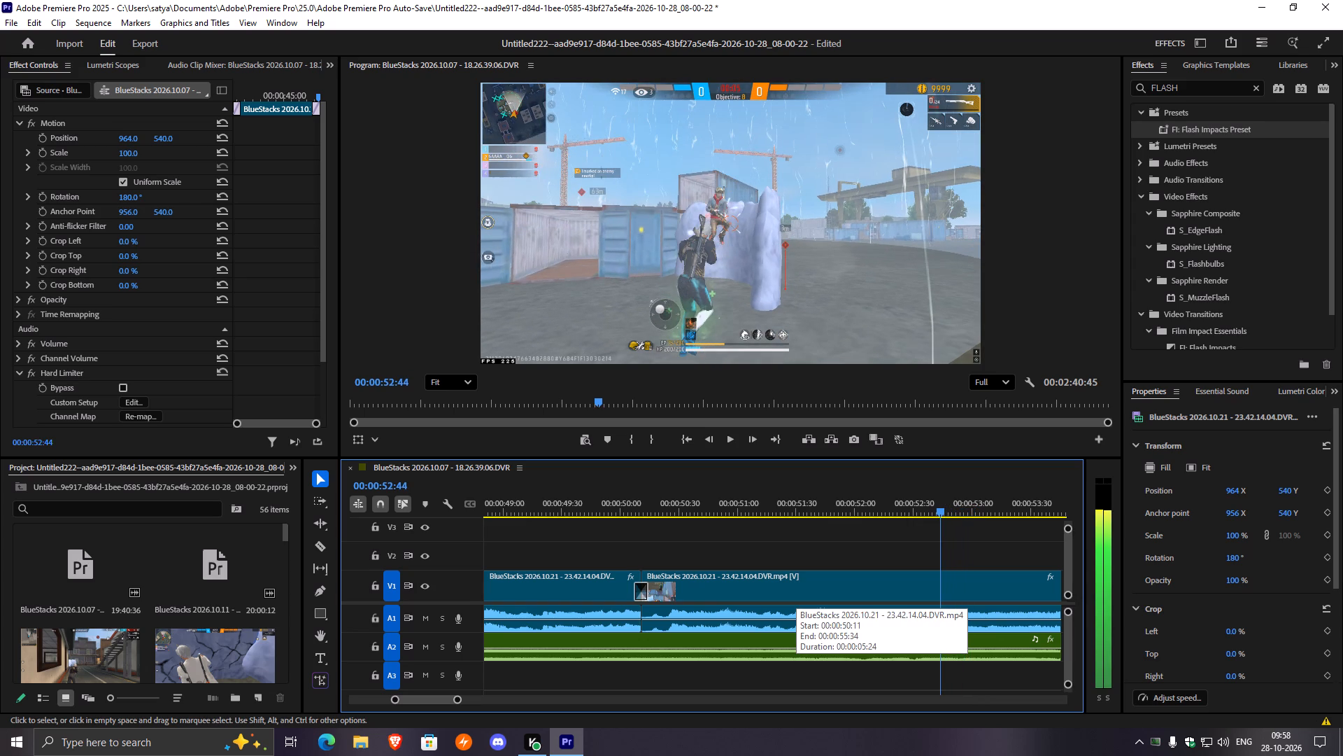
key(Right)
click(887, 589)
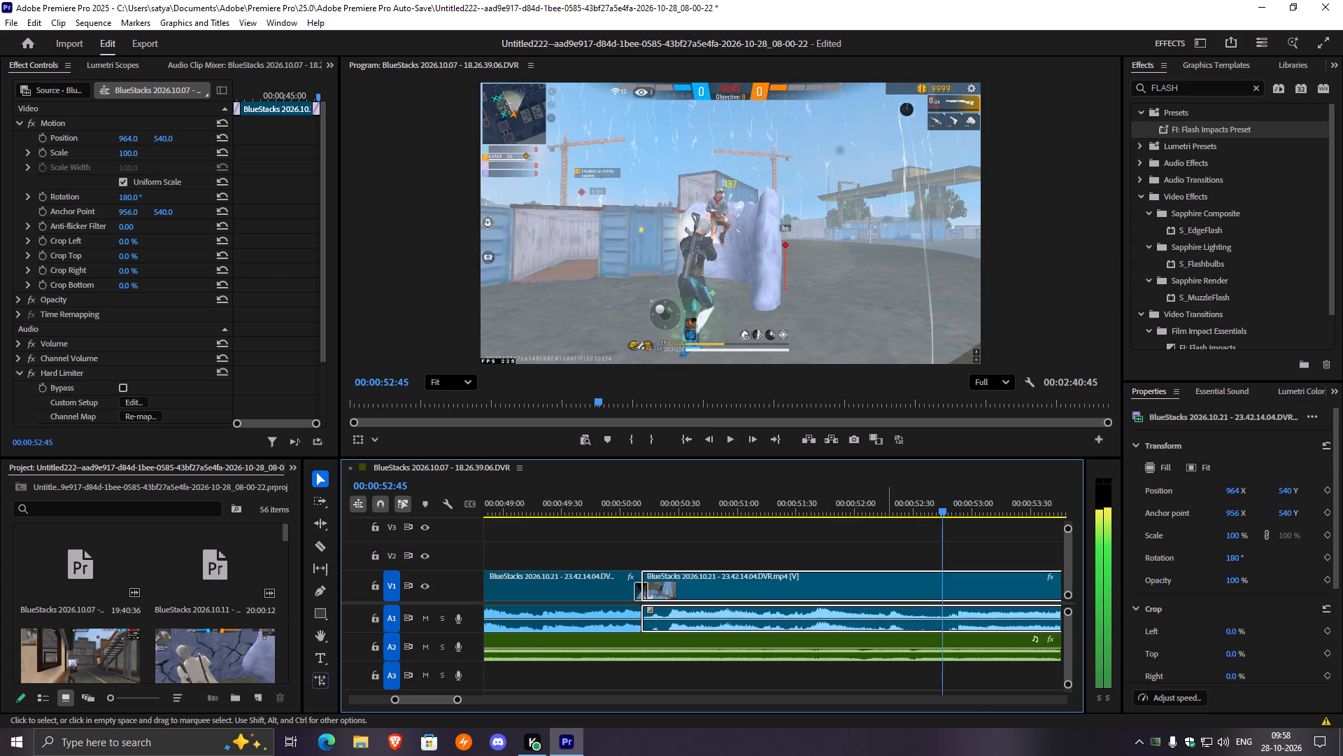
key(ctrl+k)
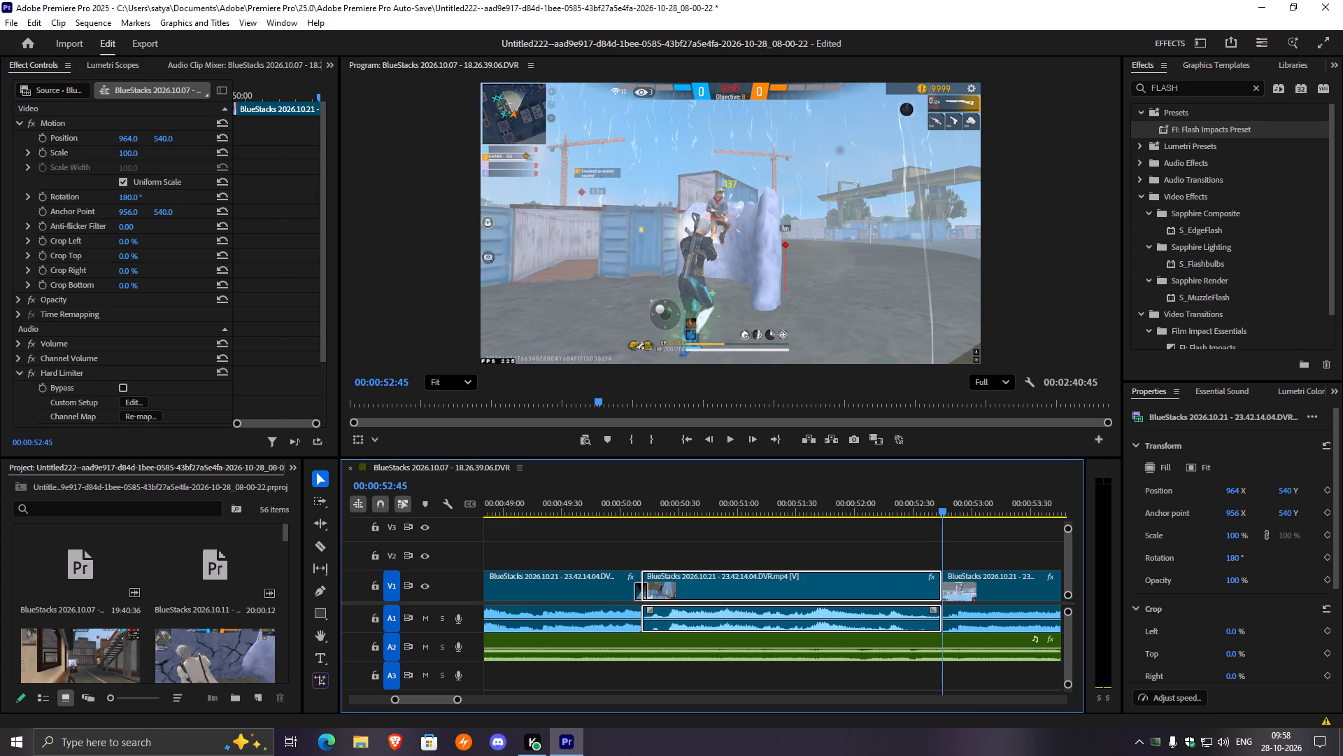
Apply FI: Flash Impacts Preset to the 00:00:52:45 cut, slide it slightly later and replay the flash.
drag(1179, 125, 939, 578)
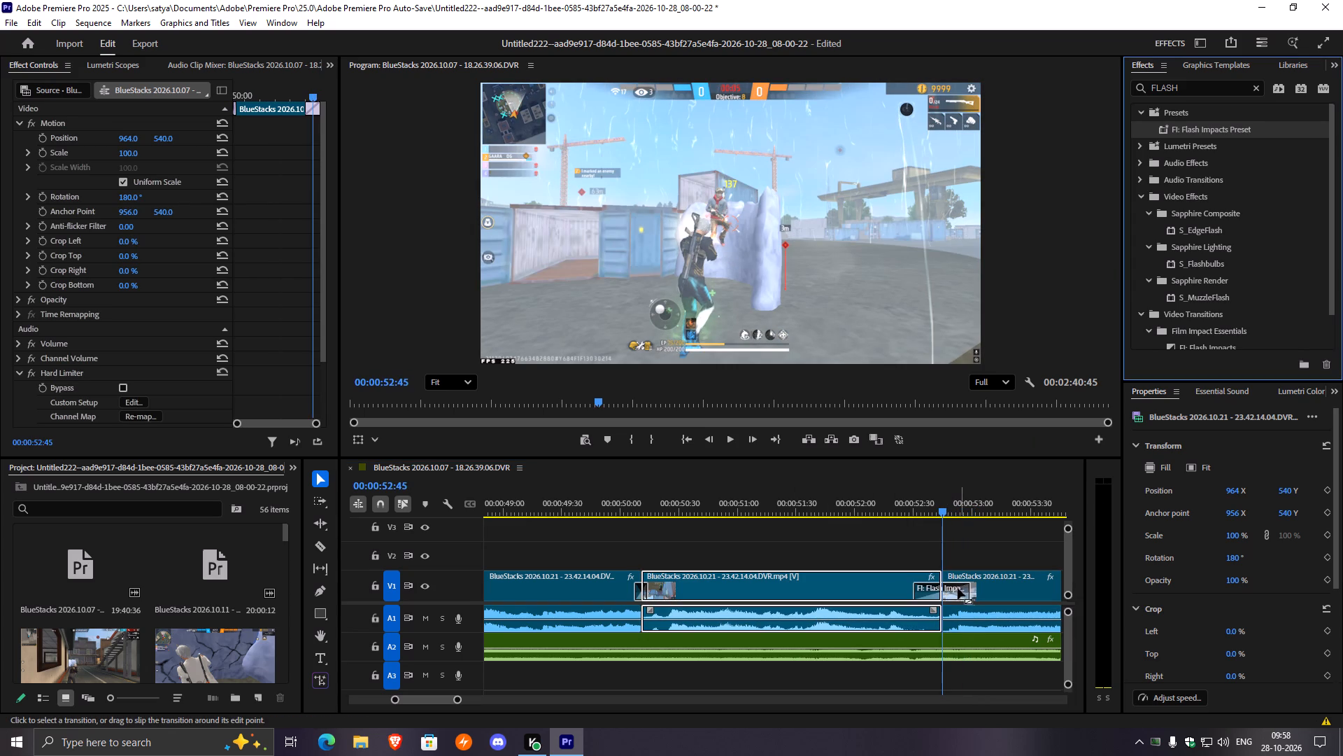
drag(944, 507, 923, 518)
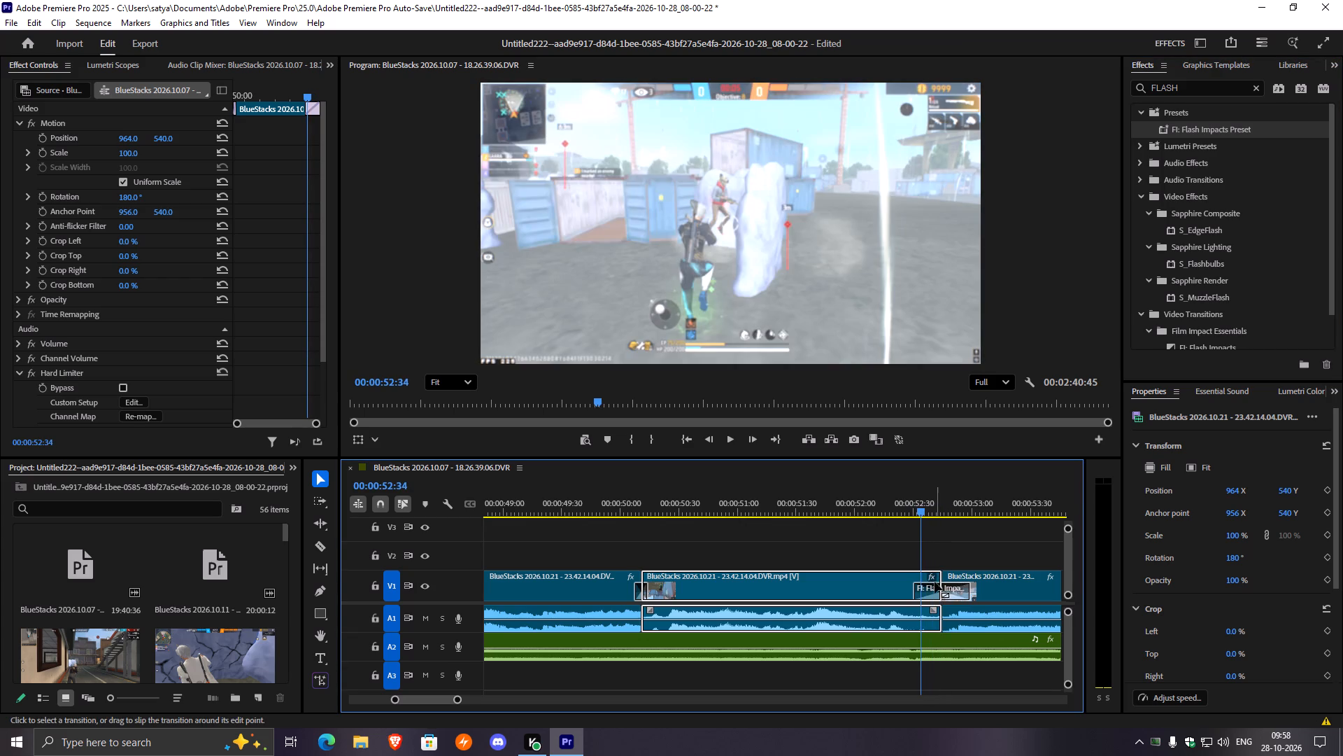
drag(933, 588, 946, 589)
key(space)
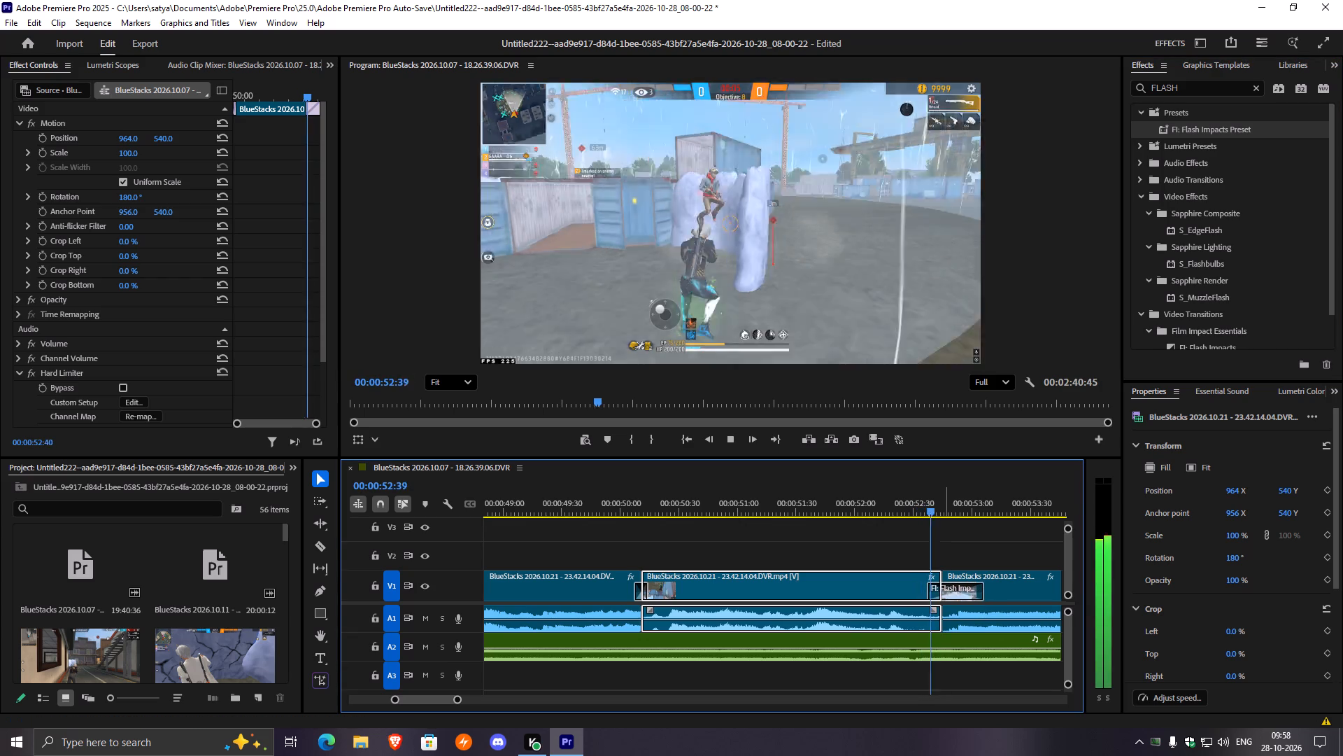
key(space)
click(912, 501)
key(space)
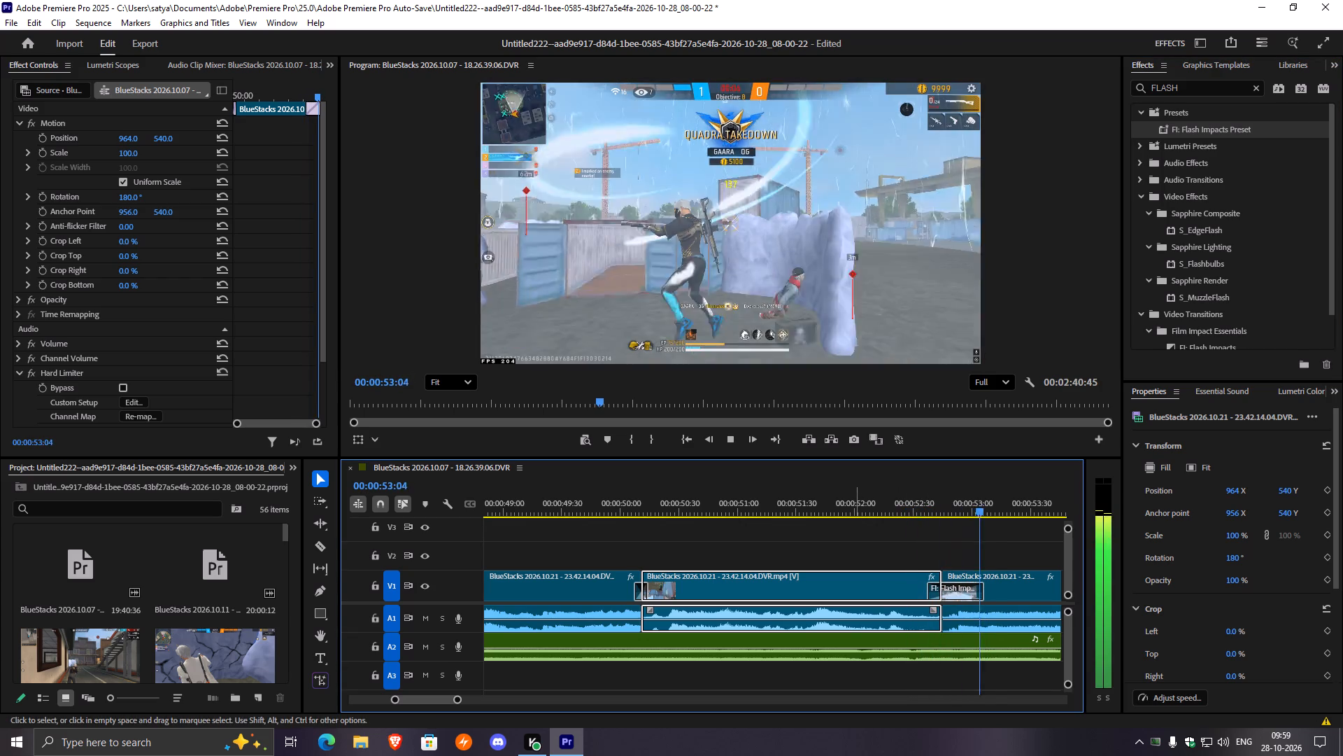
key(space)
Recheck the flash at the 00:00:52:45 cut and slide its transition slightly further later.
click(825, 507)
key(space)
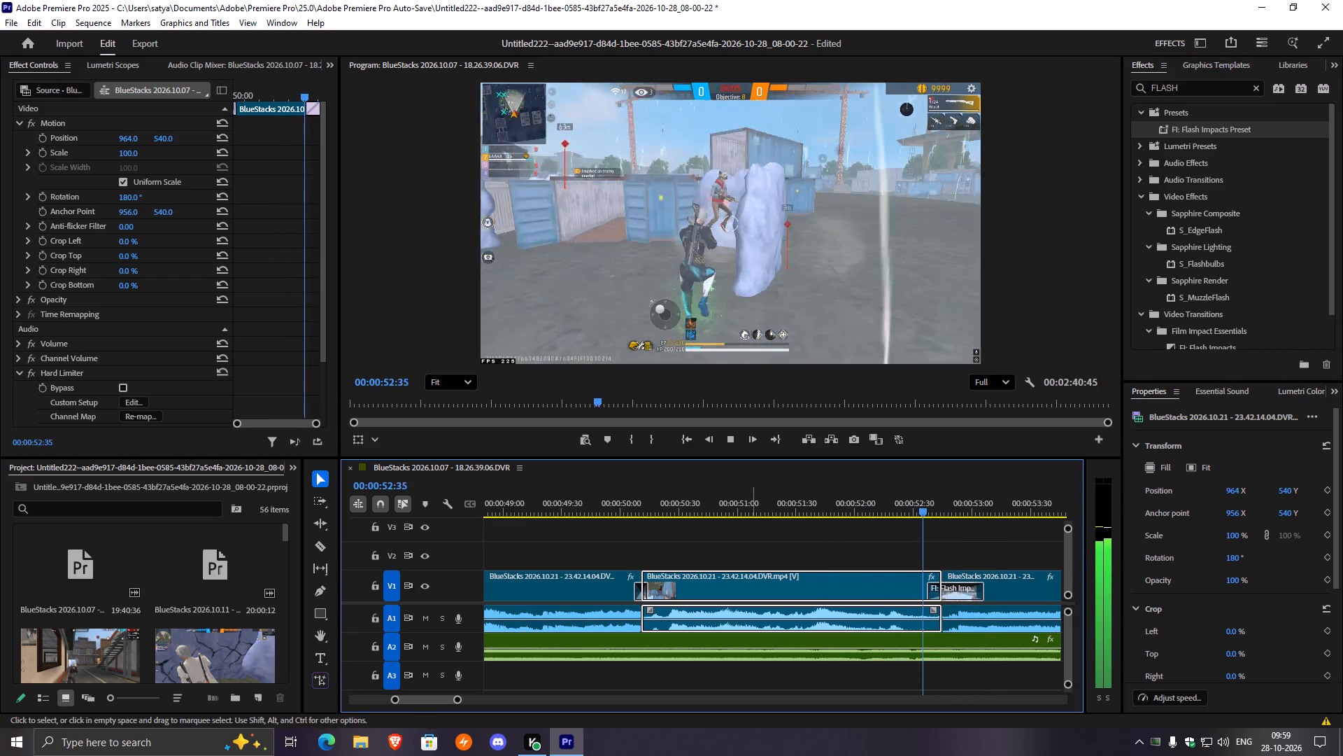
key(space)
click(719, 505)
key(space)
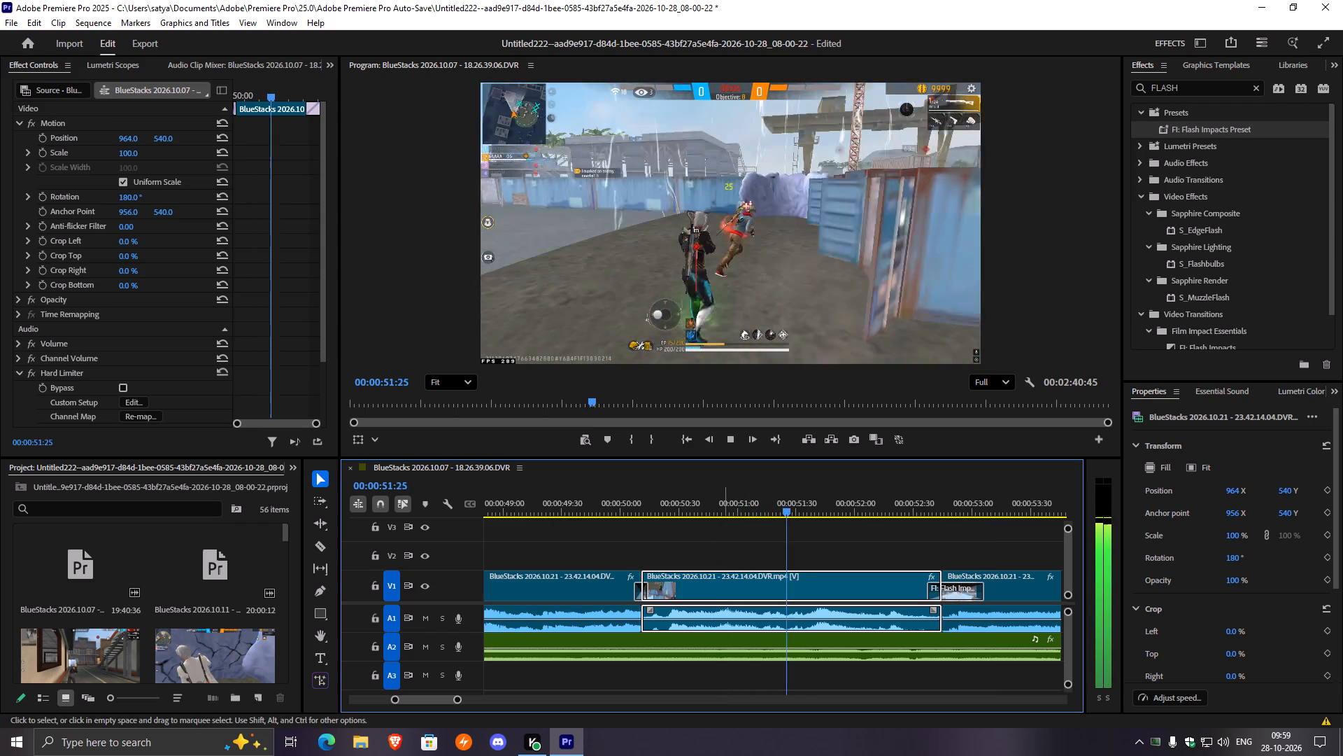
key(space)
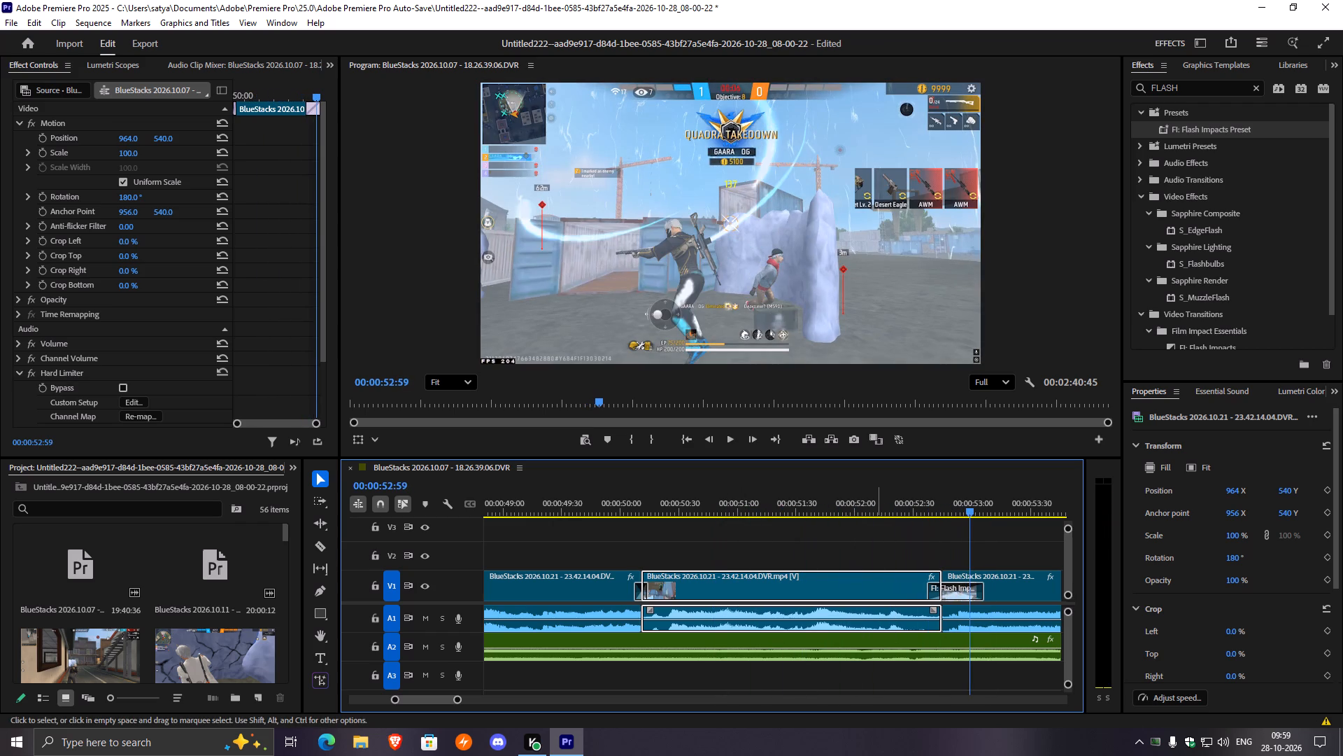
drag(969, 509, 958, 511)
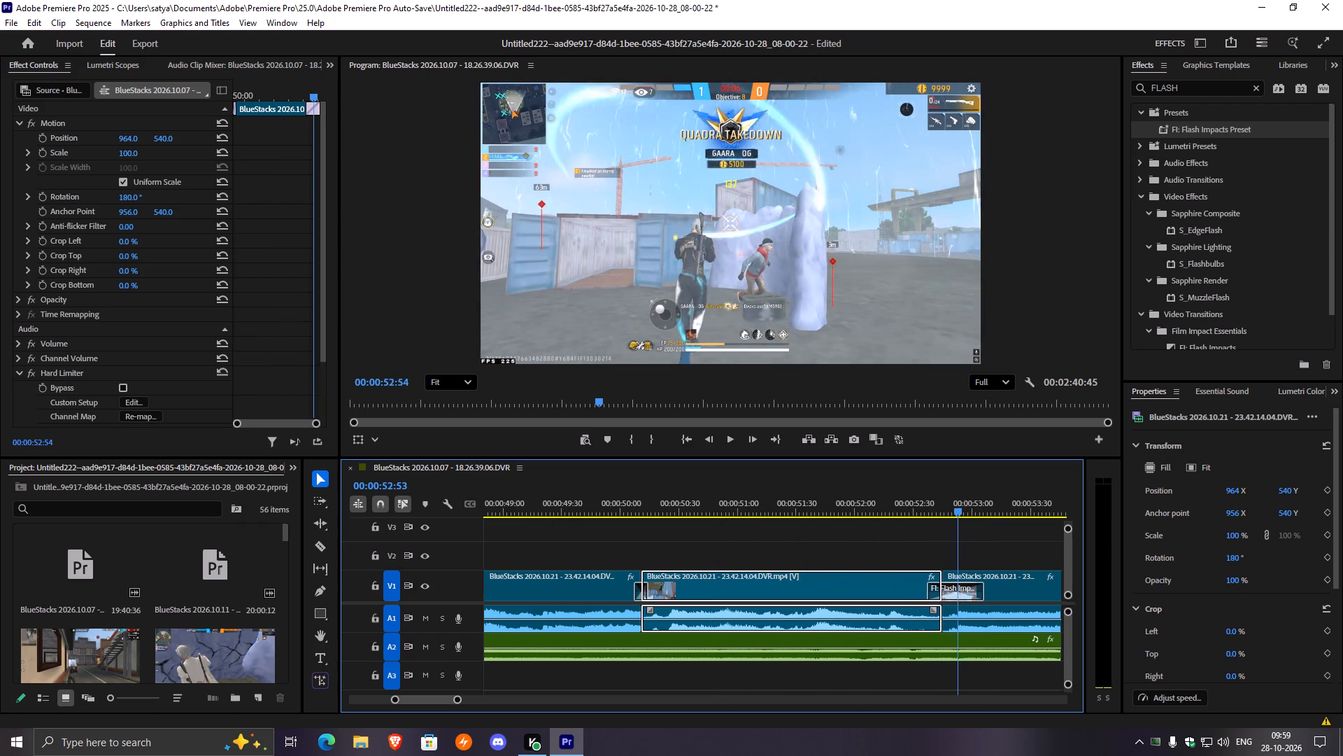
drag(958, 511, 943, 512)
click(958, 585)
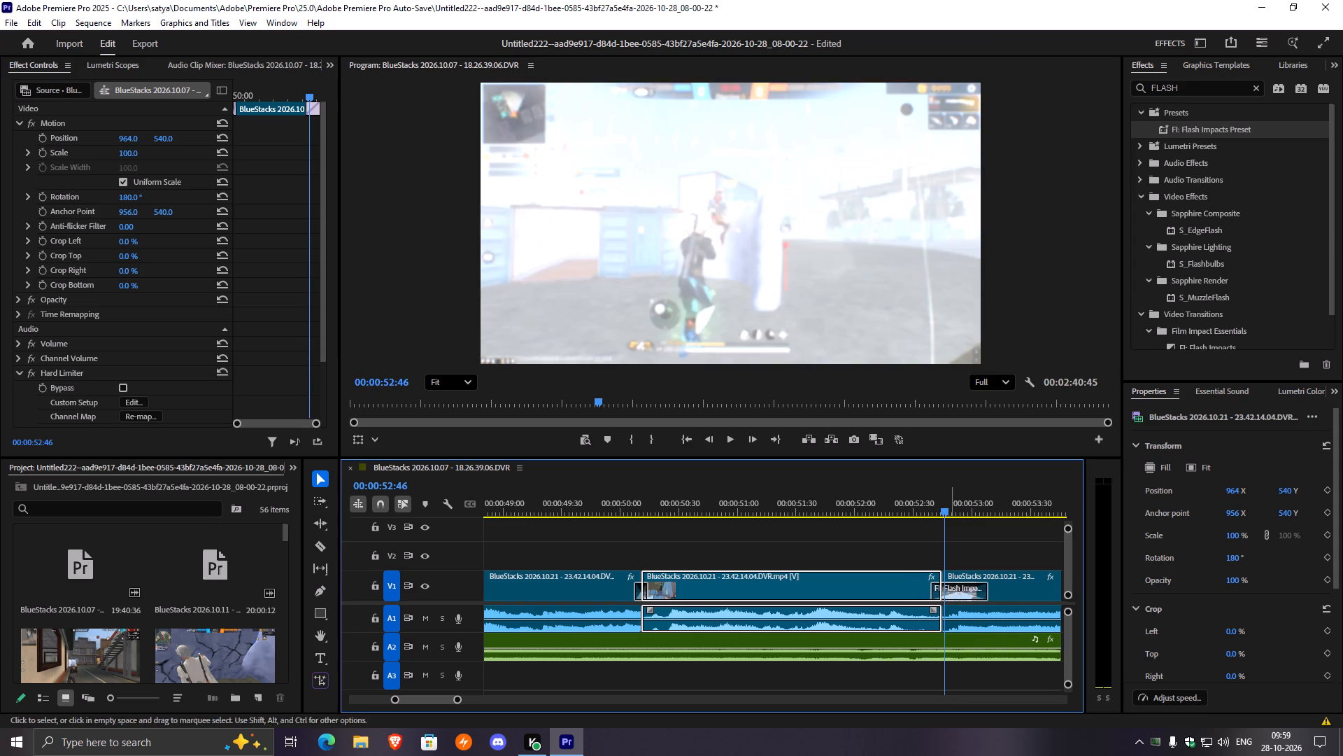
drag(944, 511, 911, 518)
Play on to the scoped hit at 00:00:57:09 and split the BlueStacks 2026.10.16 clip on V1 there.
key(space)
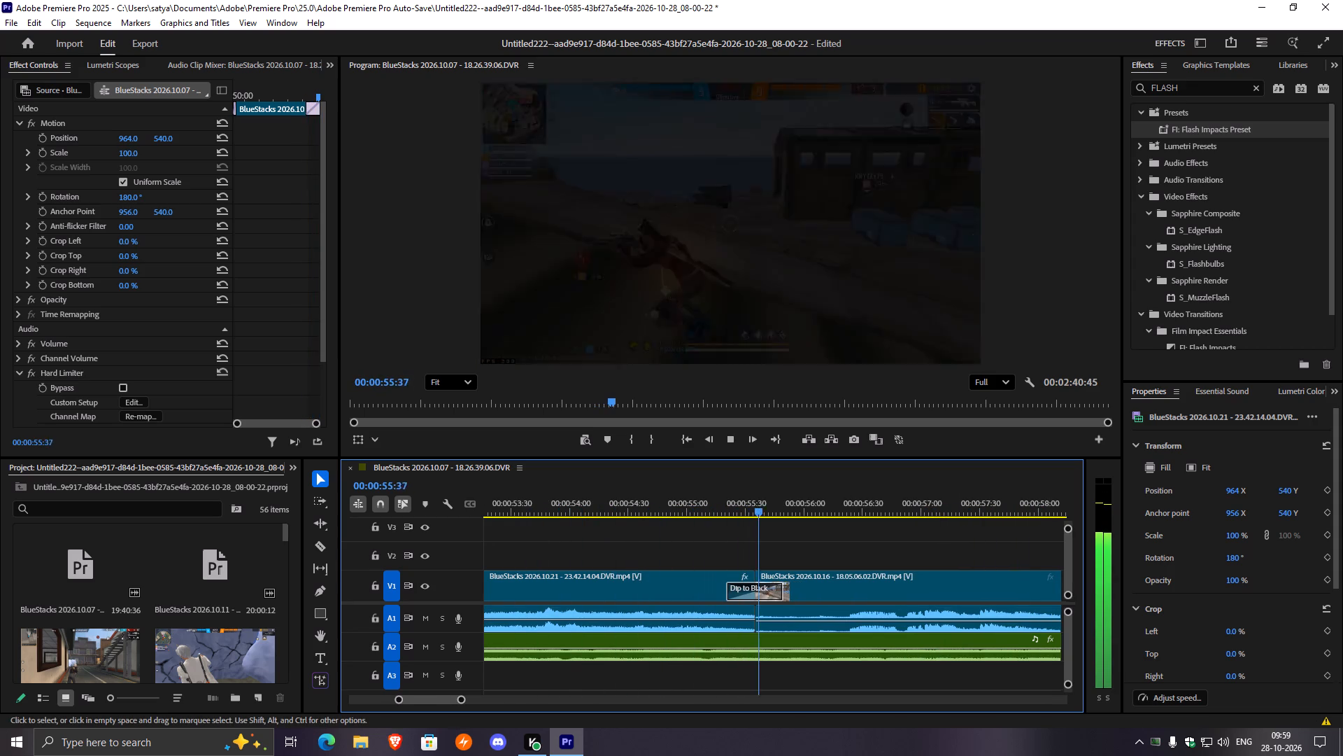
key(space)
key(space)
key(space)
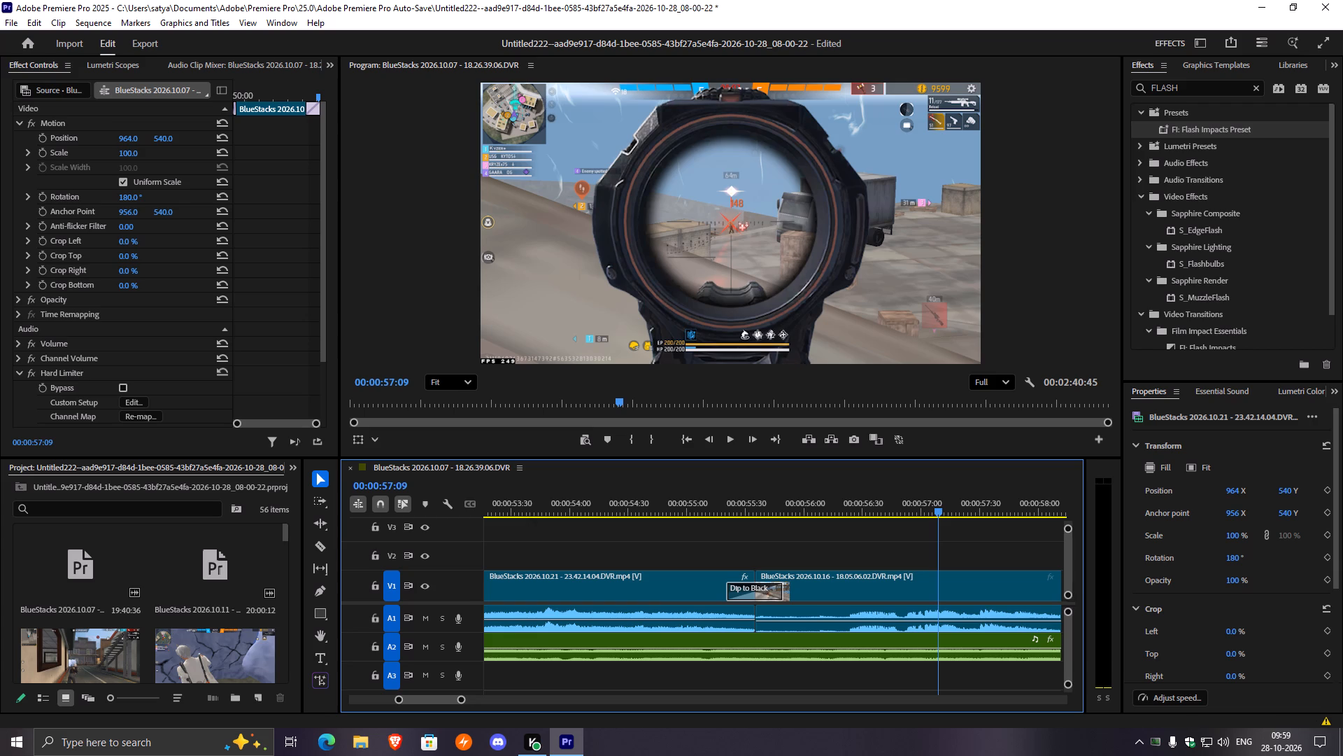
click(1177, 128)
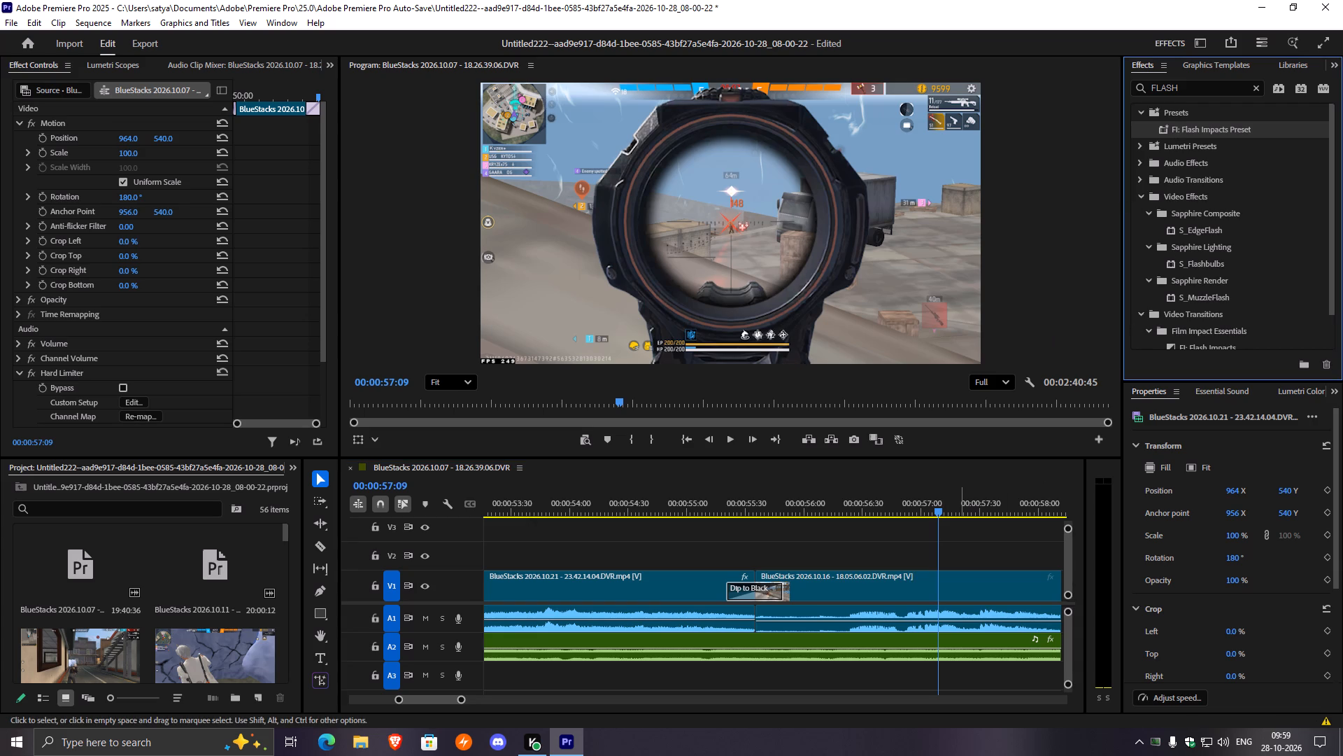
click(960, 584)
key(ctrl+k)
Apply FI: Flash Impacts Preset to the 00:00:57:09 cut, slide it slightly later and replay the flash.
drag(1173, 126, 1172, 140)
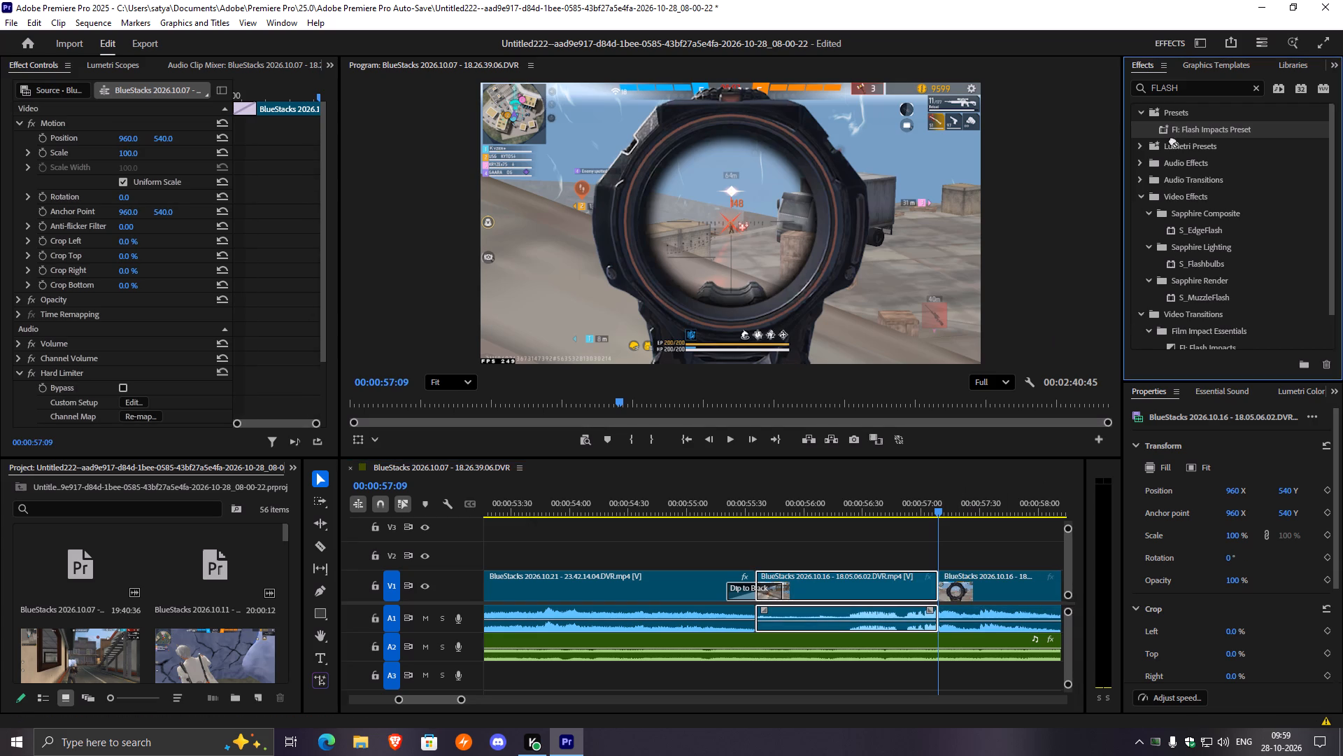
drag(1172, 140, 941, 589)
drag(952, 590, 959, 591)
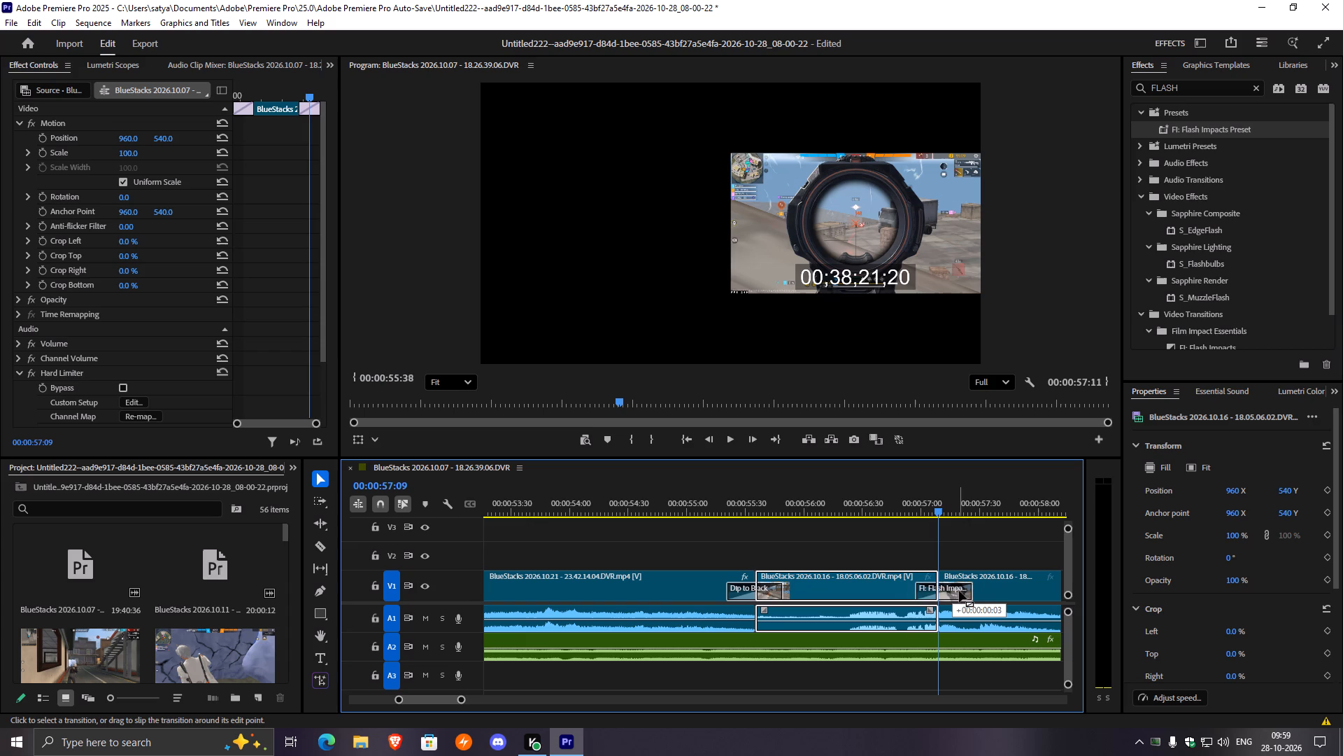
drag(959, 591, 966, 591)
key(space)
key(space)
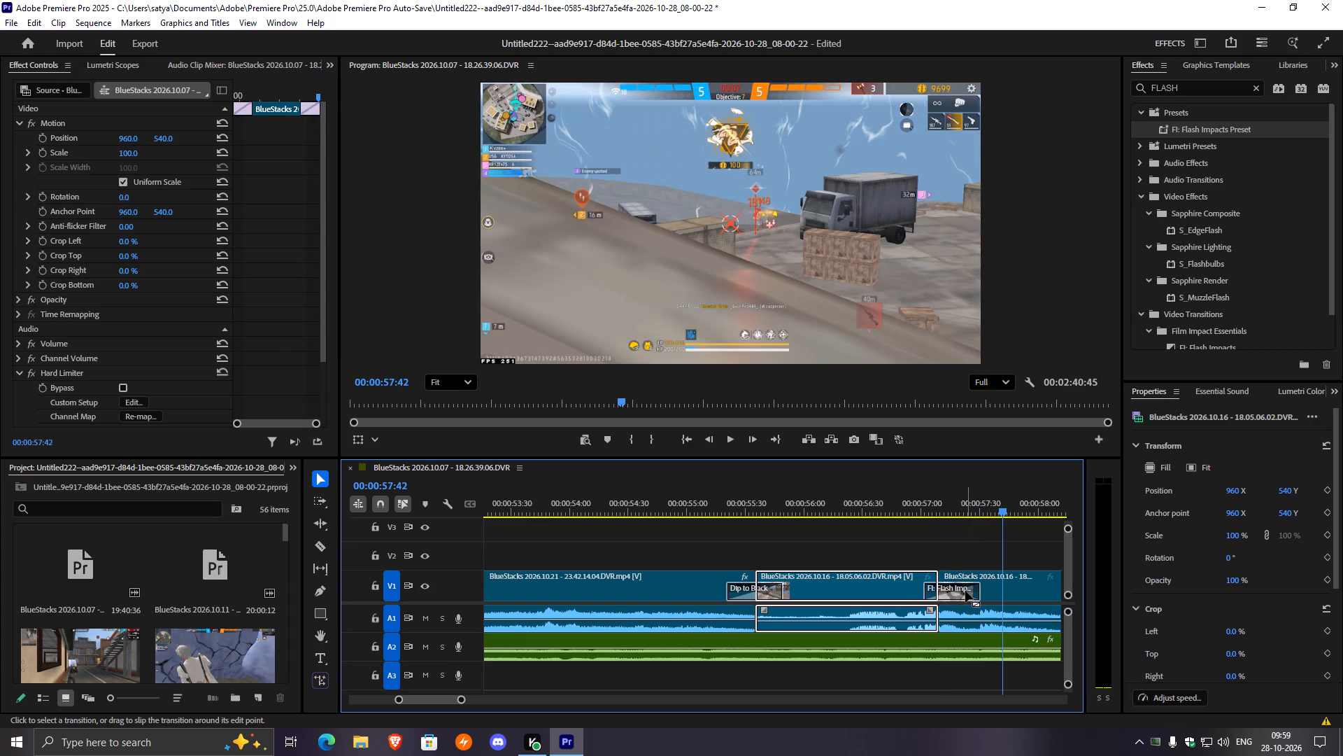
drag(1009, 507, 900, 536)
key(space)
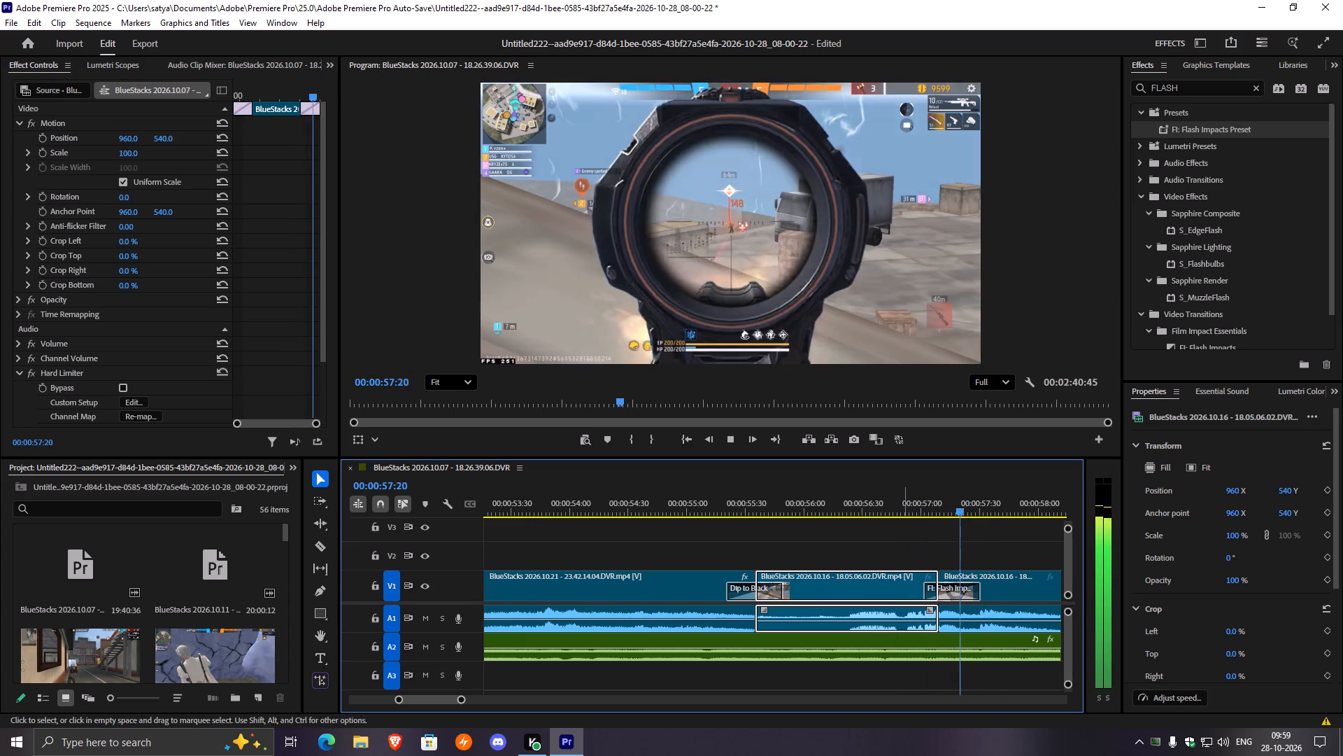
key(space)
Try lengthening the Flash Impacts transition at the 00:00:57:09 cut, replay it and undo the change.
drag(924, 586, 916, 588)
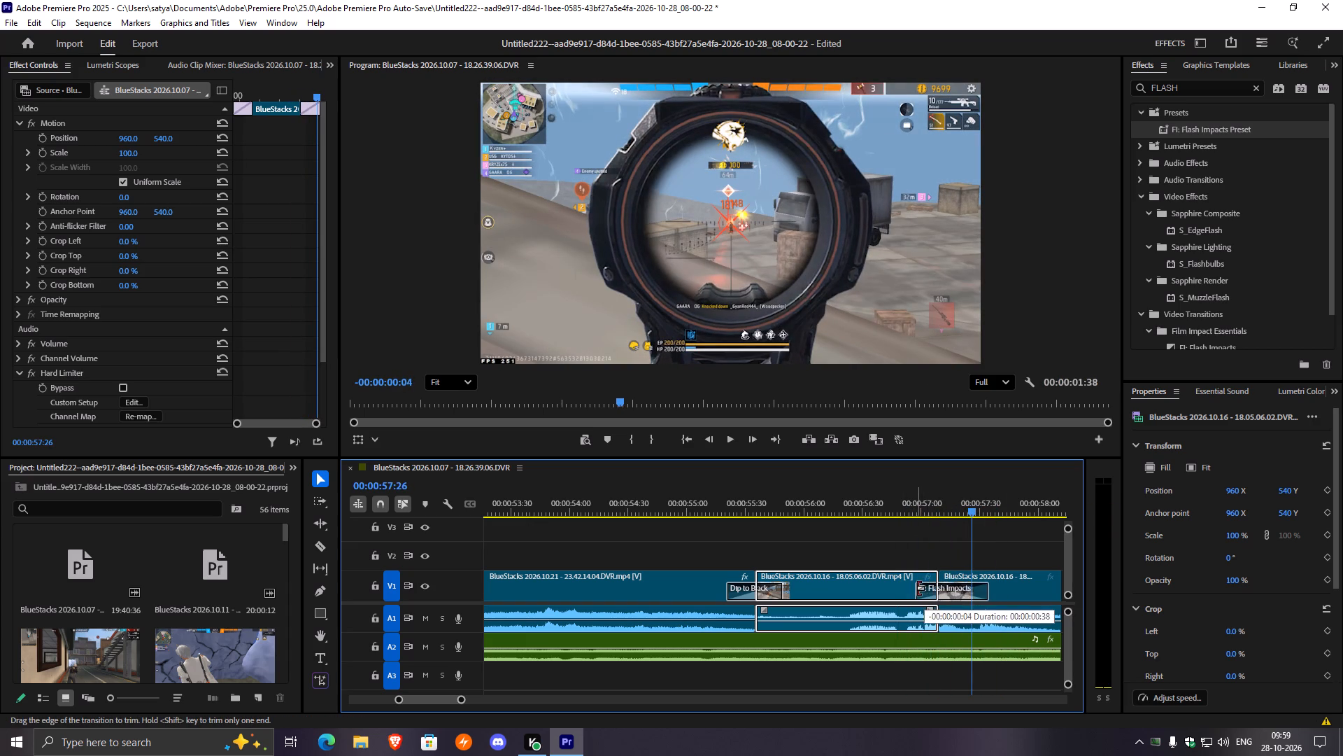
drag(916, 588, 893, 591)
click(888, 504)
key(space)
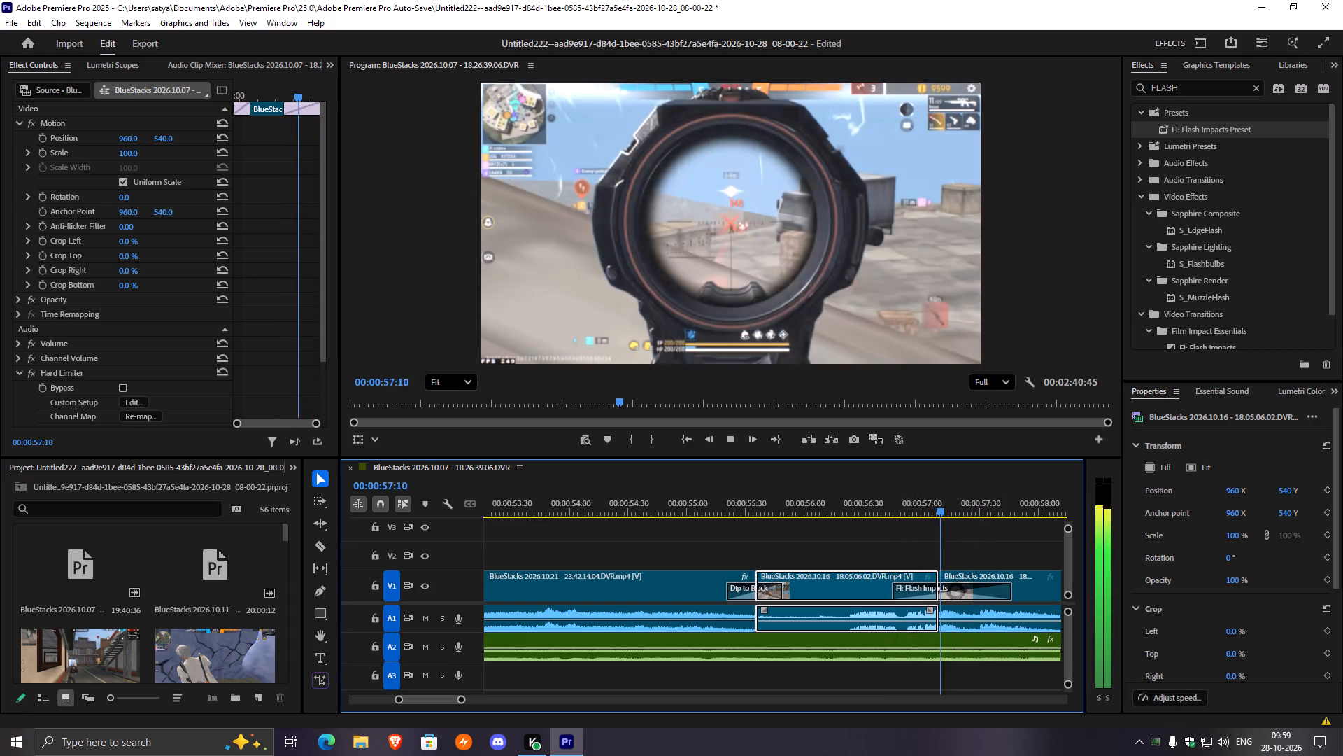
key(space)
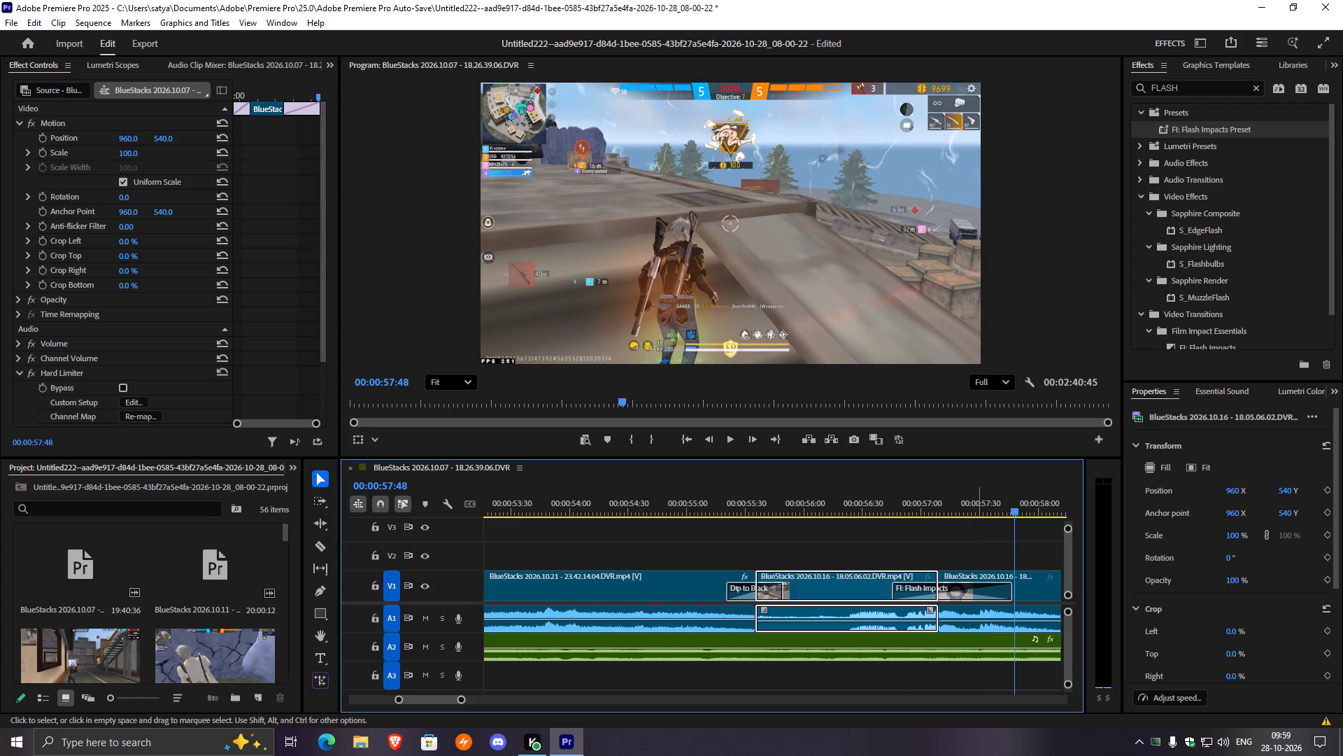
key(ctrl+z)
Replay the flash at the 00:00:57:09 cut, slide its transition slightly further later and replay it.
drag(1016, 505, 919, 519)
key(space)
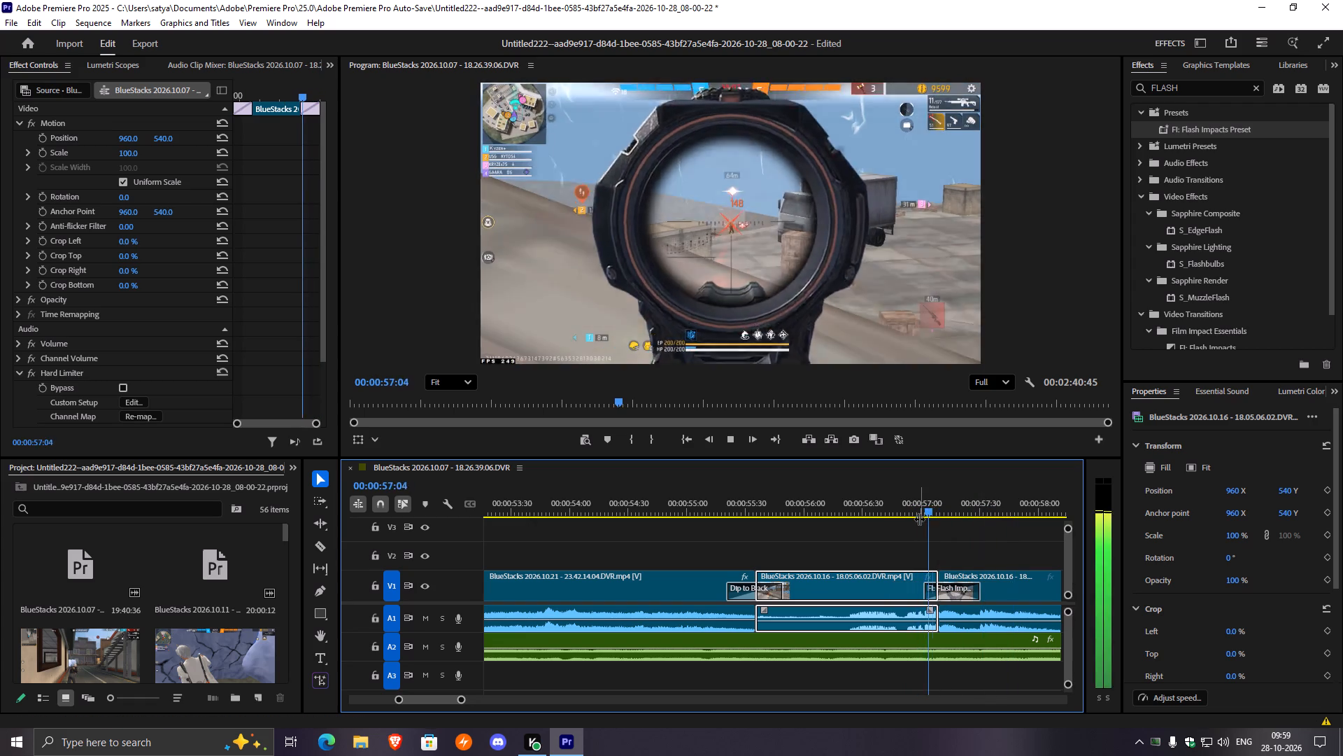
key(space)
key(space)
key(space)
click(902, 487)
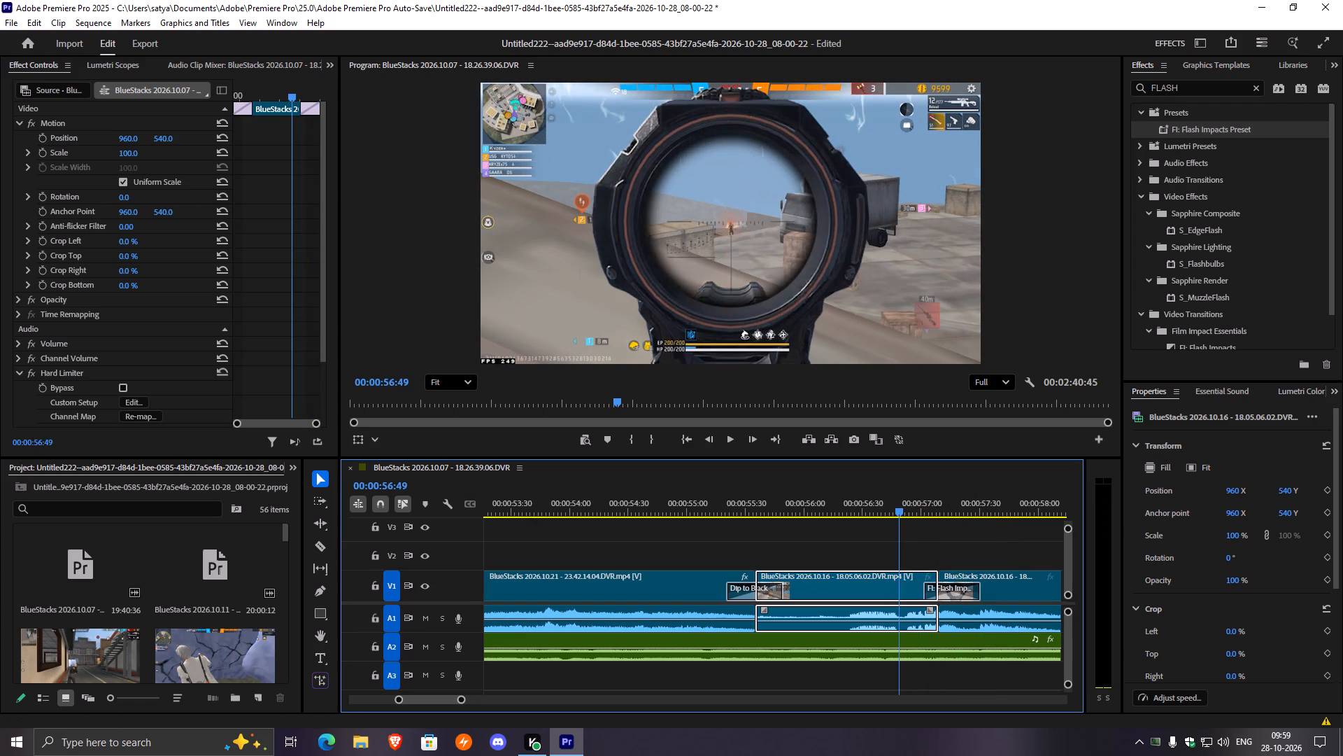
key(space)
key(space)
click(951, 587)
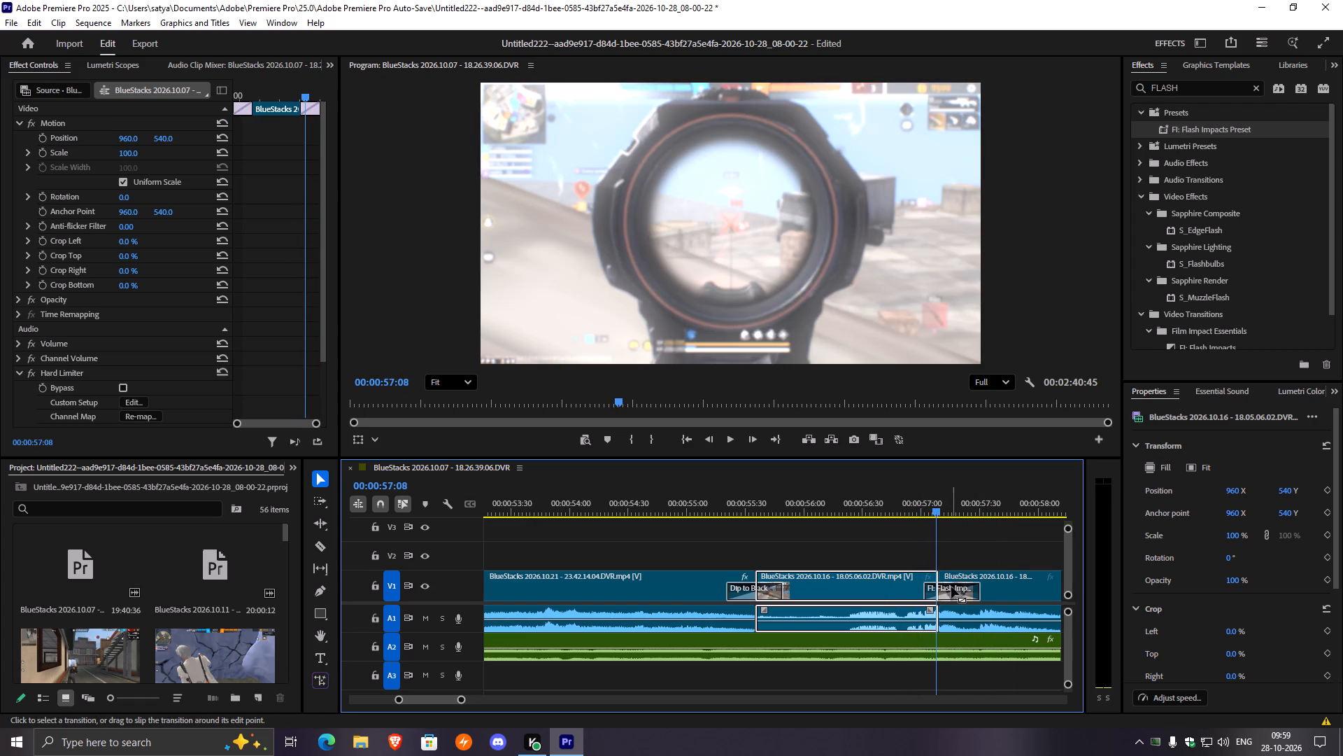
key(space)
key(space)
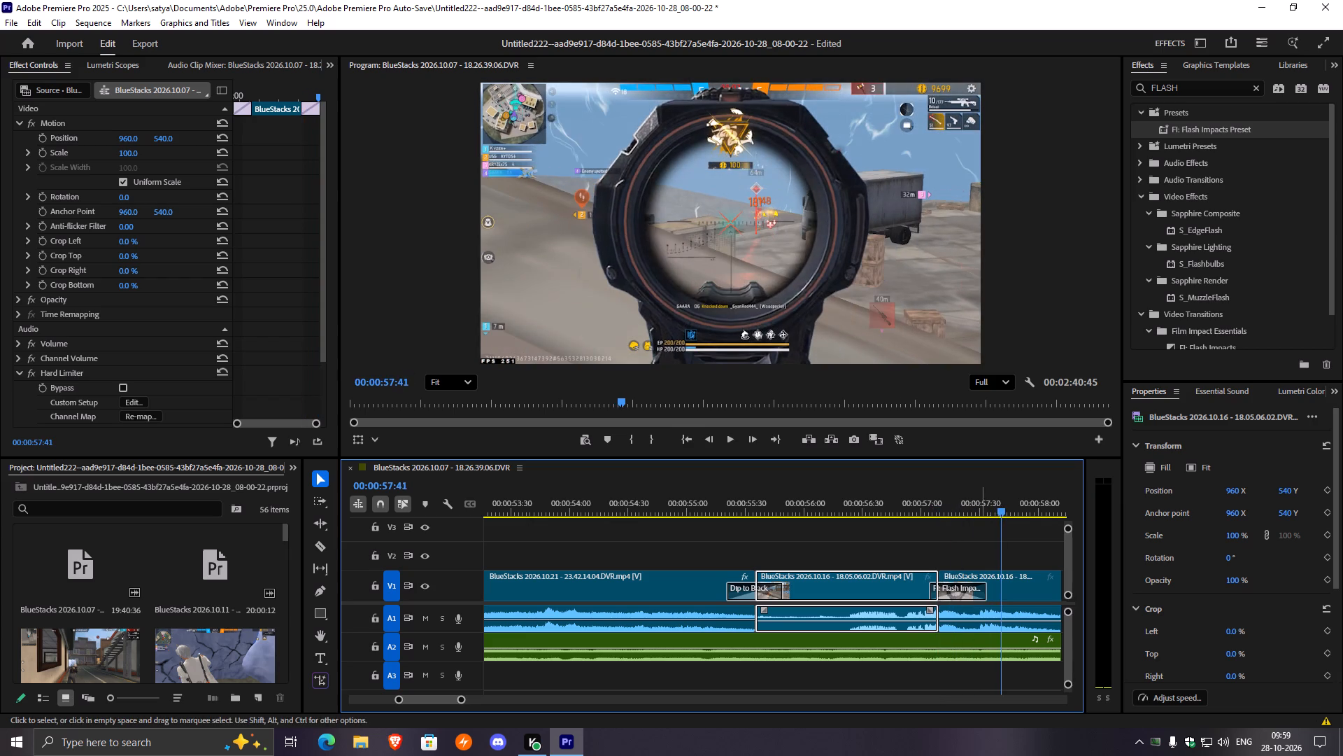
Find the following scoped hit at 00:00:57:21 and split the BlueStacks 2026.10.16 clip on V1 there.
drag(995, 511, 944, 528)
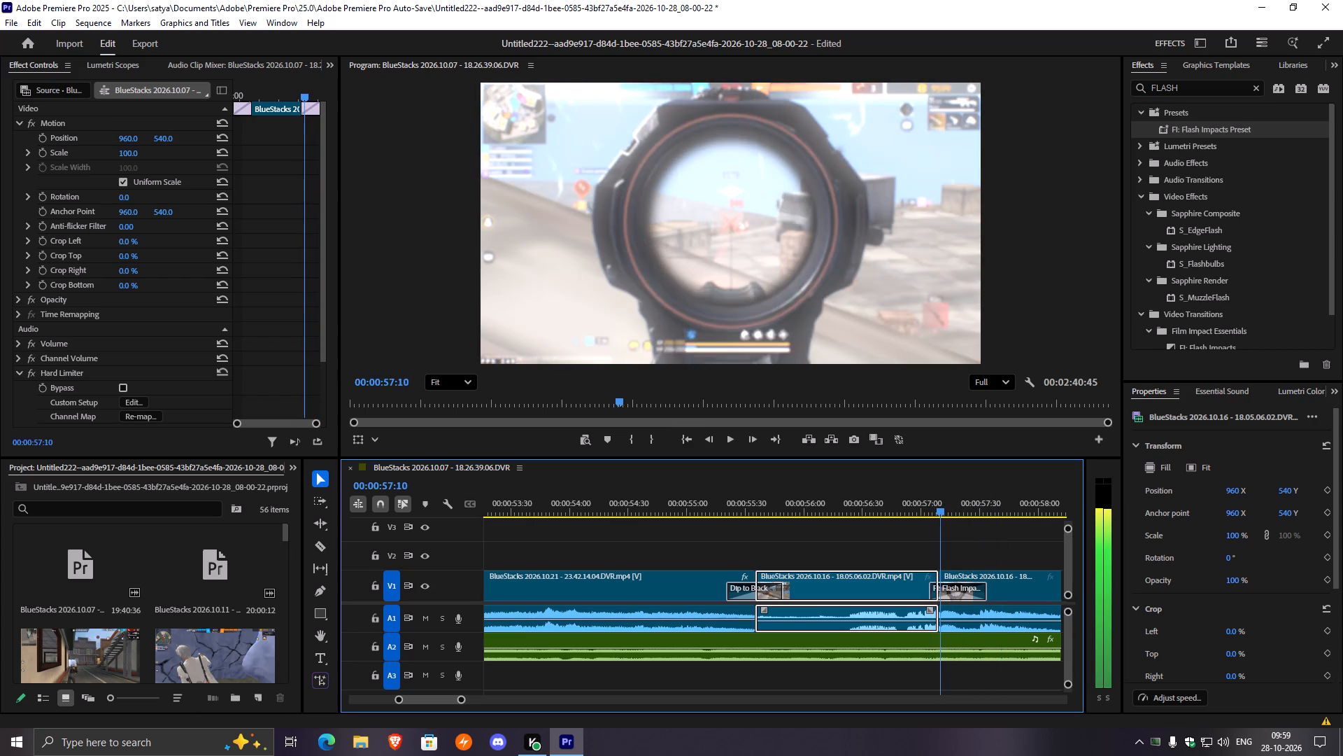
drag(944, 528, 953, 535)
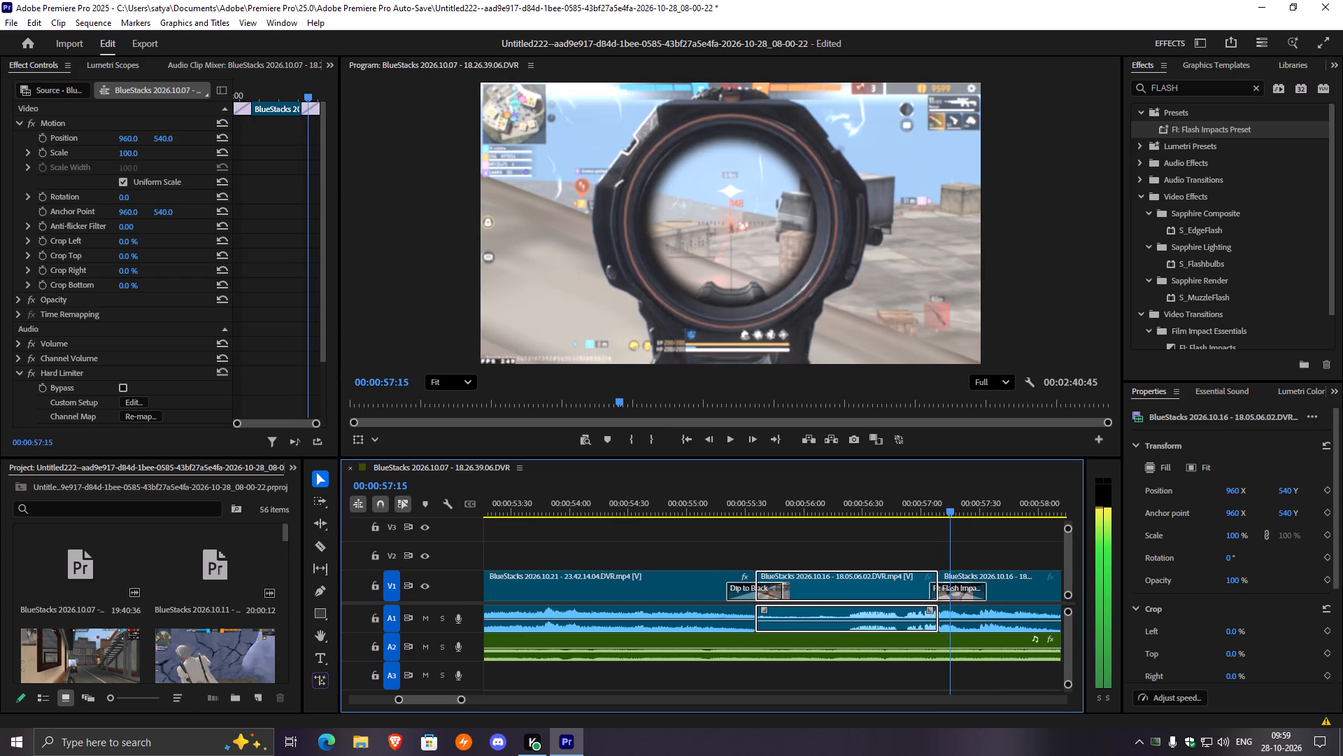
drag(953, 535, 957, 541)
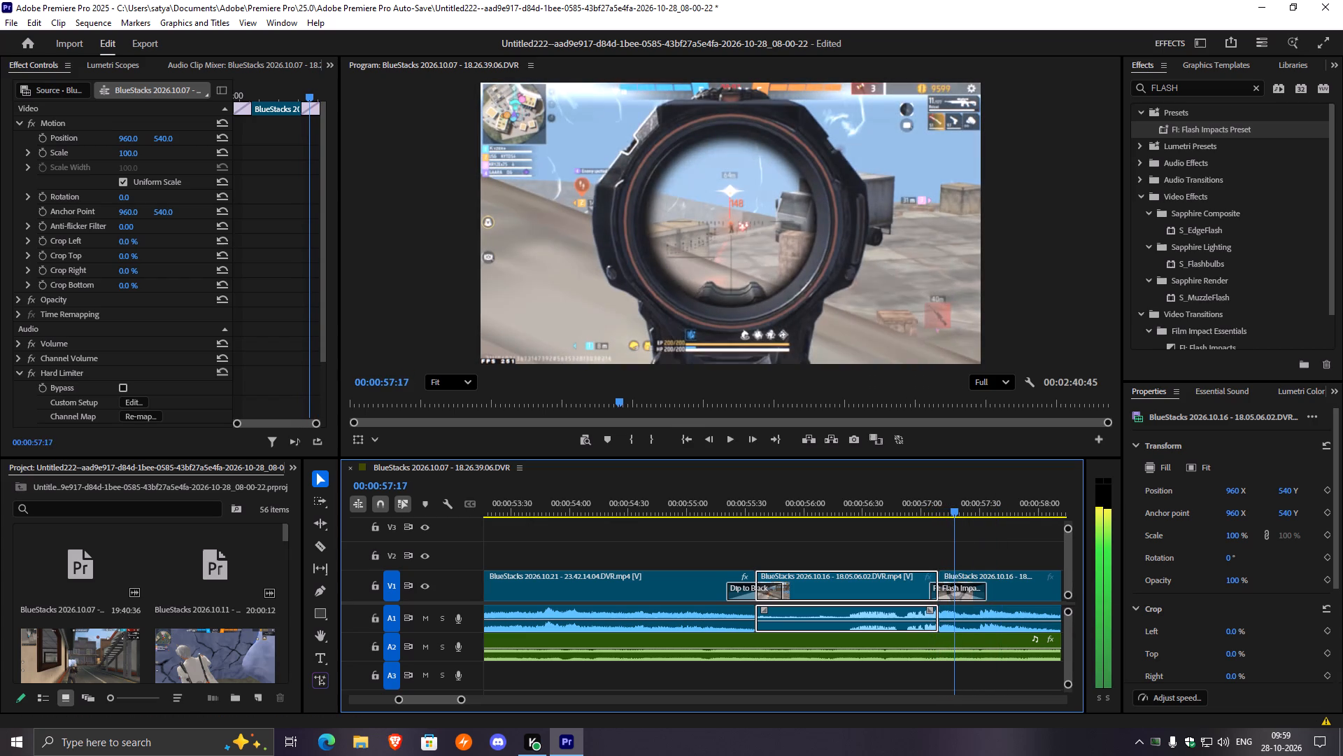
drag(957, 541, 965, 545)
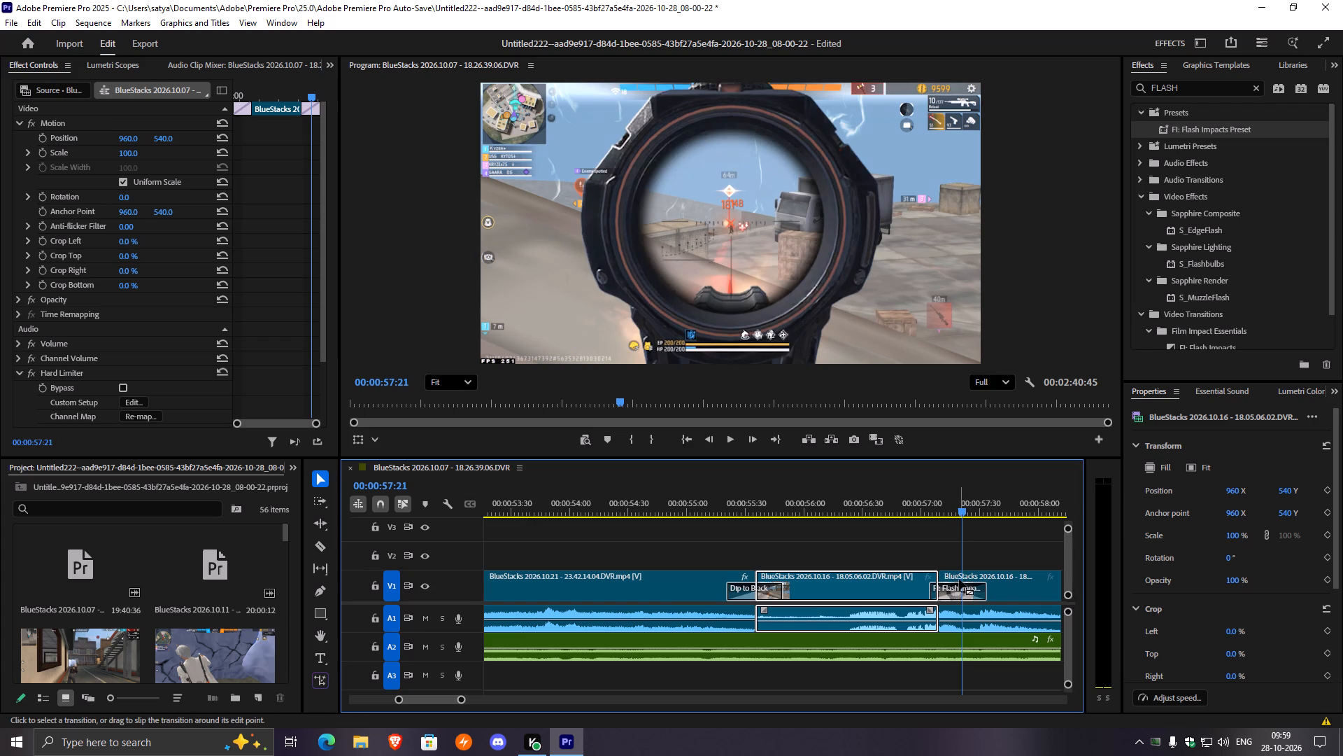
click(969, 573)
key(ctrl+k)
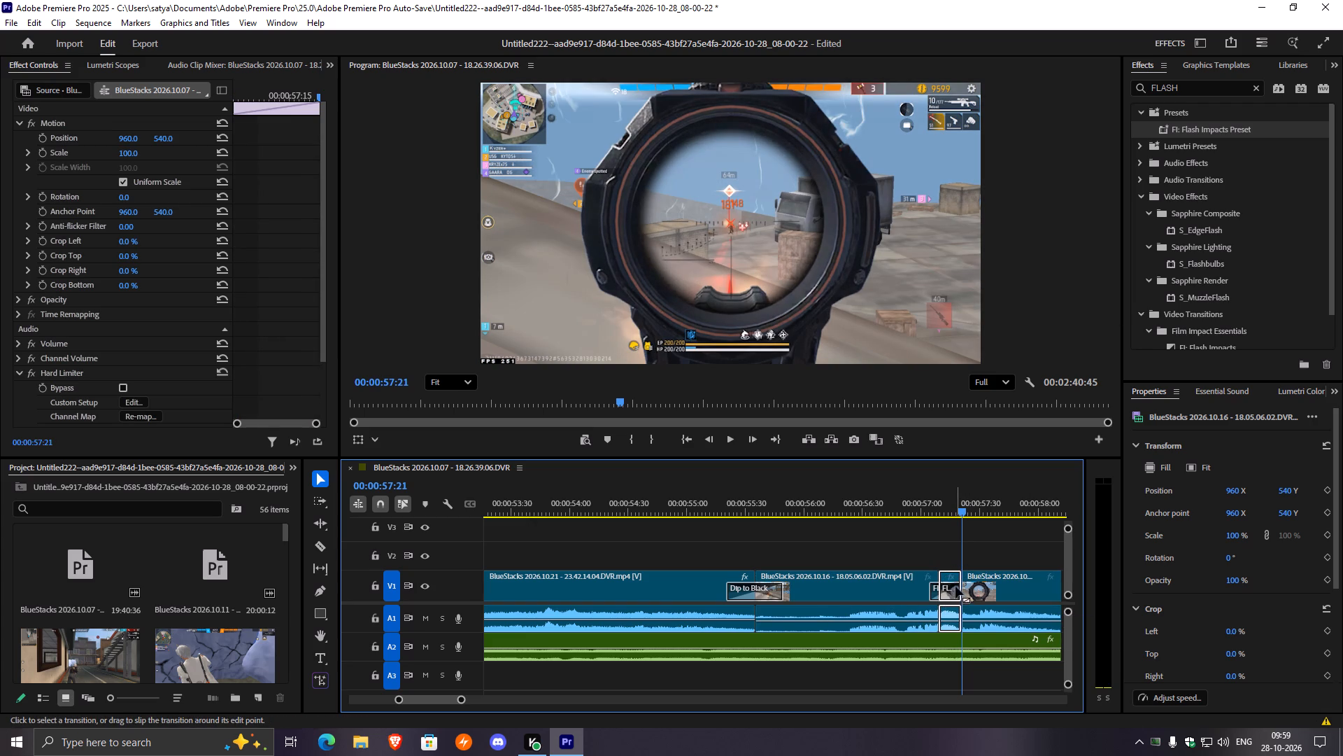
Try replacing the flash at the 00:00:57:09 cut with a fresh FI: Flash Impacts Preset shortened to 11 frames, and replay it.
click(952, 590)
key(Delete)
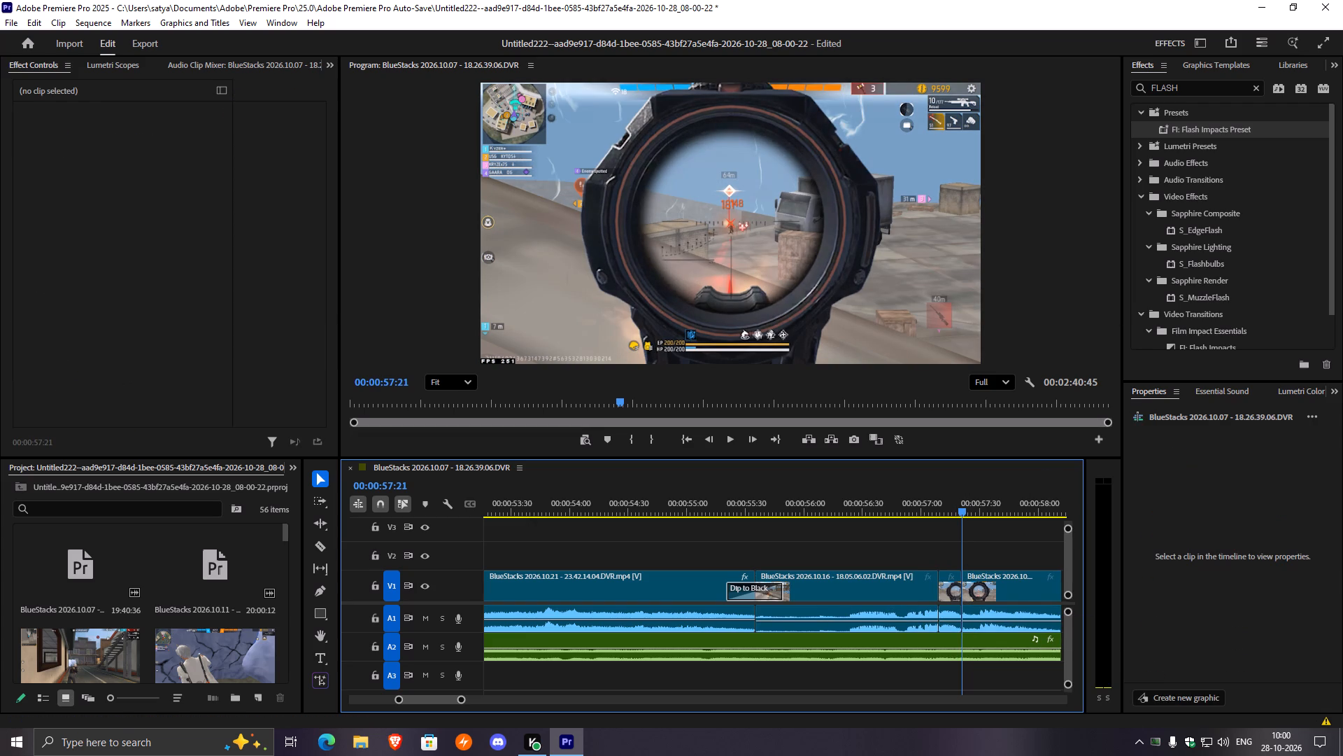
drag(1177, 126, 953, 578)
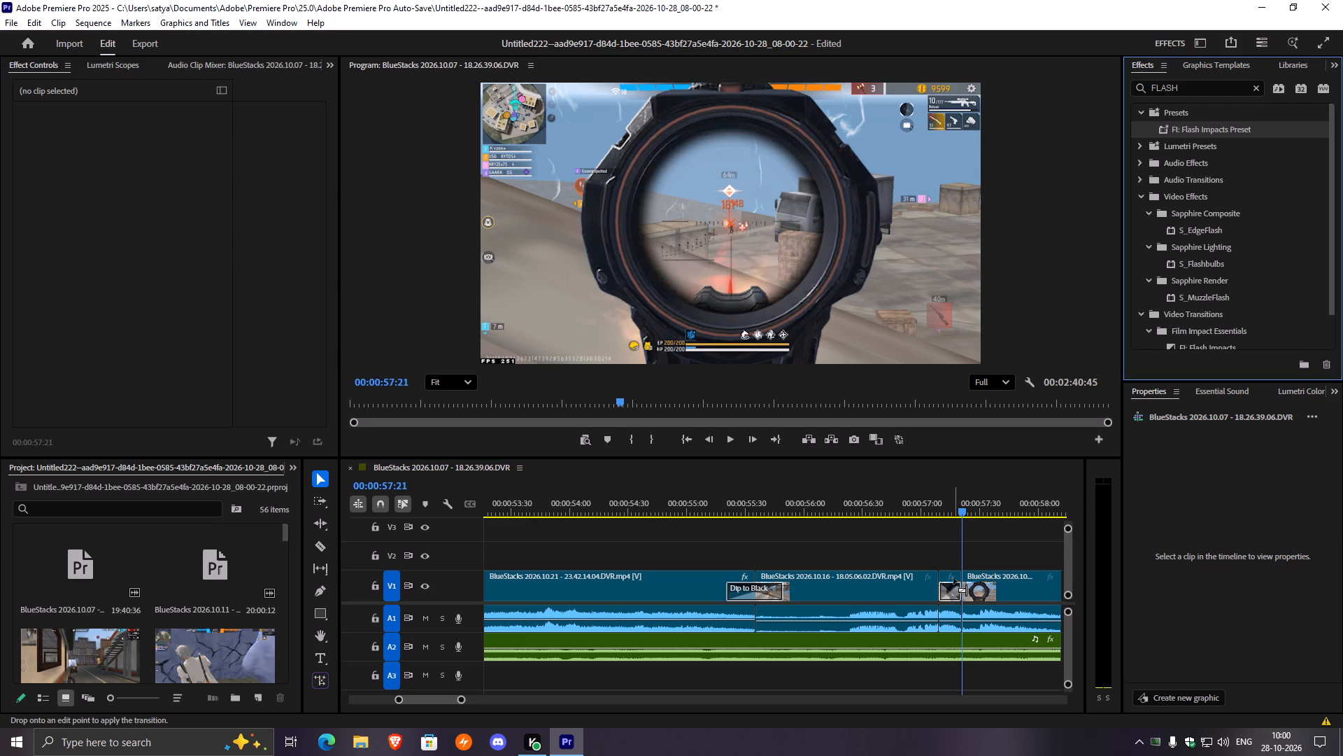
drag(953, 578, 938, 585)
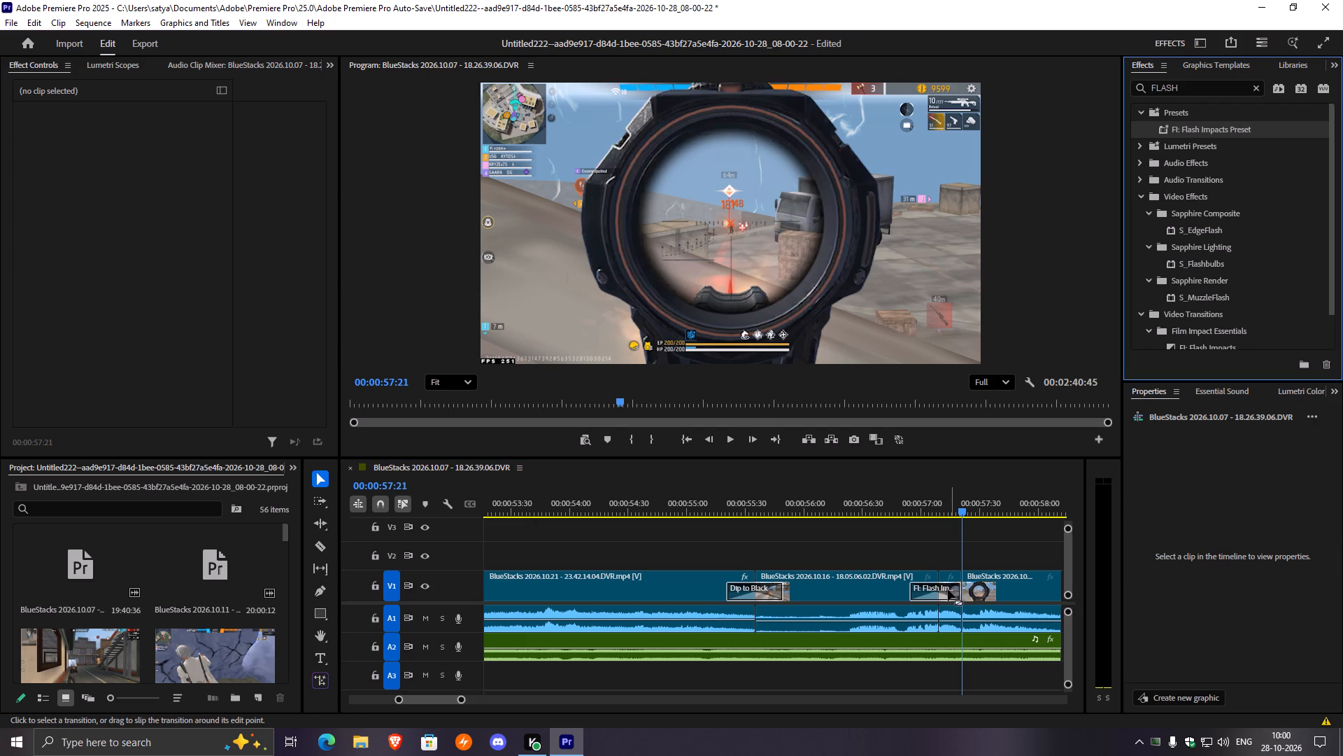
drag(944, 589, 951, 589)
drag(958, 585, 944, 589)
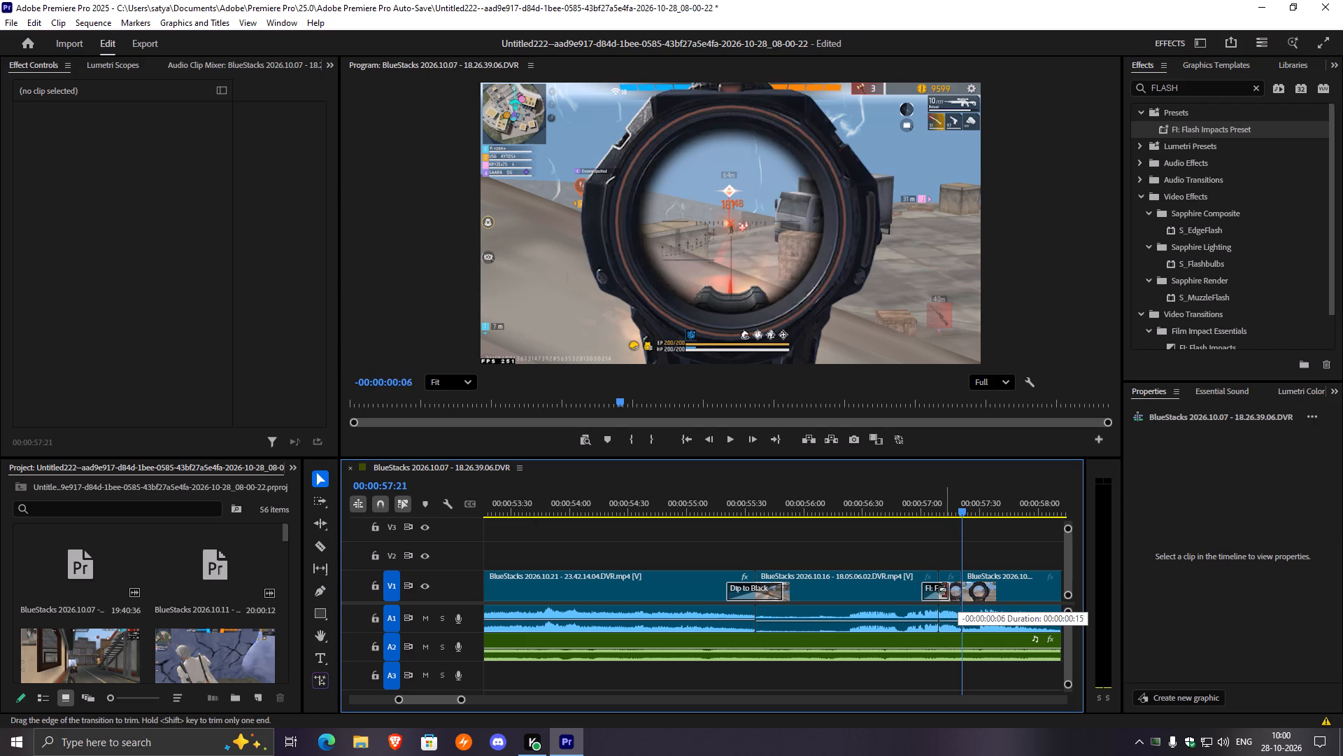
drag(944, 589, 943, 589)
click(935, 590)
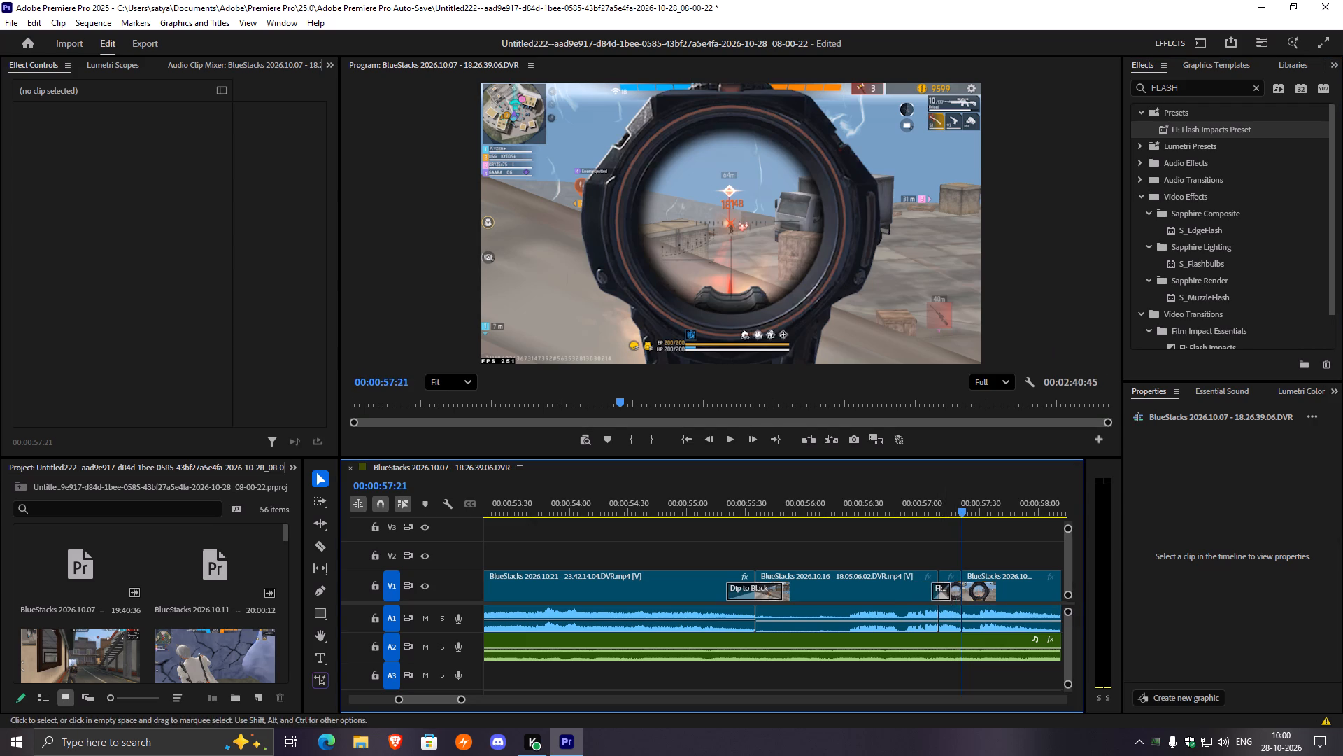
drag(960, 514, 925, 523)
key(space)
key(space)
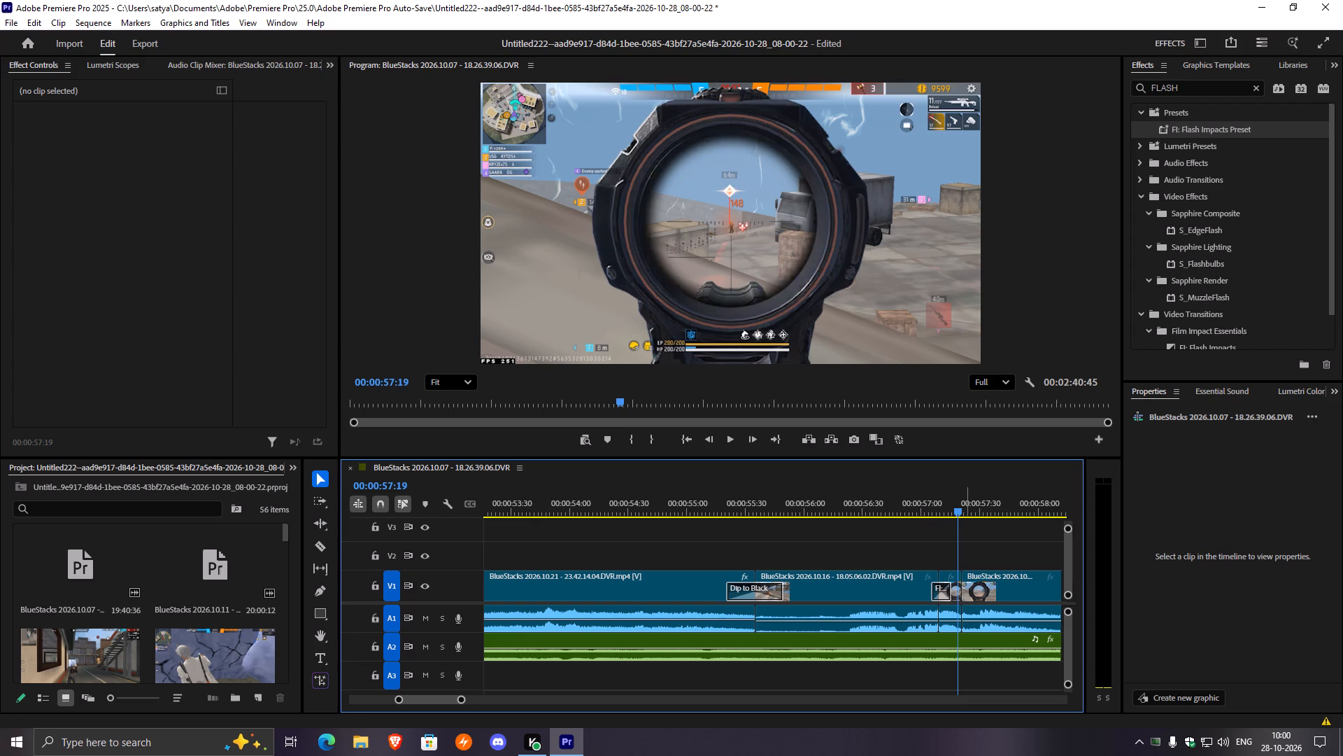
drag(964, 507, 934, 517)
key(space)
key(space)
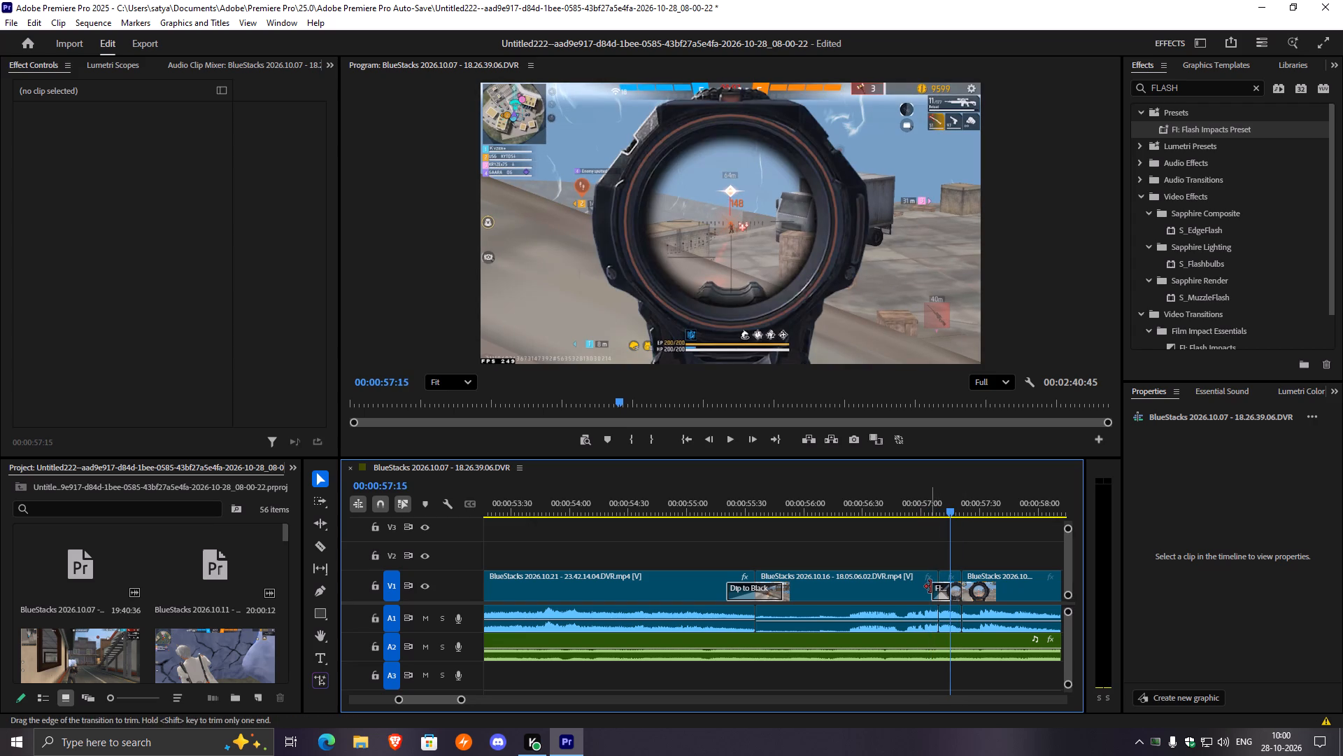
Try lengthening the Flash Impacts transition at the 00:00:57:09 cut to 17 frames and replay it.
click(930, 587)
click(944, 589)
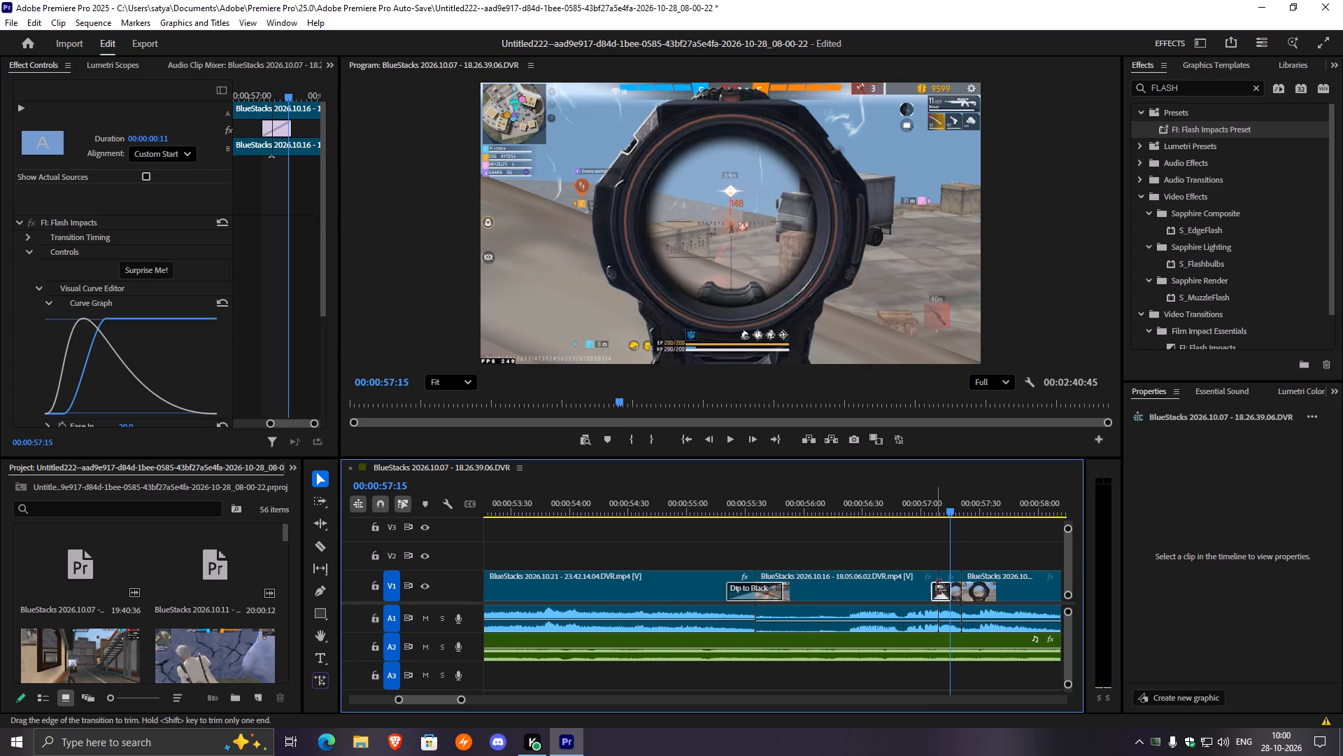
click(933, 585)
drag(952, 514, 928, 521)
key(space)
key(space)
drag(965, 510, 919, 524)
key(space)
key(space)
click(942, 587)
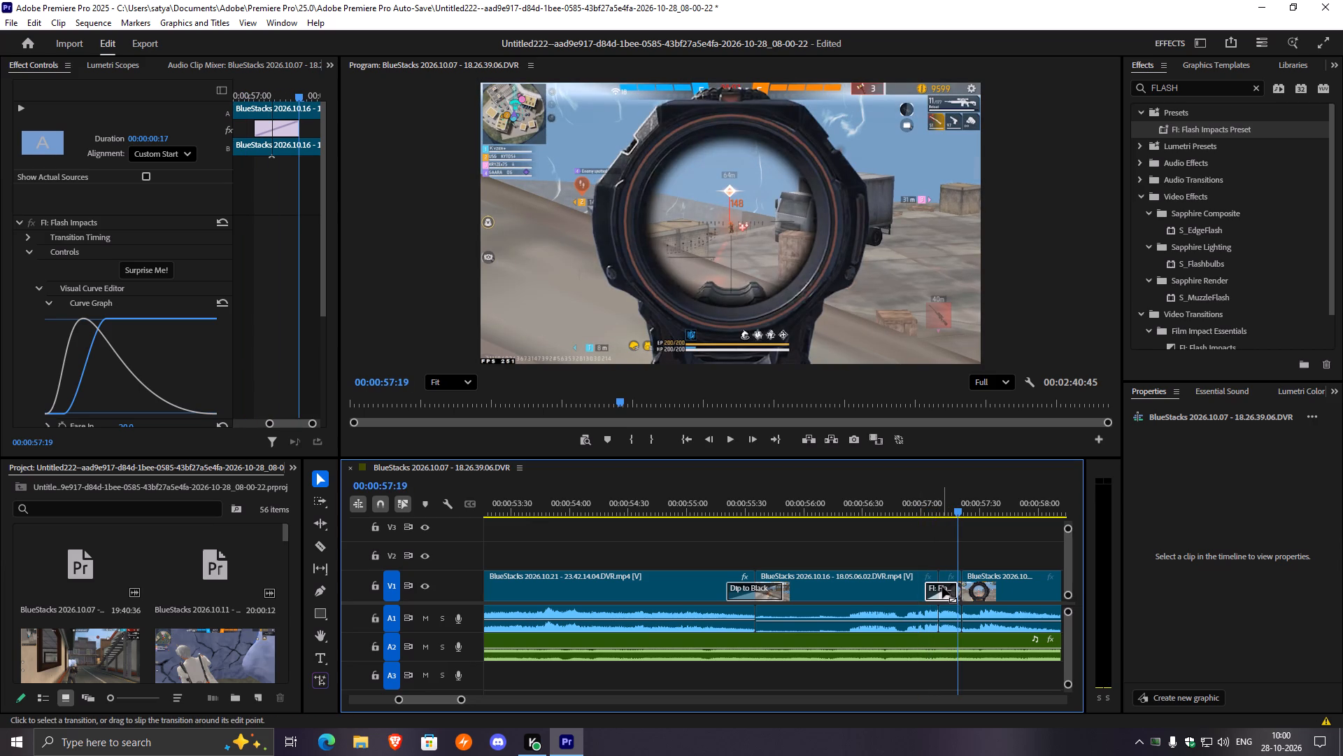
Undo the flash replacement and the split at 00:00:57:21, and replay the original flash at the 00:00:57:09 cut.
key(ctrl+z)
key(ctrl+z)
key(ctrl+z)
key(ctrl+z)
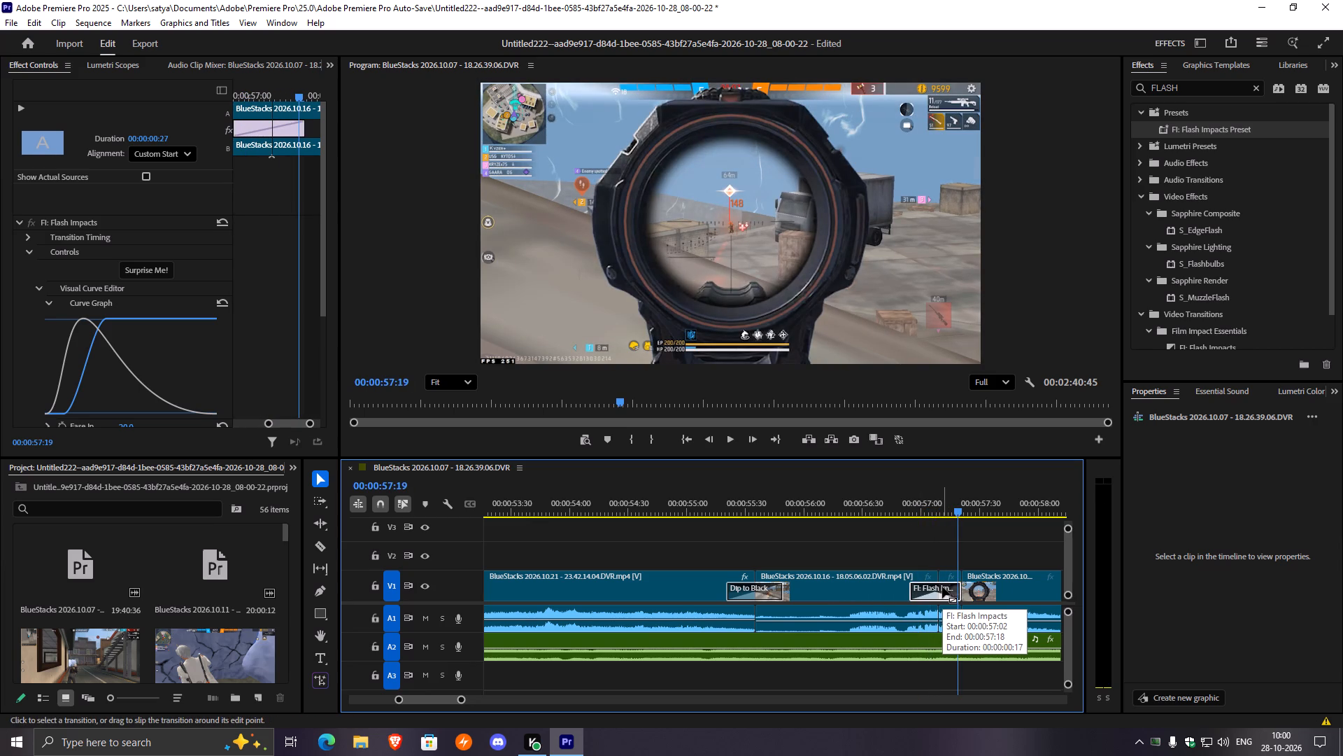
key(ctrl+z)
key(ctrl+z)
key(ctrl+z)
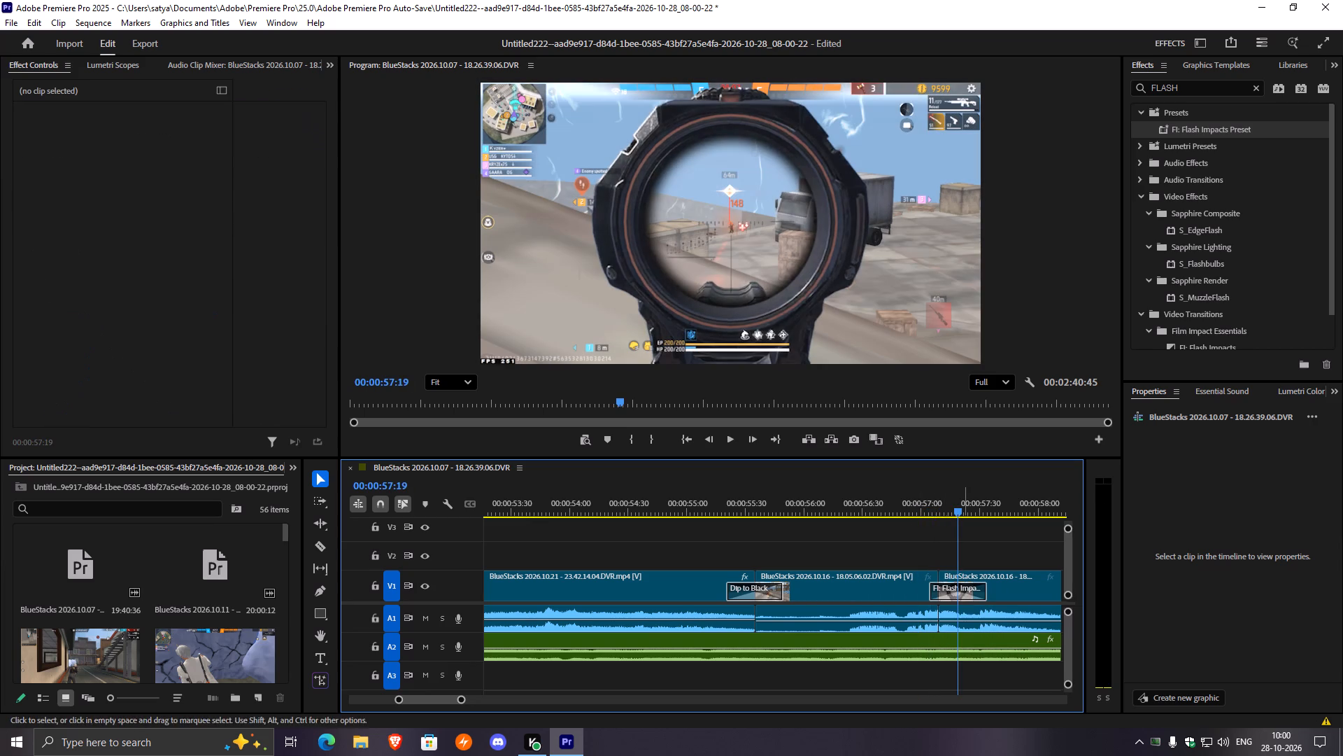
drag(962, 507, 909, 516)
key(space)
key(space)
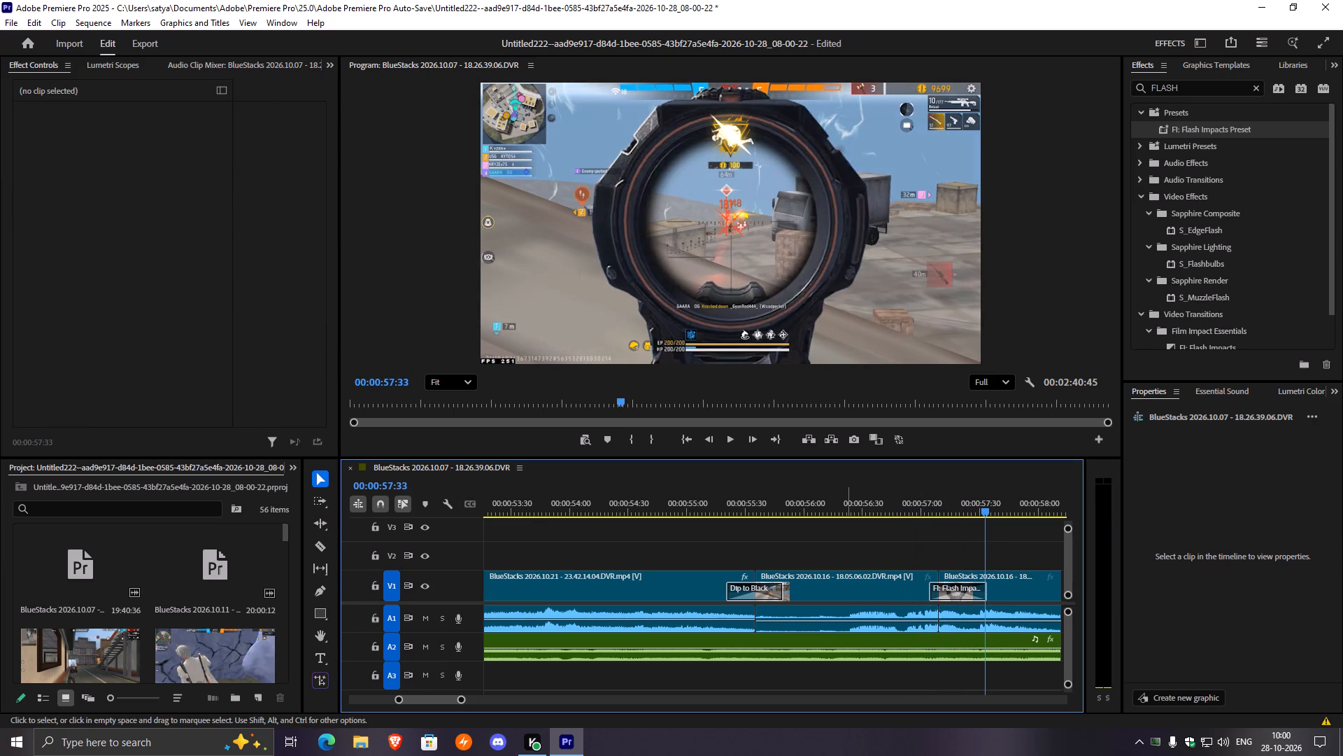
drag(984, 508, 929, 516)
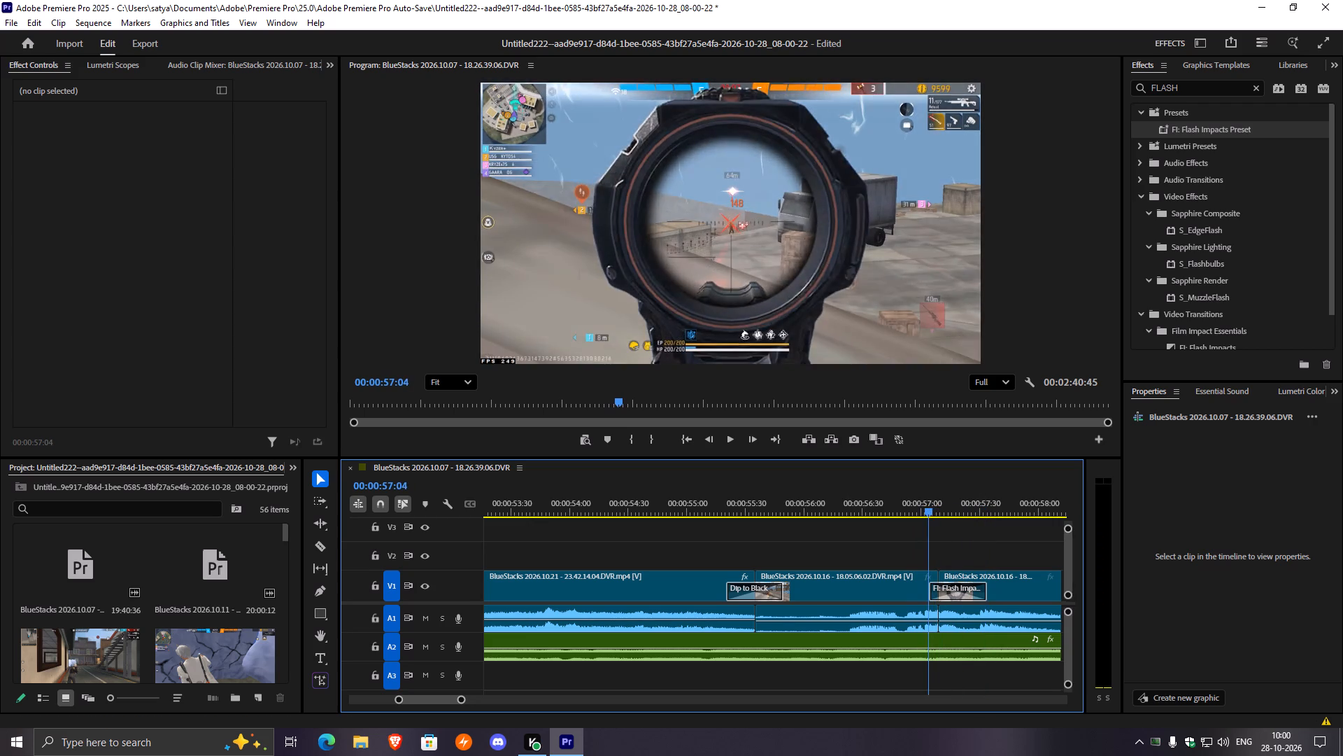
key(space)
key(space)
Find the following hit at 00:01:01:44 and split the BlueStacks 2026.10.16 clip on V1 there.
key(space)
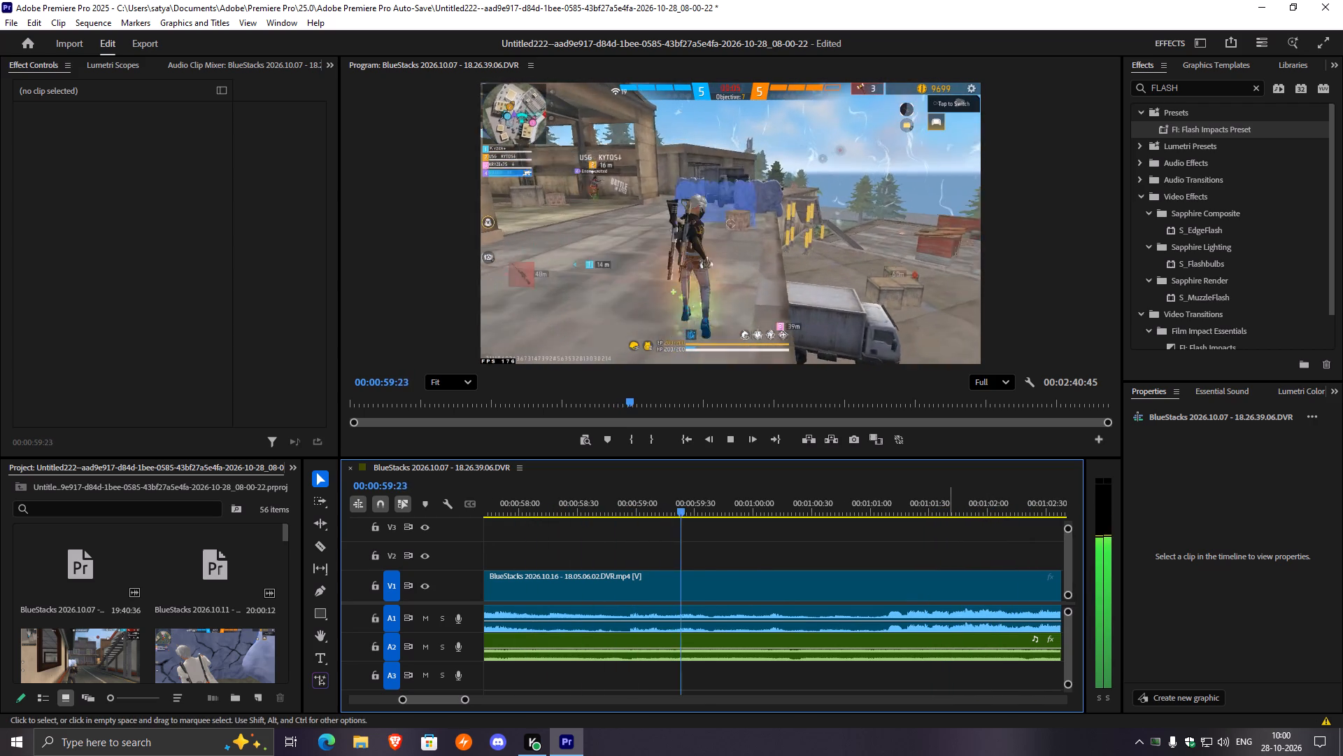
key(space)
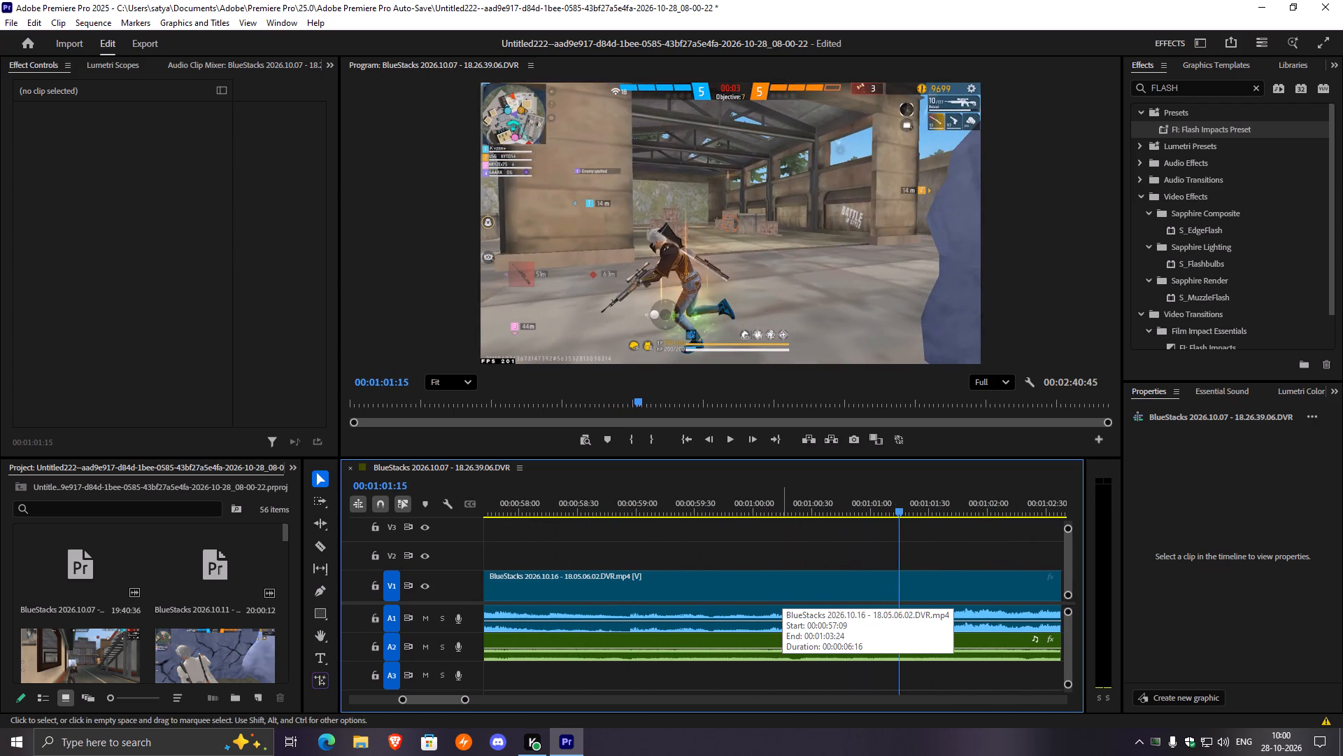
key(space)
key(space)
click(851, 589)
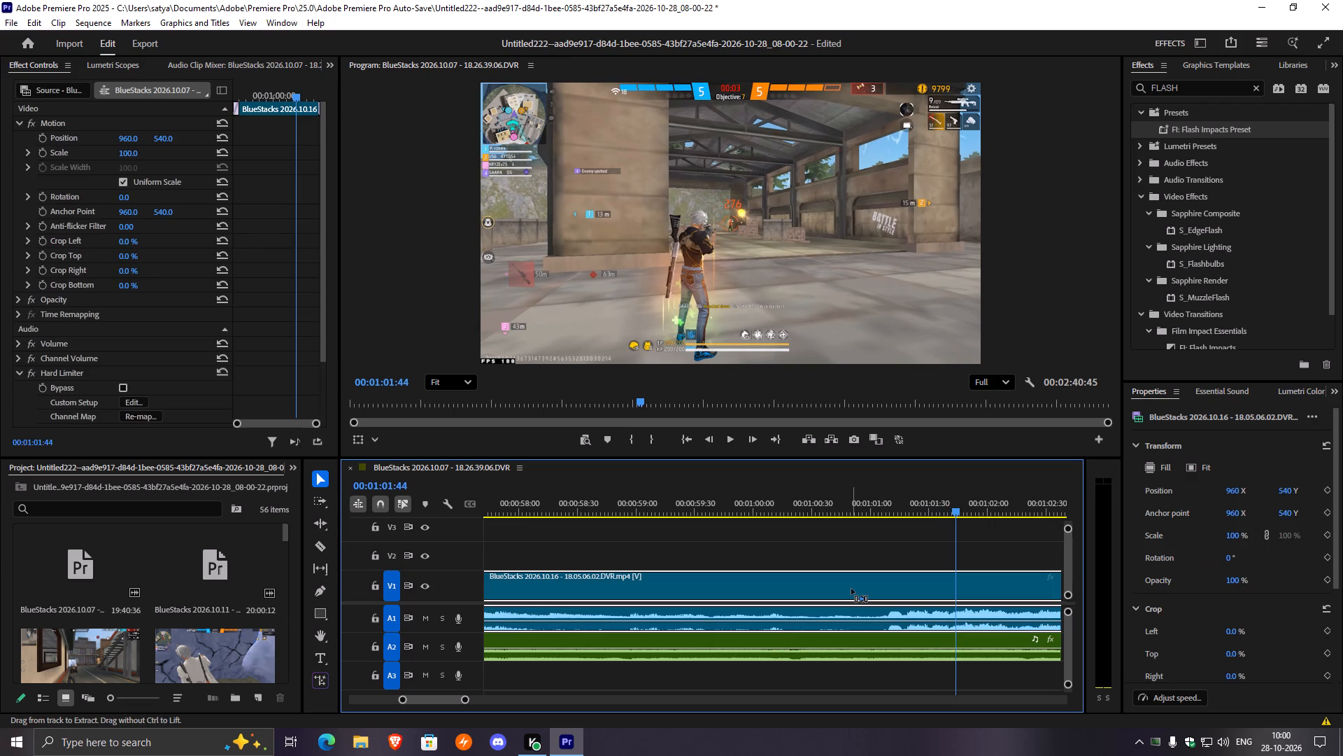
key(ctrl+k)
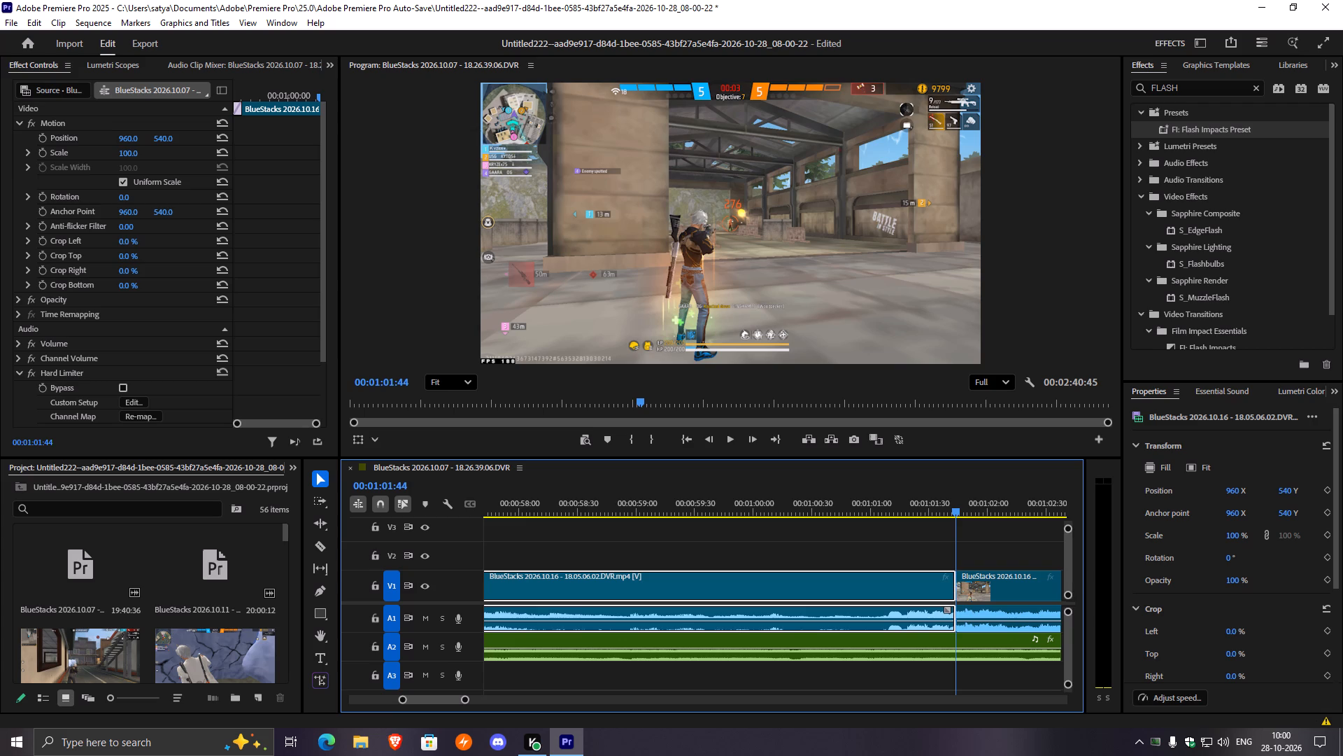
Apply FI: Flash Impacts Preset to the 00:01:01:44 cut, slide it slightly later and replay the flash.
drag(1177, 131, 955, 591)
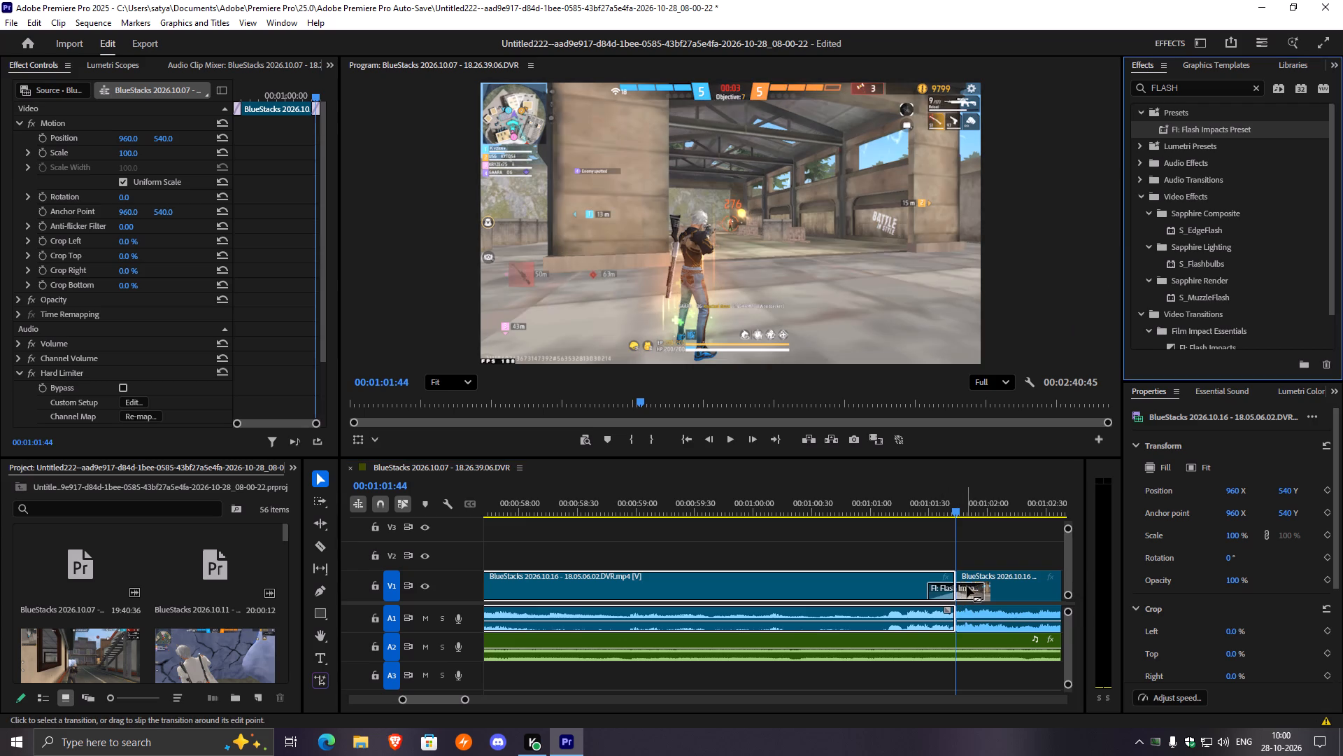
drag(967, 587, 984, 588)
drag(954, 515, 927, 528)
key(space)
key(space)
drag(978, 507, 943, 513)
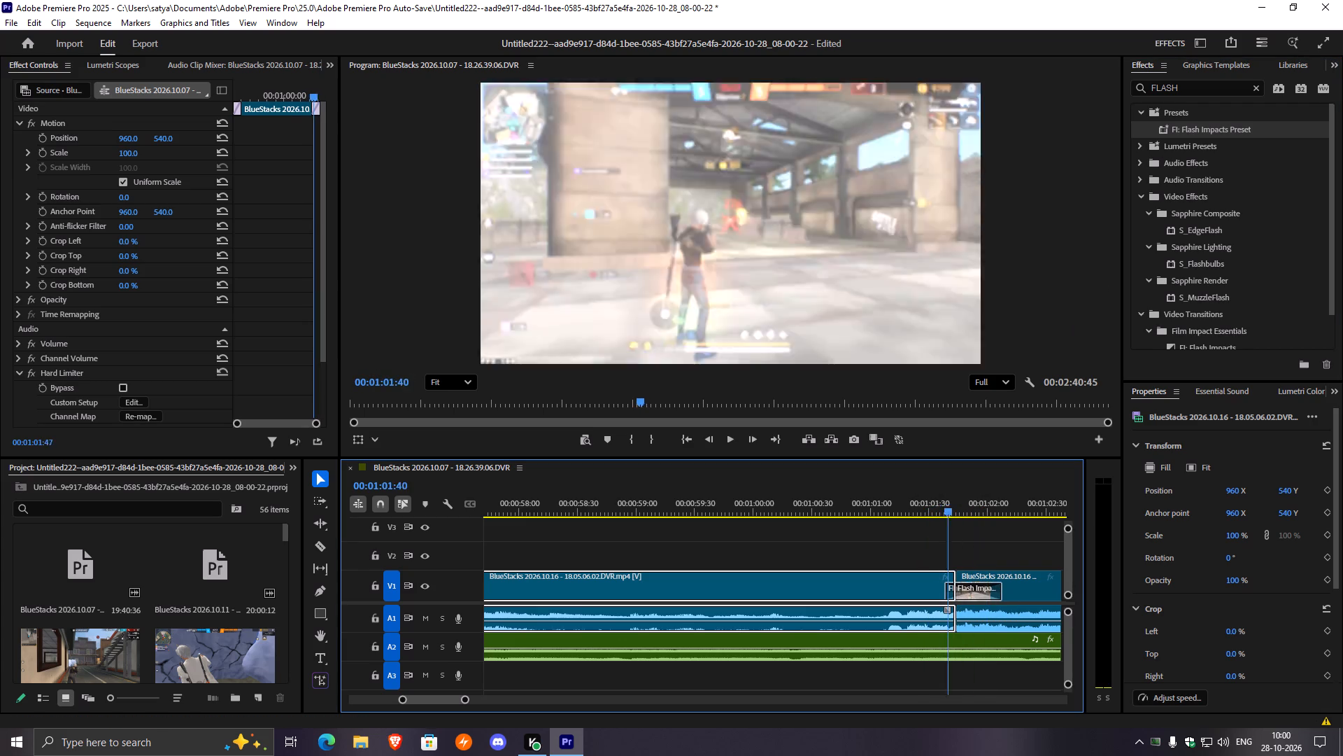
drag(943, 513, 893, 521)
key(space)
key(space)
drag(1000, 509, 969, 513)
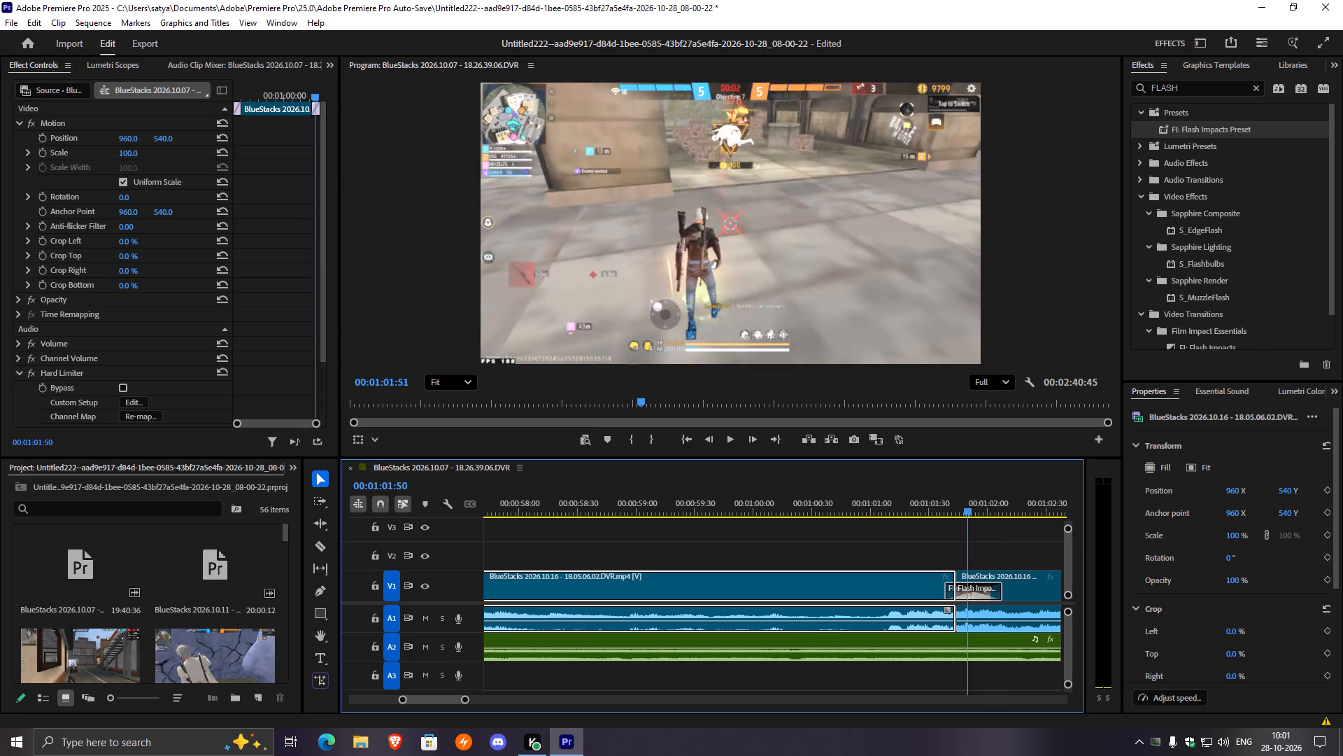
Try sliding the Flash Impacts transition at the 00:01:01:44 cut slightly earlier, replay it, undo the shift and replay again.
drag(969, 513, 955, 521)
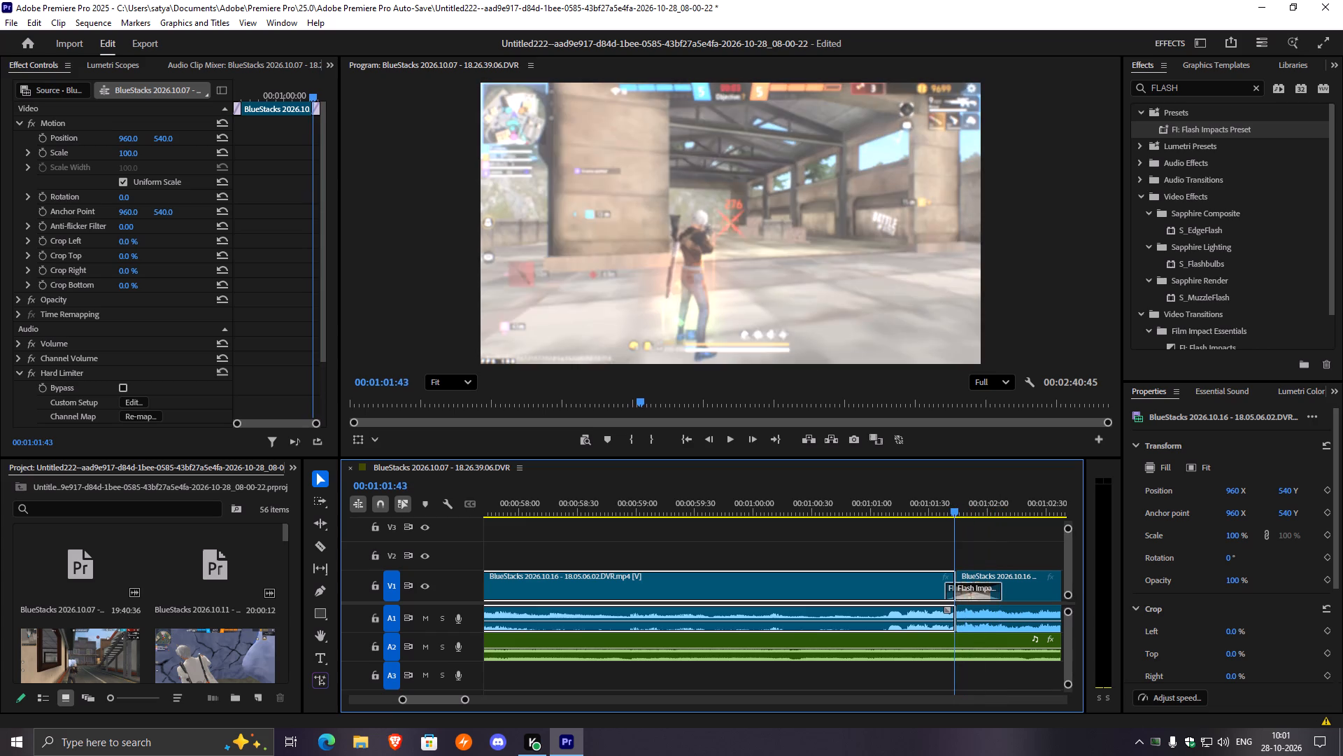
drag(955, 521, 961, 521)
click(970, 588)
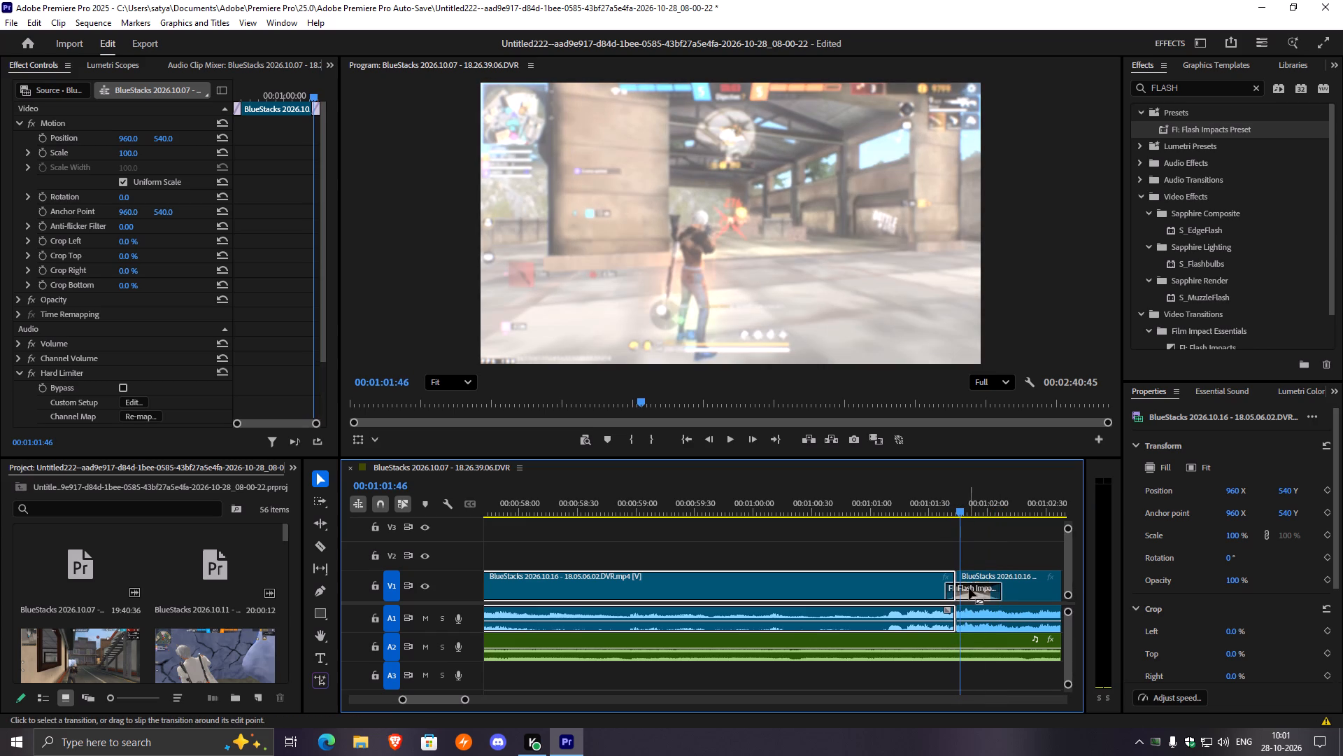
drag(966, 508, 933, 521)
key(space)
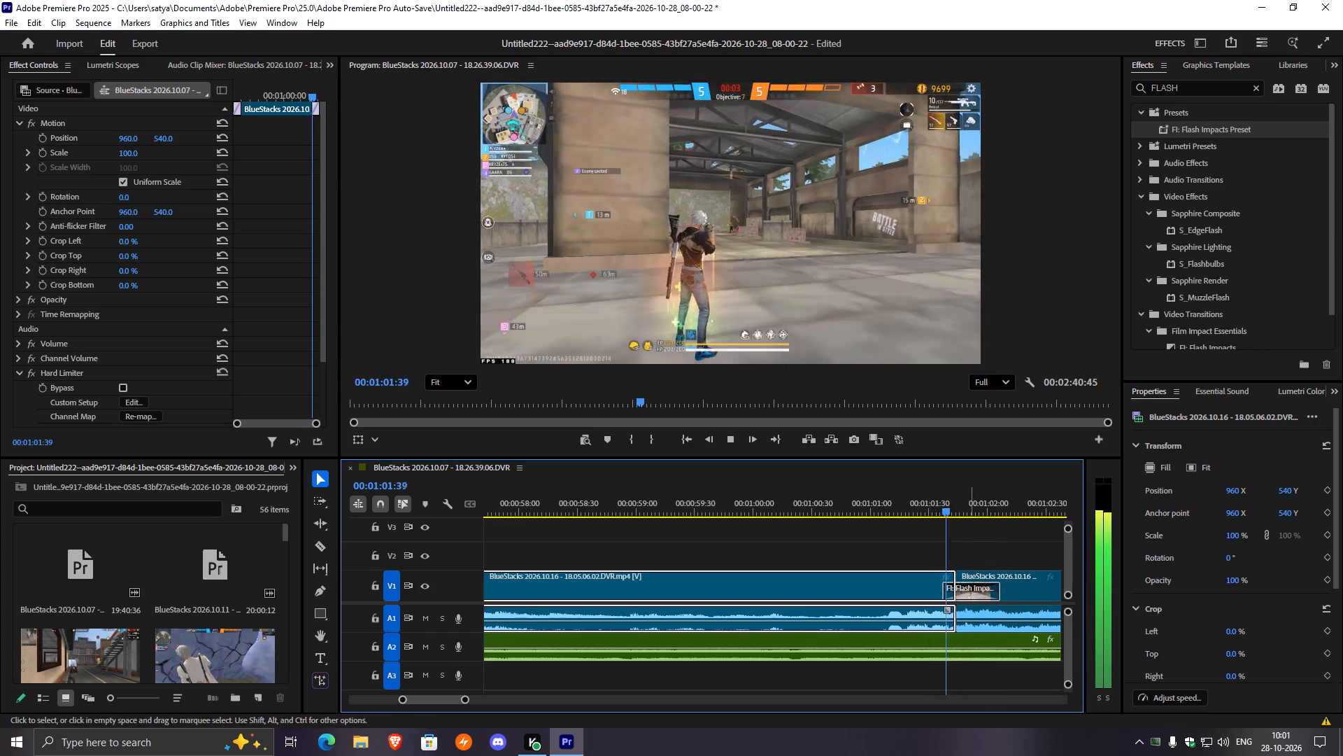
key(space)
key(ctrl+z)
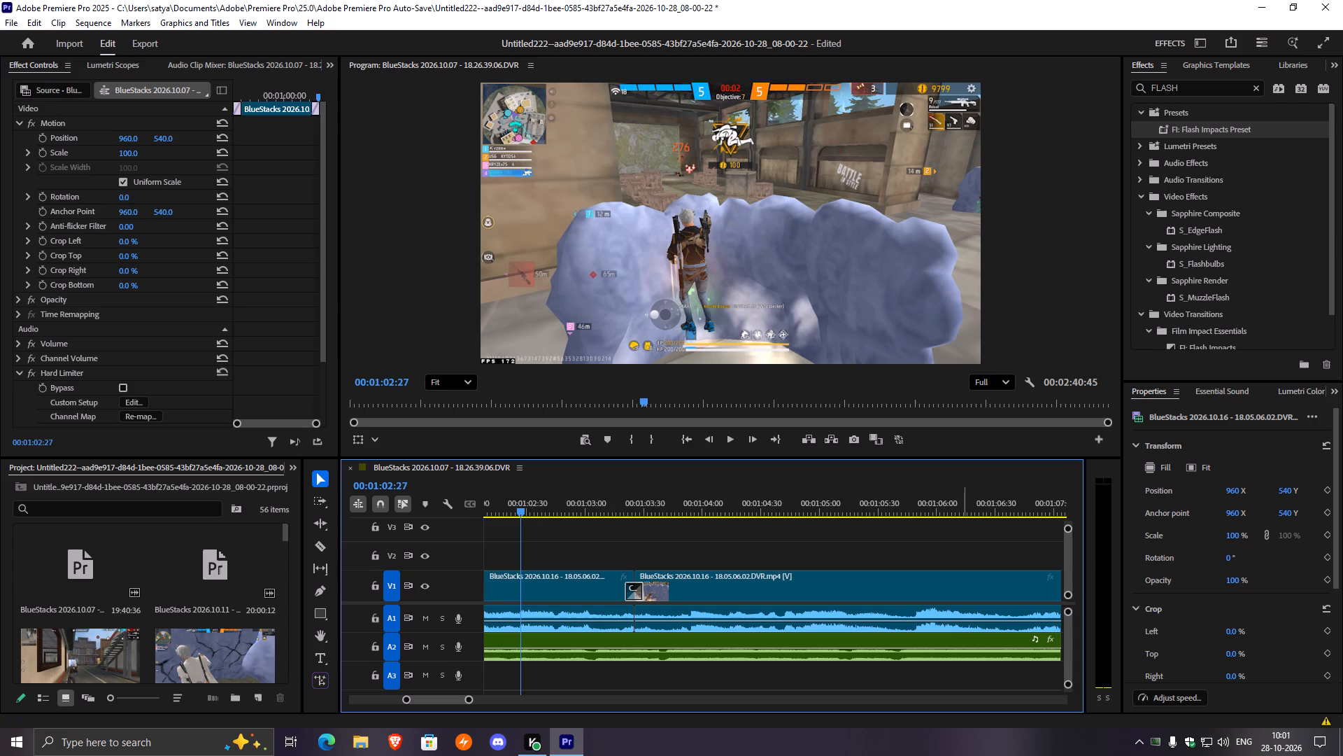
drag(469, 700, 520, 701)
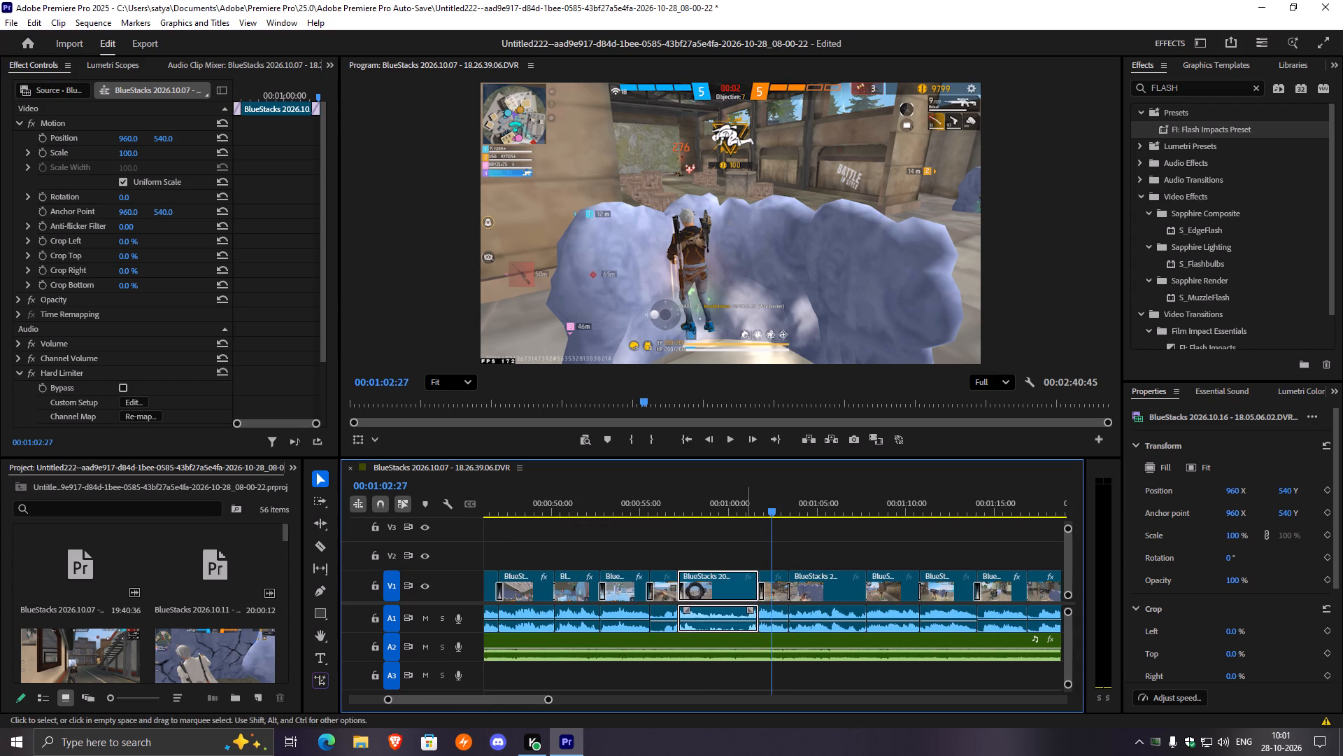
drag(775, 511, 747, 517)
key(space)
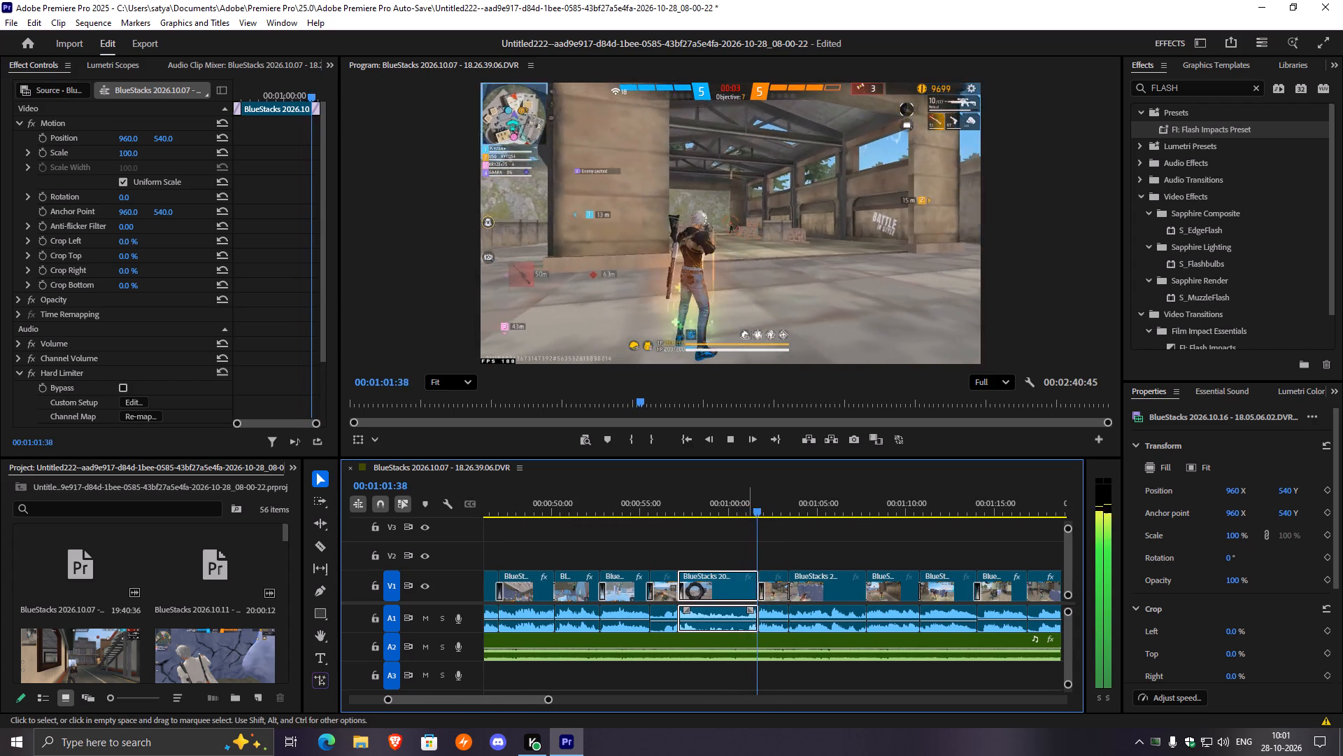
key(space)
Find the hit at 00:01:05:43 and split the BlueStacks 2026.10.16 clip on V1 there.
key(space)
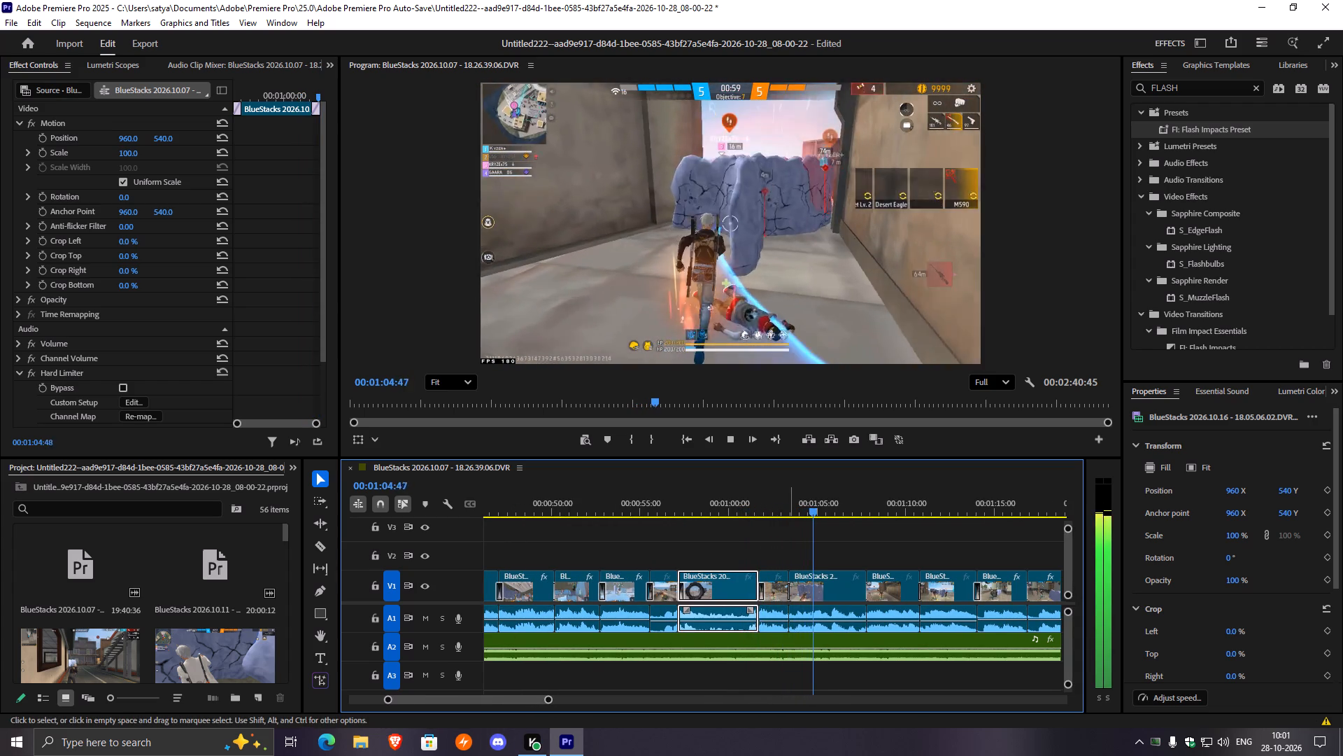
key(space)
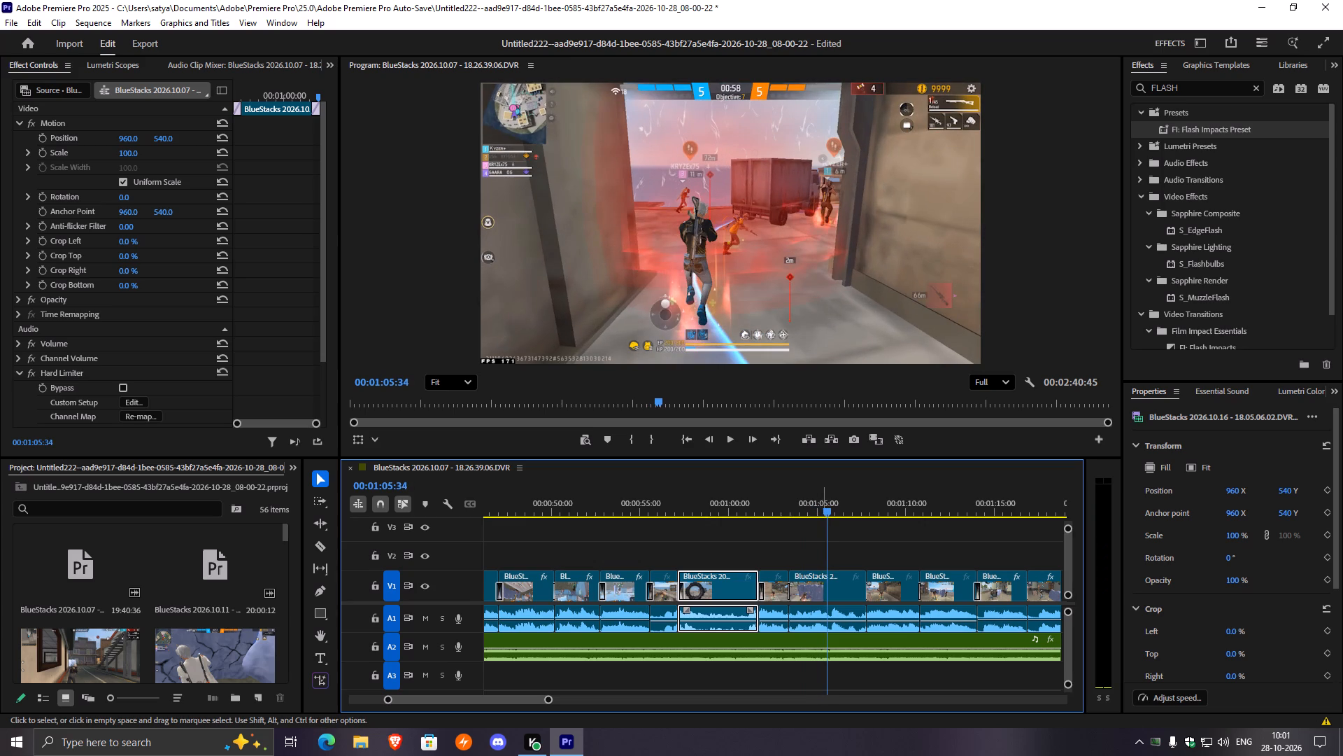
key(space)
key(space)
click(825, 584)
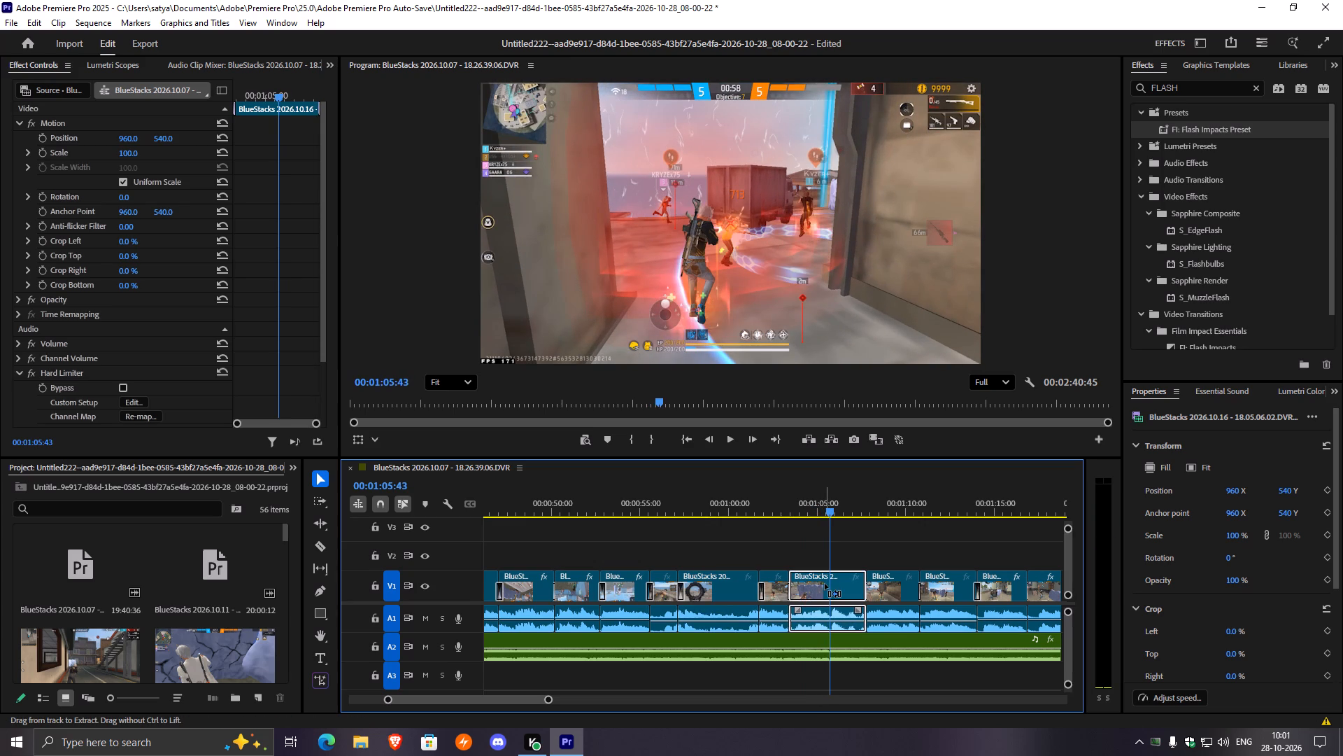
key(ctrl+k)
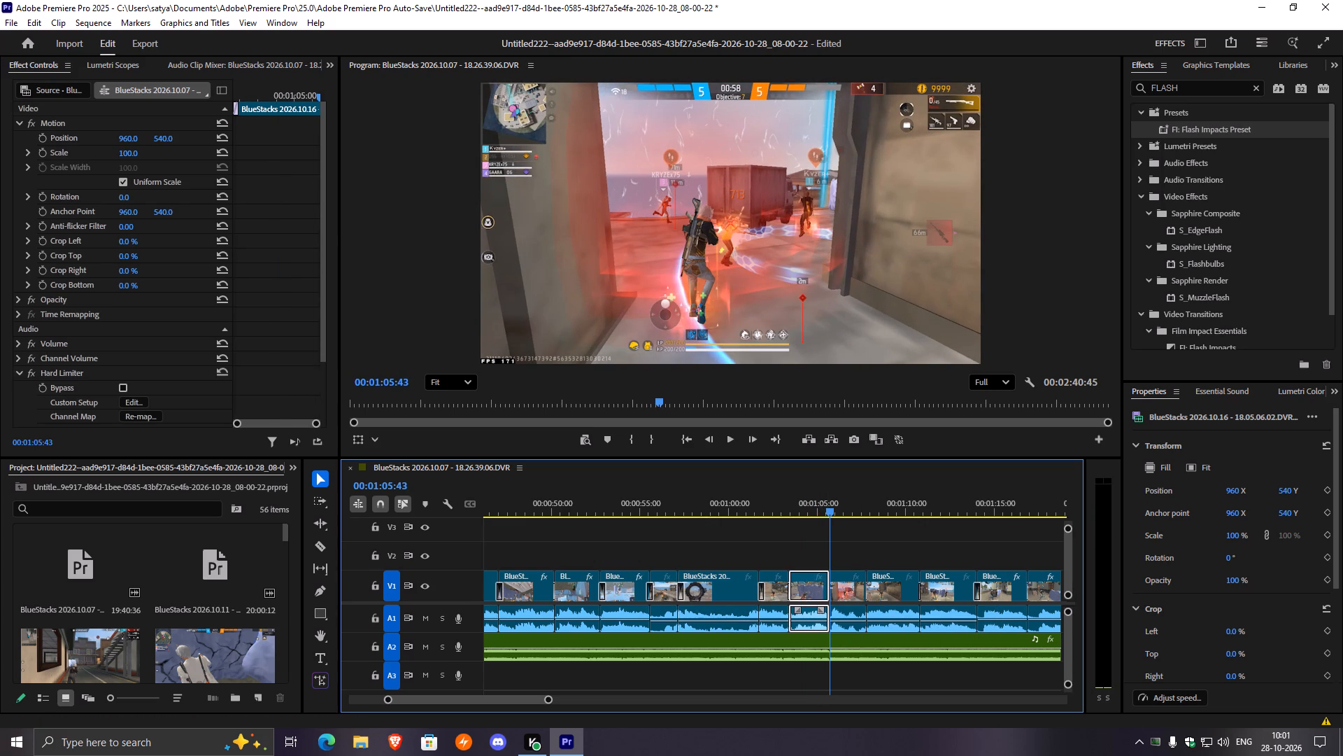
Apply FI: Flash Impacts Preset to the 00:01:05:43 cut on V1, slide it slightly later and replay the flash.
scroll(1198, 328, down, 1)
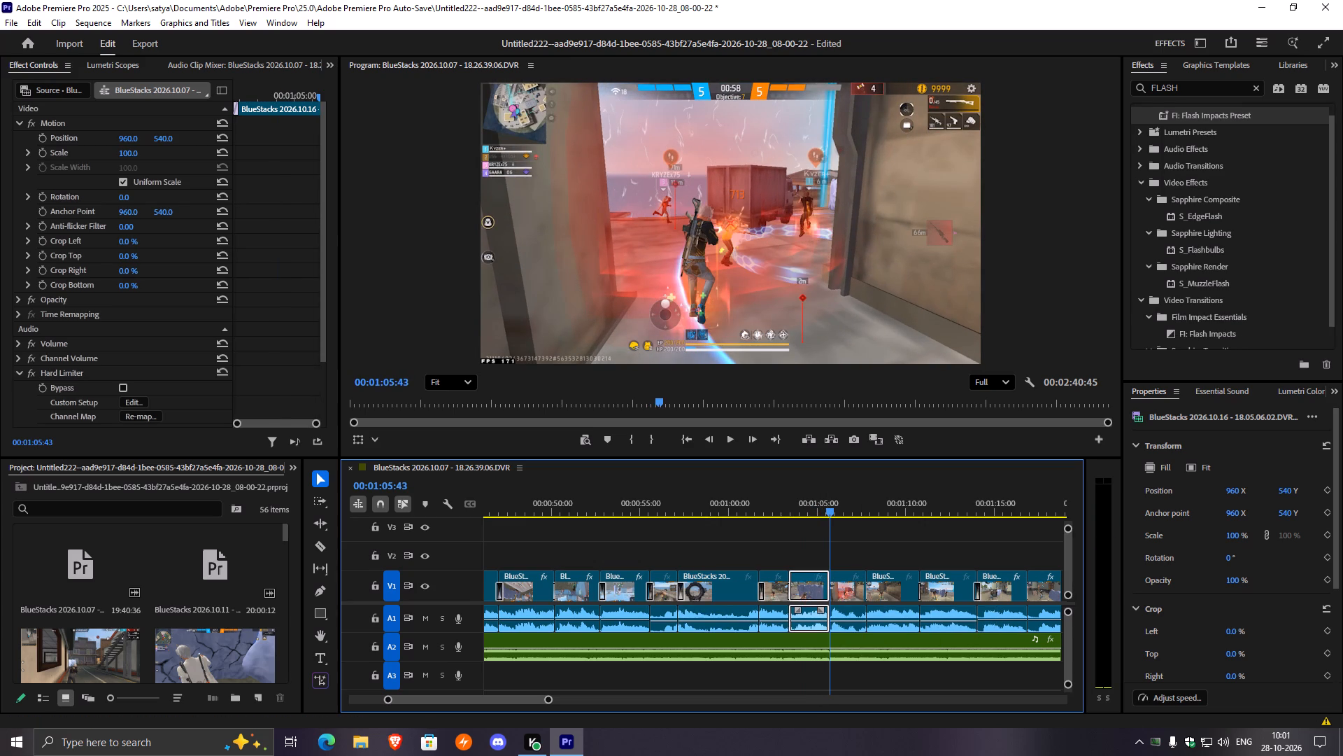
scroll(1195, 254, up, 5)
drag(1172, 128, 827, 582)
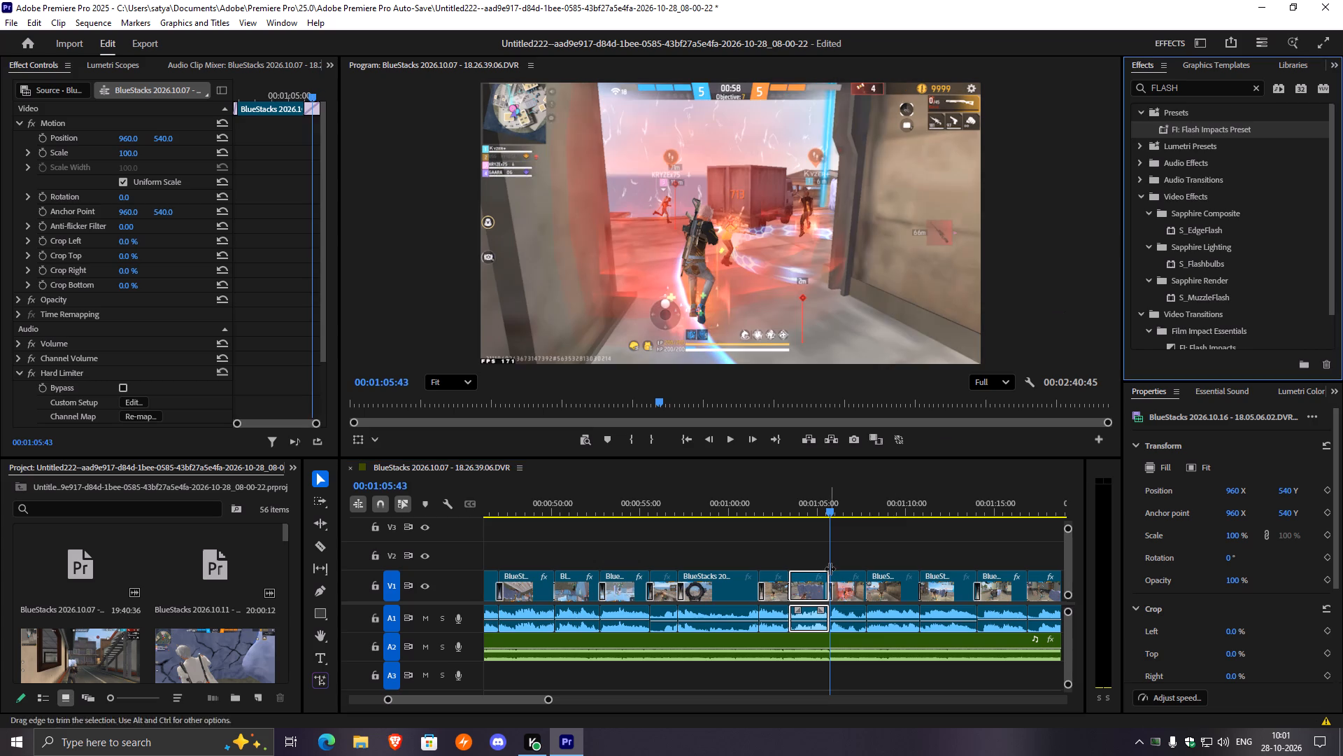
click(832, 512)
key(space)
key(space)
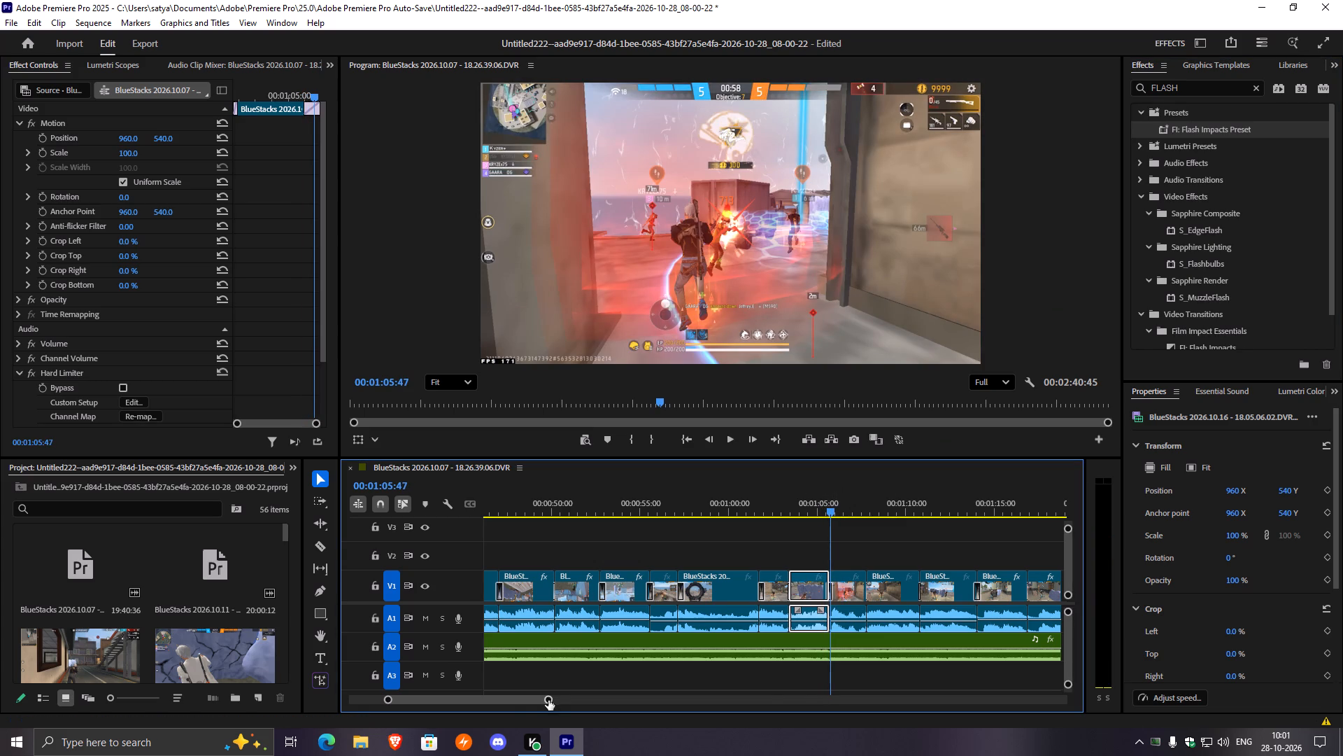
drag(548, 700, 504, 697)
drag(777, 591, 779, 591)
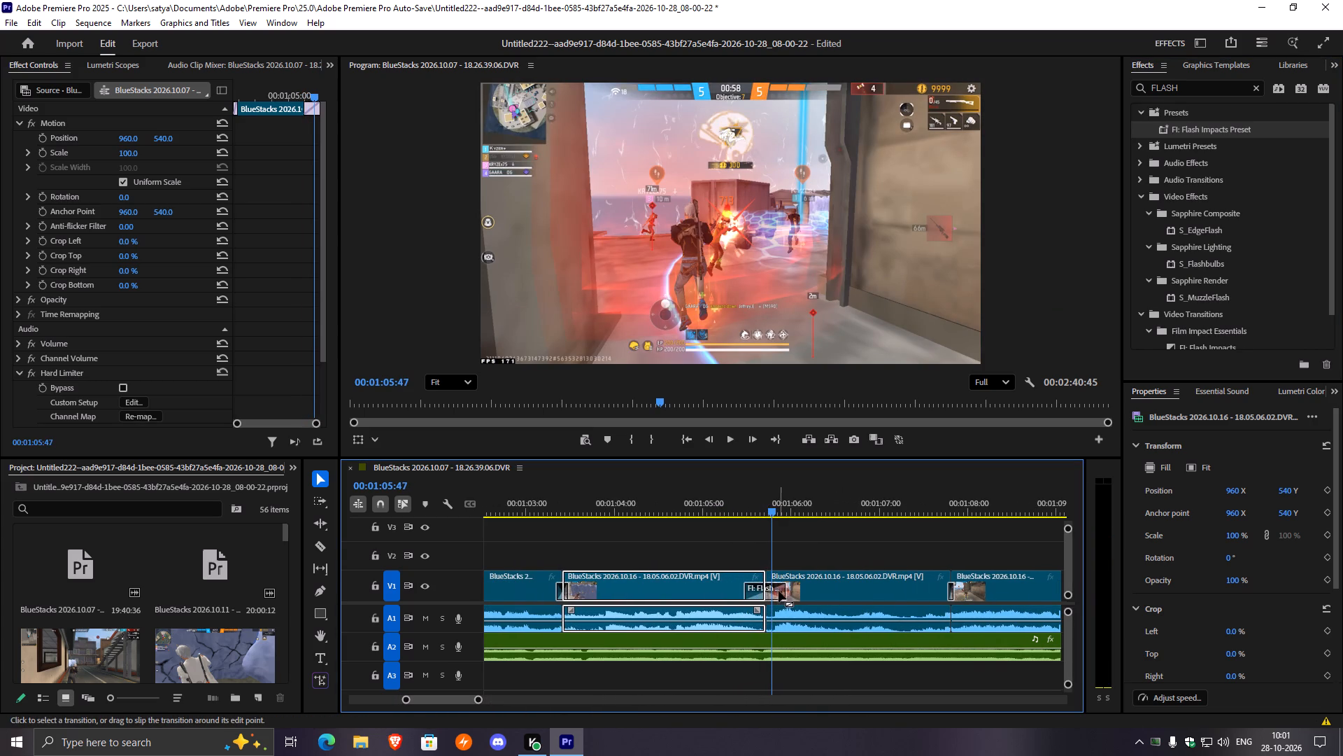
drag(779, 591, 786, 591)
drag(780, 505, 765, 506)
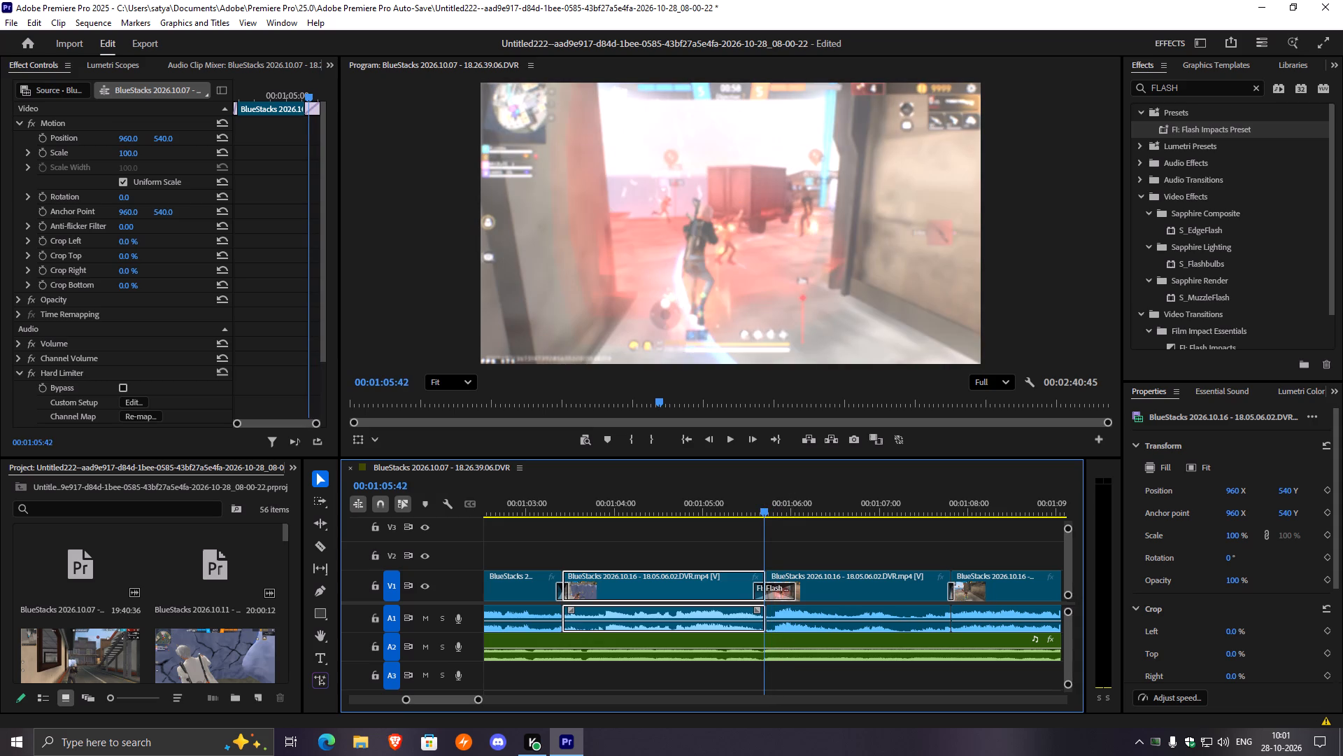
drag(765, 506, 767, 507)
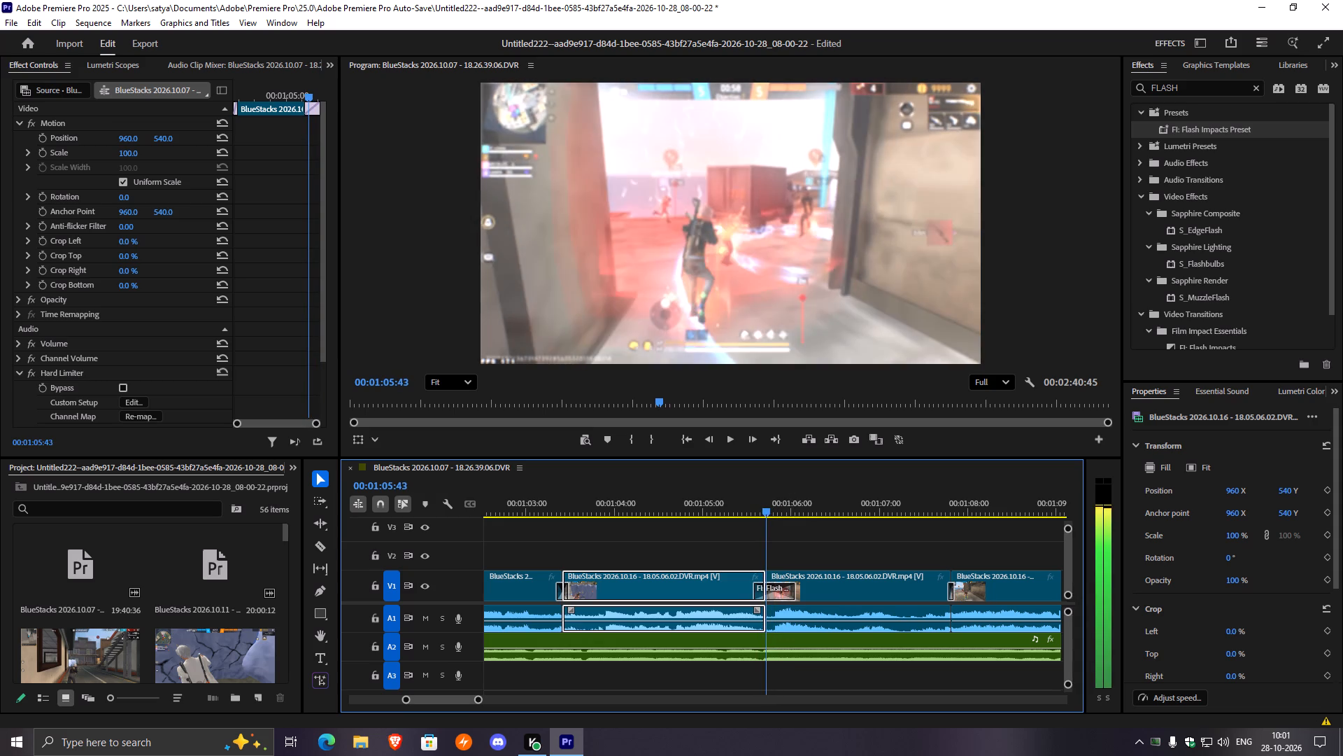
drag(767, 507, 735, 519)
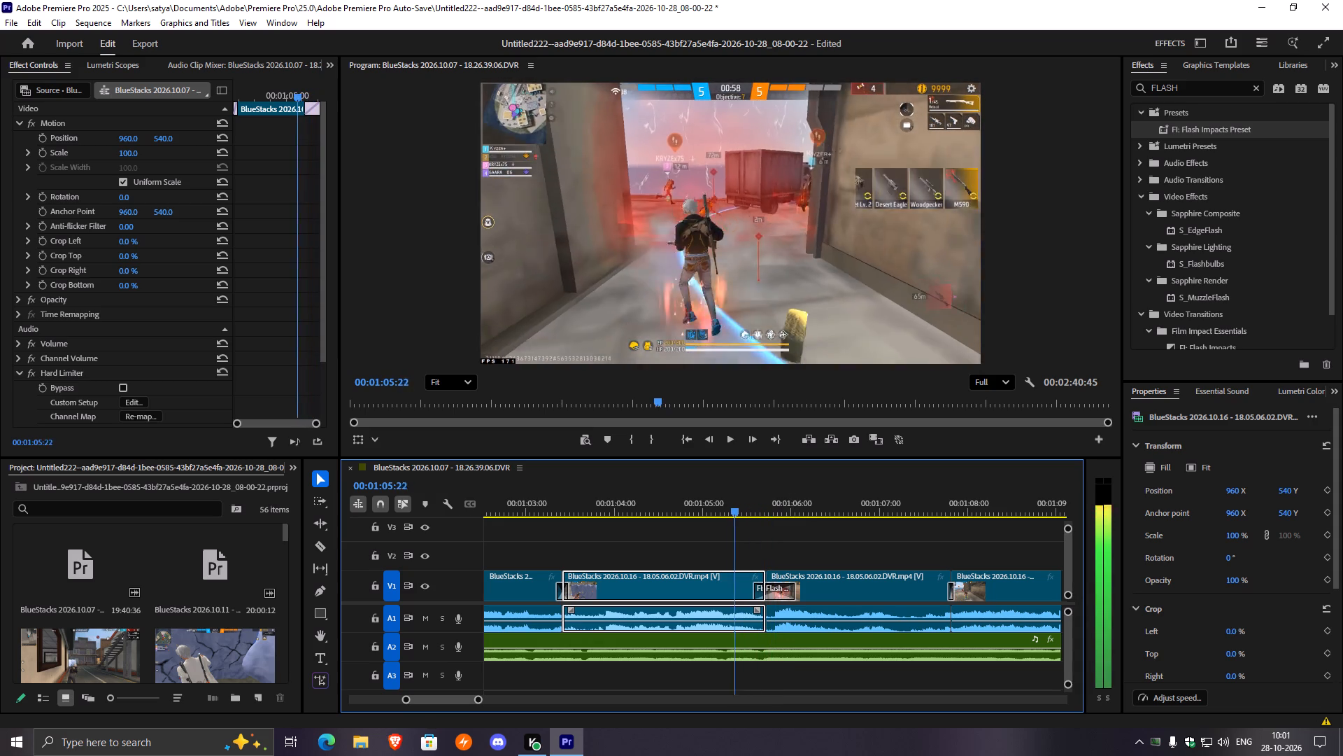
drag(735, 519, 731, 521)
key(space)
key(space)
Find the next hit at 00:01:11:21 and split the BlueStacks 2026.10.16 clip on V1 there.
key(space)
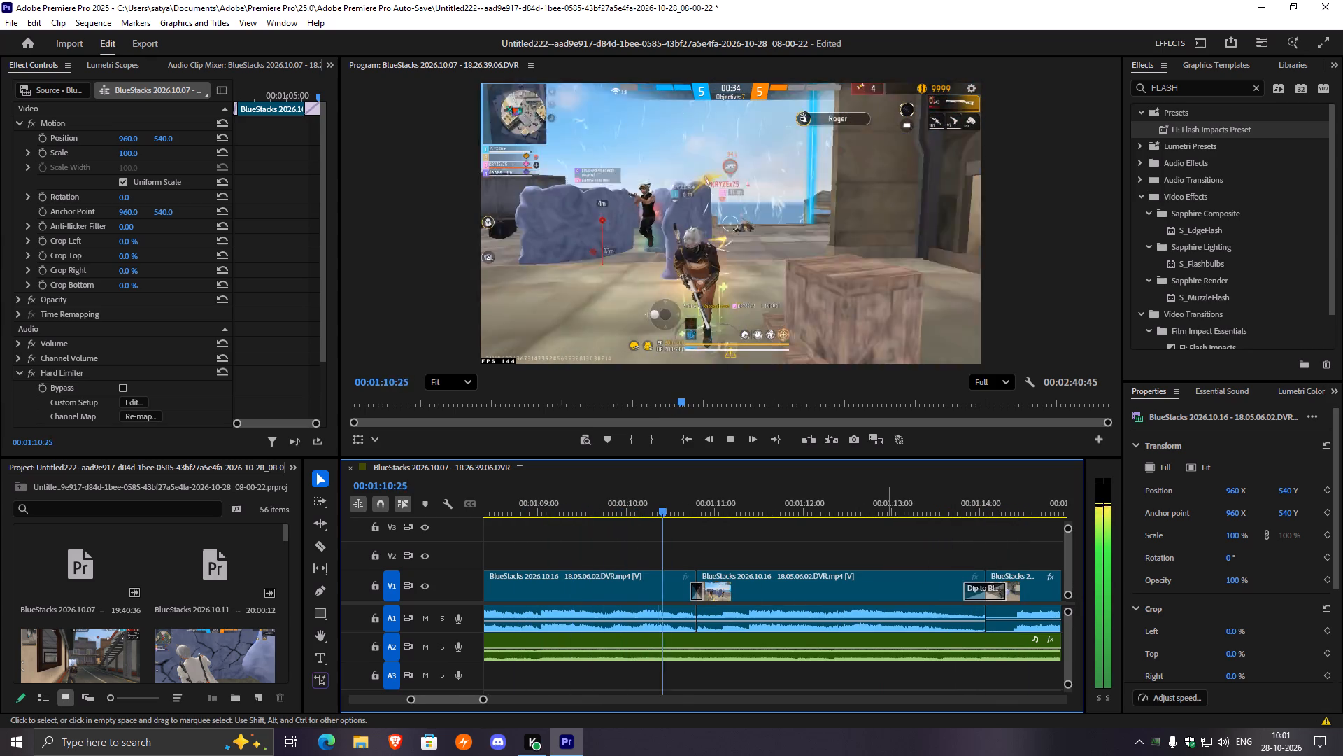
key(space)
key(space)
key(space)
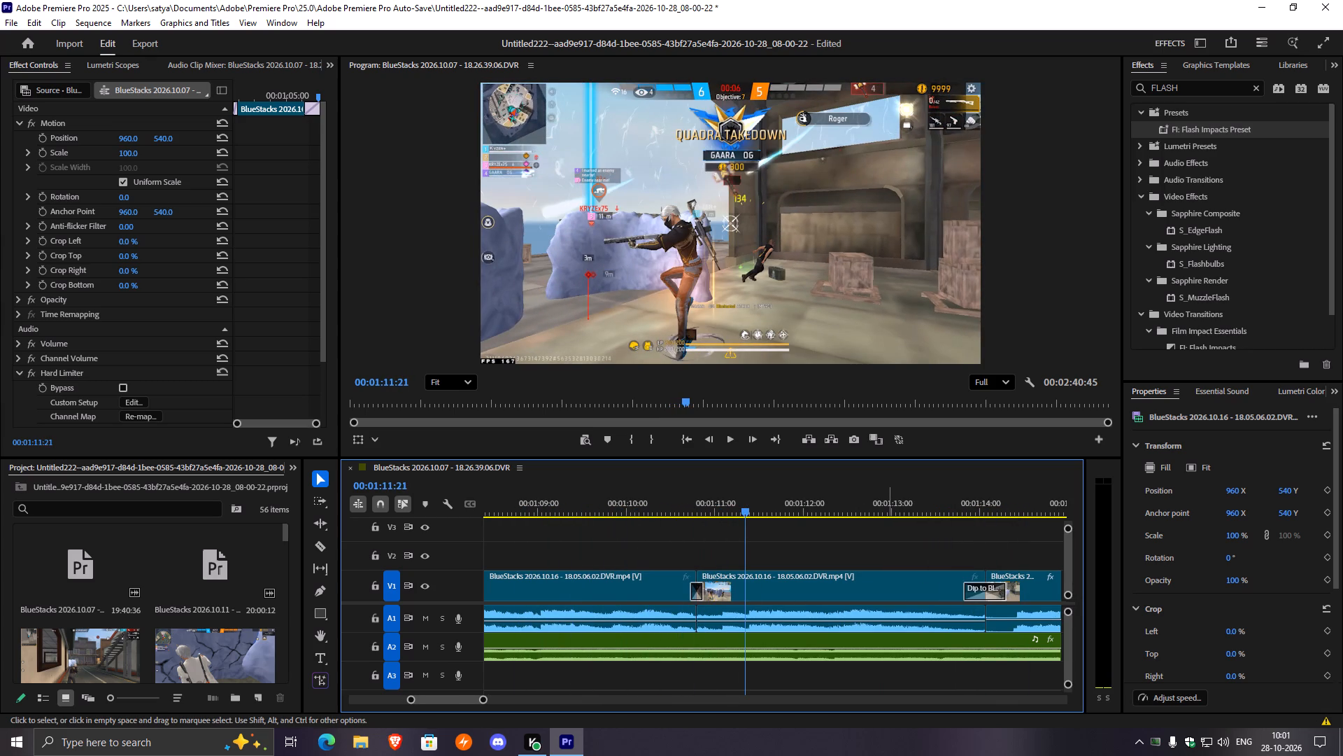
click(755, 584)
key(ctrl+k)
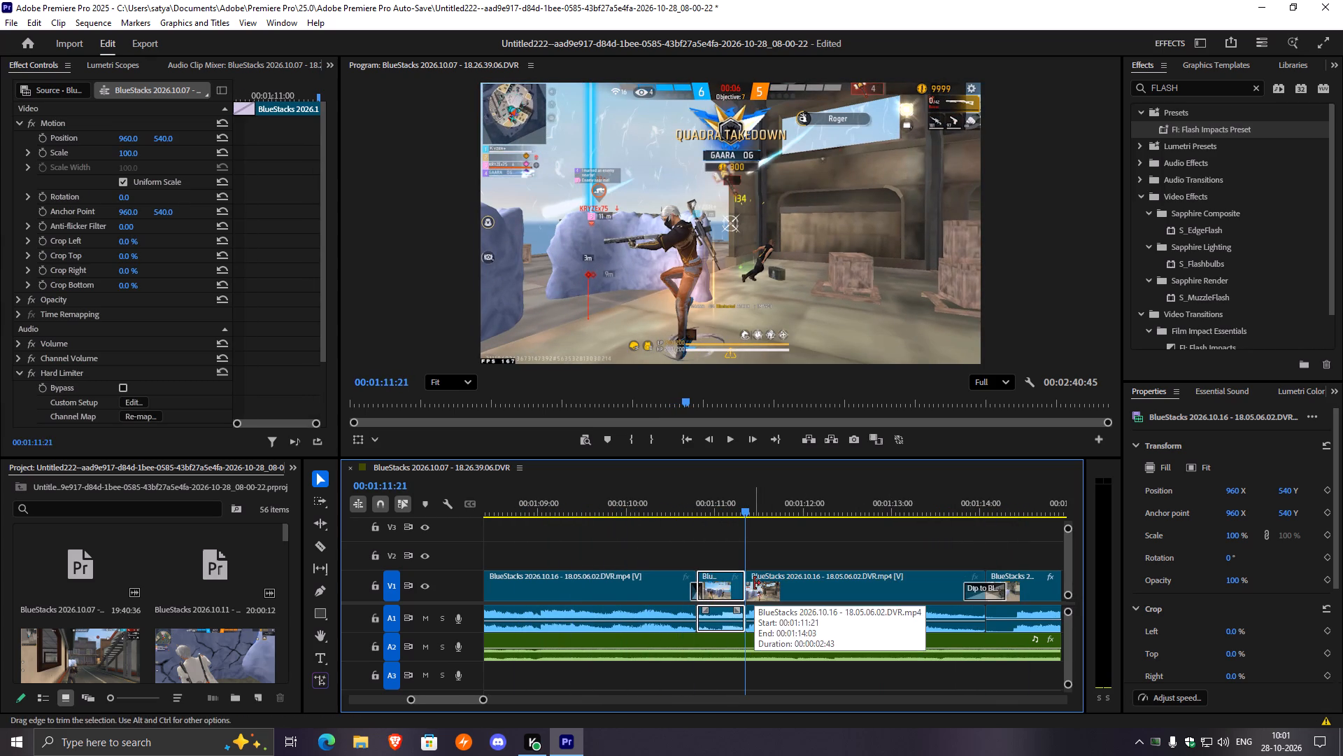
Apply FI: Flash Impacts Preset to the 00:01:11:21 cut on V1 and replay the flash.
drag(1174, 125, 1135, 171)
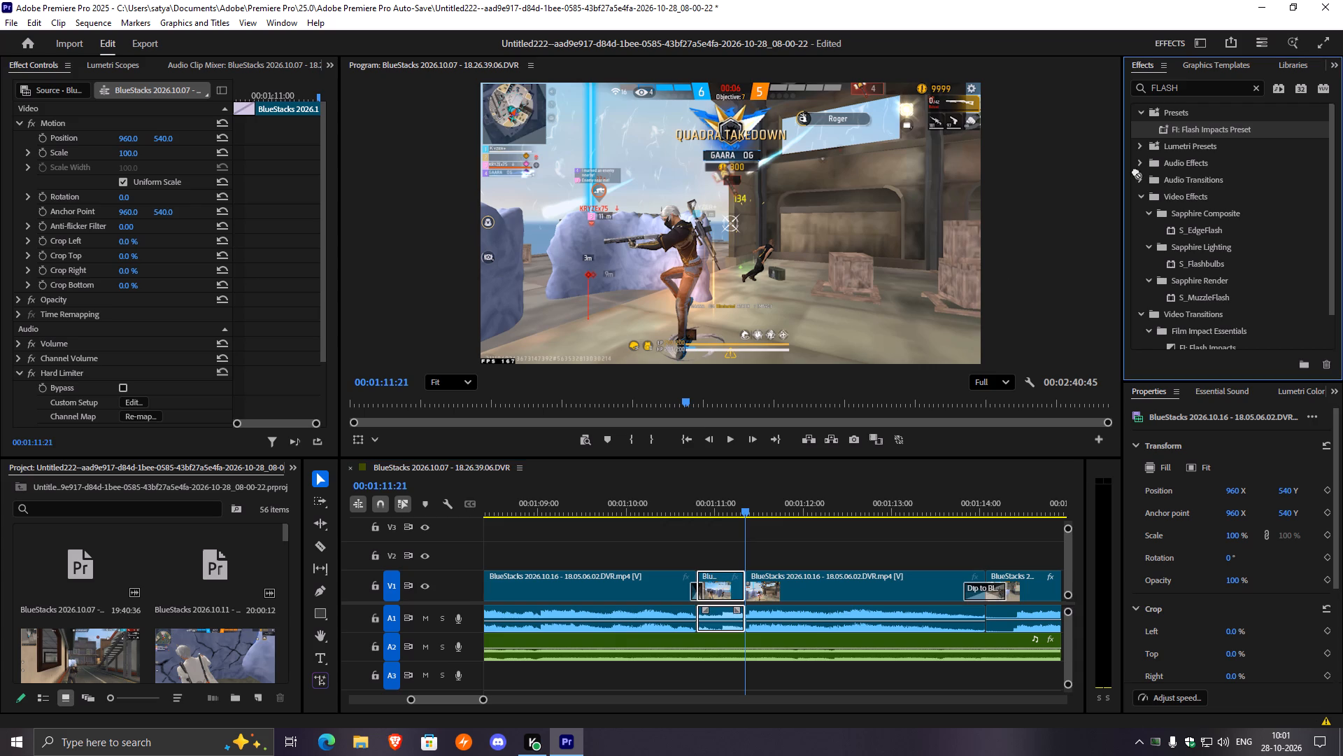
drag(1135, 171, 746, 587)
drag(747, 501, 745, 504)
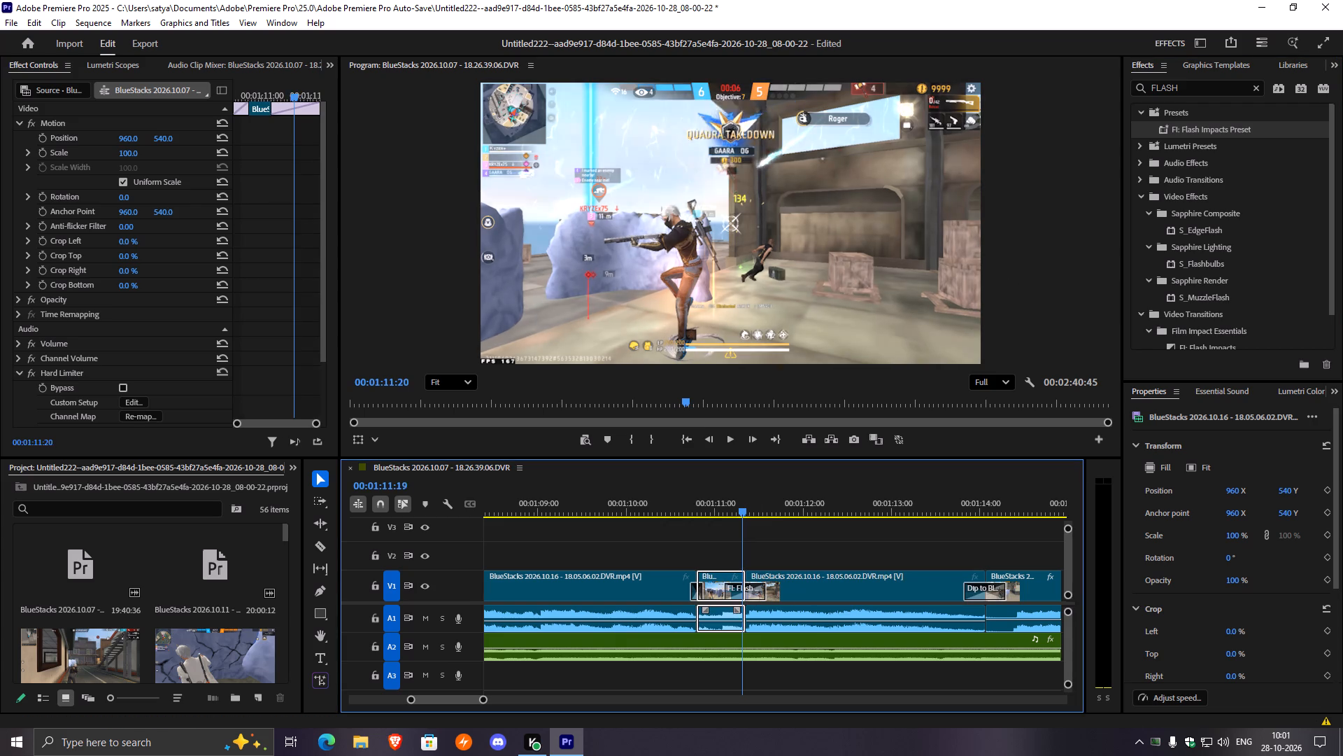
drag(745, 504, 736, 513)
key(space)
key(space)
drag(760, 503, 695, 517)
key(space)
key(space)
drag(767, 506, 735, 517)
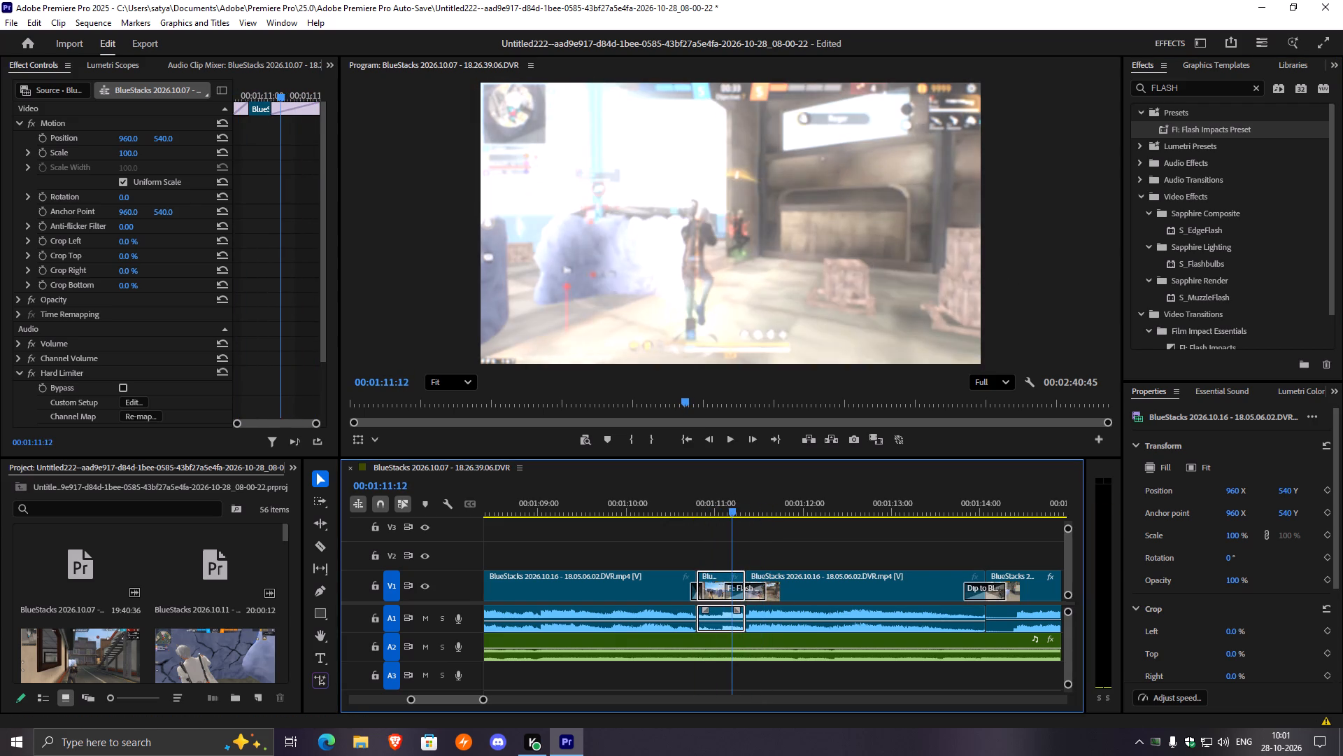
drag(735, 517, 733, 517)
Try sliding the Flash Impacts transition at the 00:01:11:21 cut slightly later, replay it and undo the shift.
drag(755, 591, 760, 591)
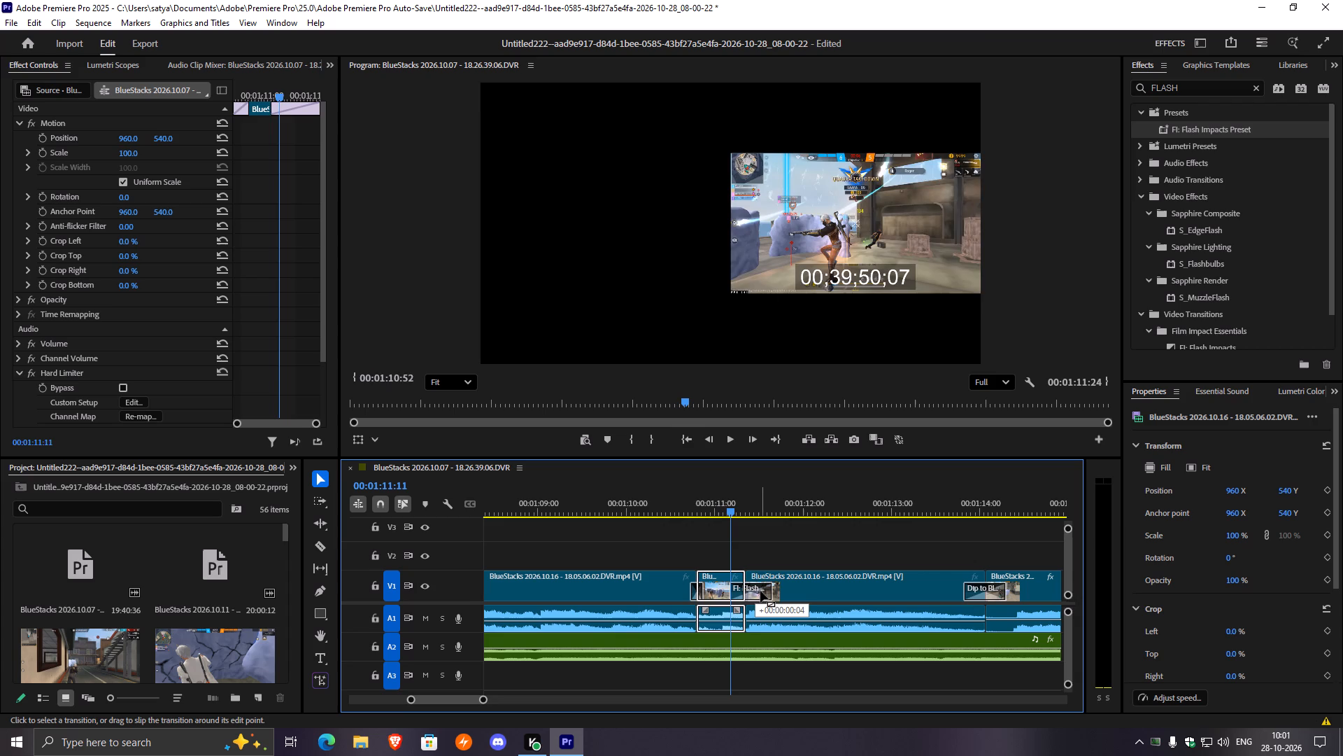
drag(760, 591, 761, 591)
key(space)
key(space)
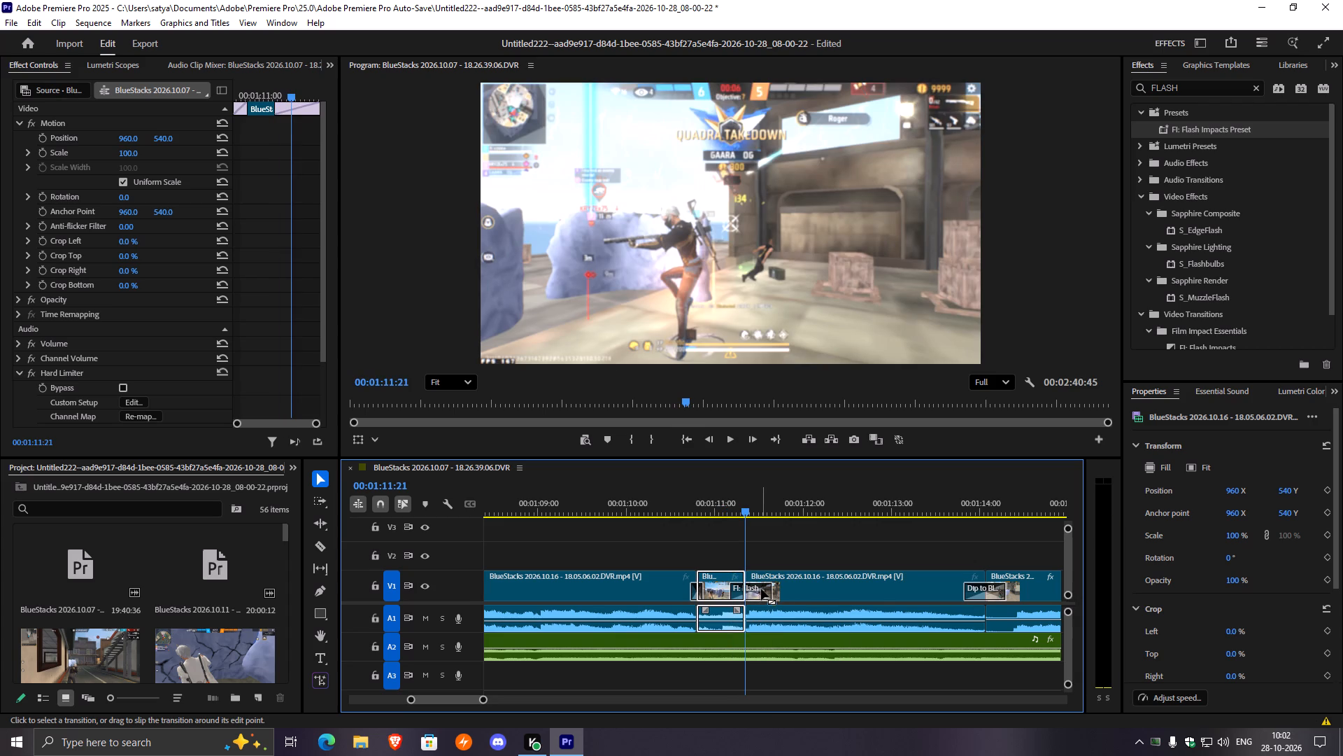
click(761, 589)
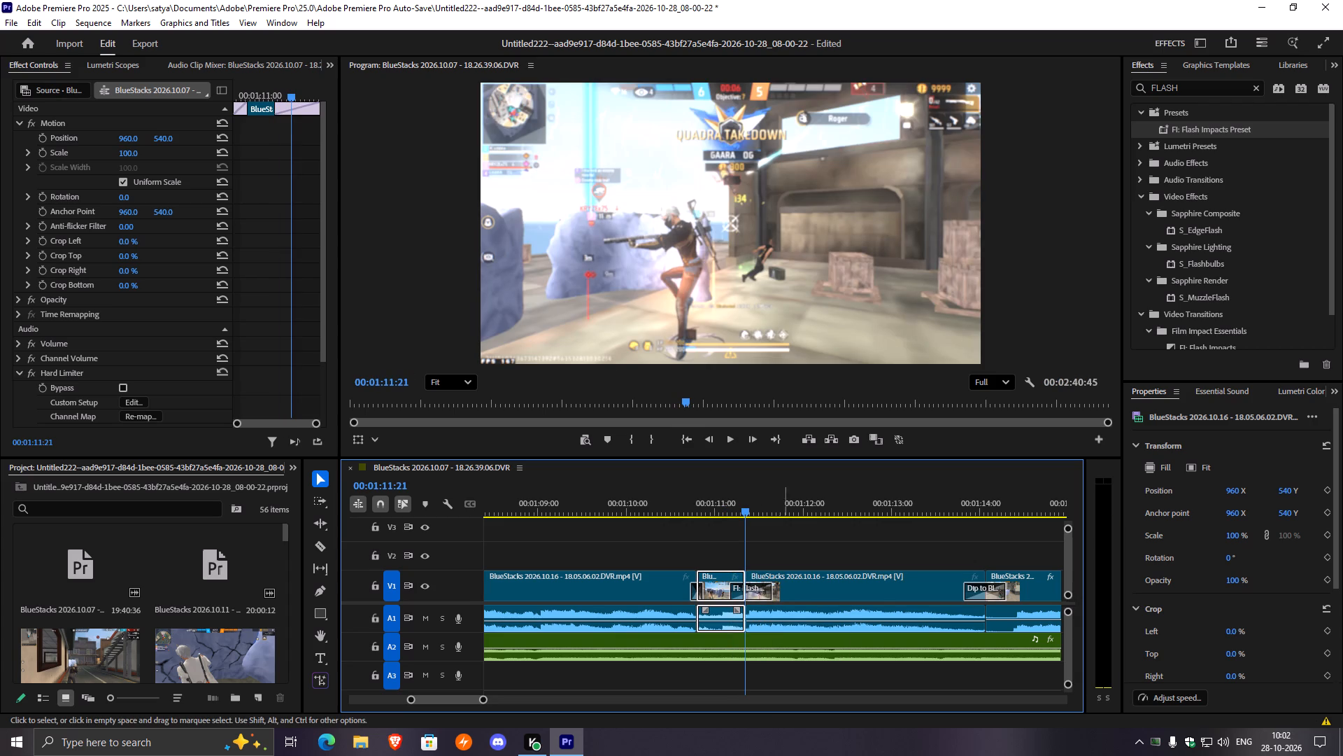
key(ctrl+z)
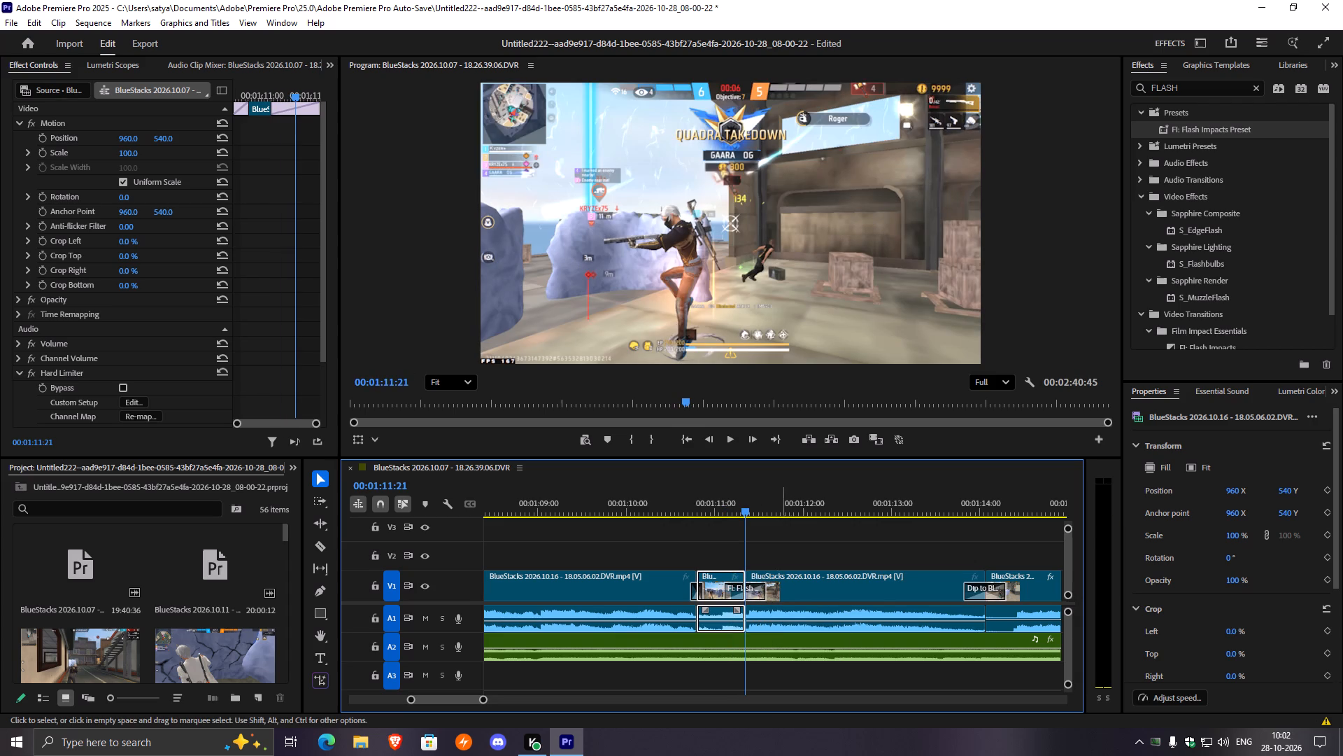
Fine-tune the position of the Flash Impacts transition at the 00:01:11:21 cut, sliding it slightly later overall.
click(753, 589)
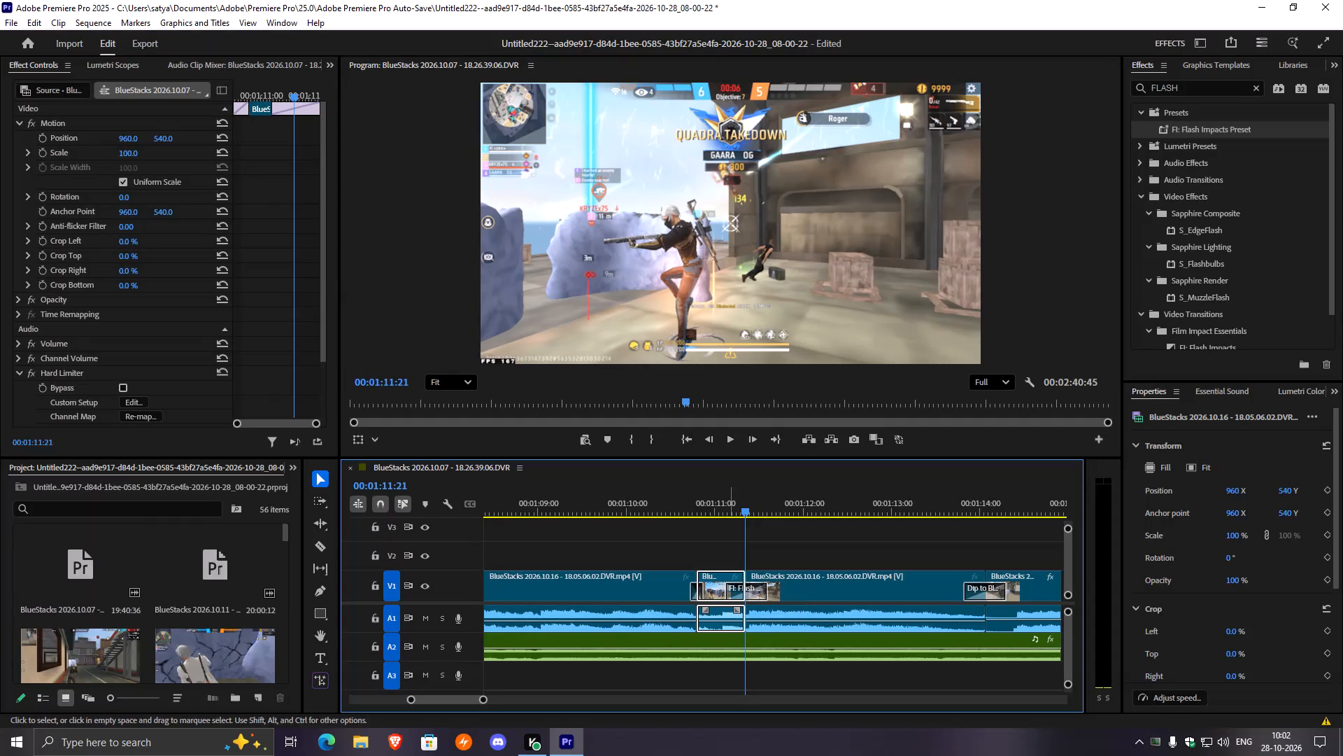
click(741, 220)
click(1111, 206)
click(703, 531)
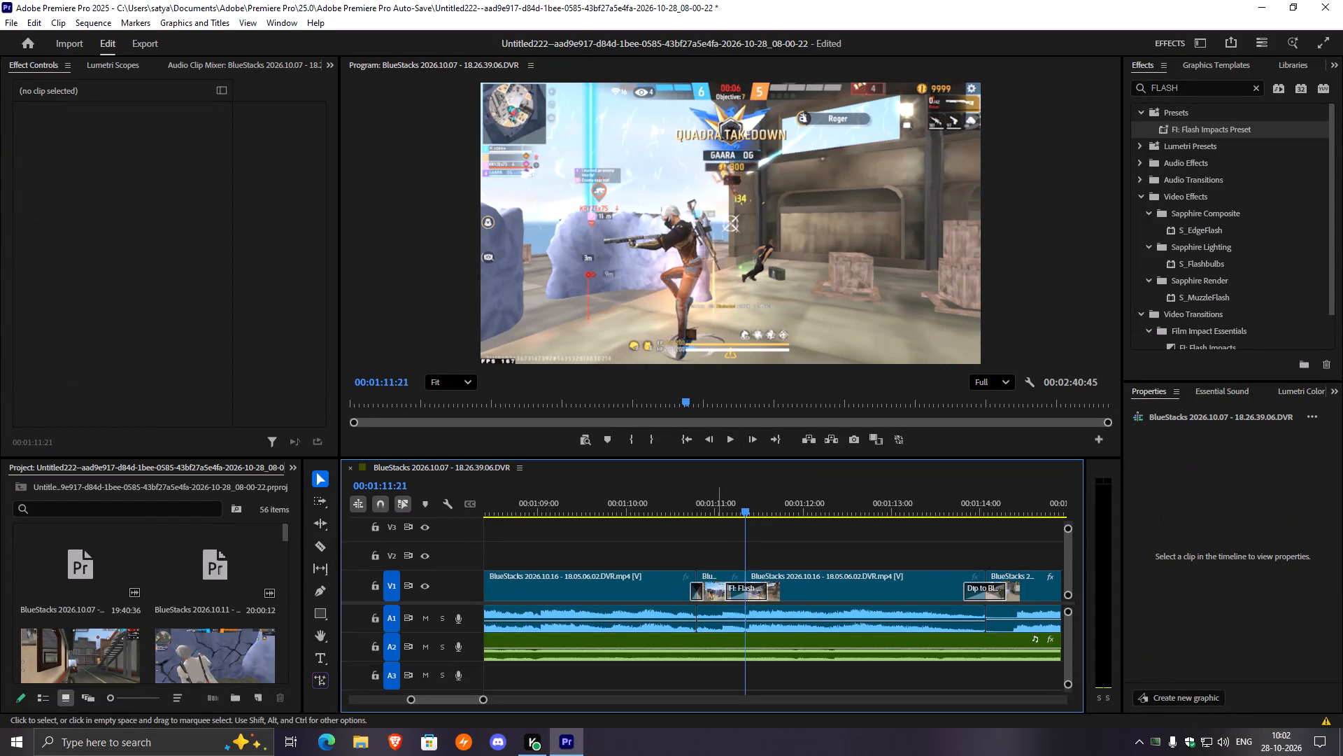
click(632, 578)
click(711, 576)
click(757, 589)
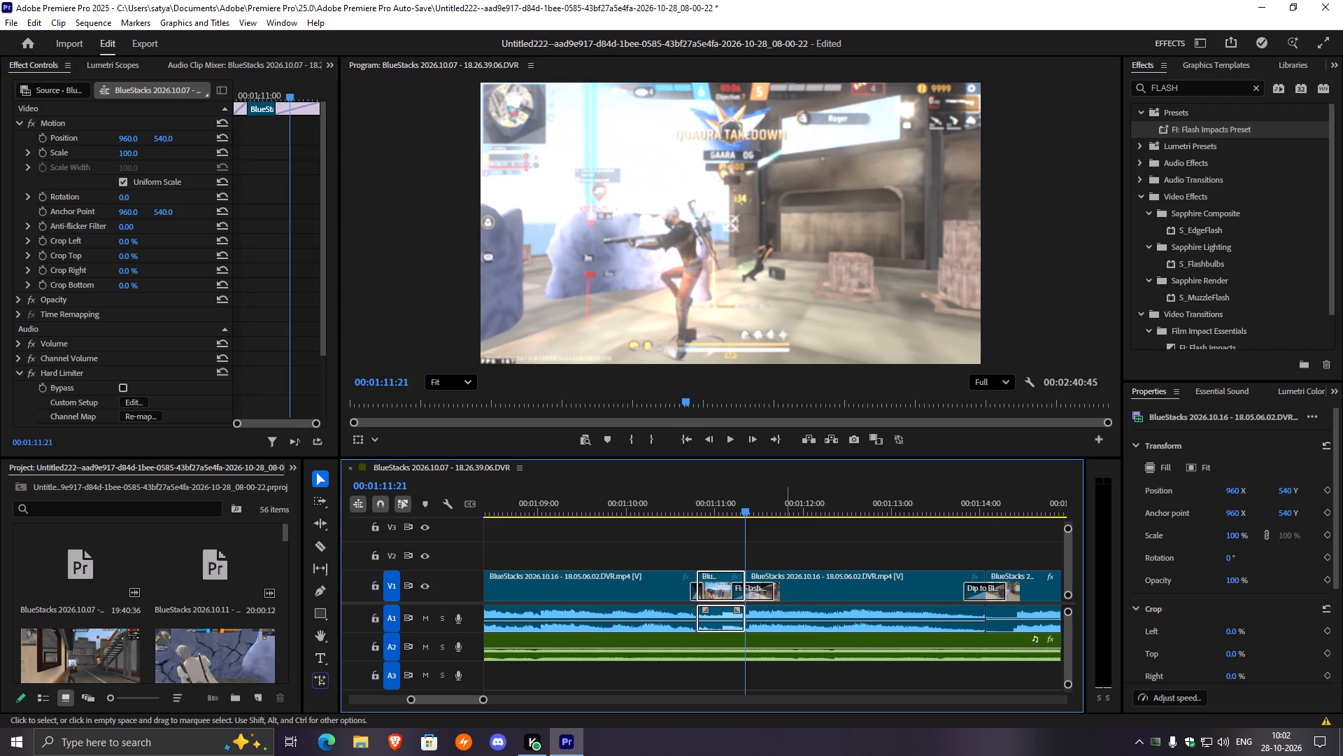
click(786, 573)
click(788, 552)
click(779, 558)
click(763, 587)
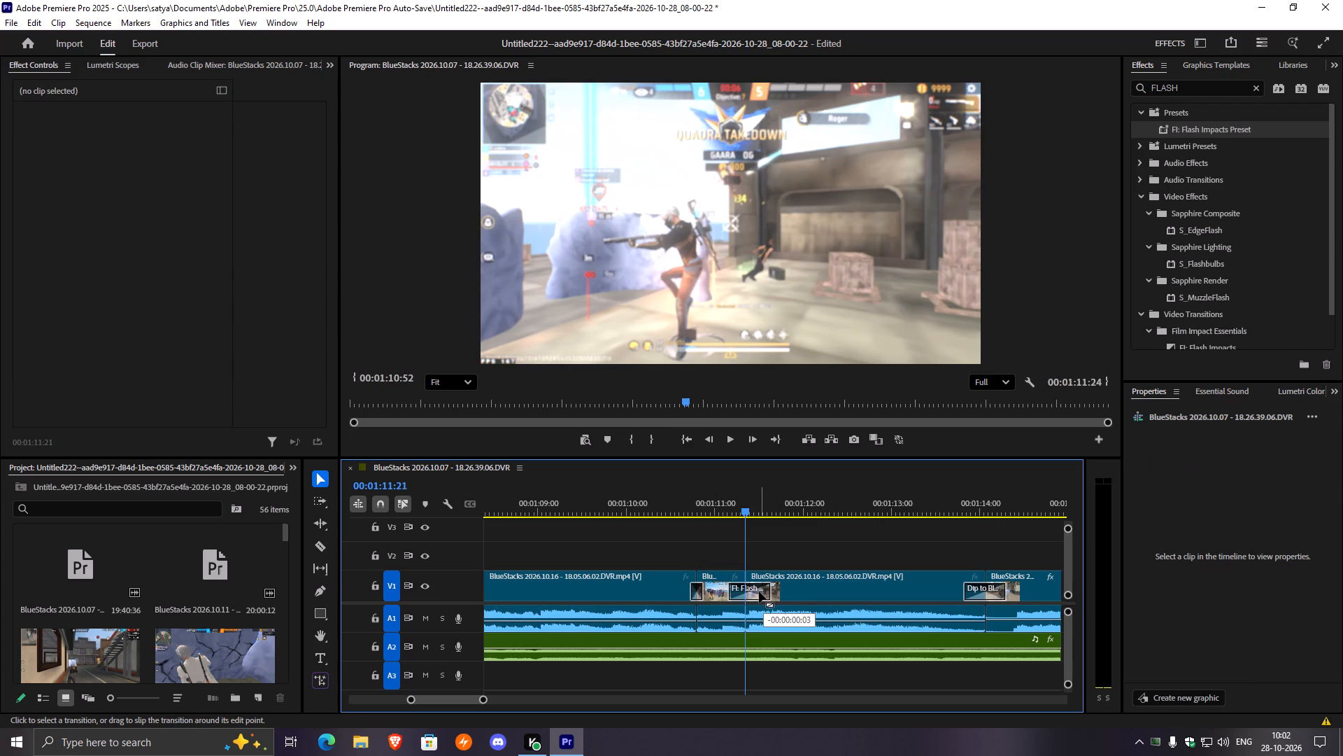
Replay the flash at the 00:01:11:21 cut several times, starting shortly before it, to check its timing.
drag(748, 510, 734, 521)
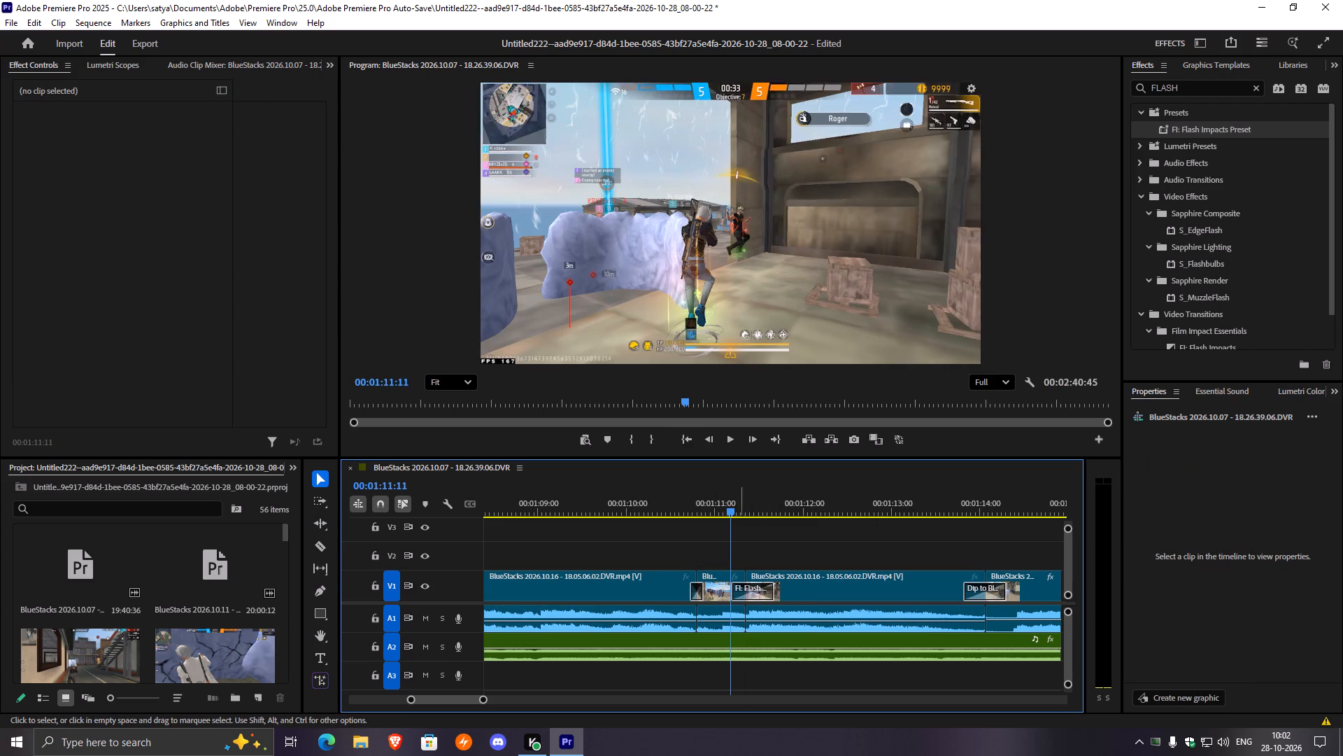
key(space)
key(space)
drag(756, 507, 739, 514)
key(space)
key(space)
click(709, 515)
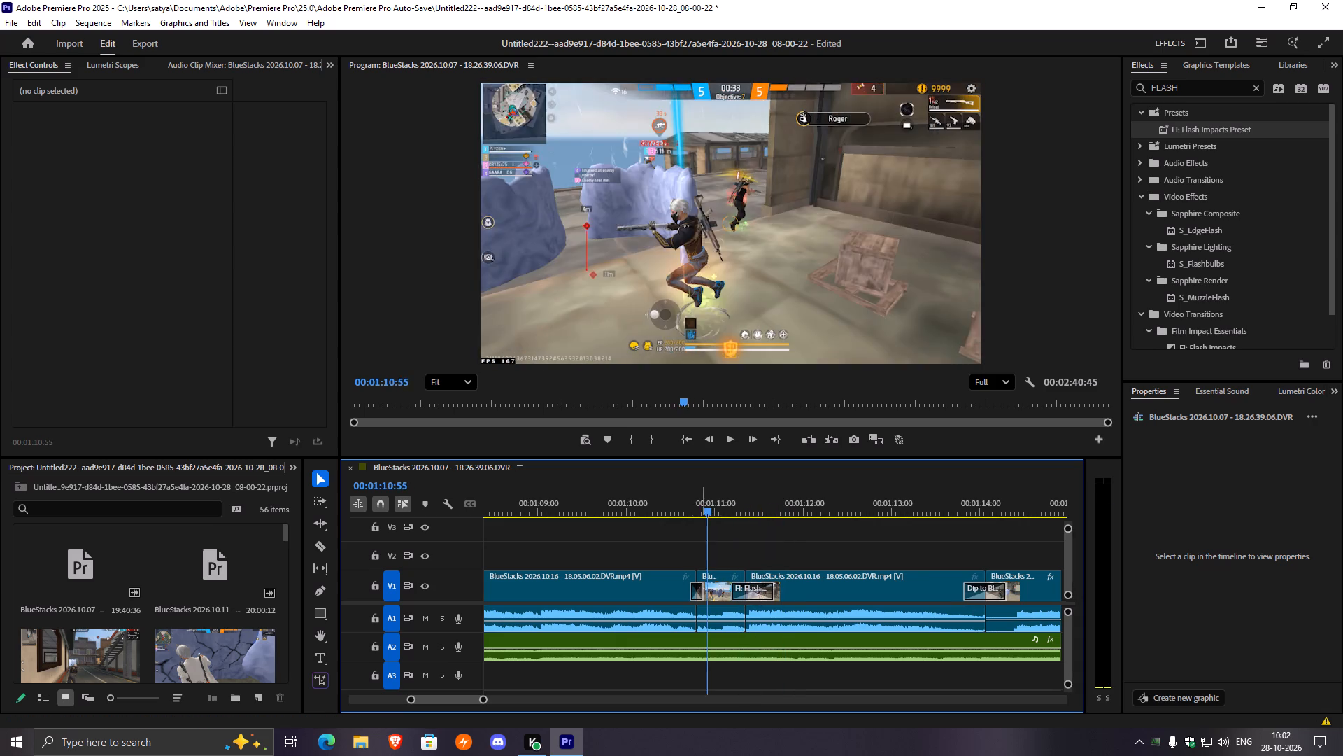
click(686, 507)
key(space)
key(space)
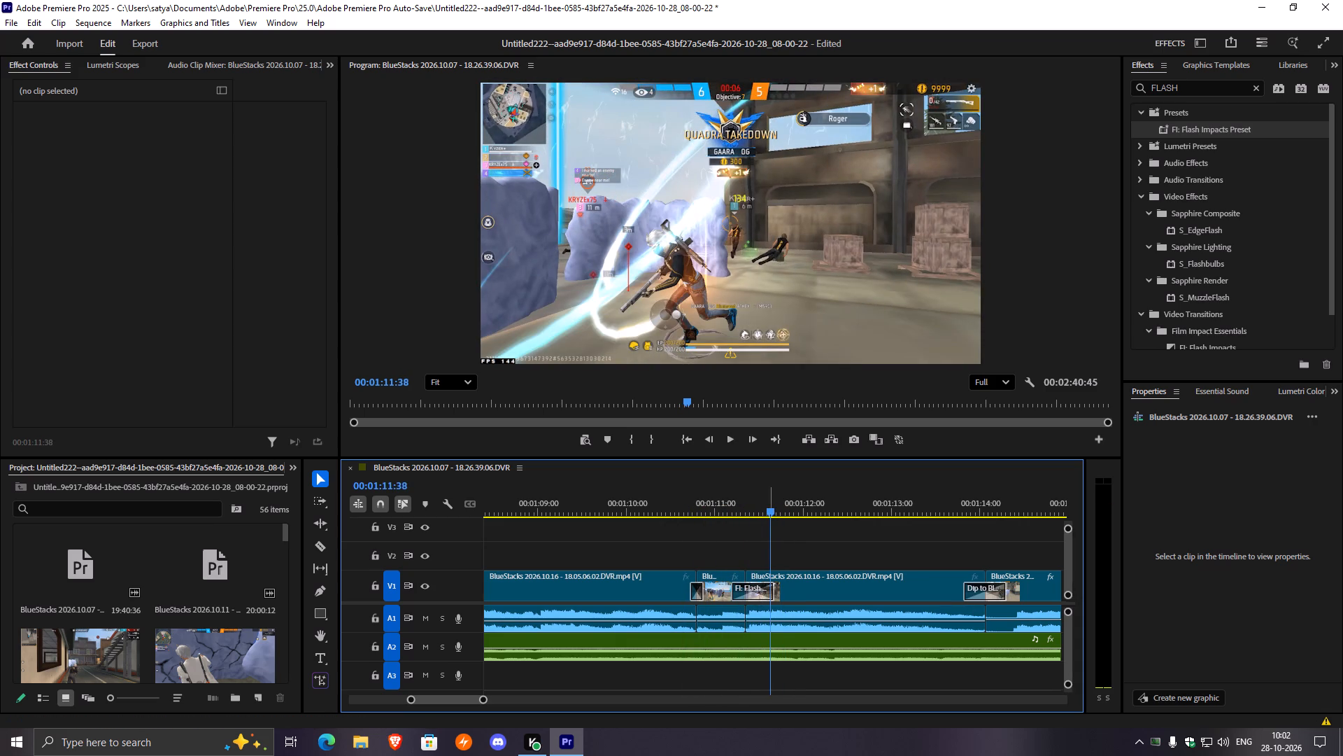
drag(775, 505, 609, 549)
key(space)
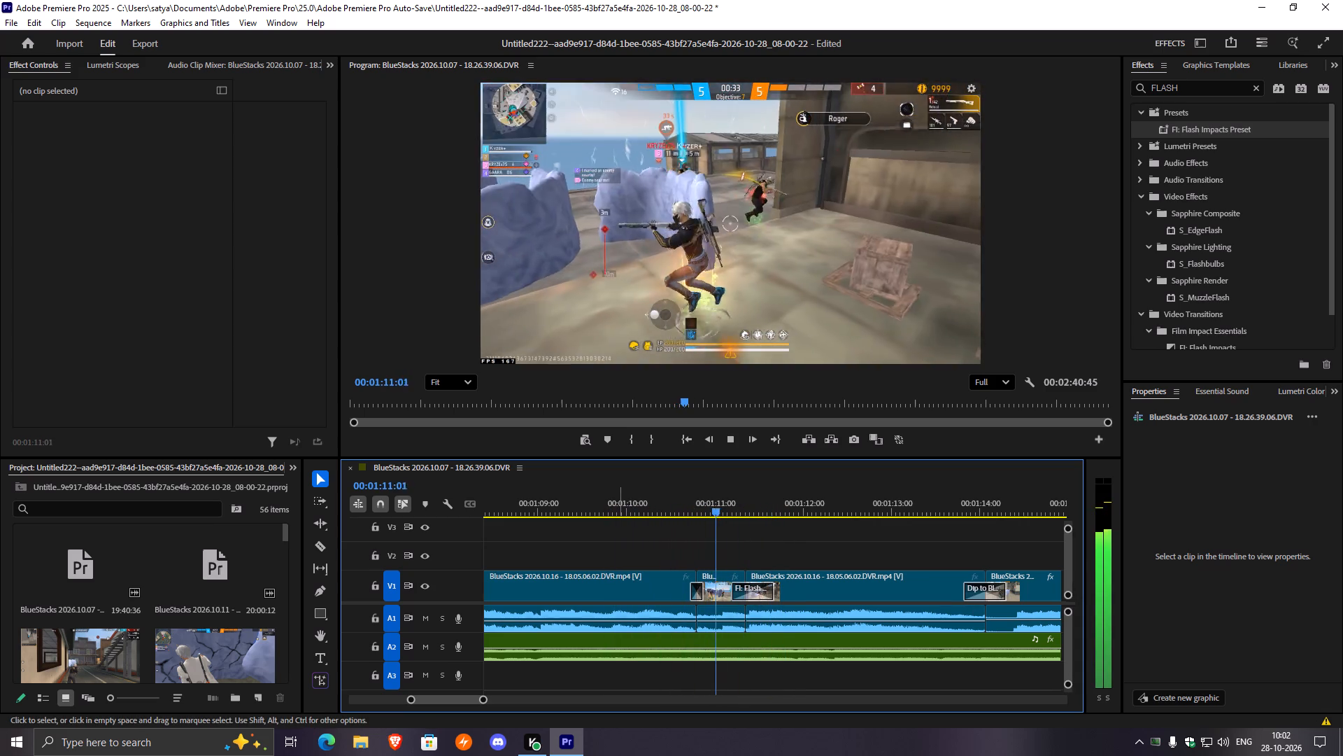
key(space)
Shorten the transition at the preceding V1 cut, just before 00:01:11:00, to 6 frames and replay that section.
click(704, 589)
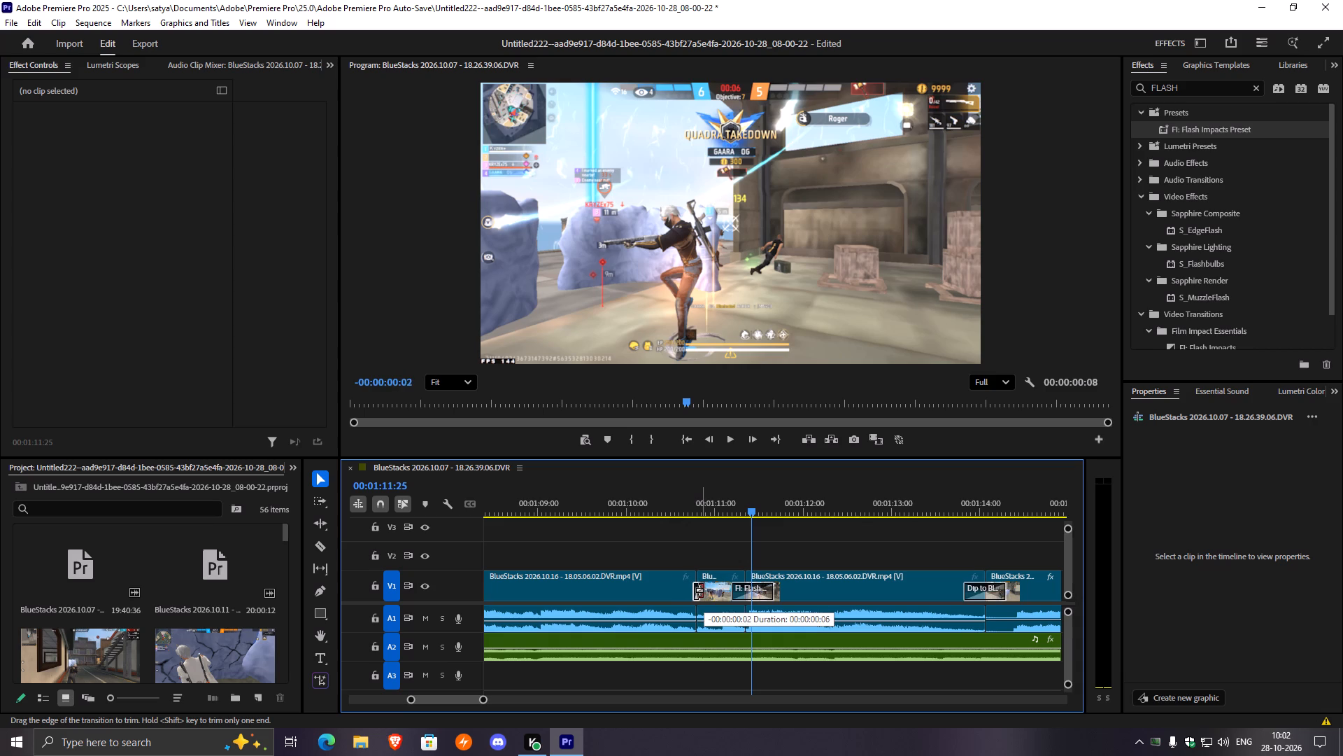
click(695, 510)
key(space)
key(space)
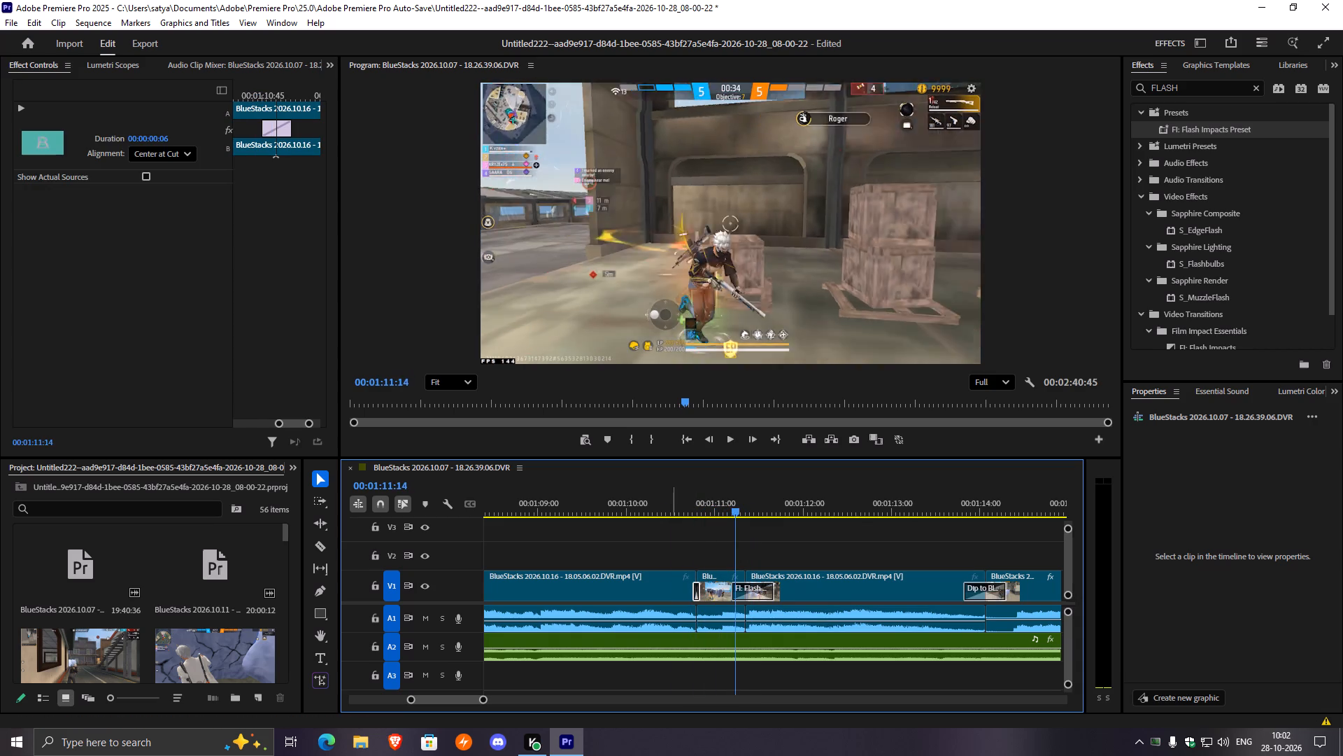
click(673, 497)
key(space)
click(571, 517)
click(545, 514)
key(space)
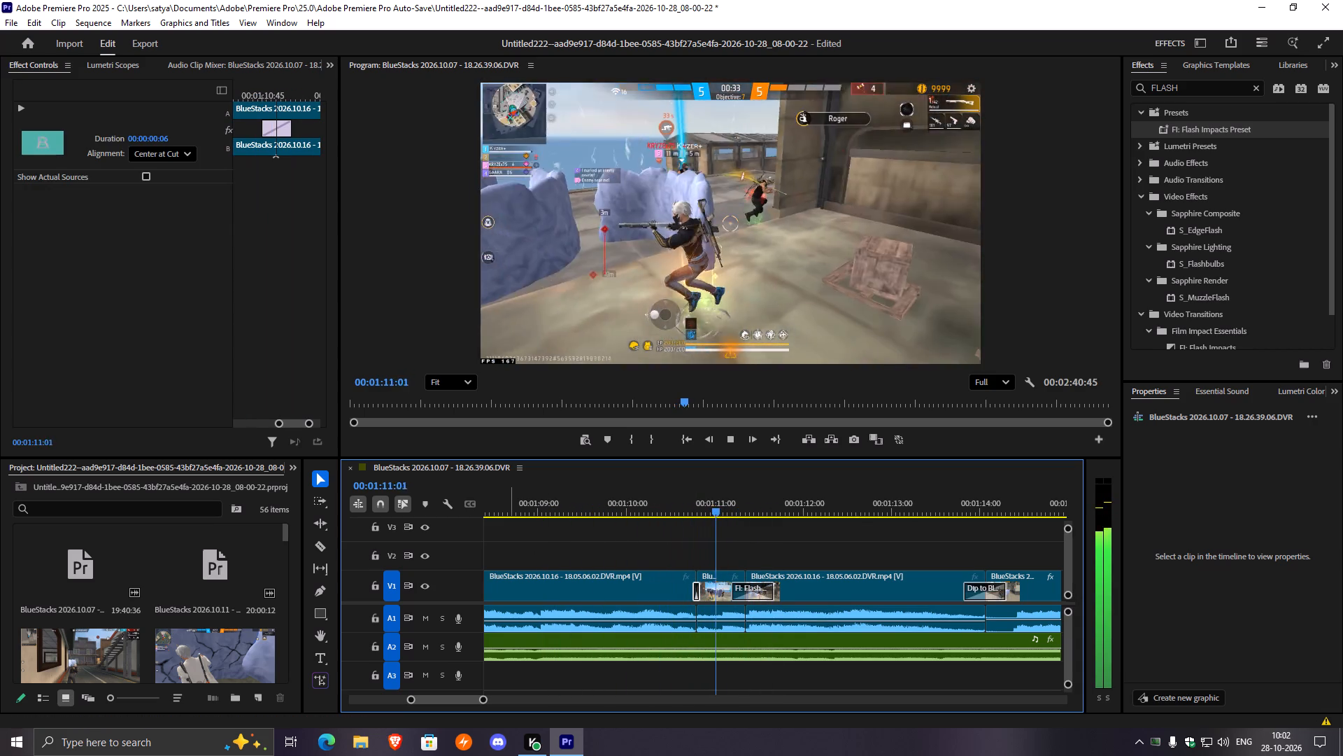
key(space)
Find the next hit at 00:01:15:23 and split the BlueStacks 2026.10.20 clip on V1 there.
key(space)
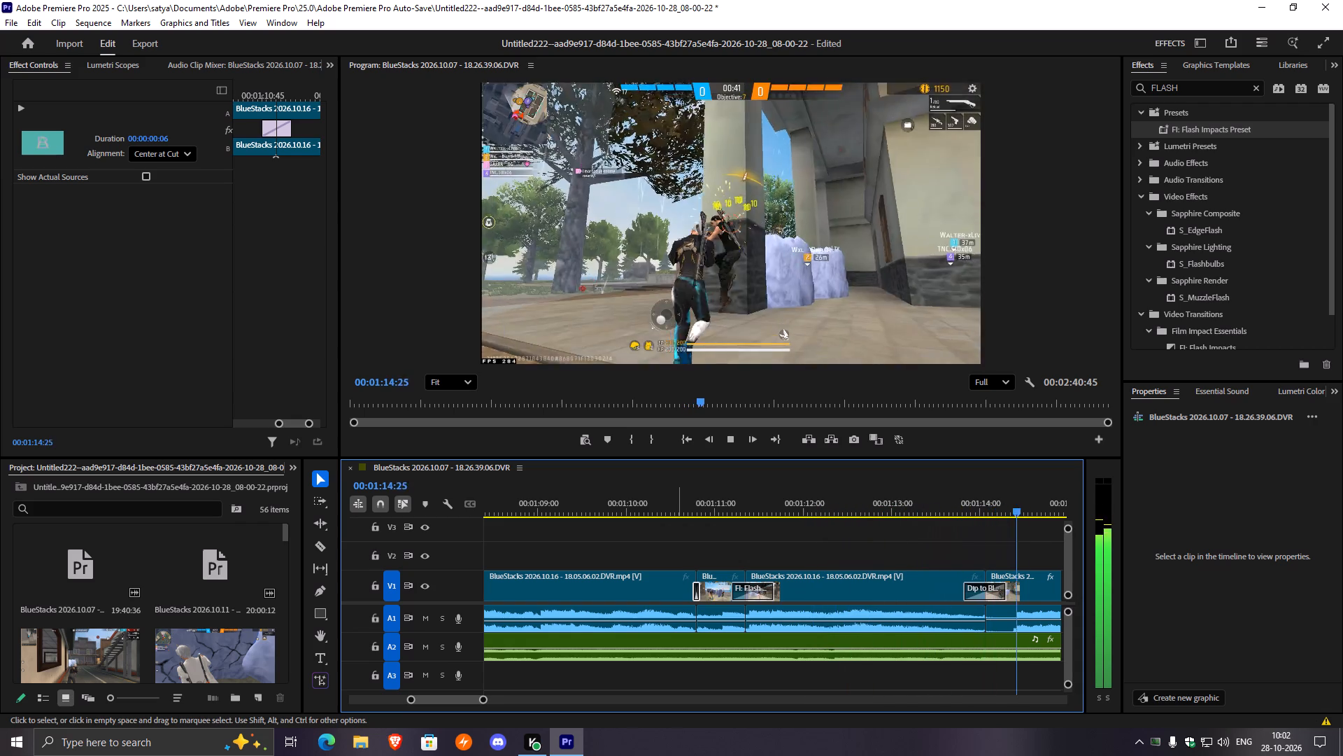
key(space)
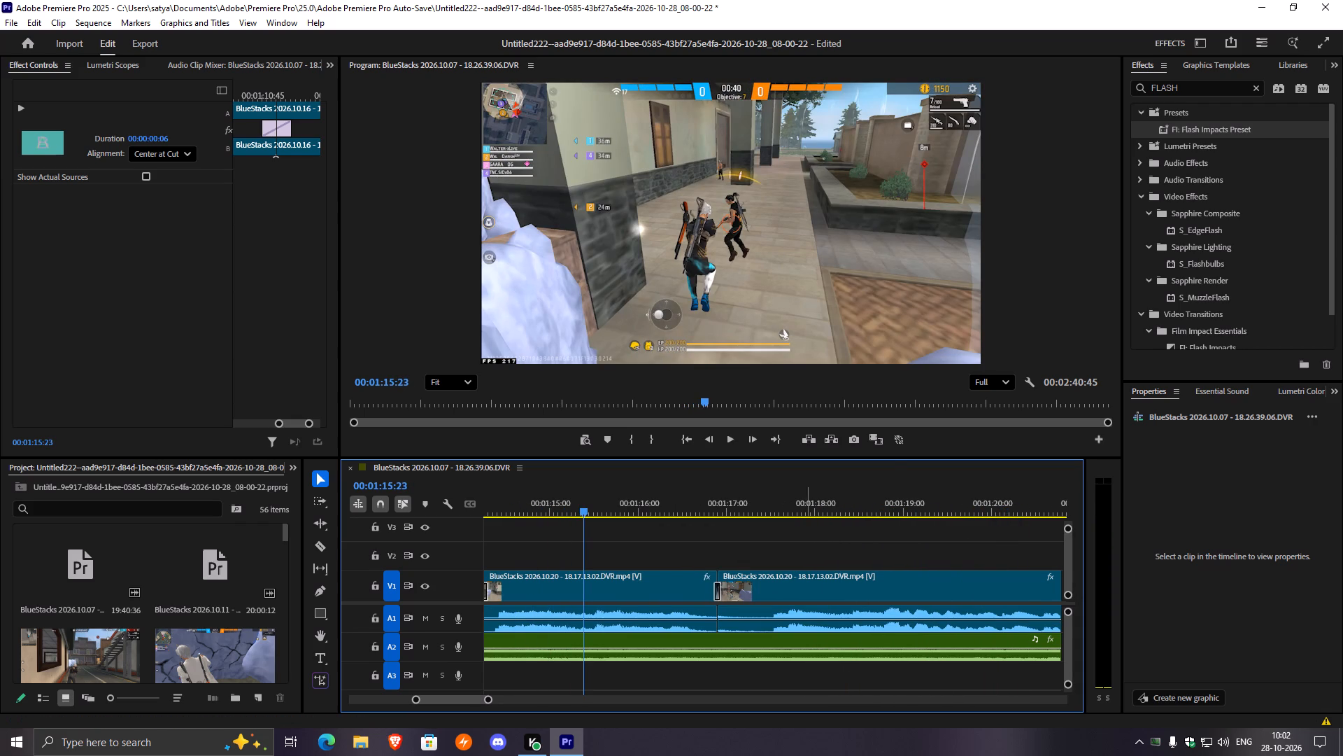
click(1188, 127)
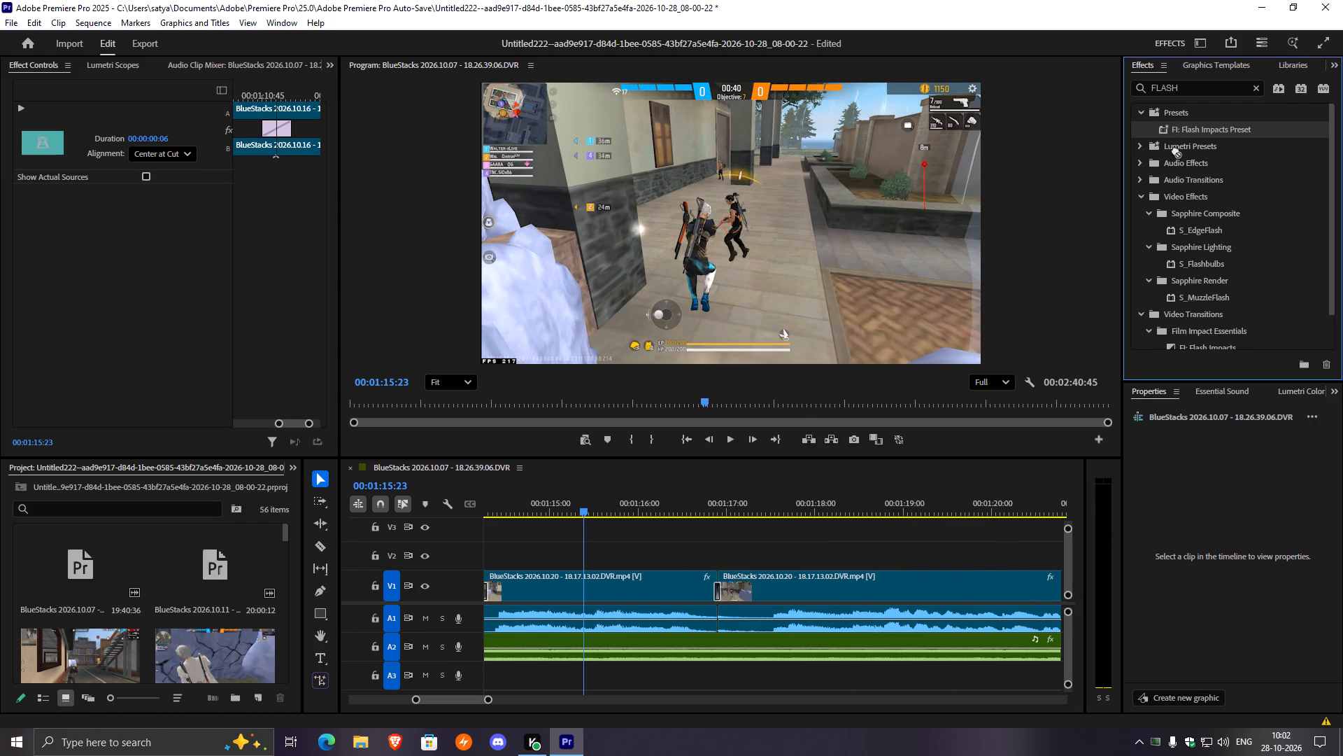
click(602, 583)
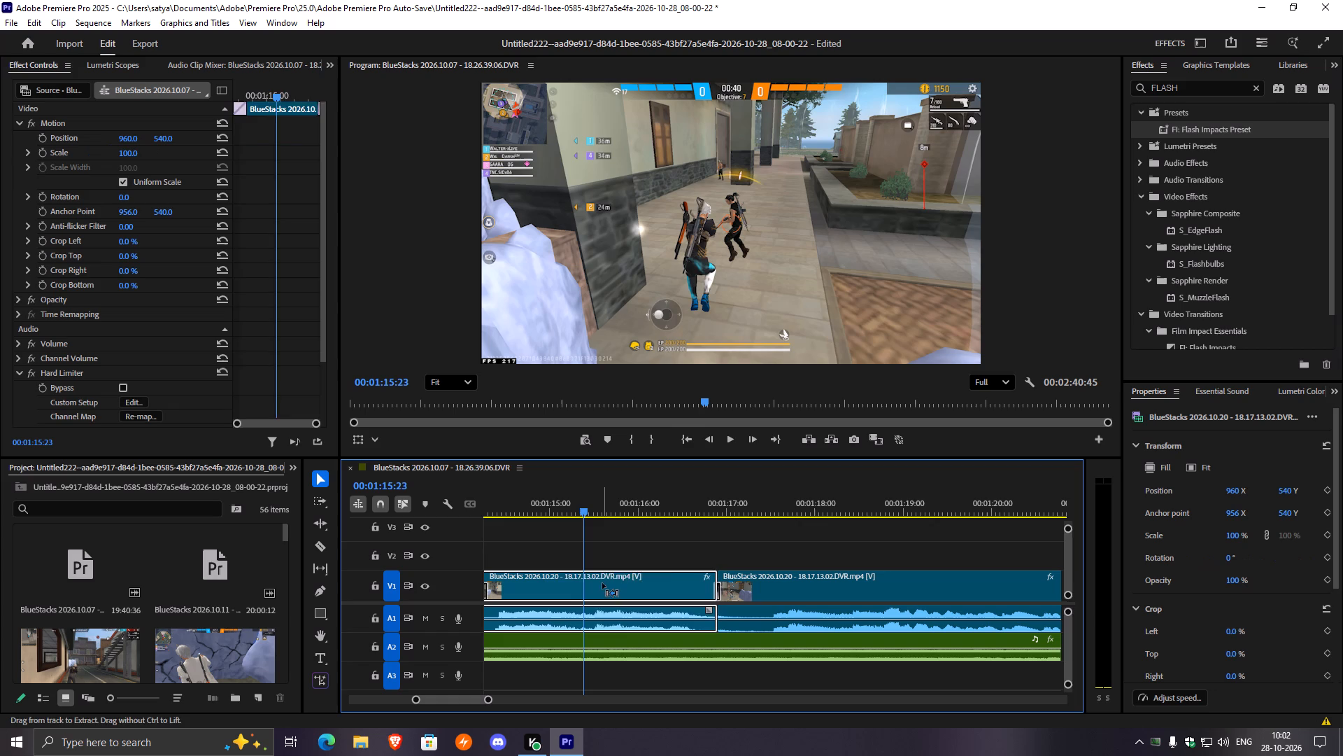
key(ctrl+k)
Apply FI: Flash Impacts Preset to the 00:01:15:23 cut on V1 and check the flash.
key(space)
key(space)
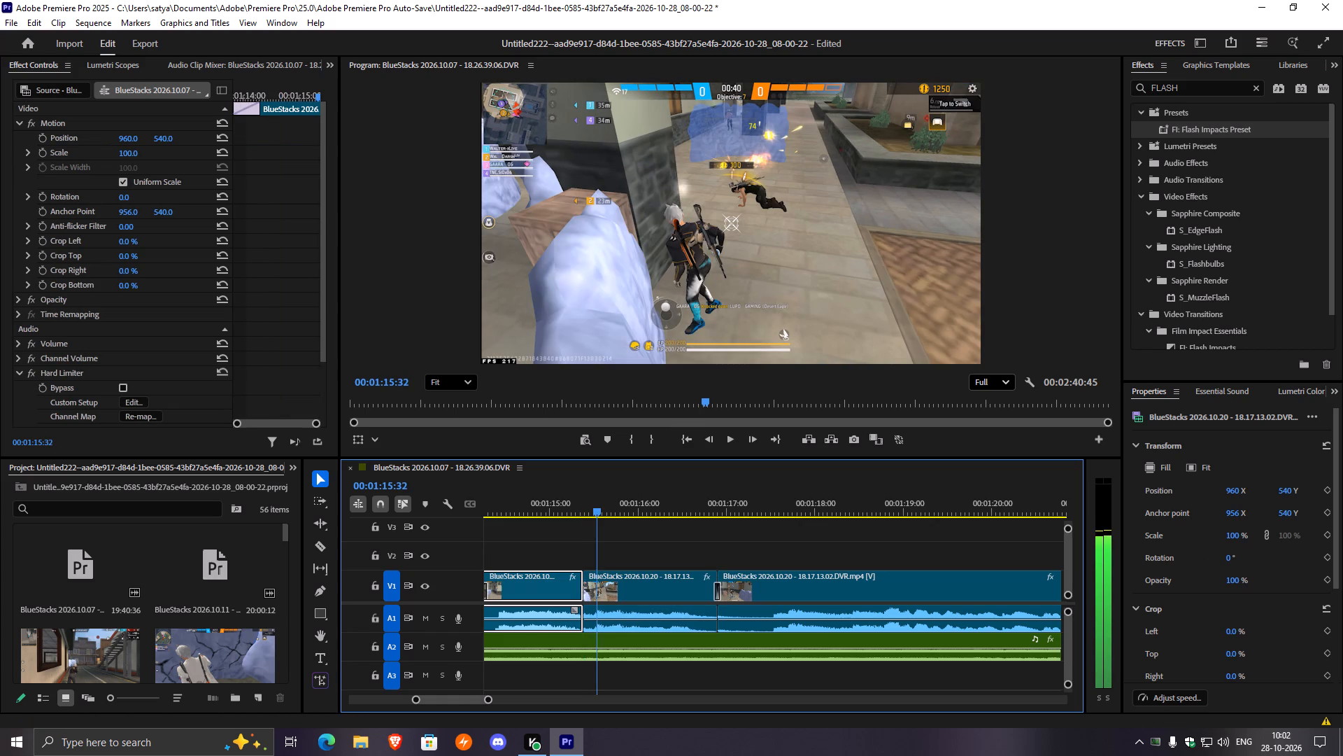
drag(1182, 127, 580, 591)
key(space)
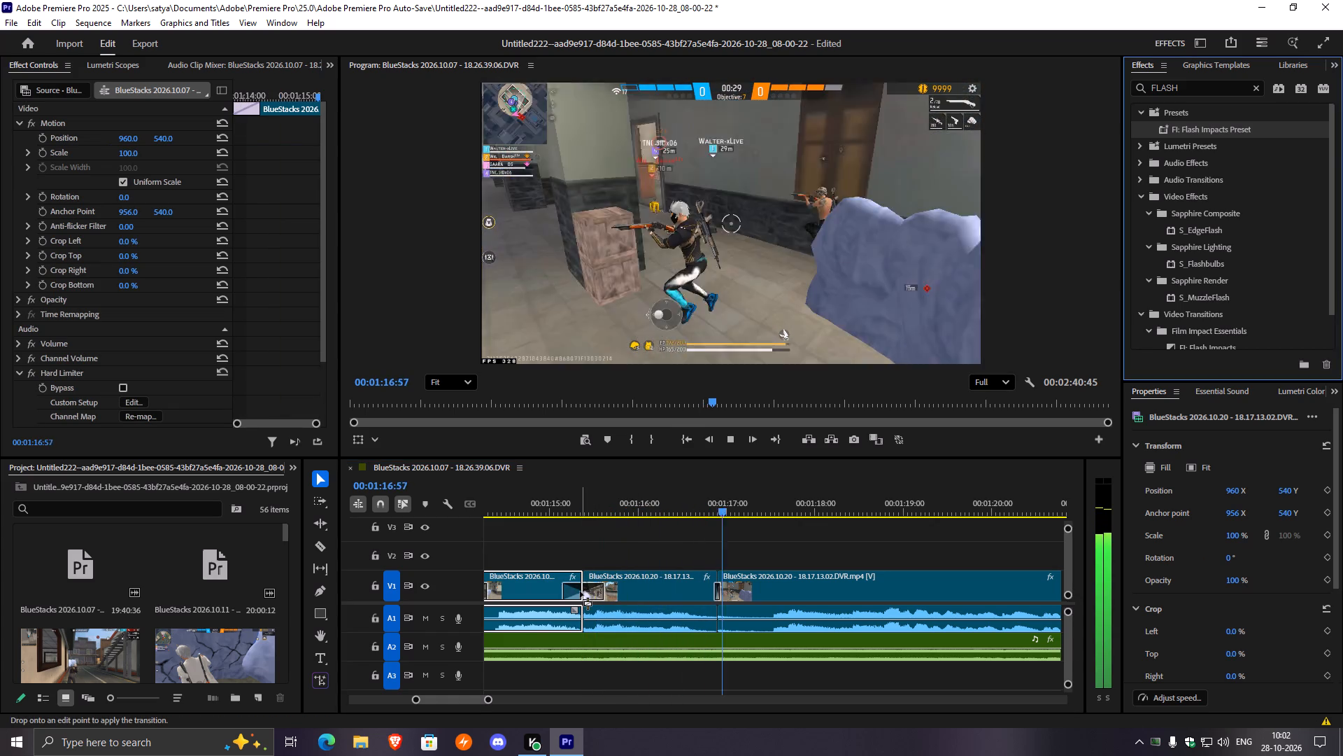
drag(580, 591, 580, 592)
key(space)
drag(766, 509, 571, 534)
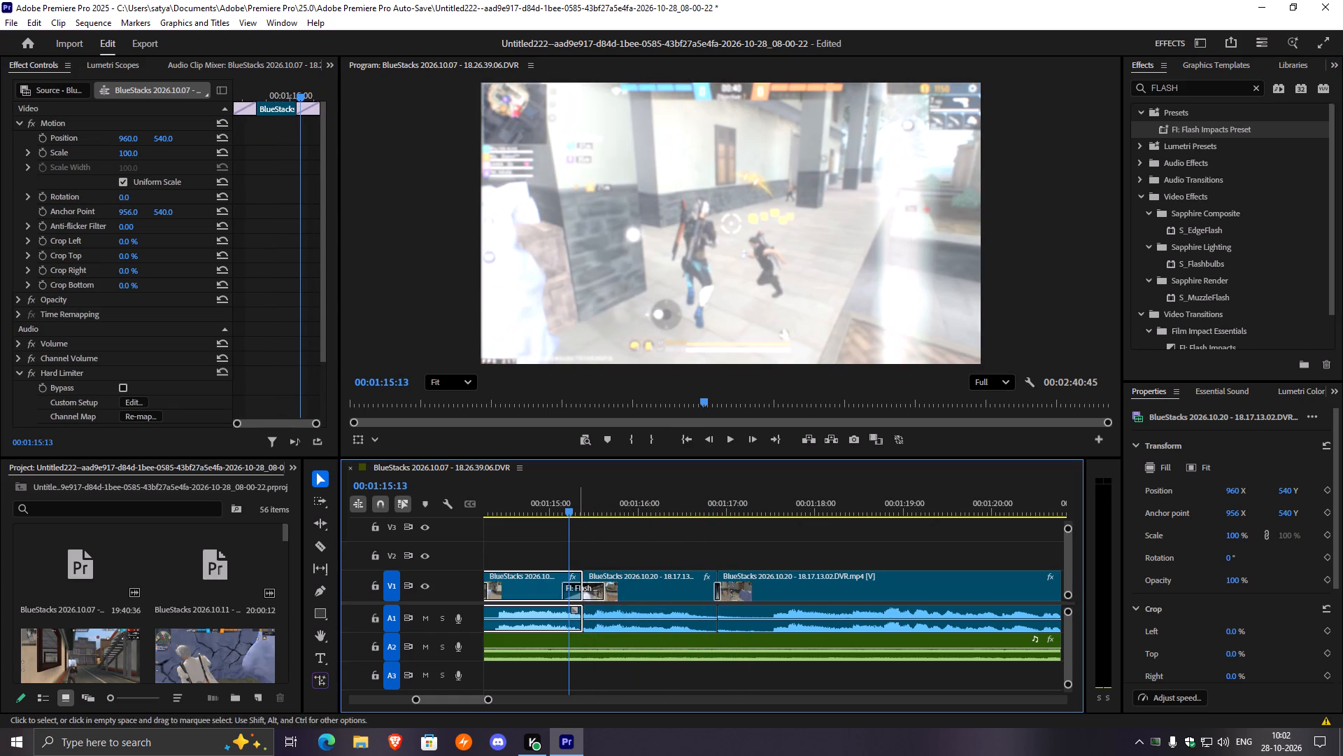
Slide the FI: Flash Impacts transition at the 00:01:15:23 cut on V1 later, so it starts at the cut.
drag(595, 589, 604, 589)
key(space)
key(space)
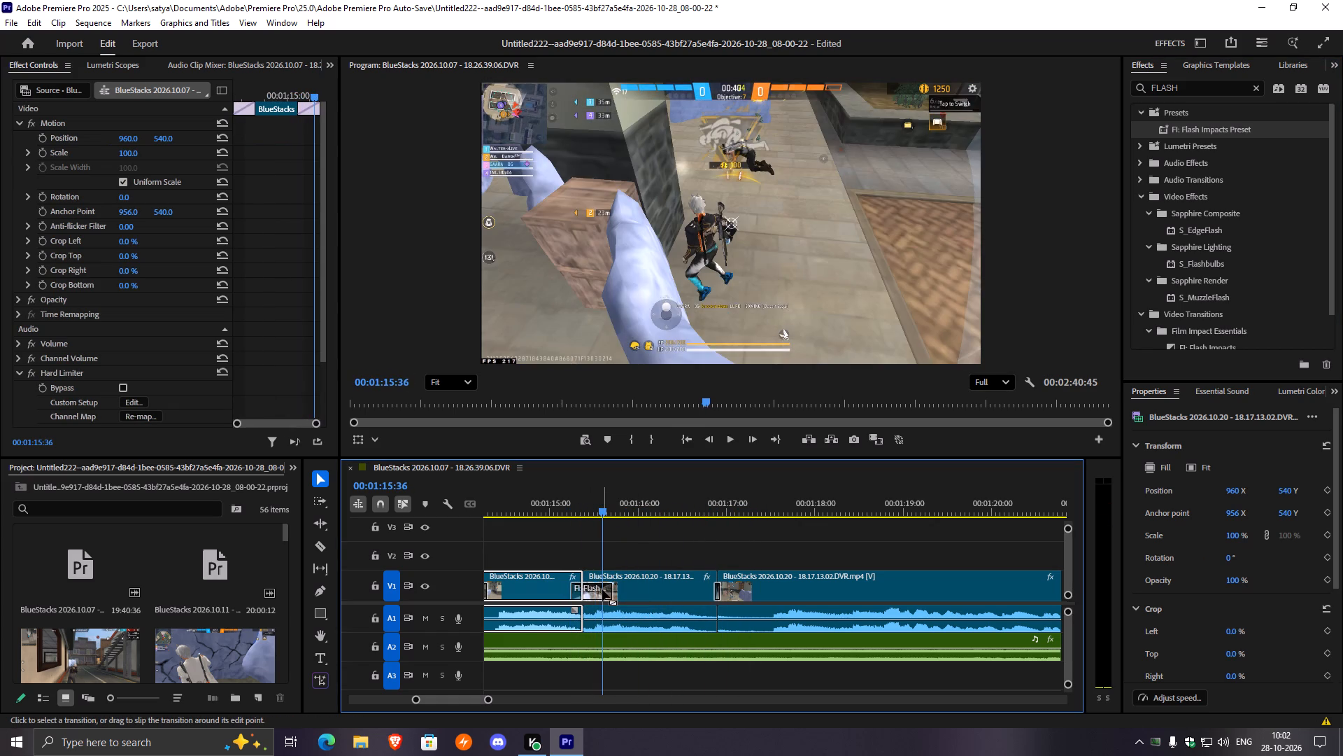
drag(604, 499, 583, 508)
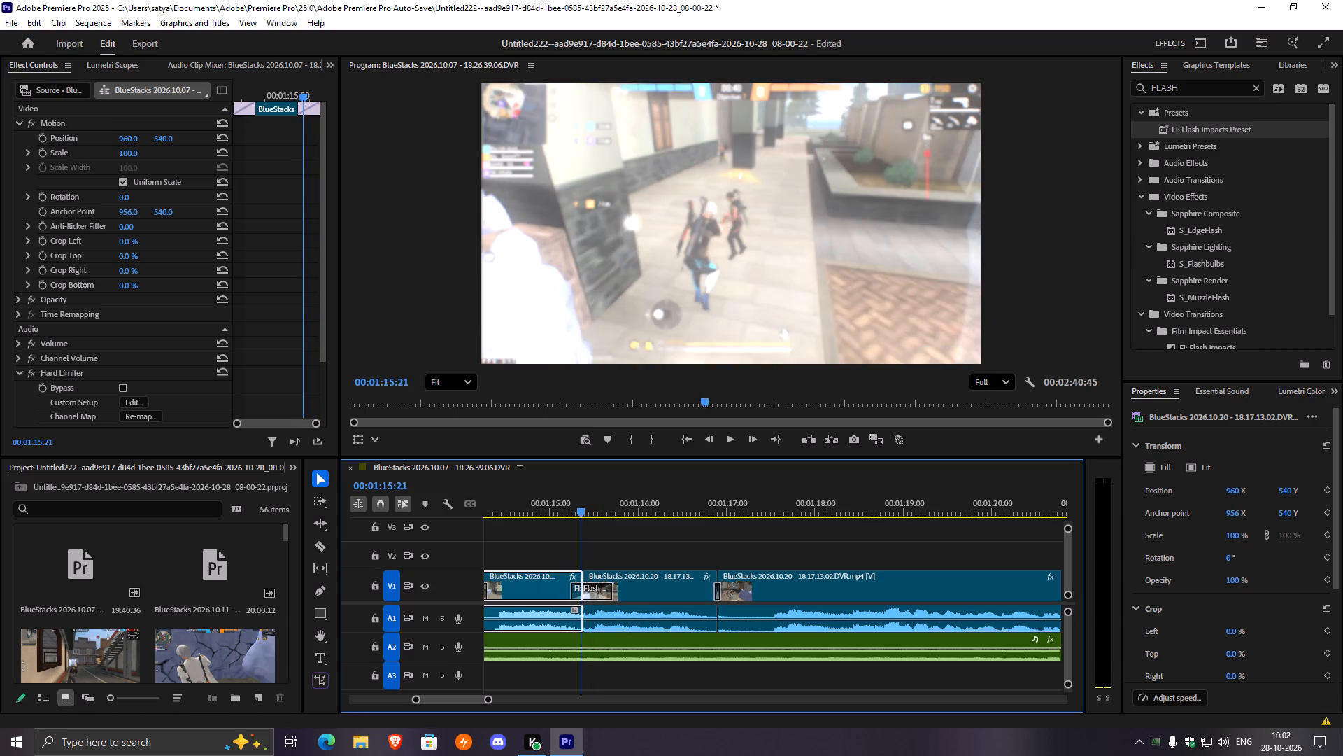
drag(583, 508, 606, 514)
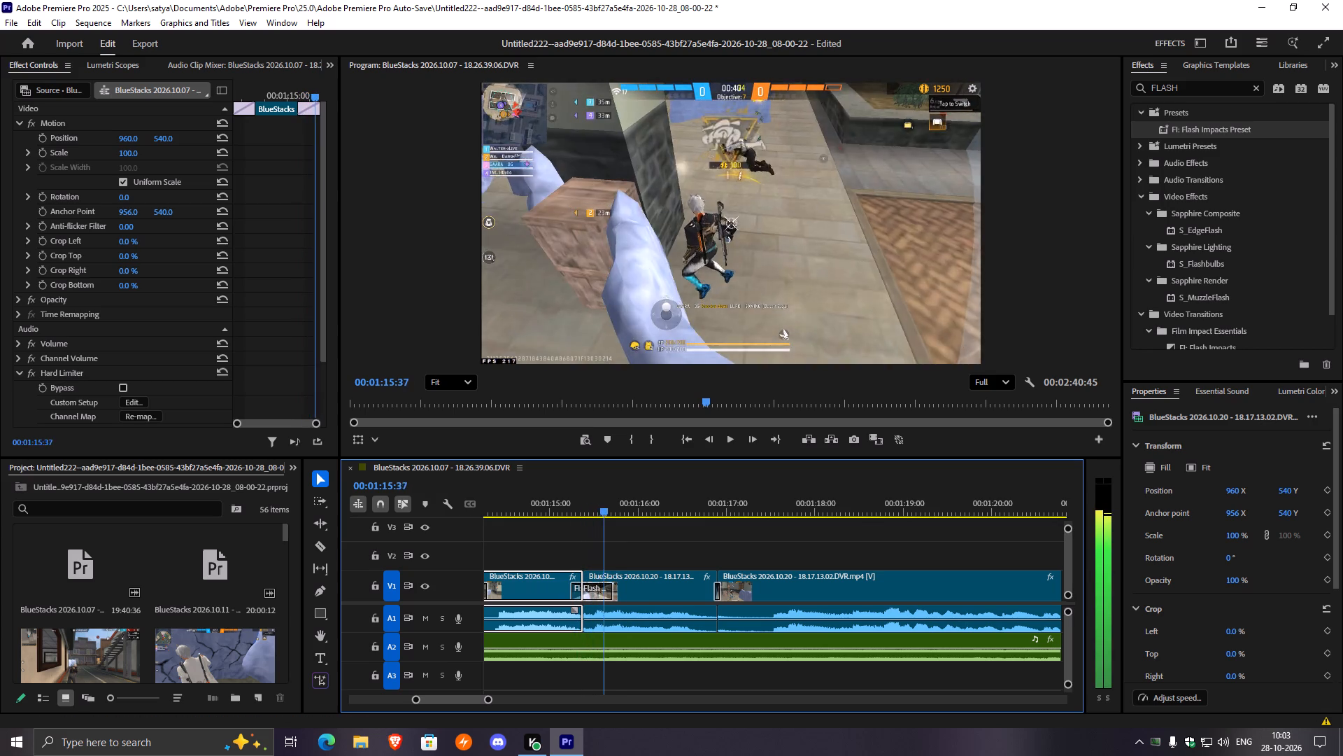
drag(606, 514, 597, 518)
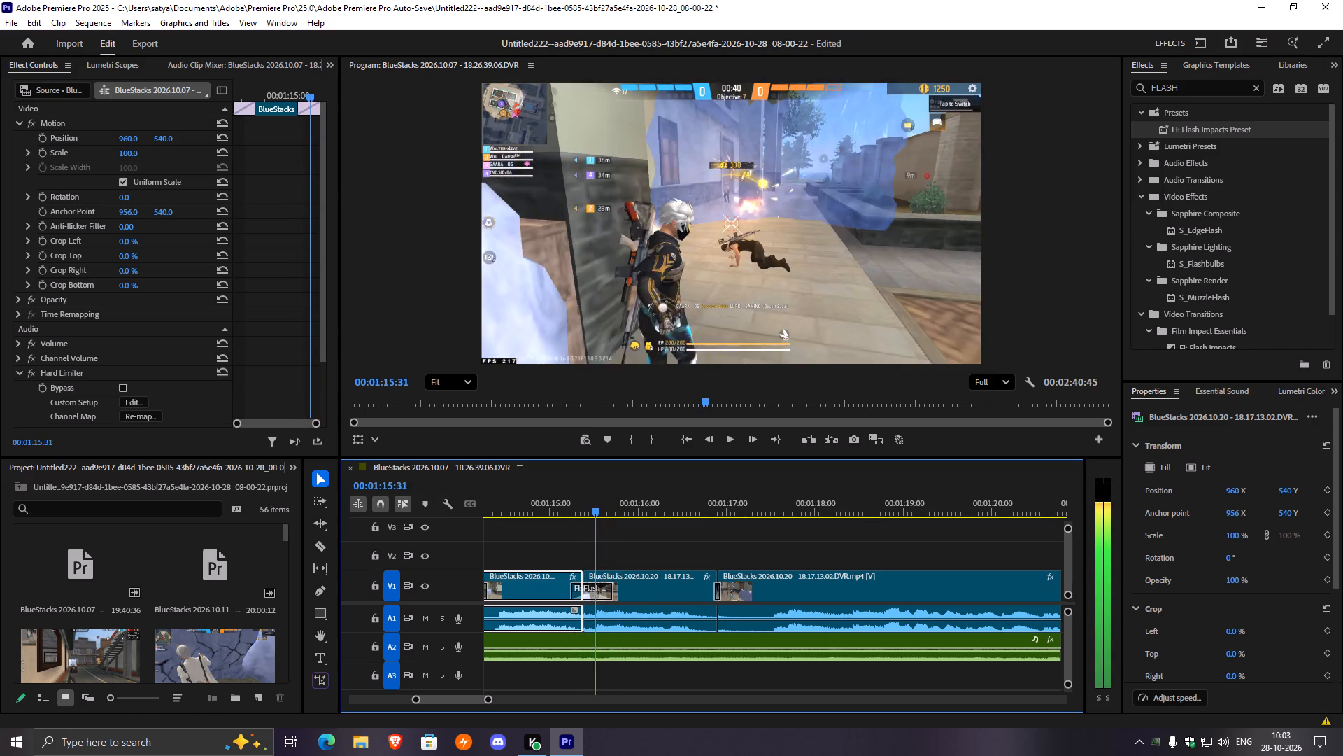
drag(597, 518, 595, 518)
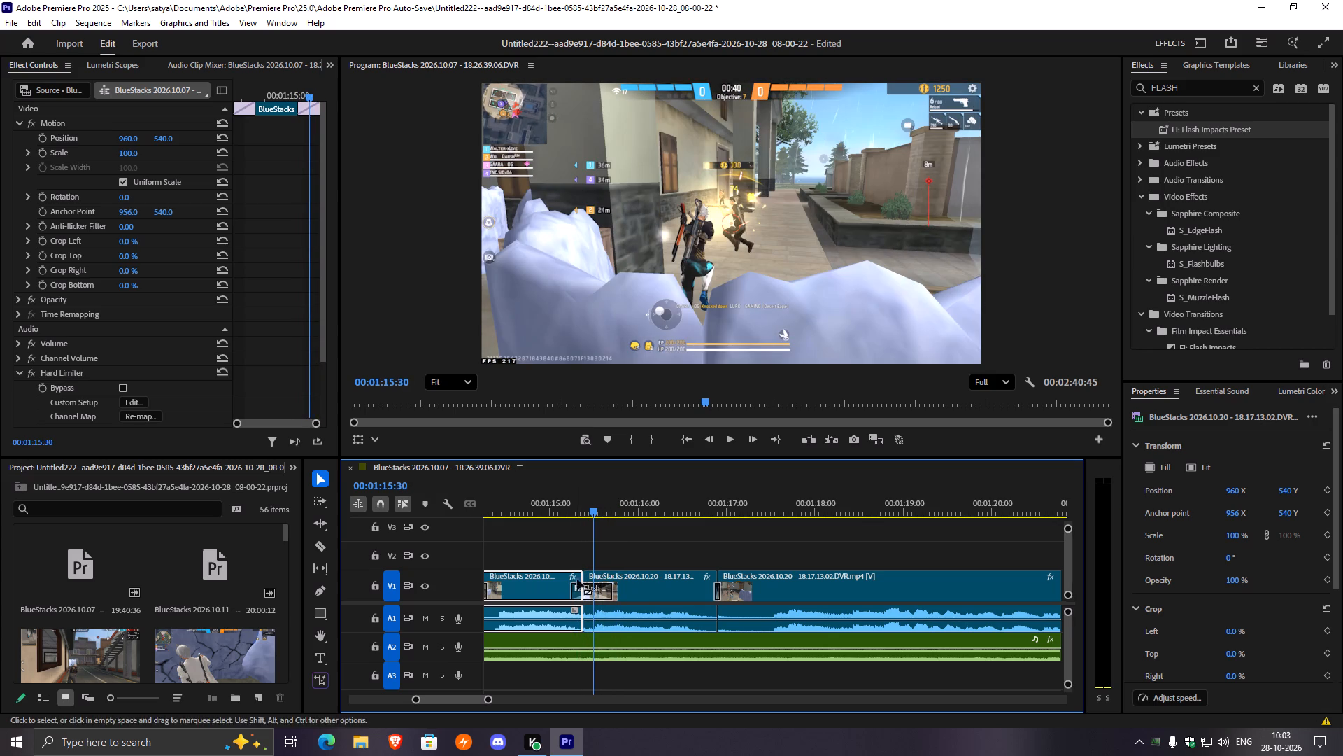
drag(604, 585, 609, 584)
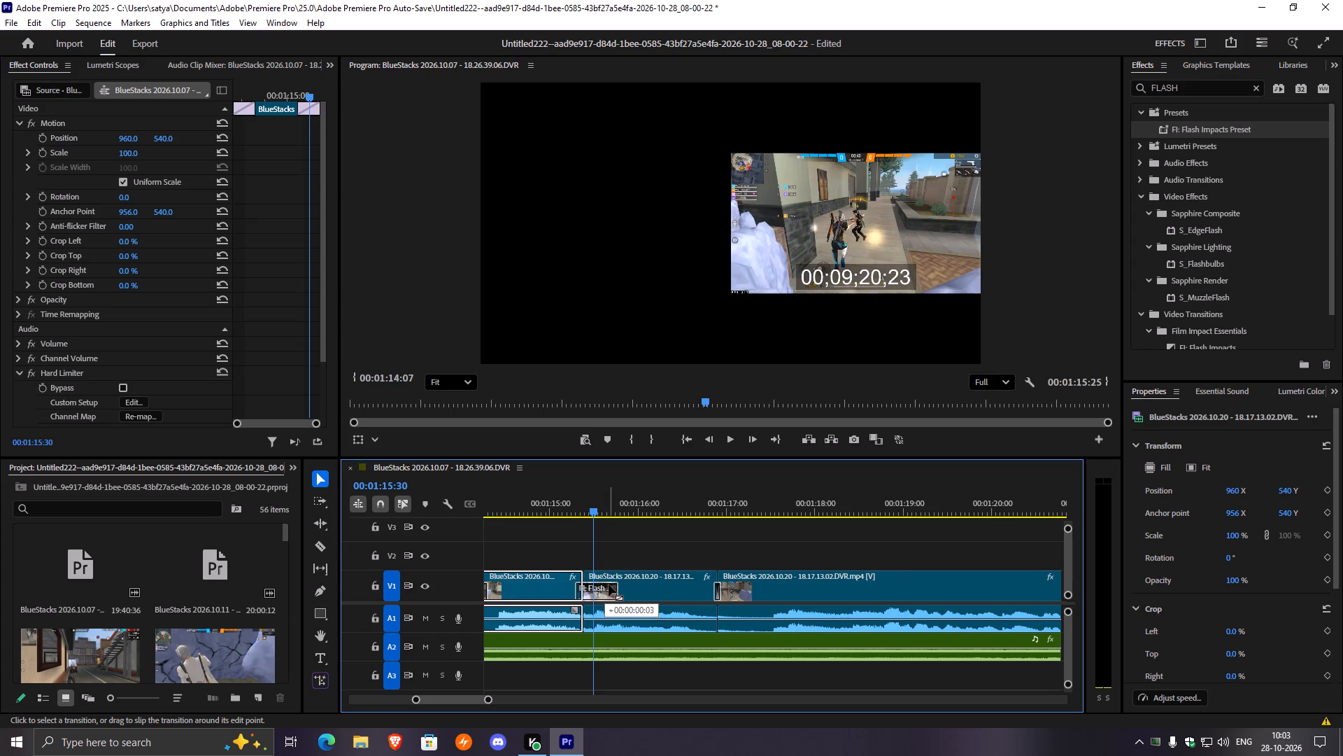
drag(609, 584, 613, 584)
Replay the flash at the 00:01:15:23 cut several times, starting shortly before it, to check its timing.
drag(602, 518, 546, 535)
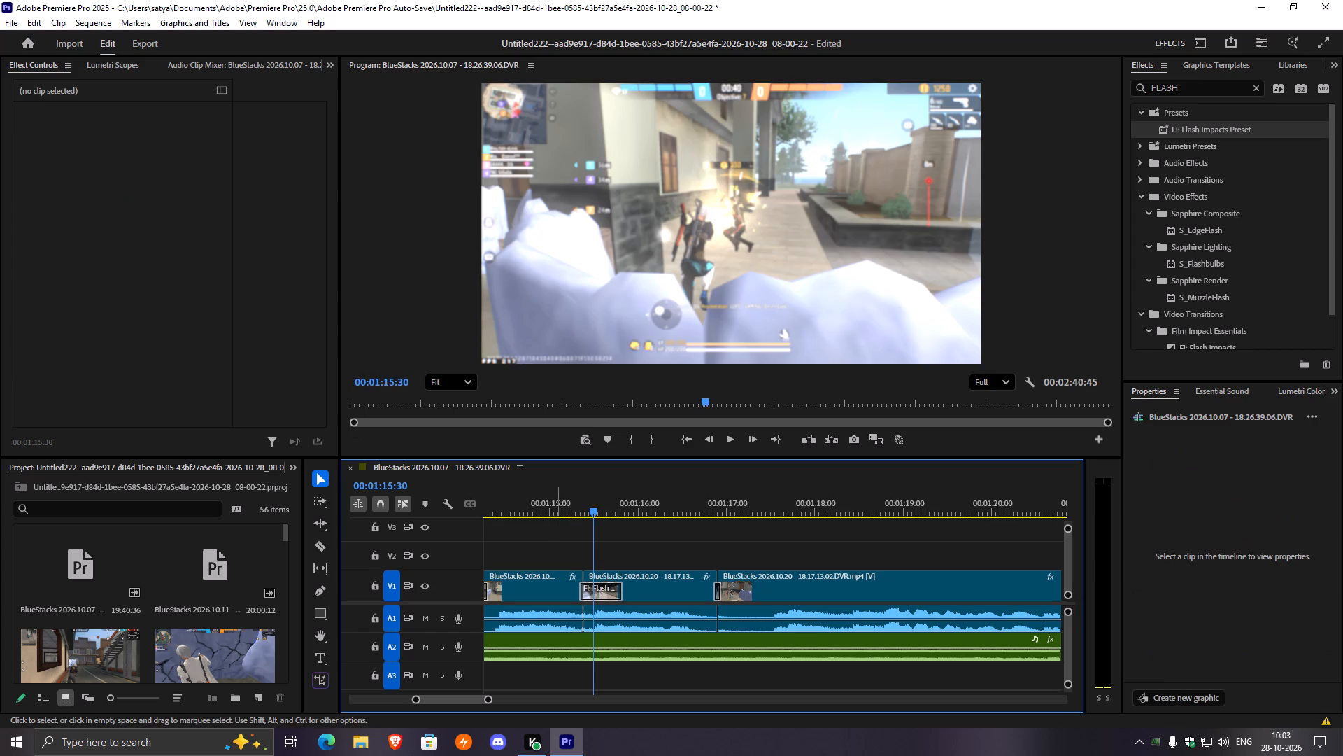
click(562, 505)
key(space)
key(space)
click(566, 494)
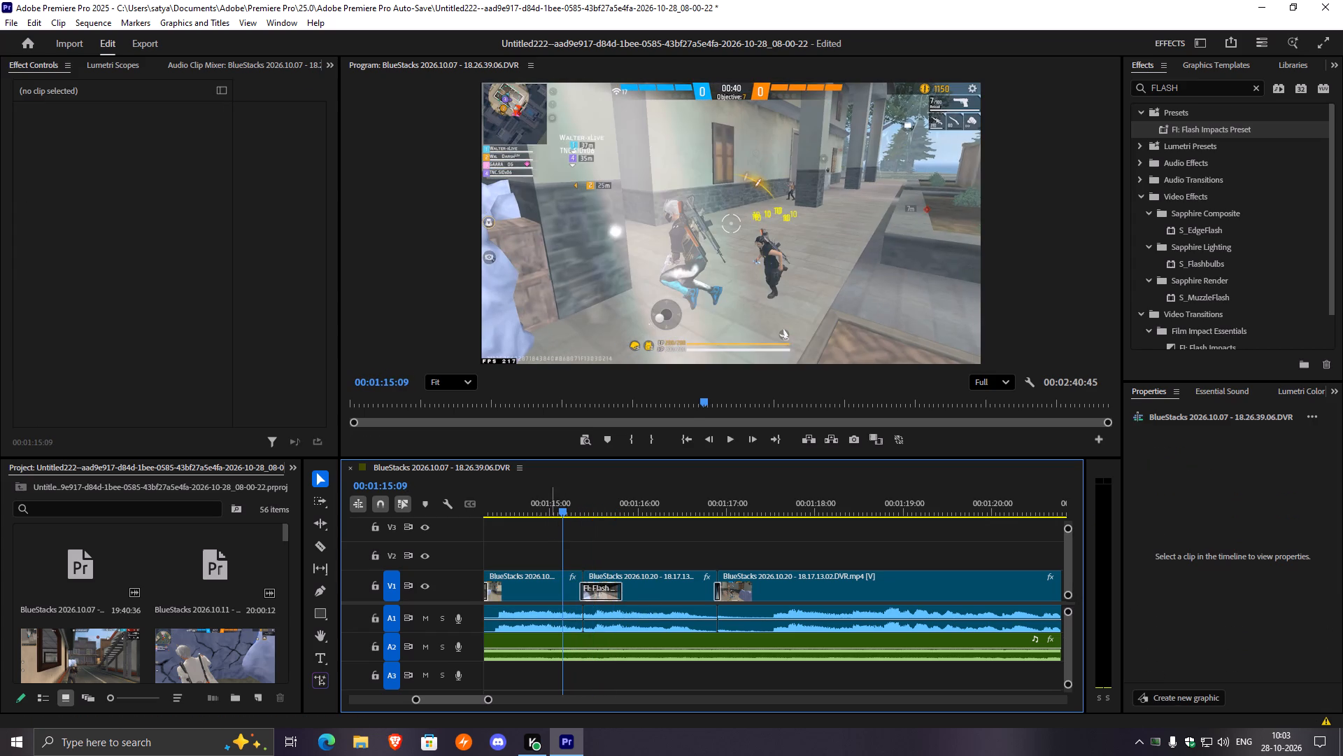
click(522, 509)
key(space)
key(space)
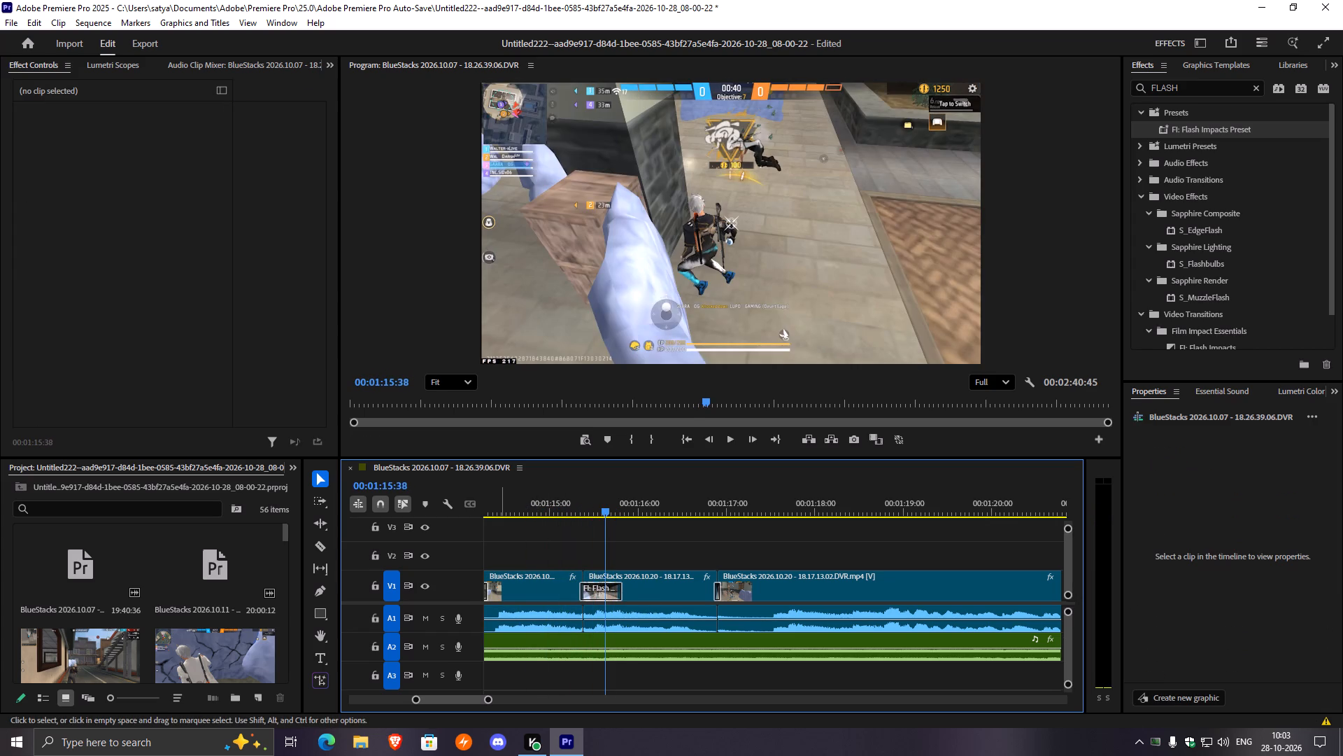
Play on from 00:01:15:38 and examine the frames between 00:01:18:17 and 00:01:18:28 for the next hit.
key(space)
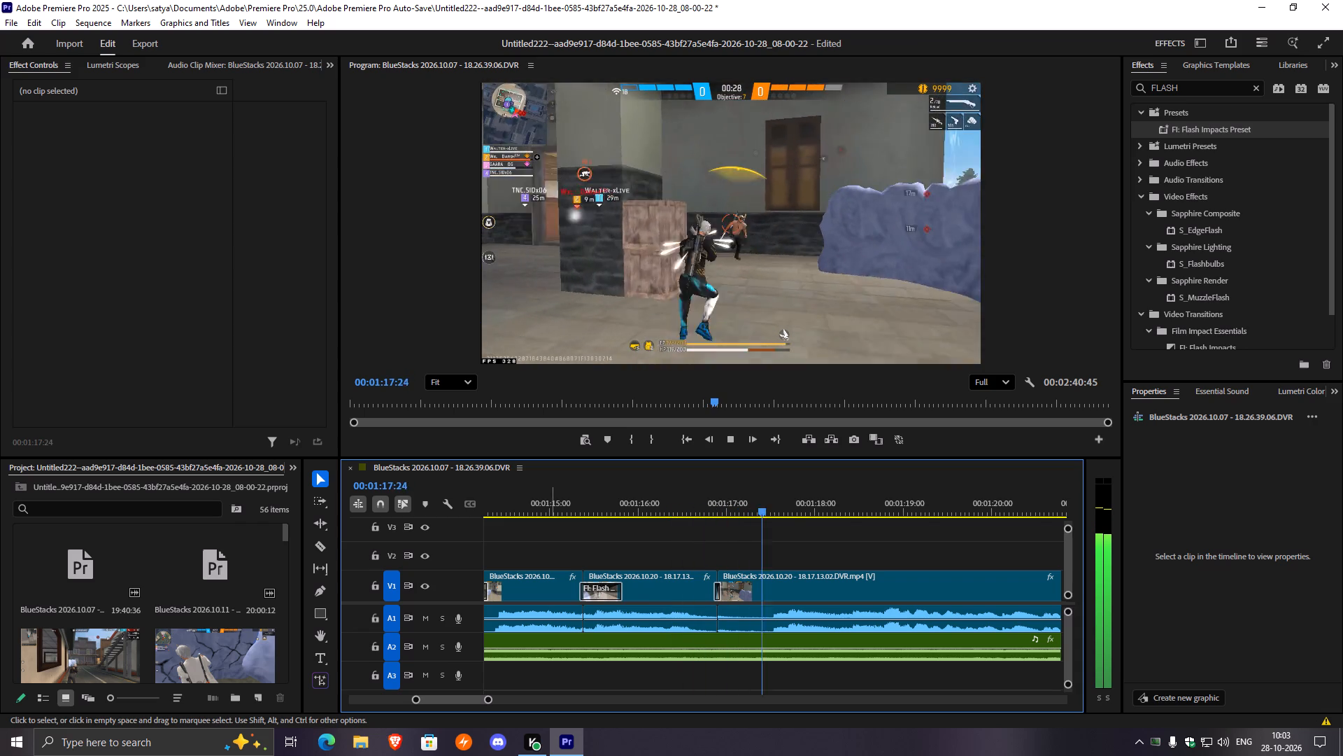
key(space)
key(space)
key(space)
key(space)
key(space)
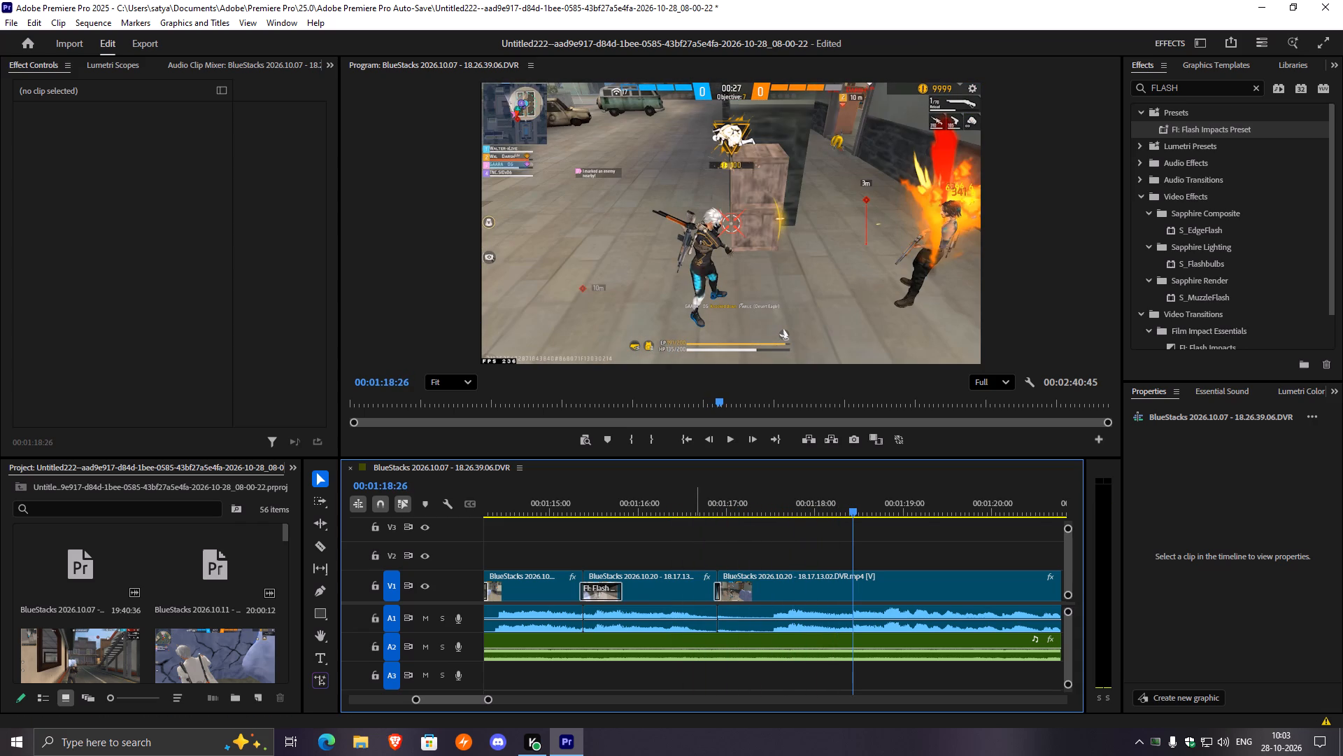
key(Left)
key(Left)
key(Left)
key(Left)
key(Left)
key(Left)
key(Left)
key(Left)
key(Left)
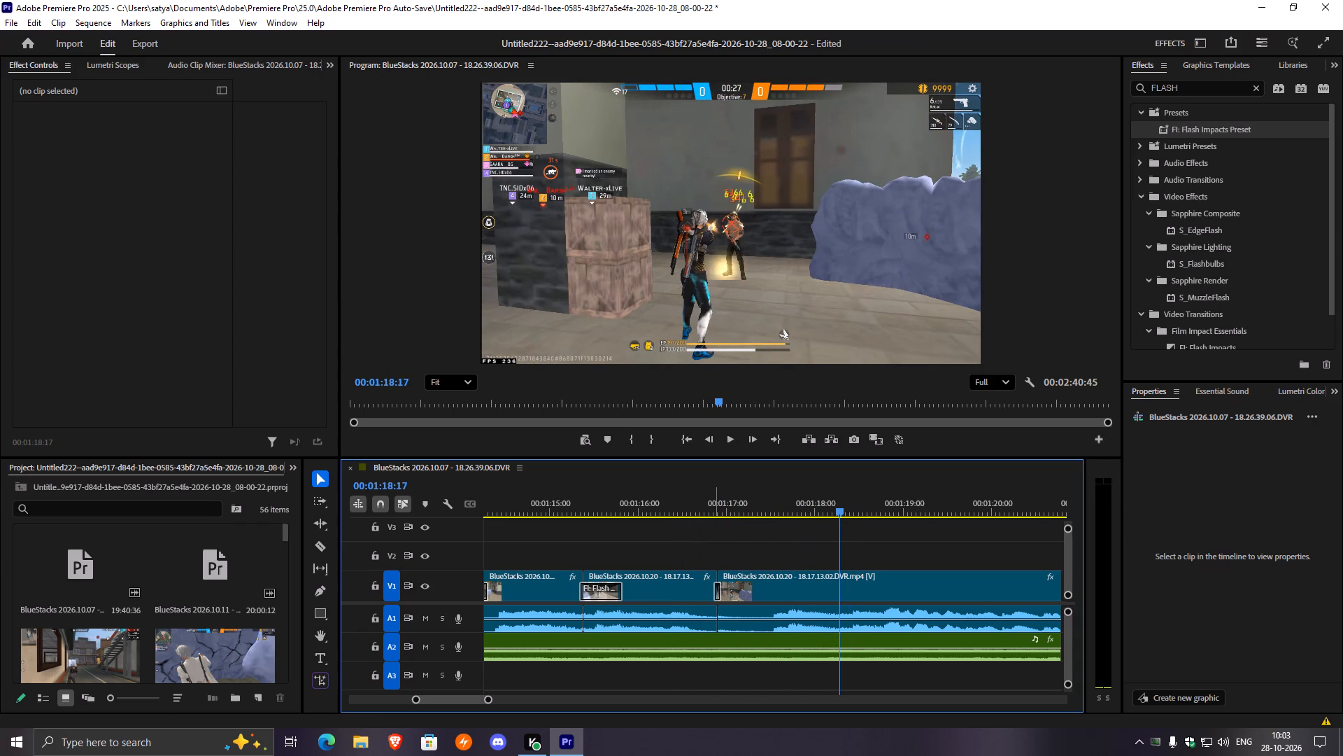
key(Right)
key(Right)
key(Right)
key(Right)
key(Right)
key(Right)
key(Right)
key(Right)
key(Right)
key(Right)
key(Right)
key(Right)
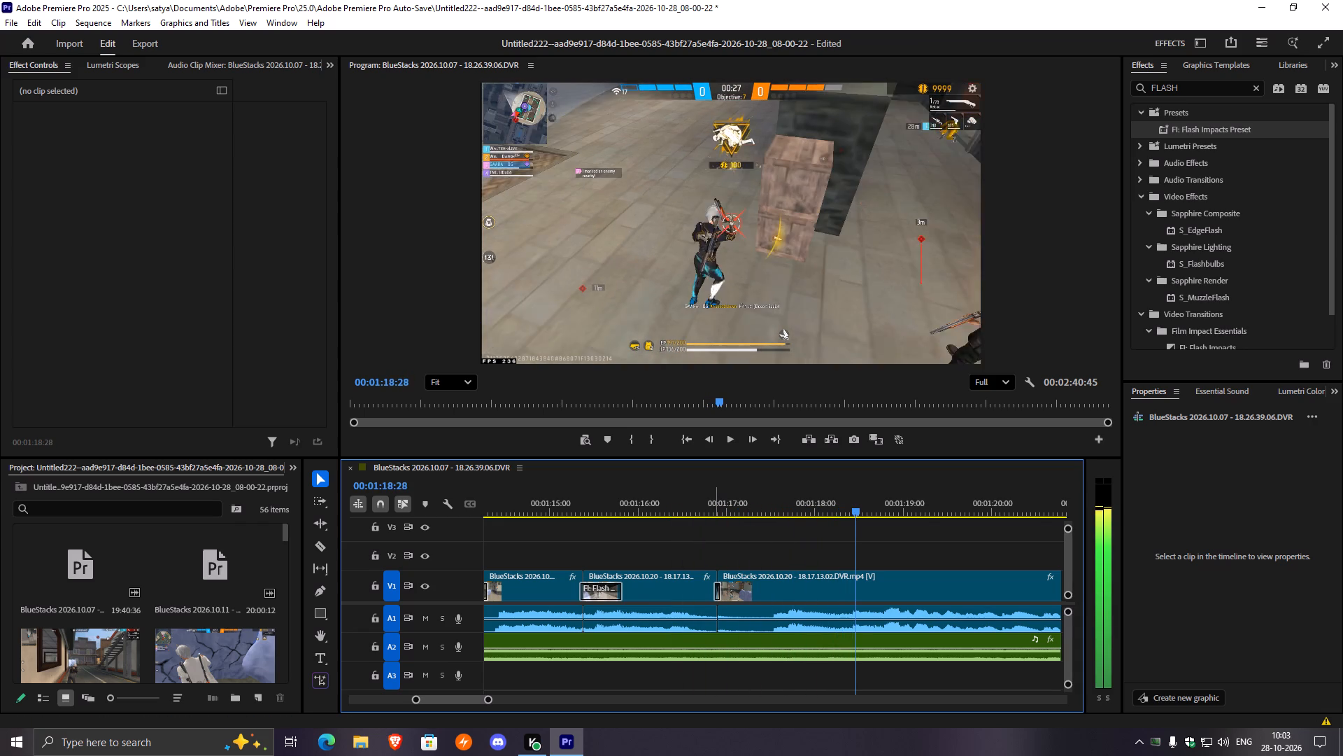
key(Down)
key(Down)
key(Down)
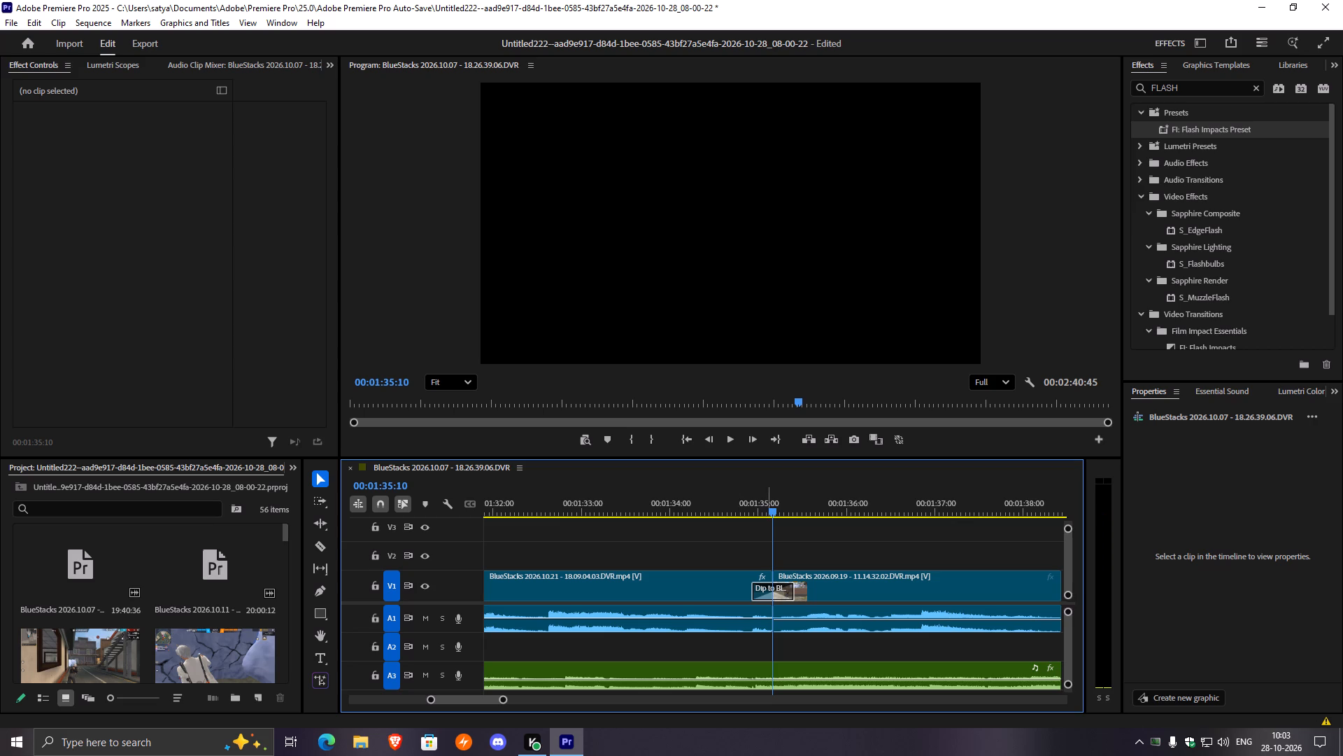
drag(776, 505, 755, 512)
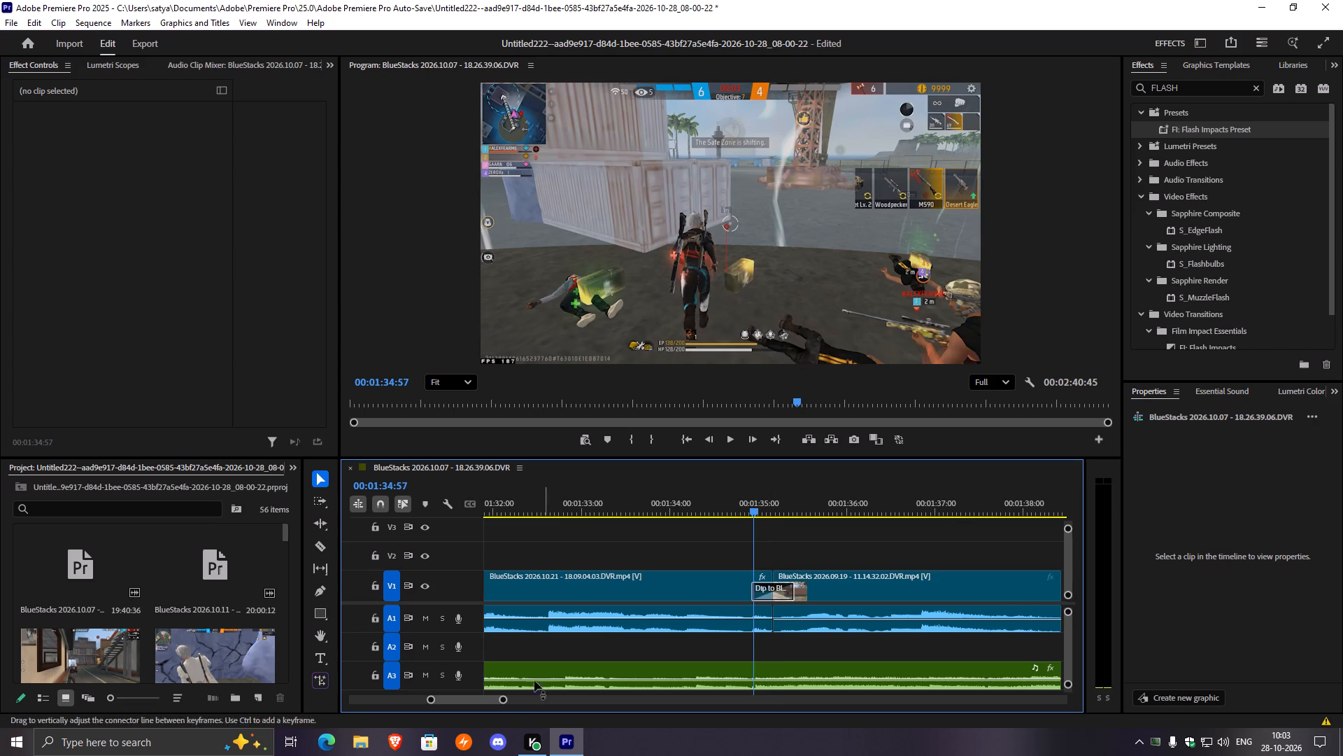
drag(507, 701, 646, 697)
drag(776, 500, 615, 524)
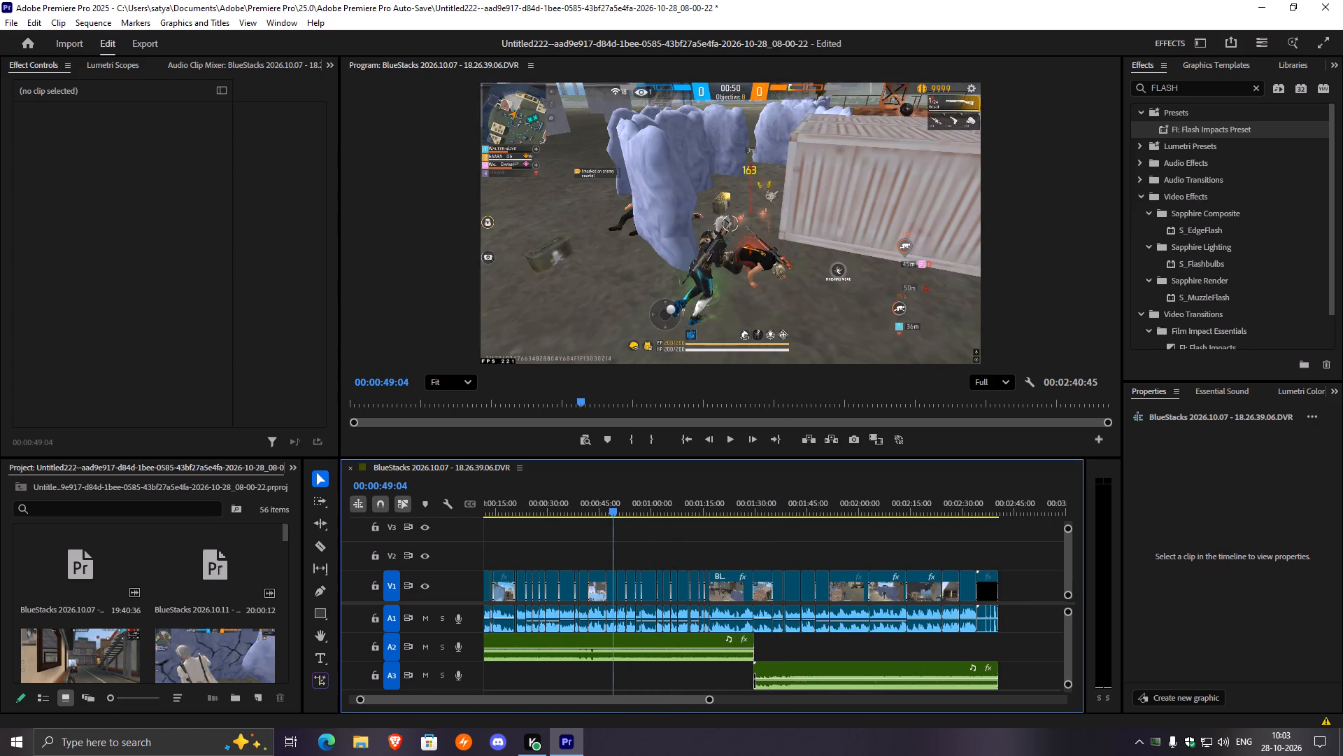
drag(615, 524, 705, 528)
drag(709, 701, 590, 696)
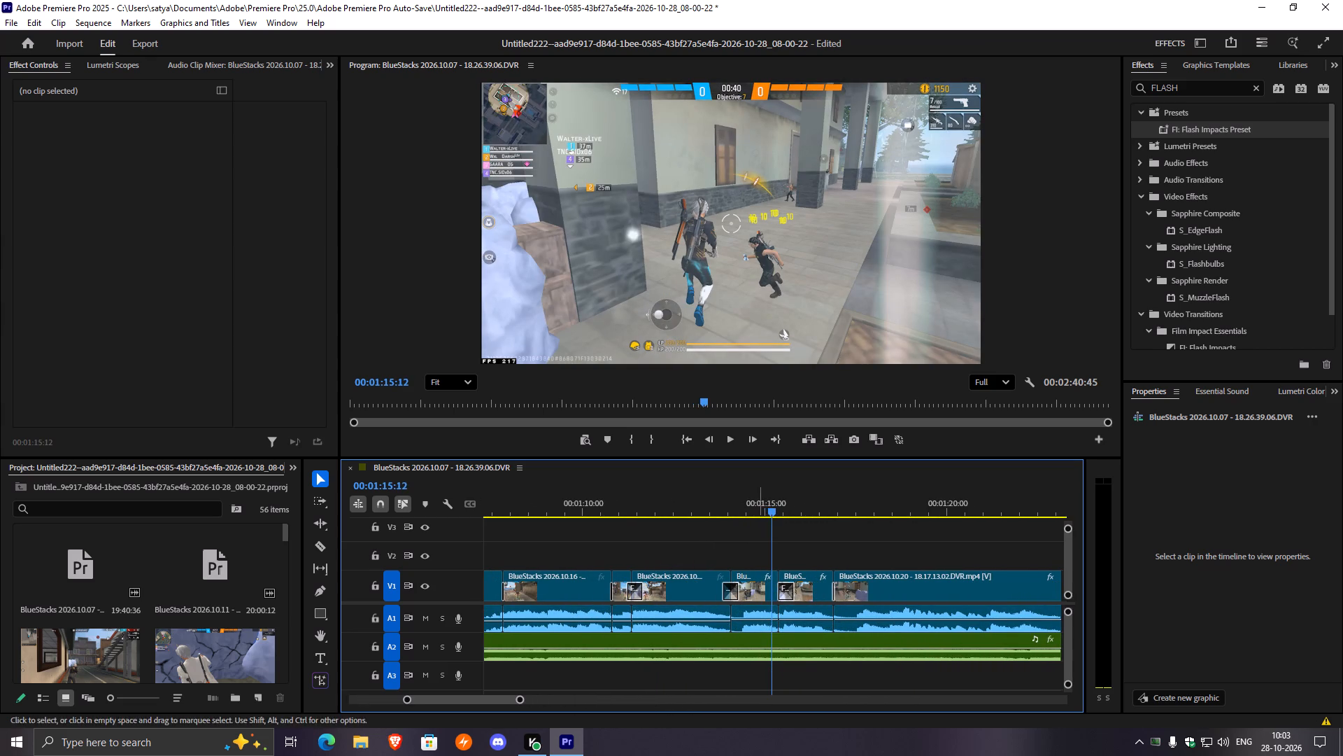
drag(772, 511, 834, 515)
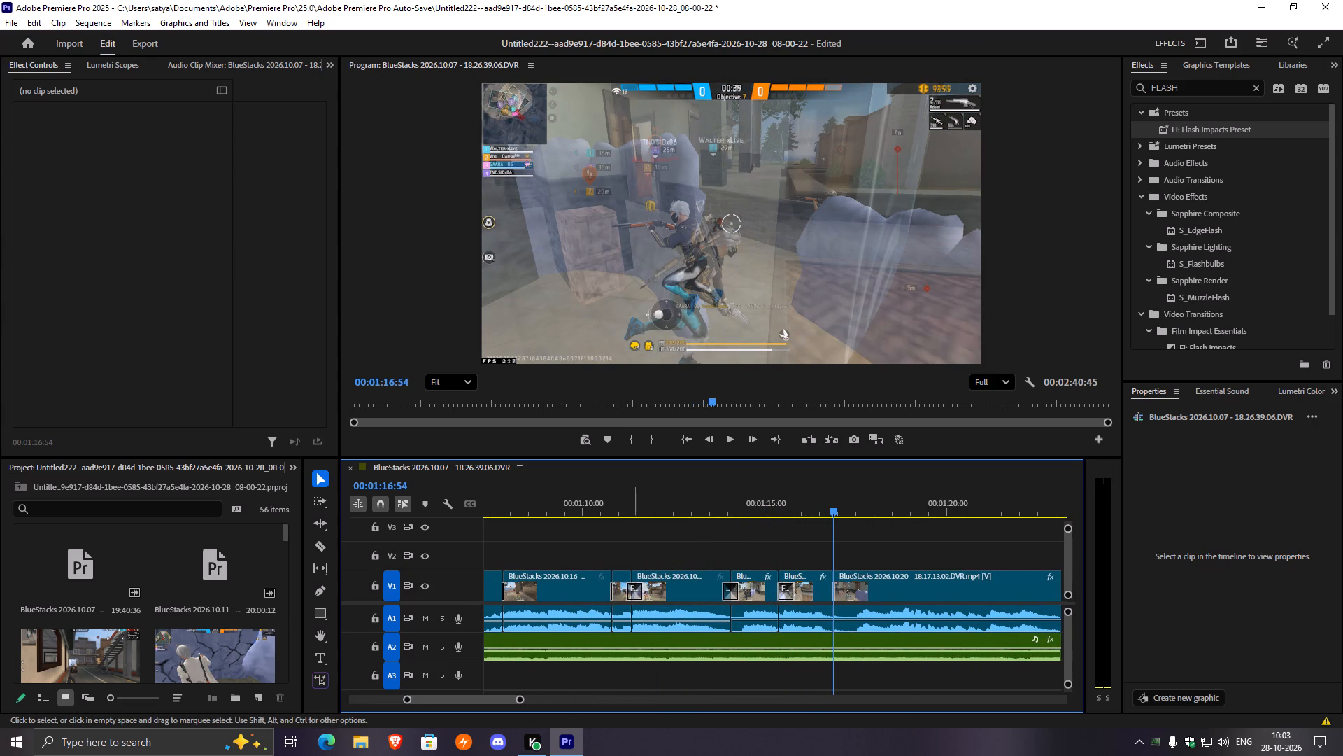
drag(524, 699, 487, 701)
Find the hit at 00:01:18:19 and split the BlueStacks 2026.10.20 clip on V1 there.
key(space)
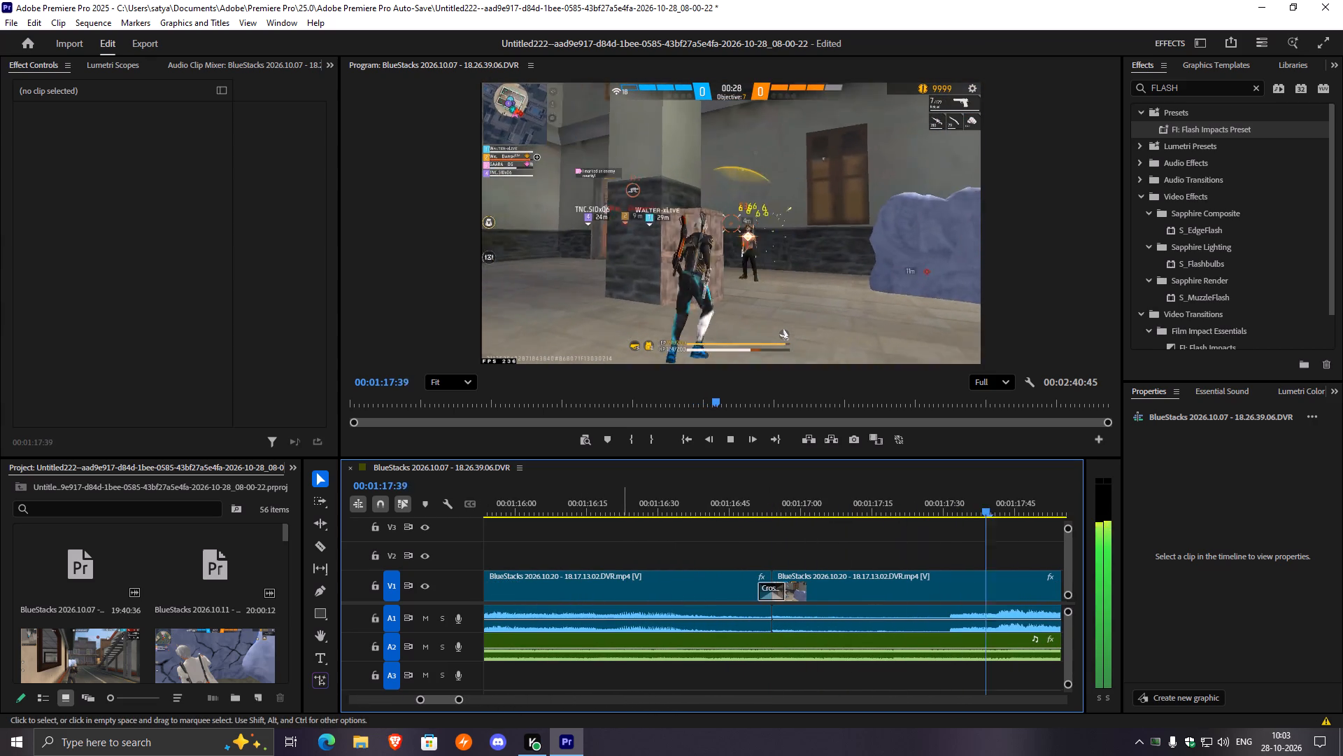
key(space)
key(space)
key(space)
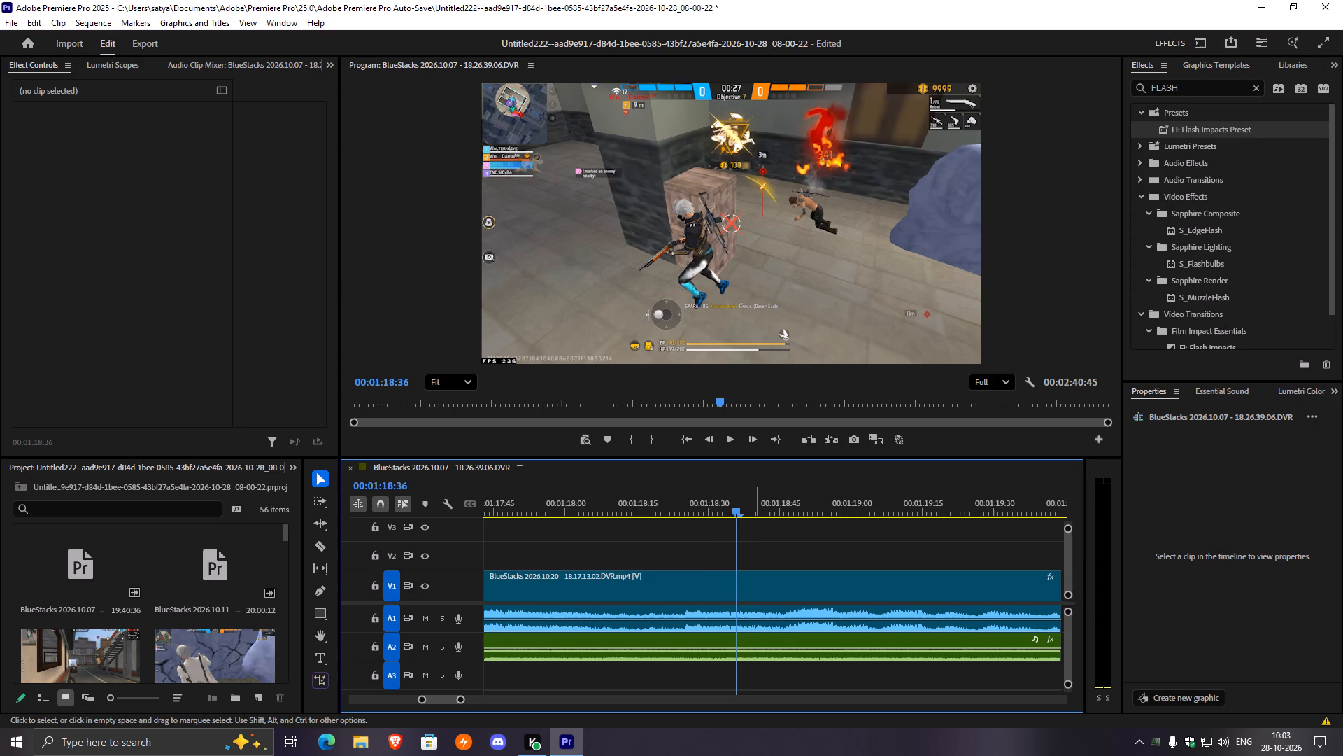
drag(742, 512, 723, 514)
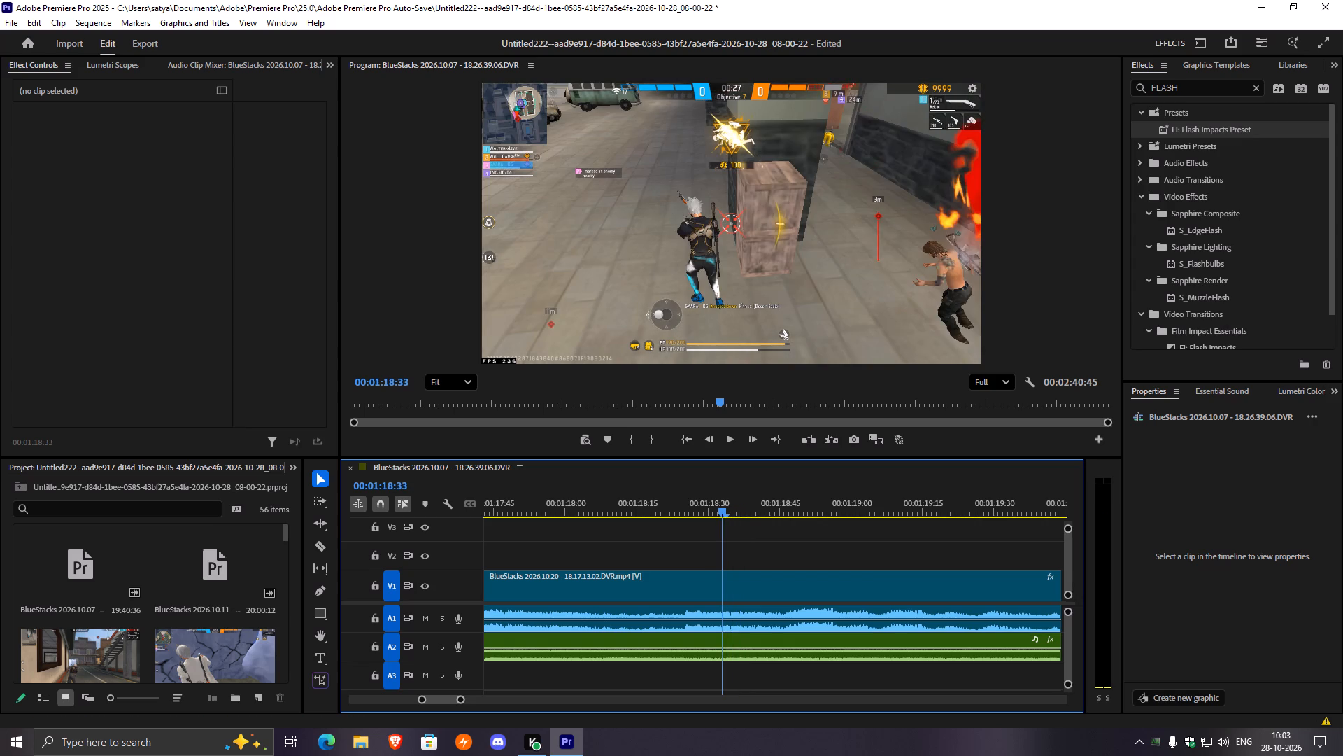
drag(723, 514, 685, 524)
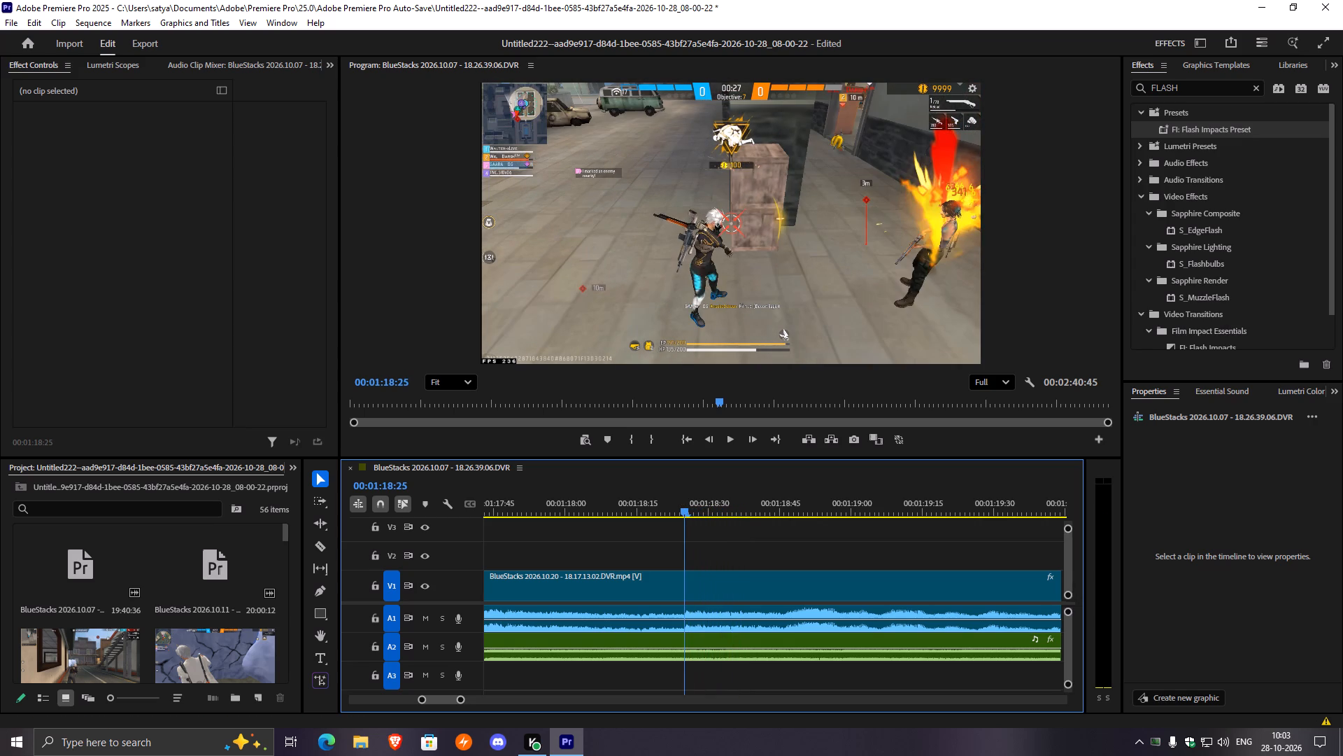
drag(685, 524, 662, 531)
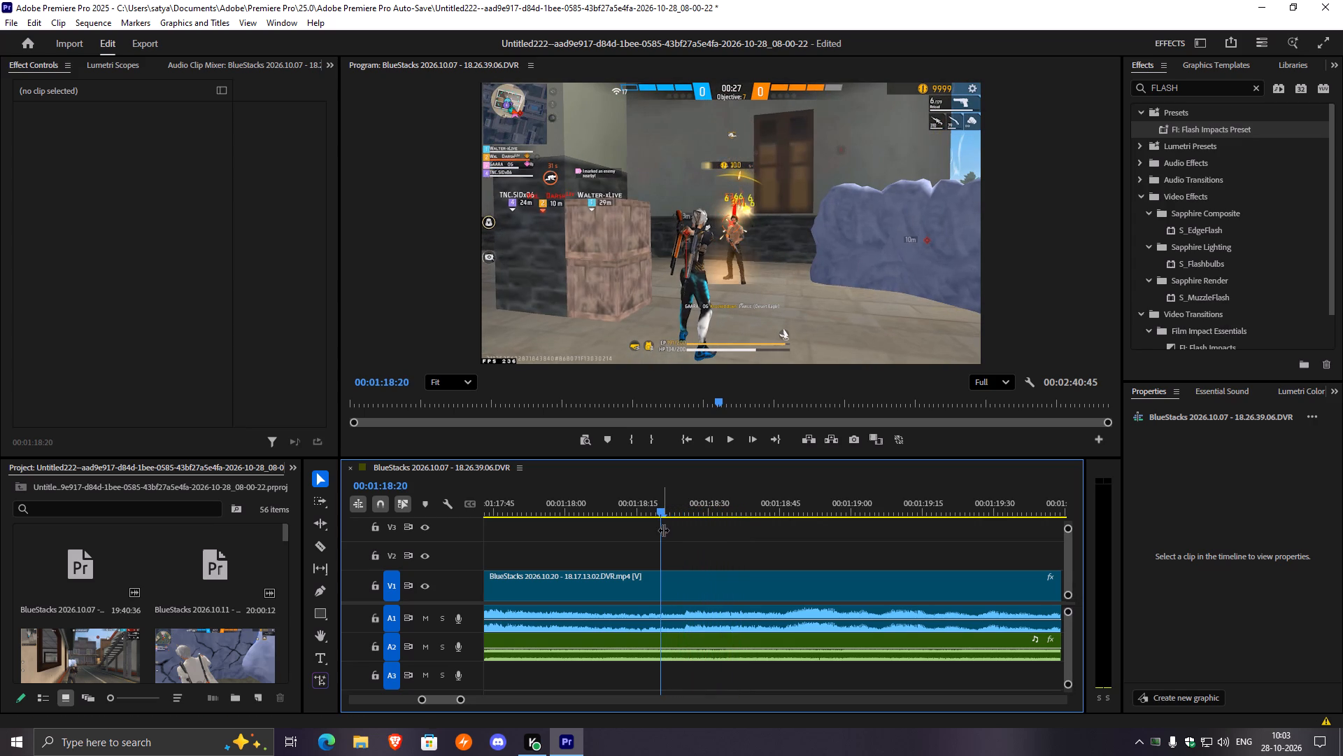
drag(660, 512, 550, 512)
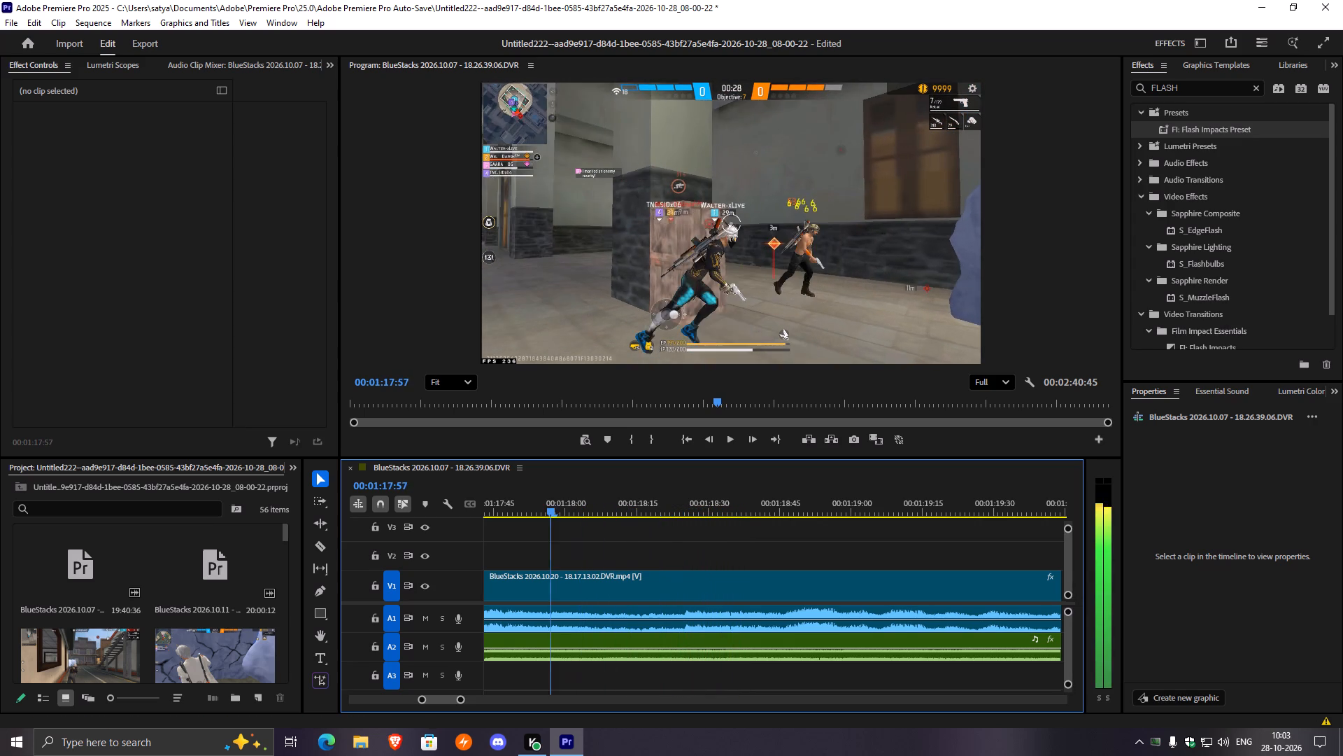
drag(550, 512, 524, 516)
key(space)
key(space)
key(space)
key(space)
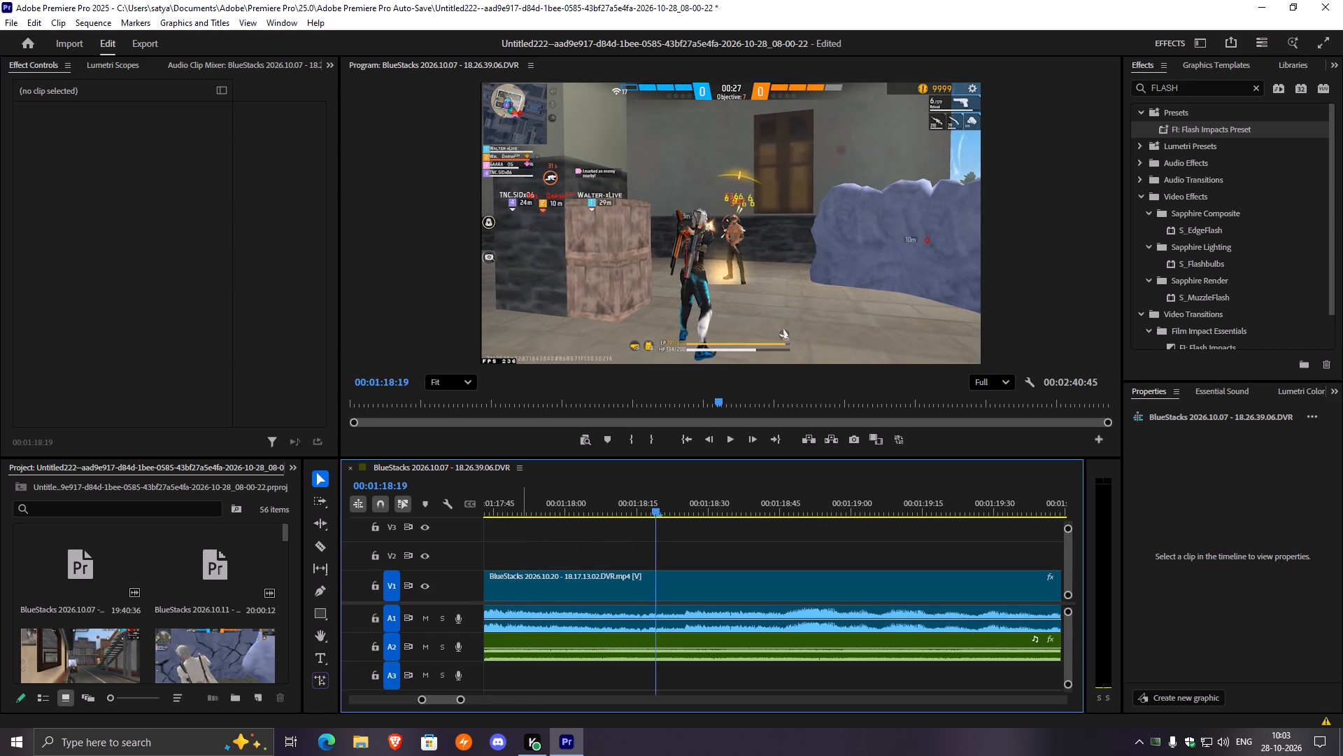
click(665, 582)
key(ctrl+k)
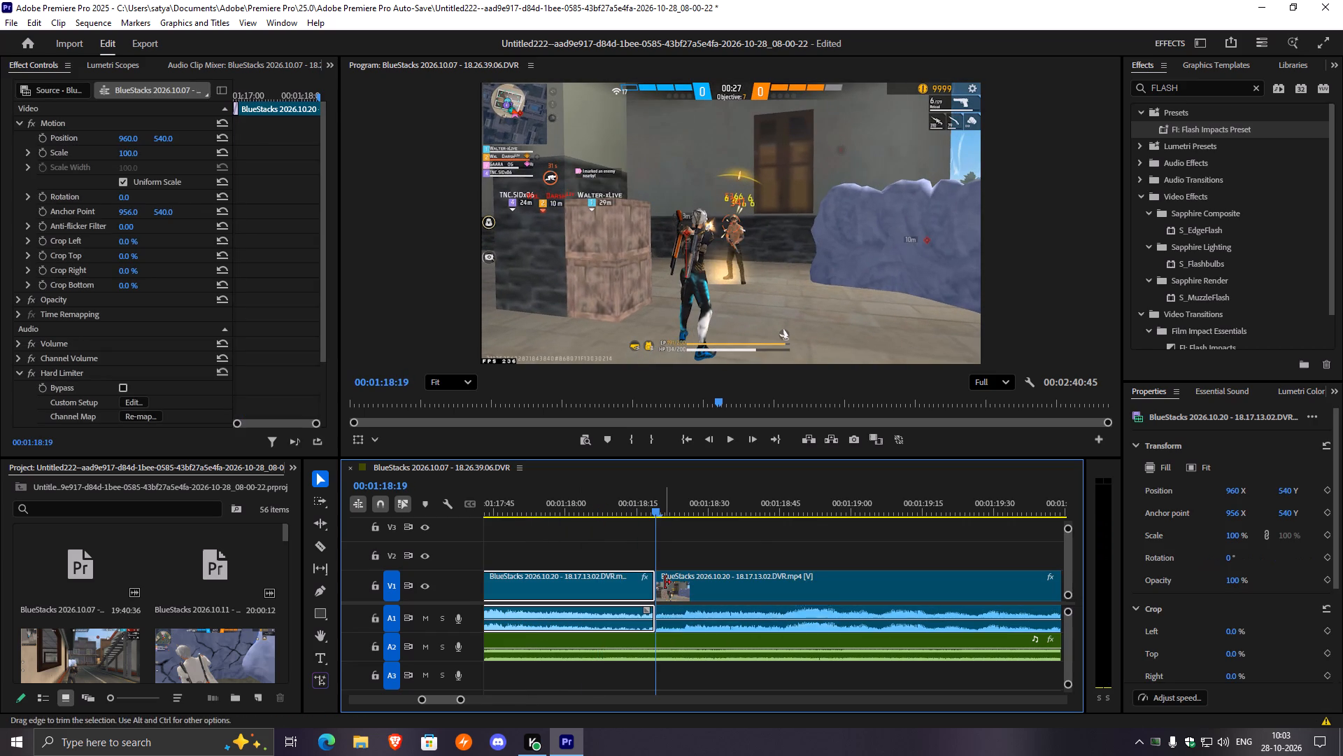
Apply FI: Flash Impacts Preset to the 00:01:18:19 cut on V1 and slide it later, starting about 6 frames before the cut.
drag(1176, 131, 644, 606)
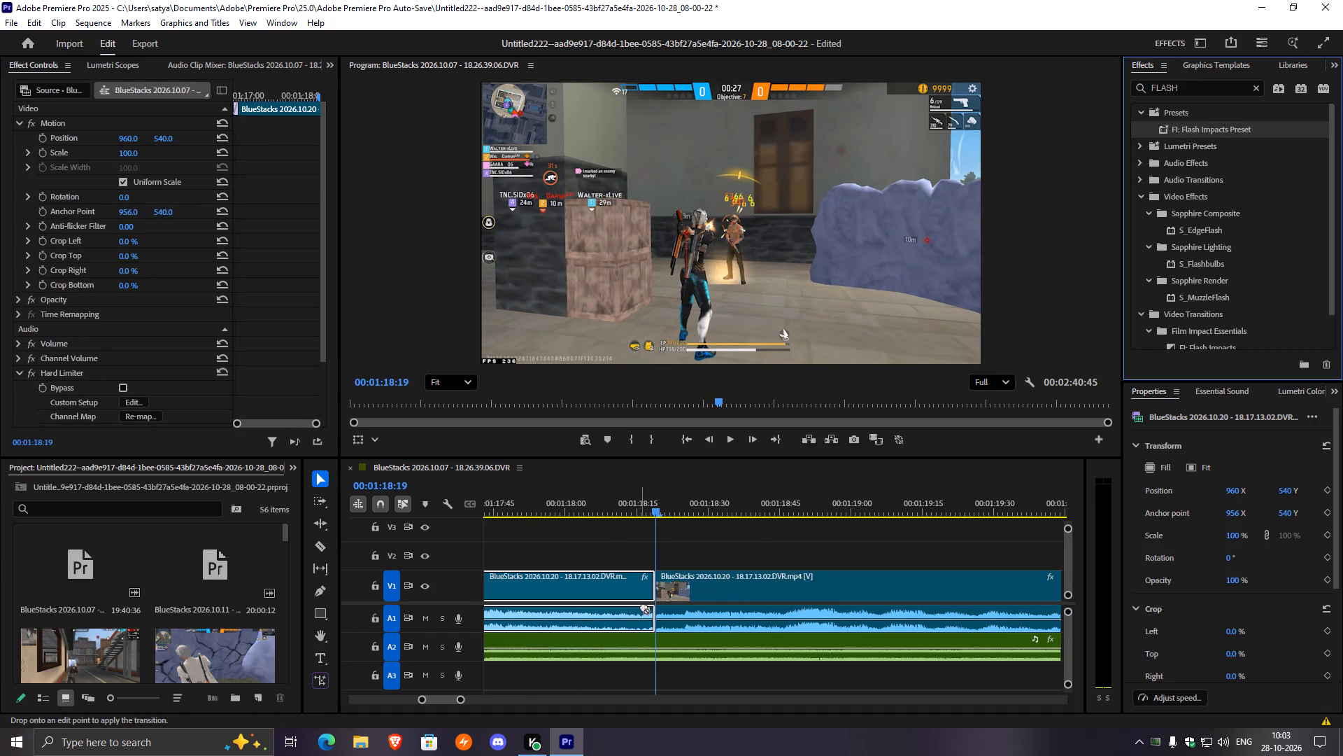
drag(644, 606, 653, 594)
drag(675, 585, 717, 584)
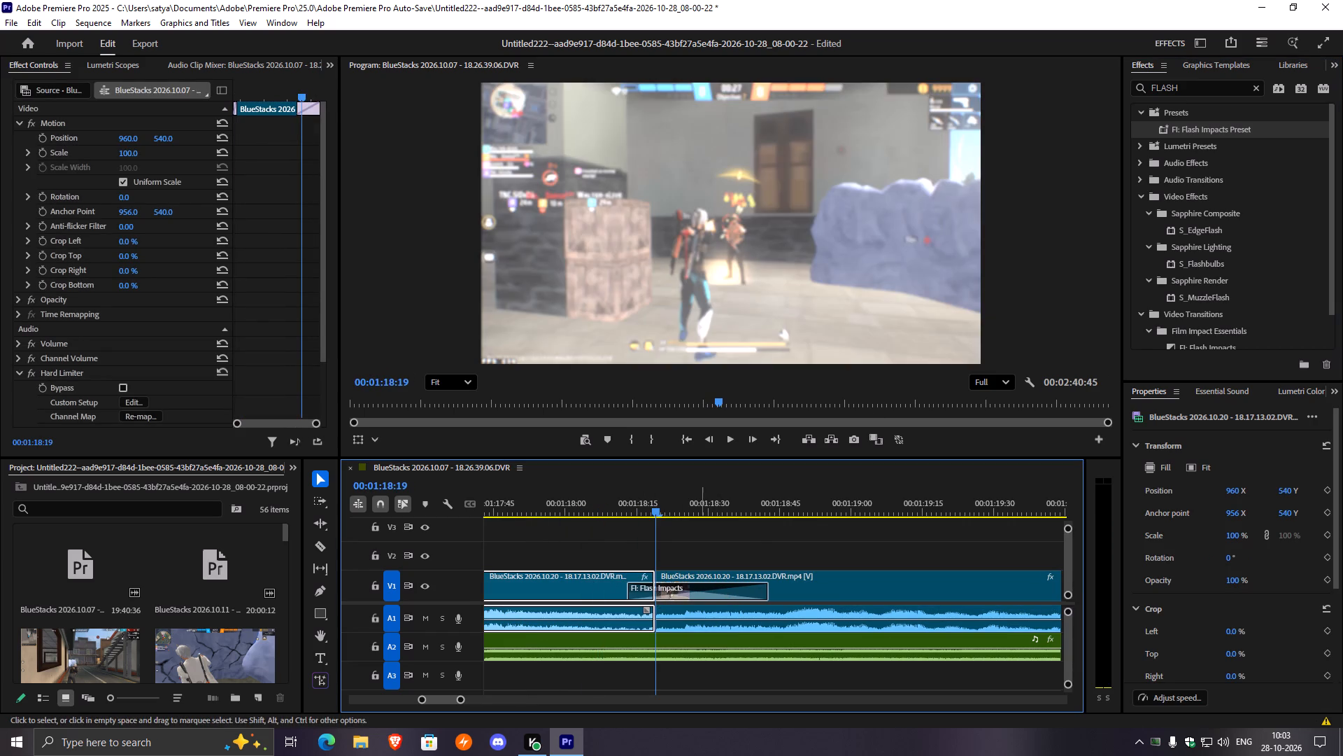
Replay the flash at the 00:01:18:19 cut several times, starting progressively earlier, to check its timing.
drag(658, 509, 627, 518)
key(space)
key(space)
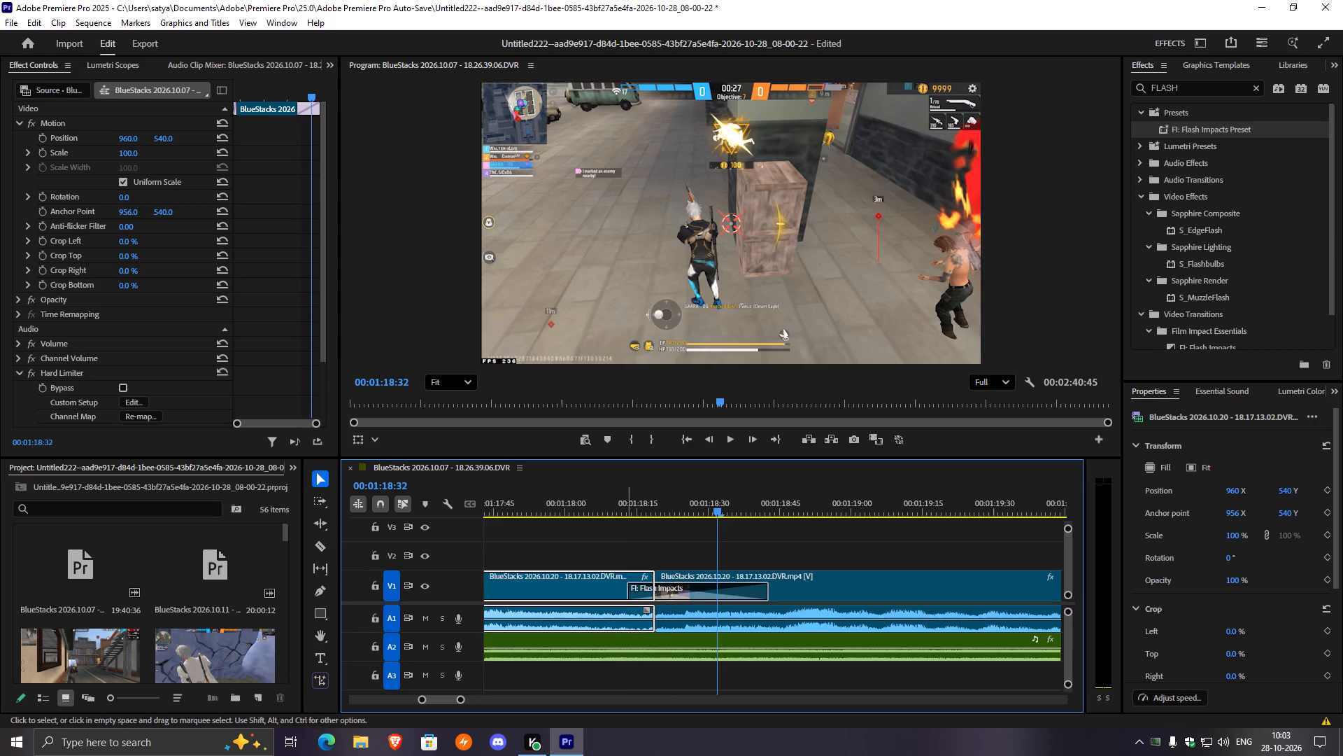
click(542, 510)
key(space)
key(space)
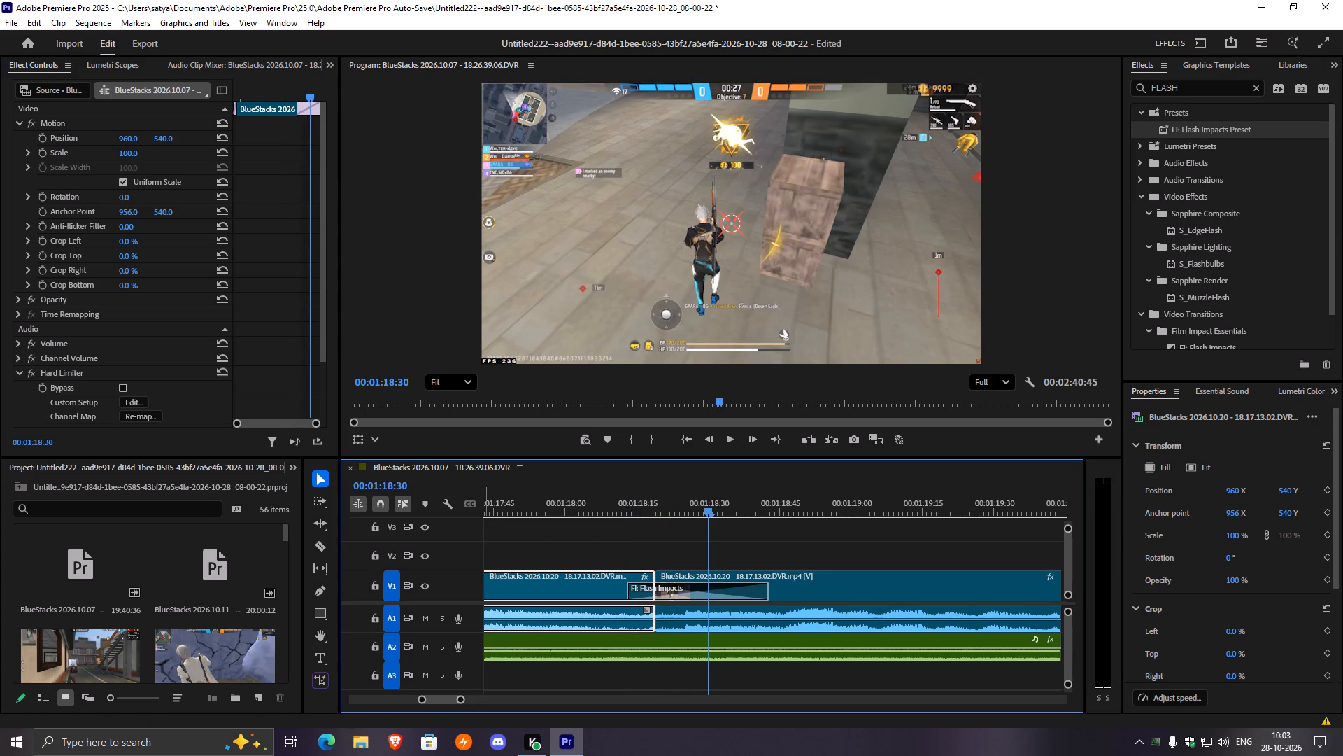
click(501, 514)
drag(460, 699, 474, 699)
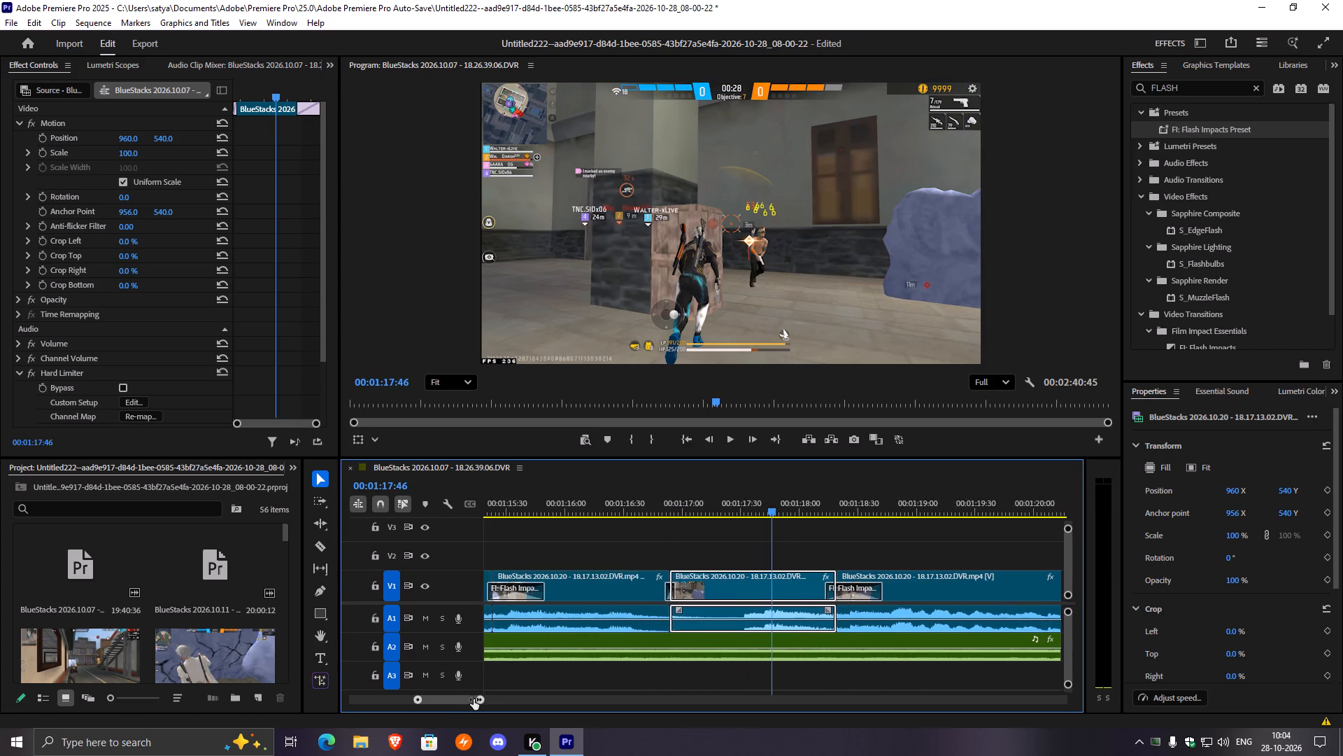
drag(474, 699, 476, 696)
drag(767, 503, 706, 522)
key(space)
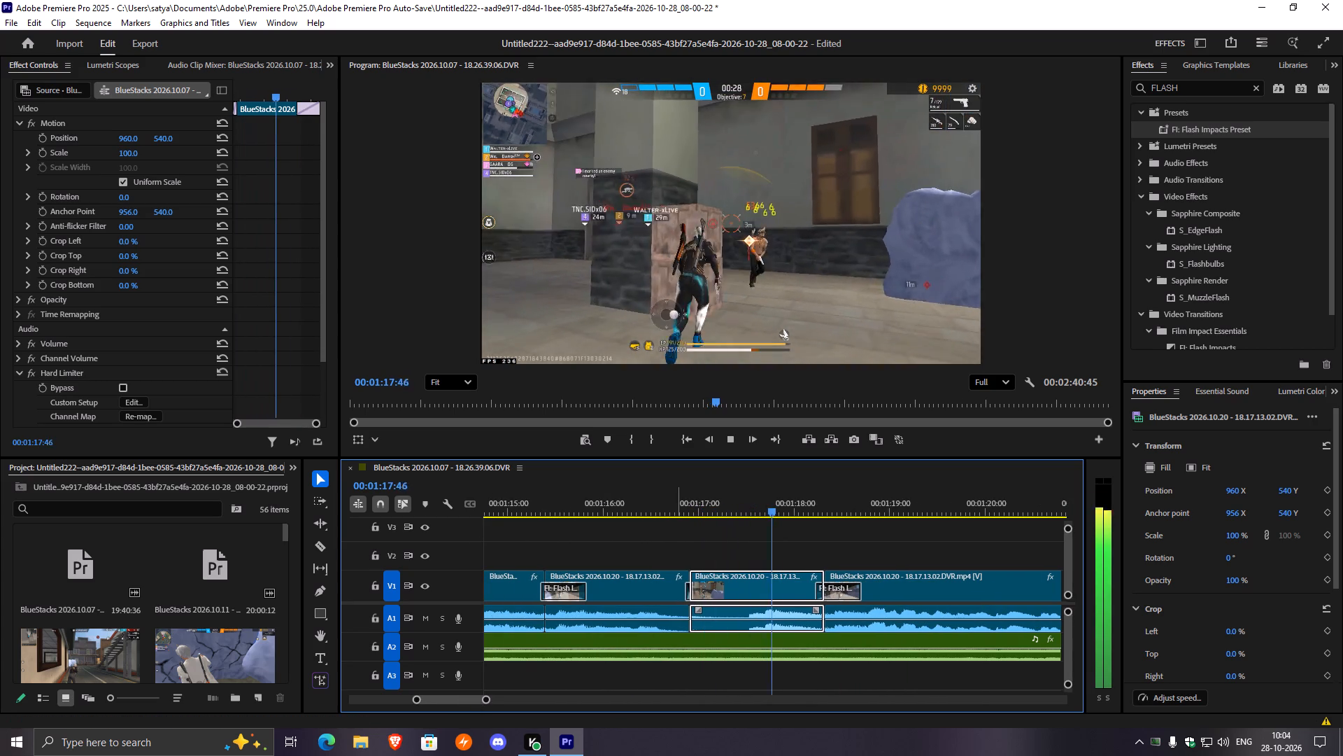
key(space)
Find the next hit at 00:01:21:28 and split the BlueStacks 2026.10.20 clip on V1 there.
key(space)
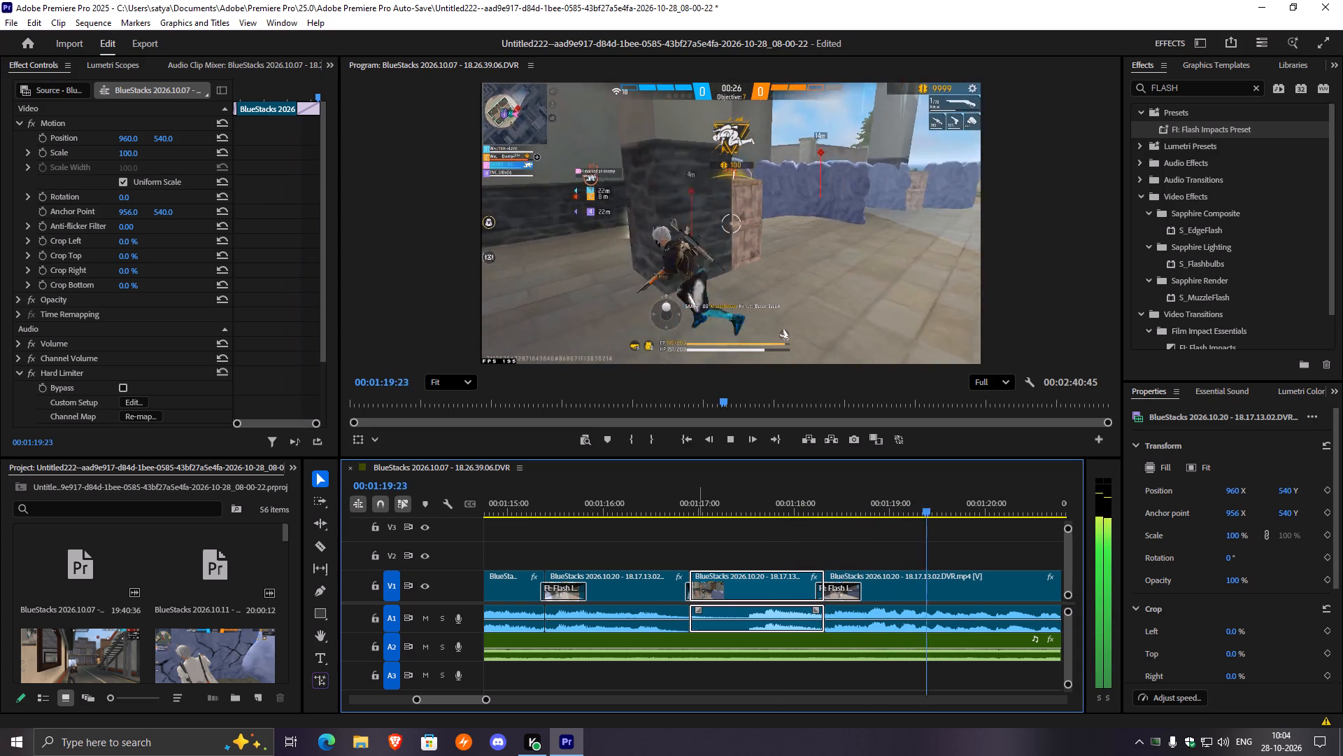
key(space)
key(space)
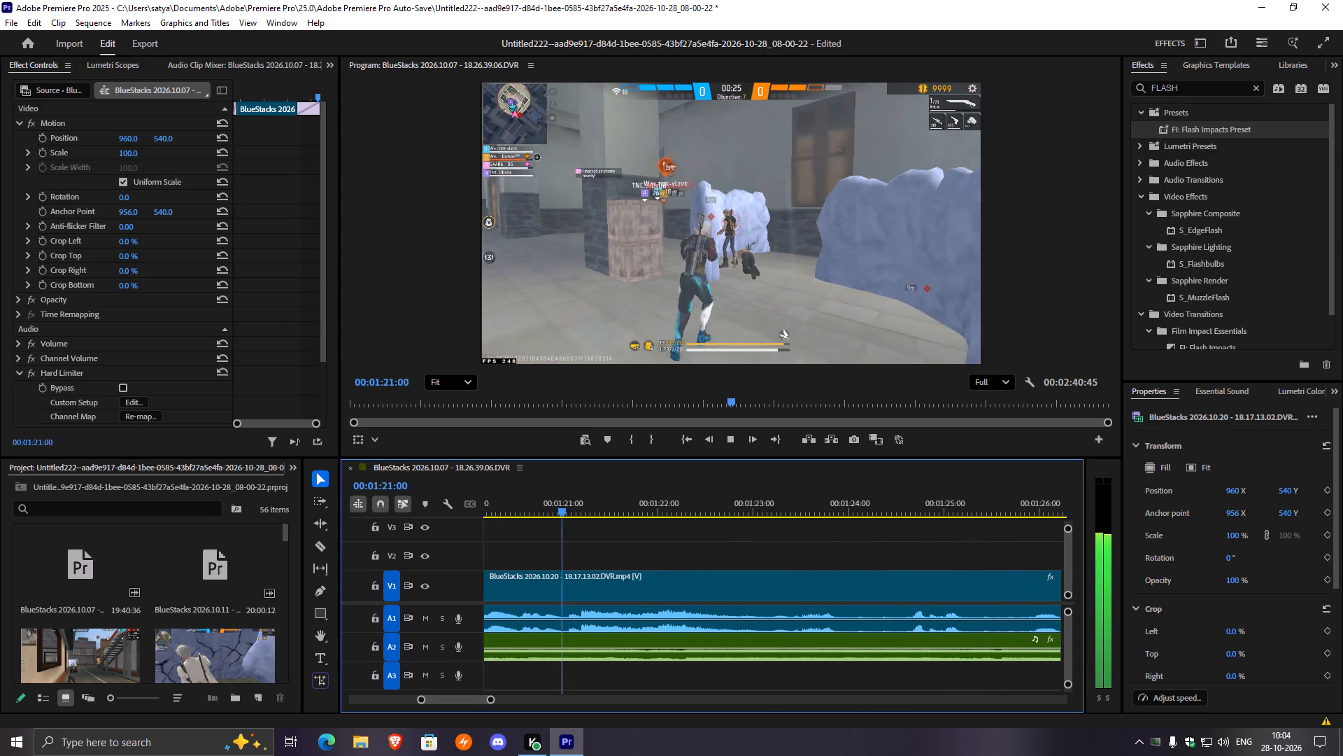
key(space)
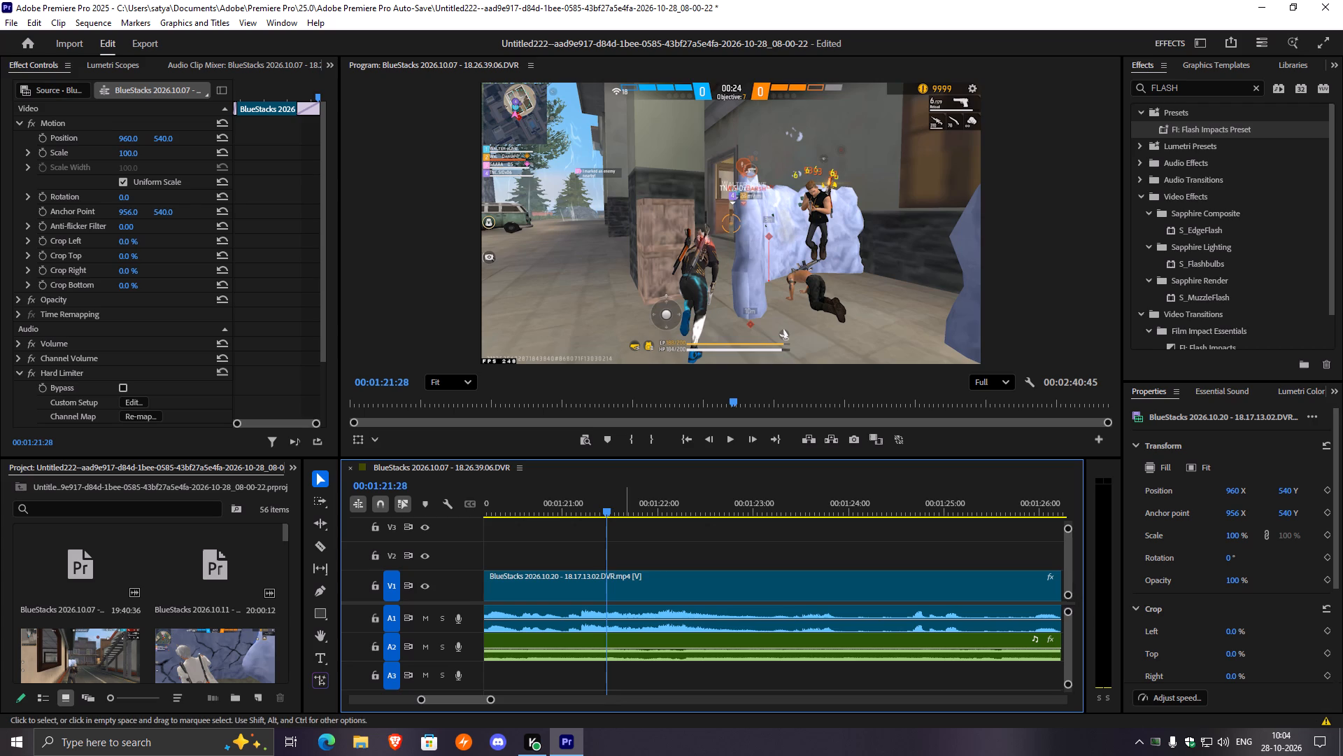
key(space)
key(space)
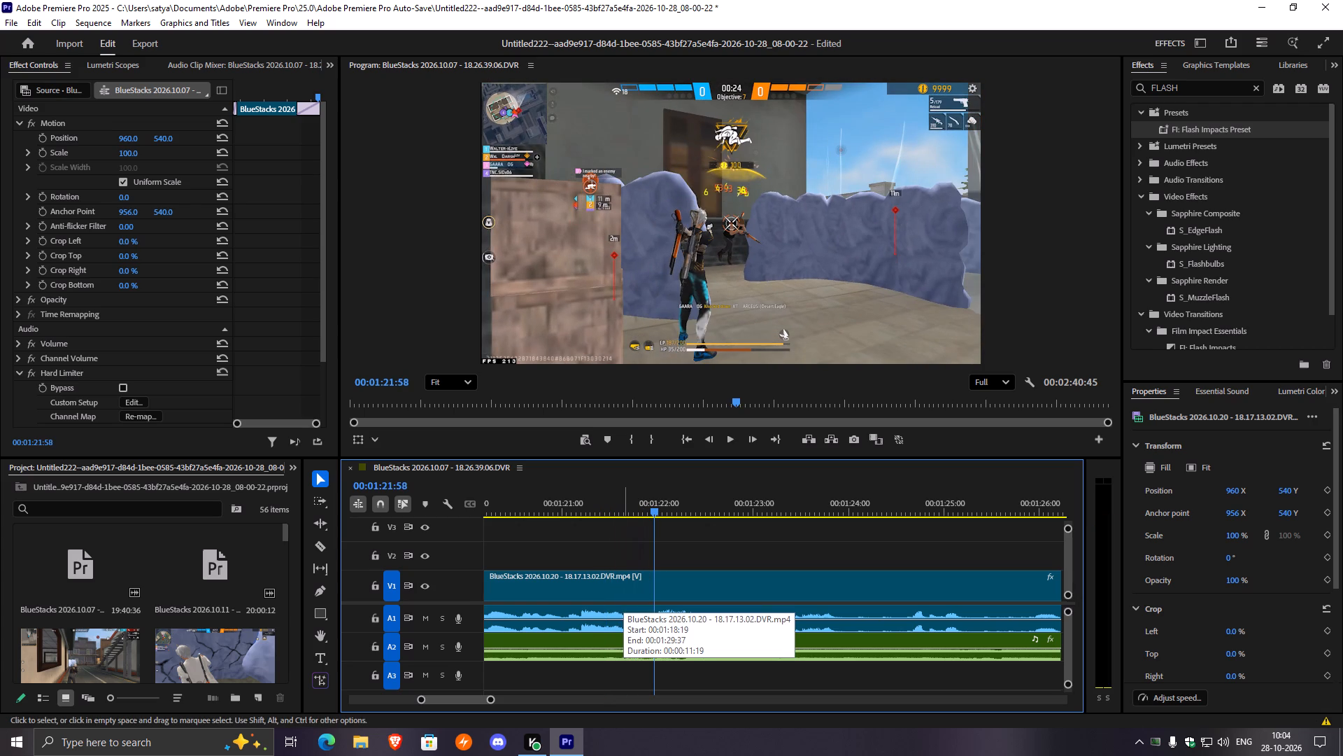
drag(656, 502, 618, 516)
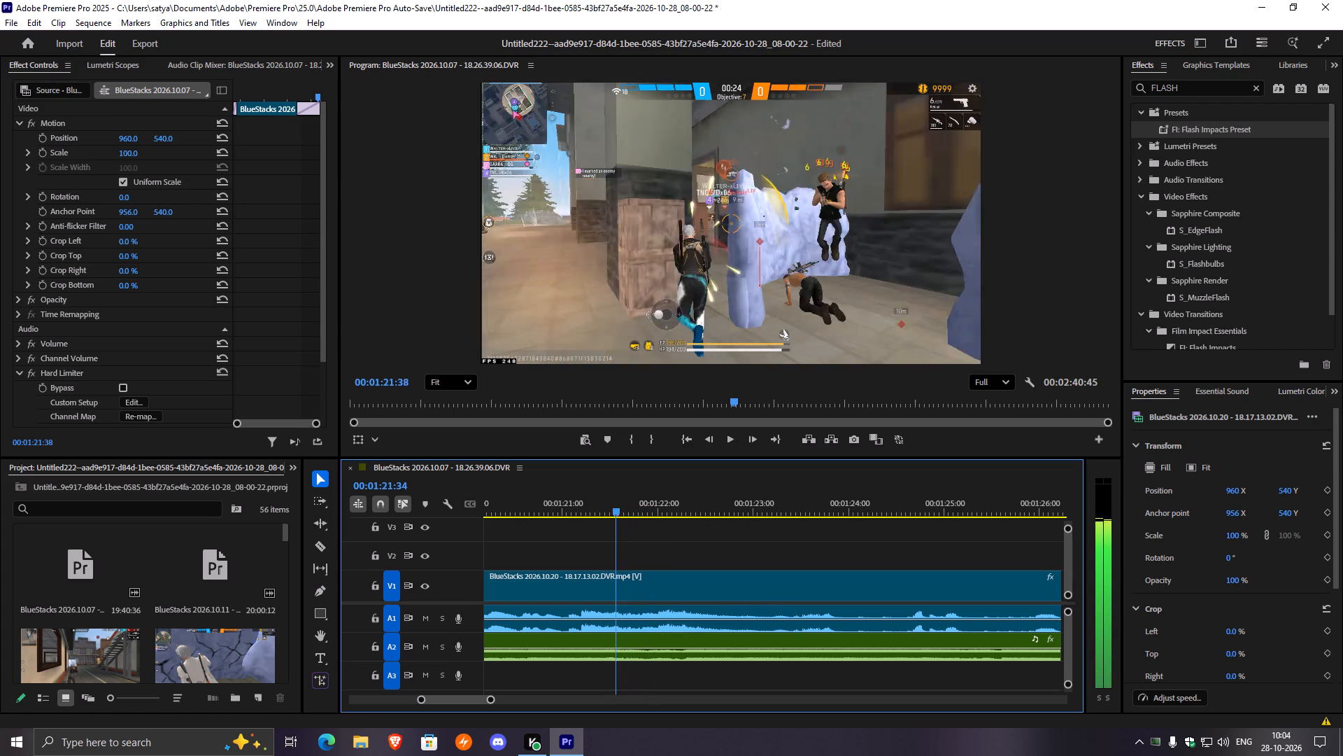
drag(618, 516, 609, 521)
click(618, 584)
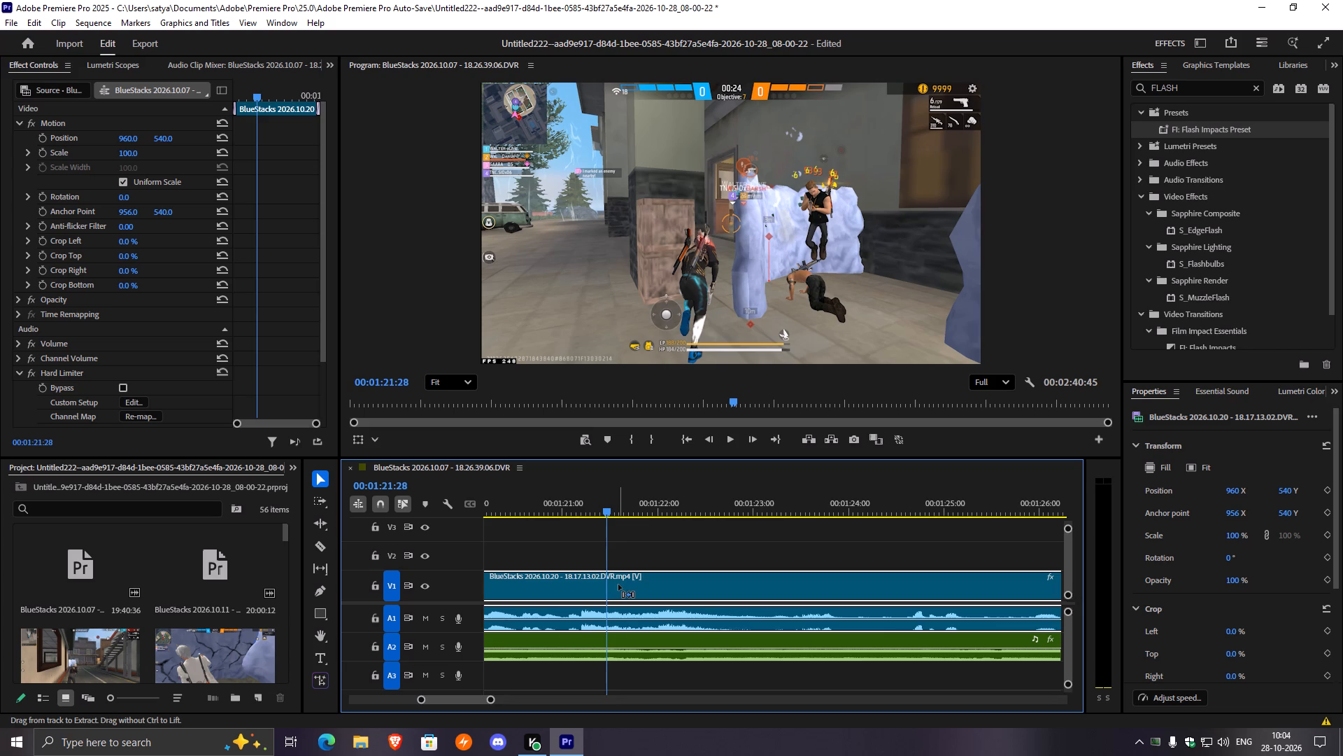
key(ctrl+k)
Apply FI: Flash Impacts Preset to the 00:01:21:28 cut on V1 and replay across it to check the timing.
drag(1164, 126, 610, 579)
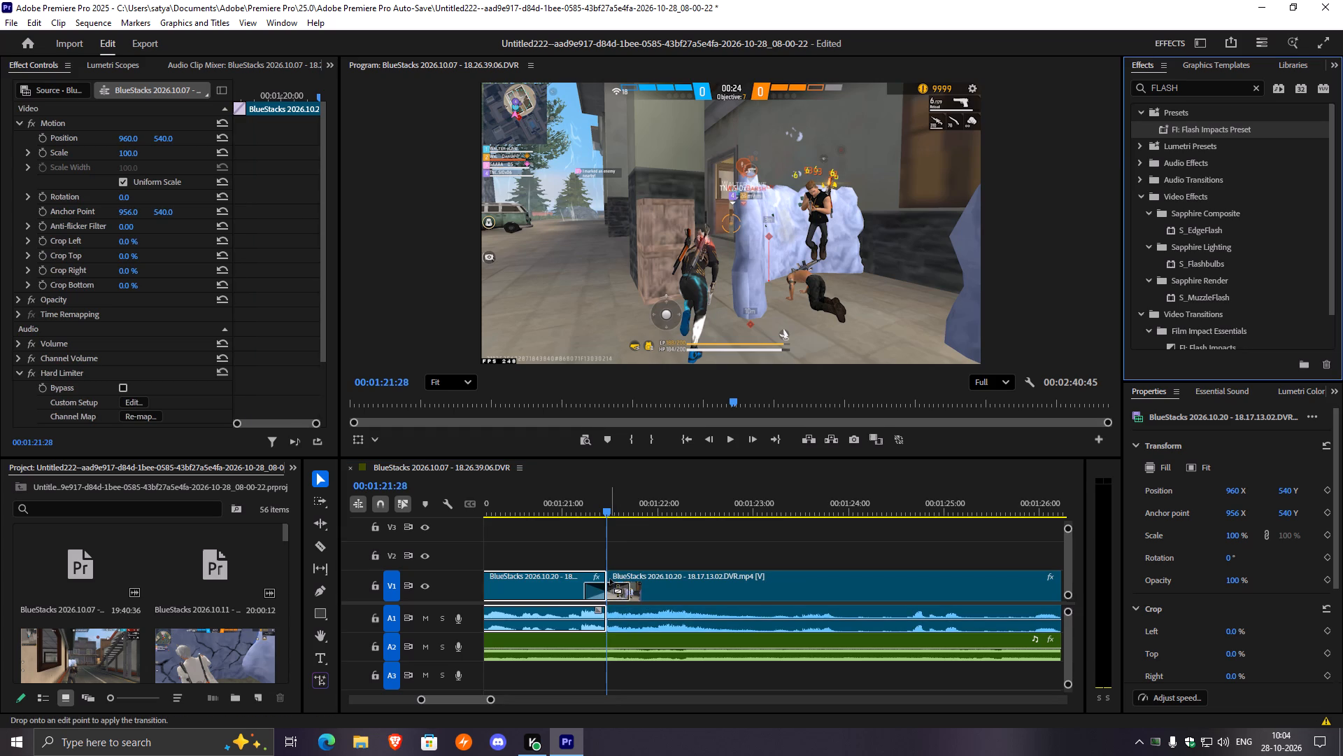
drag(610, 579, 609, 579)
drag(609, 517, 585, 521)
drag(606, 508, 540, 532)
key(space)
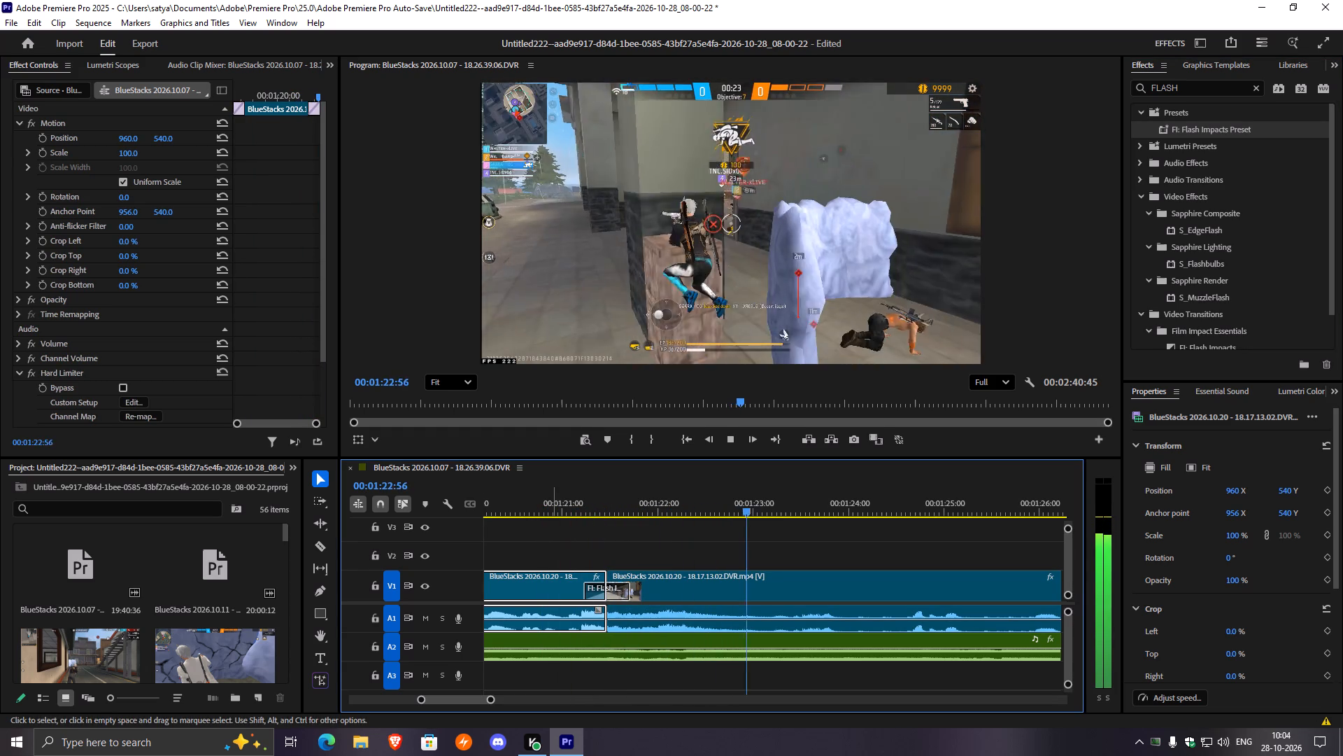
click(551, 505)
key(space)
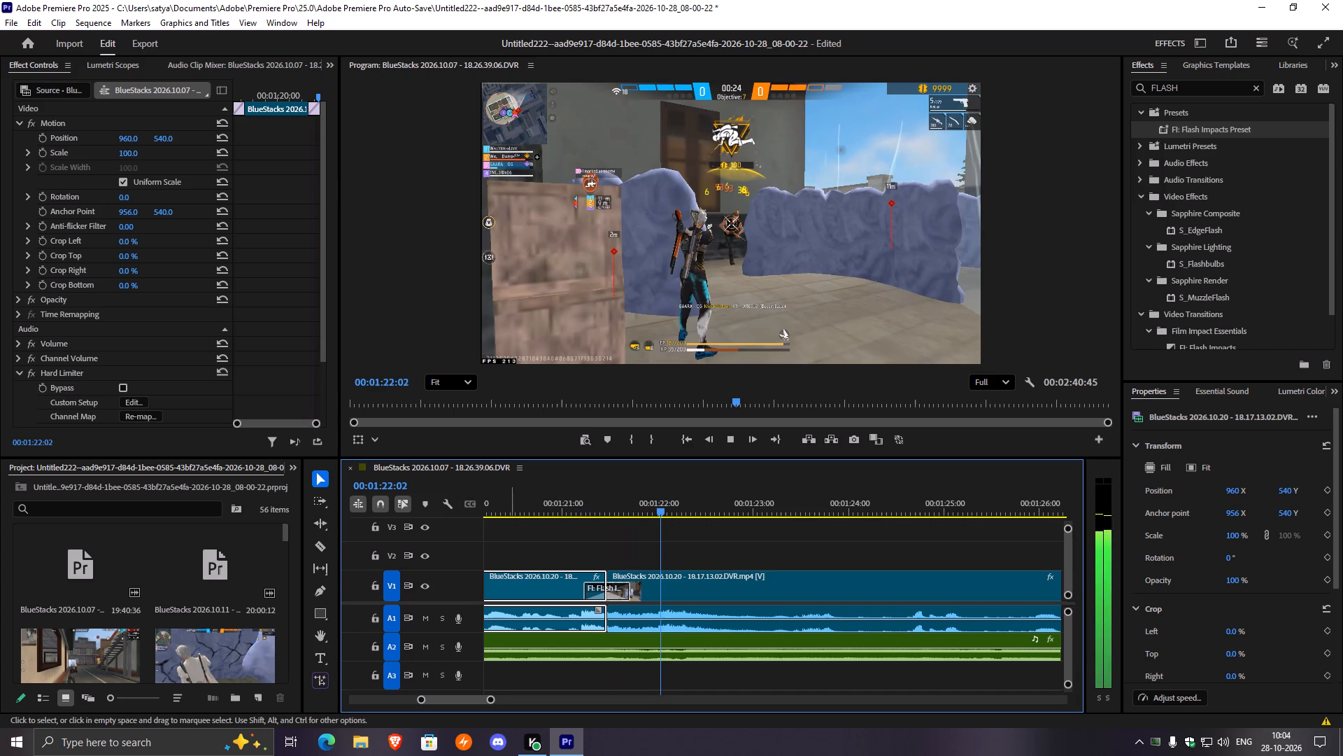
key(space)
click(563, 510)
key(space)
key(space)
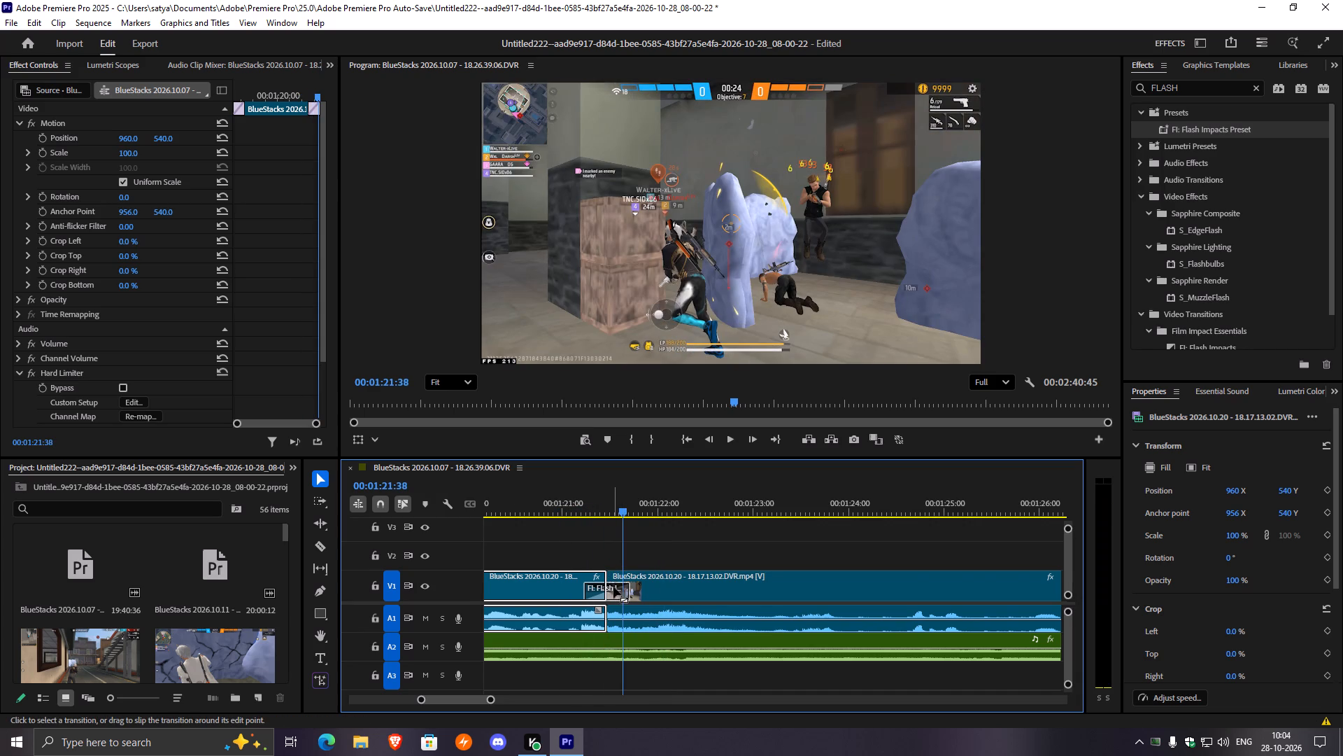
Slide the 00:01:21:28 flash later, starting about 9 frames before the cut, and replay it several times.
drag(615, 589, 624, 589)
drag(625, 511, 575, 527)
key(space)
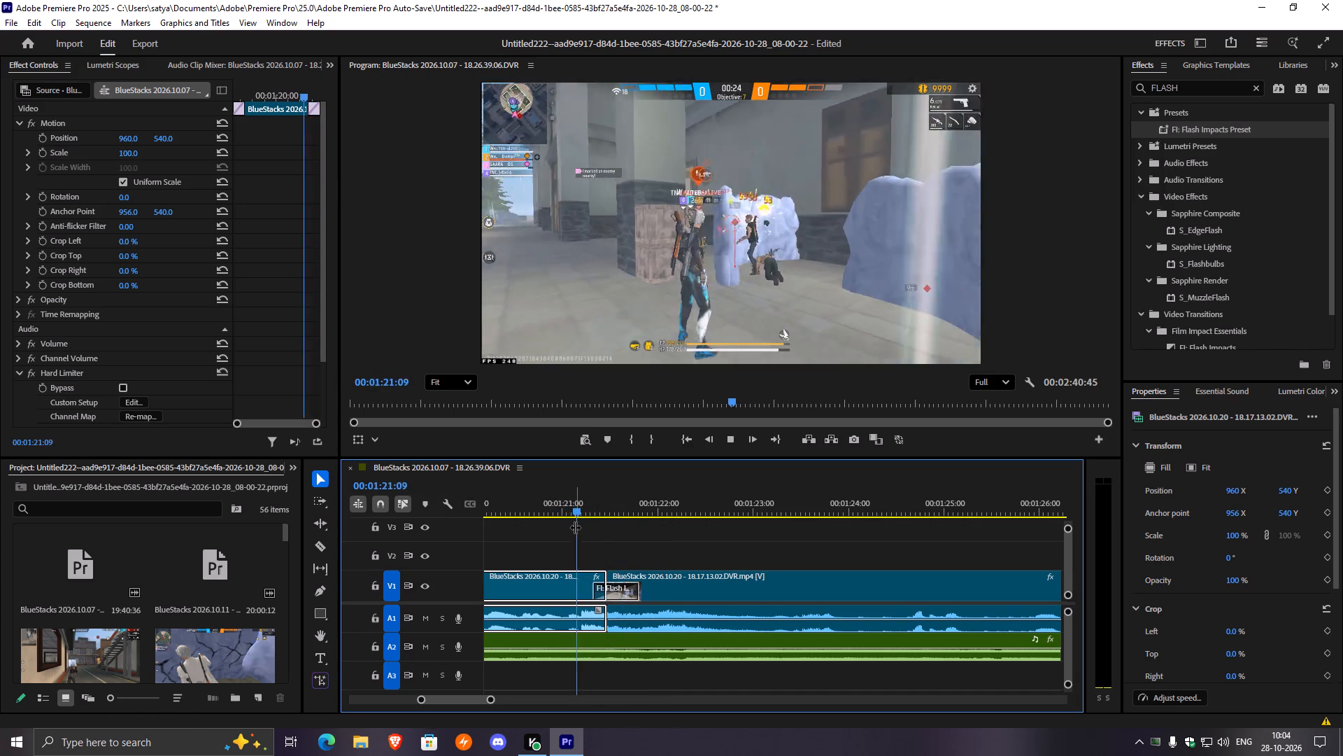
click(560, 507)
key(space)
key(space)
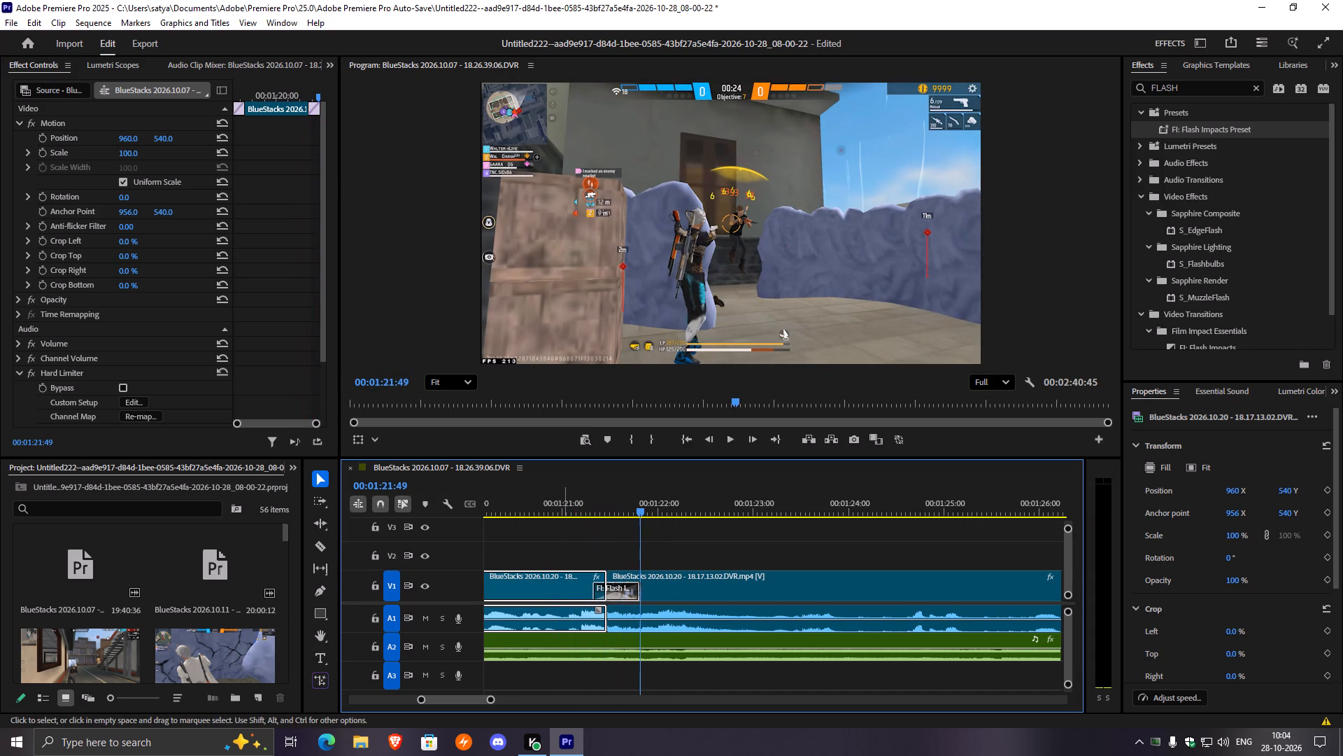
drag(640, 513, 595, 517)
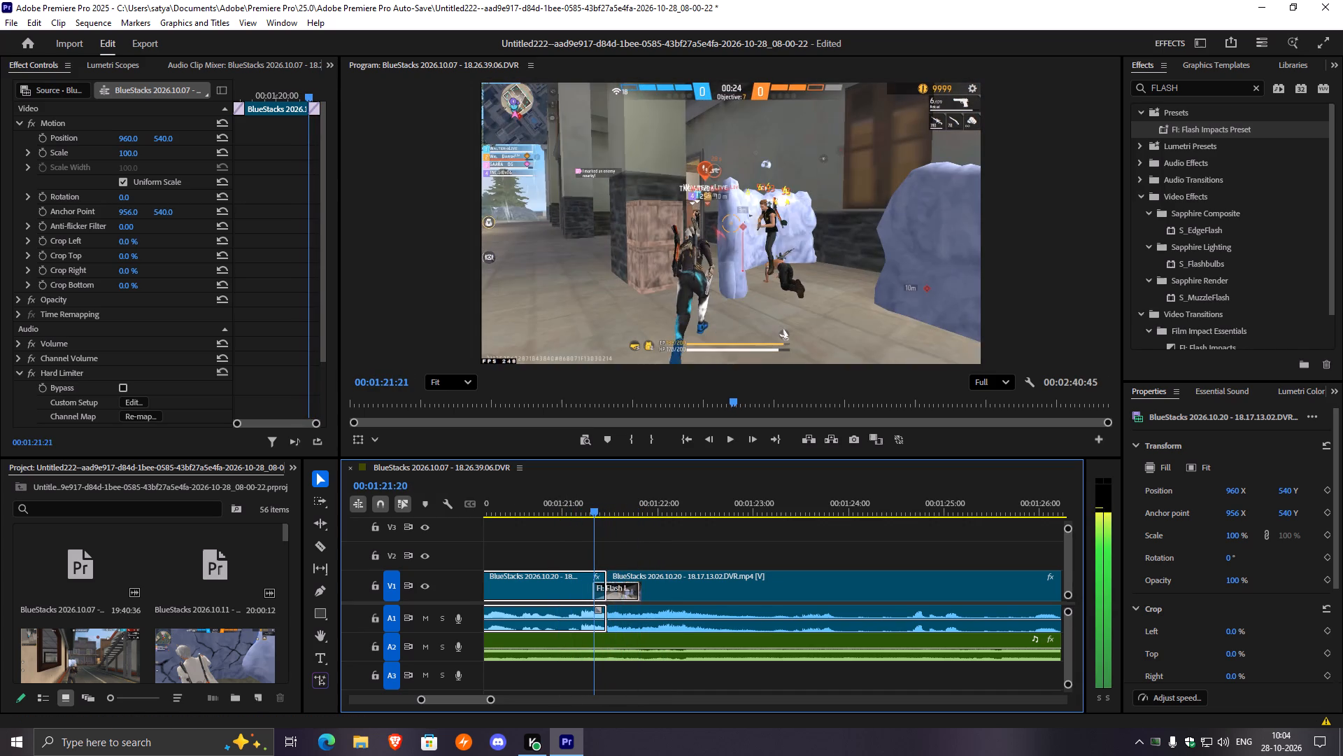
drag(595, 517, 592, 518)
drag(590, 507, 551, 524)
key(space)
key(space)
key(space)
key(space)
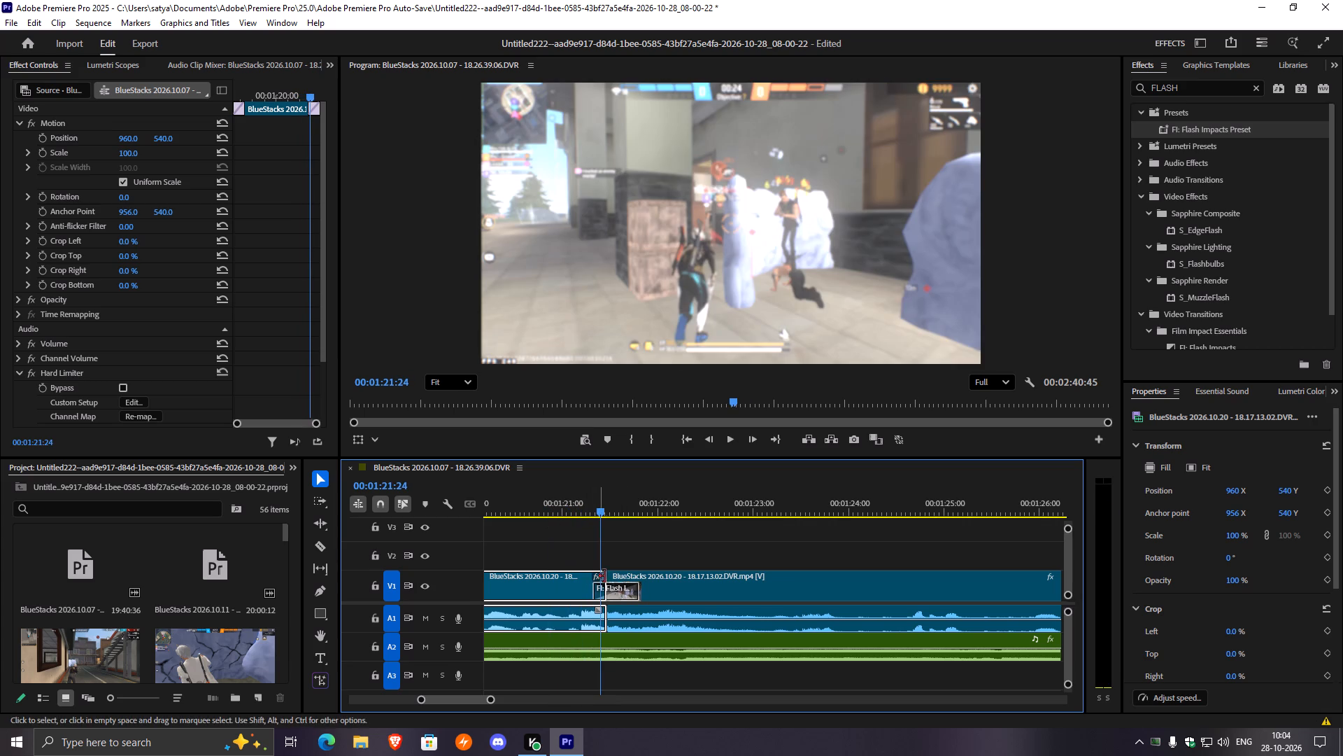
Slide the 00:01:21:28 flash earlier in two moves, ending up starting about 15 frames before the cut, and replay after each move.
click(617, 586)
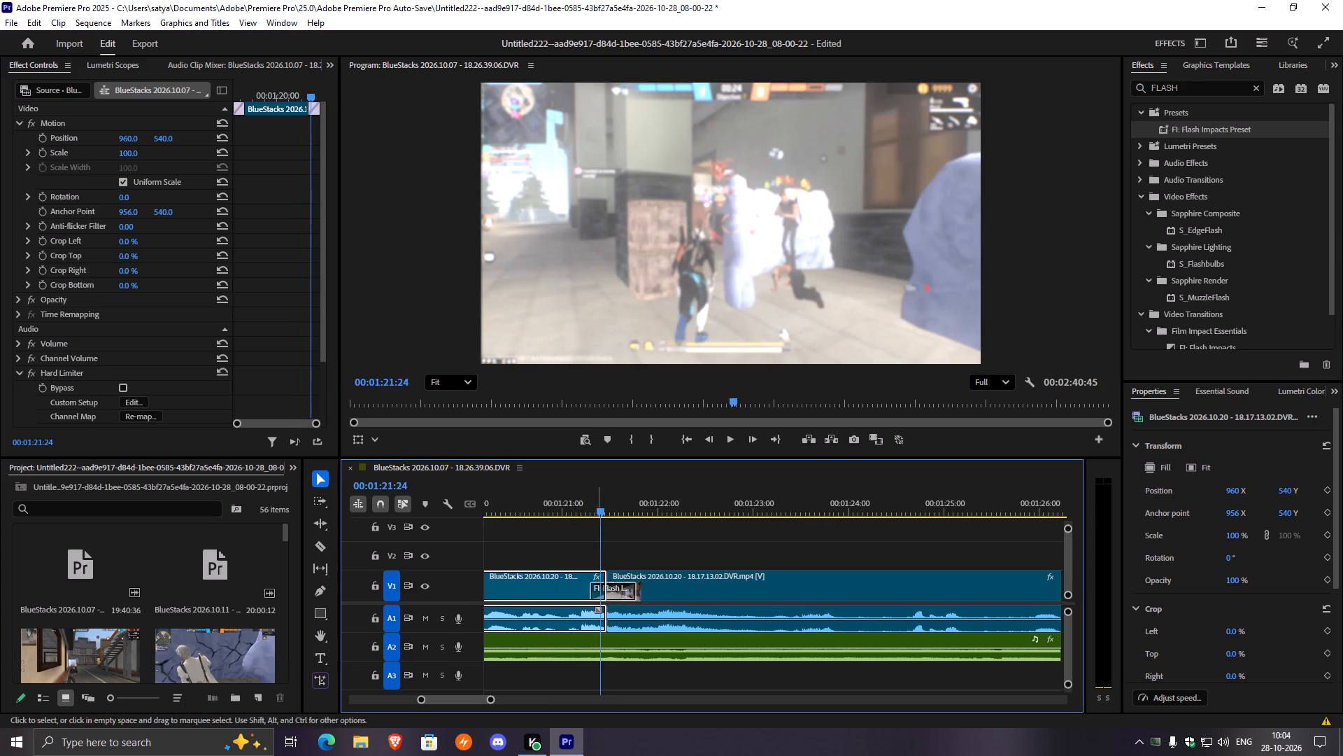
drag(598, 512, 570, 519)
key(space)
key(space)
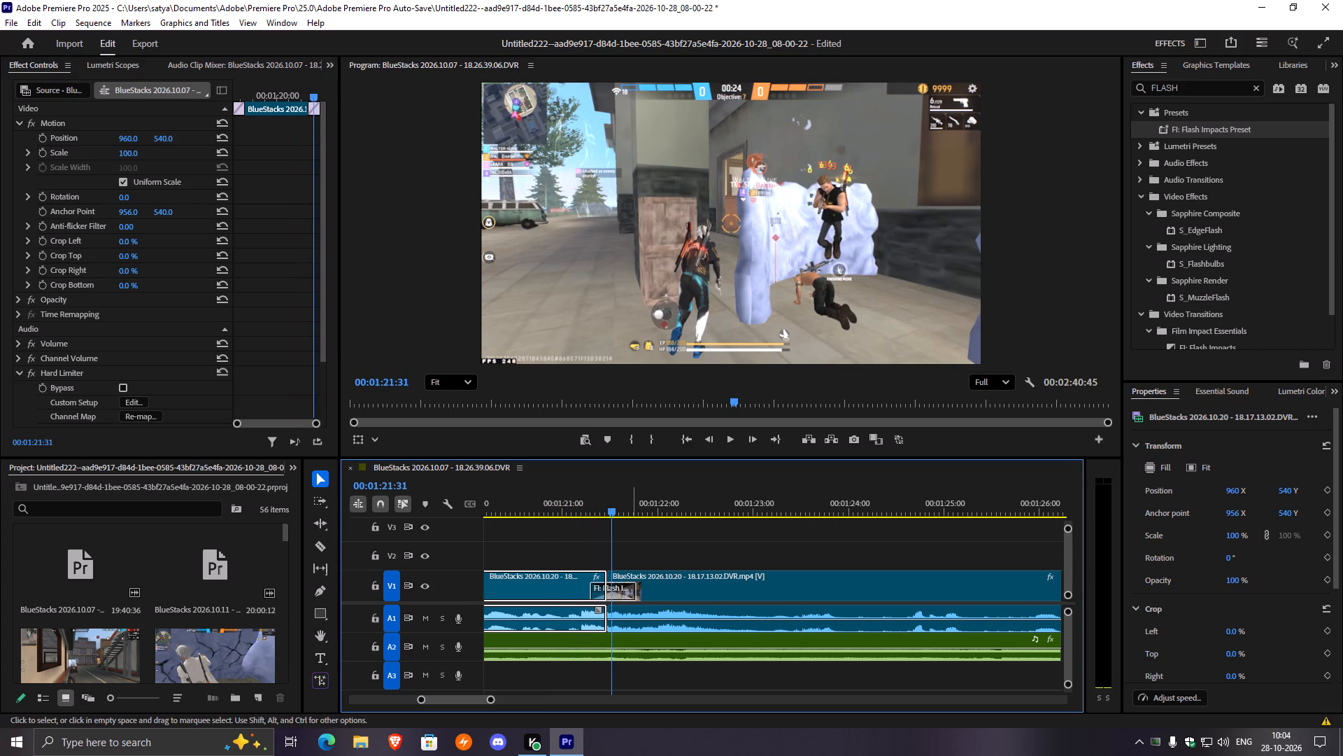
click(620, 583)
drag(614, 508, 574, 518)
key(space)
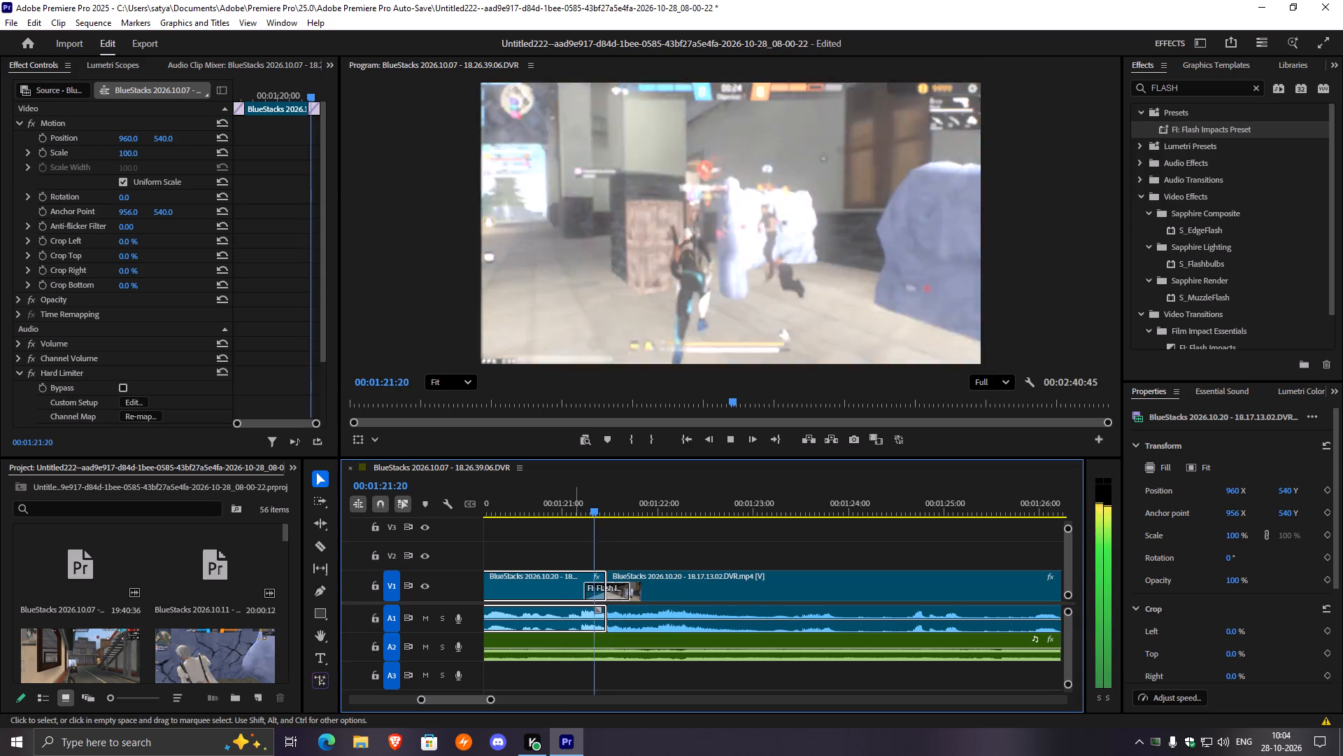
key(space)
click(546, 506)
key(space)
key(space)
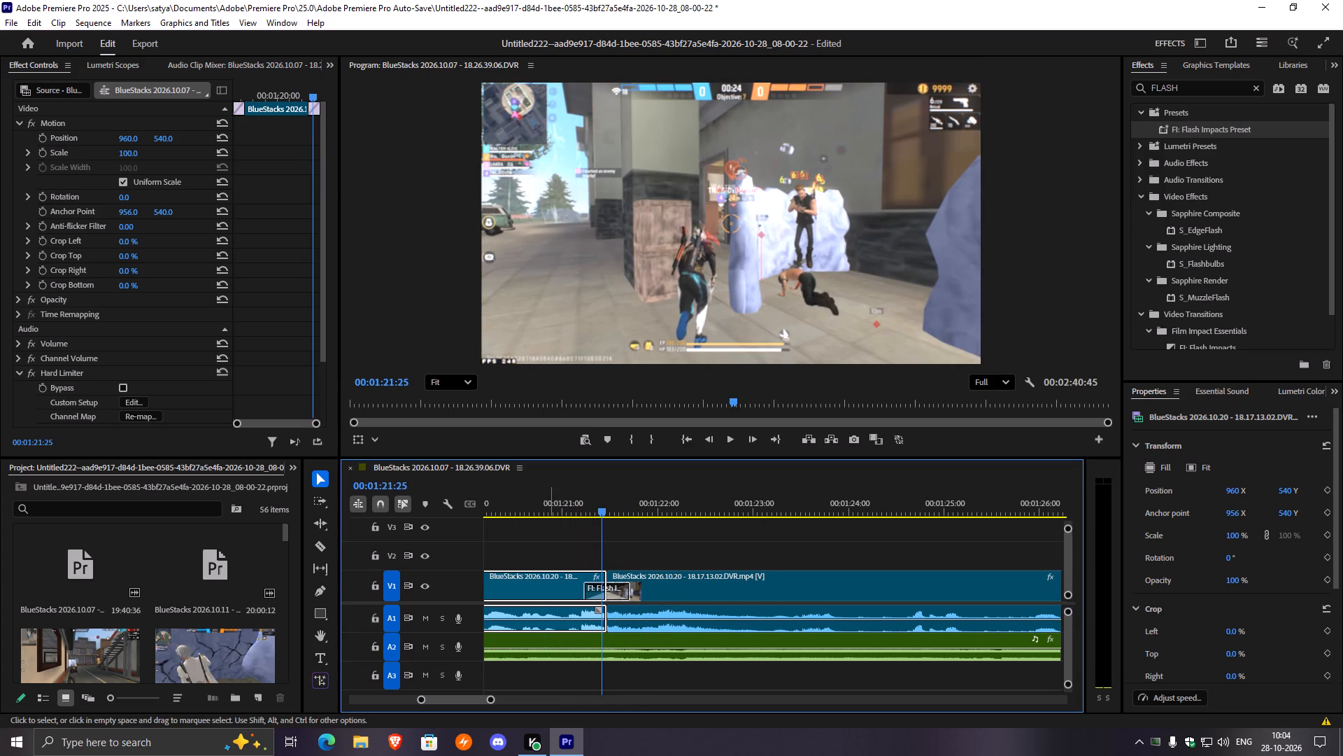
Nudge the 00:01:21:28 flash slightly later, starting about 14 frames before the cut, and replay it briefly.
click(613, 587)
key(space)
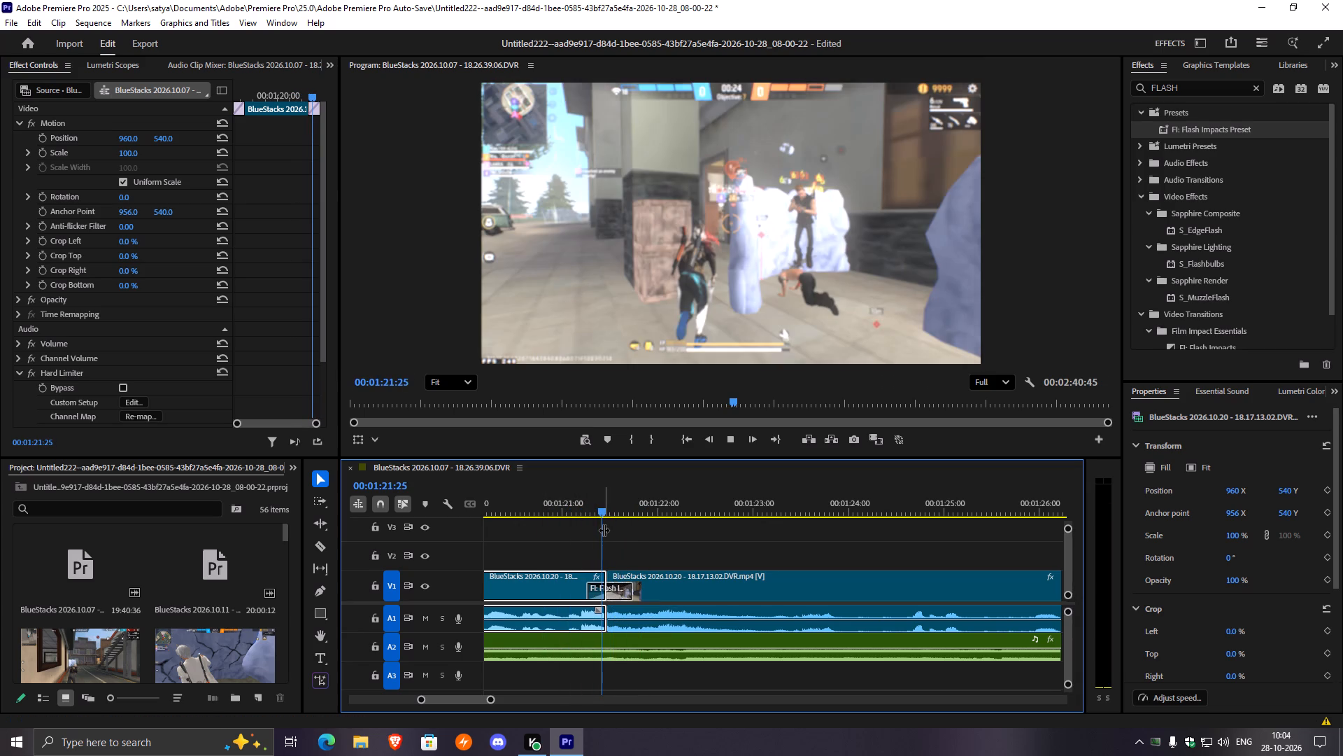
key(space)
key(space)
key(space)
Play back from about 00:01:16:46 through the 00:01:21:28 cut to check the run of flash effects.
drag(605, 504, 591, 507)
click(537, 520)
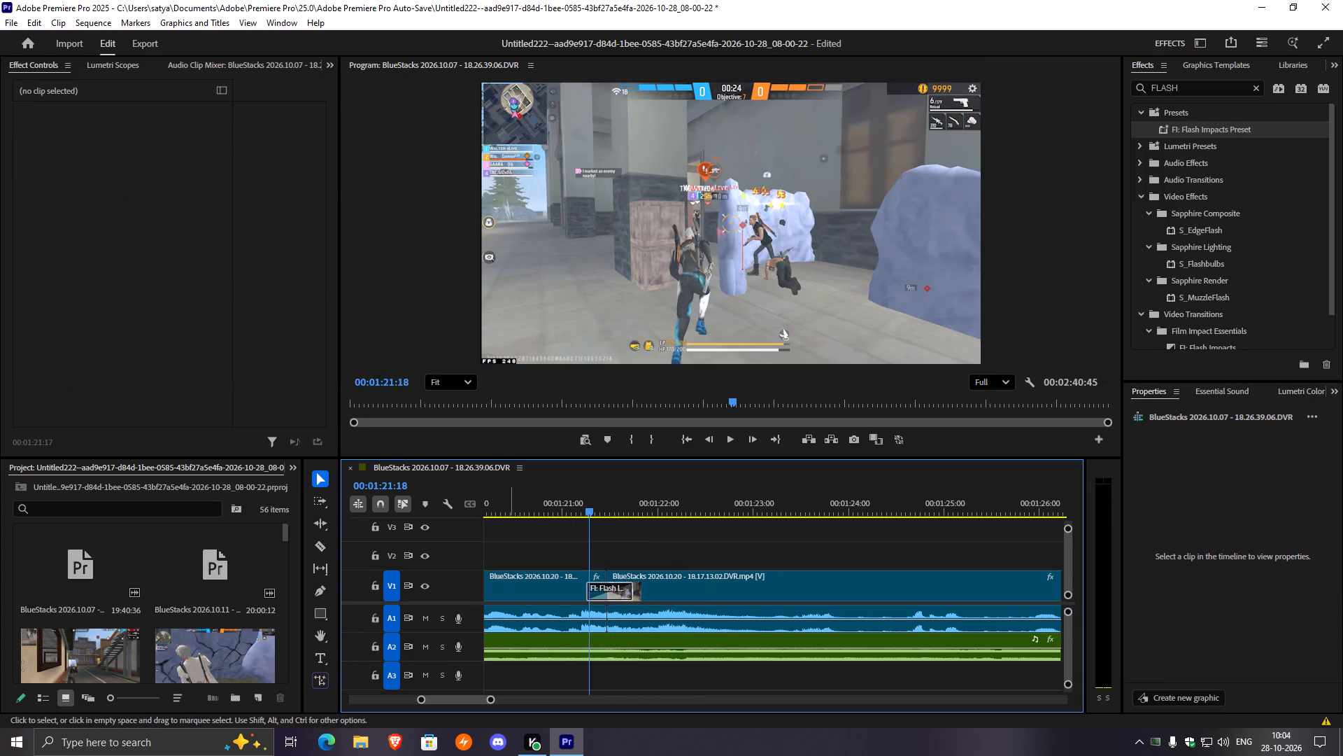
key(space)
click(510, 526)
click(500, 510)
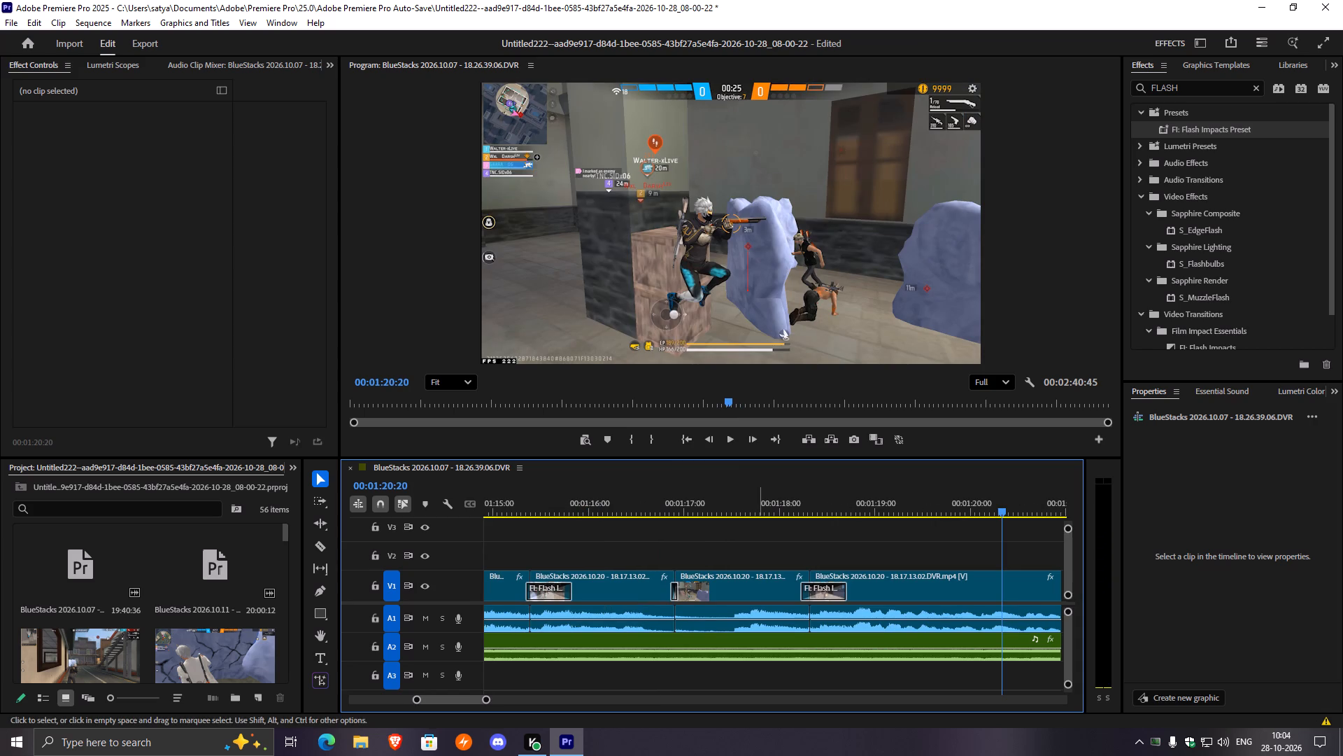
click(748, 511)
click(662, 508)
key(space)
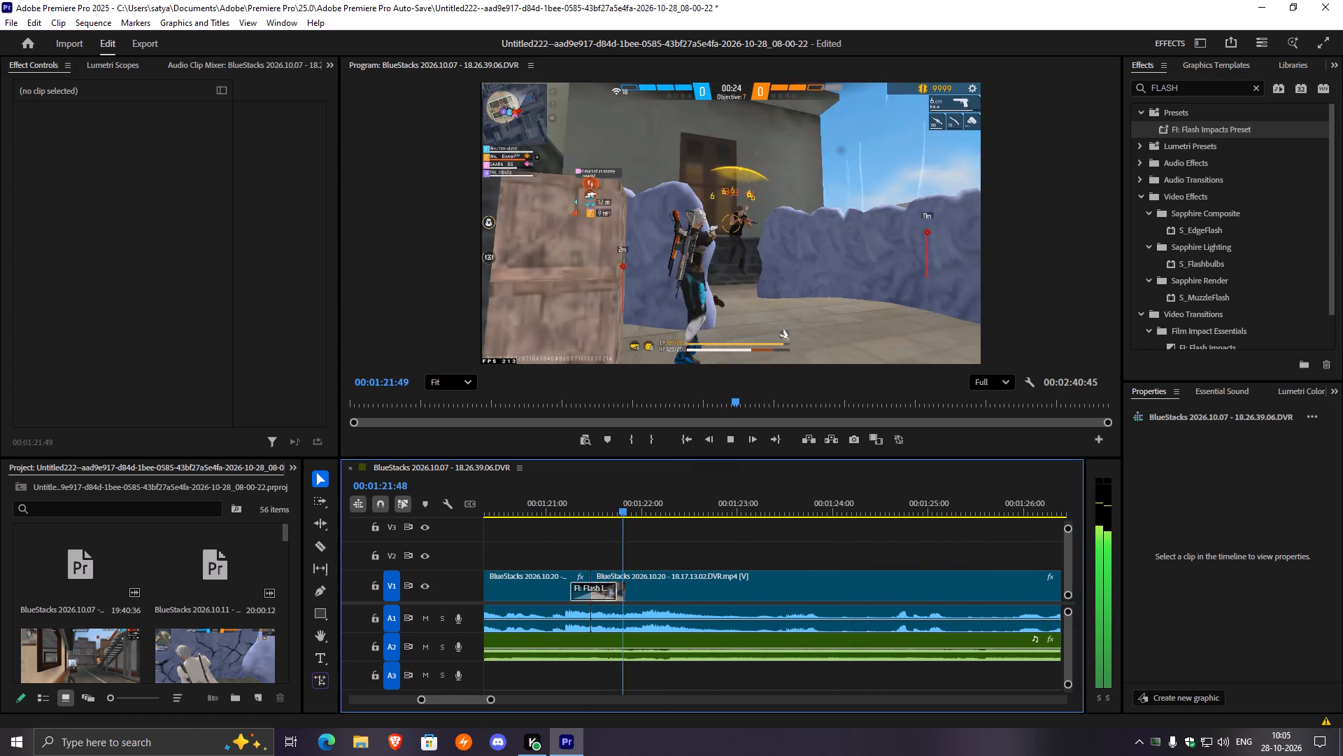
key(space)
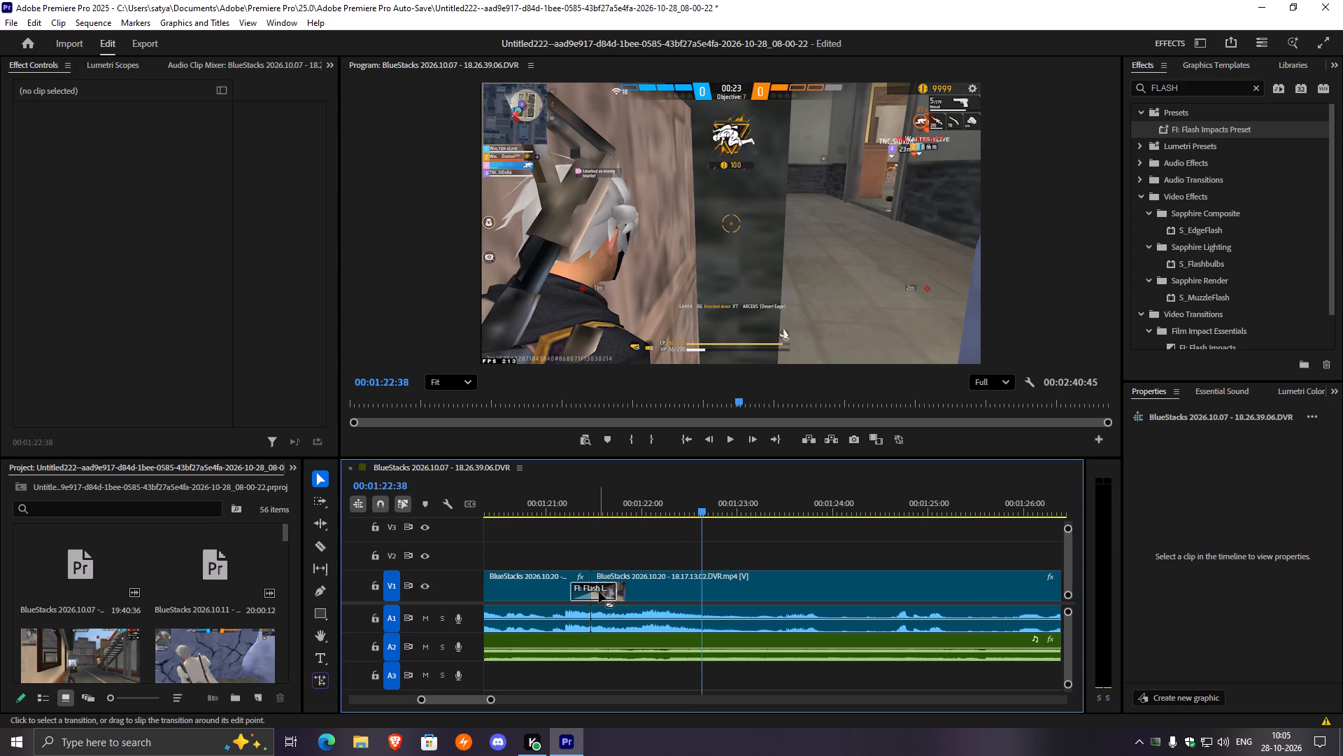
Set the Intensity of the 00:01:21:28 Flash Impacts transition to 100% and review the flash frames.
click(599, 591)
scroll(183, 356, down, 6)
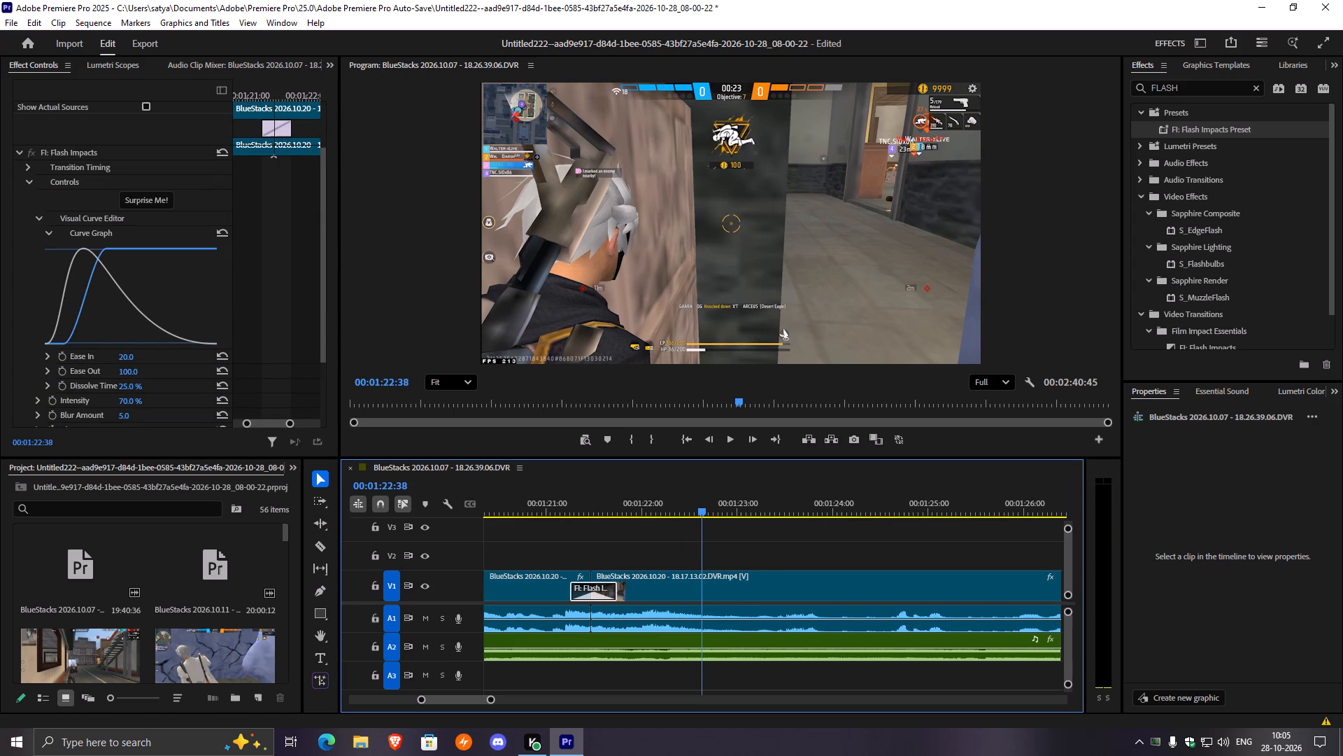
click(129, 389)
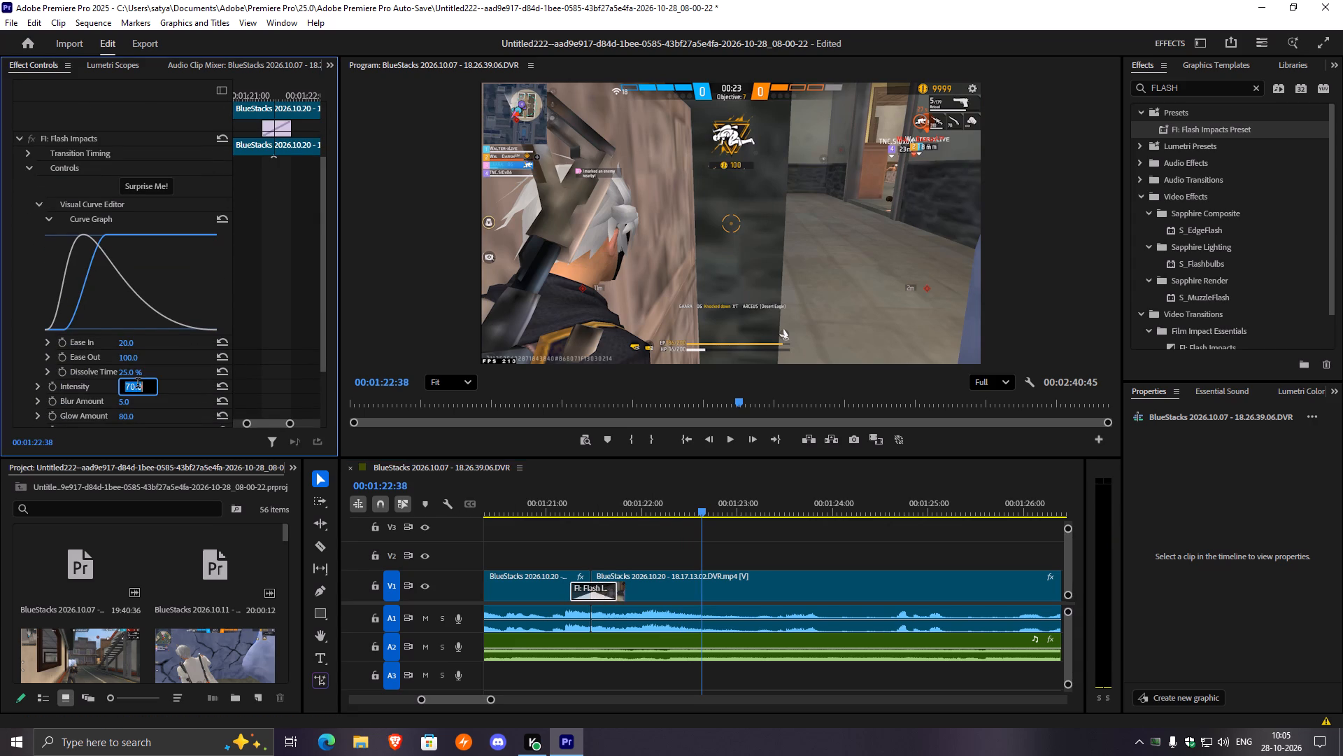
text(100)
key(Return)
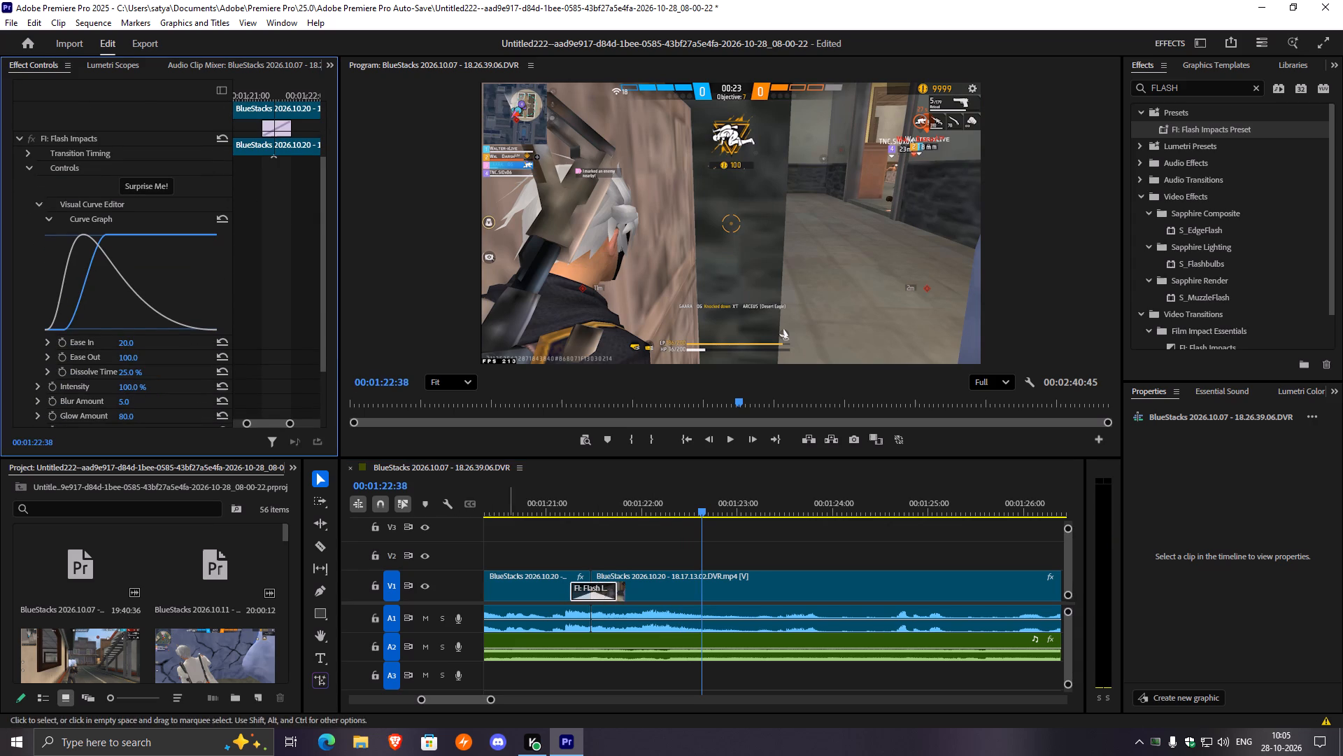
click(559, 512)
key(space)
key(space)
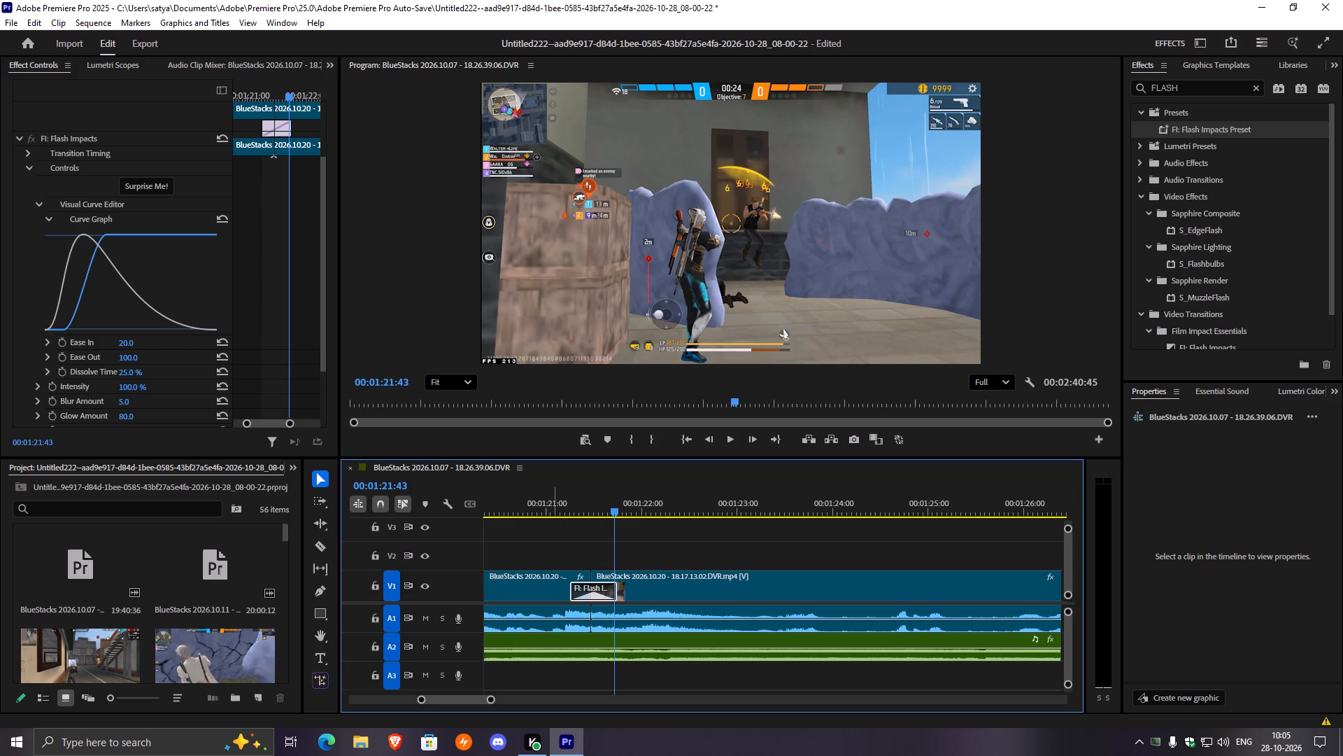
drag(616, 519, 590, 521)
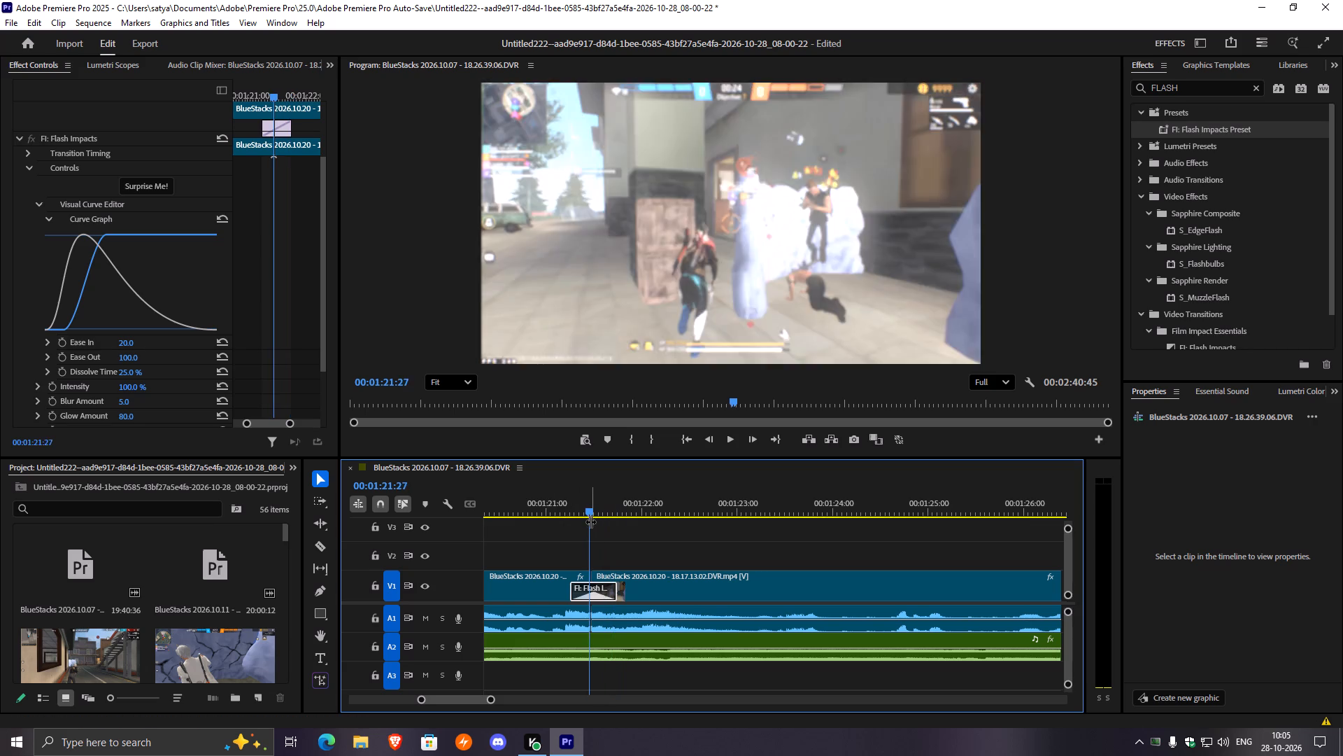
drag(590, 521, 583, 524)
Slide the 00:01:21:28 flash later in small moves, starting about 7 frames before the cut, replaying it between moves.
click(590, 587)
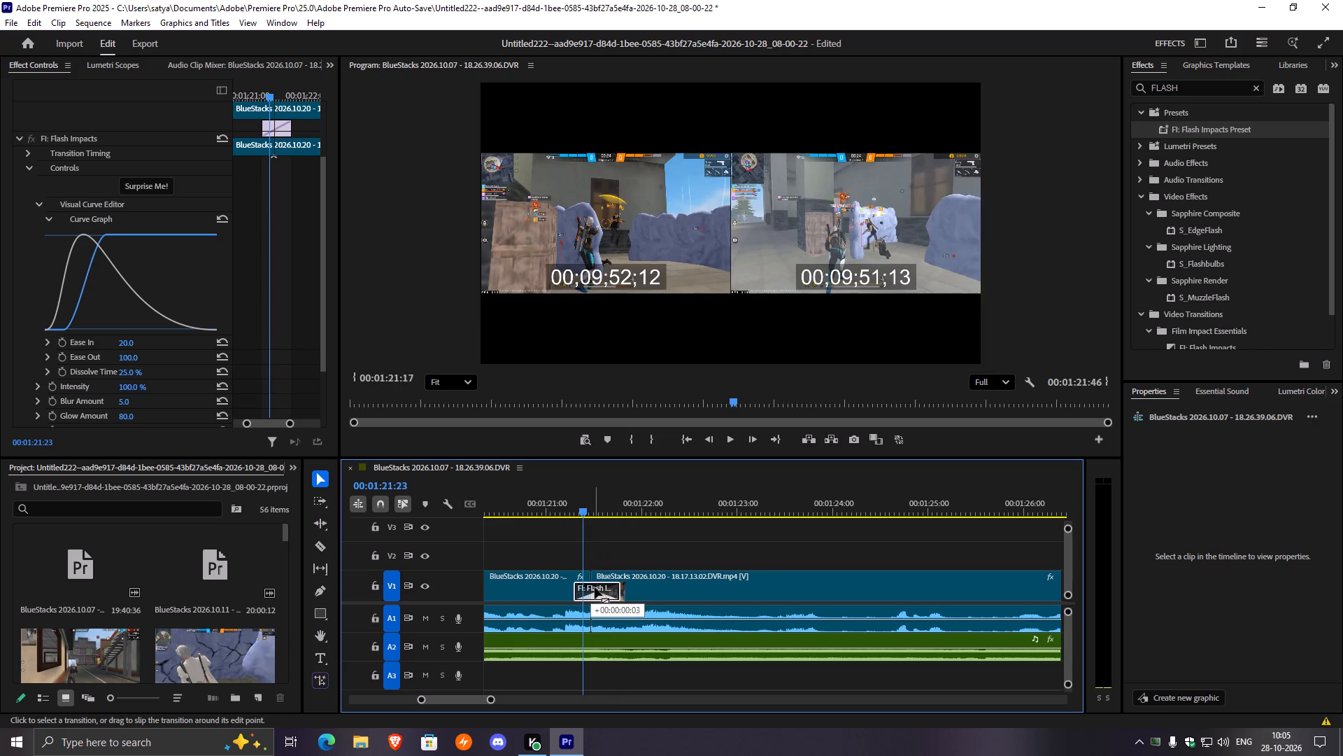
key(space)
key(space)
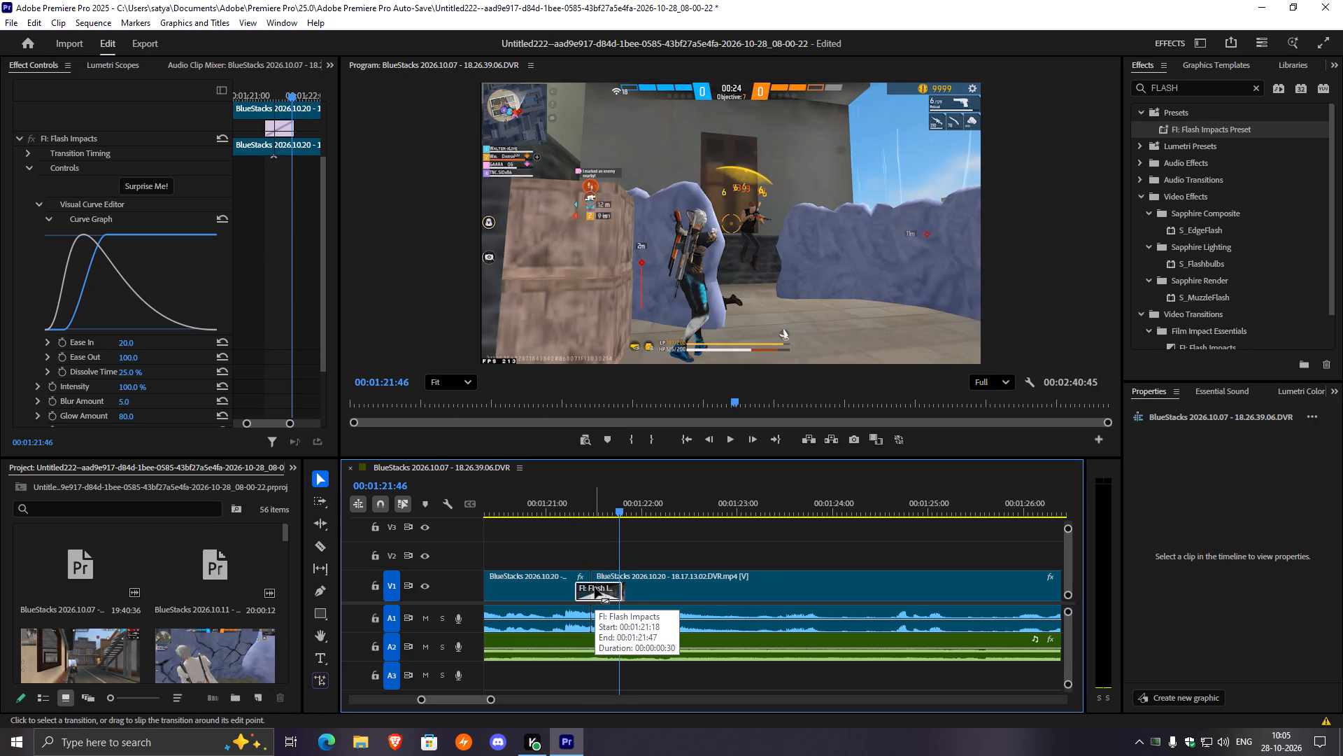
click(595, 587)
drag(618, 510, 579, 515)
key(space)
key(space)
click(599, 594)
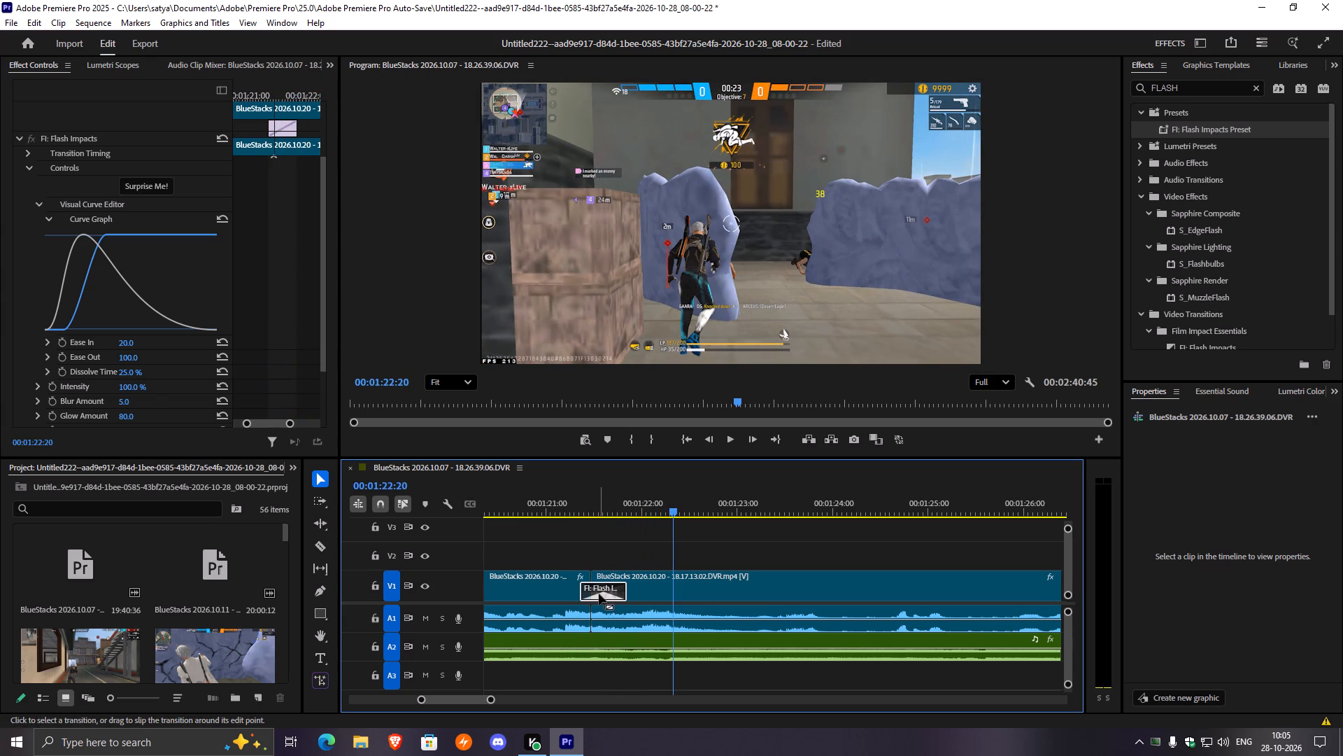
Set the Intensity of the 00:01:21:28 Flash Impacts transition to 70% and replay the flash.
click(132, 381)
click(129, 387)
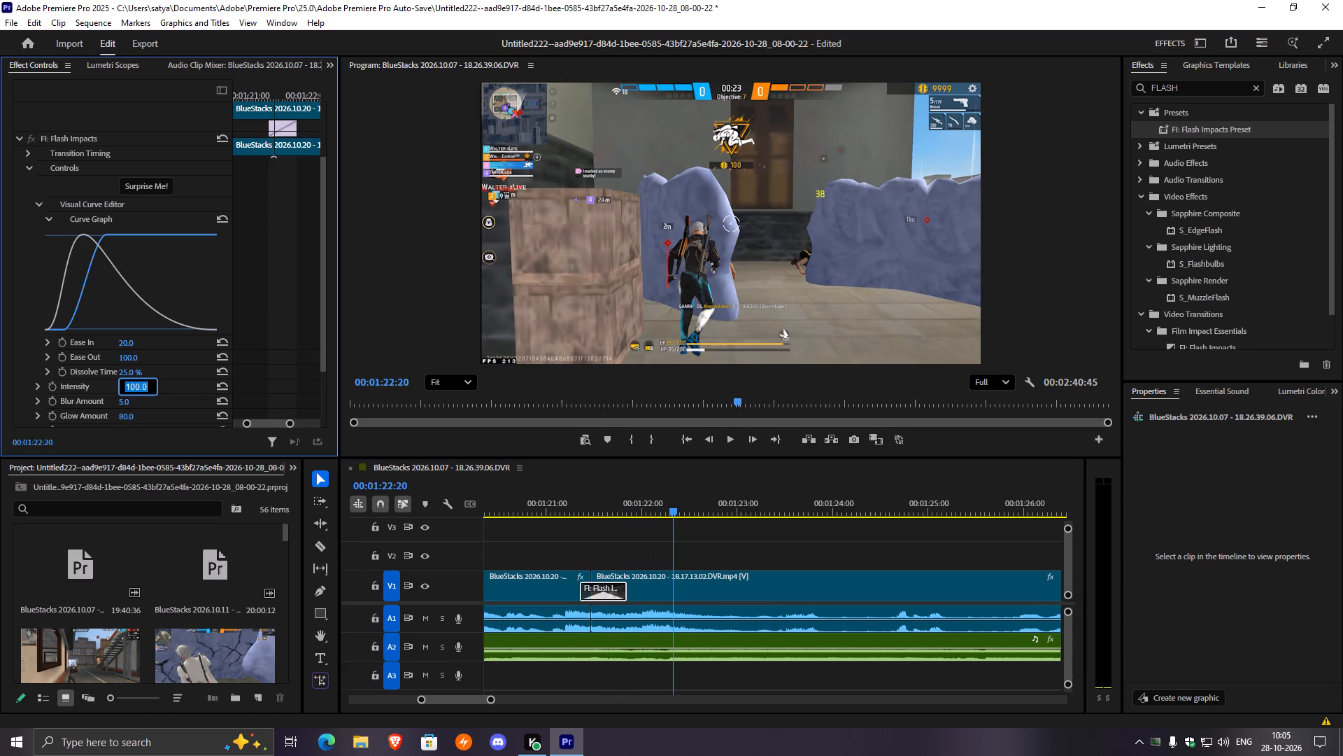
text(70)
key(Return)
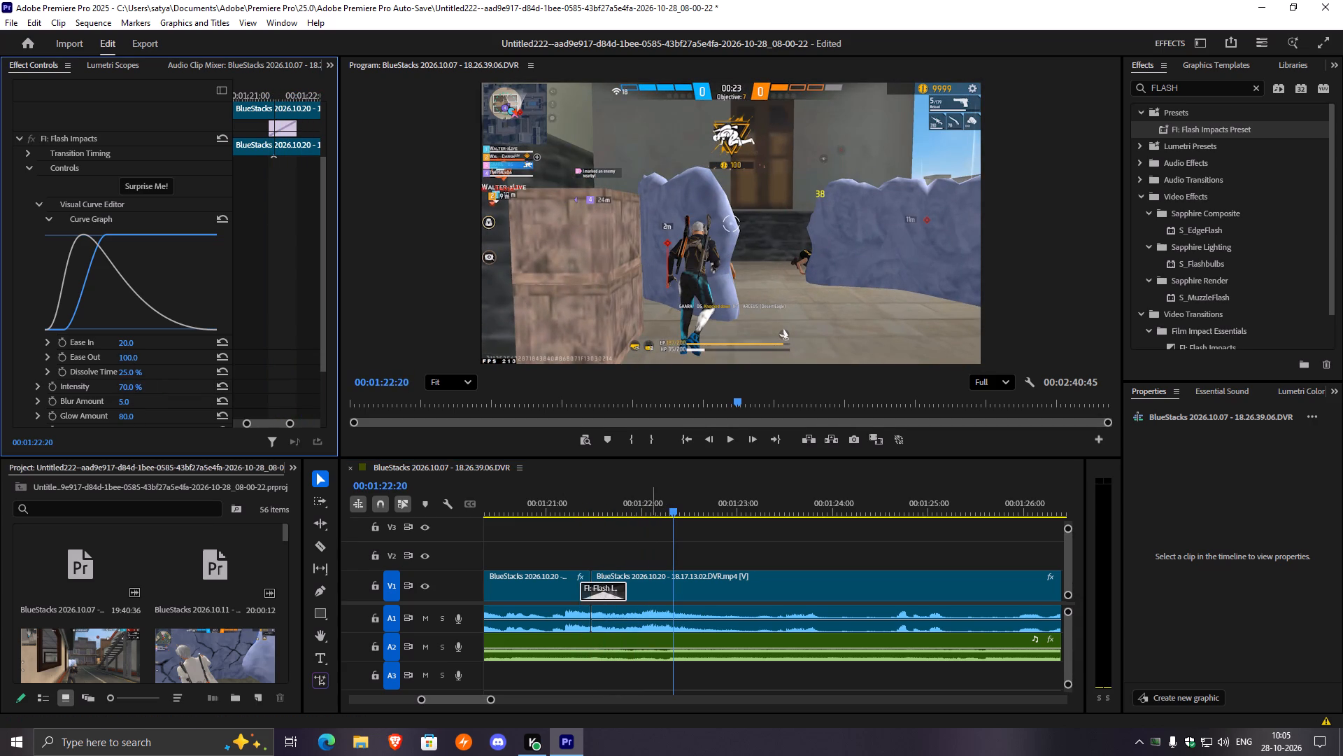
drag(665, 505, 521, 530)
key(space)
key(space)
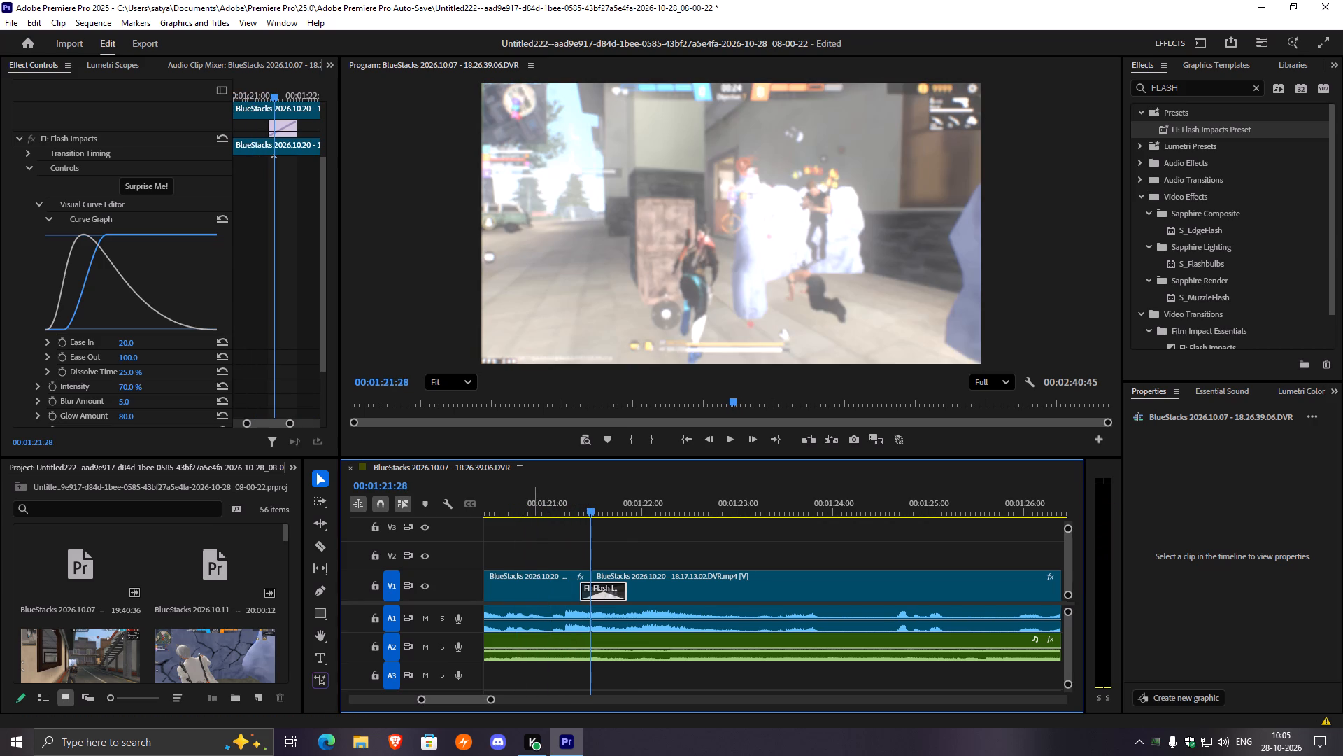
Slide the 00:01:21:28 flash slightly earlier, starting about 10 frames before the cut.
click(613, 590)
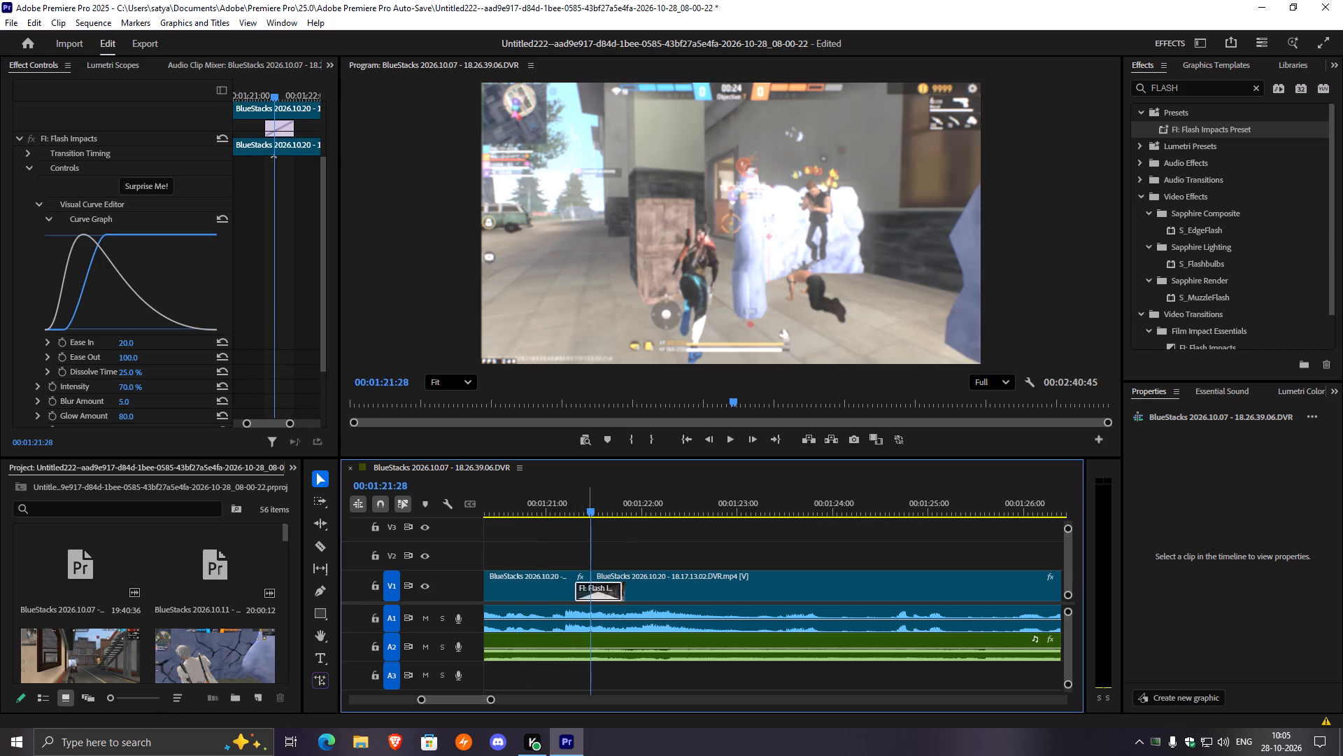
Scrub back across the 00:01:21:28 flash and replay it to check its timing.
drag(592, 507, 580, 510)
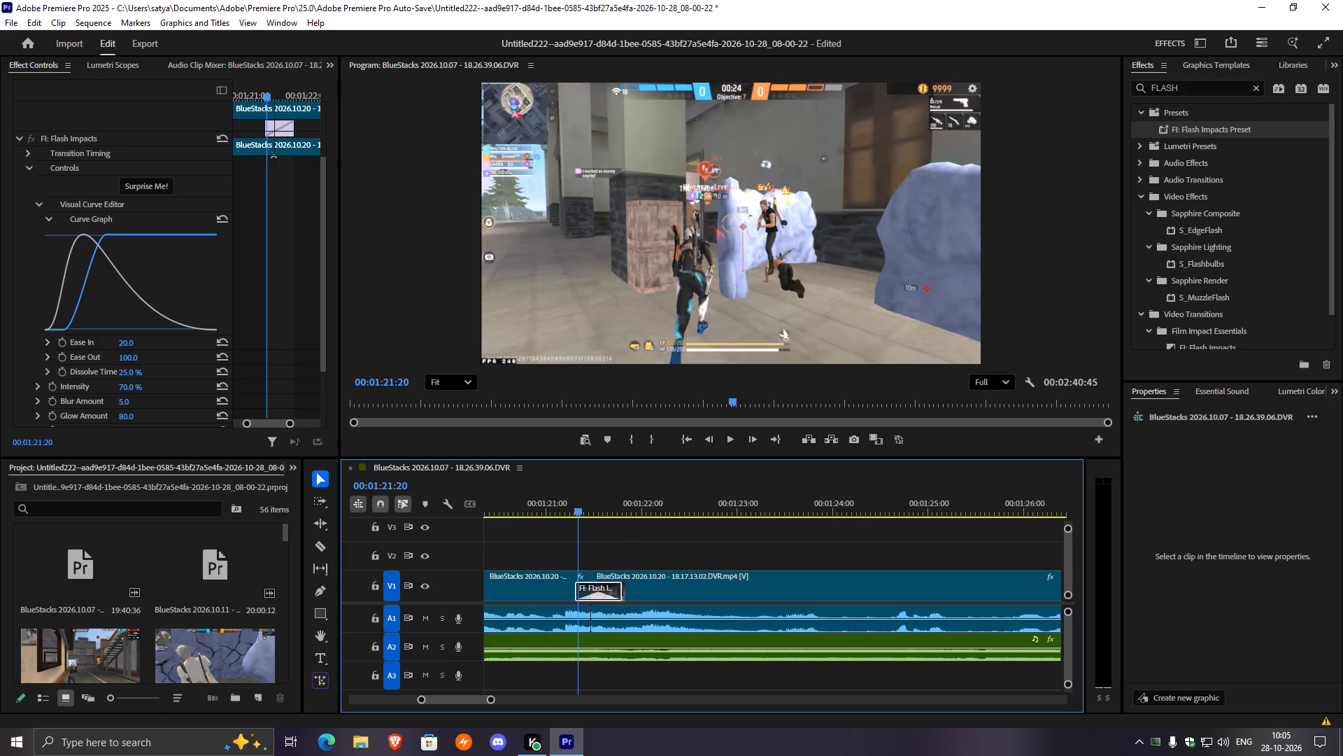
drag(580, 510, 532, 533)
key(space)
key(space)
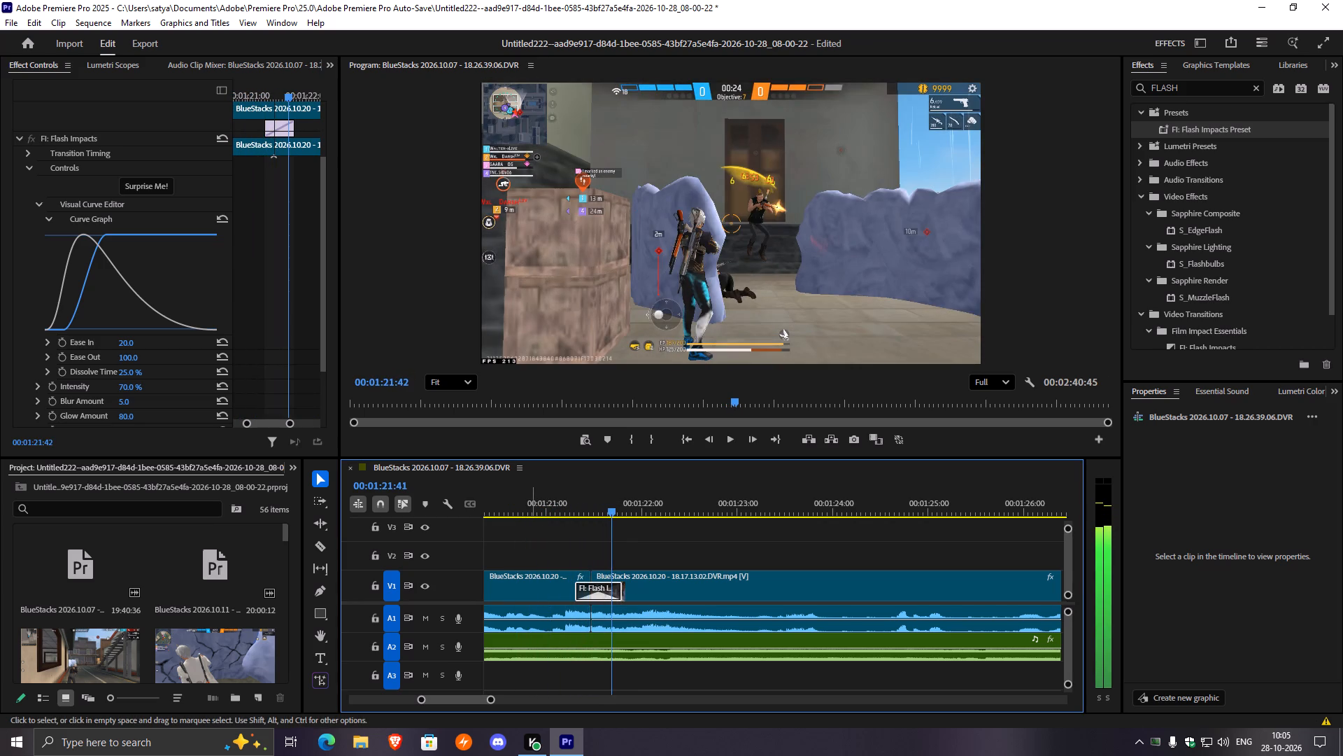
Split the BlueStacks 2026.10.20 - 18.17.13.02 clip at the 00:01:27:26 kill and add the FI: Flash Impacts preset on the cut.
key(space)
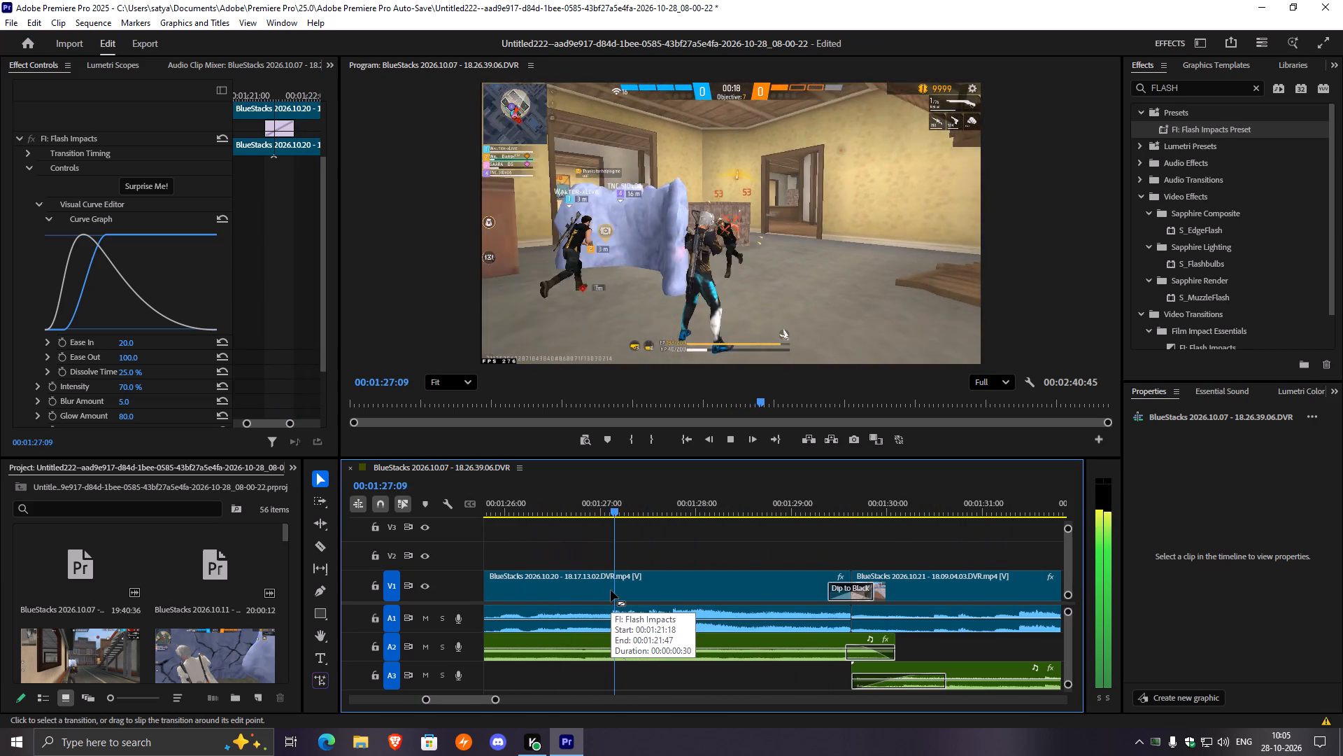
key(space)
click(651, 591)
key(ctrl+k)
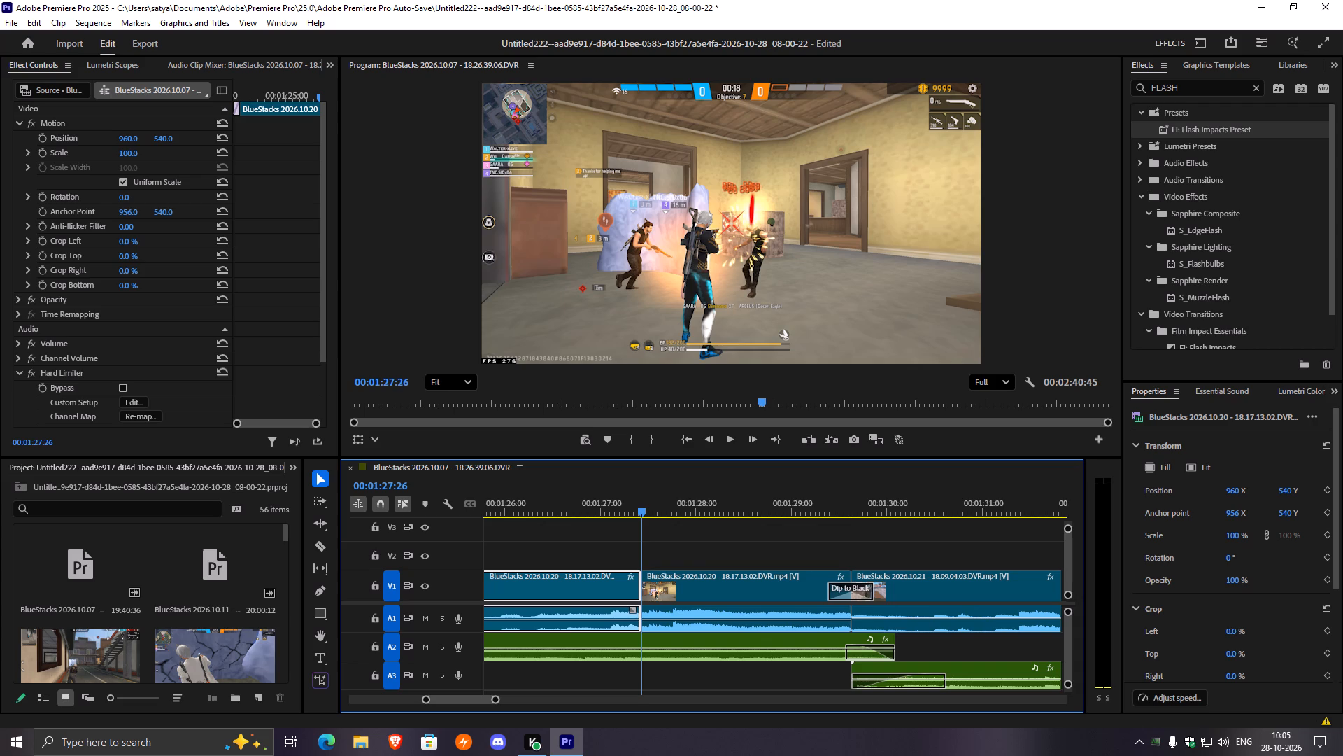
drag(1195, 129, 637, 593)
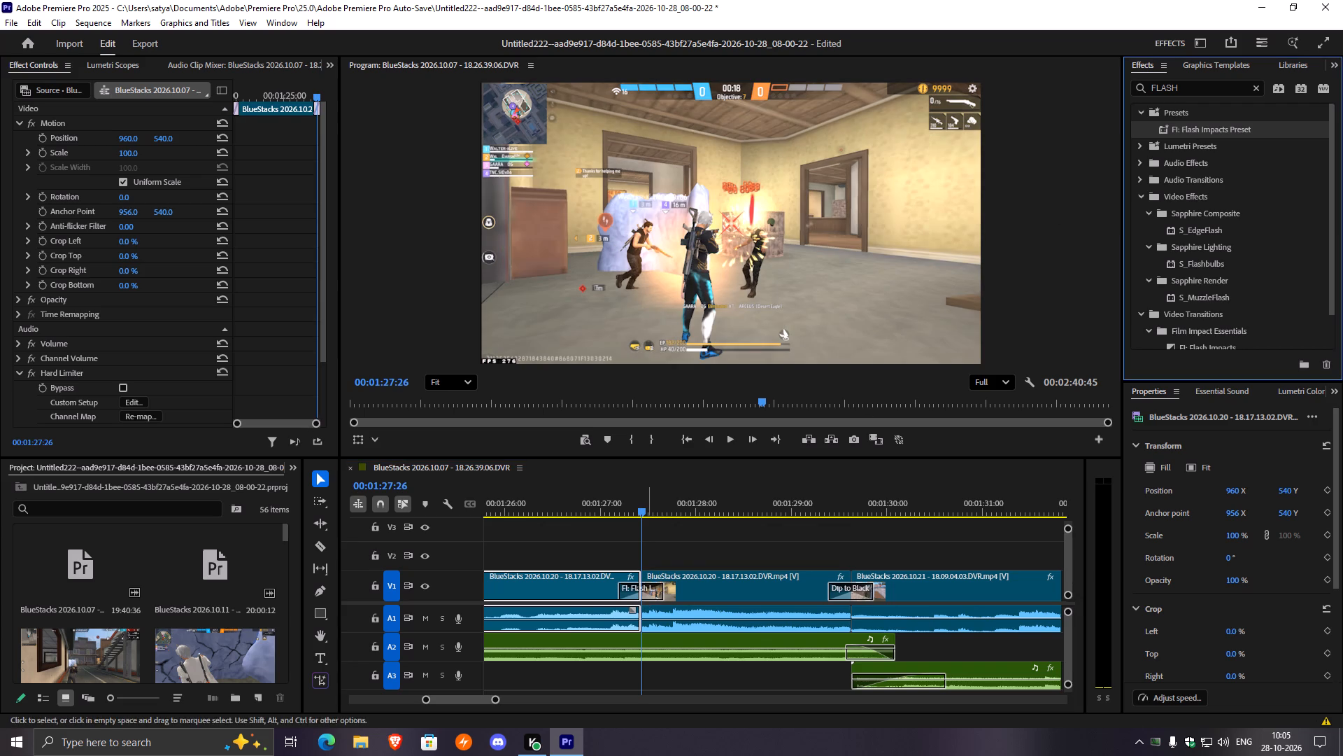
Replay the 00:01:27:26 flash several times, slide it a few frames later, and play it back on into the following clip.
drag(644, 523, 599, 545)
key(space)
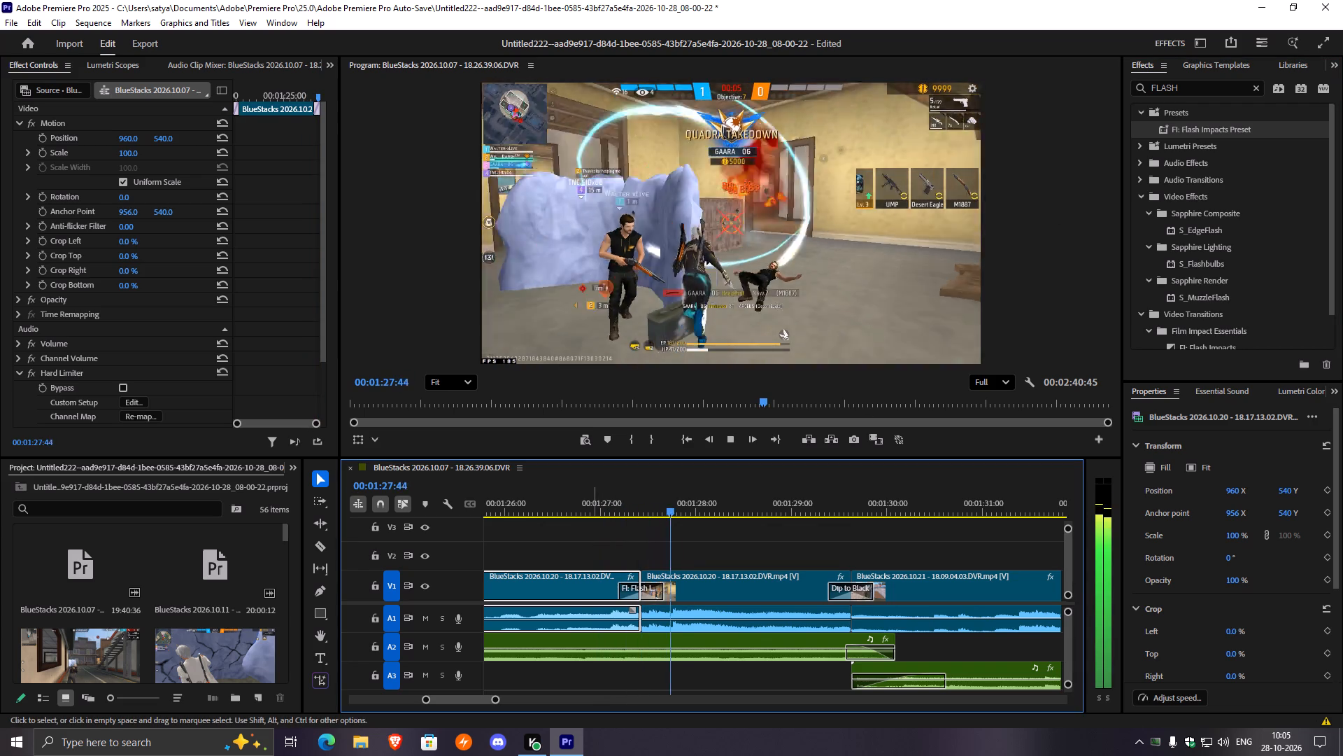
key(space)
drag(684, 512, 618, 529)
key(space)
key(space)
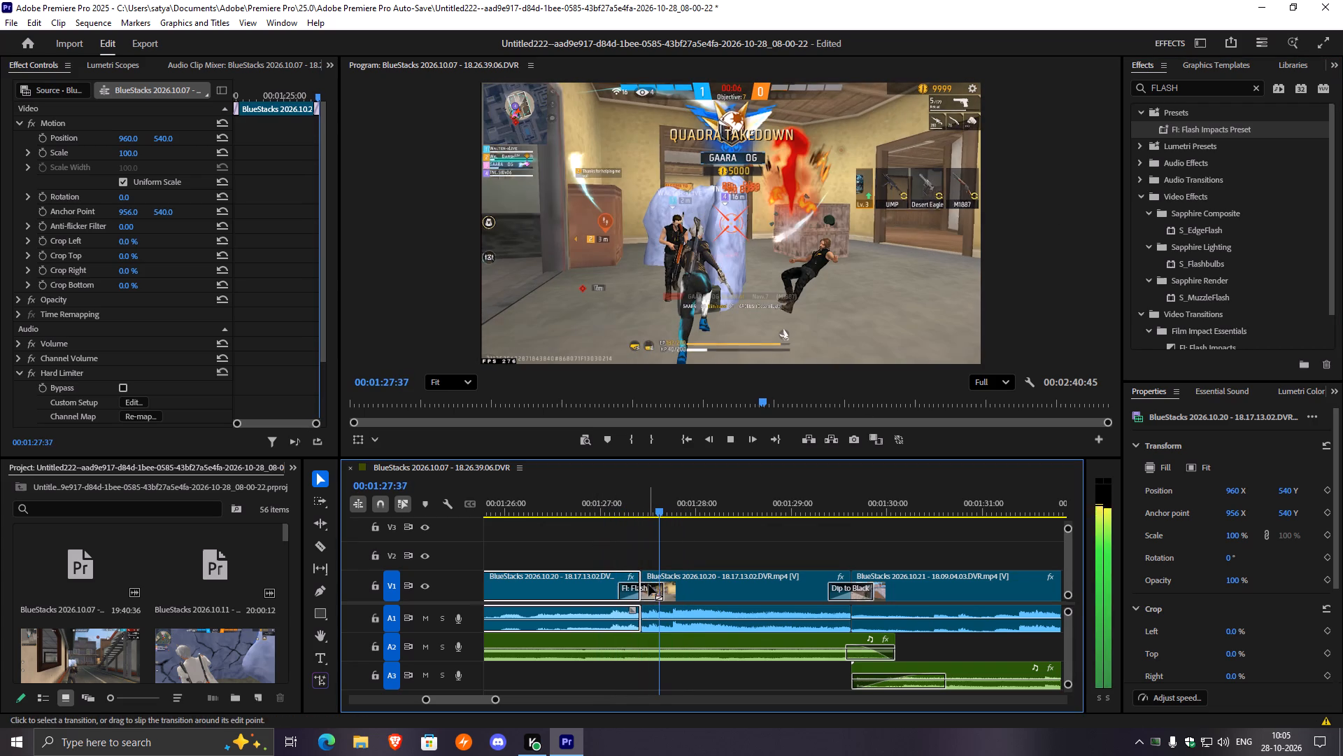
drag(659, 502, 602, 527)
key(space)
key(space)
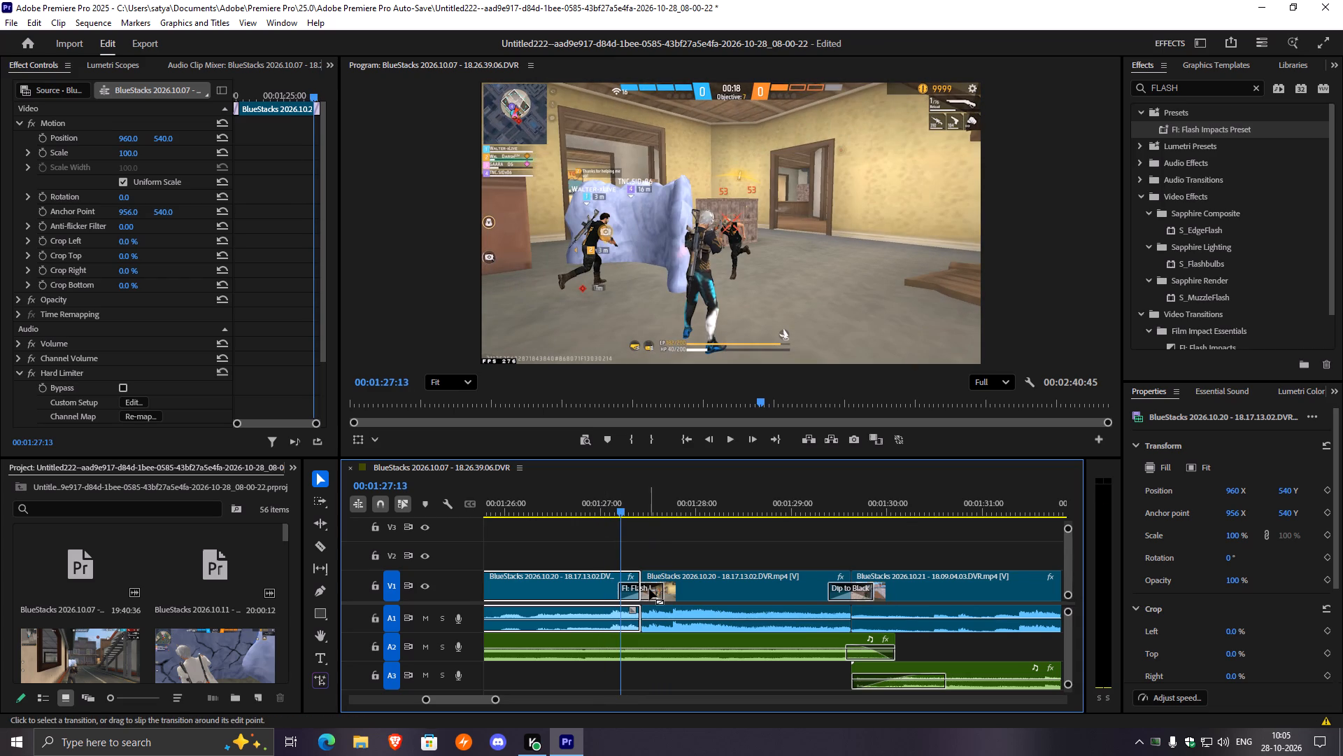
key(space)
key(space)
click(655, 587)
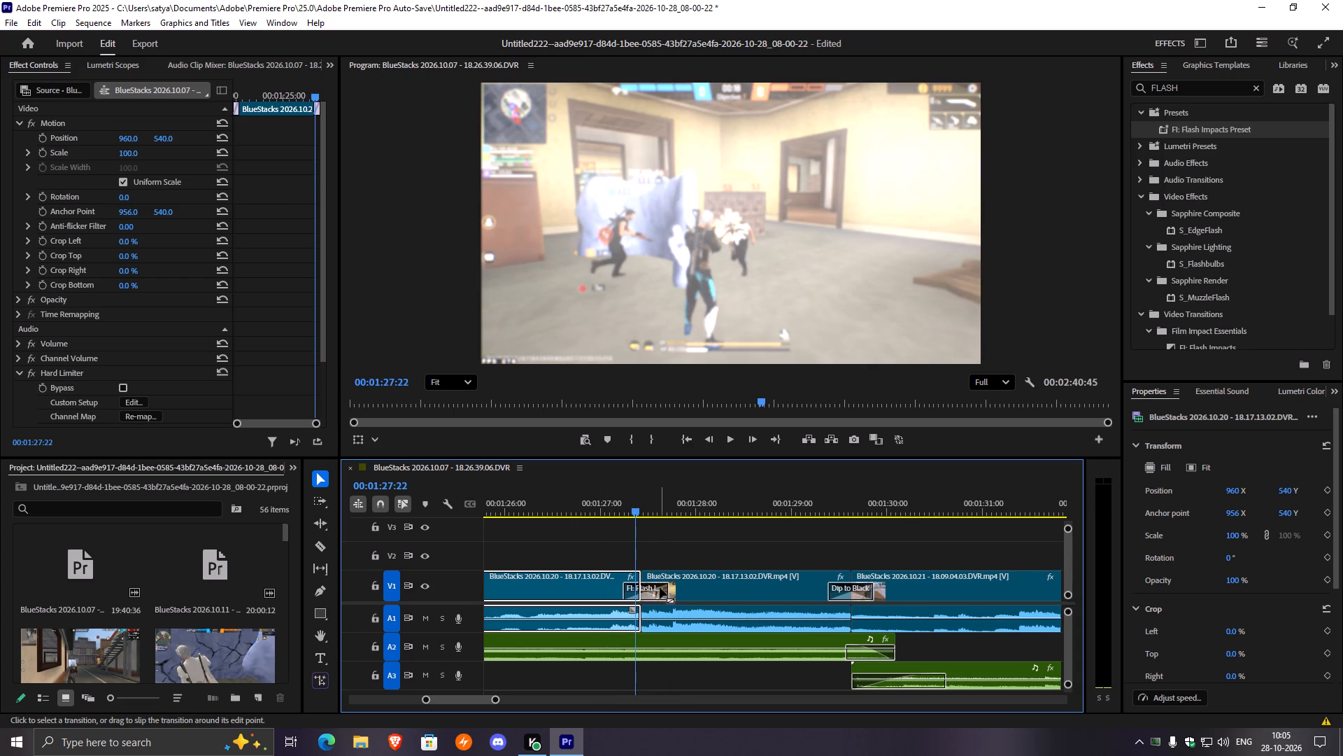
key(space)
key(space)
click(609, 504)
click(555, 503)
key(space)
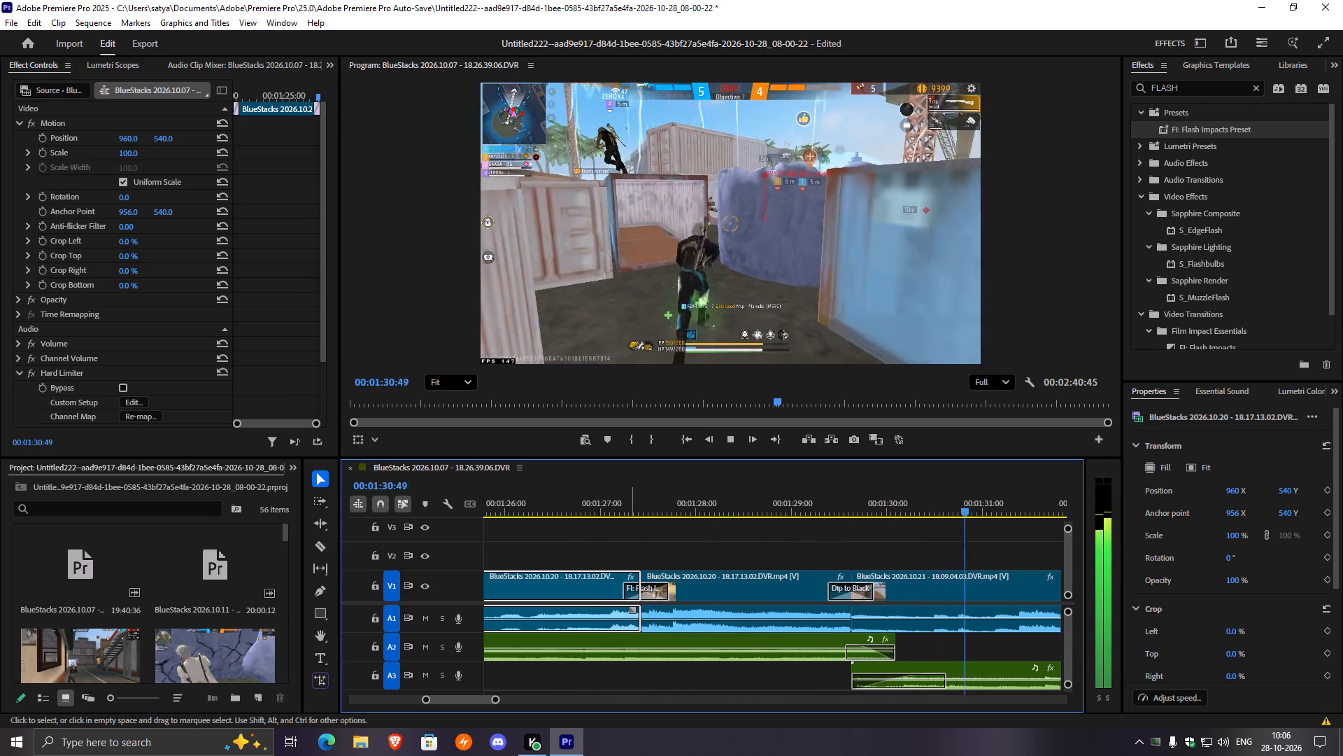
key(space)
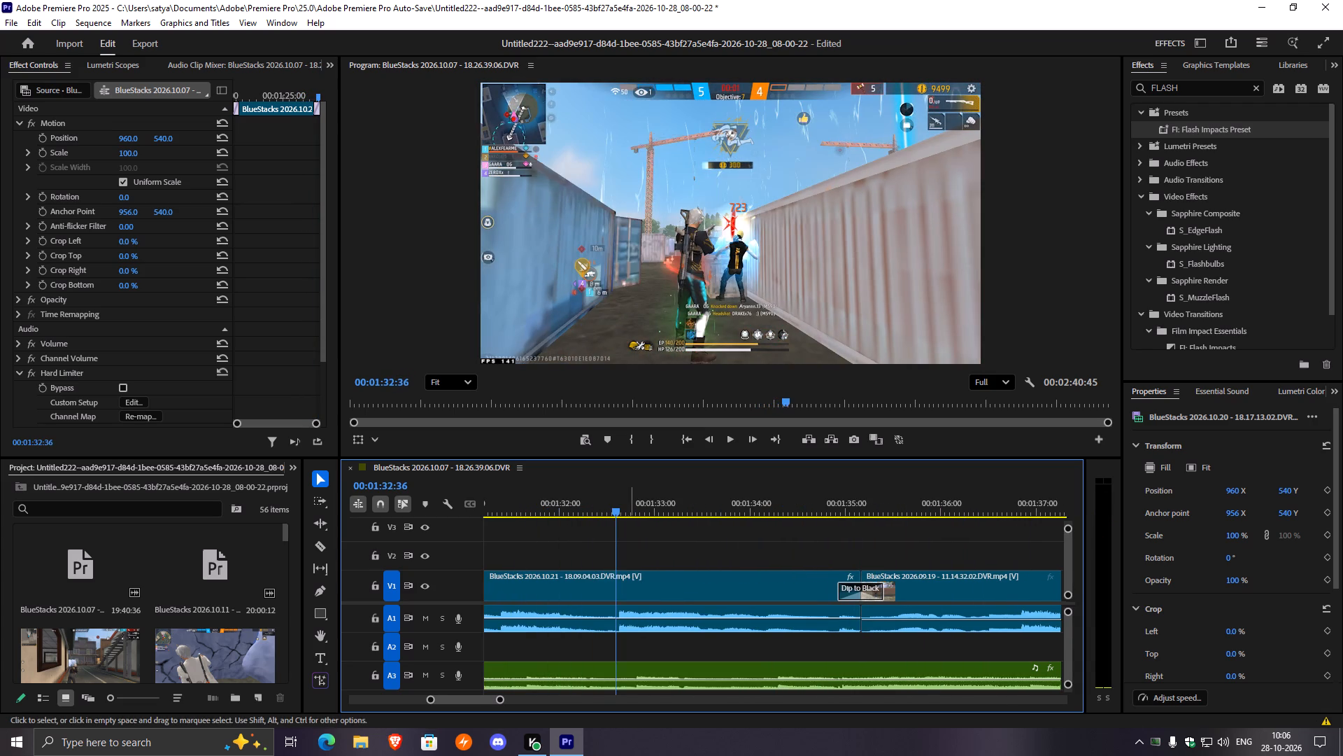
Split the BlueStacks 2026.10.21 - 18.09.04.03 clip at 00:01:31:21 and add the FI: Flash Impacts preset on the cut.
drag(621, 504, 702, 552)
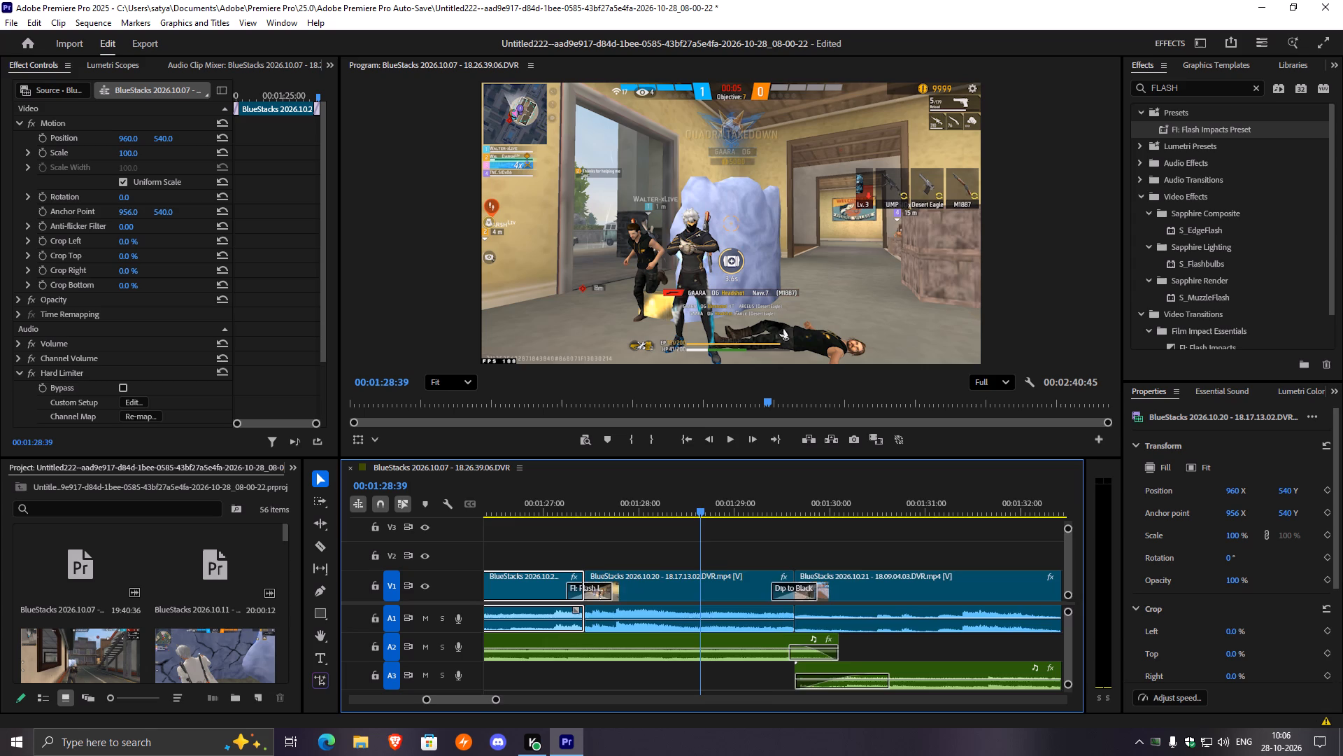
drag(497, 701, 534, 700)
key(space)
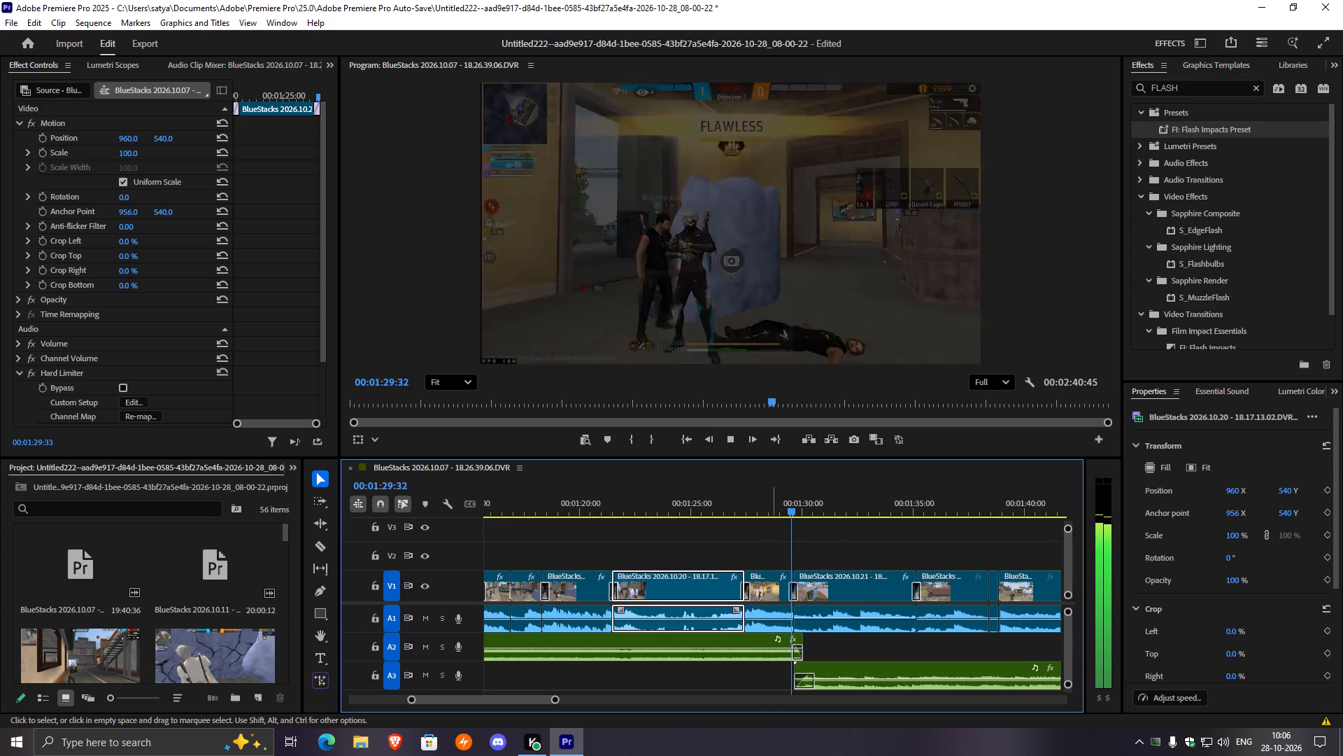
key(space)
key(space)
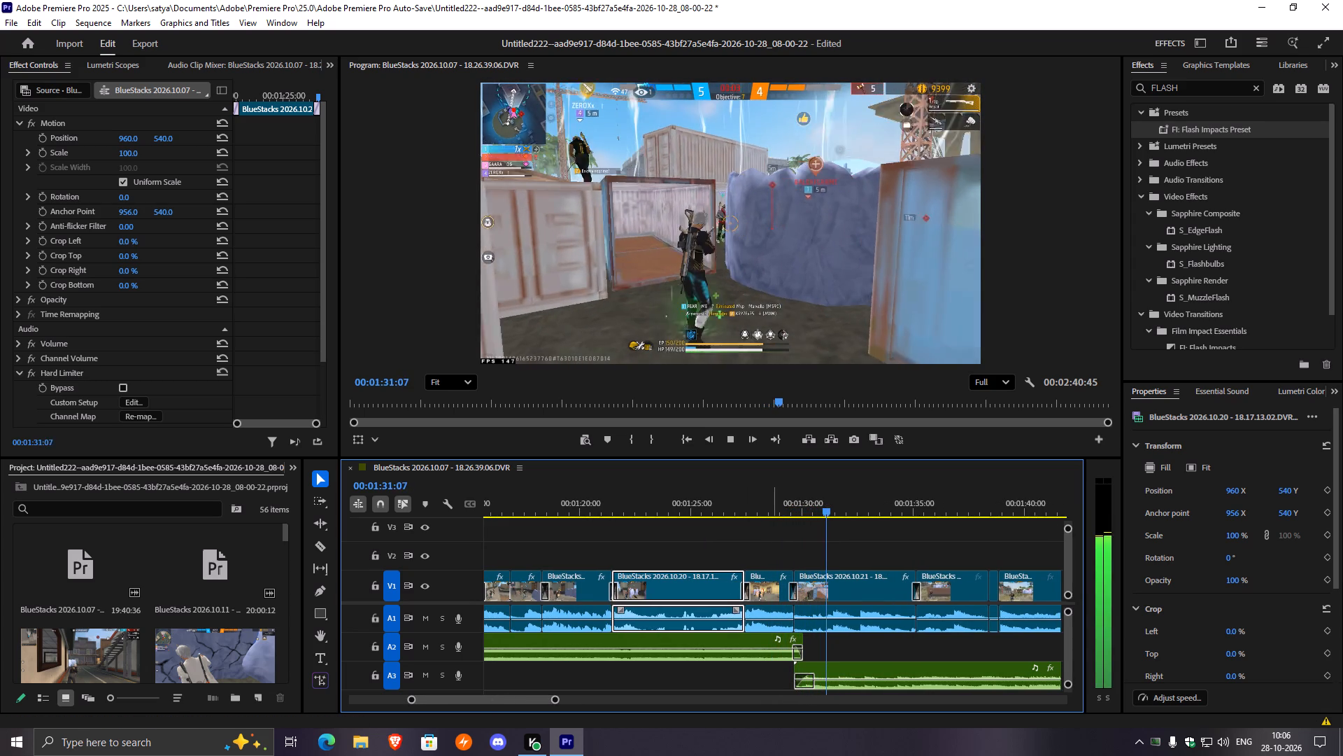
key(space)
click(861, 585)
key(ctrl+k)
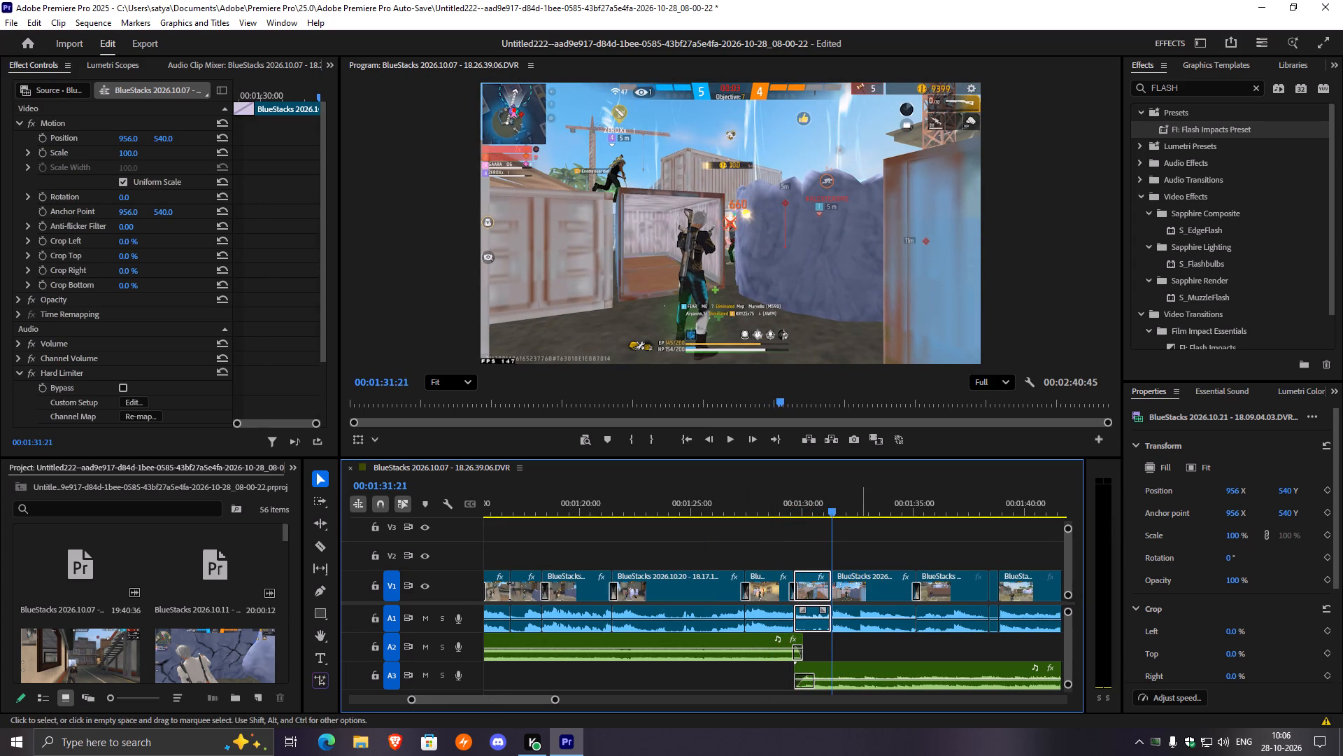
drag(1170, 124, 826, 584)
key(ctrl+z)
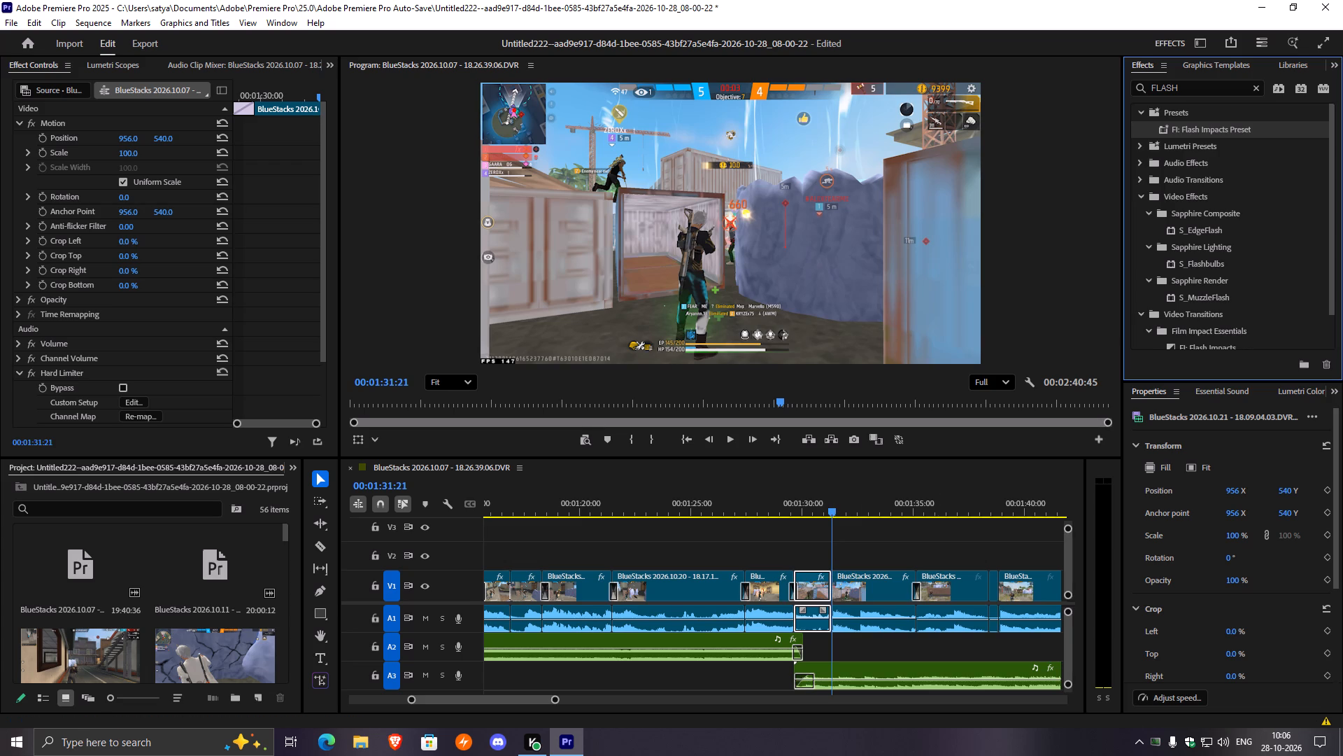
drag(1163, 127, 836, 594)
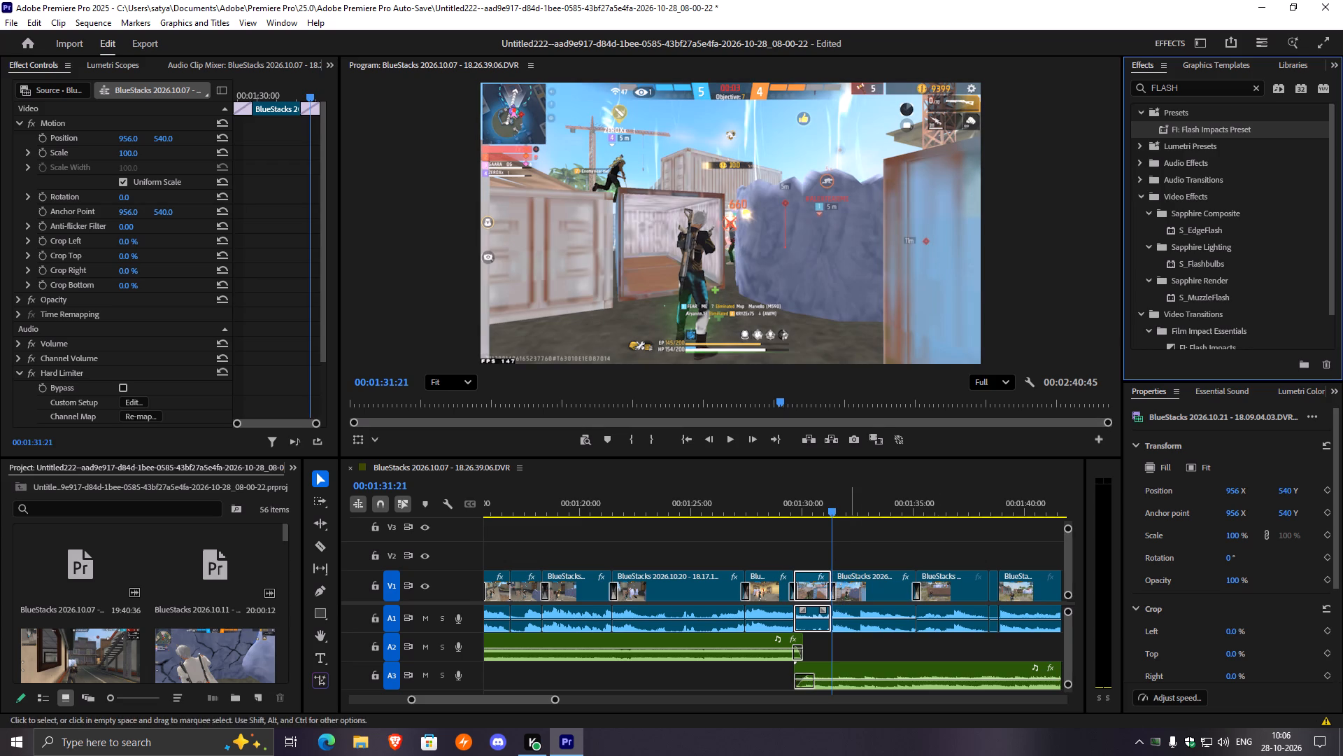
Slide the 00:01:31:21 flash later, starting about 7 frames before the cut, and review its frames.
drag(555, 700, 514, 706)
drag(786, 588, 800, 588)
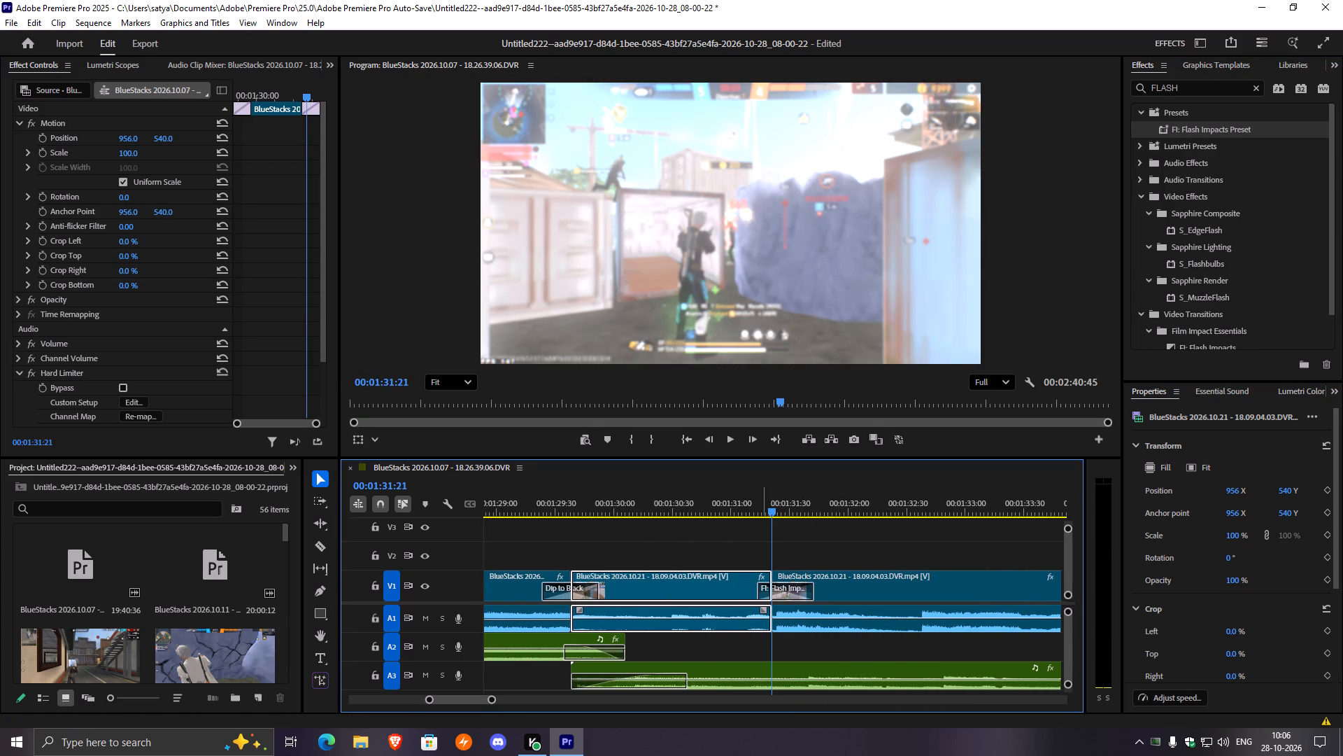
drag(772, 503, 720, 512)
key(space)
key(space)
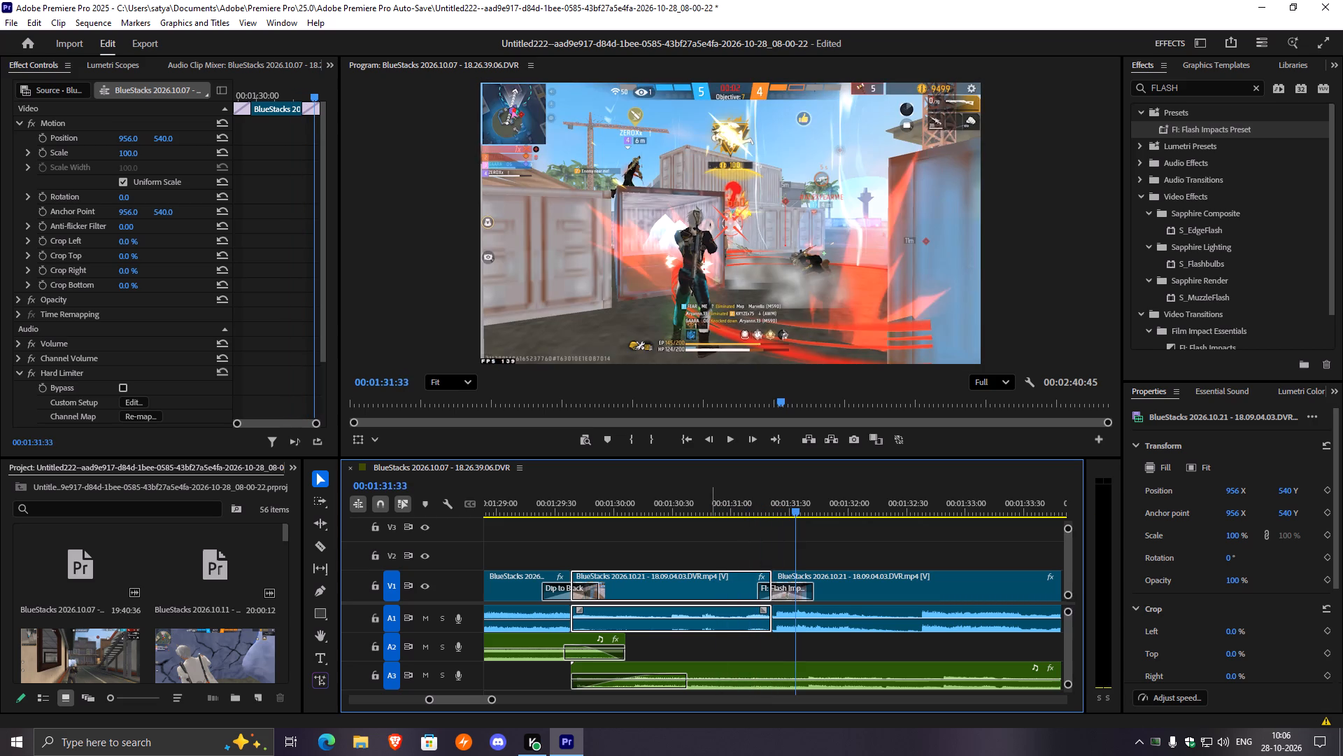
drag(798, 505, 779, 510)
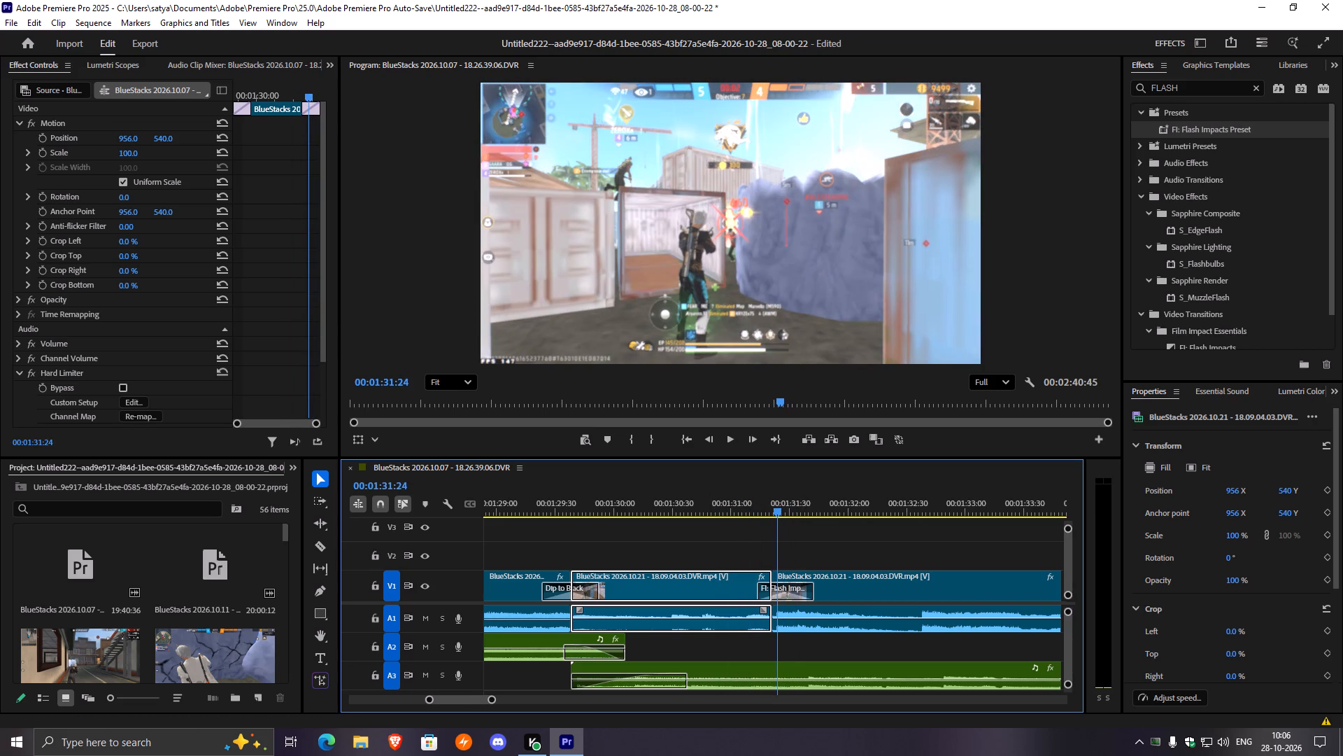
drag(779, 510, 765, 511)
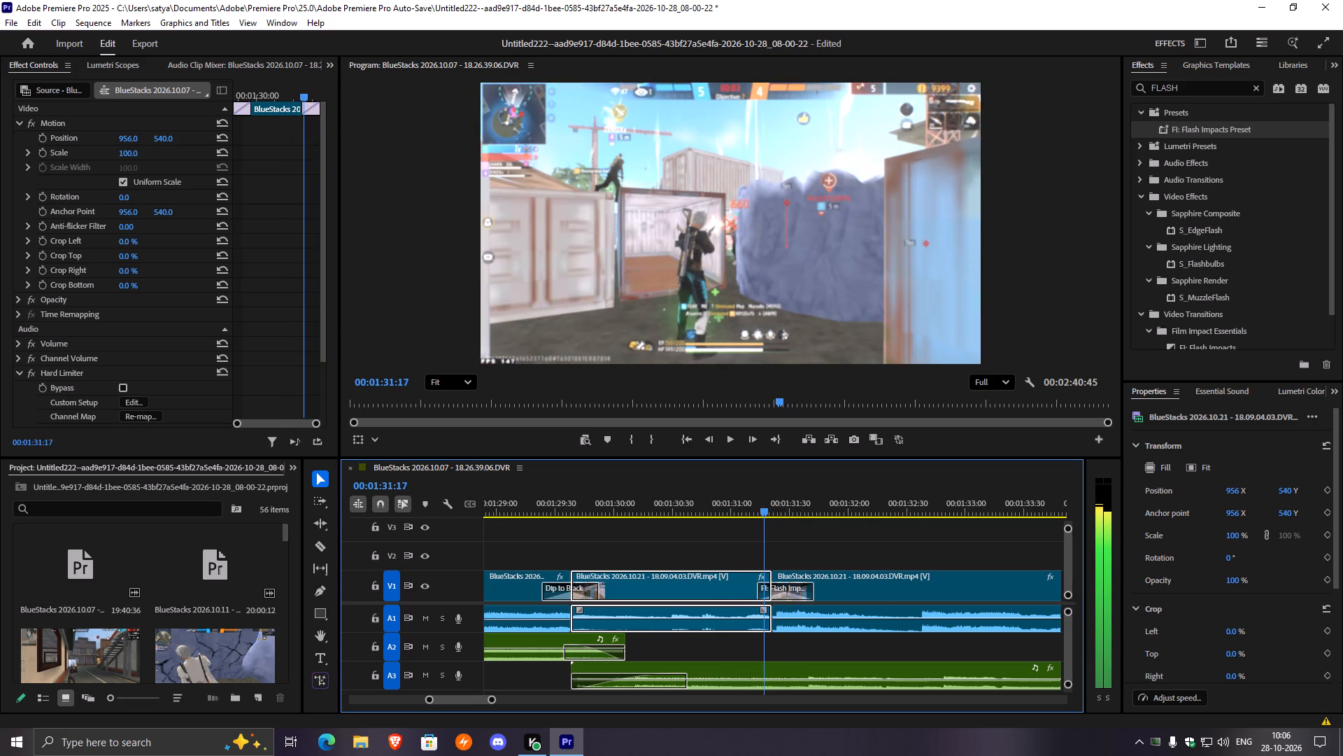
drag(765, 511, 763, 511)
Fine-tune the 00:01:31:21 flash by sliding it slightly later and slightly back earlier, replaying it after each move.
click(786, 587)
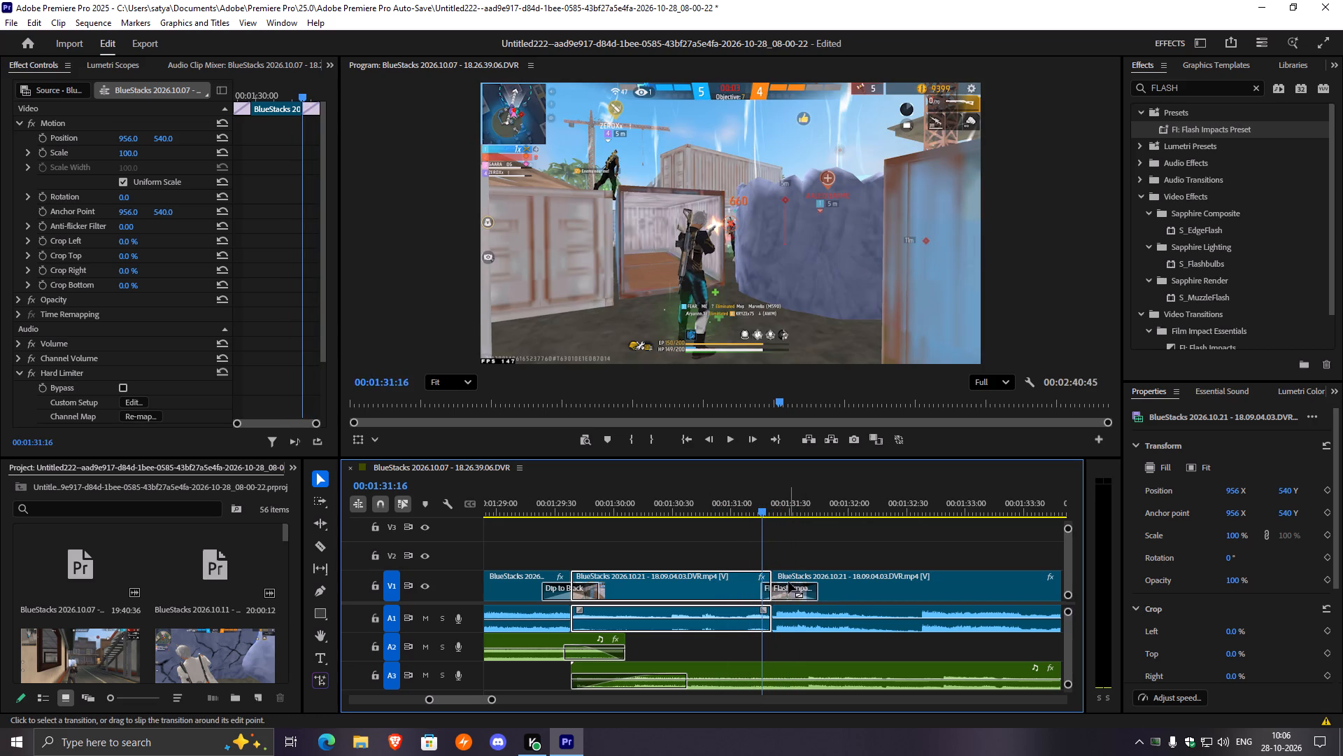
drag(765, 510, 745, 510)
key(space)
key(space)
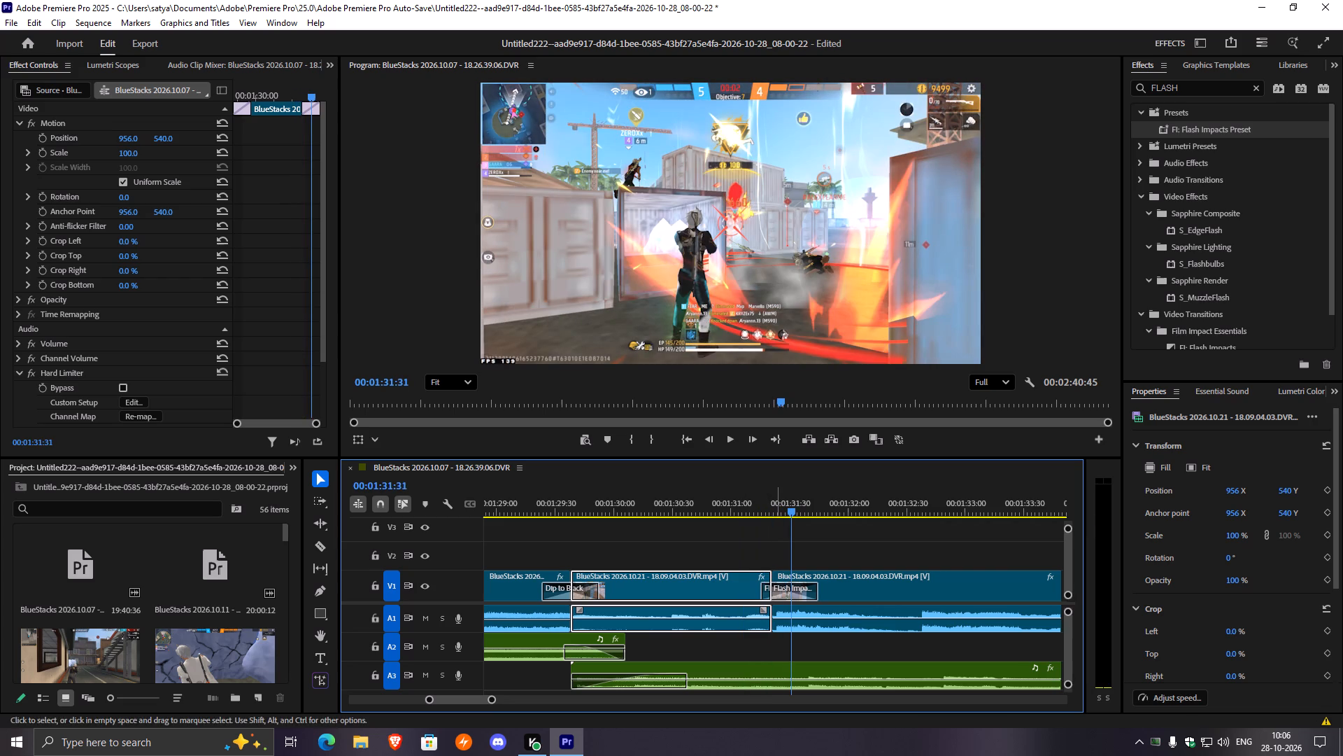
click(787, 588)
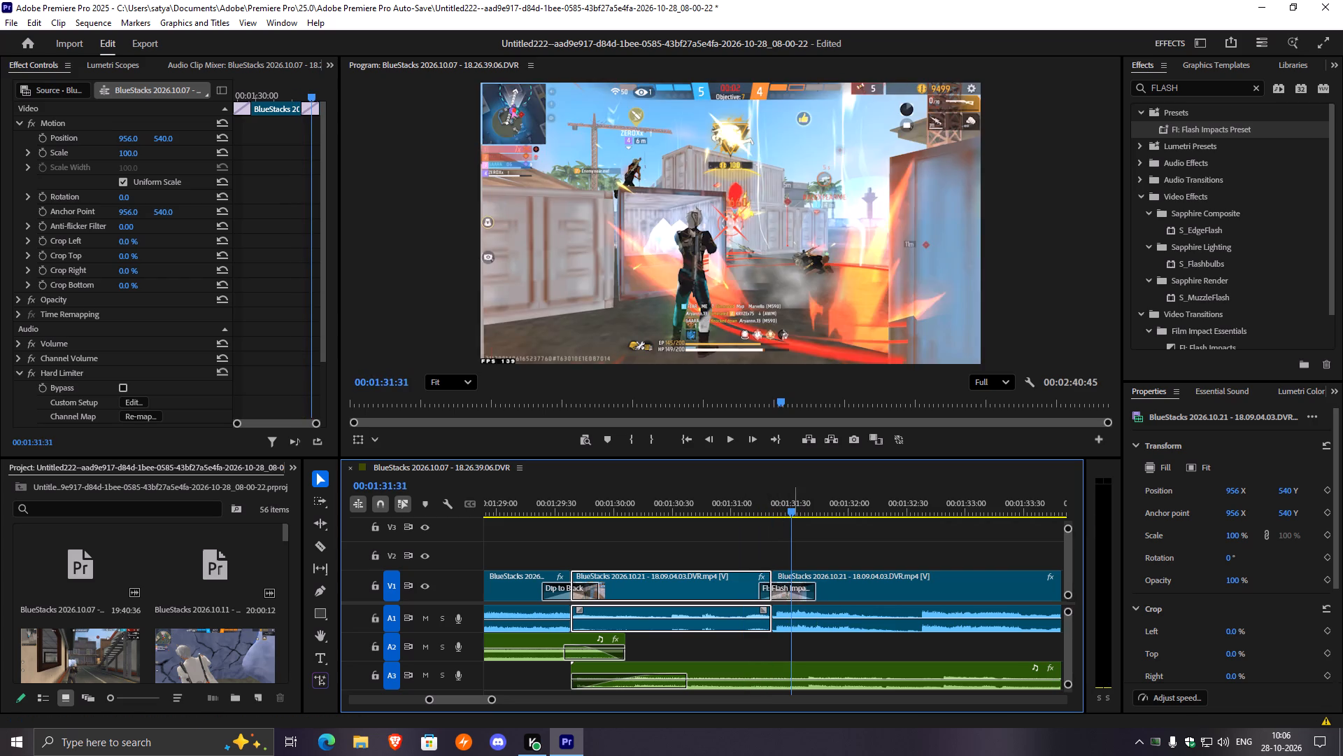
drag(795, 505, 758, 515)
key(space)
key(space)
Split the BlueStacks 2026.10.21 - 18.09.04.03 clip at 00:01:32:29 and add the FI: Flash Impacts preset on the cut.
key(space)
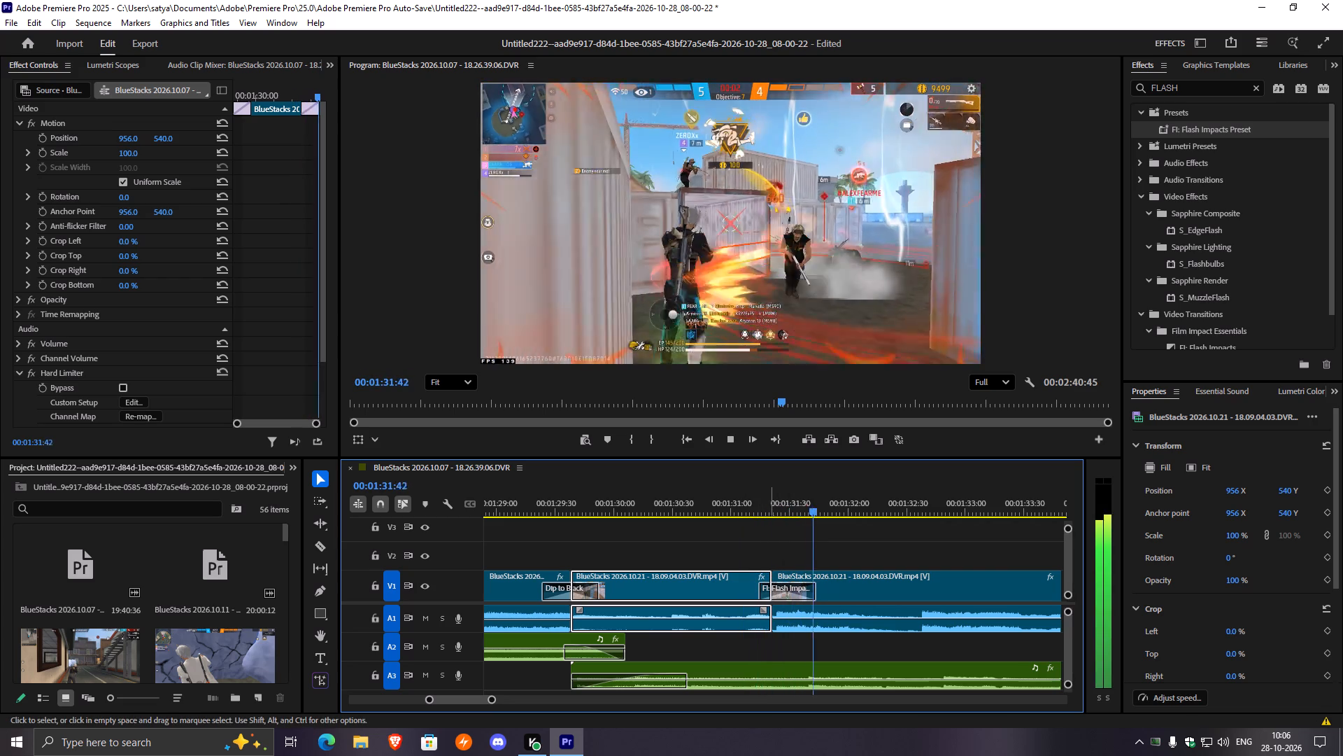
key(space)
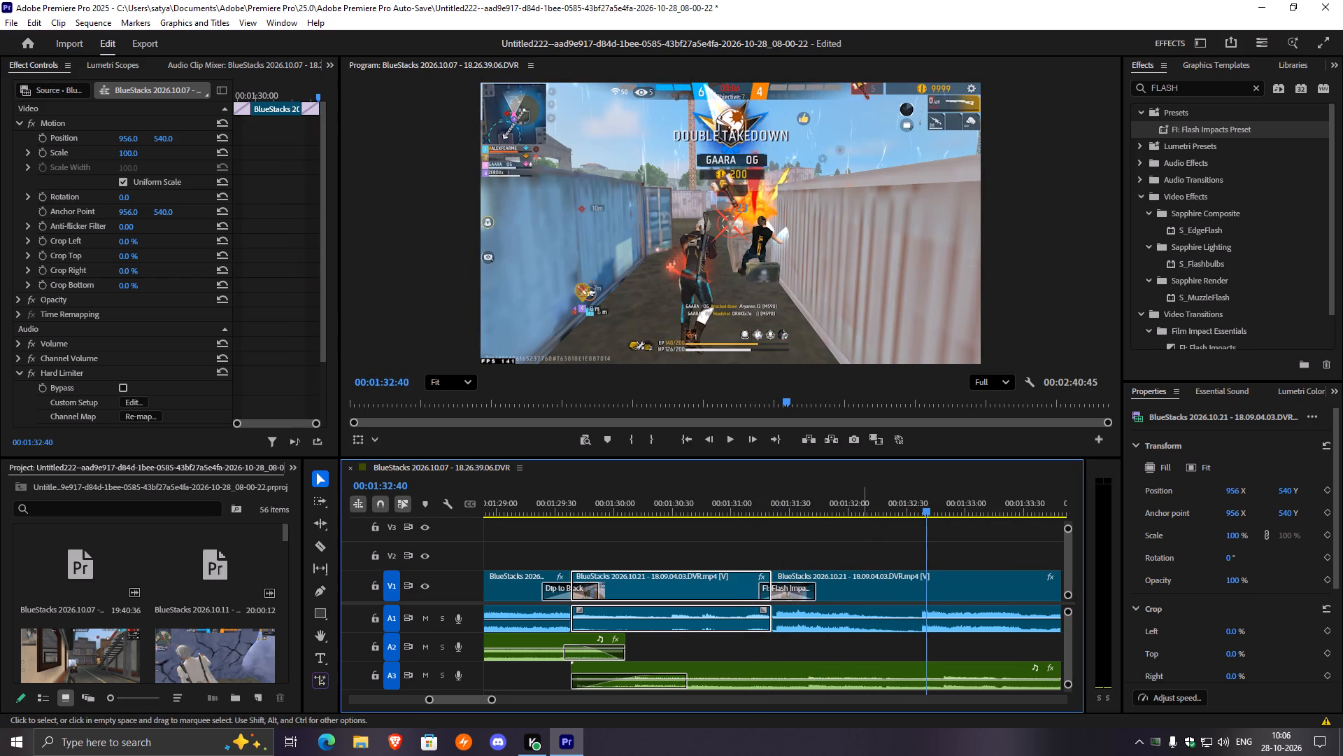
key(Left)
key(Left)
key(Left)
key(Left)
key(Left)
key(Left)
key(Left)
key(Left)
key(Left)
key(Left)
key(Left)
click(916, 583)
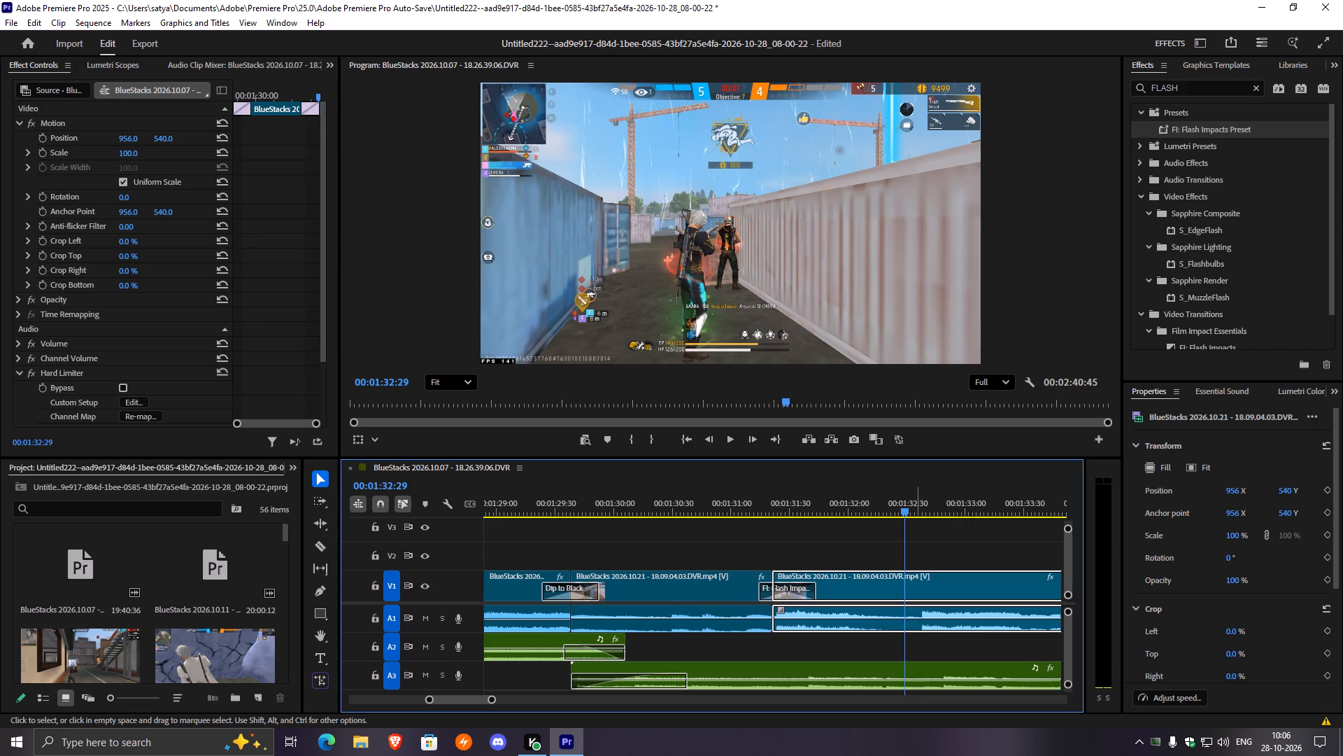
key(ctrl+k)
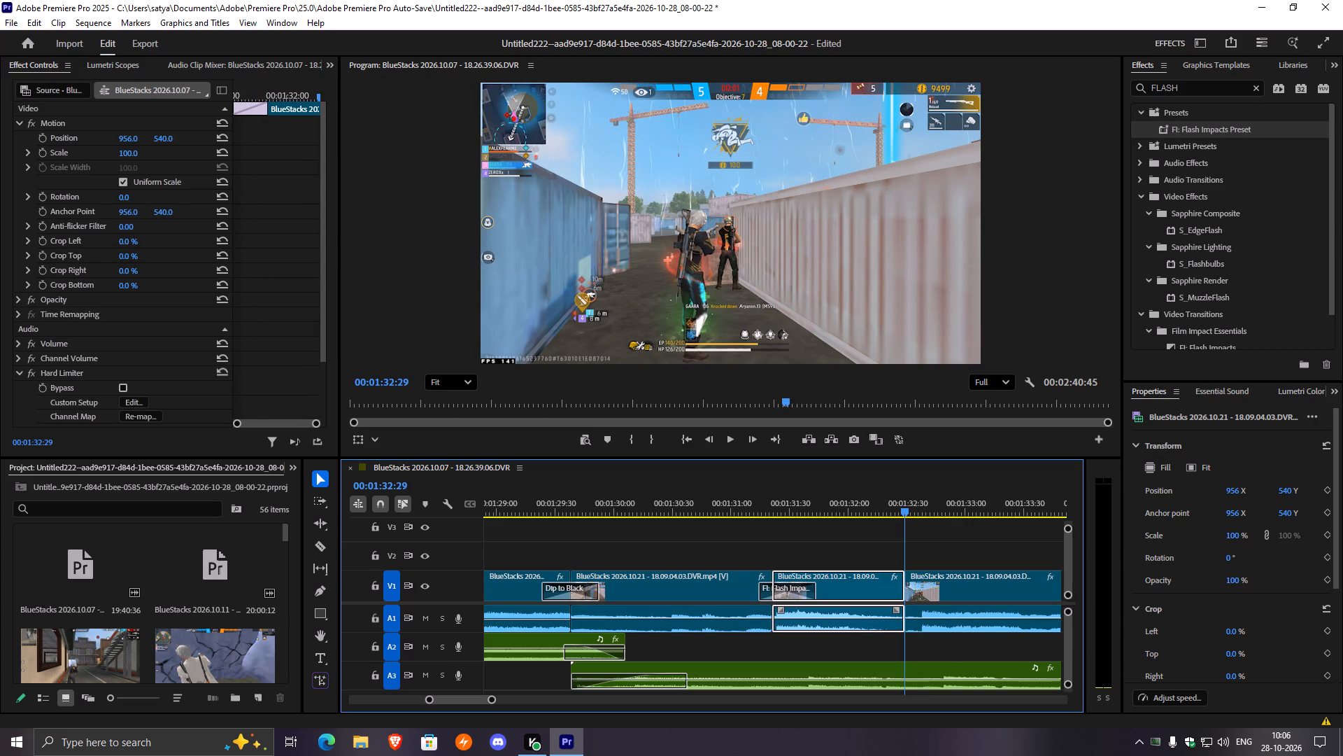
drag(1186, 126, 909, 592)
Slide the 00:01:32:29 flash later, starting about 8 frames before the cut, and replay it together with the 00:01:31:21 flash.
key(space)
key(space)
drag(956, 507, 917, 521)
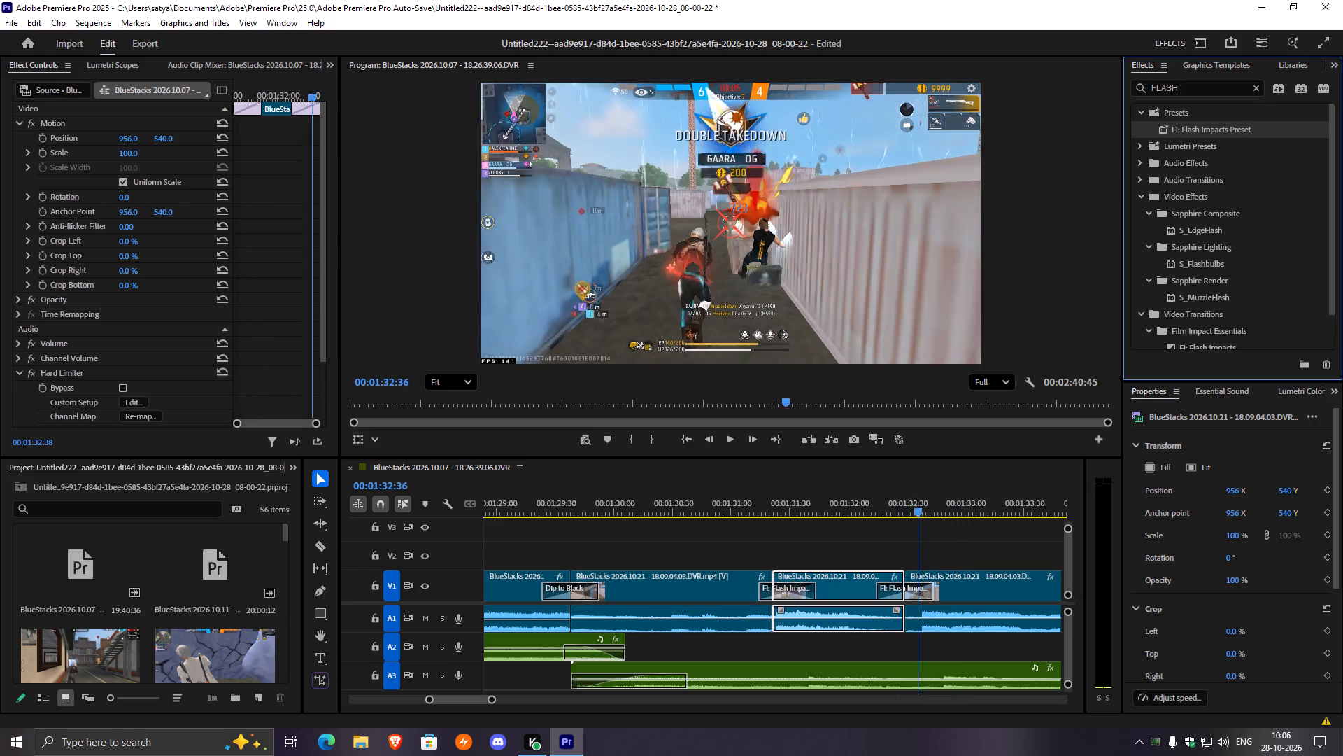
drag(917, 521, 885, 535)
drag(918, 588, 931, 588)
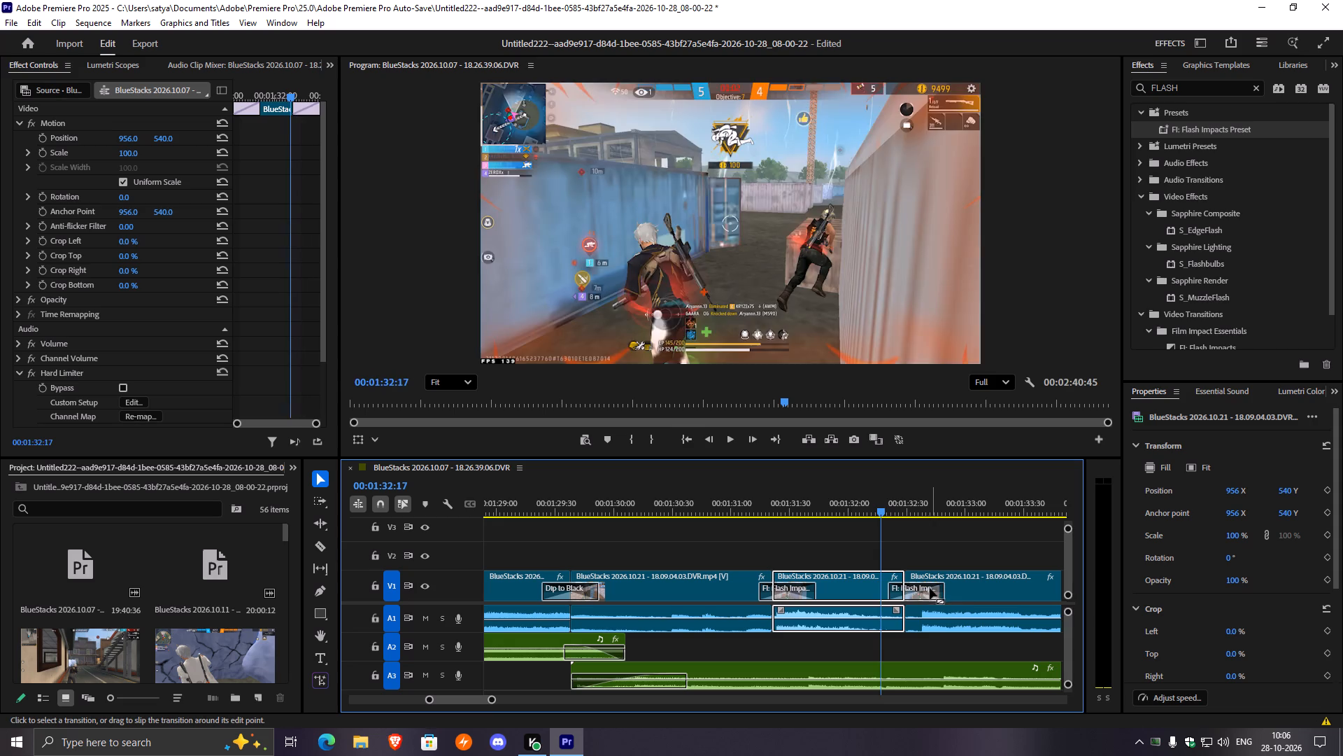
key(space)
key(space)
drag(942, 505, 743, 533)
key(space)
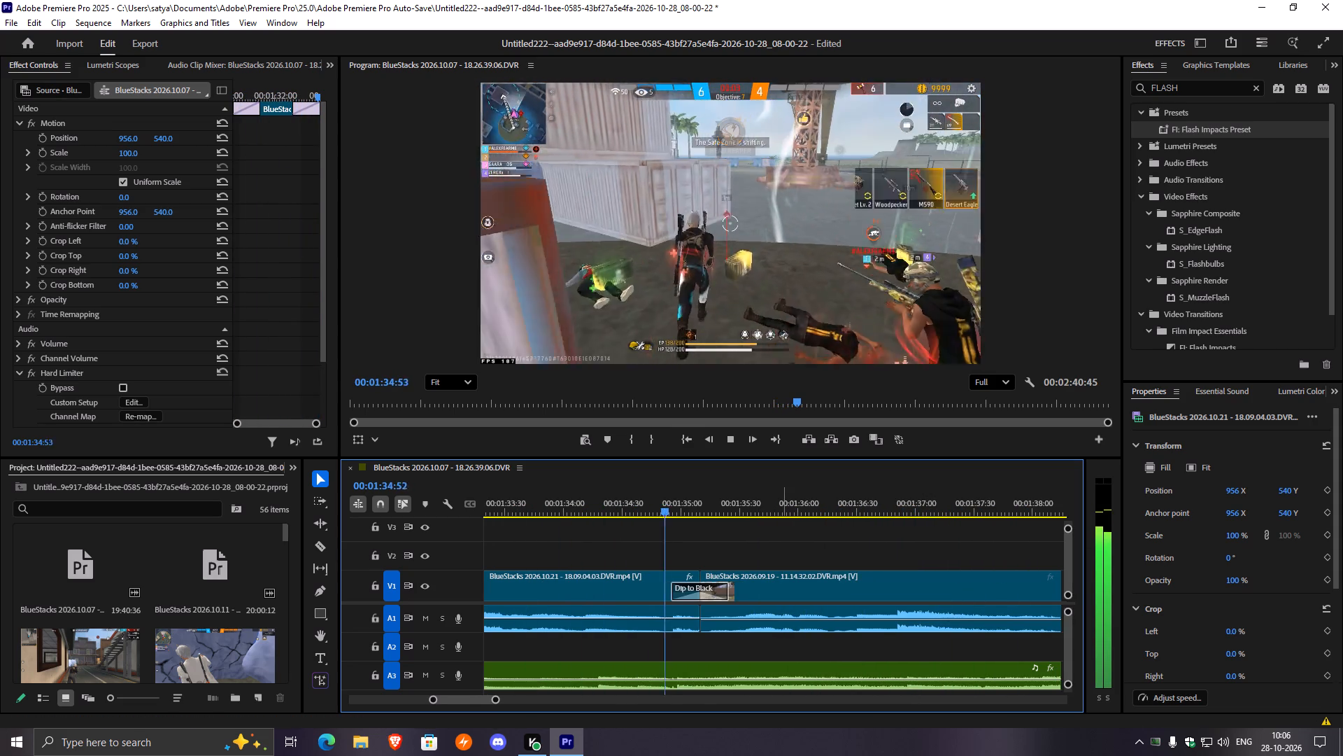
key(space)
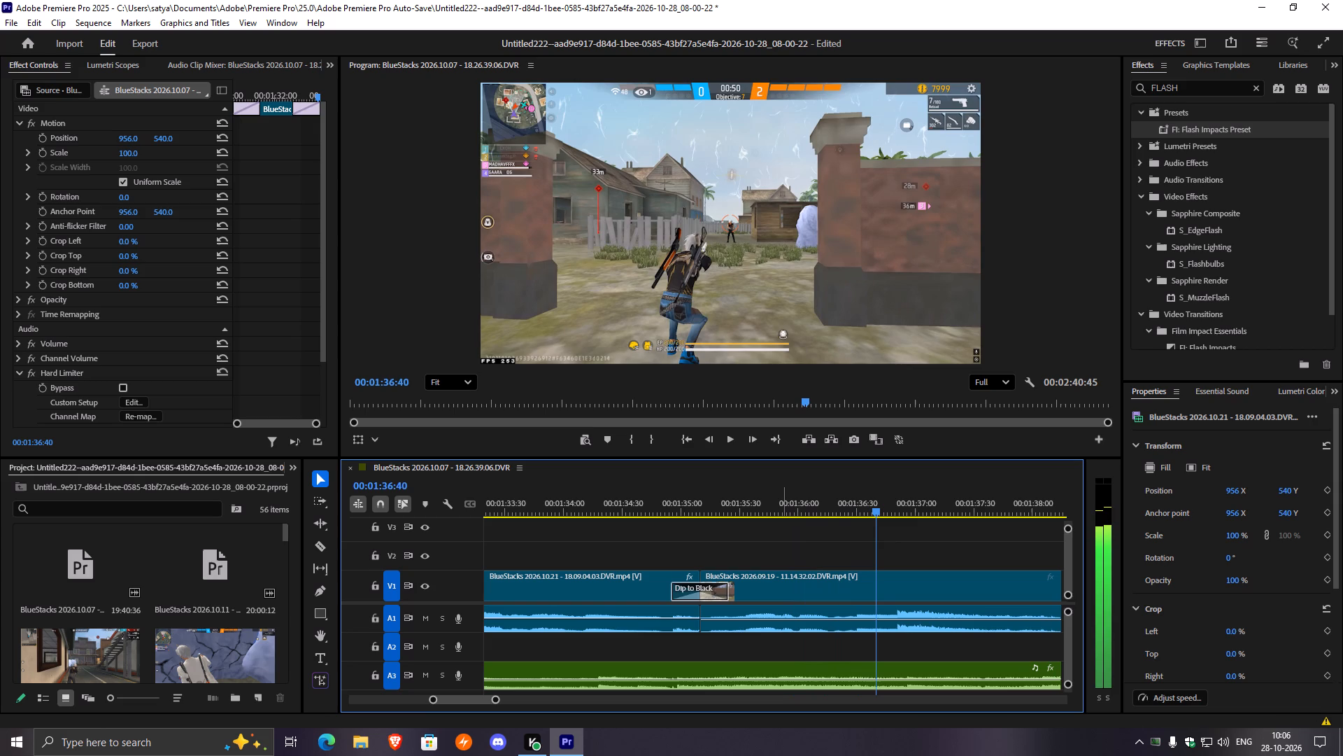
Split the BlueStacks 2026.09.19 - 11.14.32.02 clip at the 00:01:36:49 kill and add the FI: Flash Impacts preset on the cut.
key(space)
key(space)
click(905, 576)
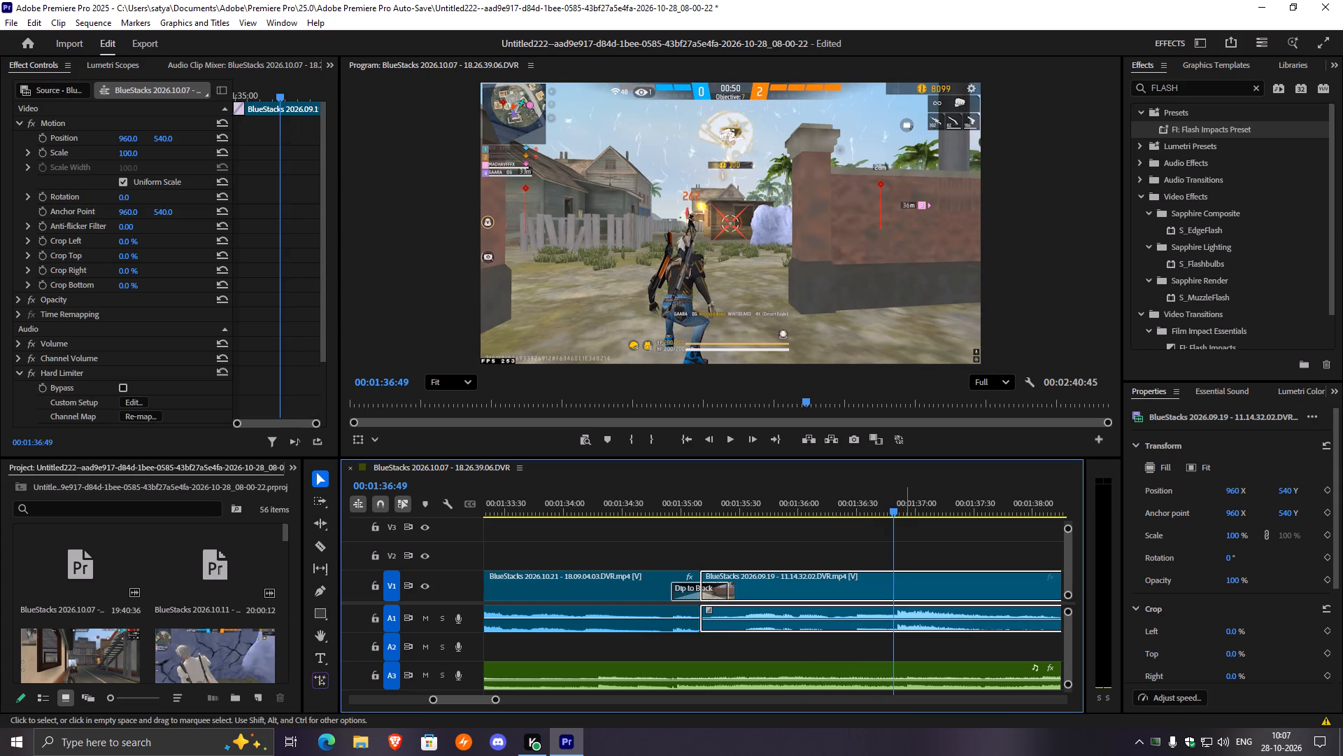
key(ctrl+k)
drag(1172, 121, 1165, 143)
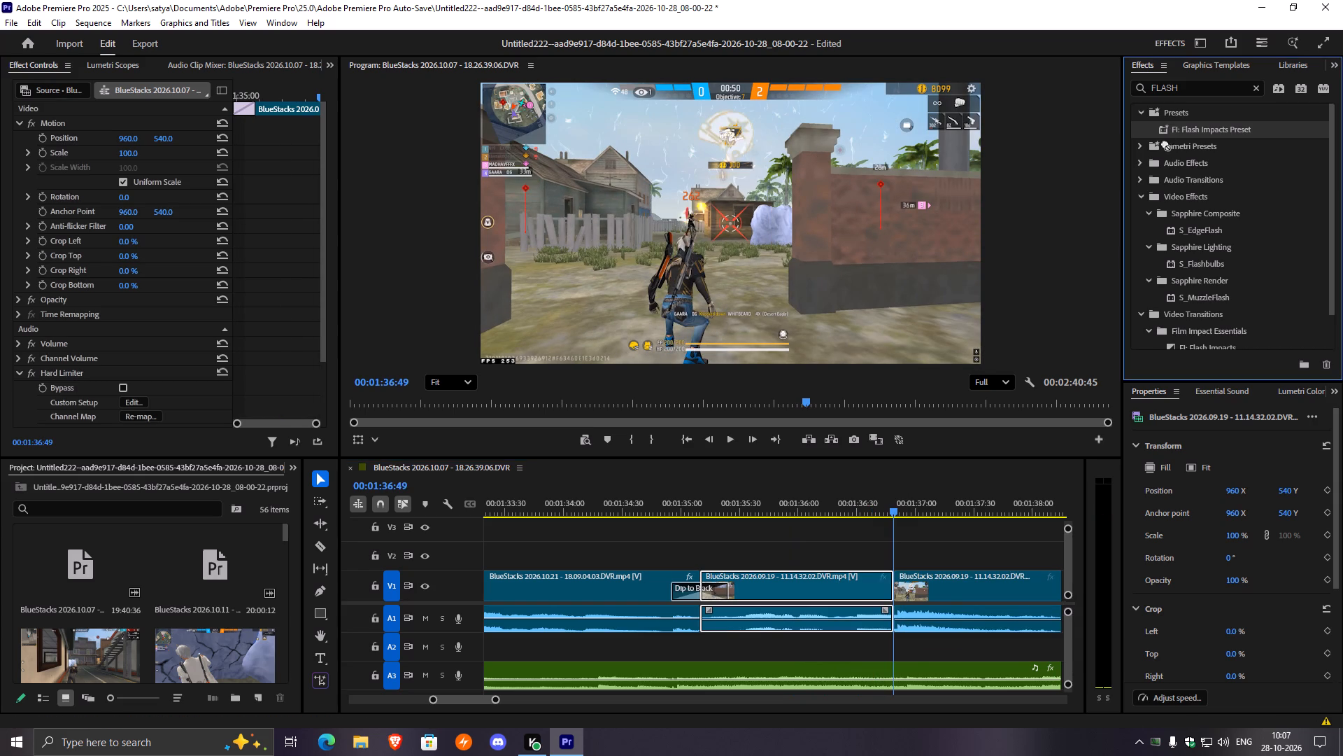
drag(1165, 143, 895, 585)
drag(899, 510, 883, 519)
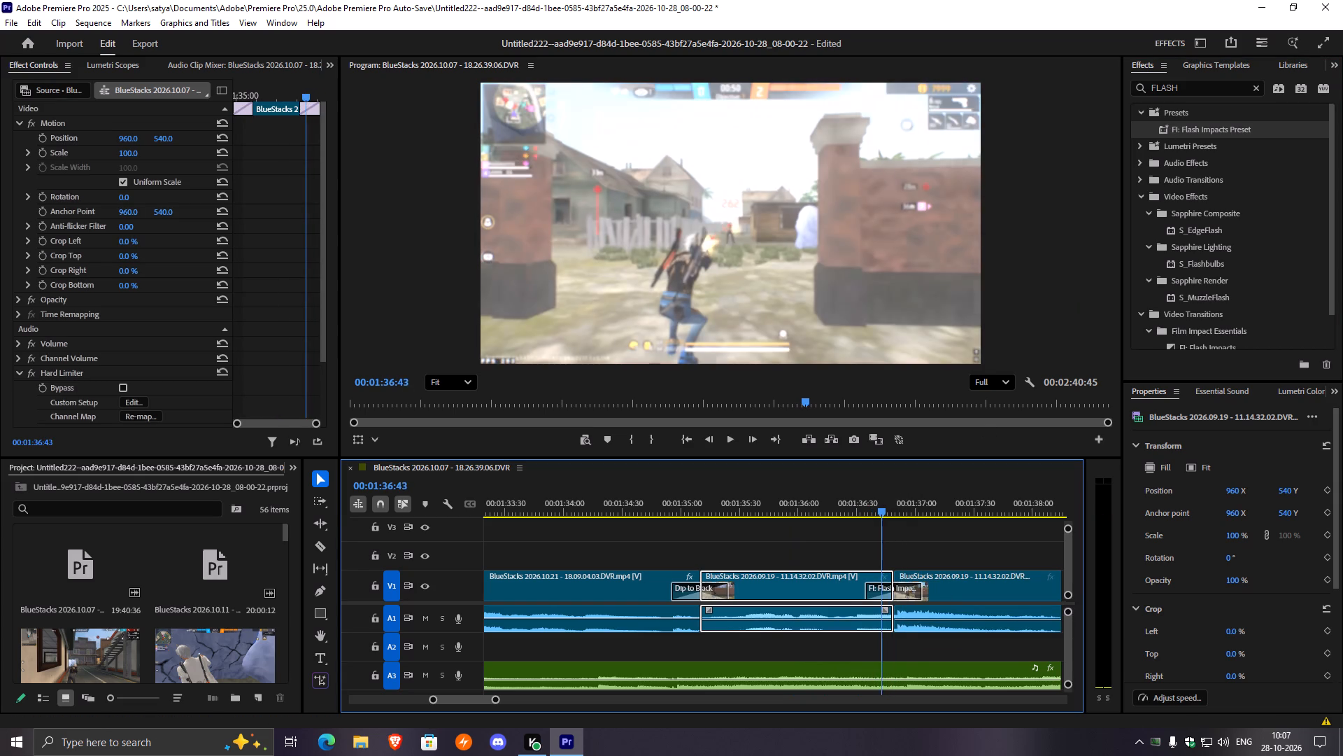
Slide the 00:01:36:49 flash later, starting about 9 frames before the cut, and play on to the 00:01:38:52 cut.
drag(883, 519, 879, 524)
drag(899, 587, 910, 588)
key(space)
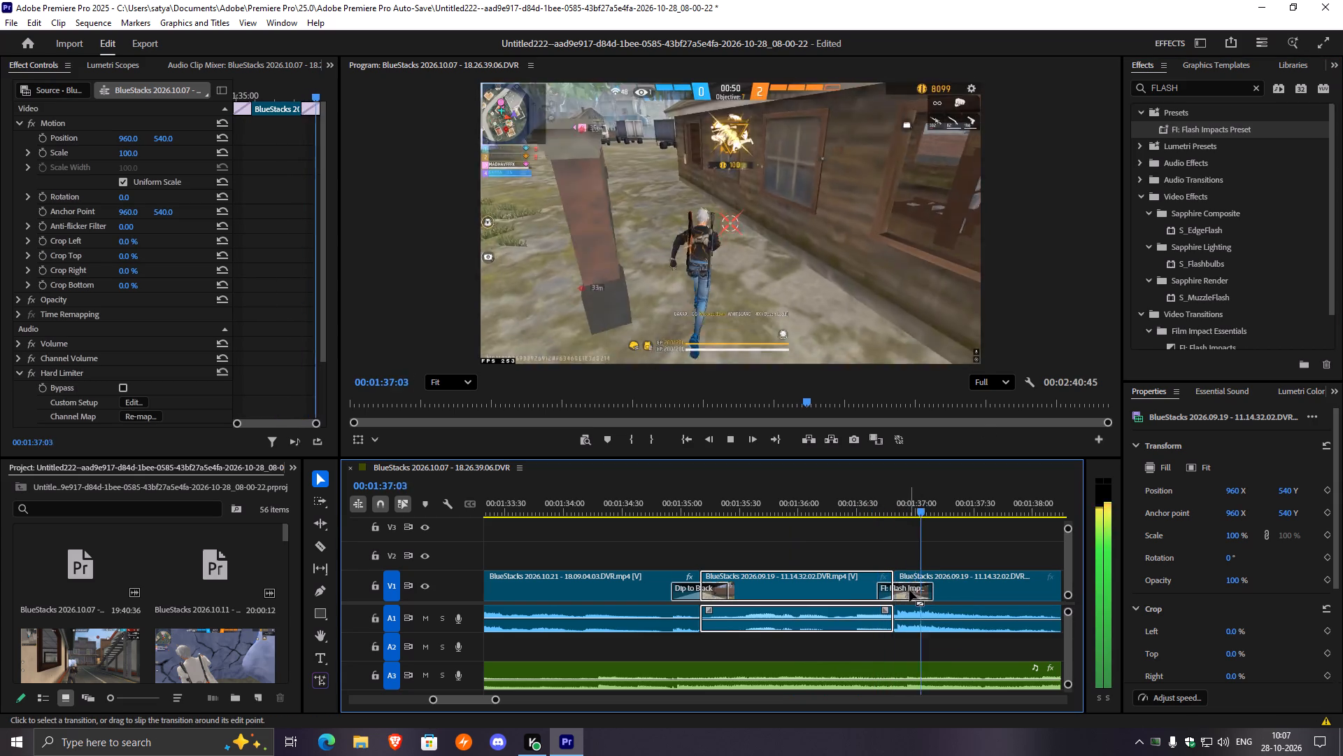
key(space)
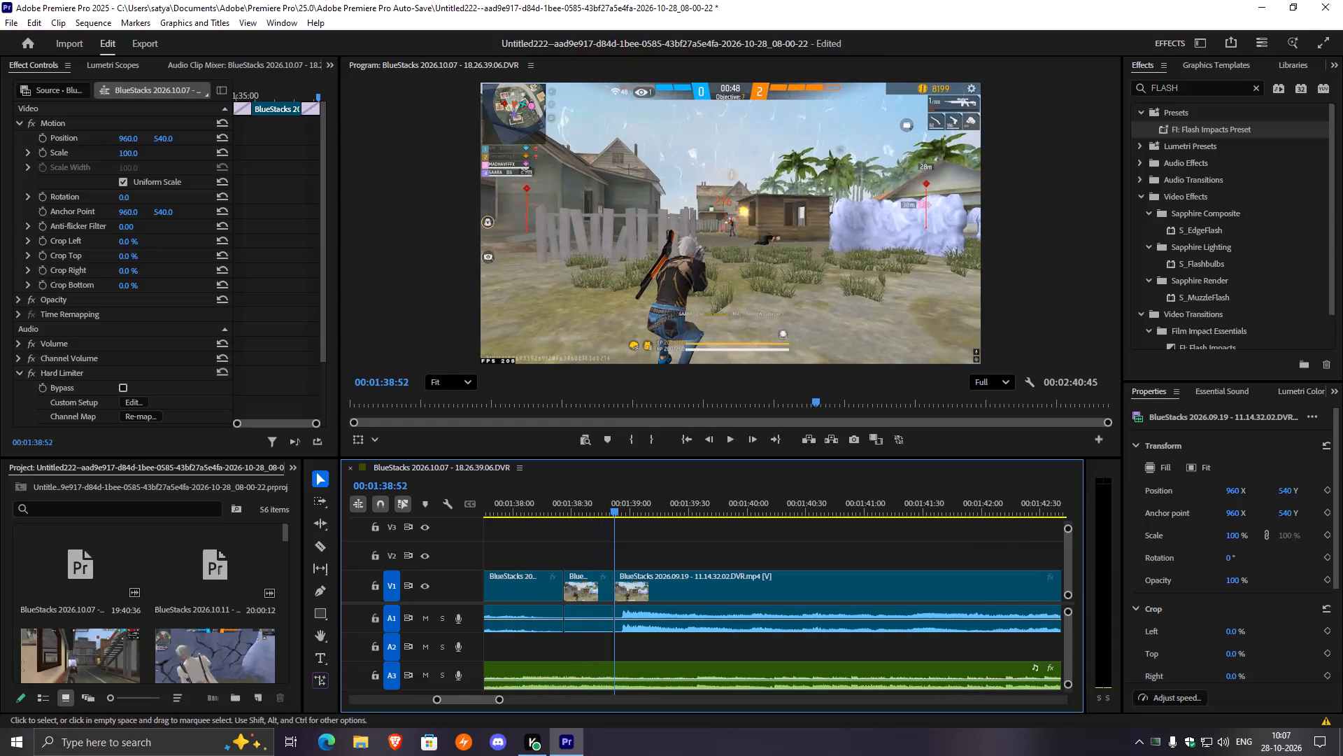
Review the footage around the 00:01:38:52 cut and replay the 00:01:36:49 flash.
click(669, 593)
key(space)
key(space)
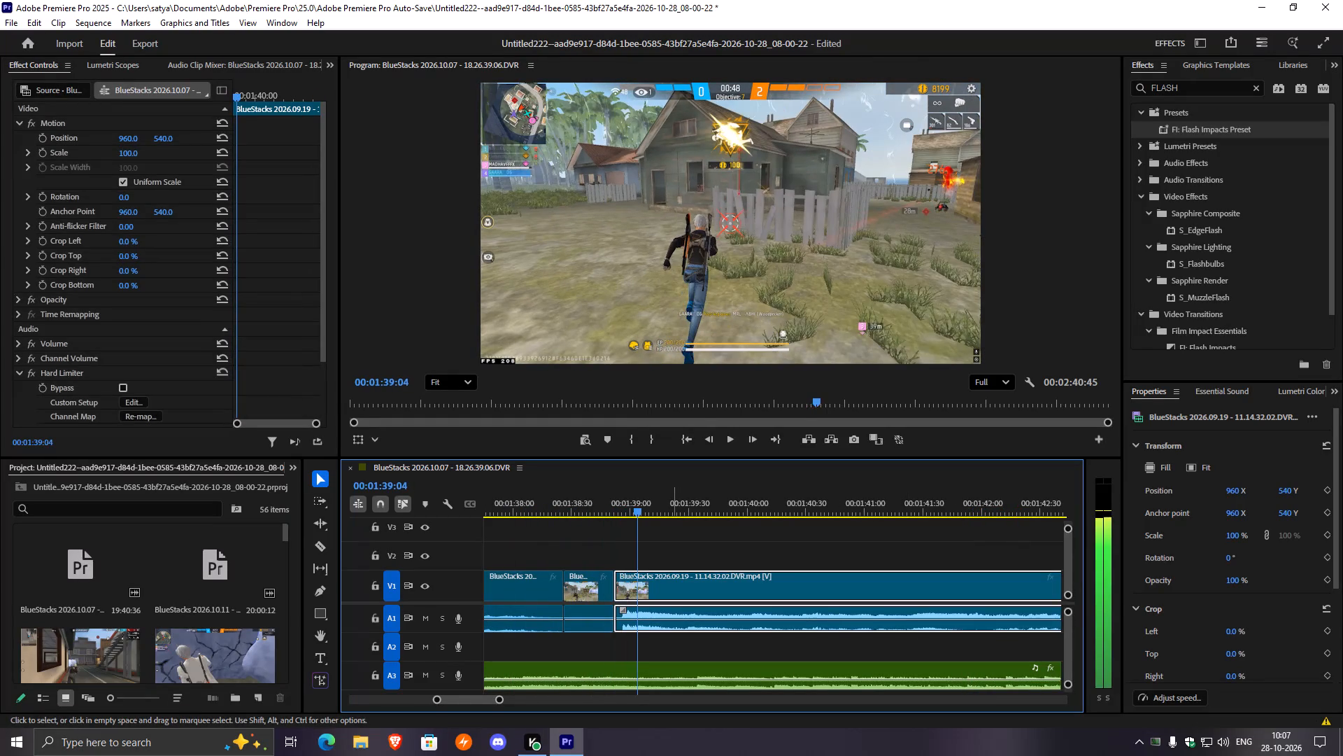
drag(497, 699, 485, 698)
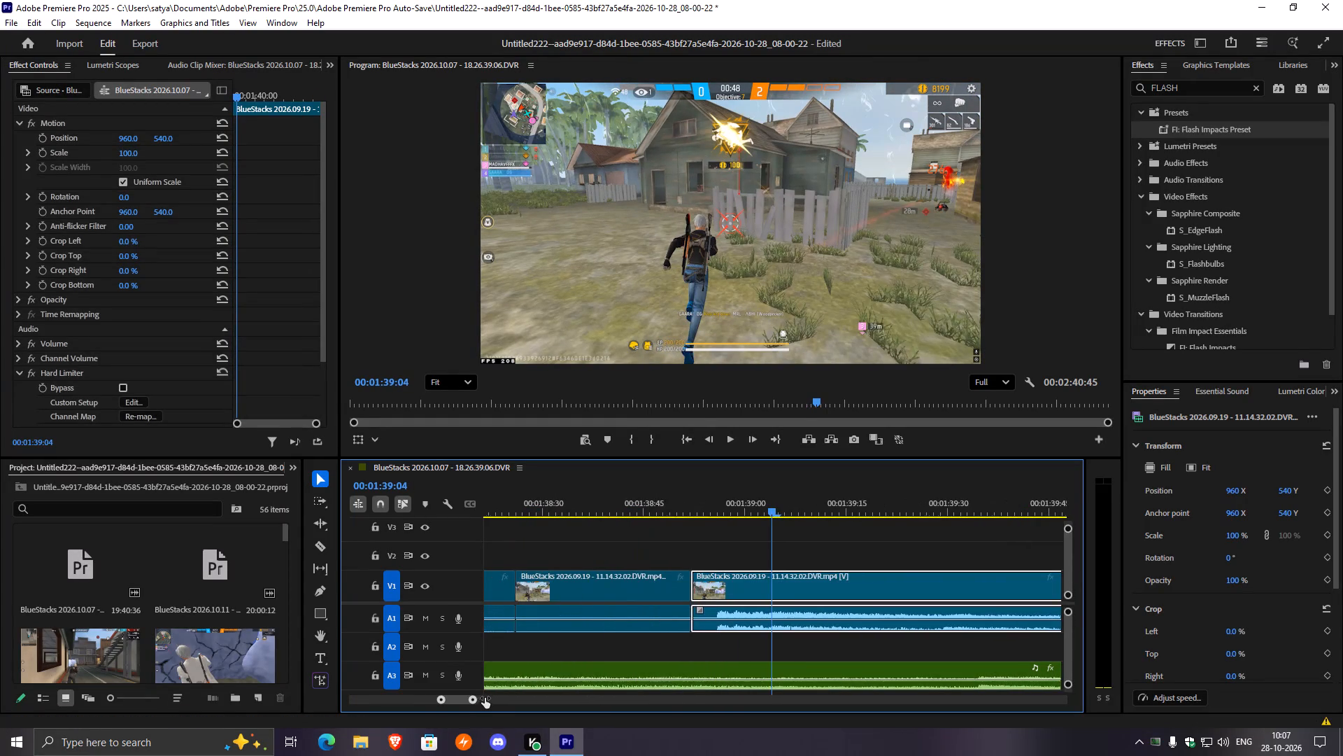
drag(485, 698, 490, 696)
drag(774, 509, 730, 514)
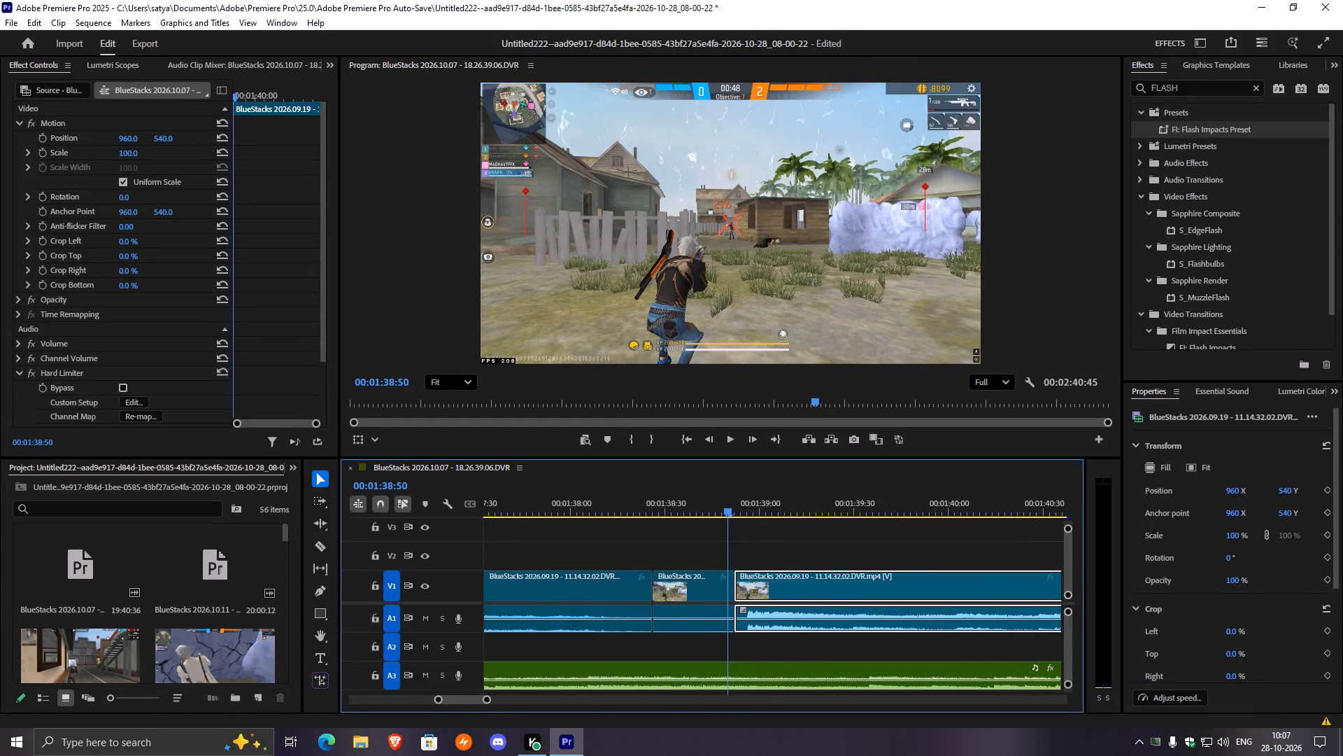
drag(730, 514, 560, 531)
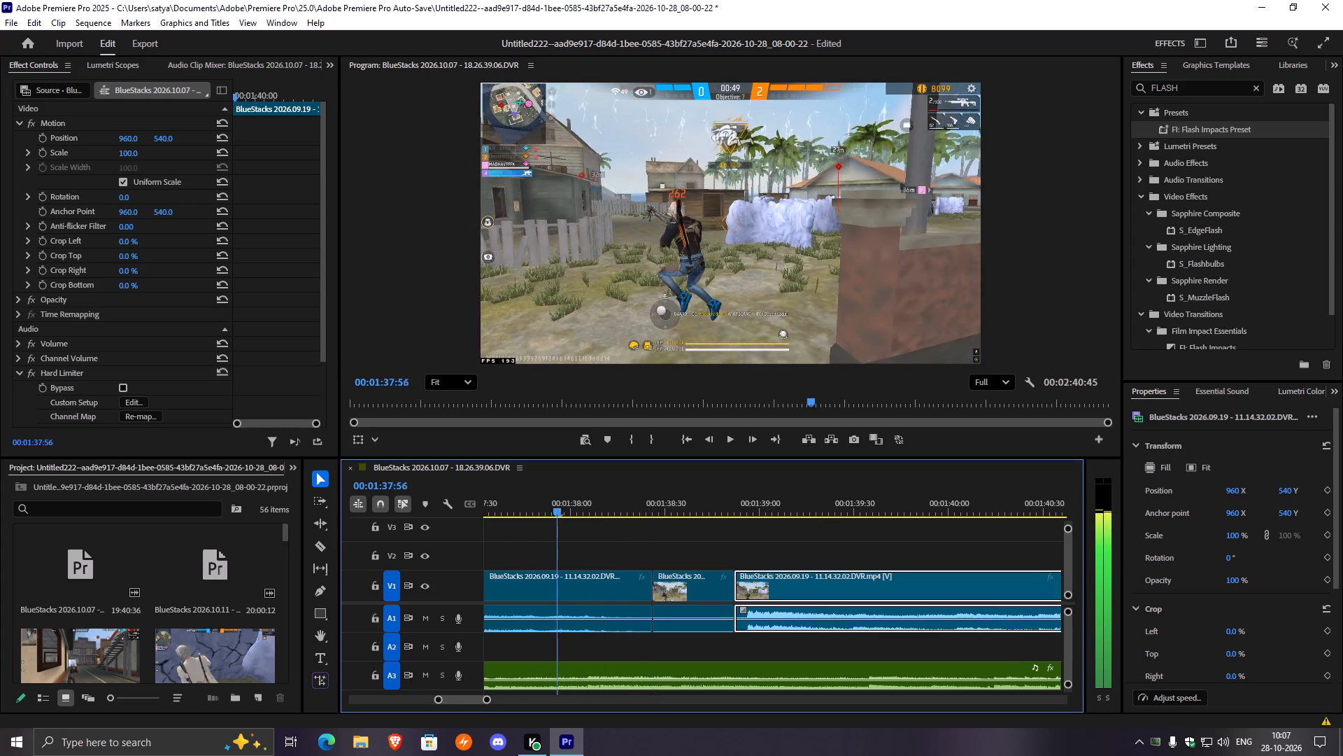
drag(560, 531, 678, 542)
key(space)
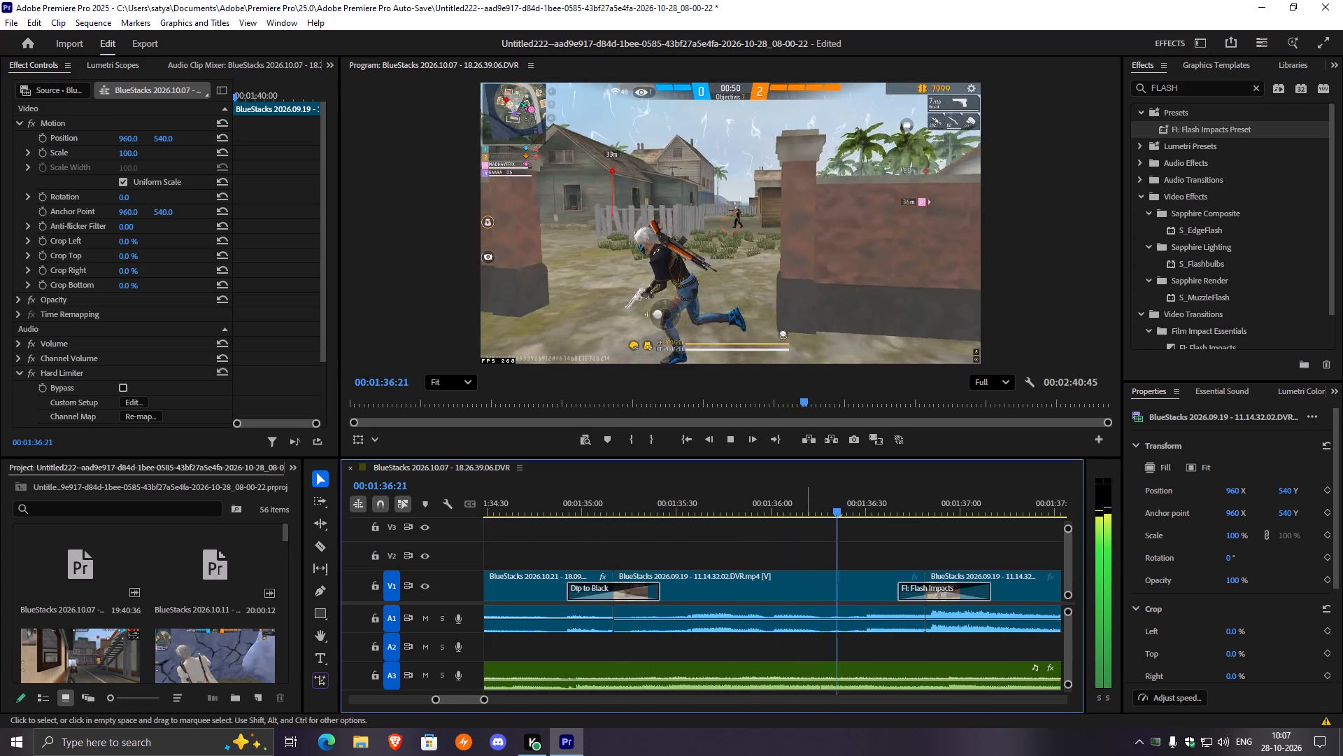
key(space)
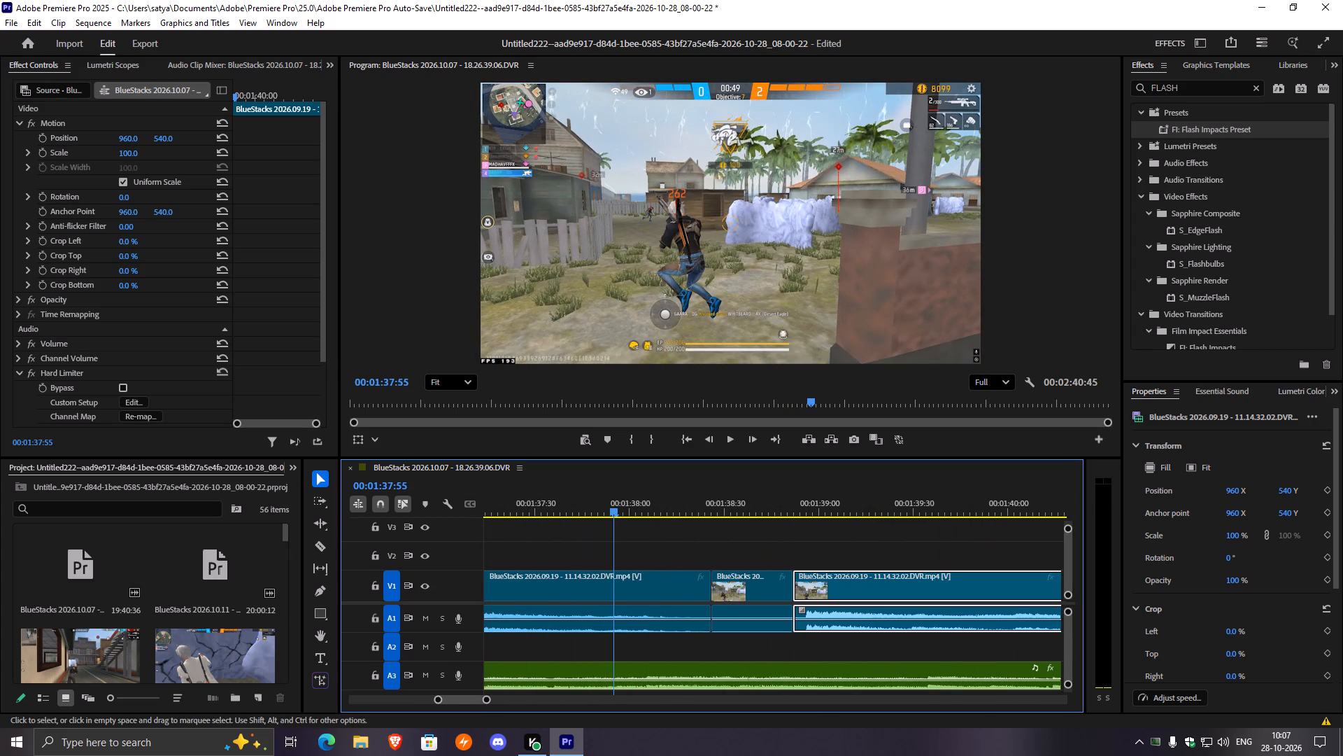
Check the kill frames up to 00:01:38:59 and add the FI: Flash Impacts preset on the existing 00:01:38:52 cut.
key(space)
key(space)
key(space)
key(space)
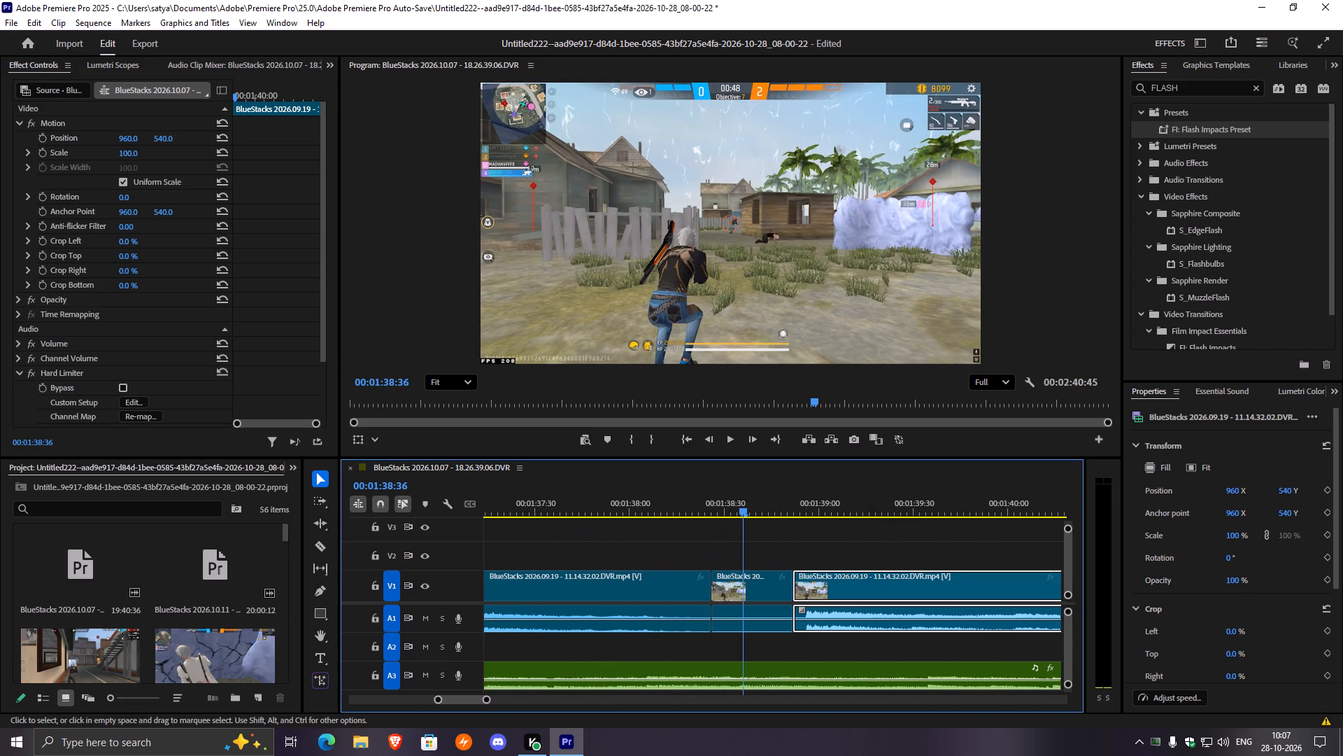
key(space)
key(space)
key(space)
key(space)
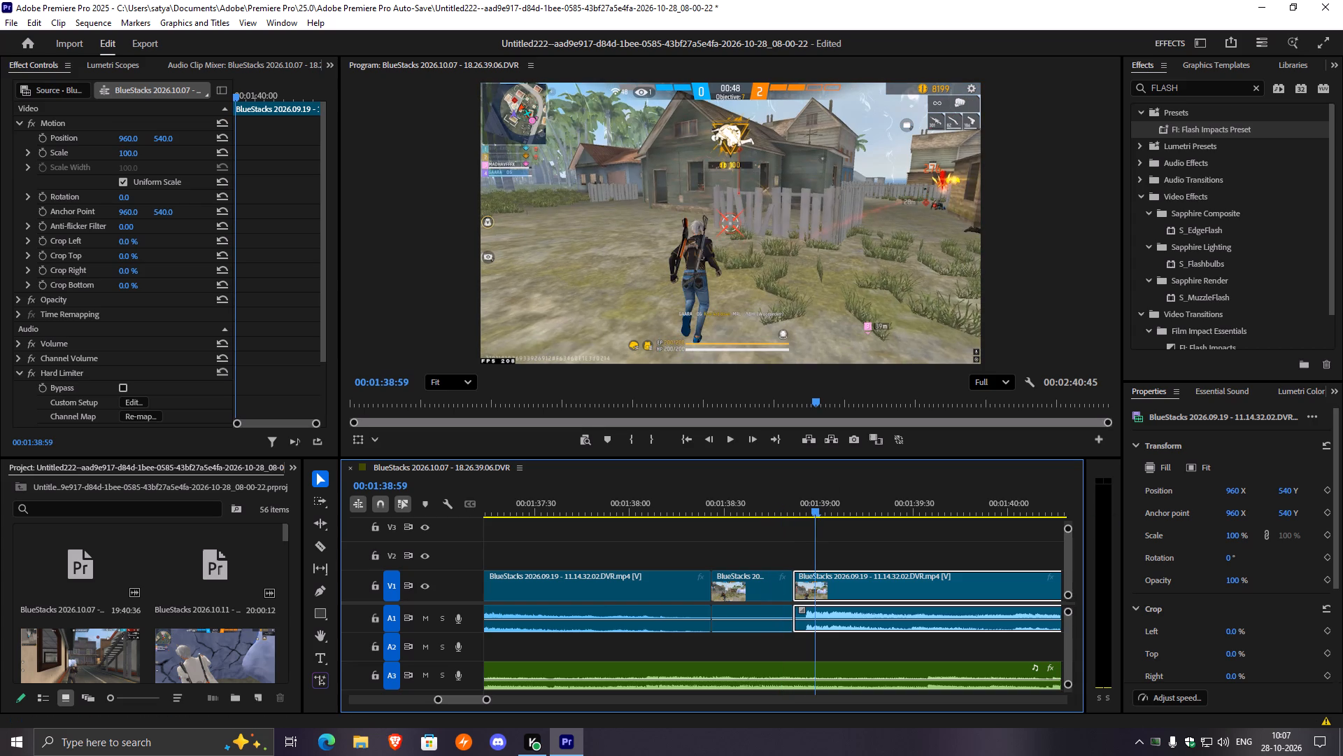
drag(1168, 129, 790, 586)
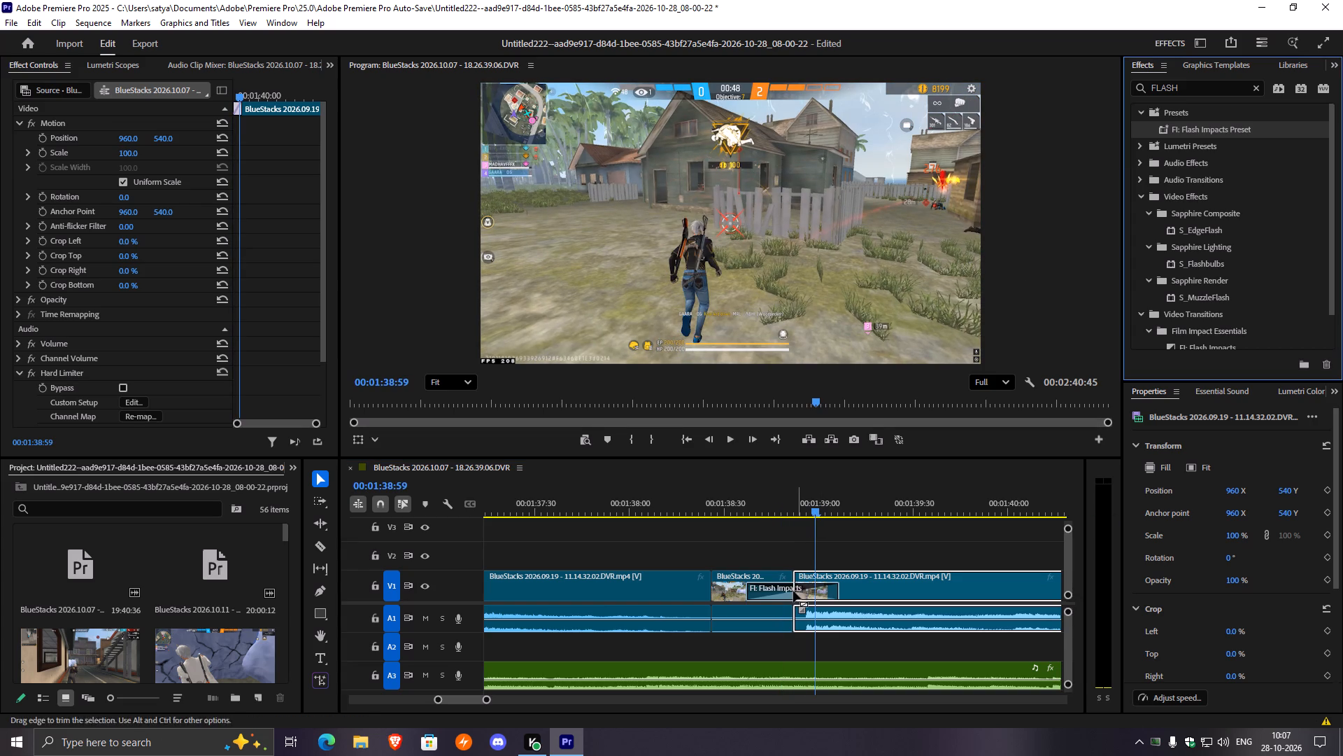
Slide the 00:01:38:52 flash later, starting about 7 frames before the cut, and replay it several times.
drag(803, 588, 829, 587)
drag(816, 508, 772, 526)
key(space)
key(space)
drag(837, 505, 782, 526)
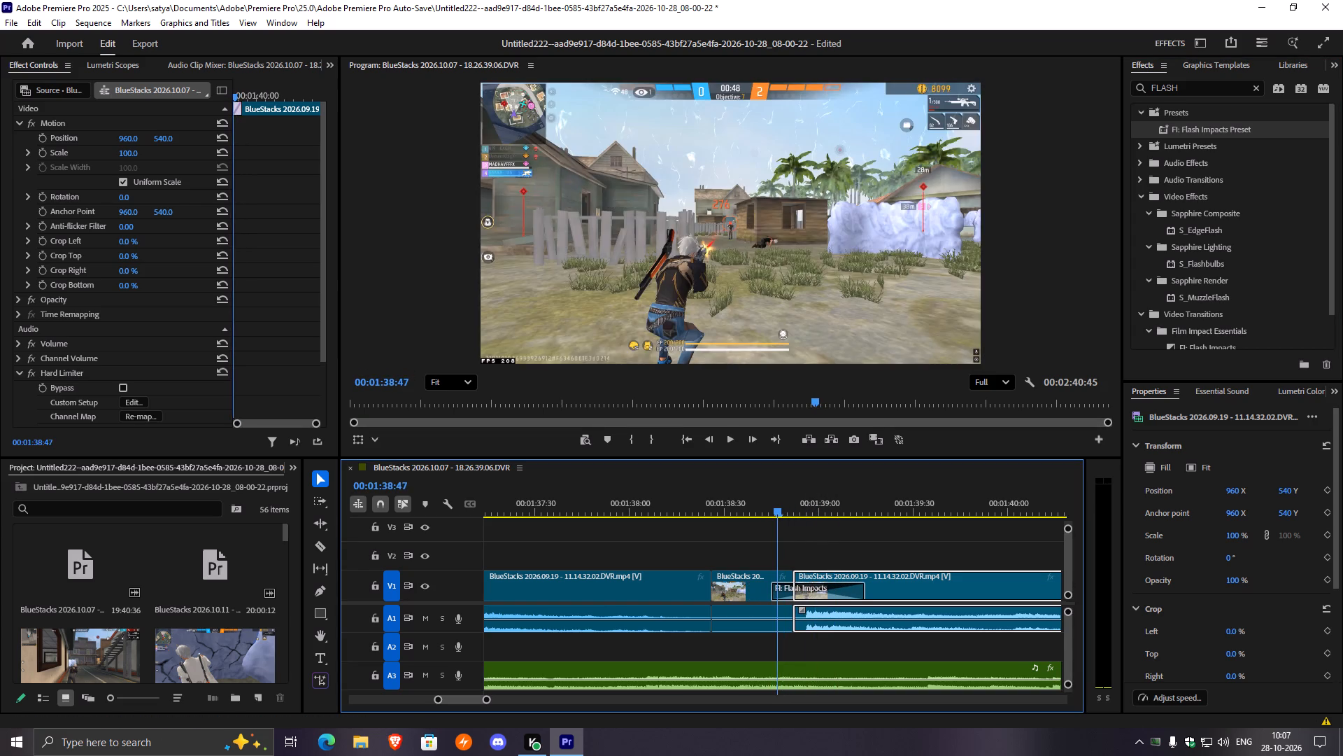
drag(782, 526, 802, 526)
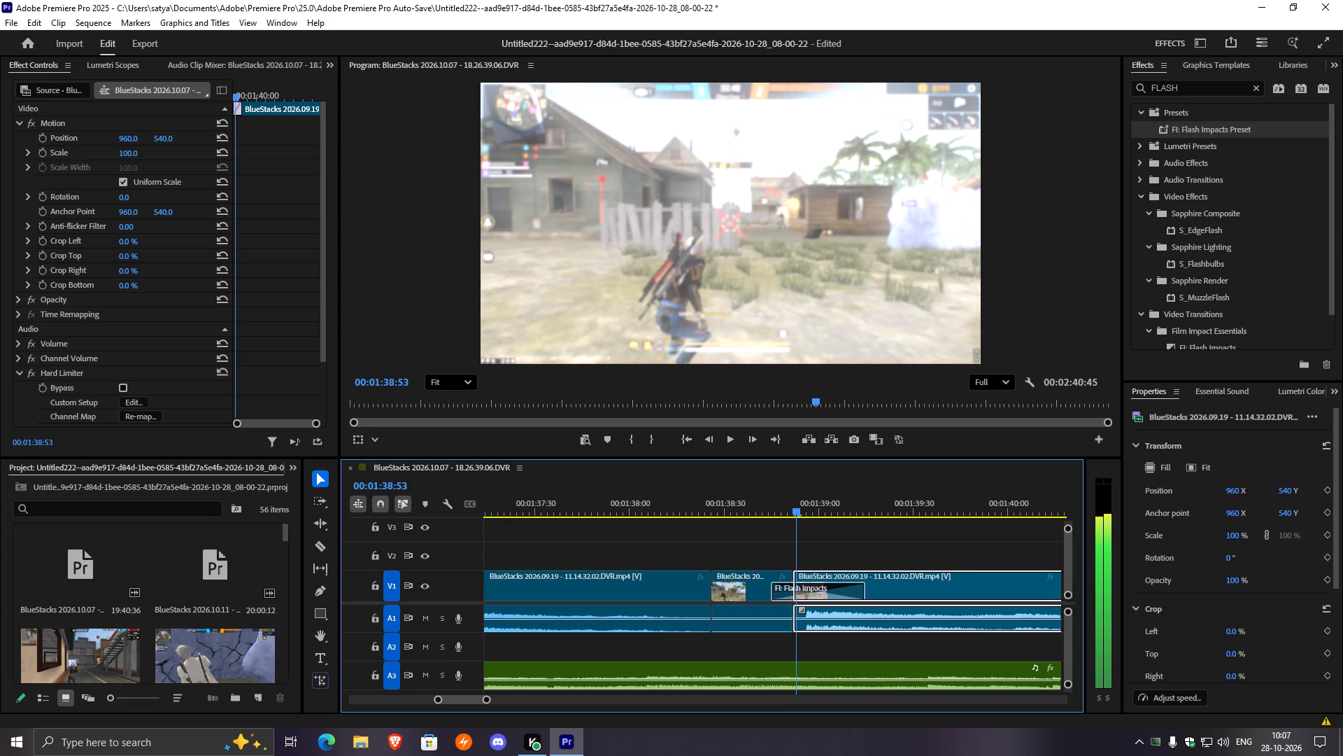
drag(802, 526, 807, 527)
key(space)
drag(804, 522, 755, 531)
key(space)
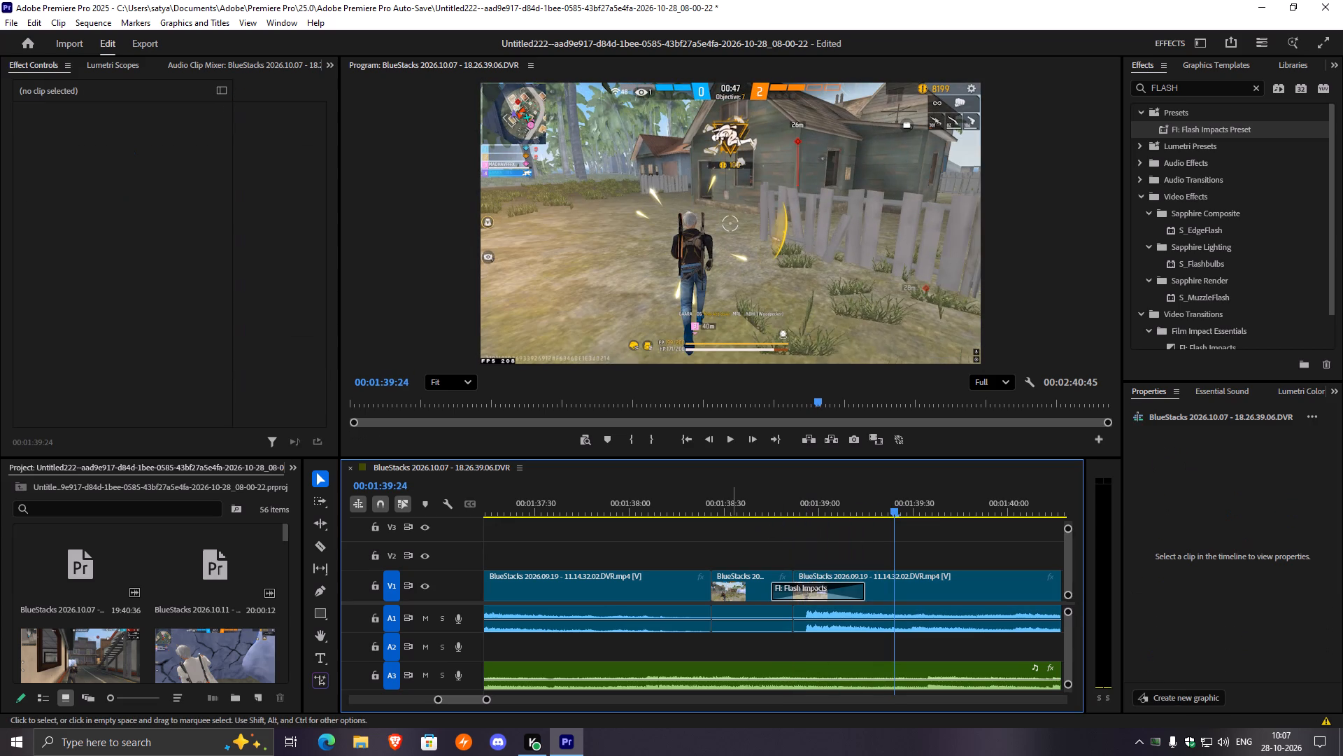
click(708, 507)
key(space)
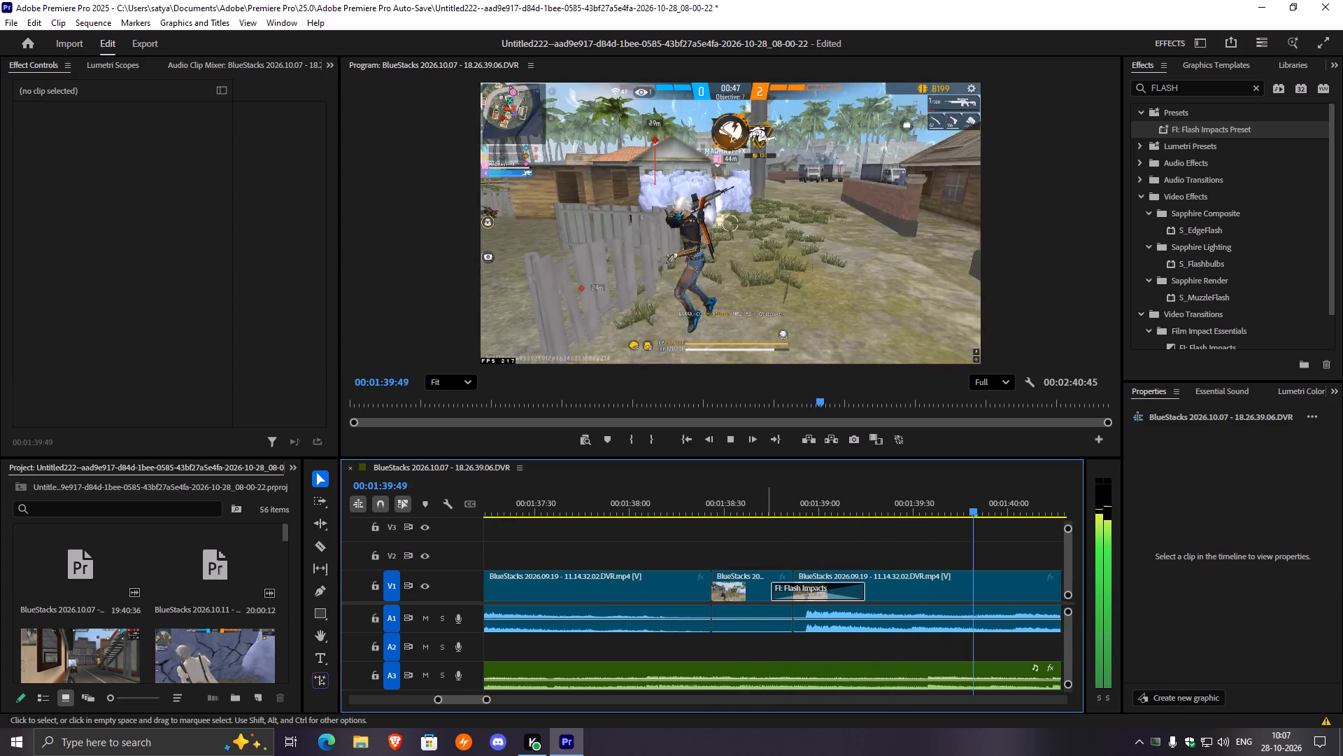
key(space)
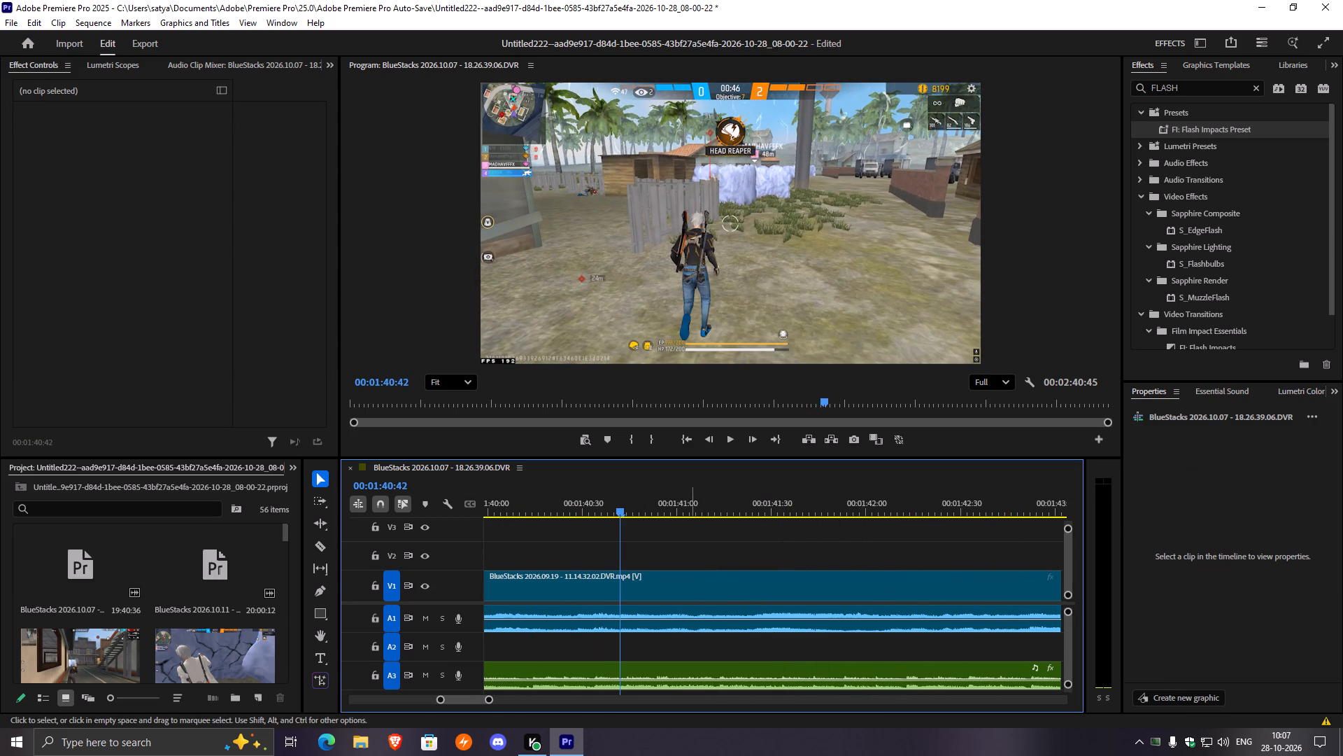
Scrub back through both recent flashes and inspect the 00:01:38:52 flash's transition settings.
drag(625, 519, 596, 521)
drag(624, 512, 583, 517)
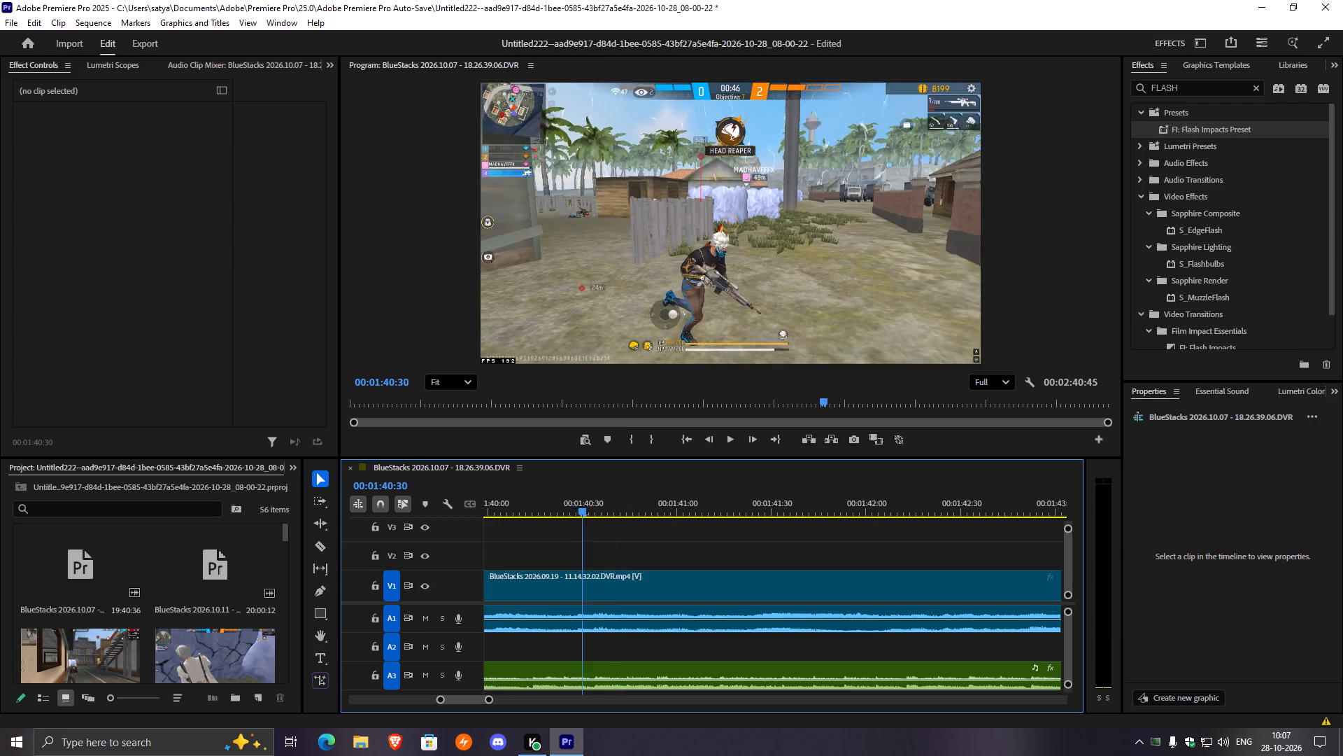
drag(583, 517, 503, 515)
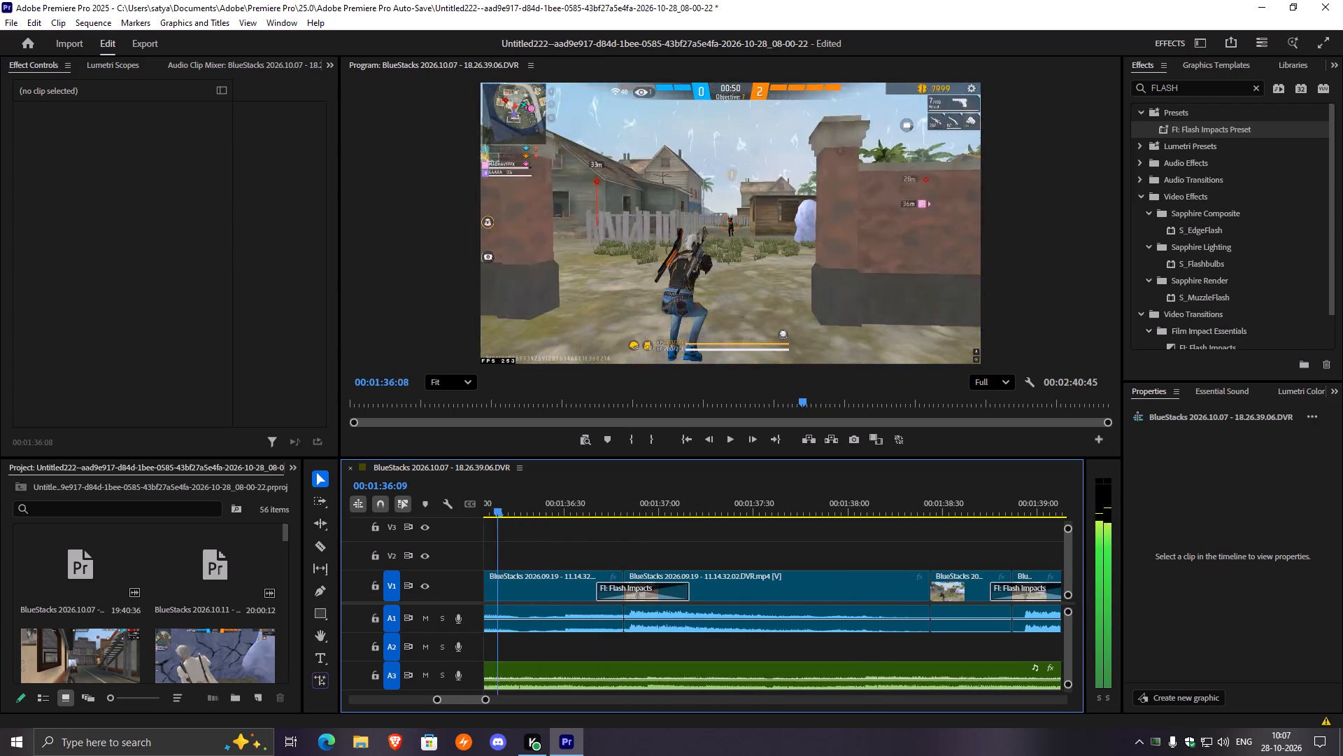
drag(503, 515, 998, 517)
click(1027, 589)
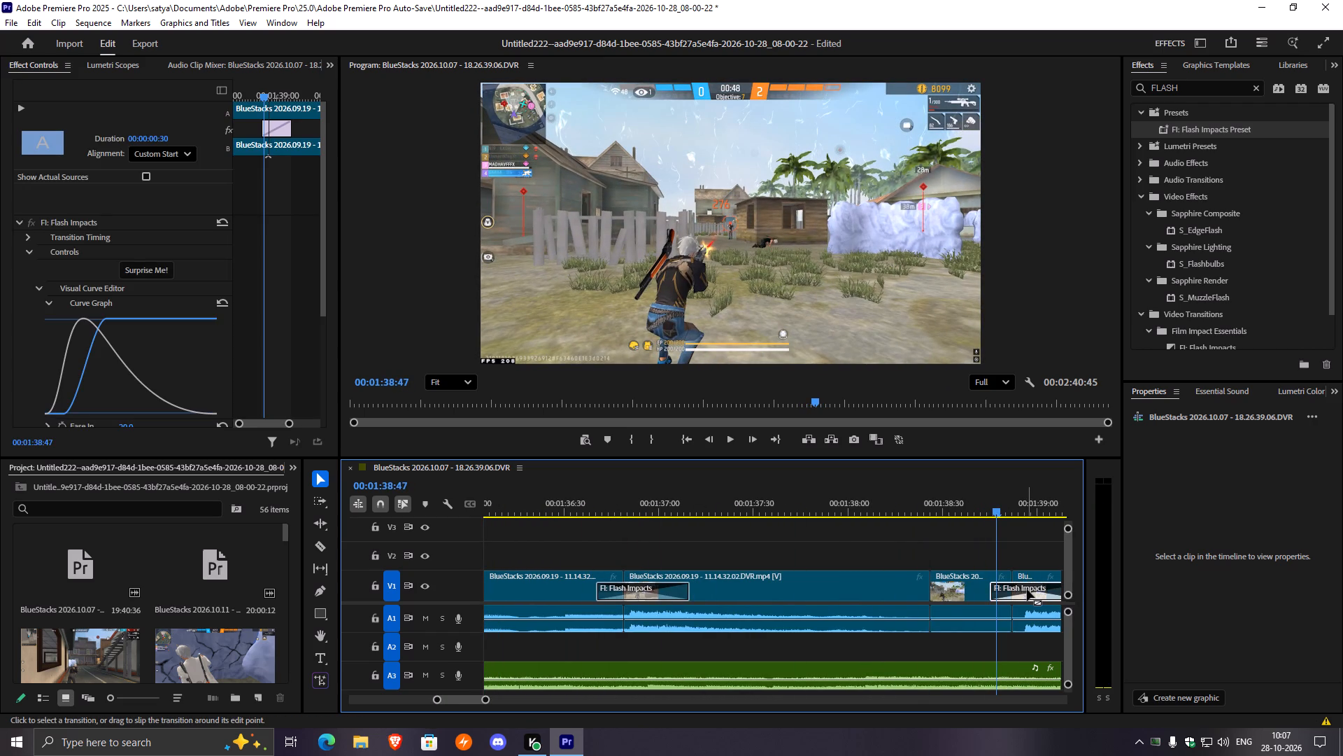
scroll(169, 364, down, 7)
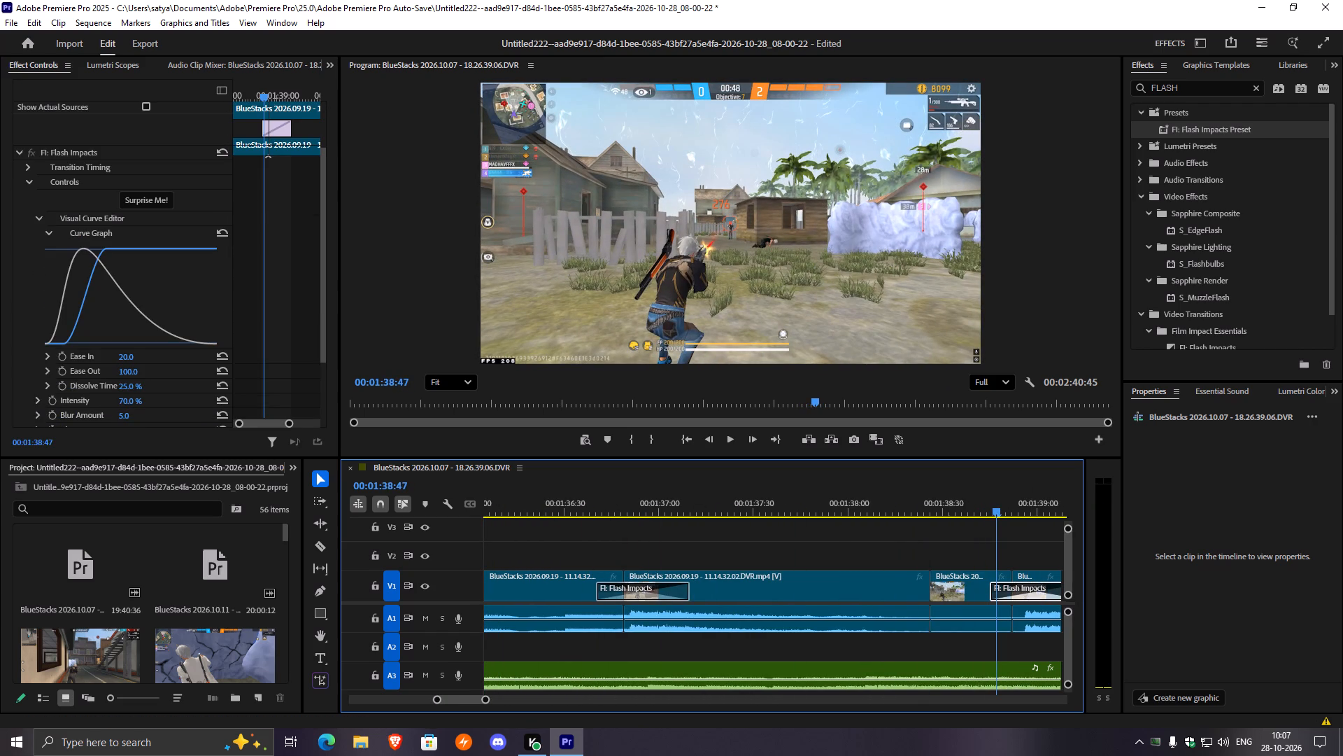
Split the BlueStacks 2026.09.19 - 11.14.32.02 clip at the 00:01:44:52 kill and add the FI: Flash Impacts preset on the cut.
key(space)
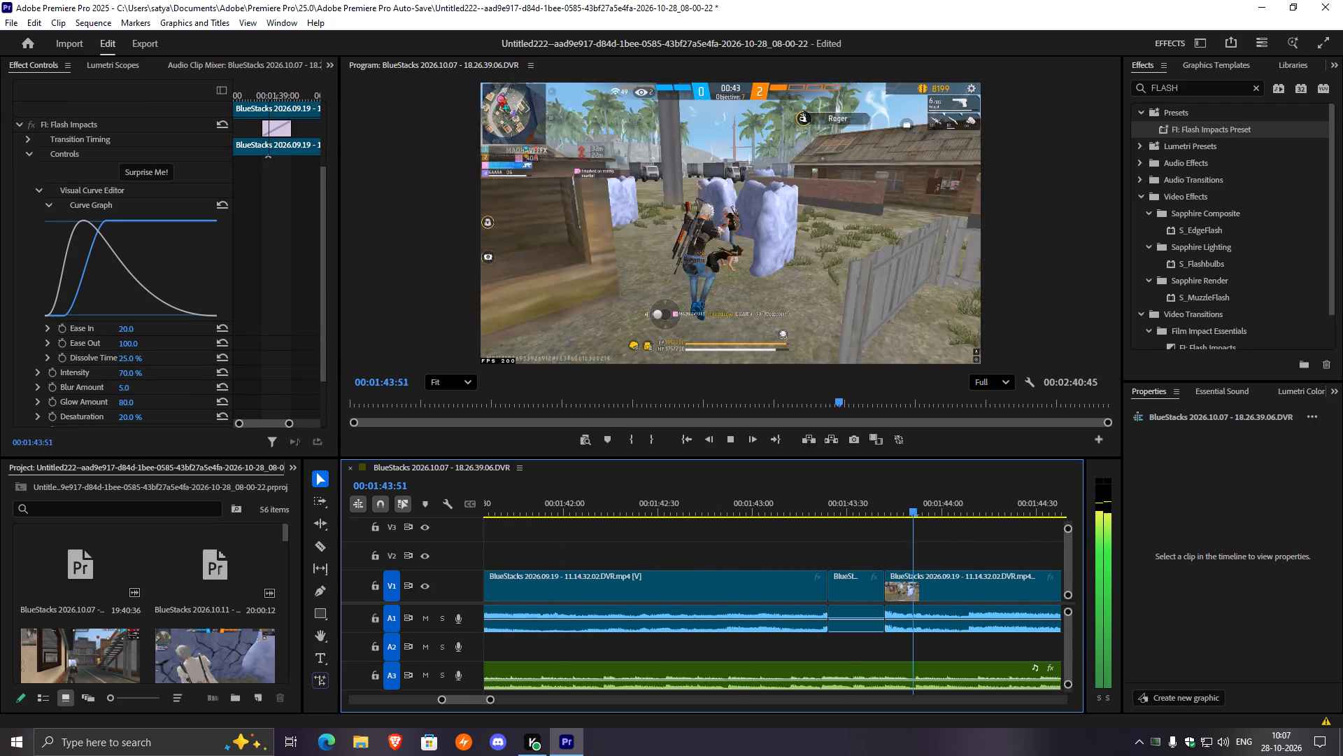
key(space)
key(space)
key(space)
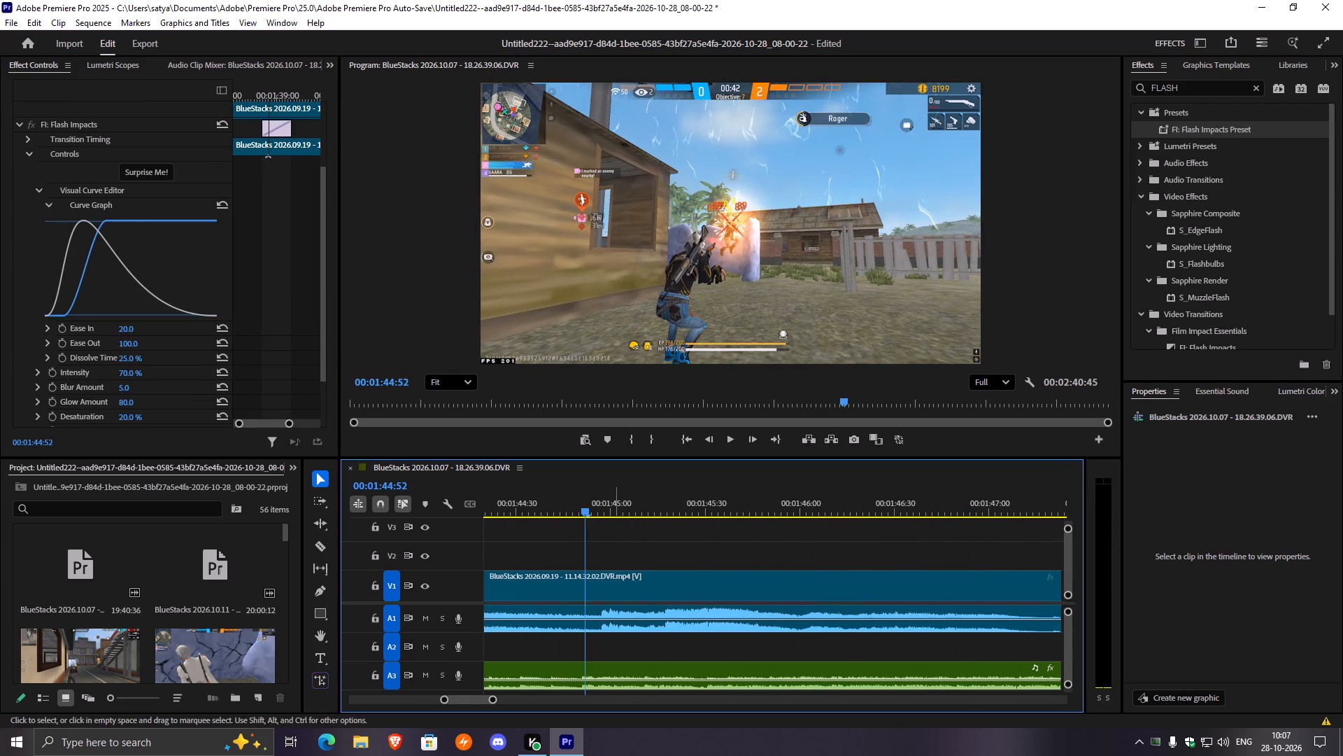
click(612, 585)
key(ctrl+k)
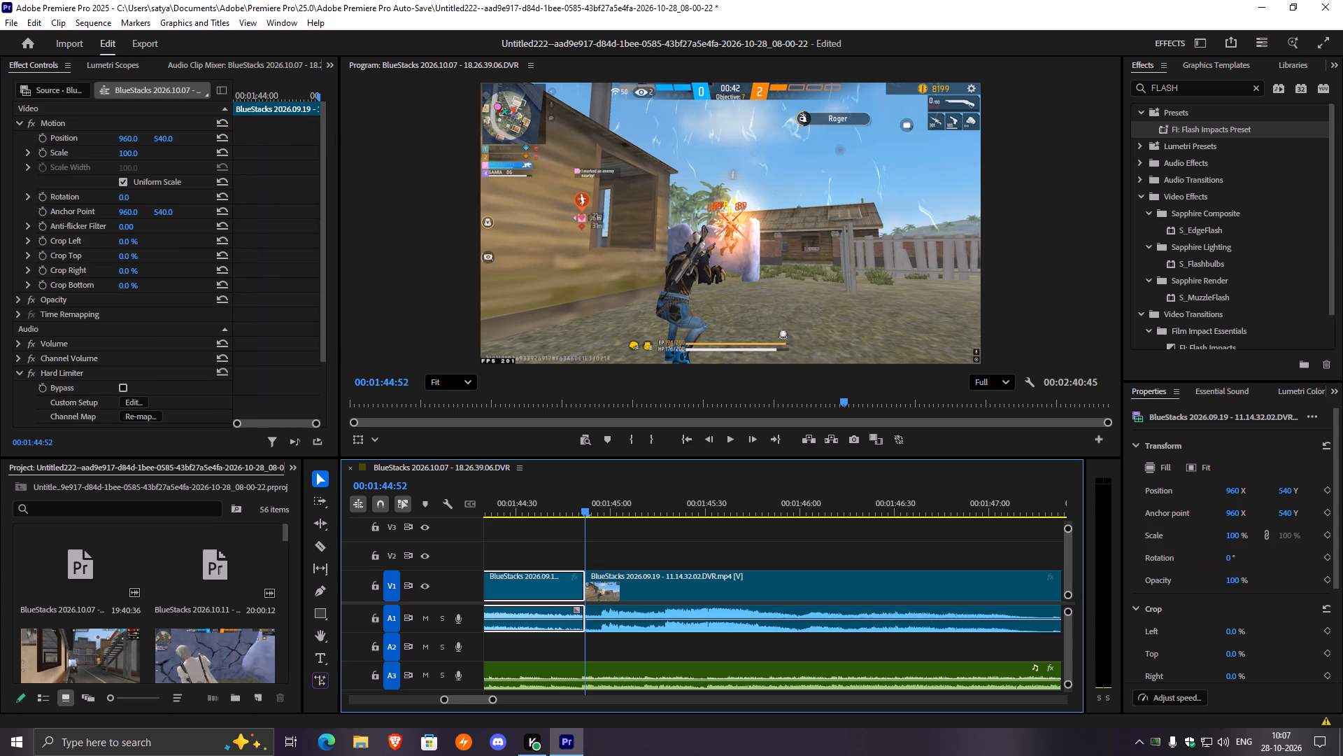
drag(1174, 126, 588, 589)
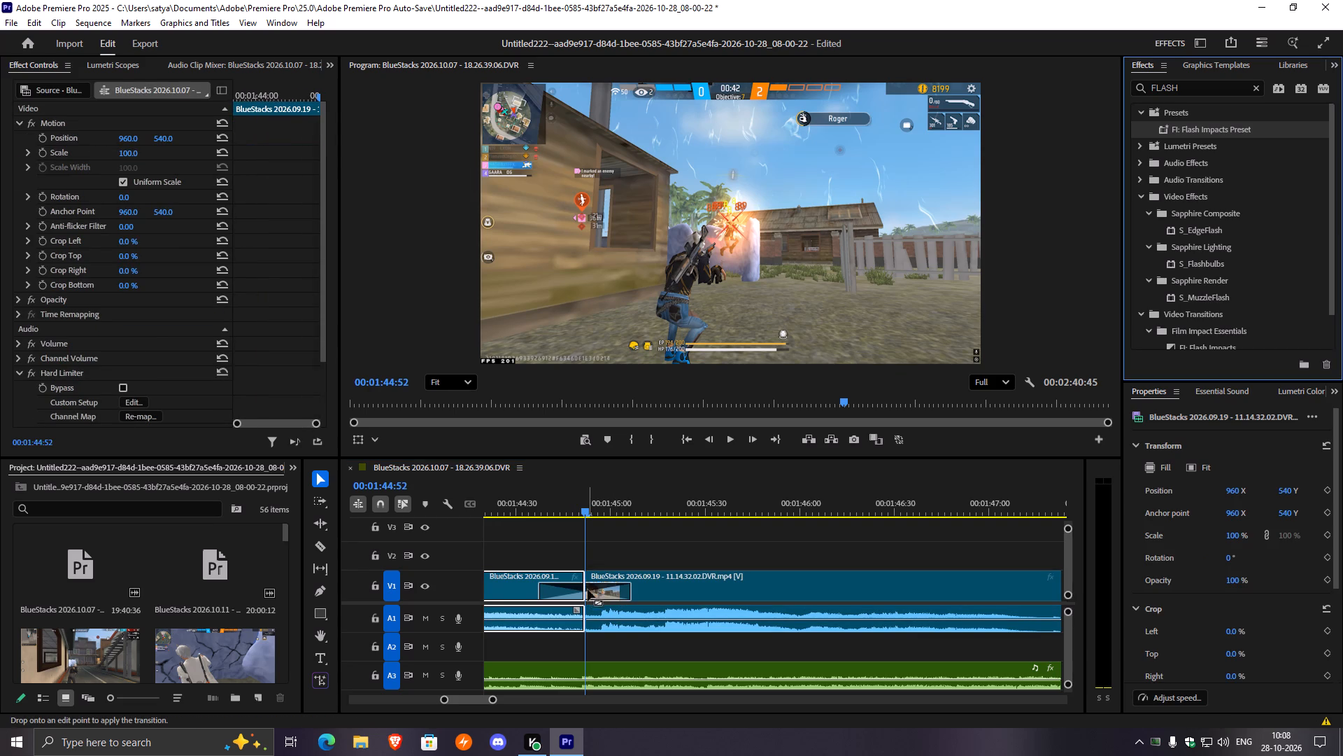
Slide the 00:01:44:52 flash later, starting about 8 frames before the cut, and replay it several times.
drag(602, 587, 623, 587)
drag(588, 508, 565, 517)
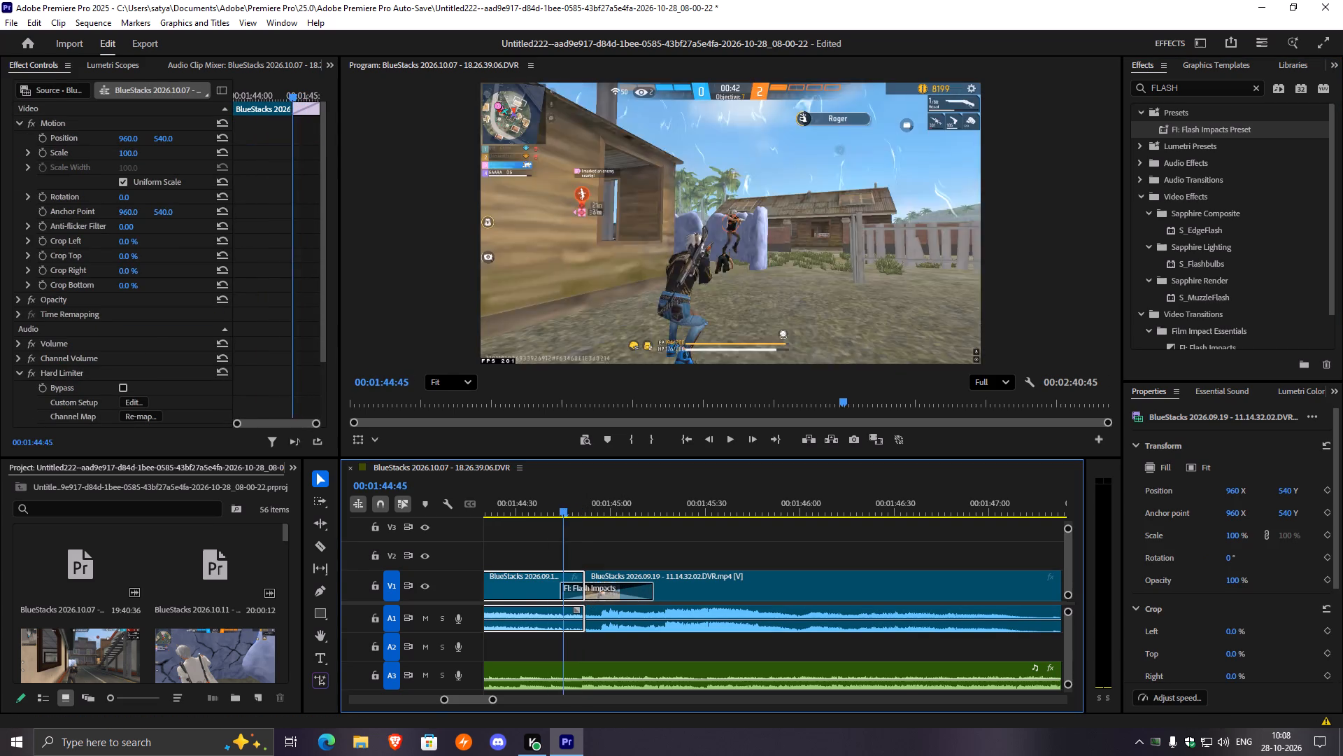
drag(565, 517, 547, 526)
key(space)
key(space)
click(485, 502)
key(space)
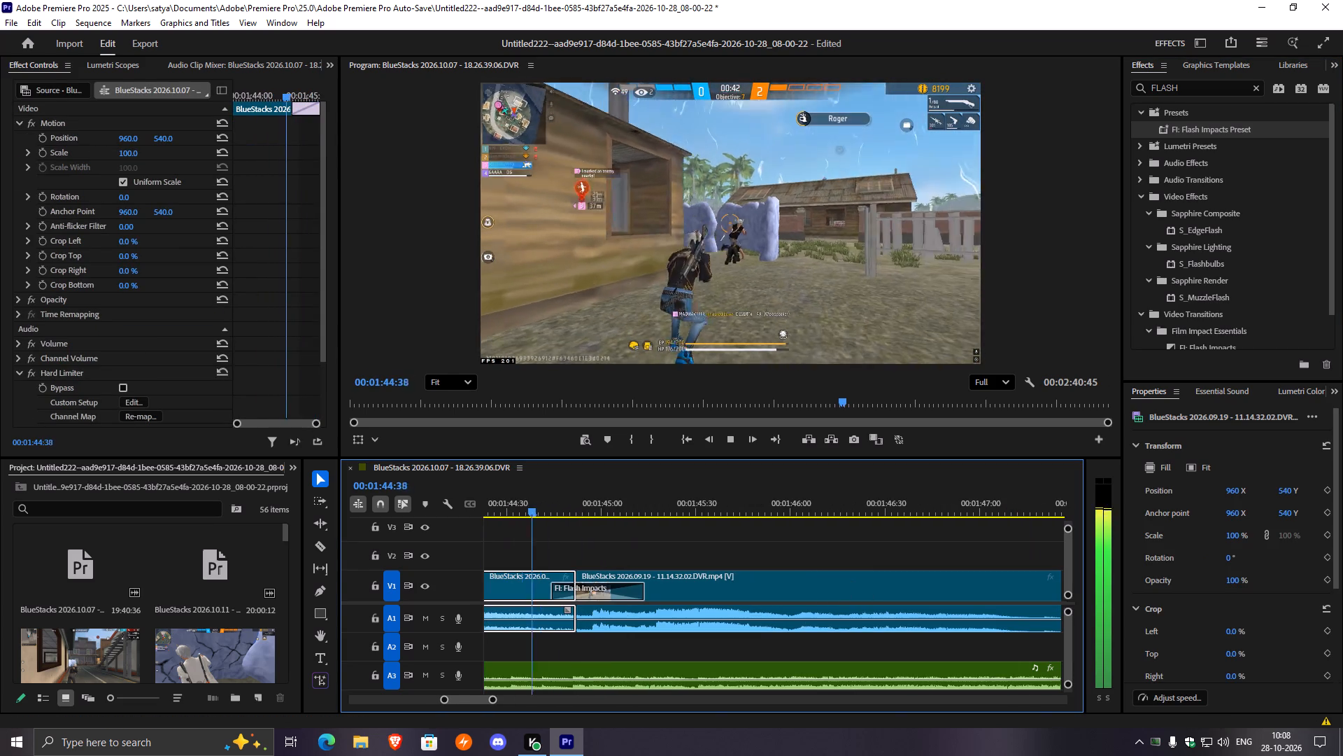
key(space)
drag(710, 510, 658, 525)
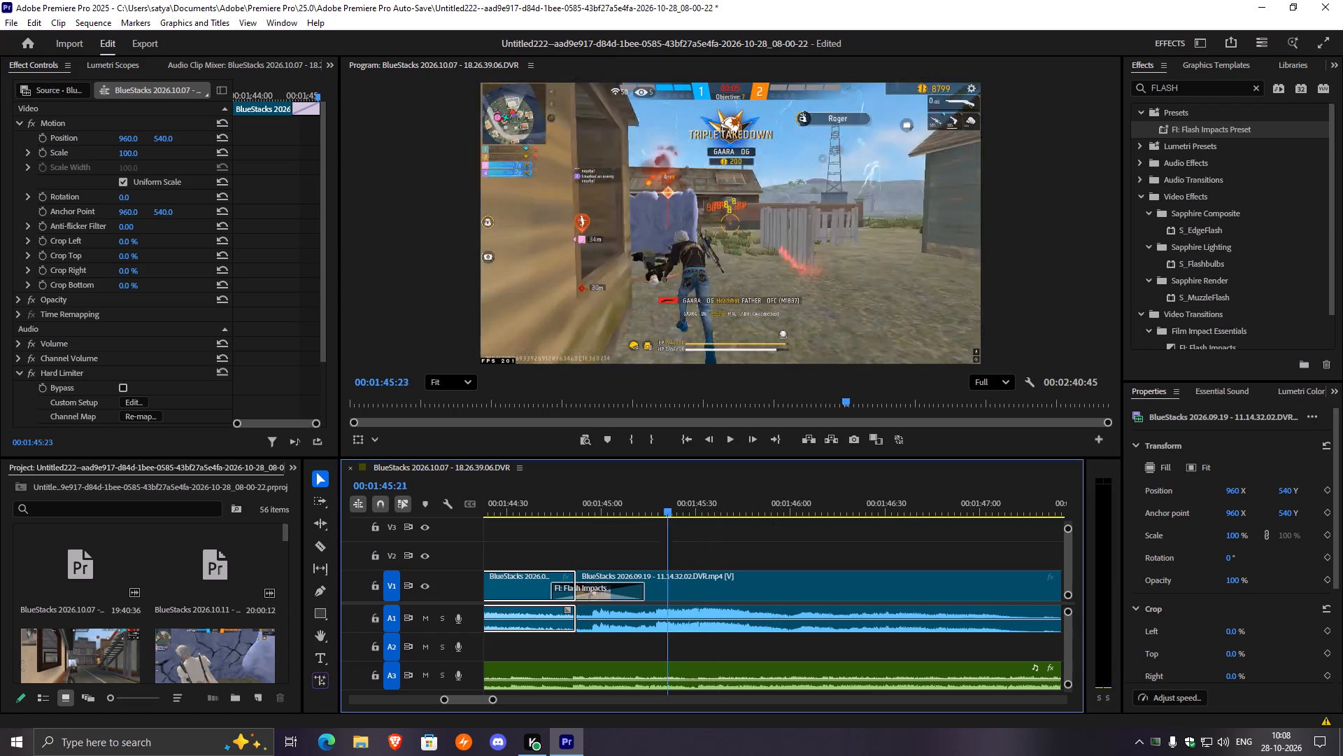
drag(658, 525, 569, 529)
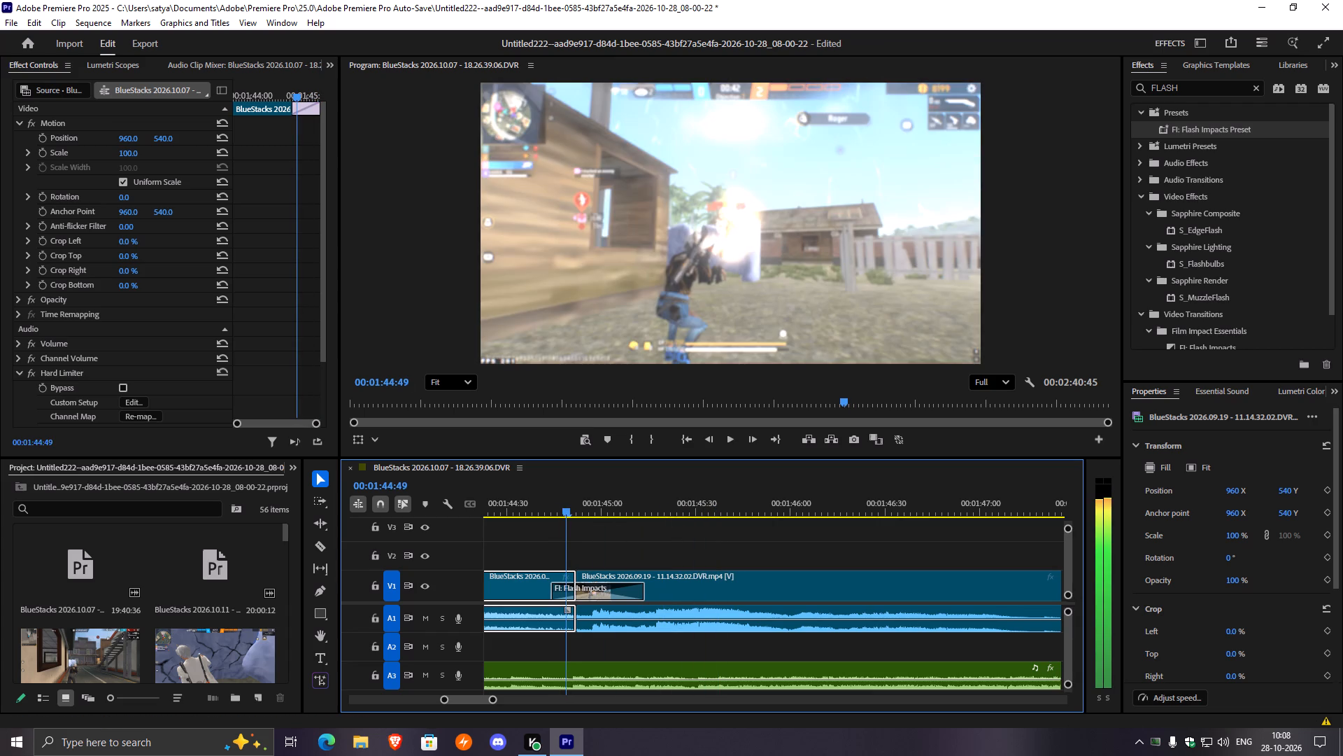
drag(569, 529, 577, 532)
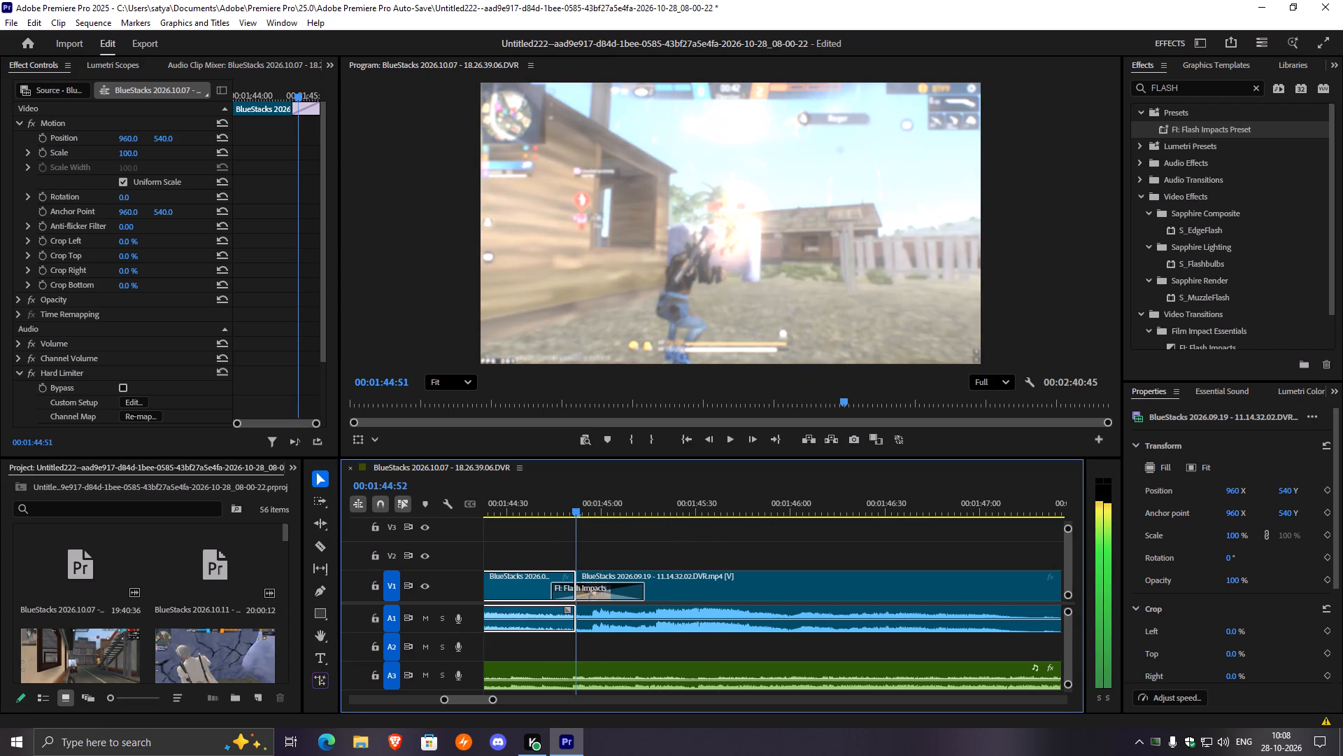
drag(577, 532, 539, 536)
key(space)
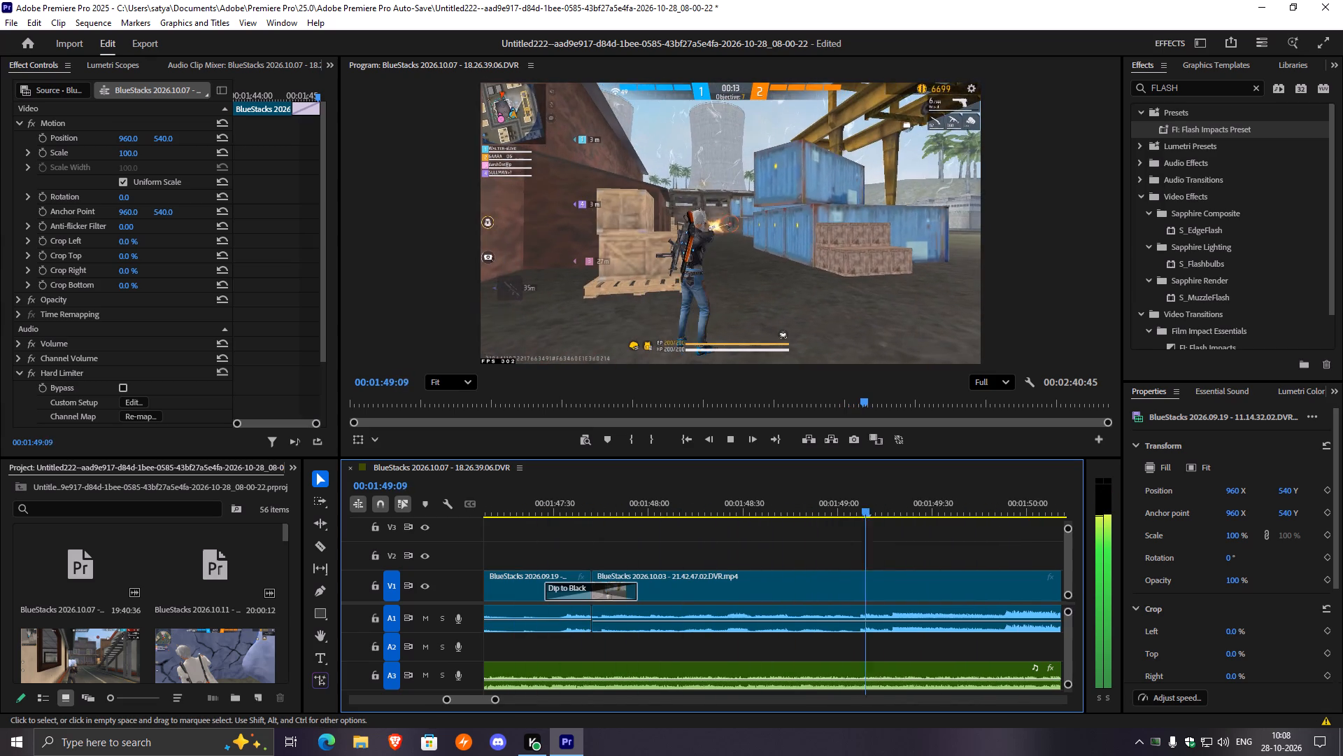
Split the BlueStacks 2026.10.03 - 21.42.47.02 clip at the 00:01:49:43 kill and add the FI: Flash Impacts preset on the cut.
key(space)
key(space)
key(space)
key(space)
key(space)
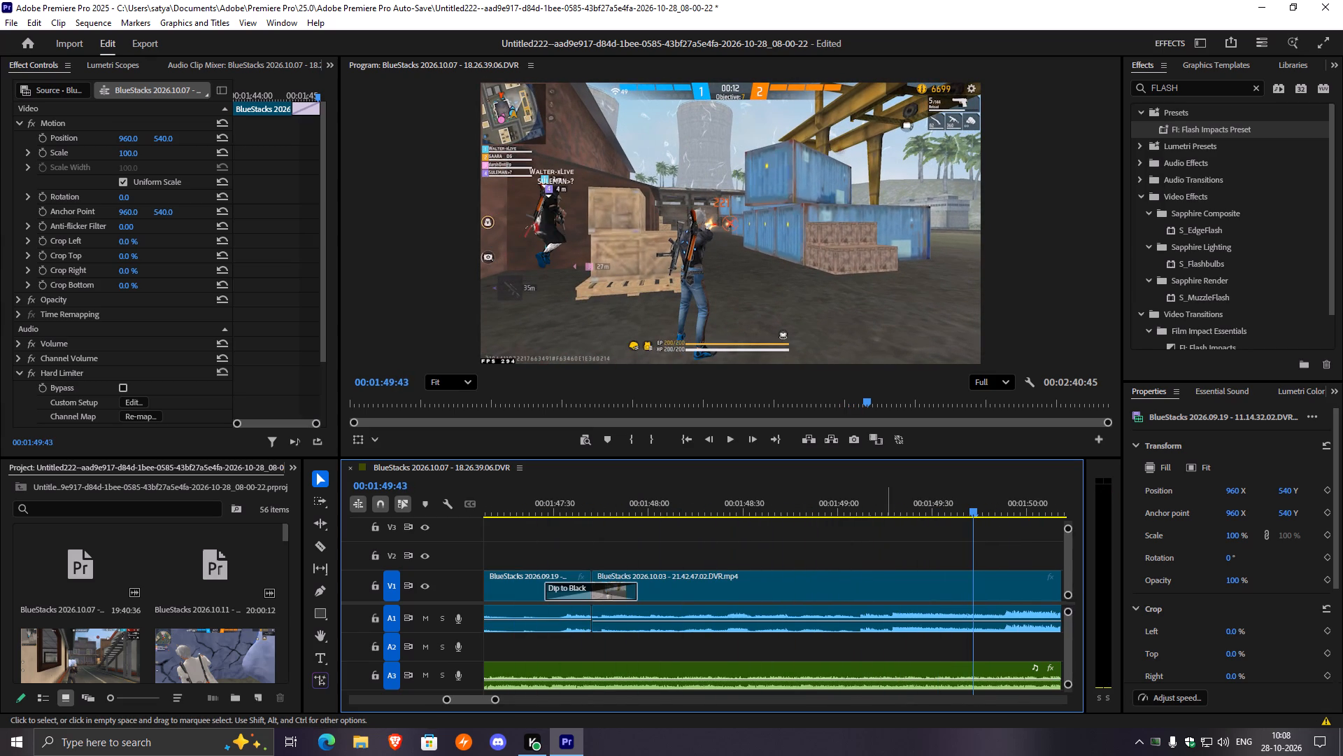
click(923, 570)
click(929, 580)
key(ctrl+k)
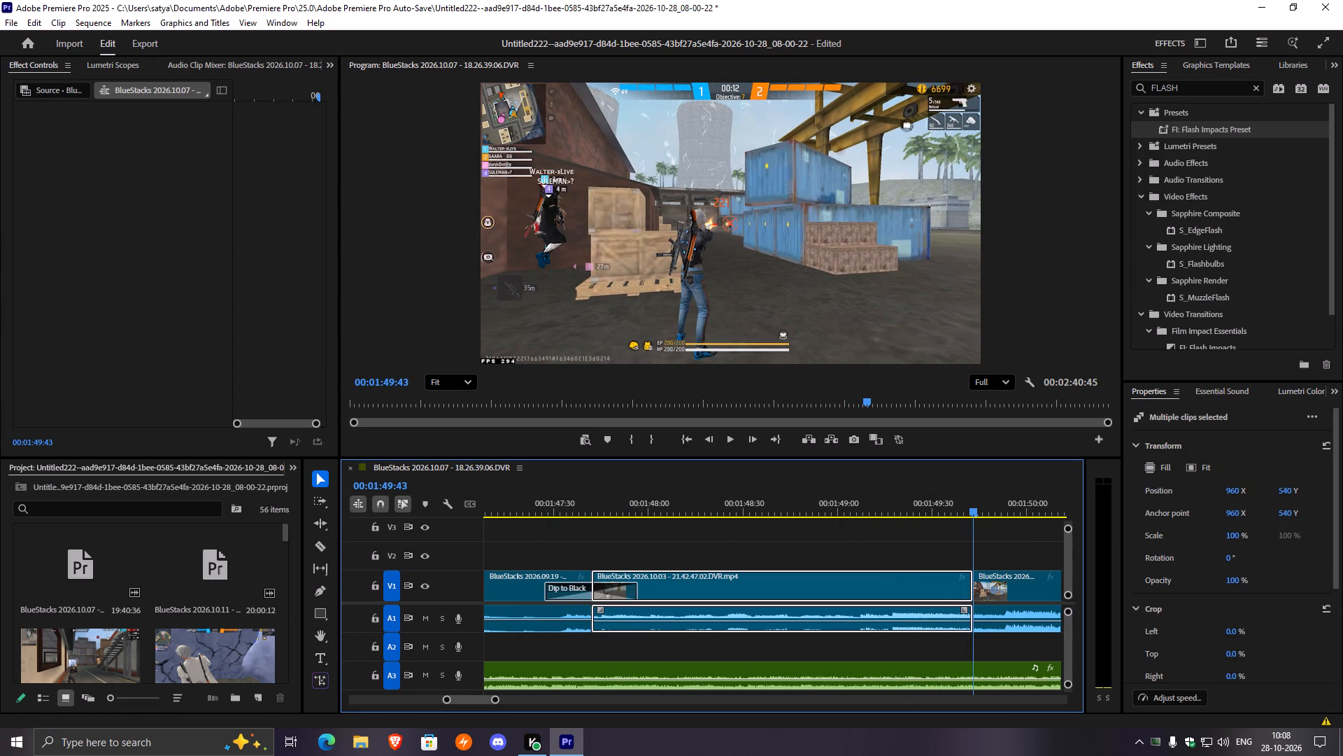
drag(1184, 126, 971, 591)
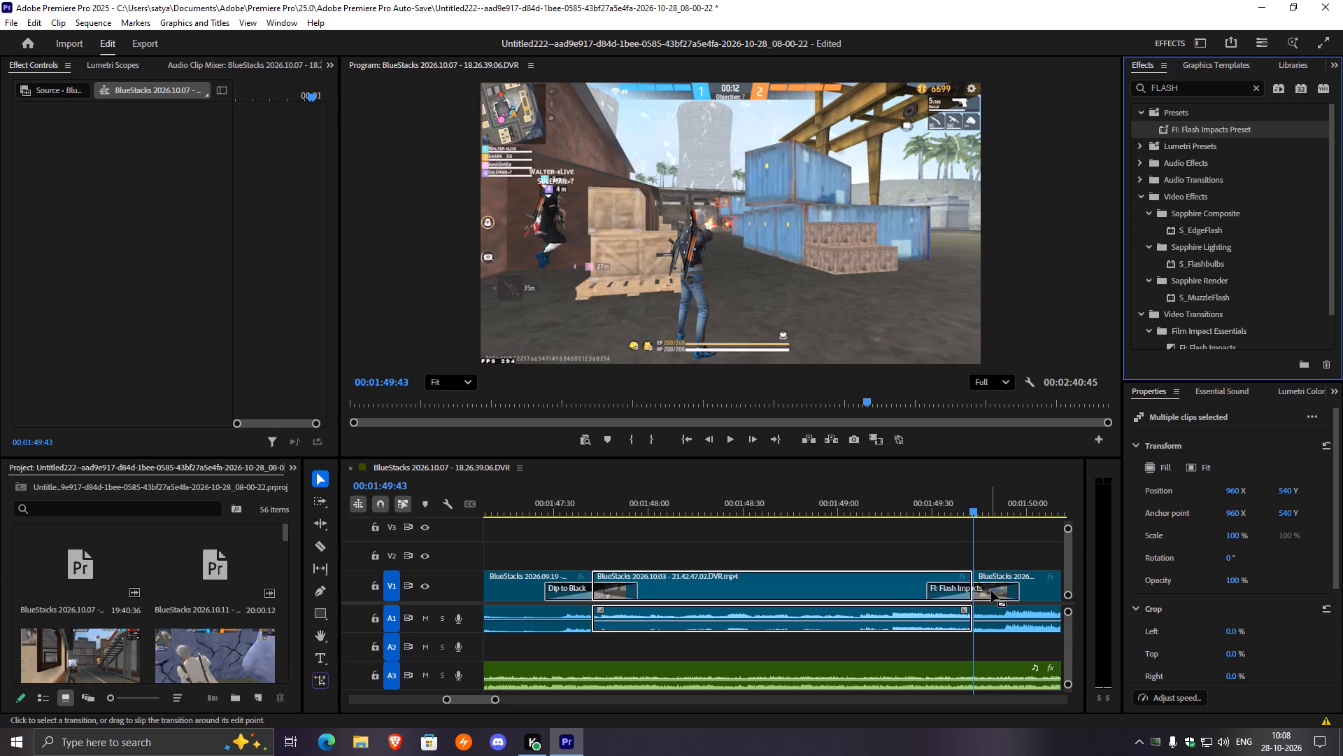
Slide the 00:01:49:43 flash later, starting about 8 frames before the cut, and replay it.
drag(991, 590, 1012, 586)
drag(971, 505, 928, 524)
key(space)
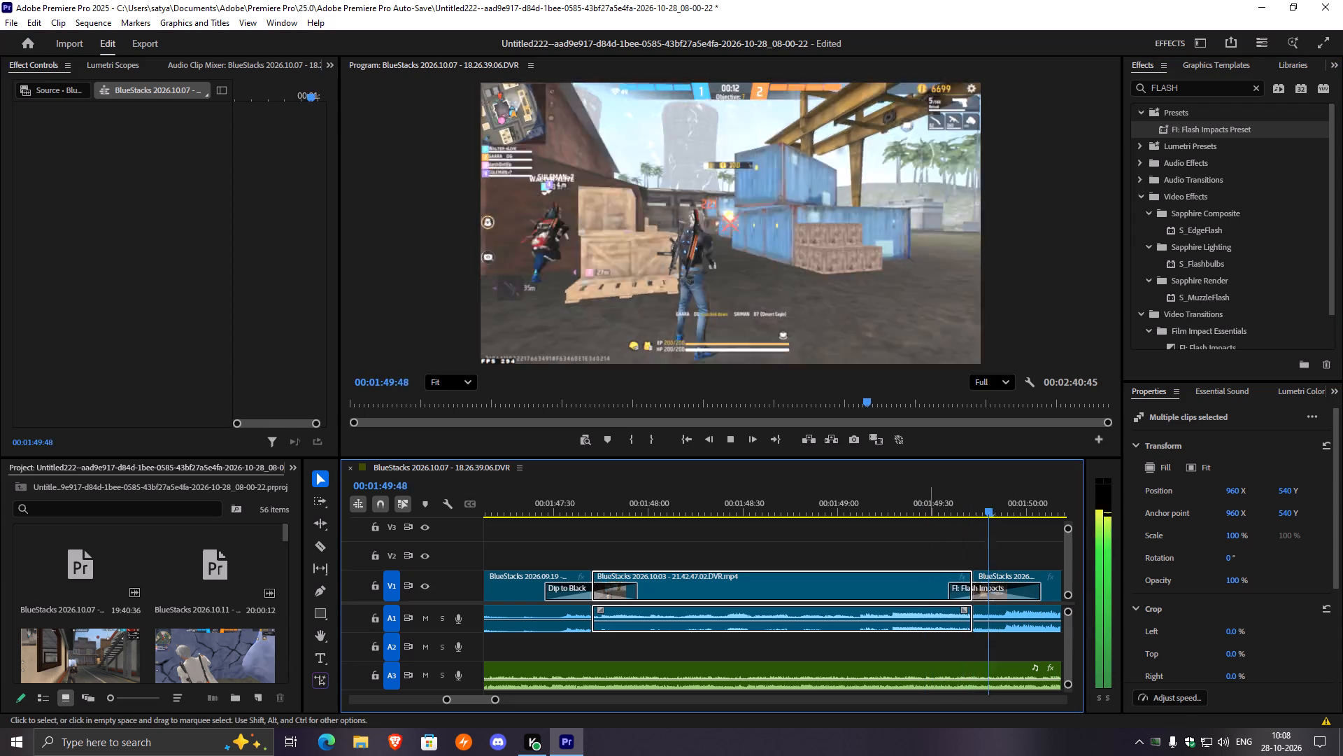
key(space)
click(797, 514)
key(space)
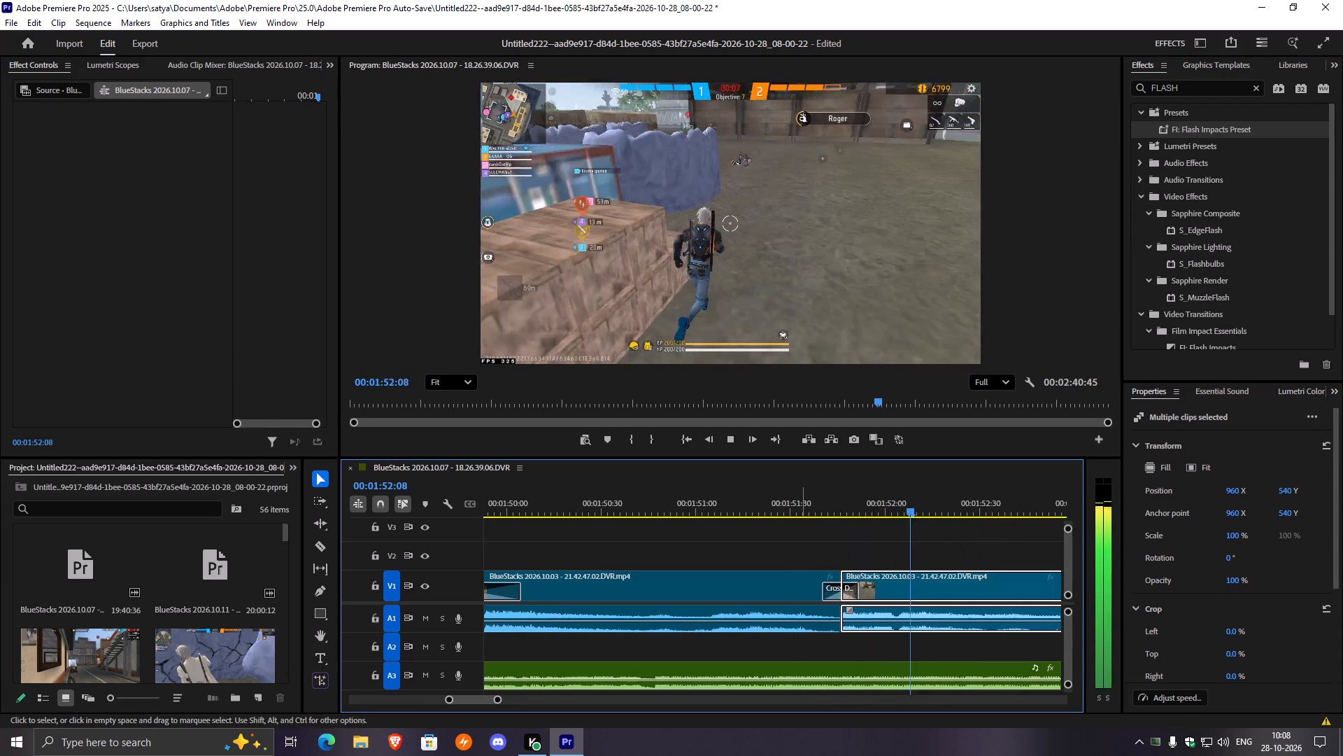
Replay the section leading into the 00:01:49:43 flash to check its timing.
key(space)
drag(517, 517, 494, 519)
drag(506, 514, 454, 524)
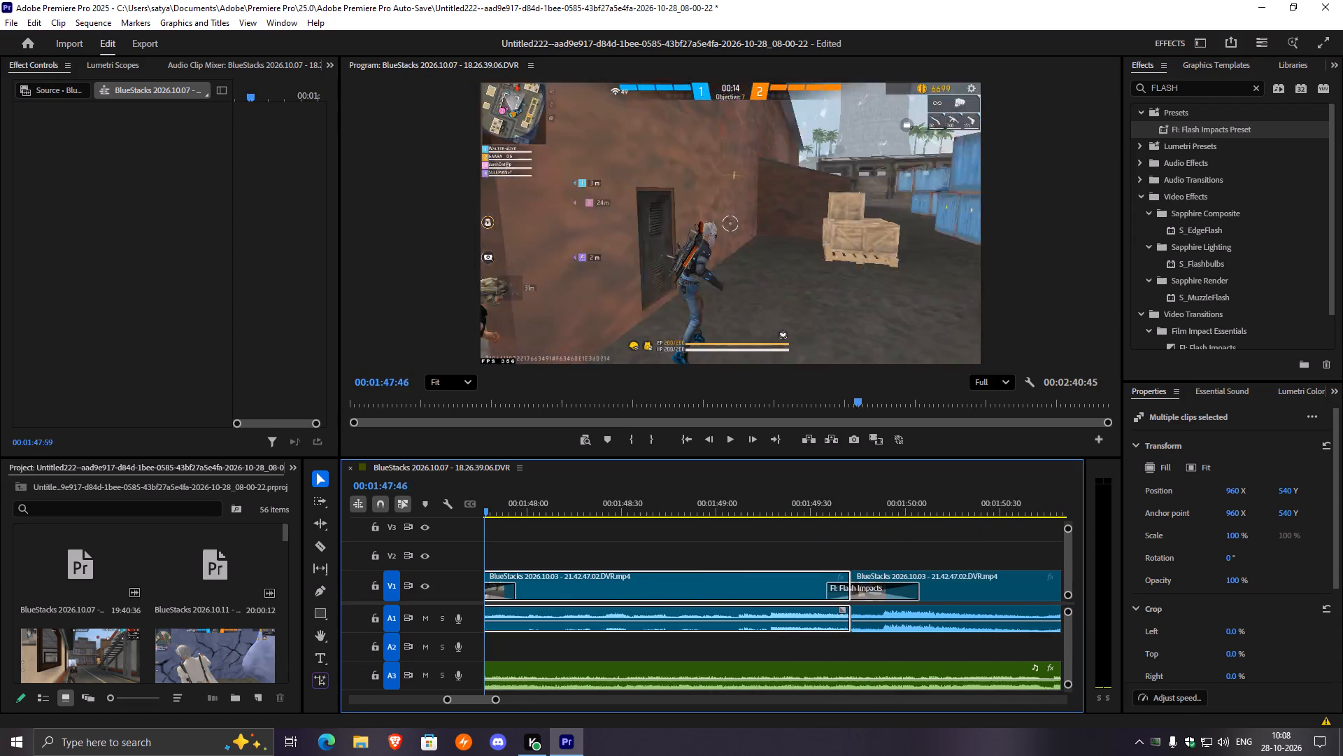
drag(454, 524, 661, 520)
key(space)
key(space)
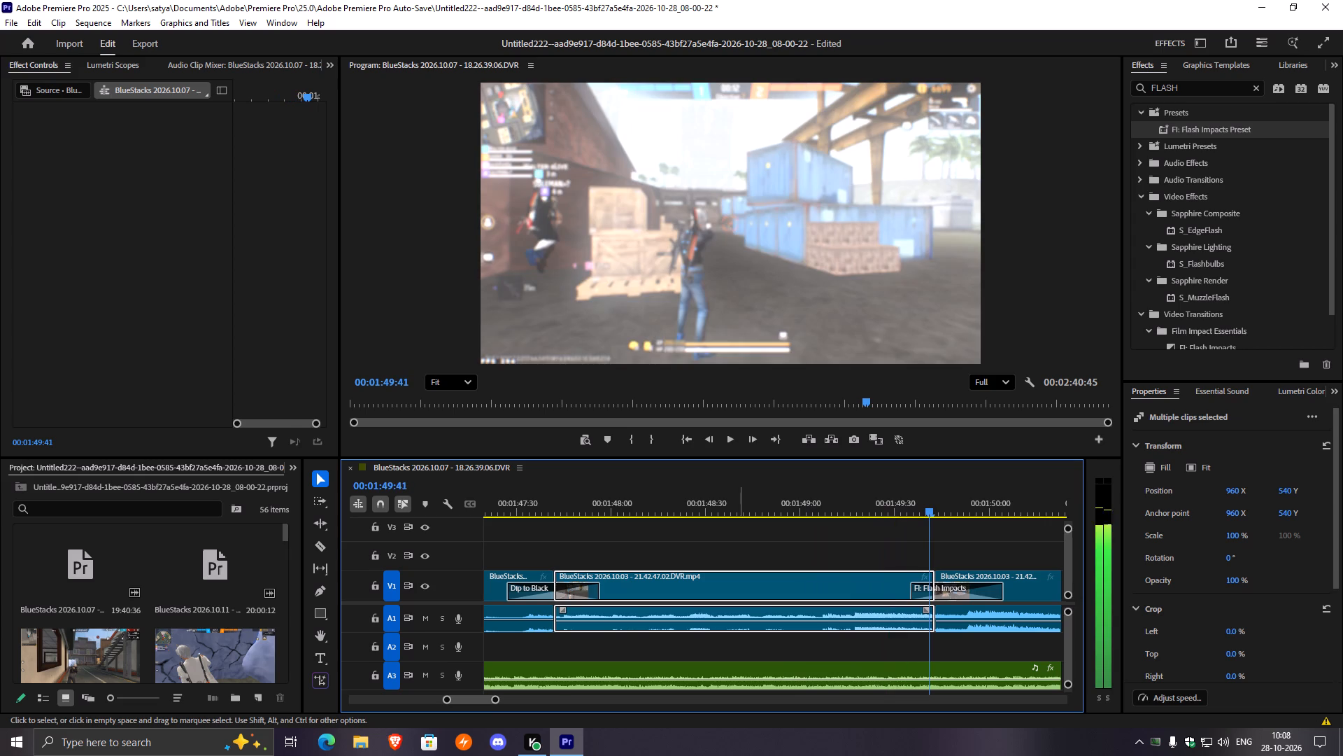
key(space)
key(space)
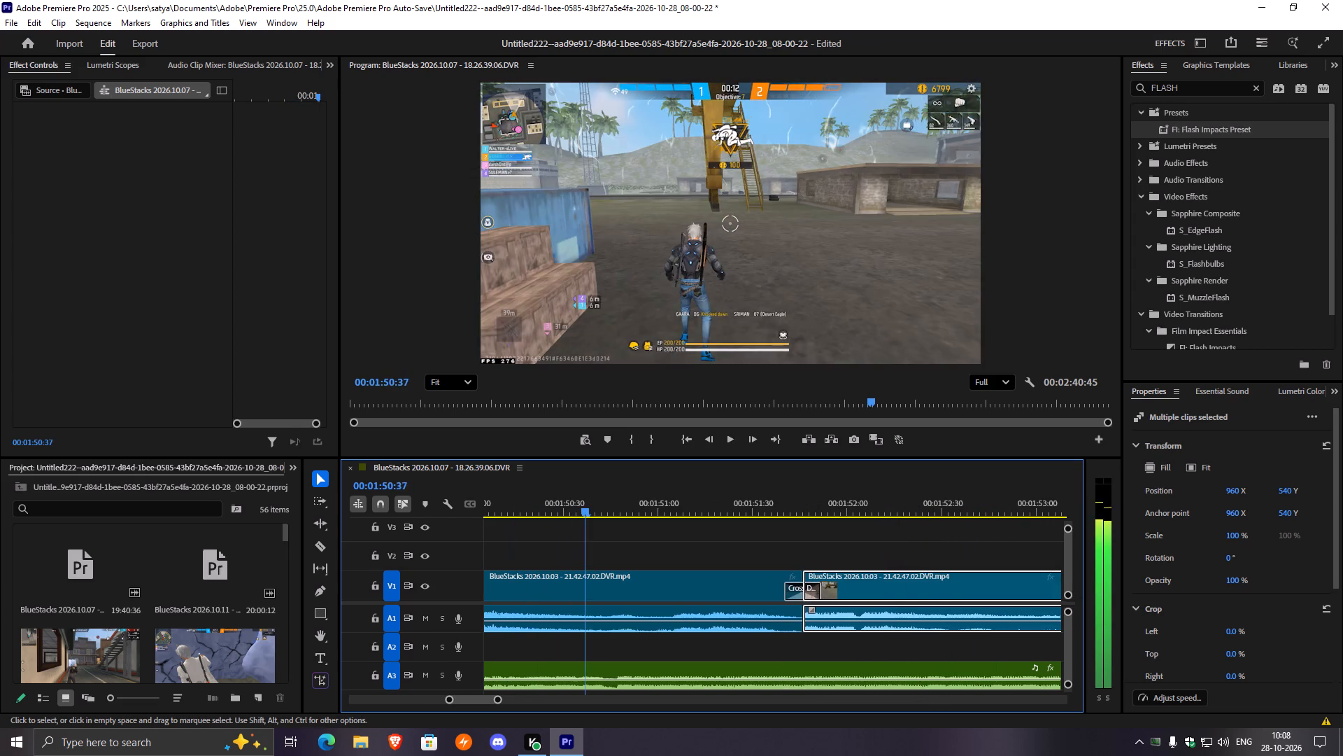
Split the BlueStacks 2026.10.03 - 21.42.47.02 clip at the 00:01:54:27 kill and add the FI: Flash Impacts preset on the cut.
key(space)
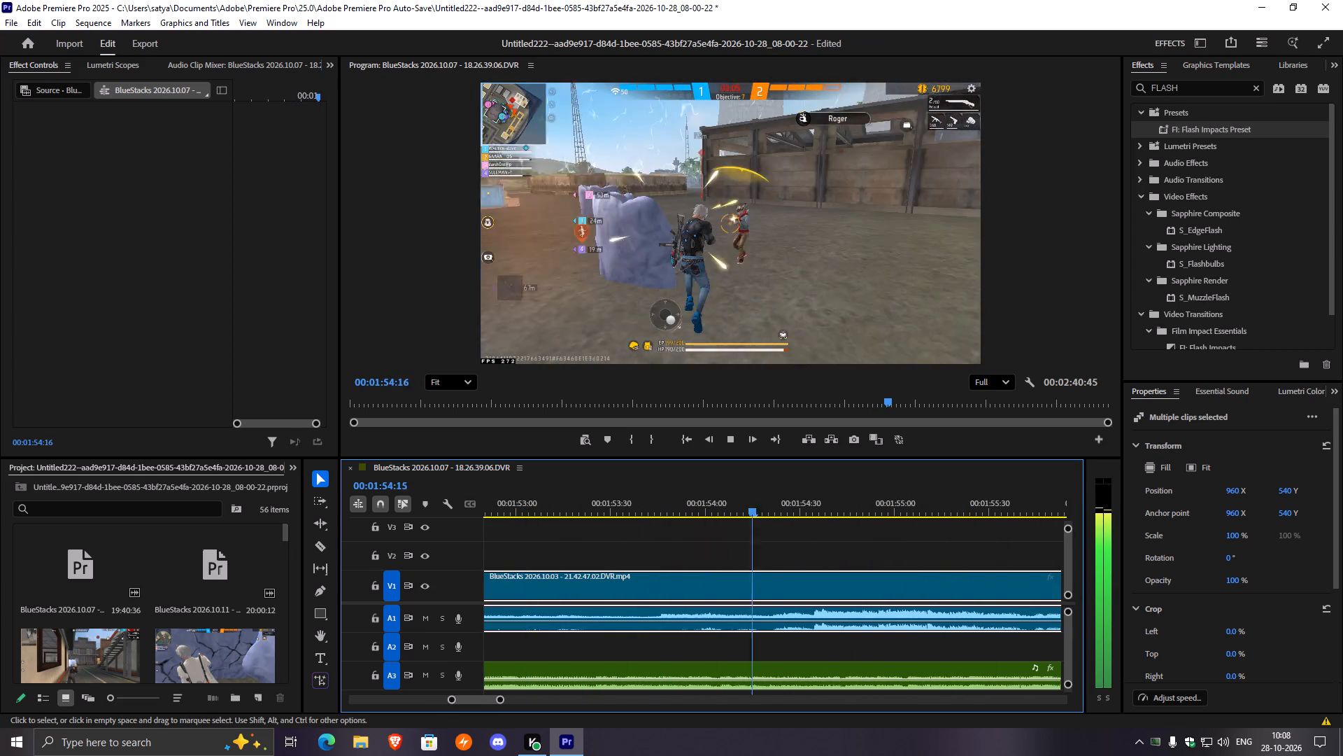
key(space)
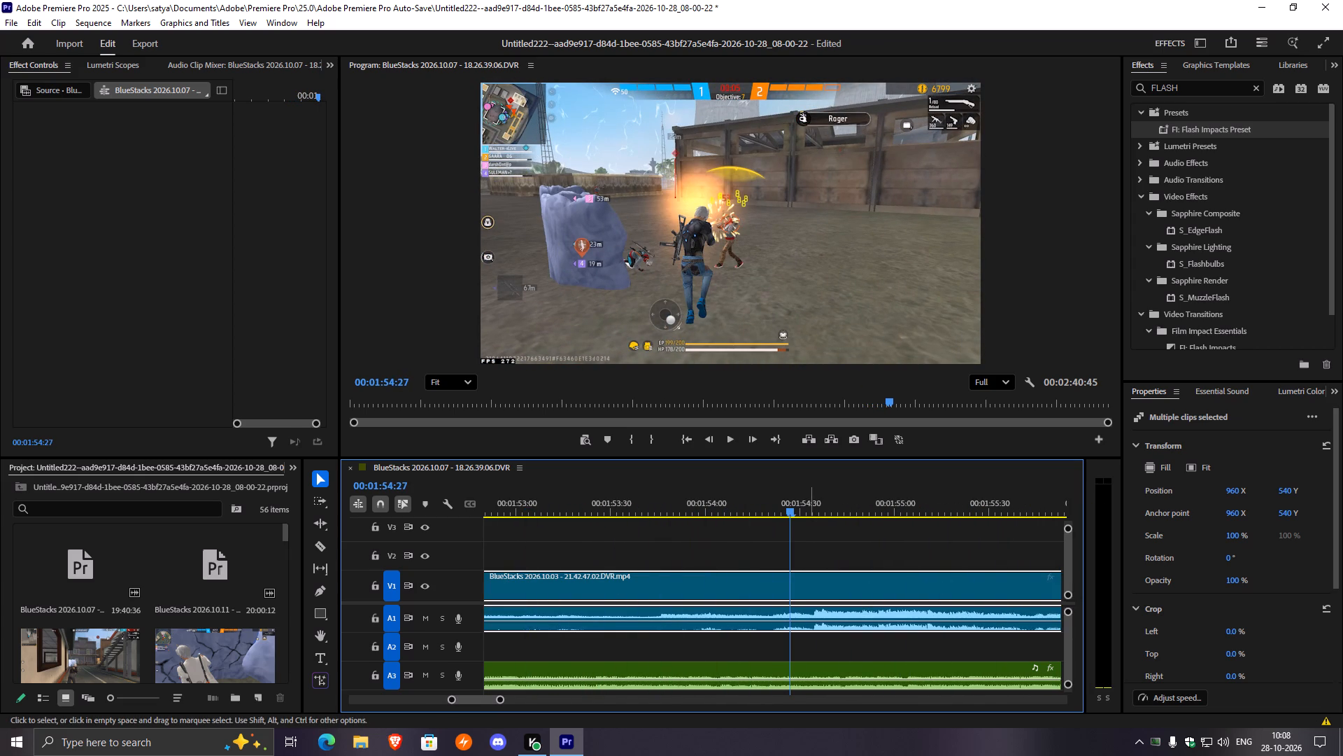
click(811, 582)
key(ctrl+k)
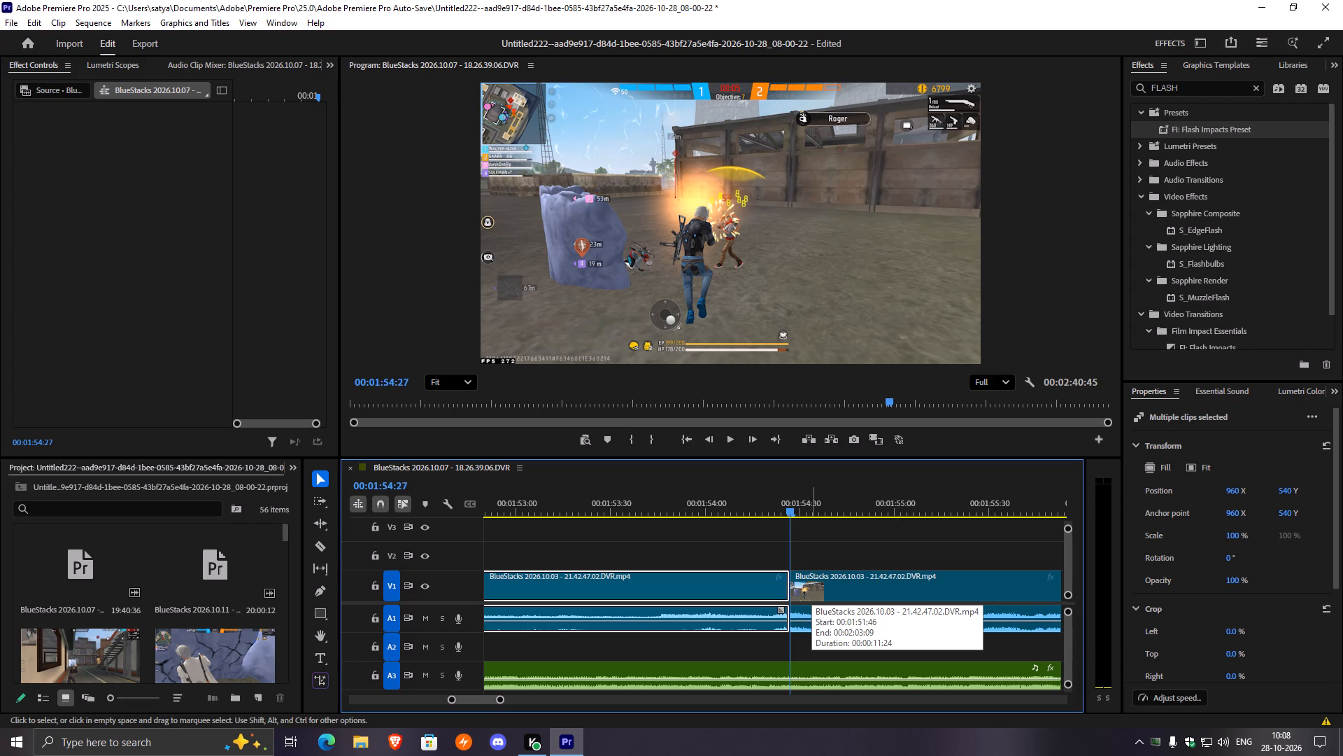
drag(1172, 123, 793, 587)
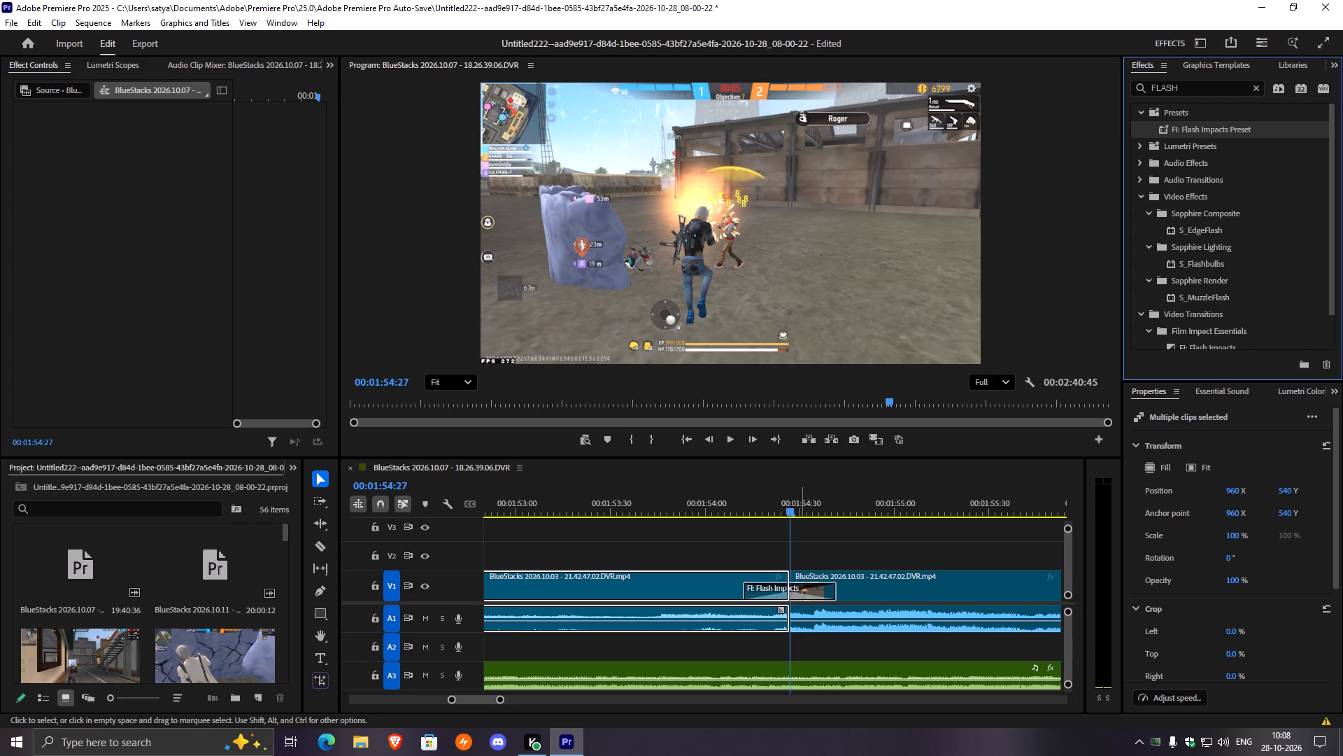
Slide the 00:01:54:27 flash later in stages, starting about 6 frames before the cut, replaying it after each move.
key(space)
key(space)
drag(804, 585, 823, 582)
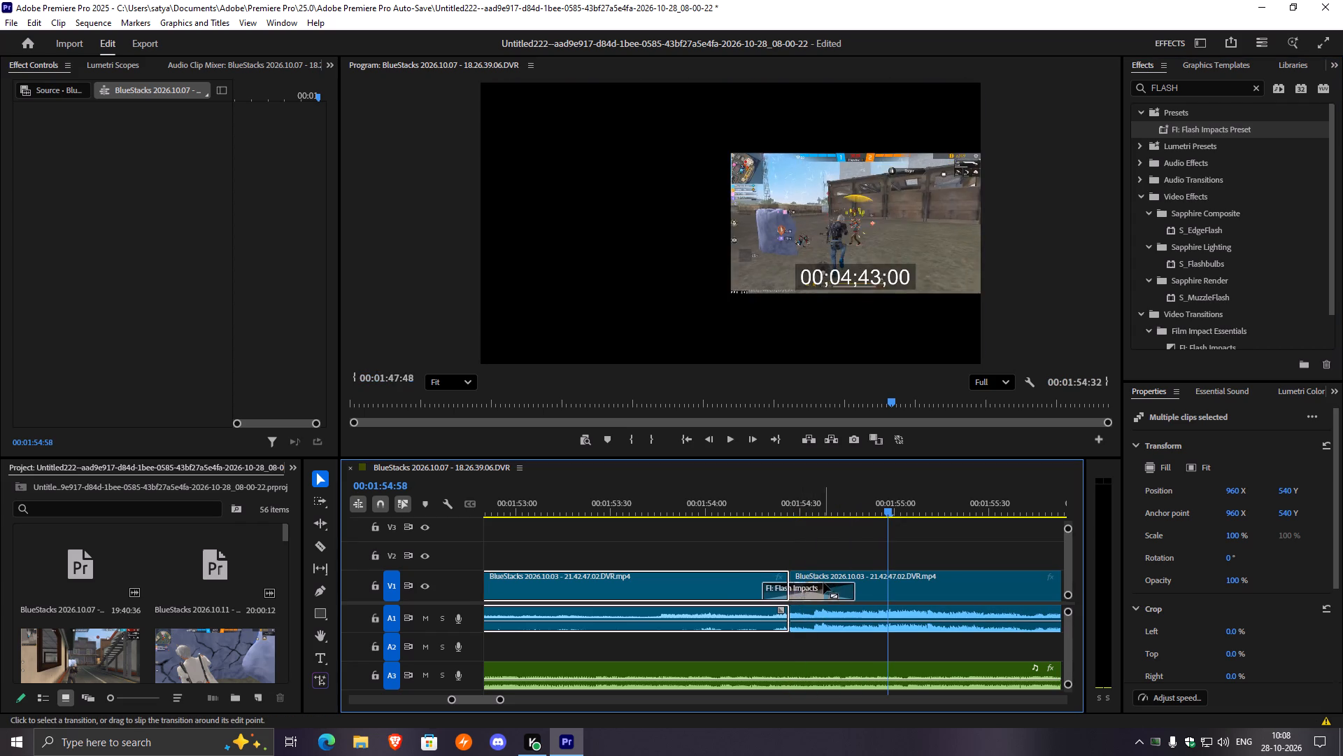
drag(823, 582, 824, 584)
drag(884, 511, 713, 538)
key(space)
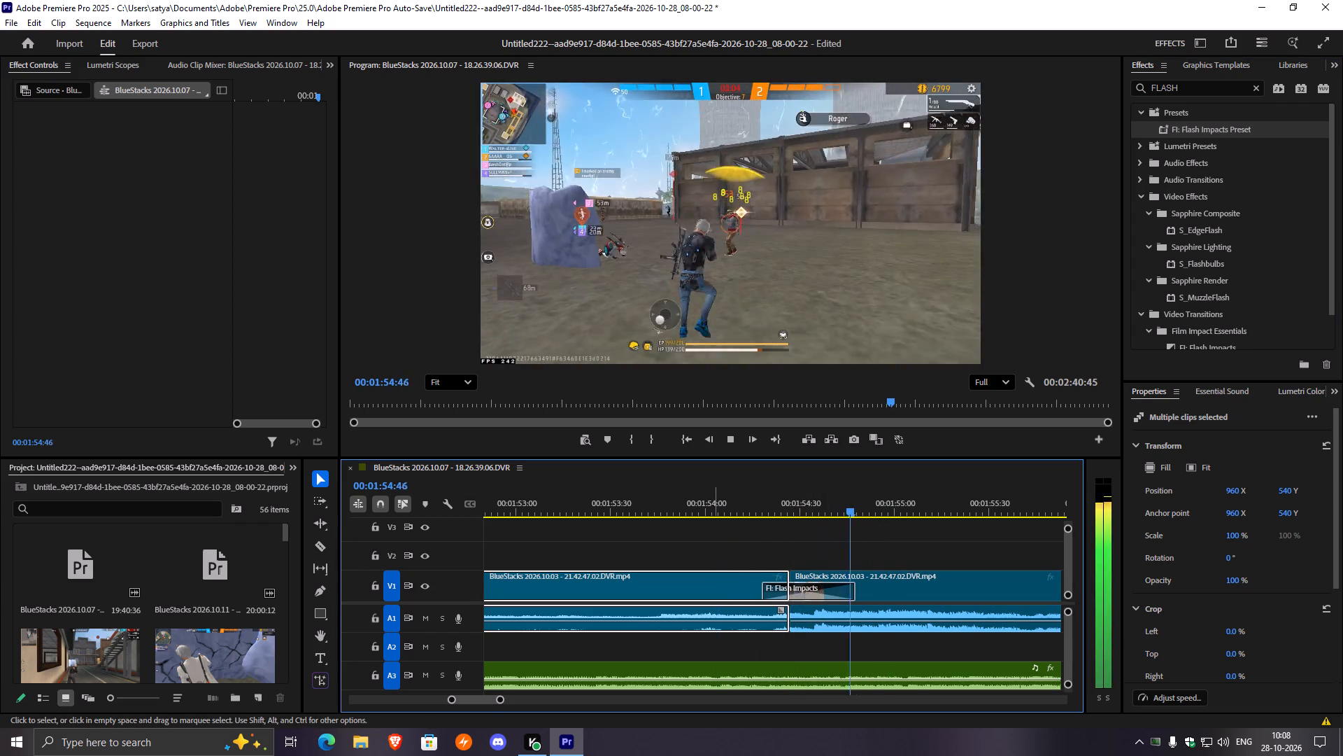
key(space)
drag(814, 582, 824, 584)
drag(904, 514, 844, 517)
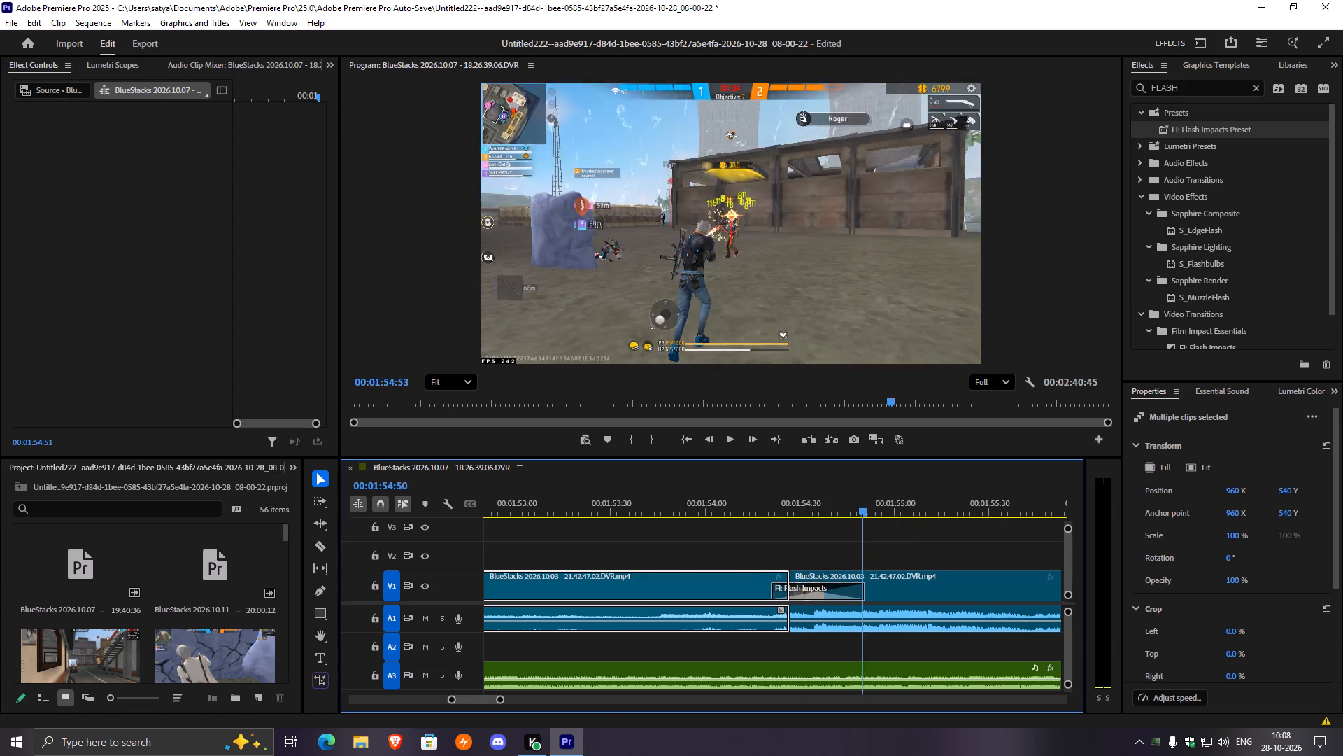
drag(844, 517, 786, 535)
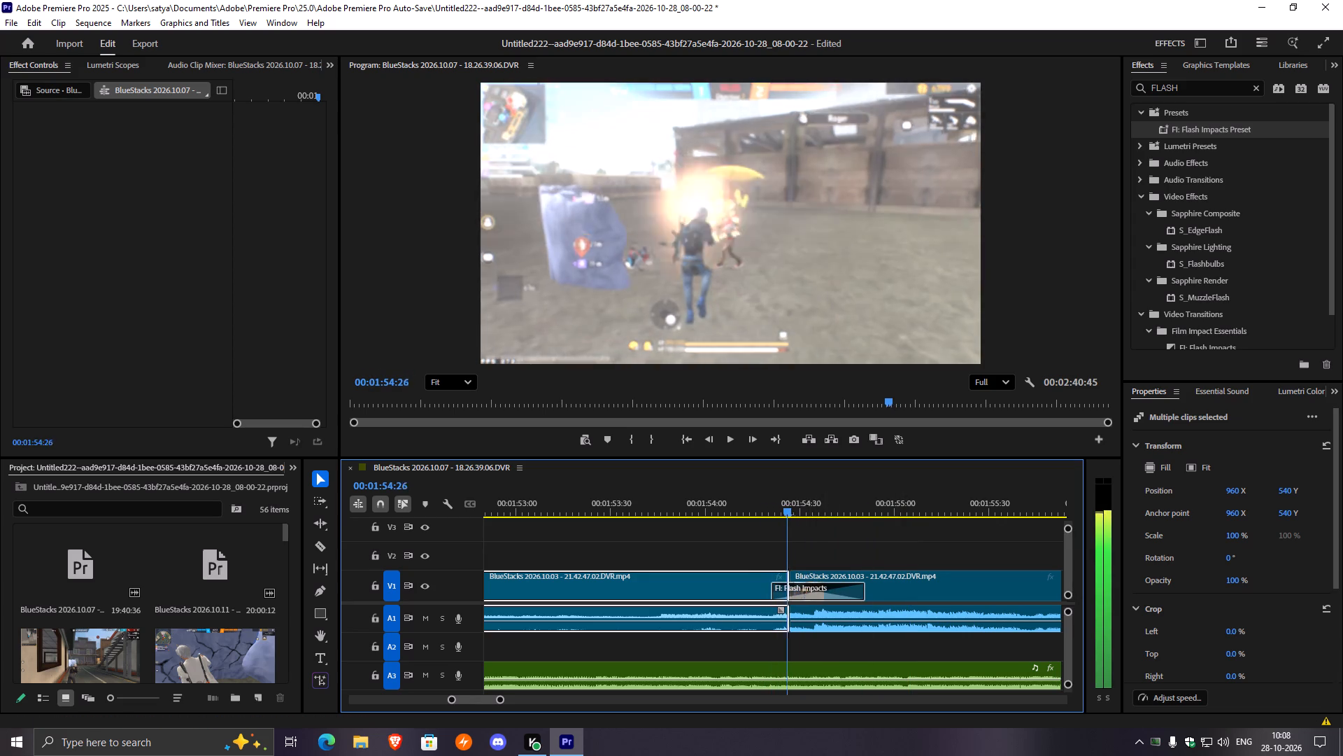
drag(786, 535, 741, 540)
key(space)
key(space)
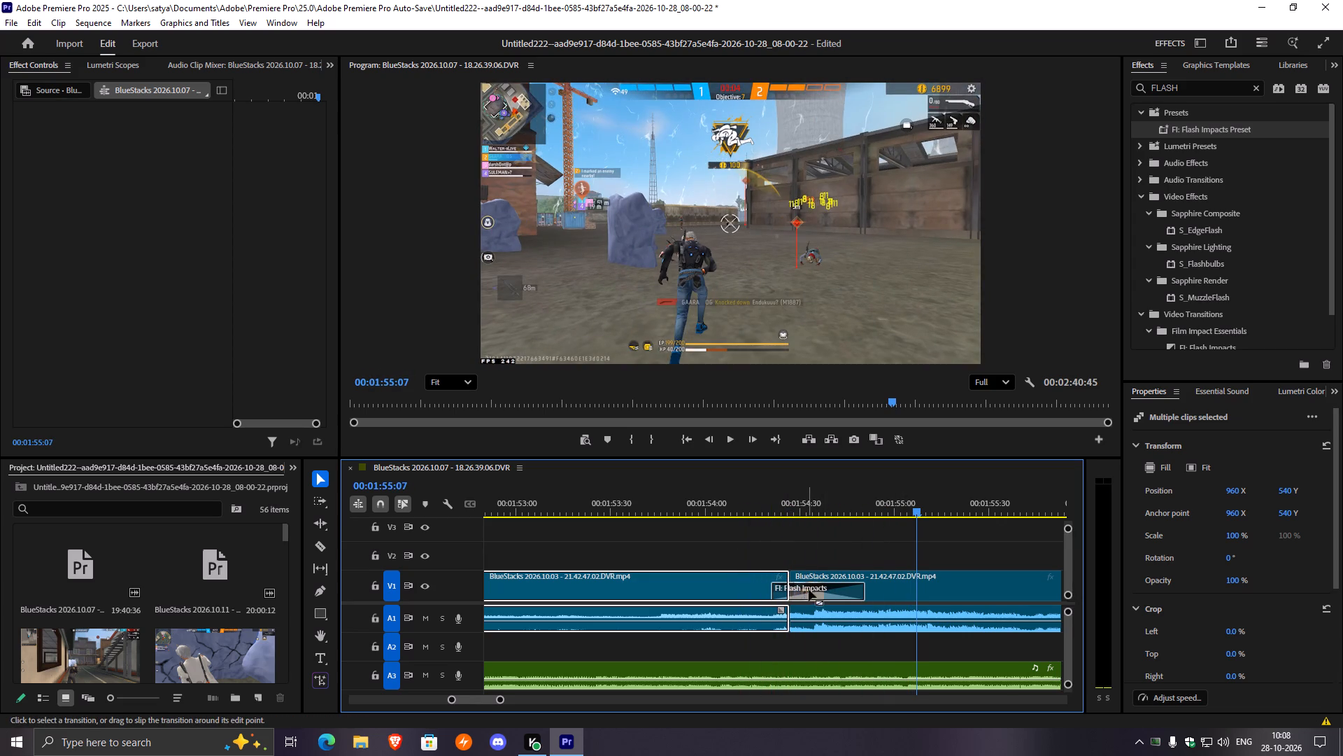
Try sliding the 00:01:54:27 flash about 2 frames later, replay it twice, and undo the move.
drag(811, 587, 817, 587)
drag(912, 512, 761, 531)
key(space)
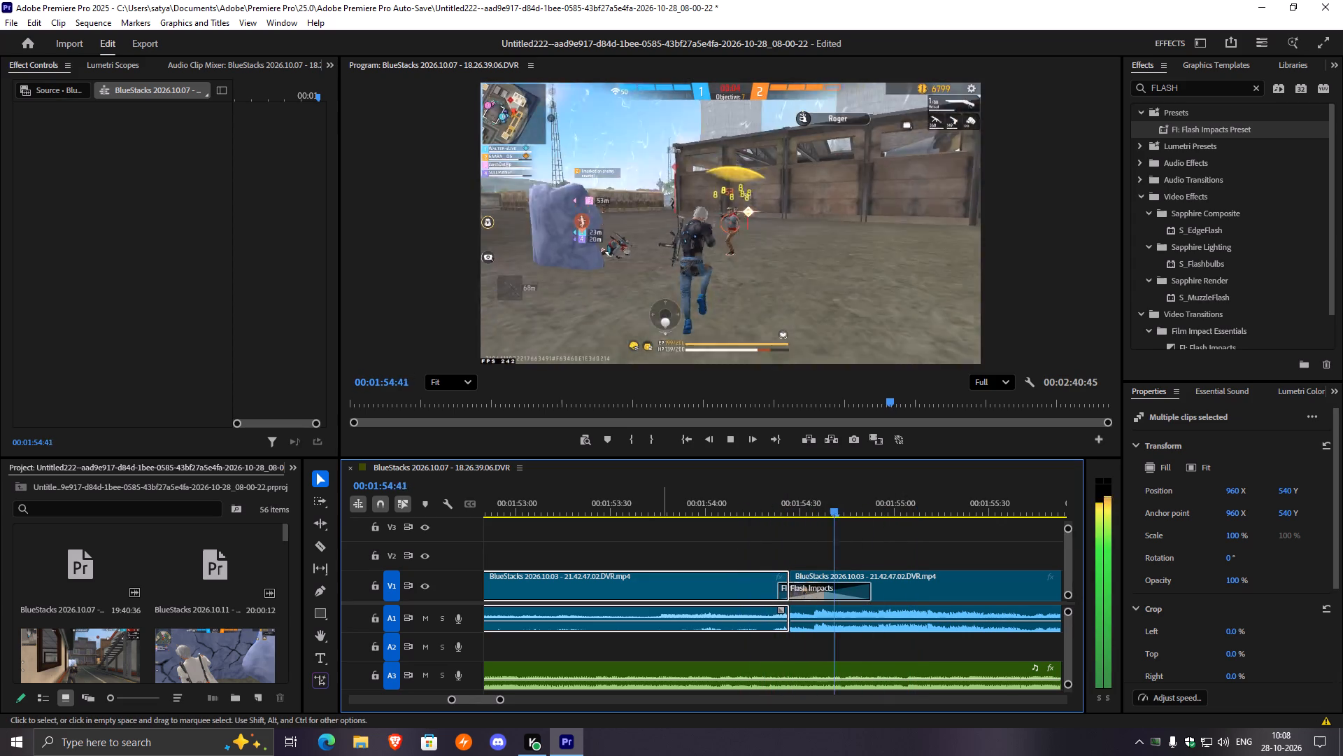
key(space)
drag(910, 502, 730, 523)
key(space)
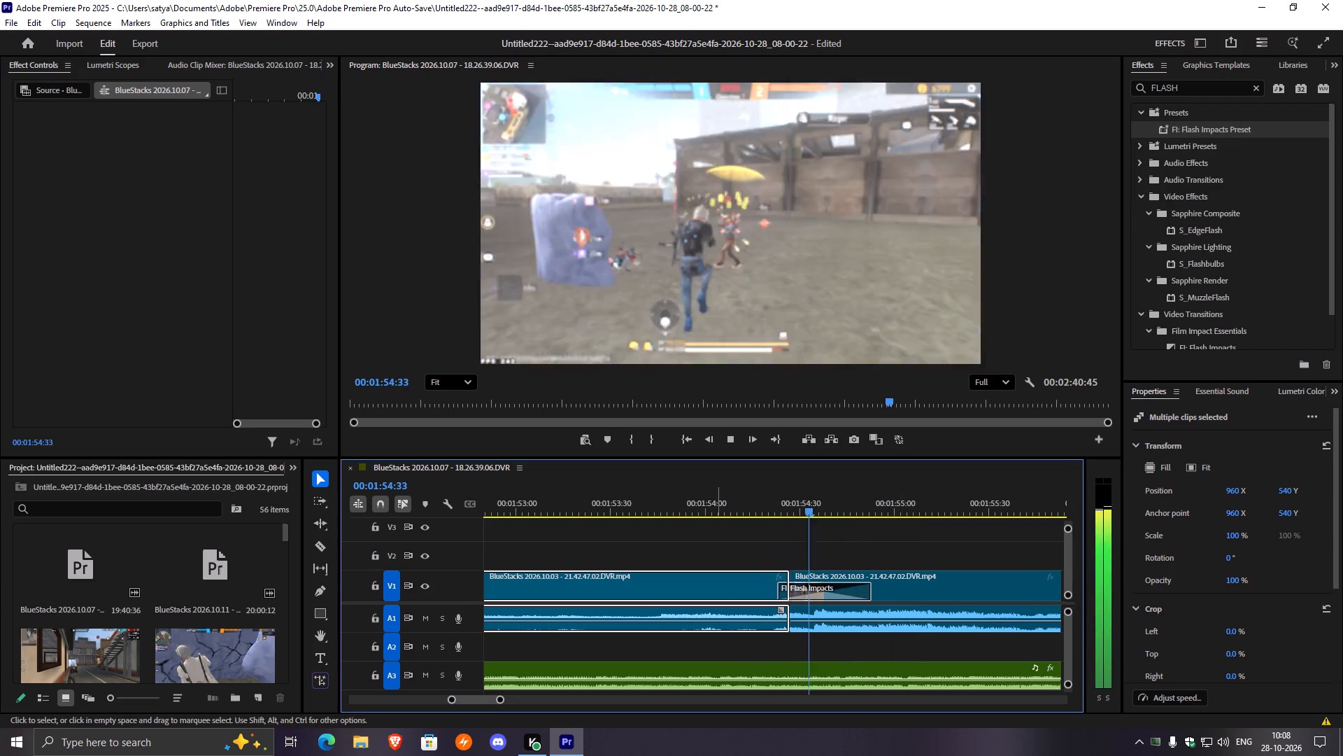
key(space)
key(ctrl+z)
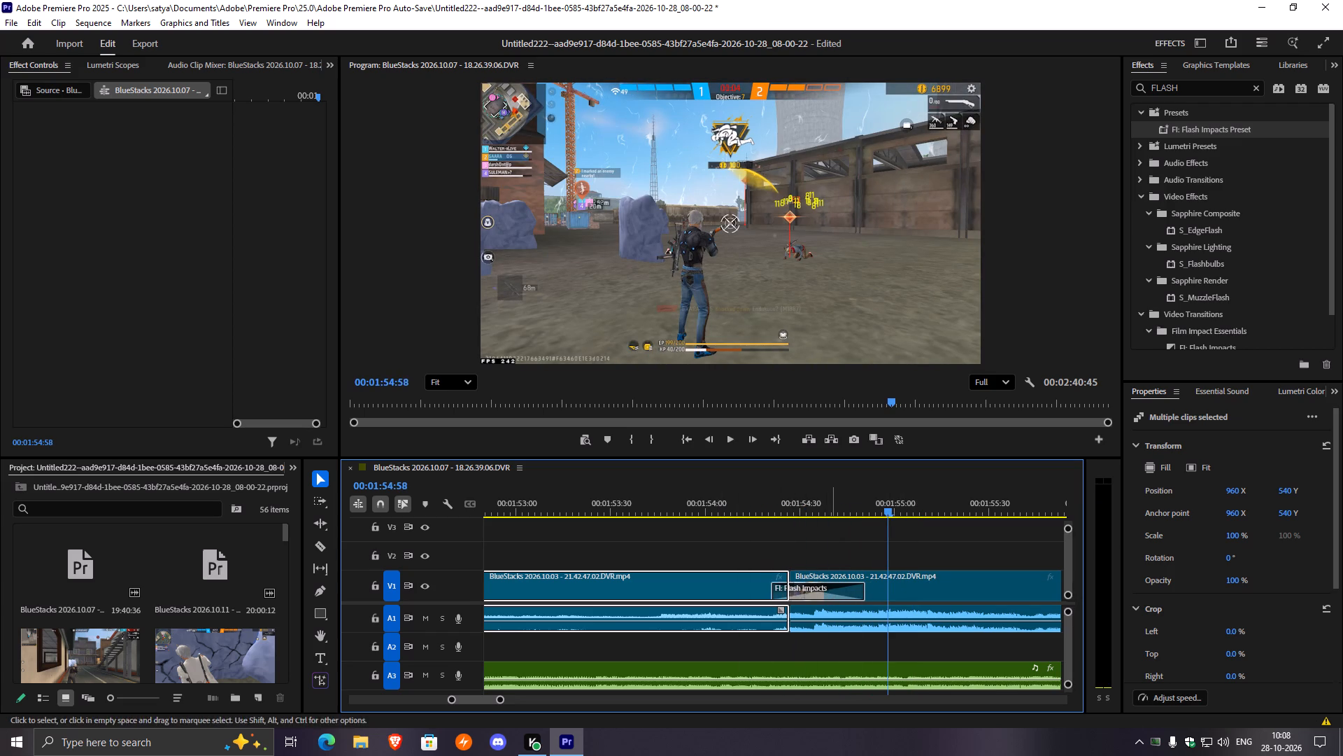
Split the BlueStacks 2026.10.03 - 21.42.47.02 clip at the 00:02:00:36 kill and add the FI: Flash Impacts preset on the cut.
drag(885, 507, 752, 533)
key(space)
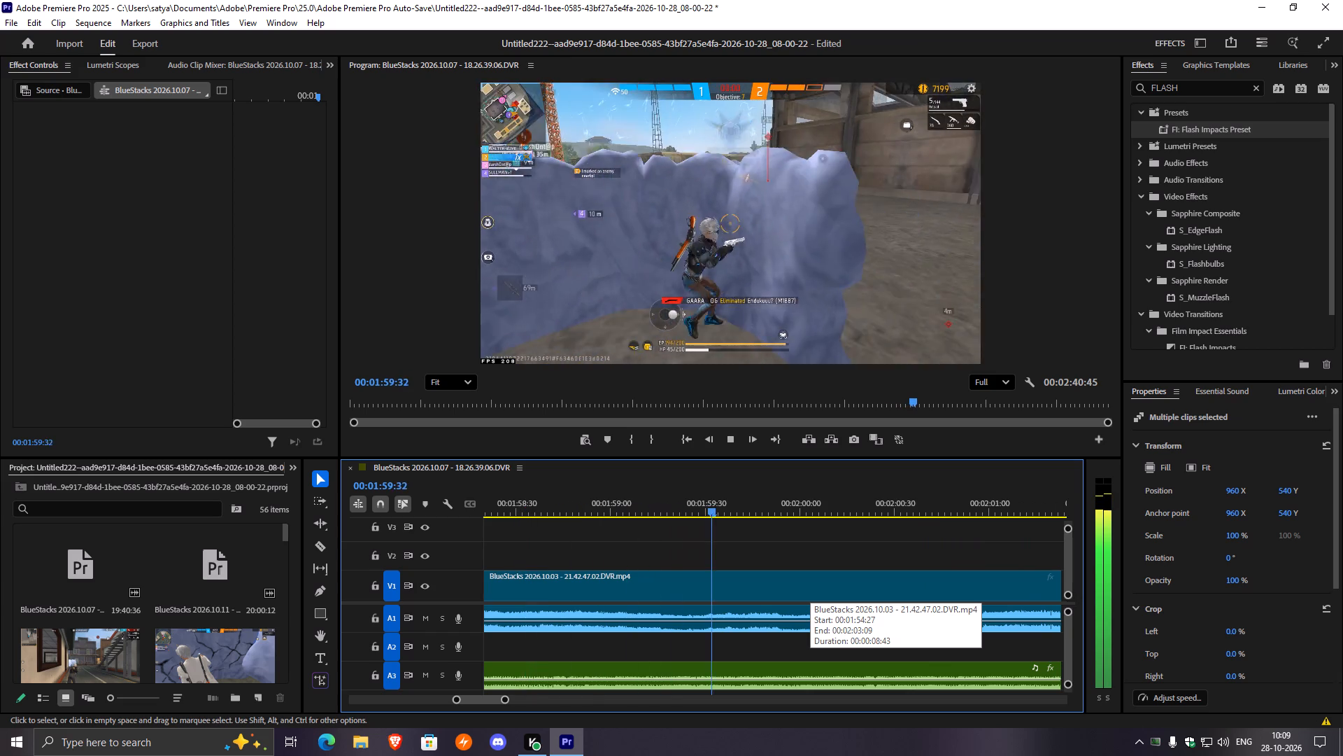
key(space)
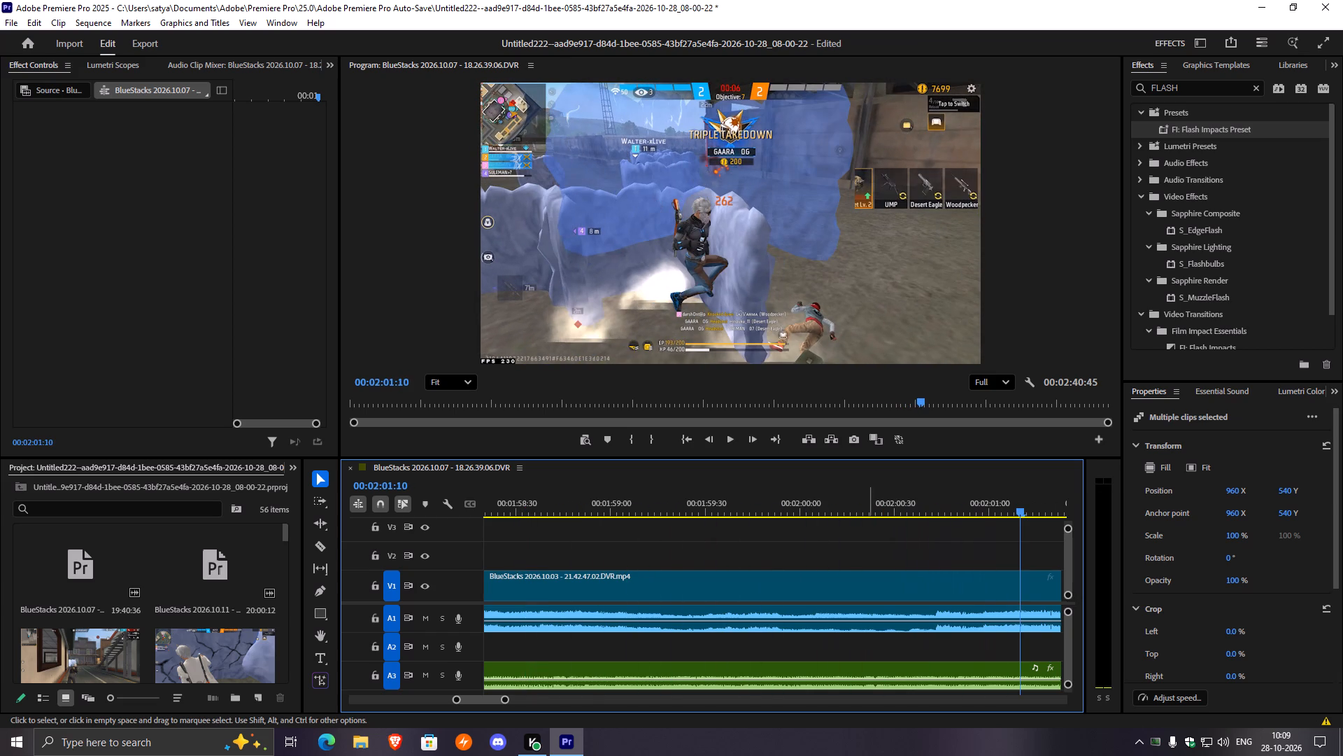
drag(1011, 514, 928, 542)
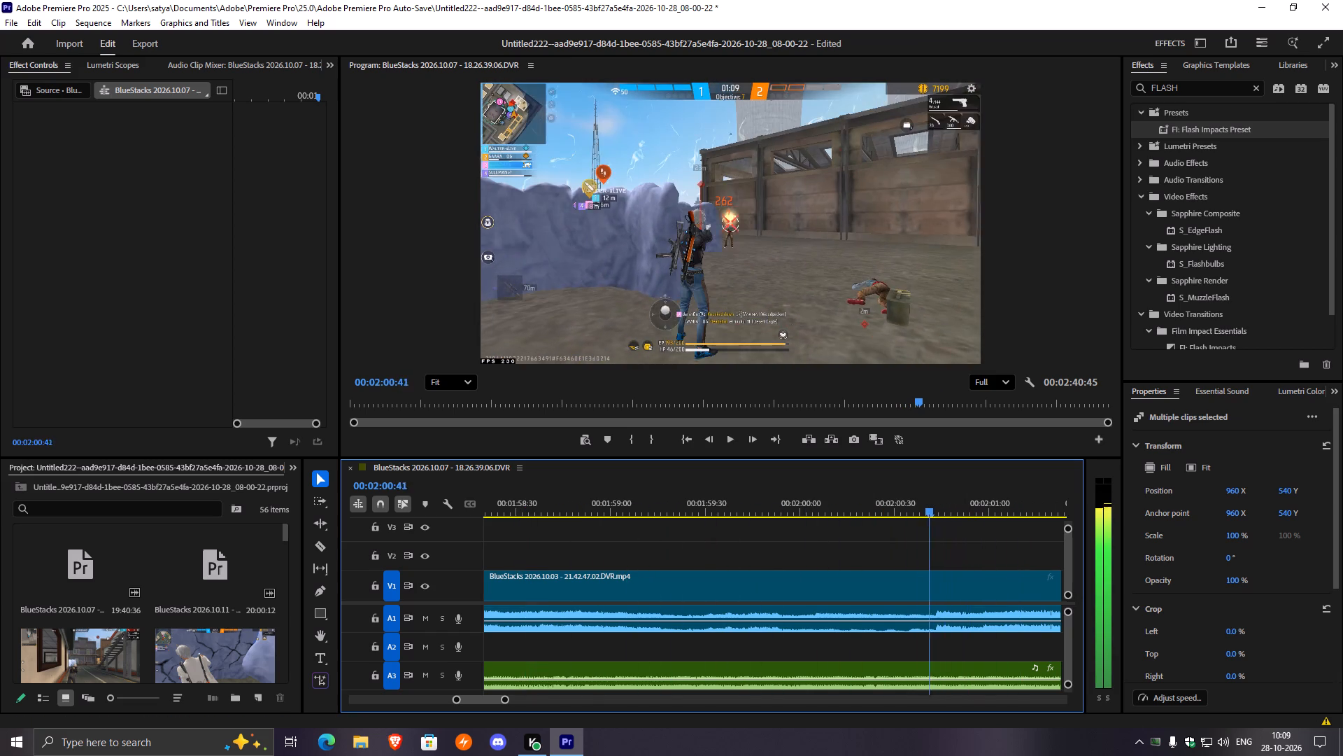
drag(928, 542, 913, 554)
click(923, 590)
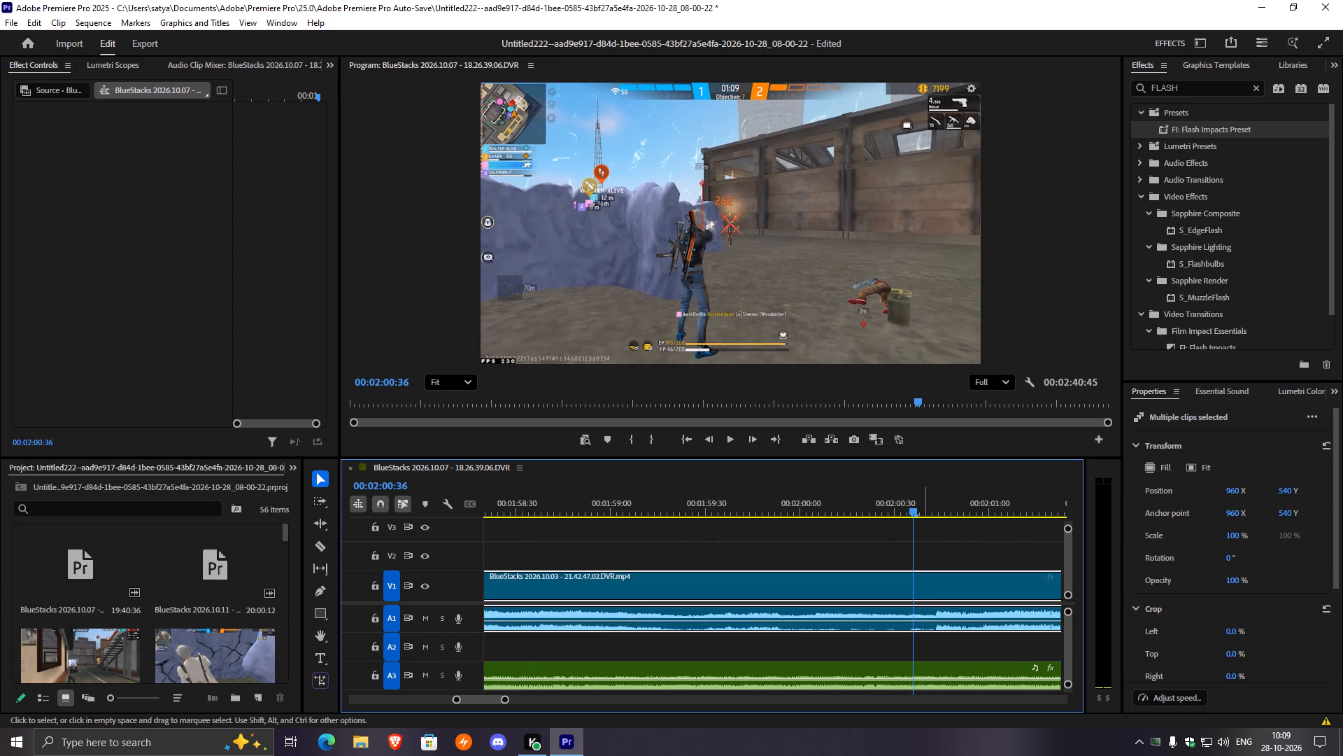
key(ctrl+k)
drag(1179, 130, 1018, 441)
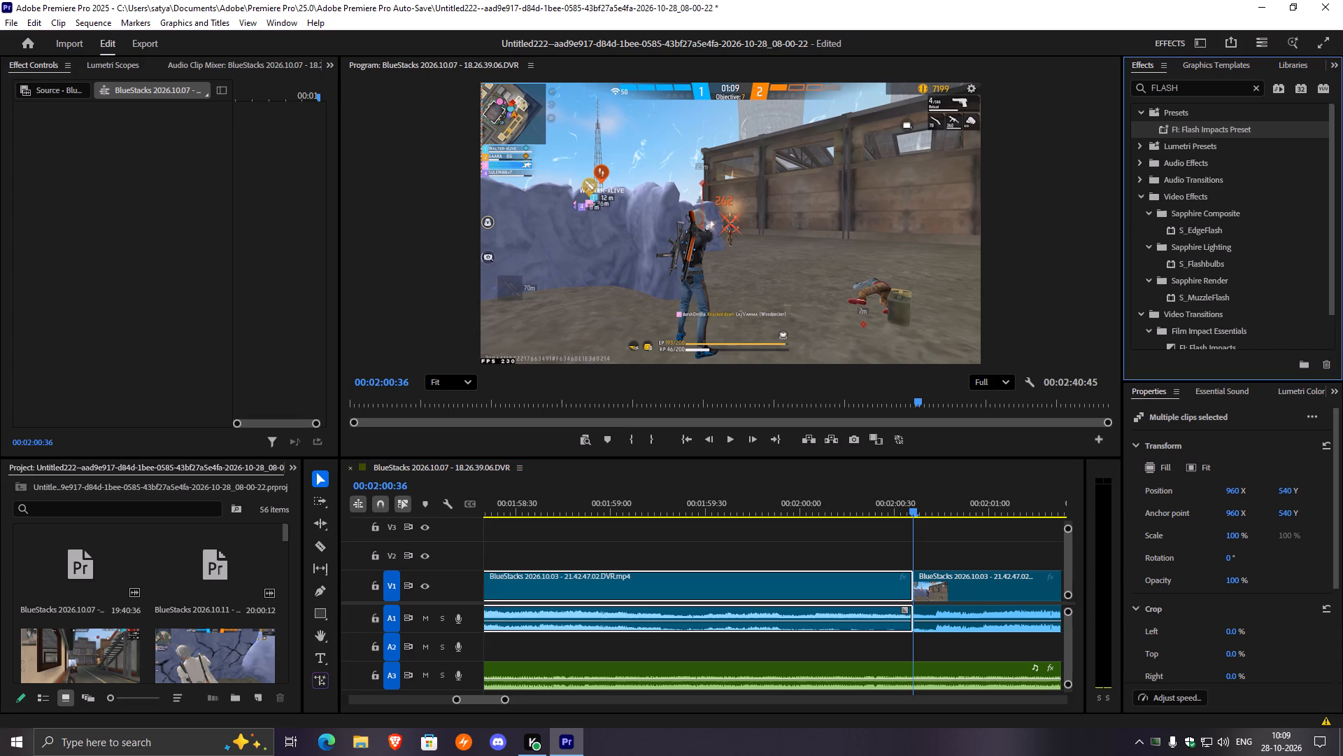
drag(1018, 441, 915, 587)
Slide the 00:02:00:36 flash later in stages, starting about 8 frames before the cut, replaying it between moves.
drag(913, 524, 855, 538)
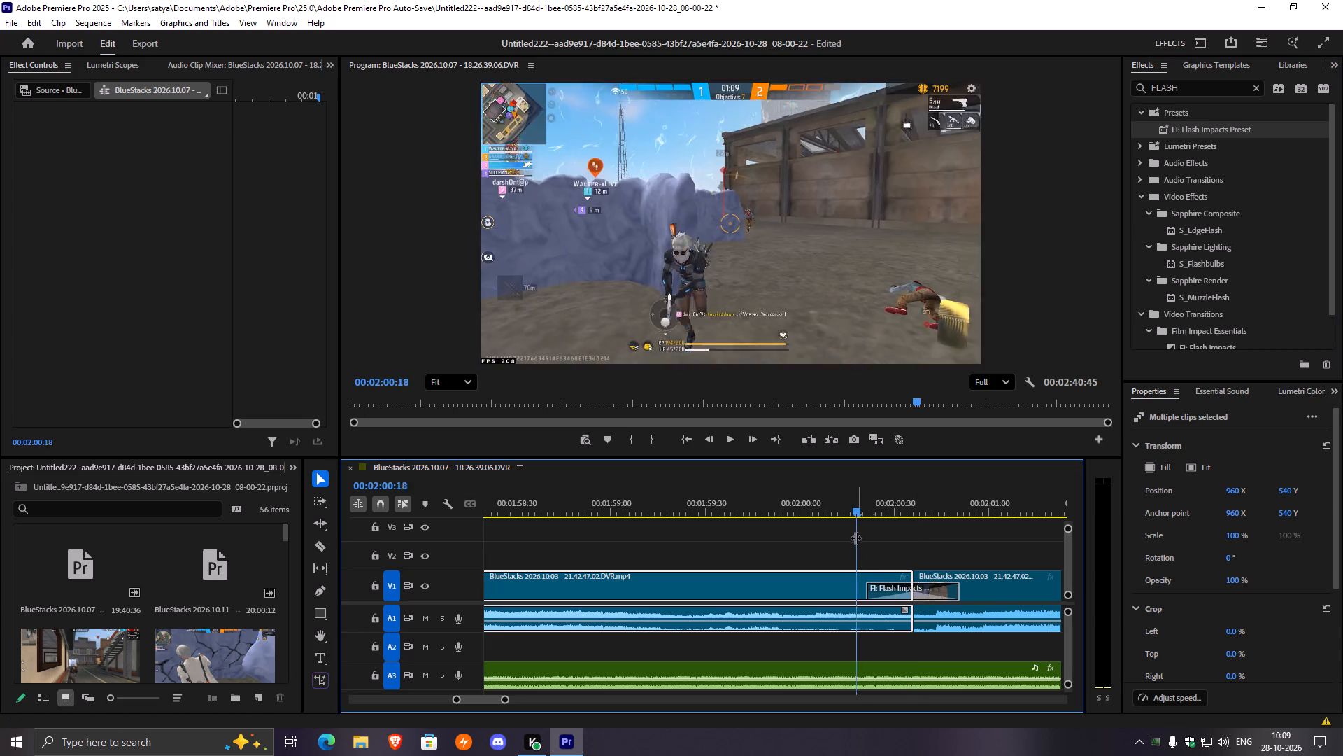
drag(855, 538, 855, 537)
key(space)
key(space)
drag(925, 510, 712, 539)
key(space)
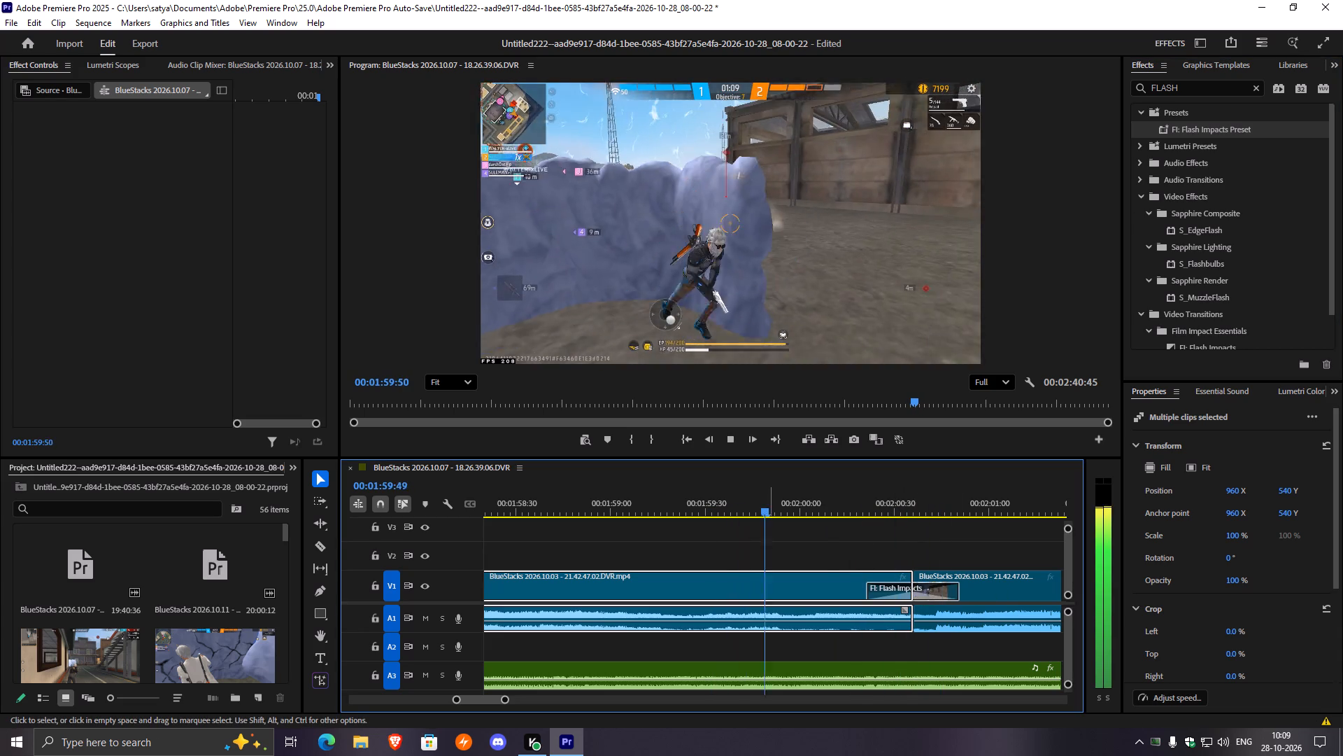
key(space)
drag(925, 587, 937, 587)
drag(939, 510, 852, 524)
key(space)
key(space)
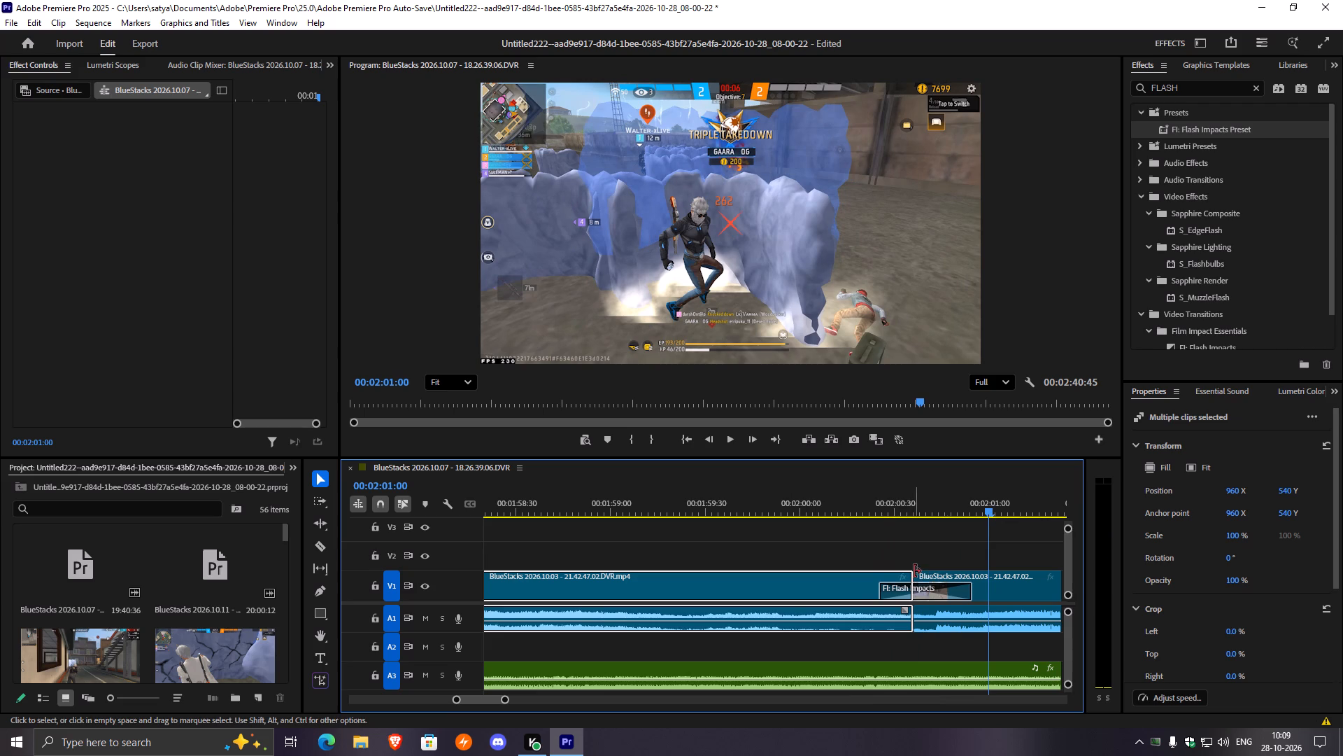
drag(990, 507, 897, 535)
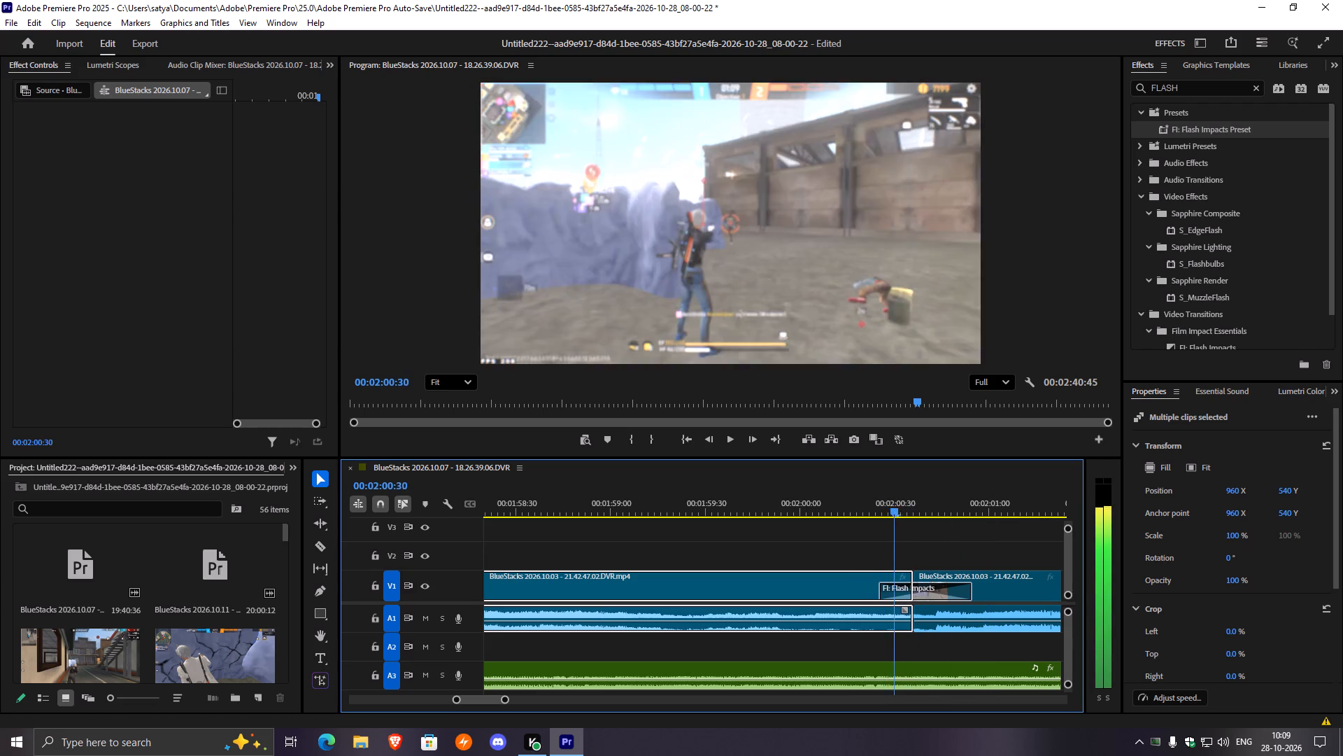
drag(897, 535, 912, 537)
drag(932, 588, 941, 589)
drag(914, 515, 834, 521)
key(space)
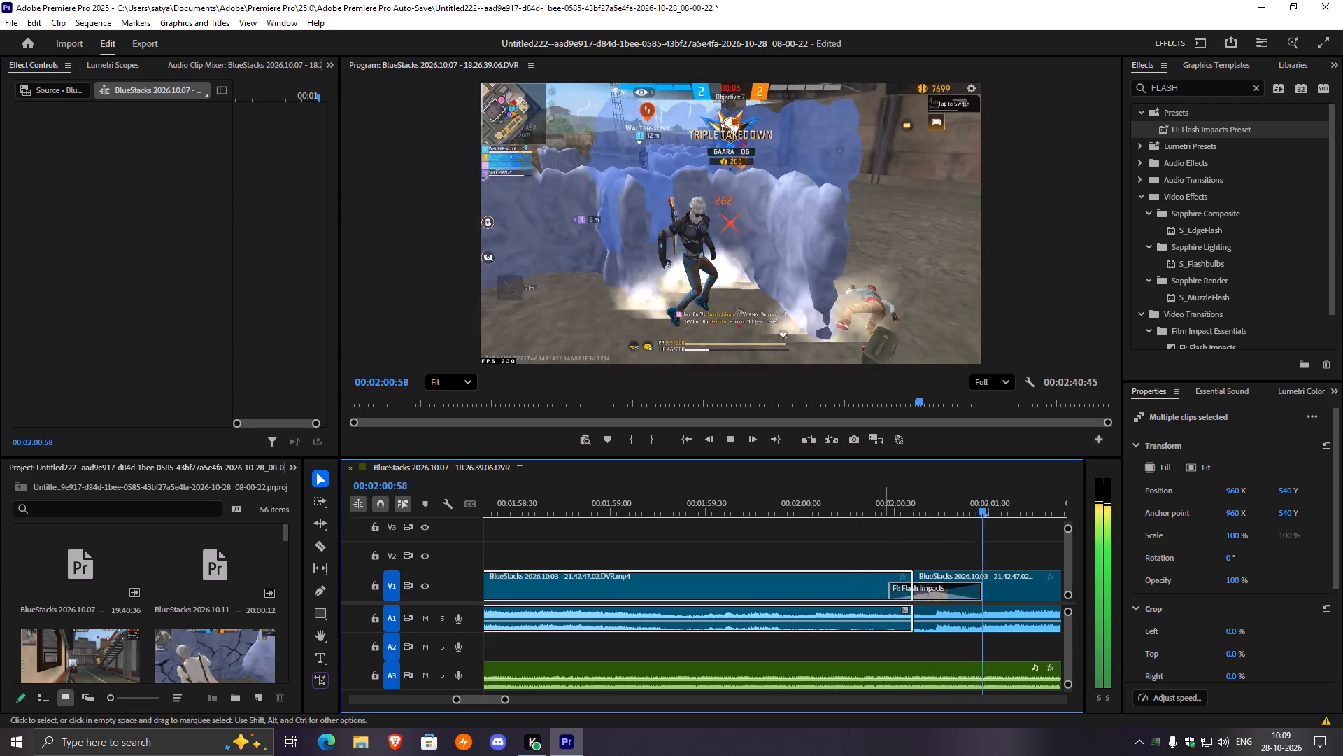
key(space)
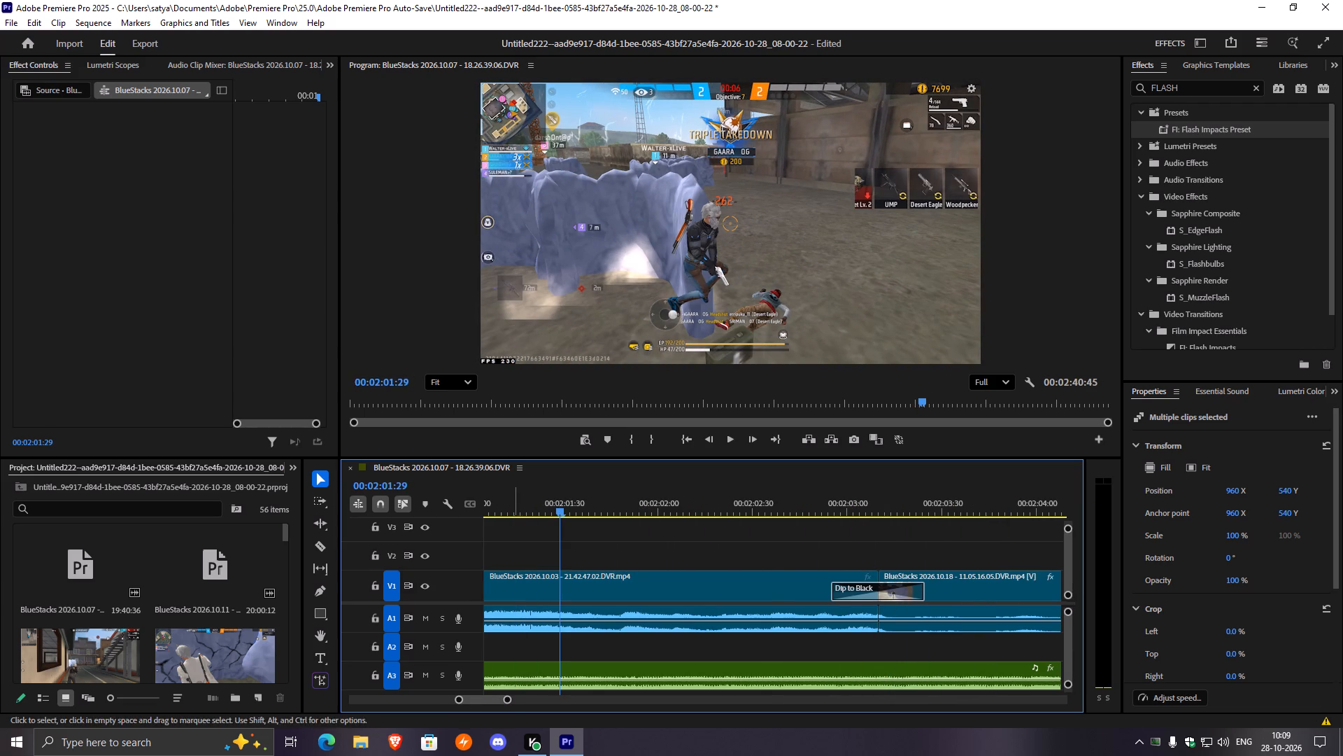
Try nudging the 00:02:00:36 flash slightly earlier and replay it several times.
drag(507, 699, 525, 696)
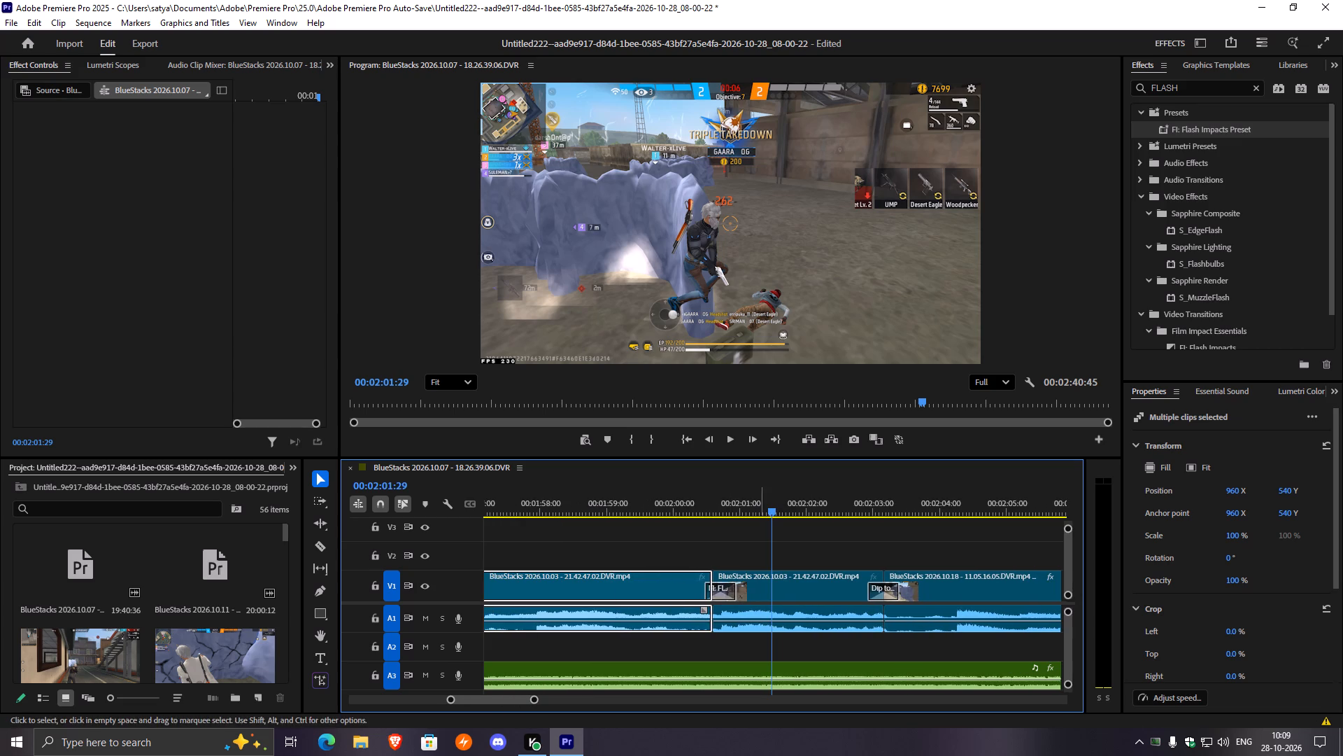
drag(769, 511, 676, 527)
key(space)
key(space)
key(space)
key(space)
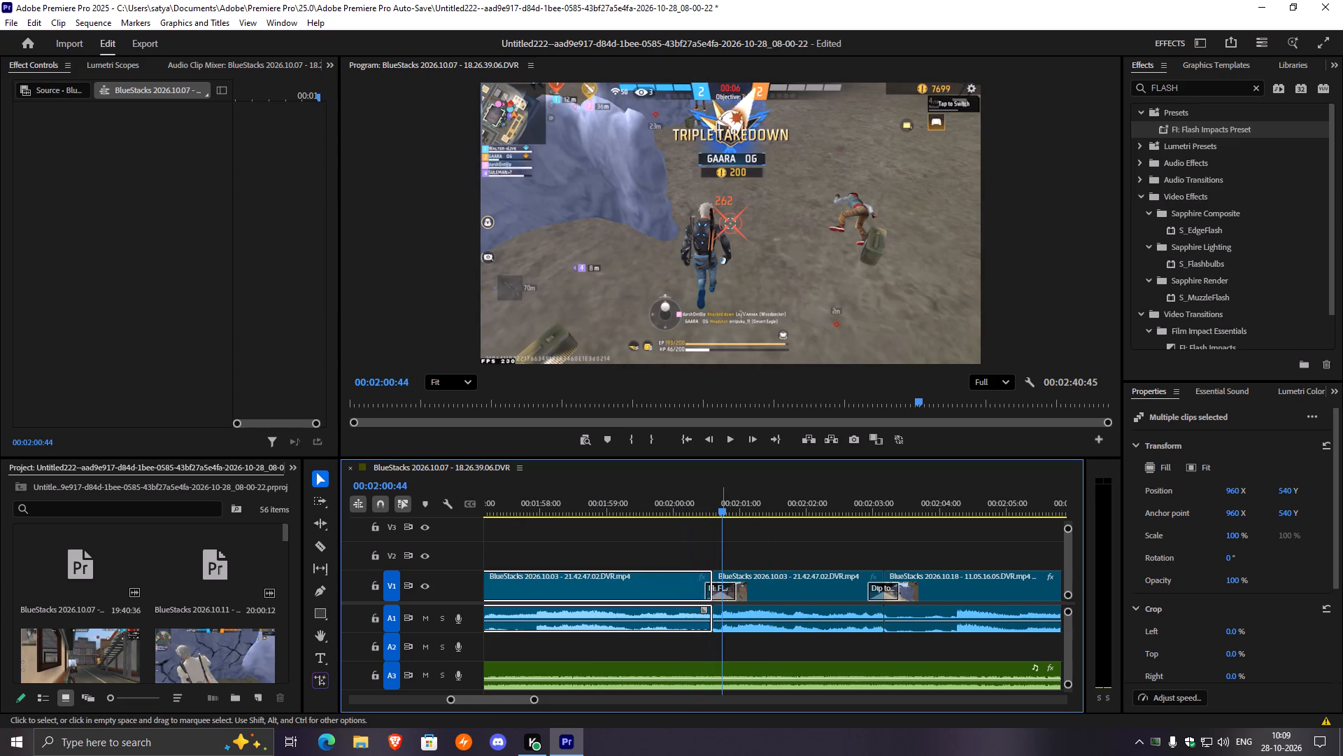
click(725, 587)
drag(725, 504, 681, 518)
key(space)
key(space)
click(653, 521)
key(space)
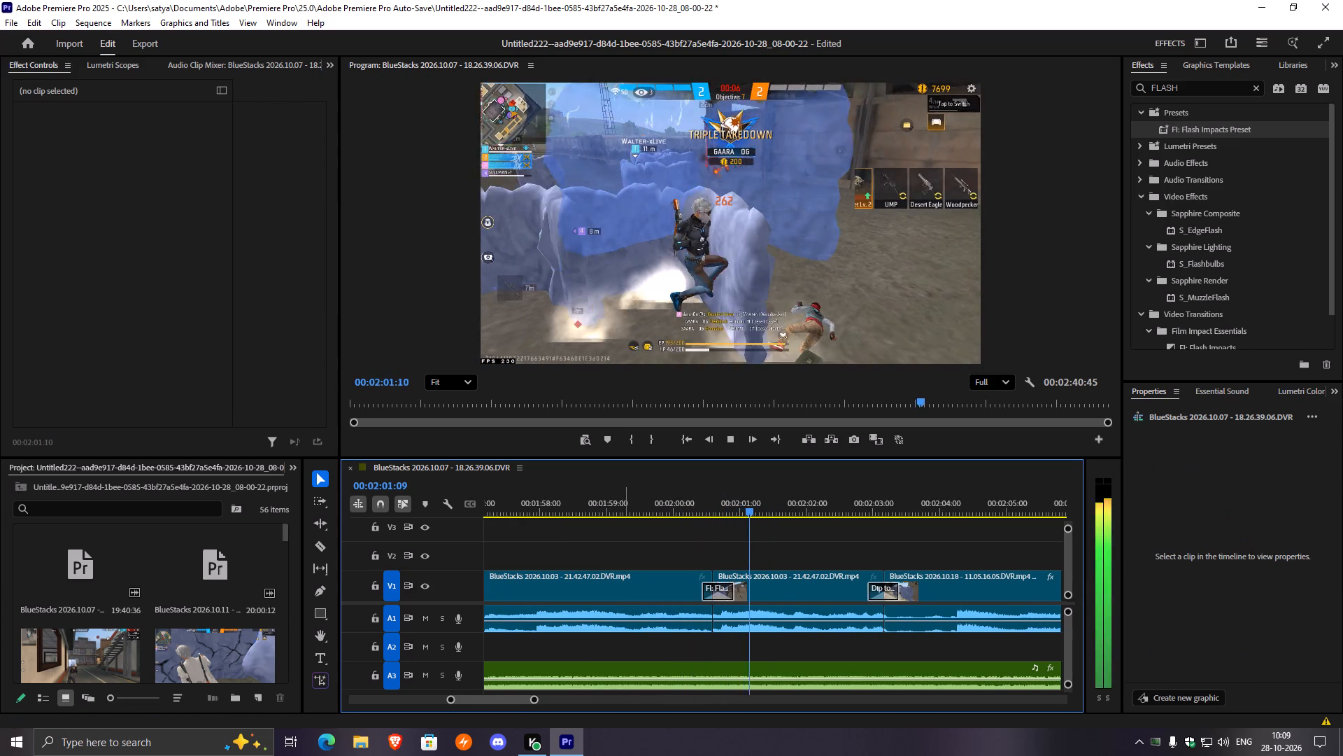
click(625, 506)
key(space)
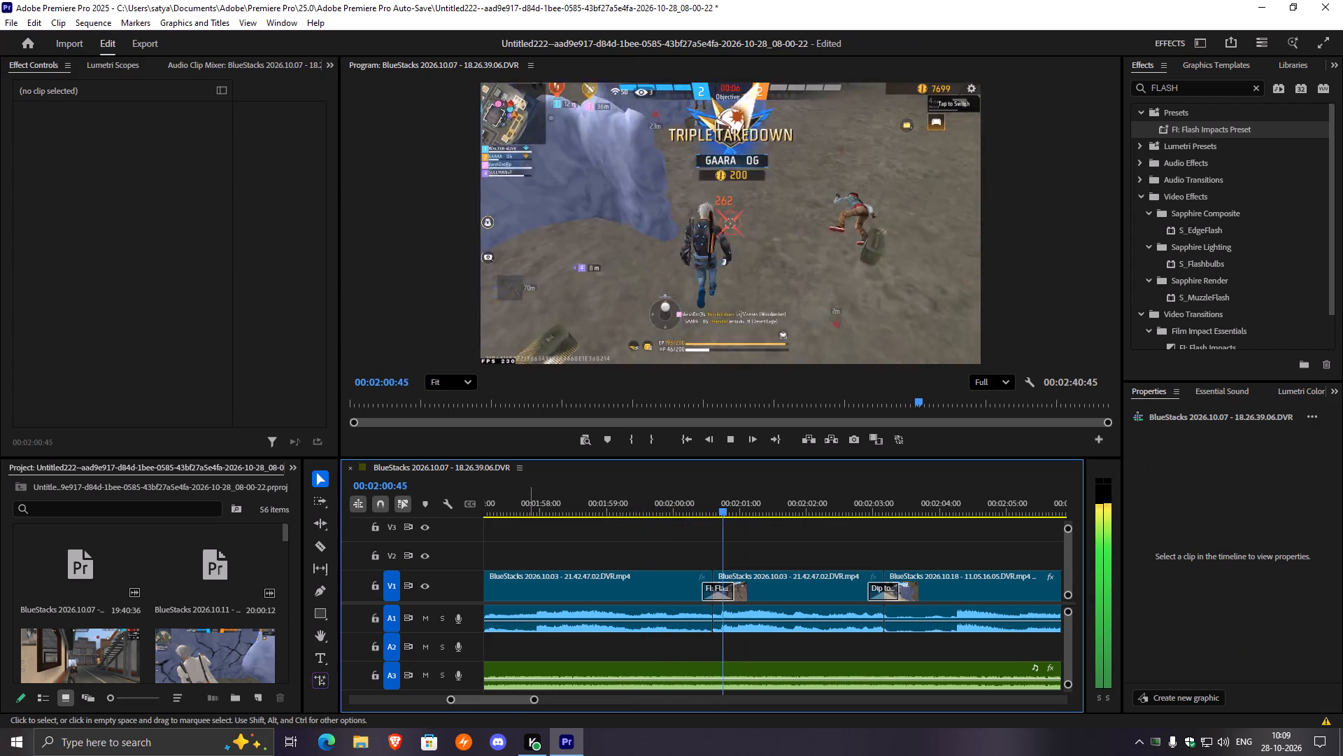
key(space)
Check the frames around the 00:02:00:36 kill, nudge the flash a few frames later and replay it.
drag(795, 507, 772, 512)
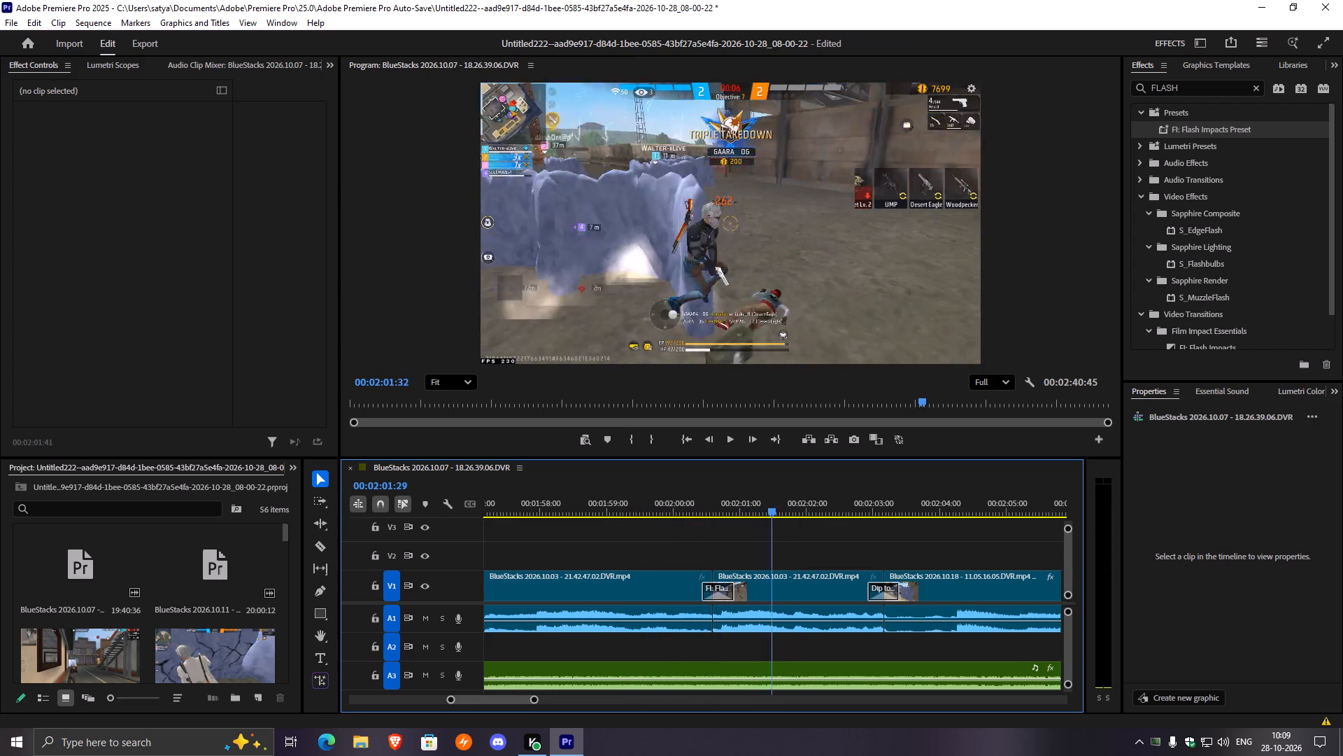
drag(772, 512, 711, 528)
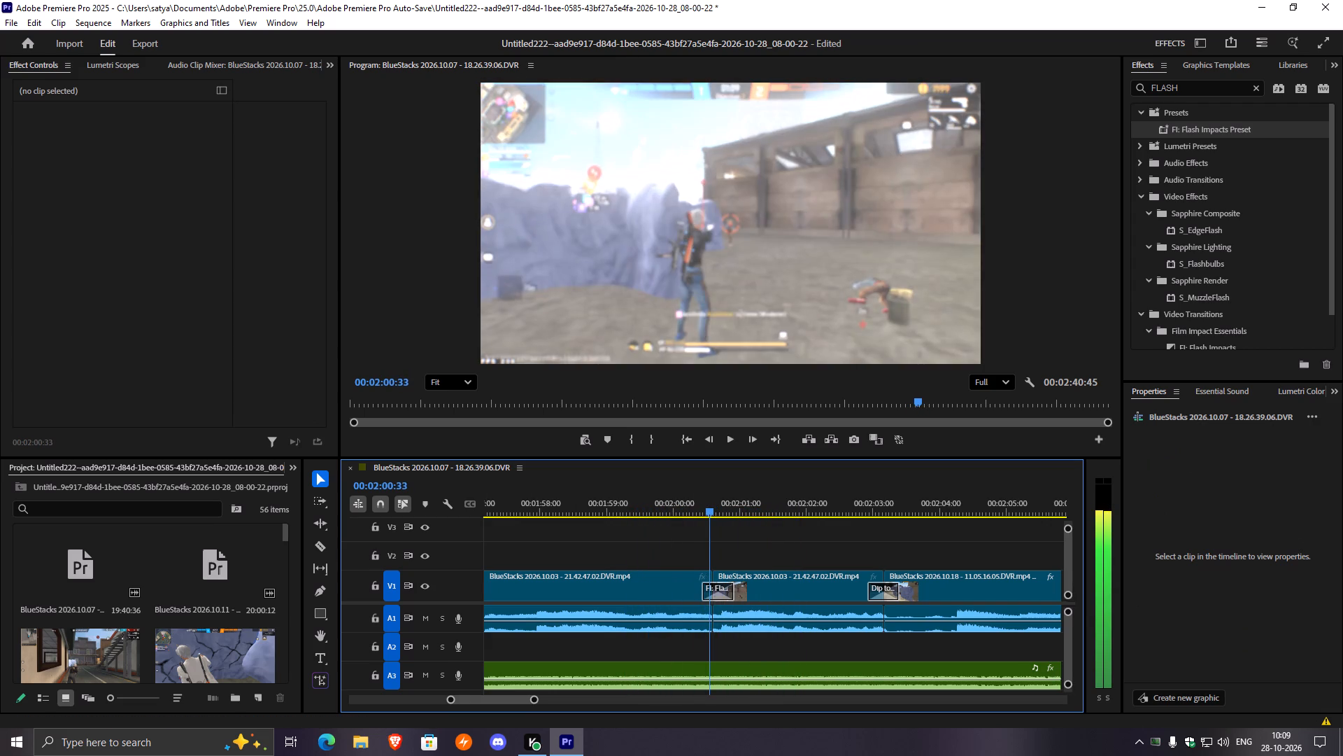
drag(711, 528, 716, 528)
click(723, 591)
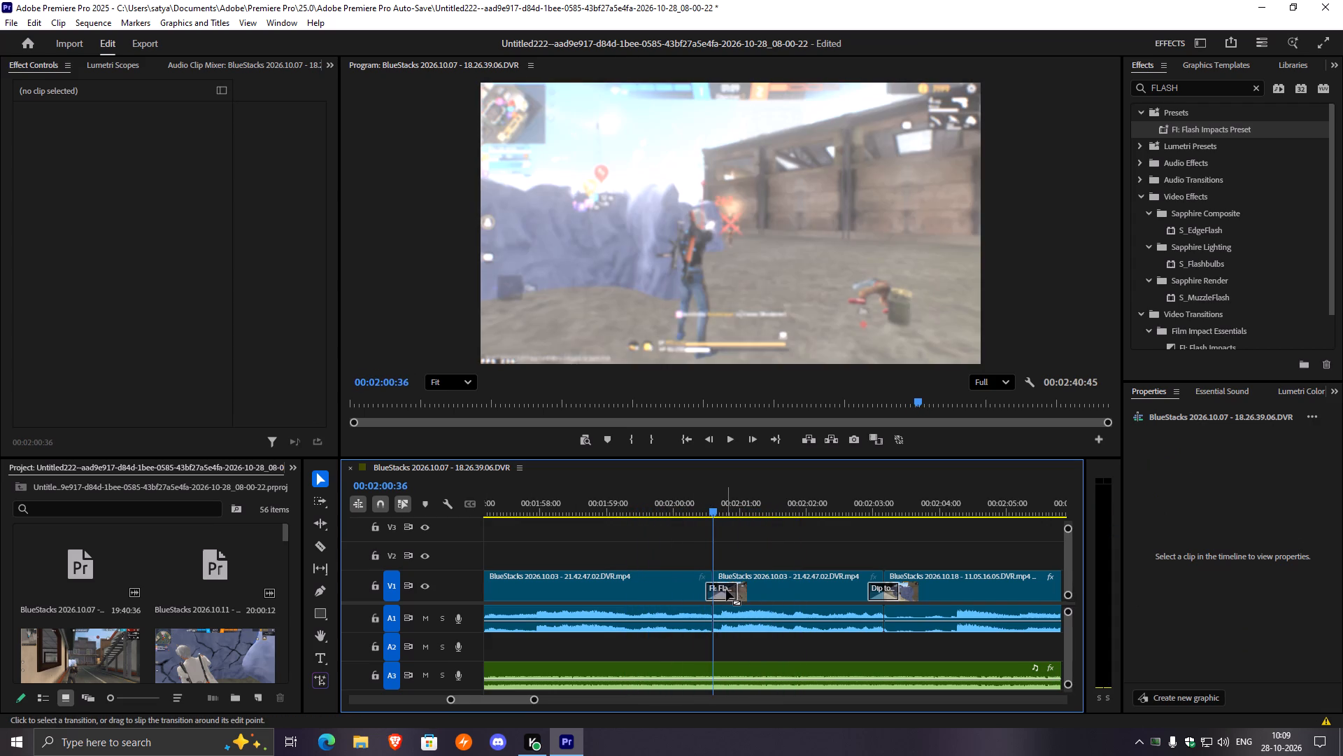
key(space)
key(space)
Split the BlueStacks 2026.10.18 - 11.05.16.05 clip at the 00:02:04:08 kill and add the FI: Flash Impacts preset on the cut.
click(692, 520)
click(659, 509)
key(space)
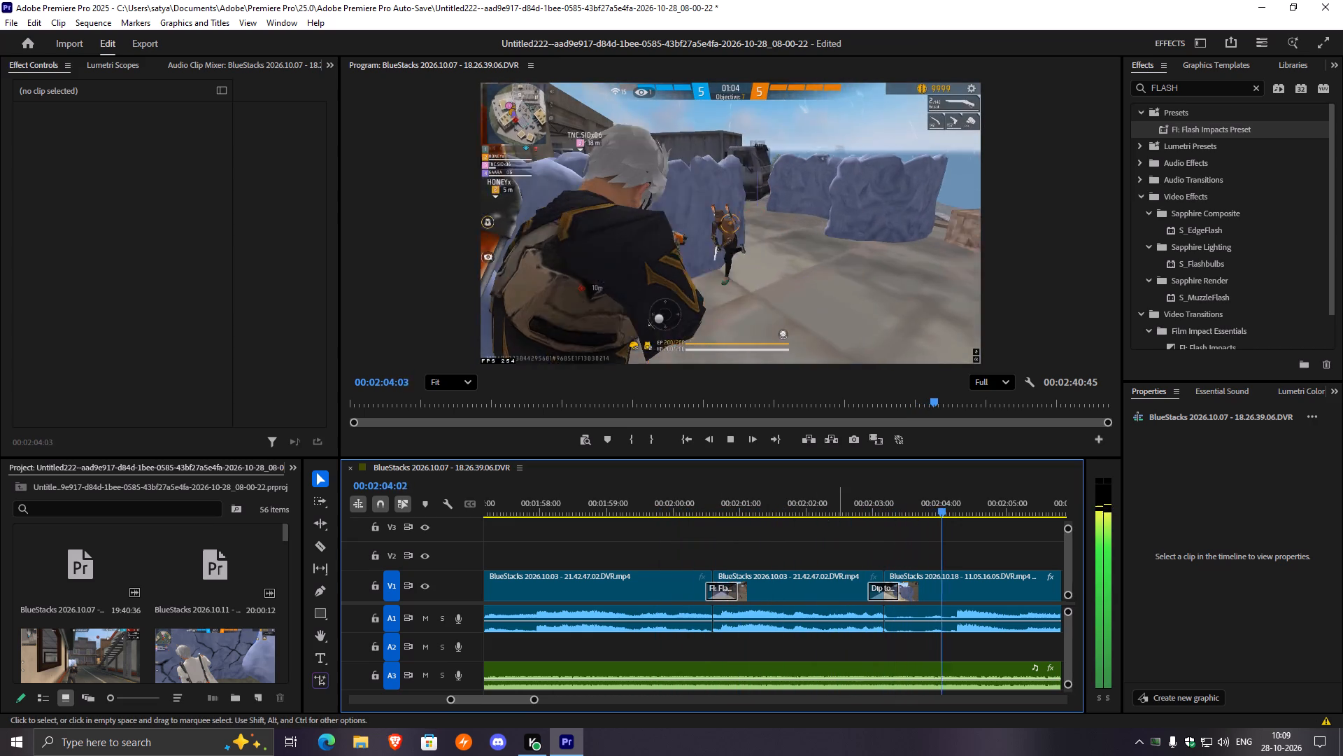
key(space)
click(944, 586)
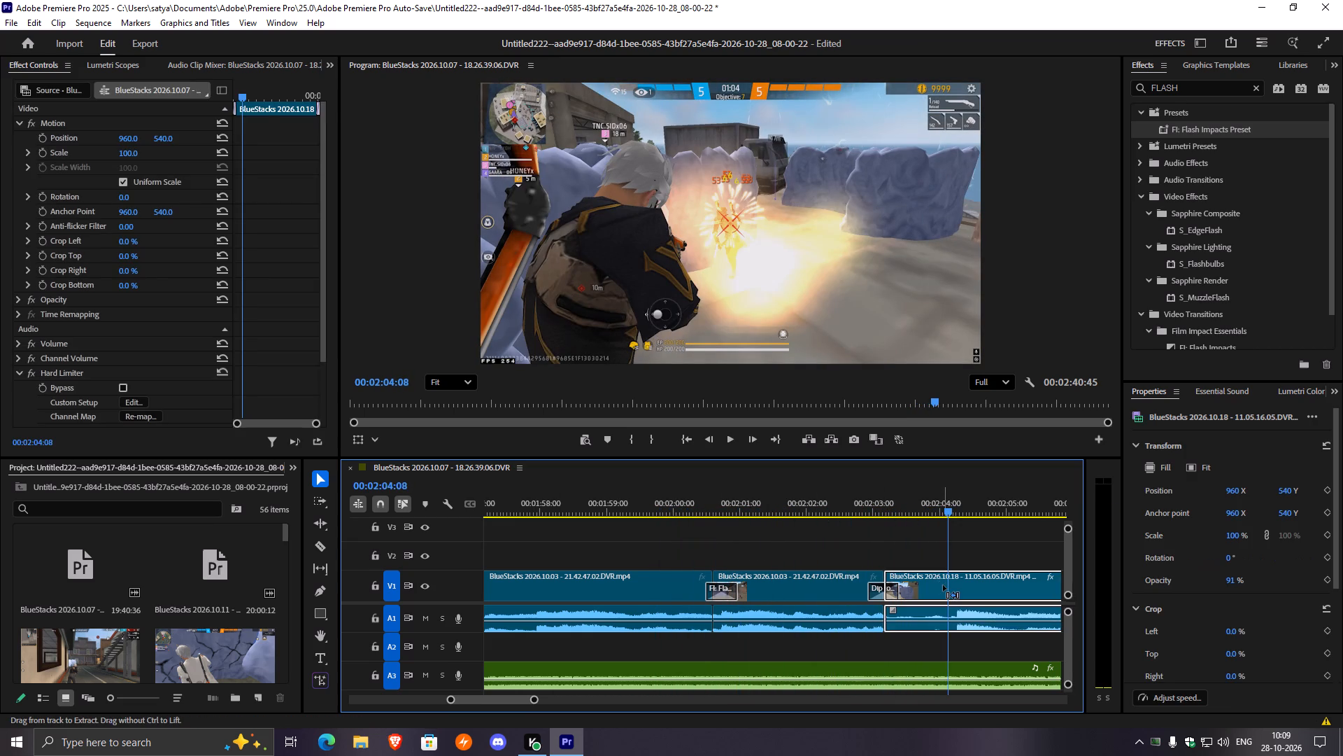
key(ctrl+k)
drag(1183, 130, 973, 571)
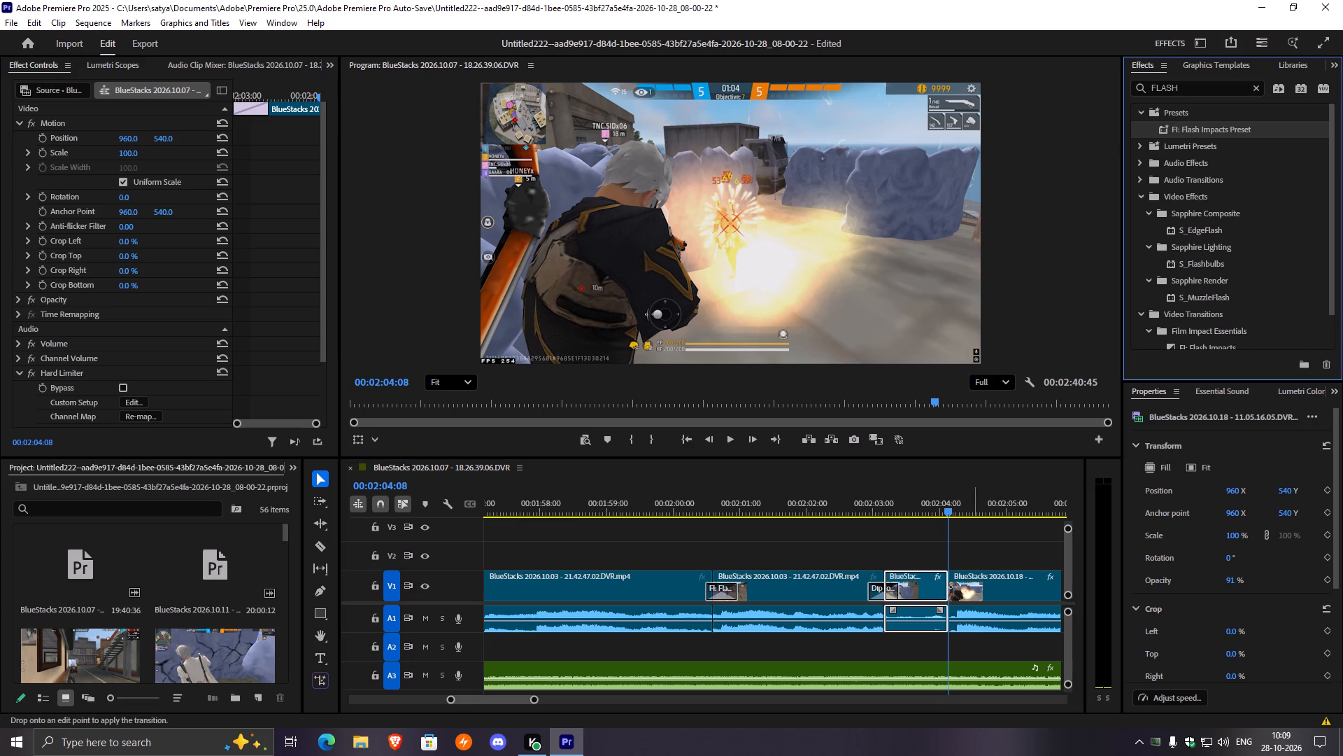
drag(973, 571, 947, 593)
Nudge the 00:02:04:08 flash slightly later in two moves, replaying the kill after each one.
drag(955, 588, 961, 588)
drag(953, 507, 951, 507)
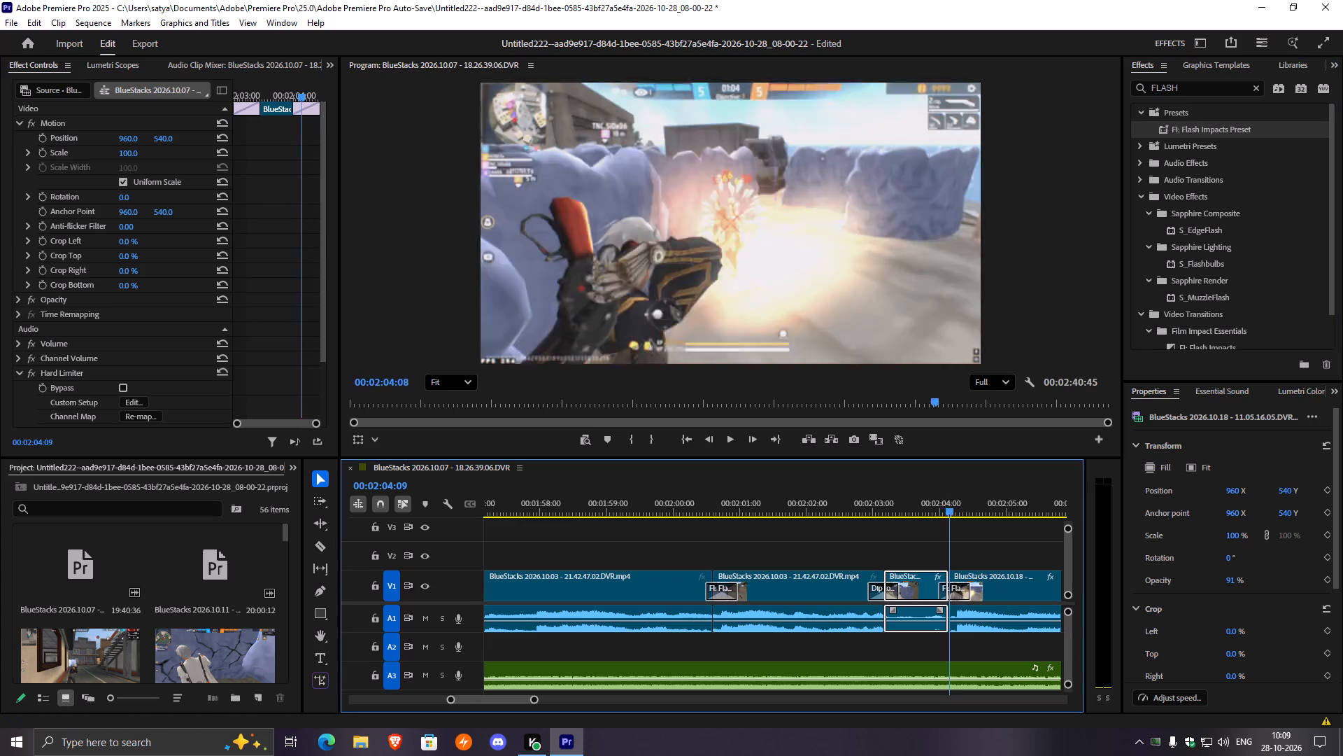
drag(951, 507, 903, 525)
key(space)
key(space)
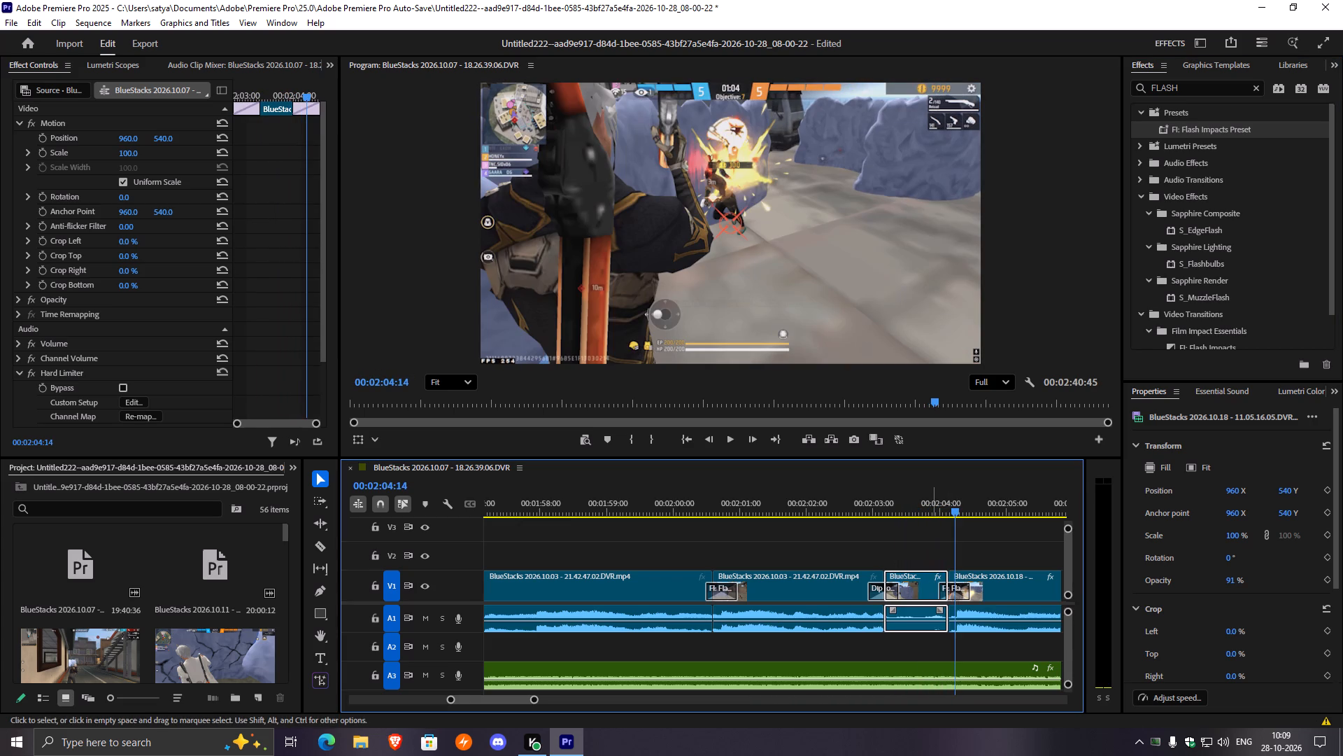
drag(962, 507, 946, 510)
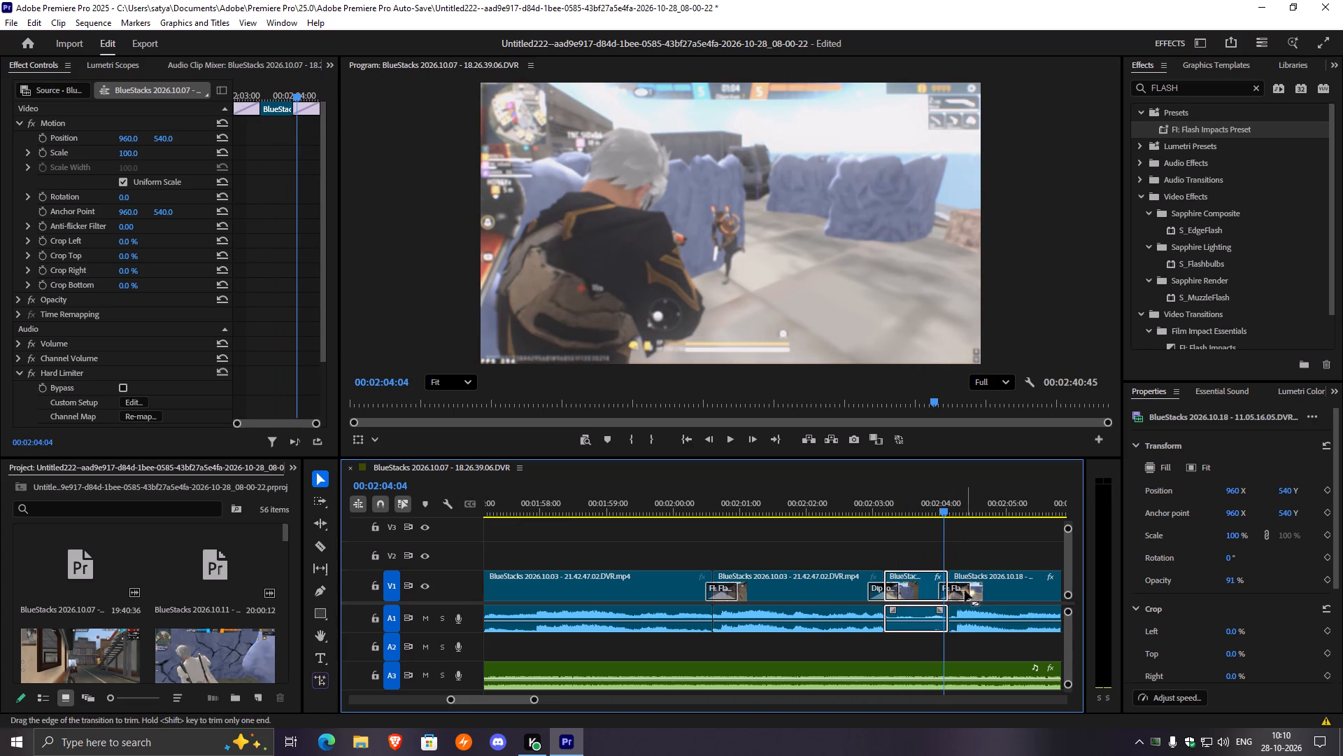
click(960, 591)
key(space)
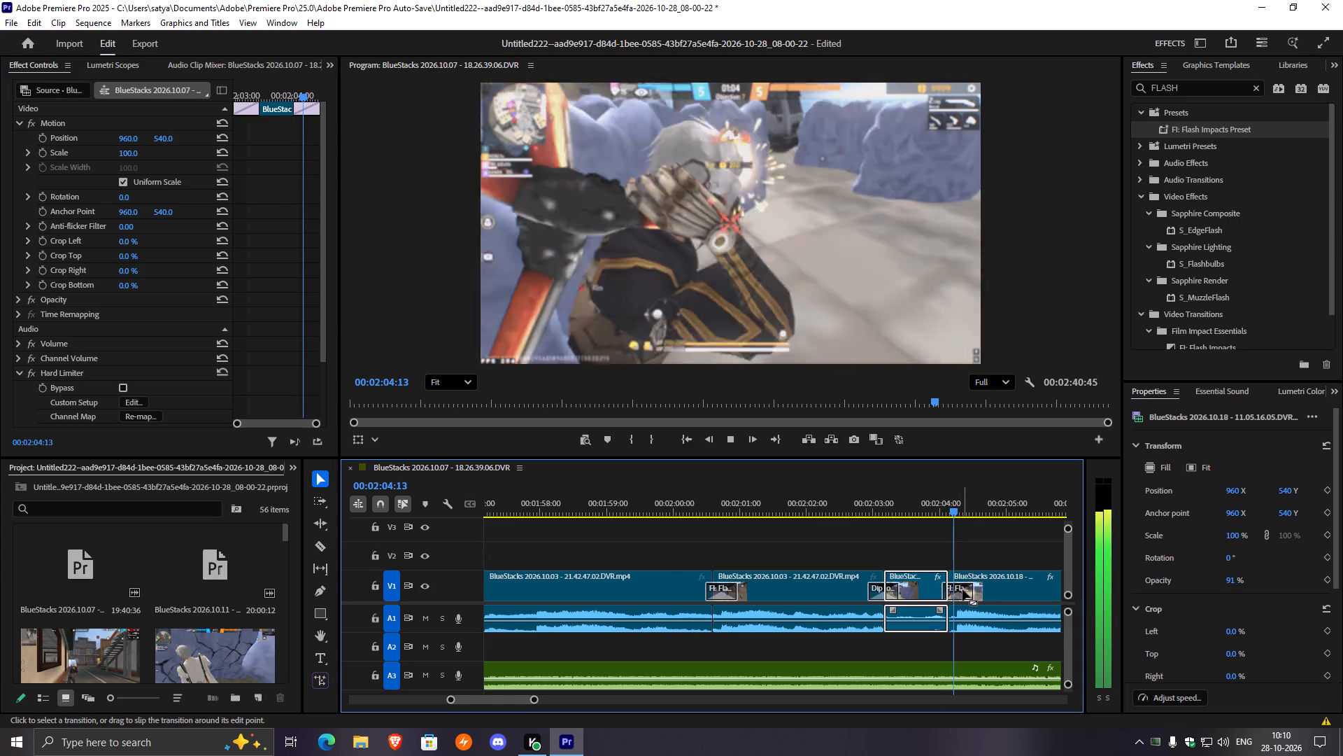
key(space)
drag(948, 491, 894, 521)
key(space)
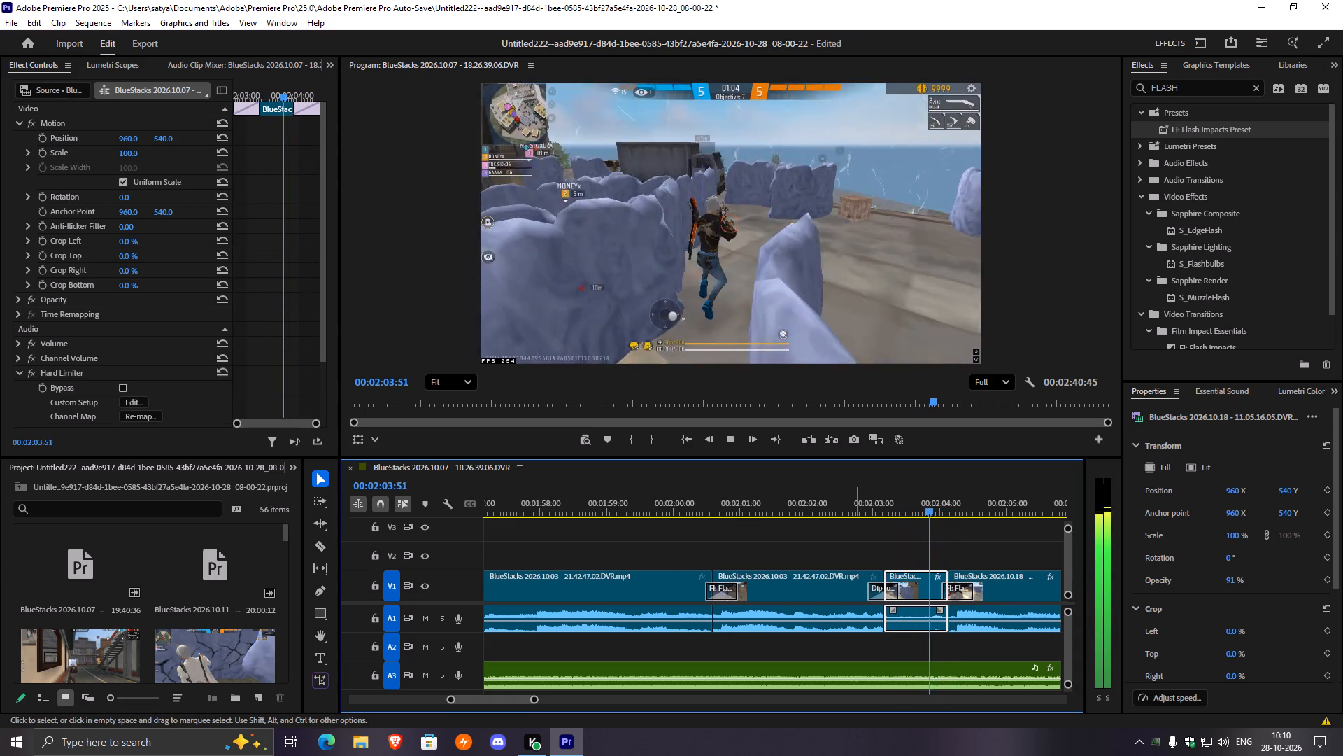
key(space)
key(space)
key(space)
click(856, 500)
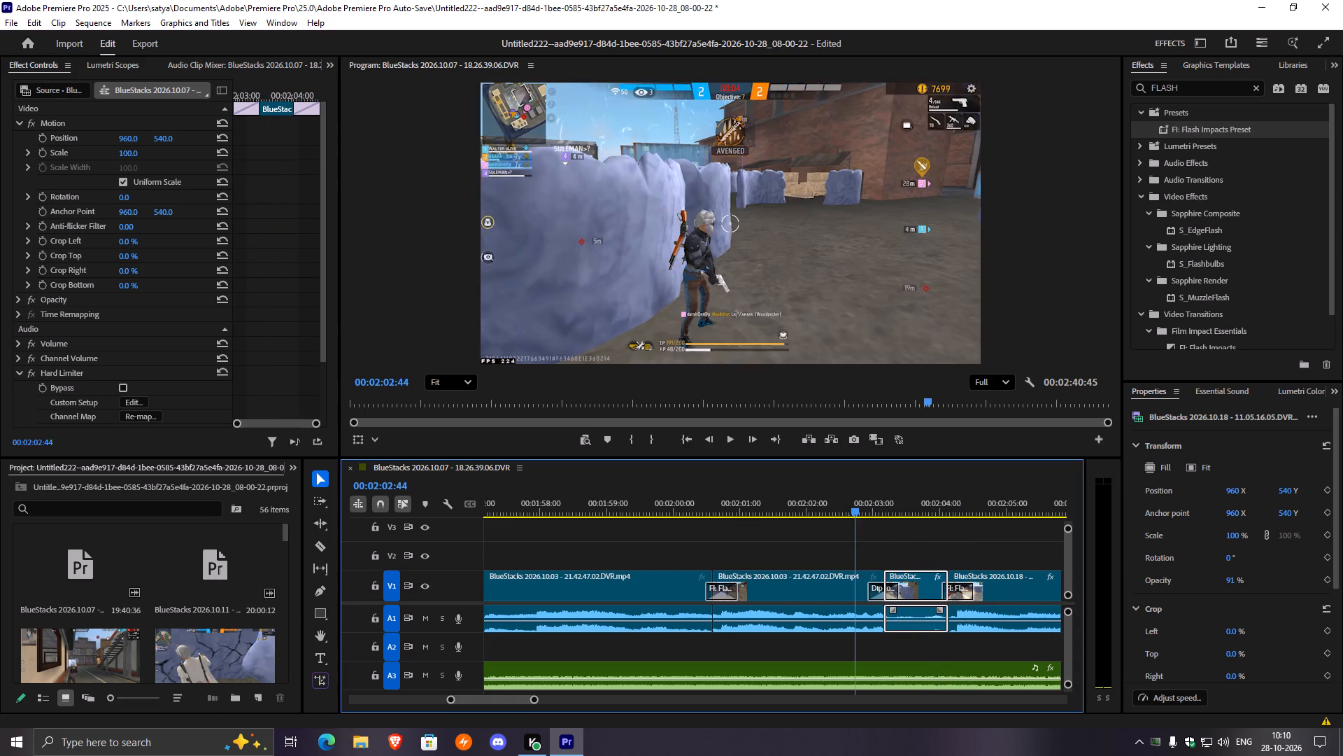
key(space)
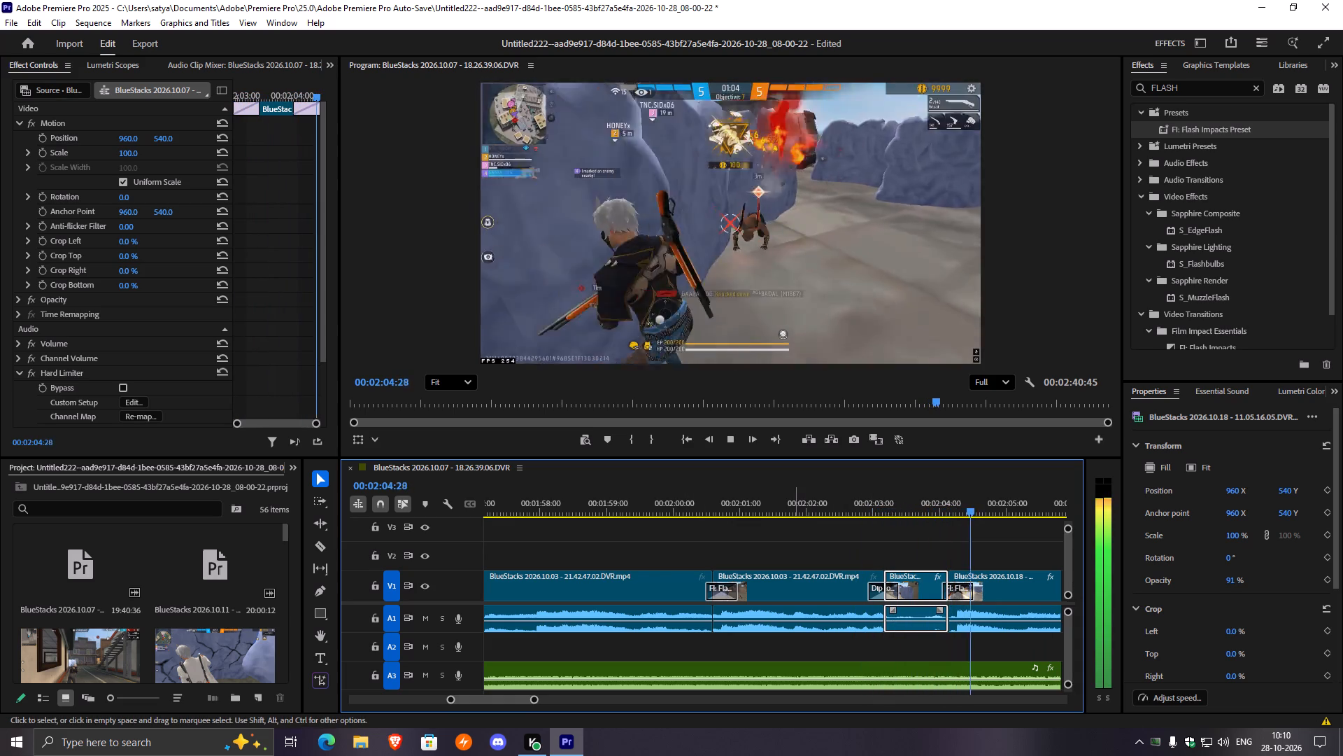
Split the BlueStacks 2026.10.18 - 11.05.16.05 clip at the 00:02:06:25 kill.
key(space)
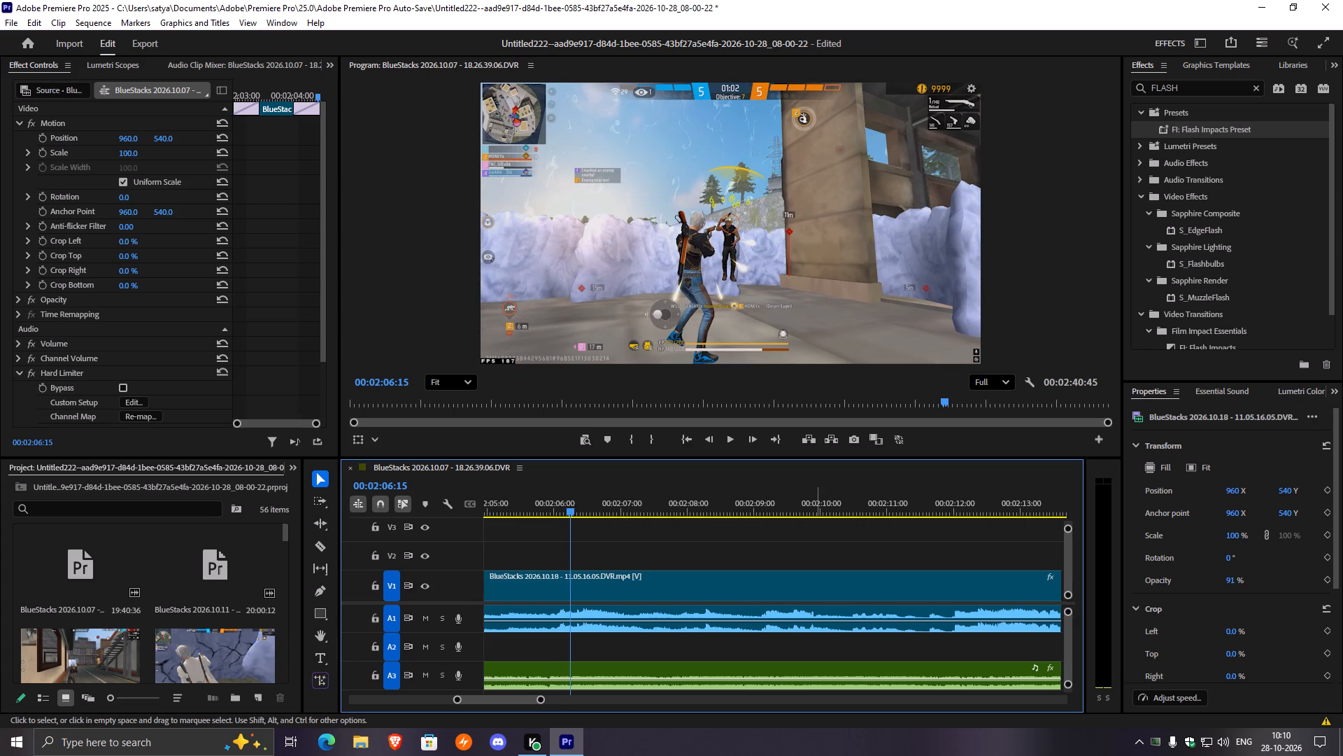
key(space)
key(space)
click(632, 594)
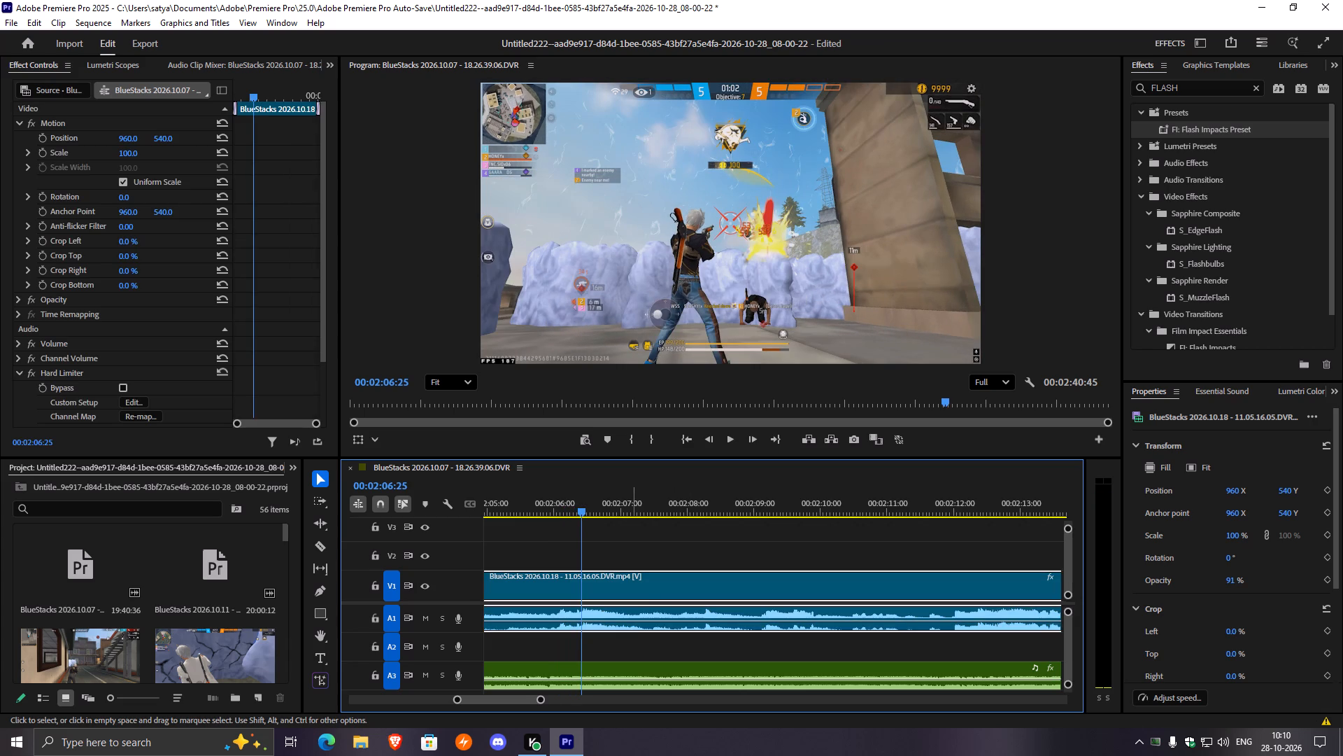
key(ctrl+k)
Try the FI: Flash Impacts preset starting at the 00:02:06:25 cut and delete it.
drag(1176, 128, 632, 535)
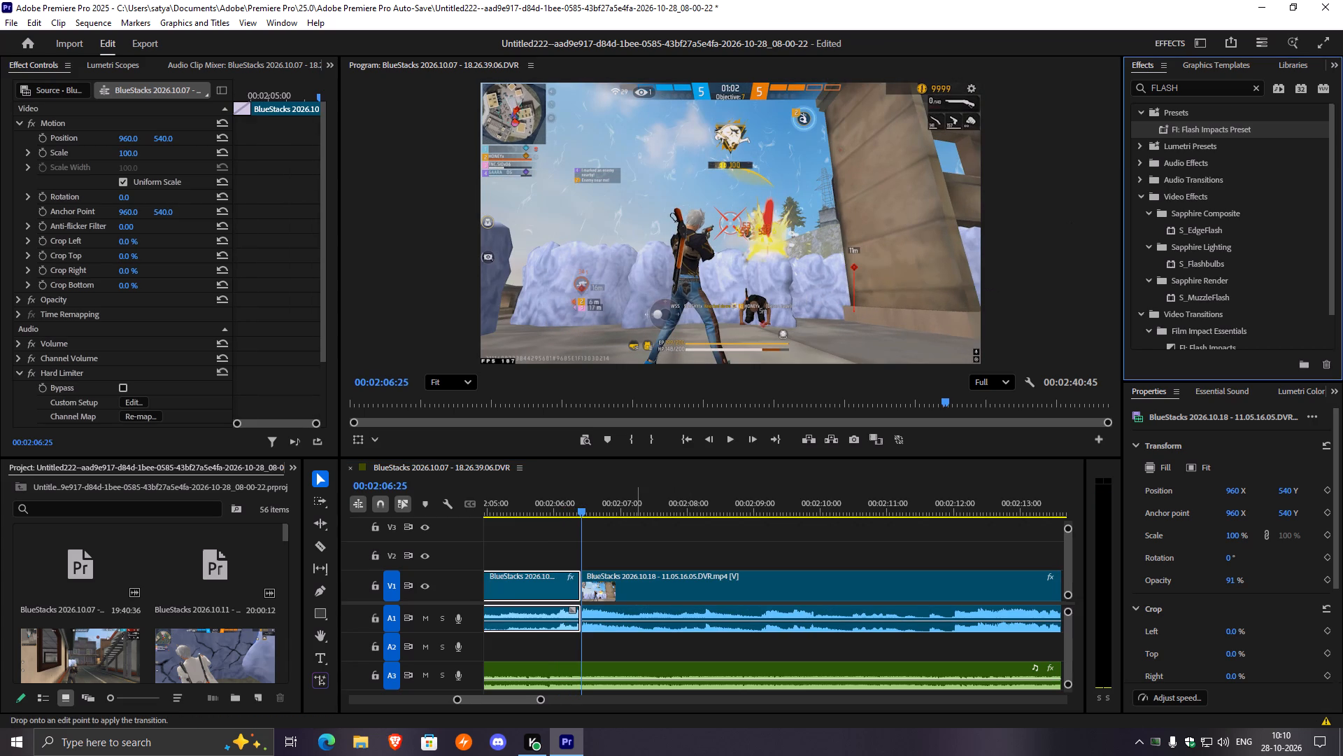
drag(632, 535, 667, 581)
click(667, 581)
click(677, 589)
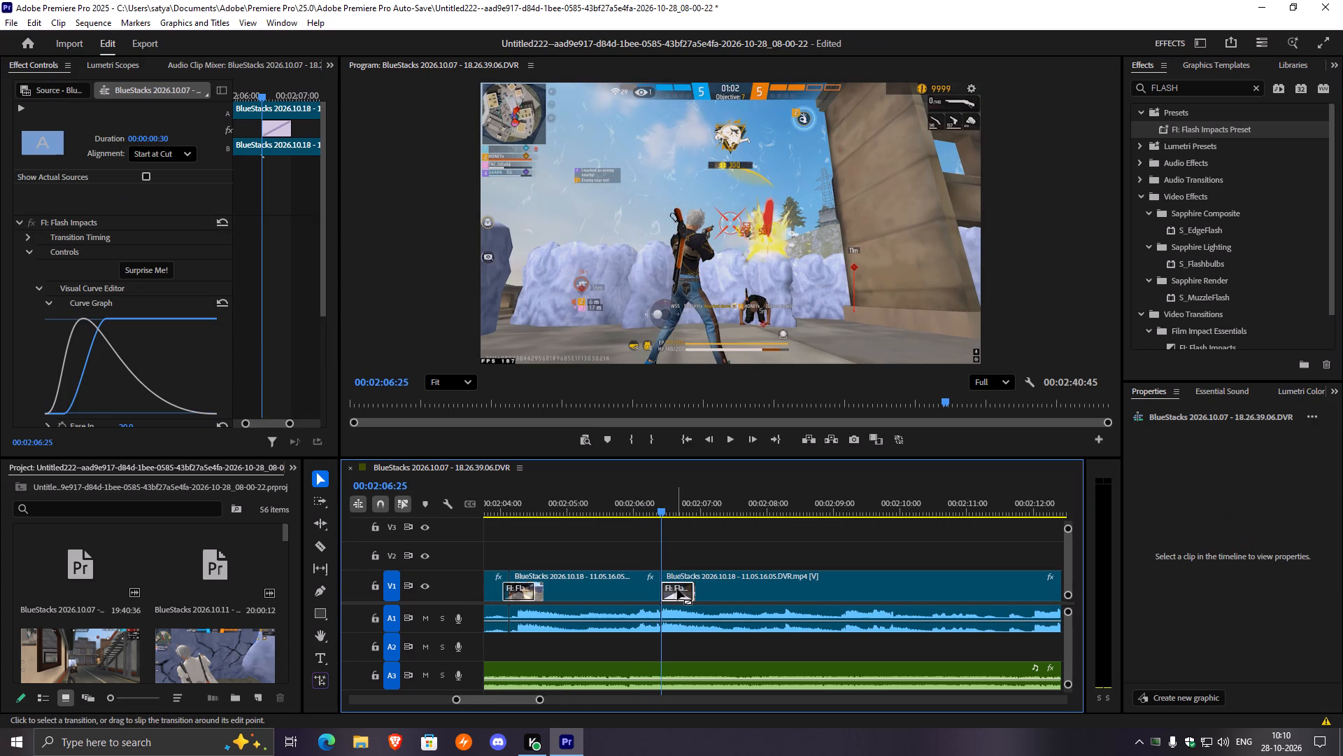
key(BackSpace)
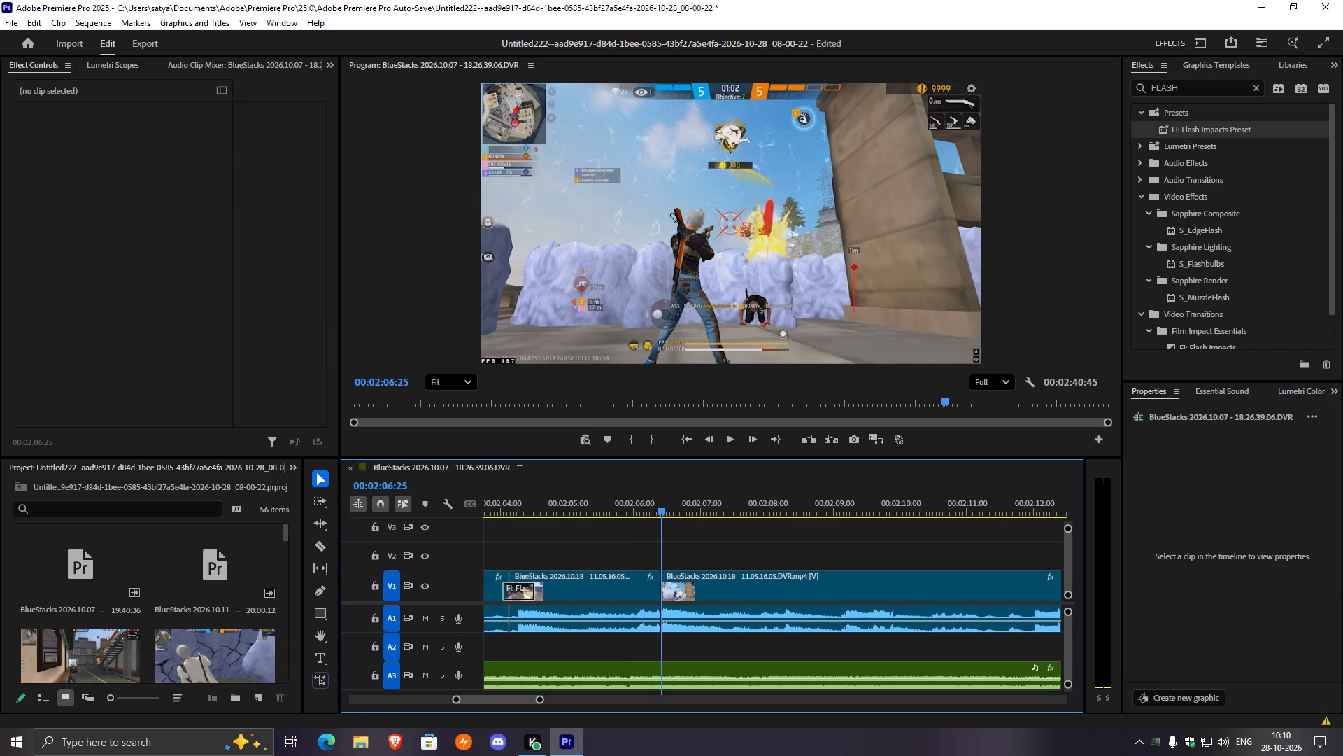
Add the FI: Flash Impacts preset centred on the 00:02:06:25 cut, slide it a few frames later and replay it.
drag(1188, 125, 662, 586)
drag(665, 500, 641, 517)
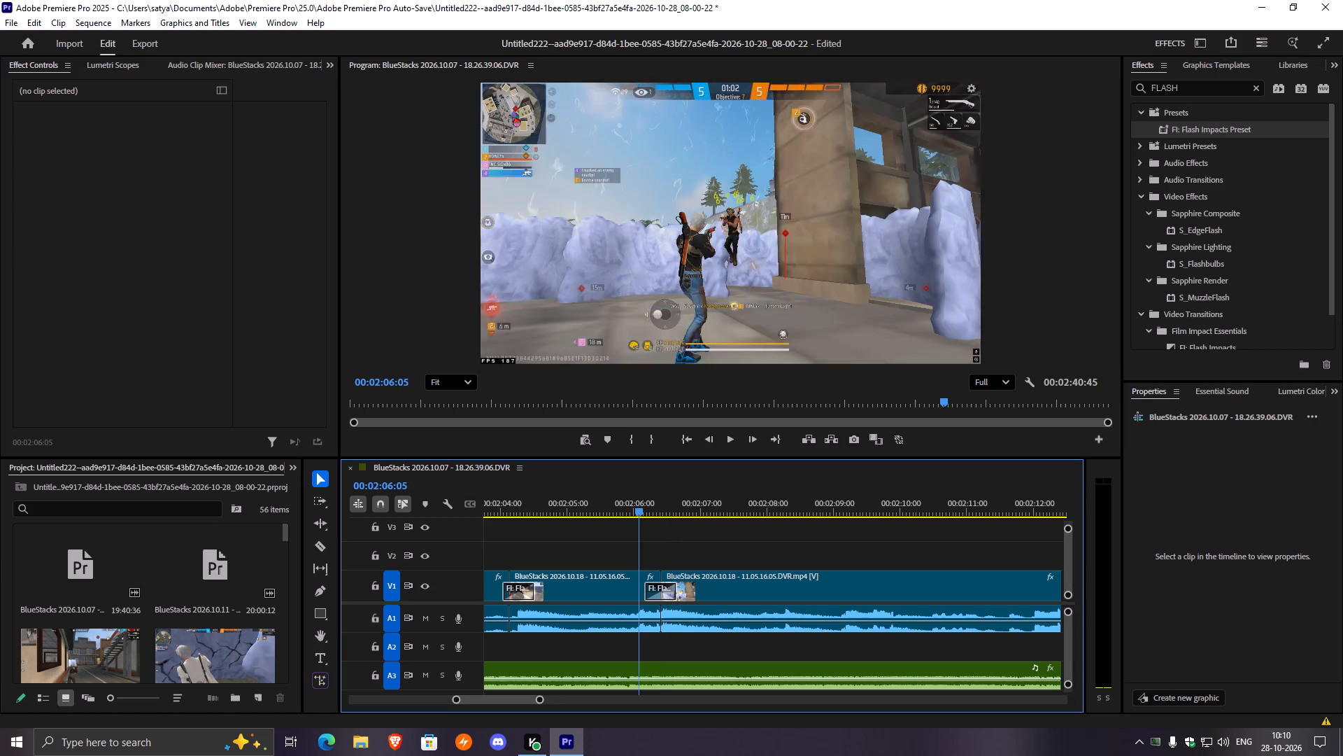
drag(641, 517, 640, 517)
key(space)
key(space)
drag(667, 502, 655, 502)
drag(668, 587, 675, 588)
key(space)
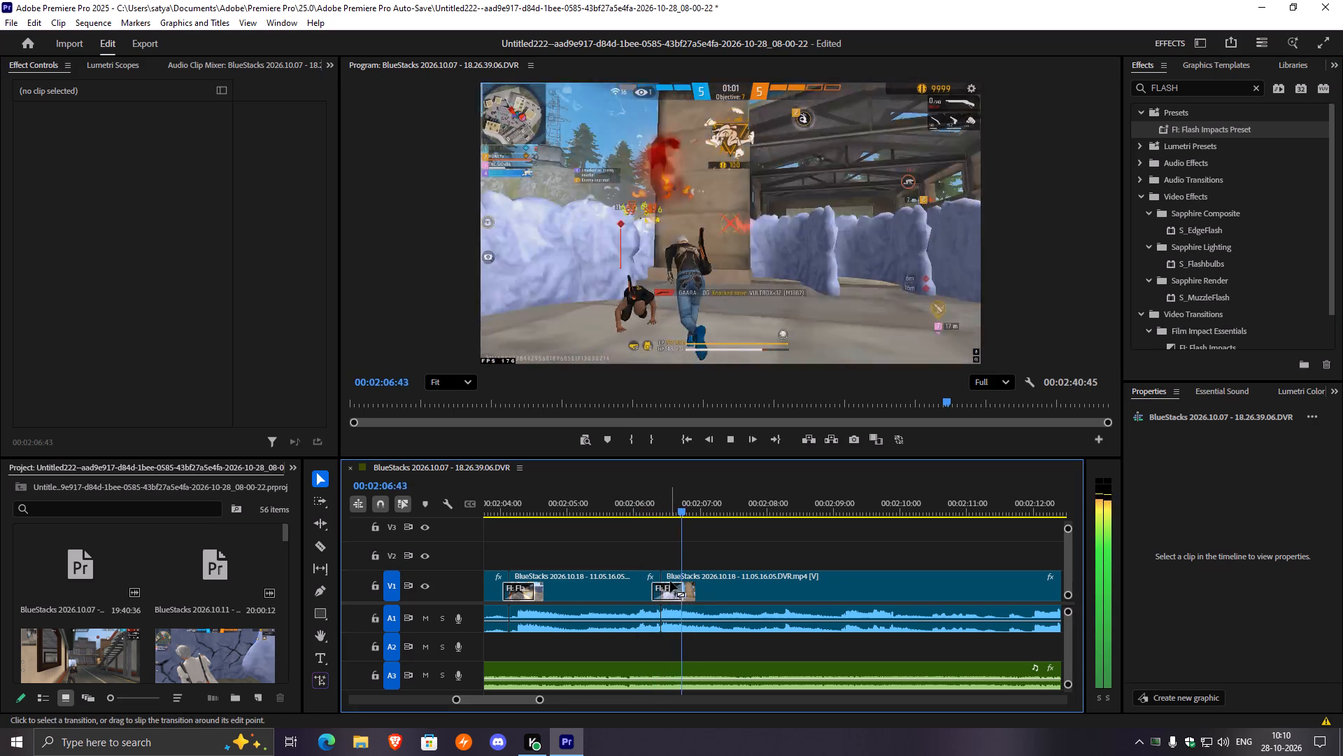
click(645, 491)
click(583, 502)
key(space)
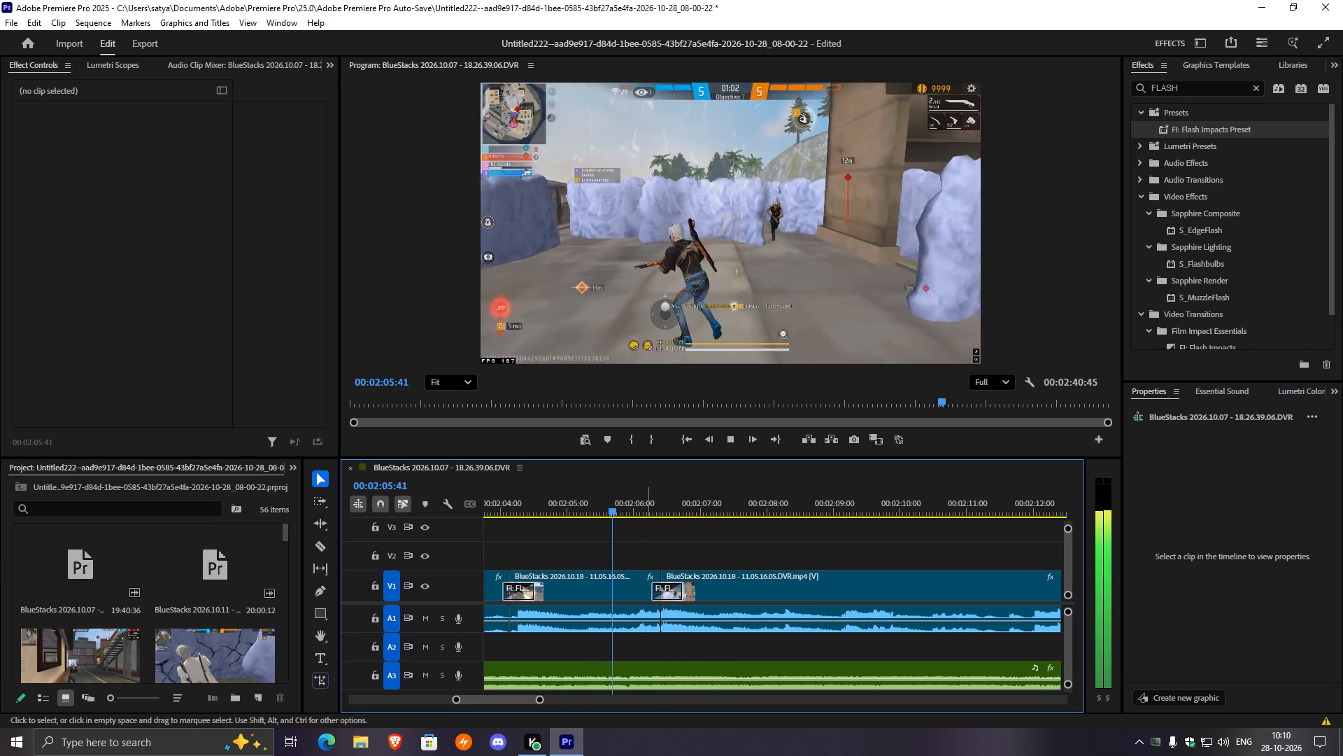
key(space)
Split the BlueStacks 2026.10.18 - 11.05.16.05 clip at the 00:02:12:19 kill and add the FI: Flash Impacts preset on the cut.
key(space)
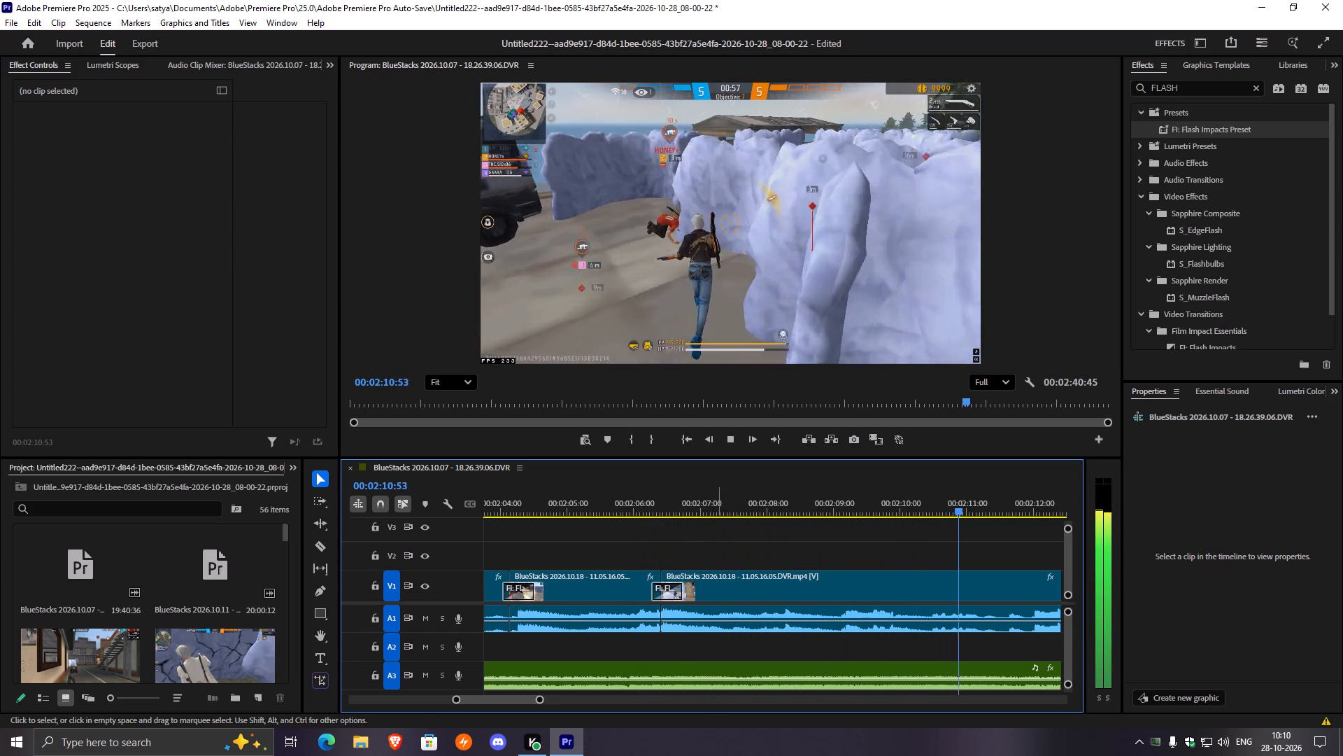
key(space)
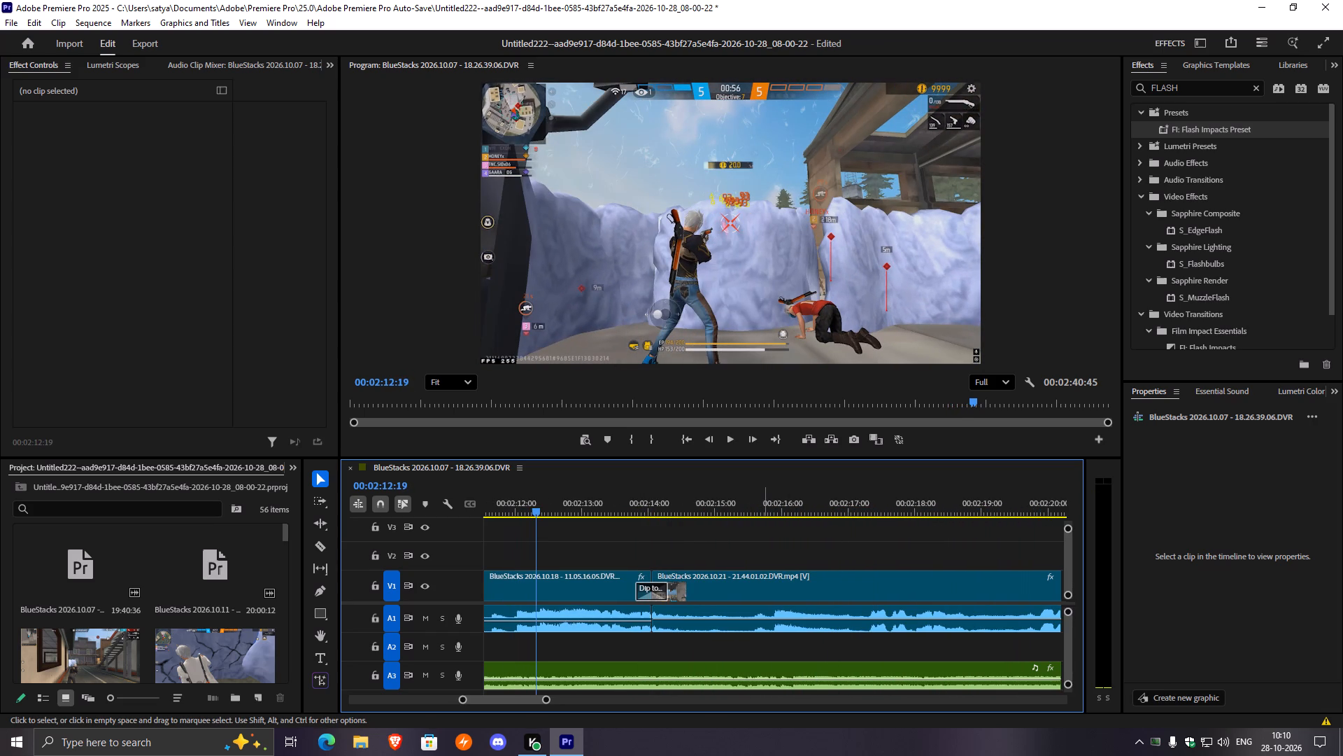
click(562, 588)
key(ctrl+k)
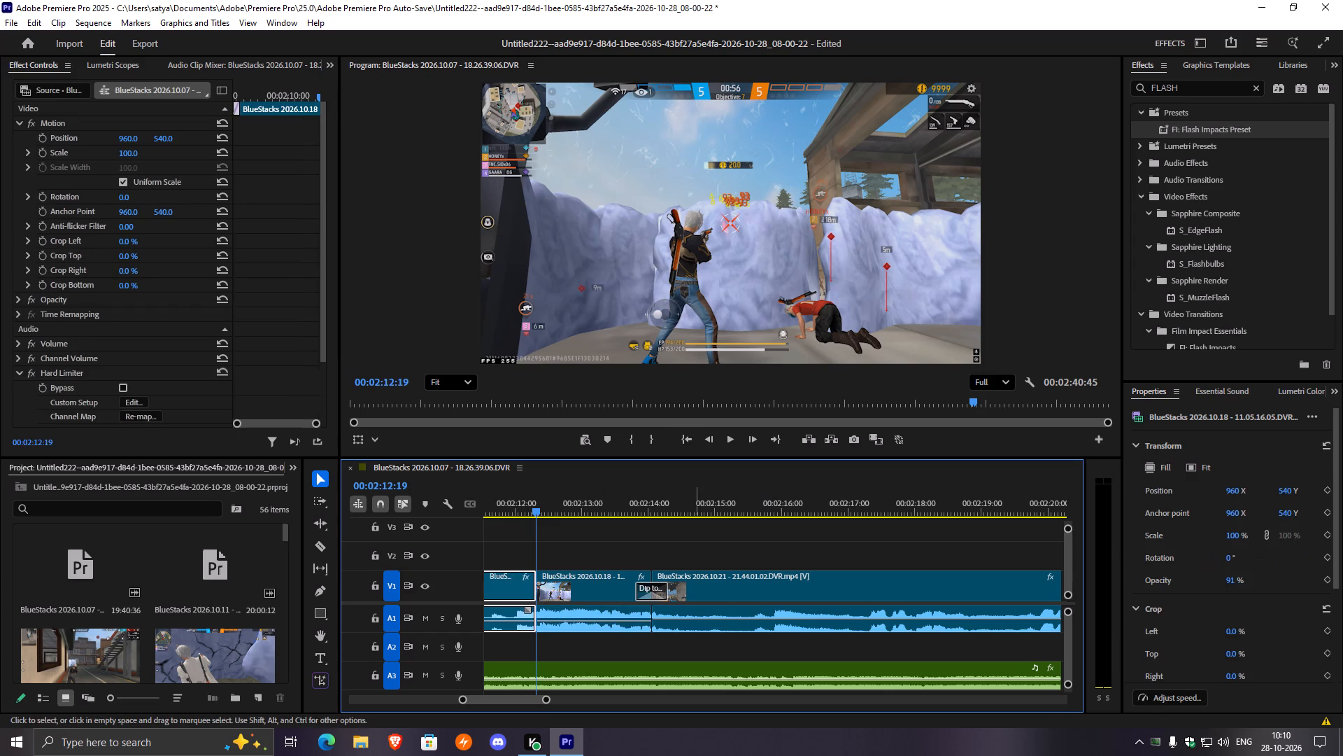
drag(1165, 127, 533, 587)
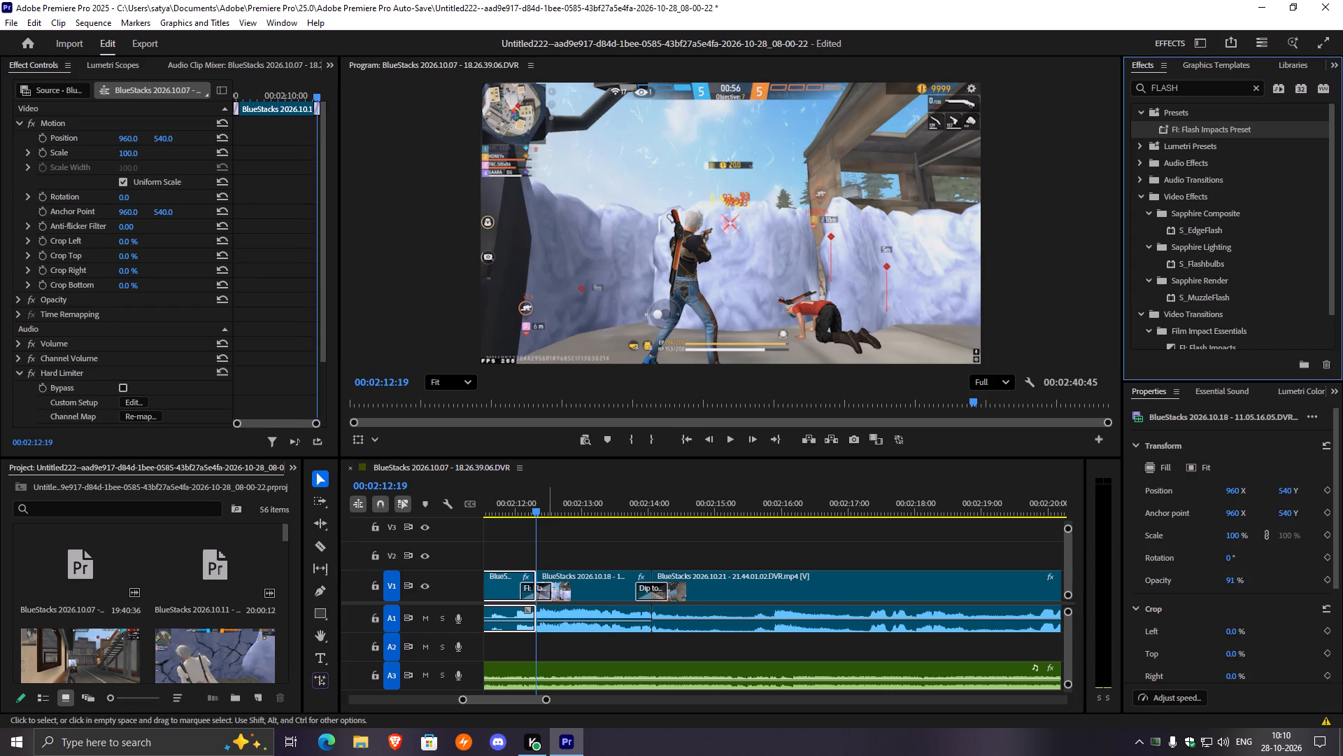
Replay the 00:02:12:19 flash, nudge it a few frames later and replay it again.
drag(540, 511, 488, 534)
key(space)
key(space)
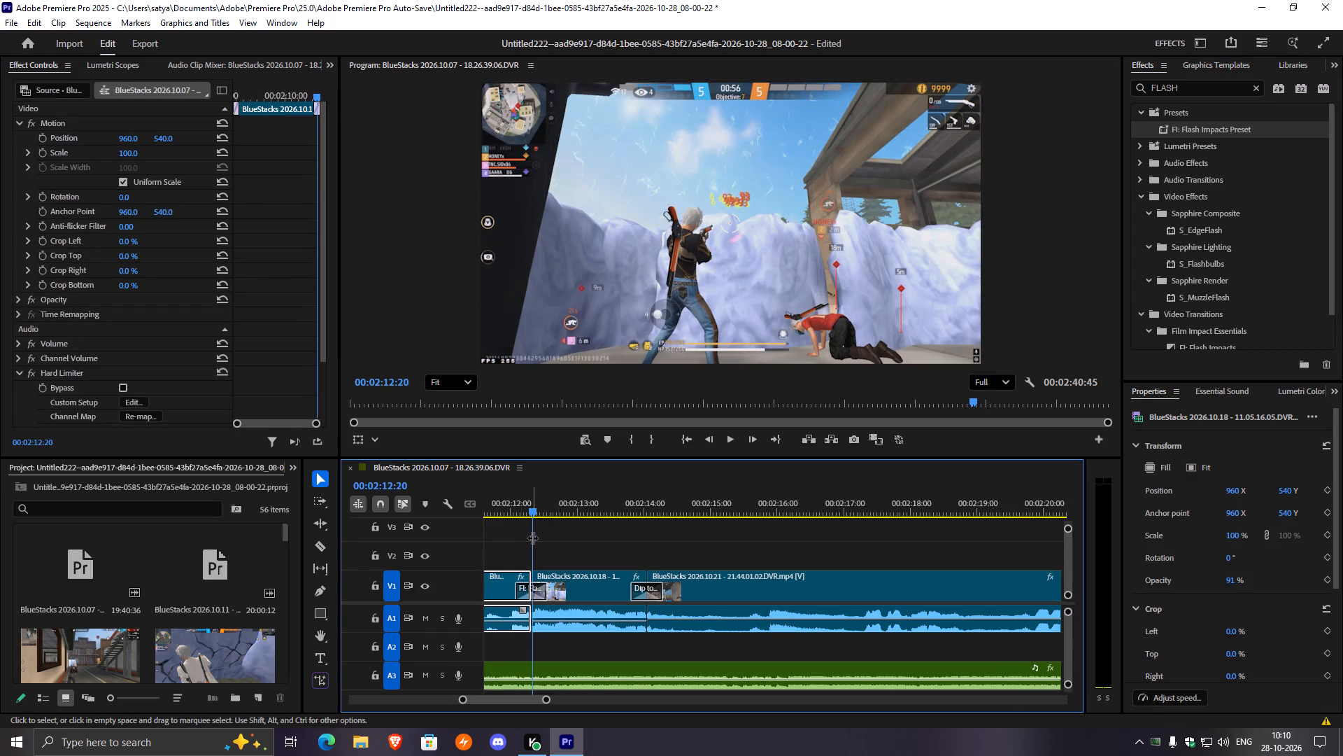
click(539, 592)
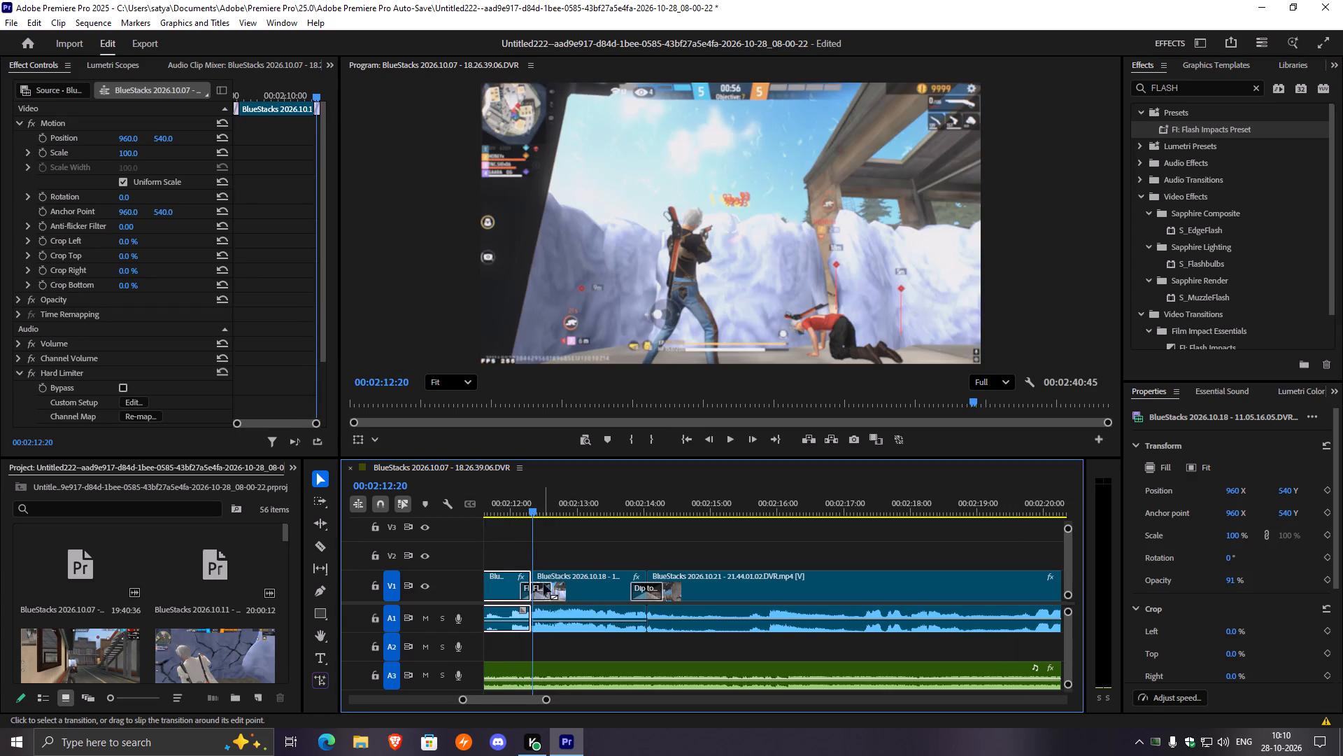
drag(532, 503, 510, 514)
key(space)
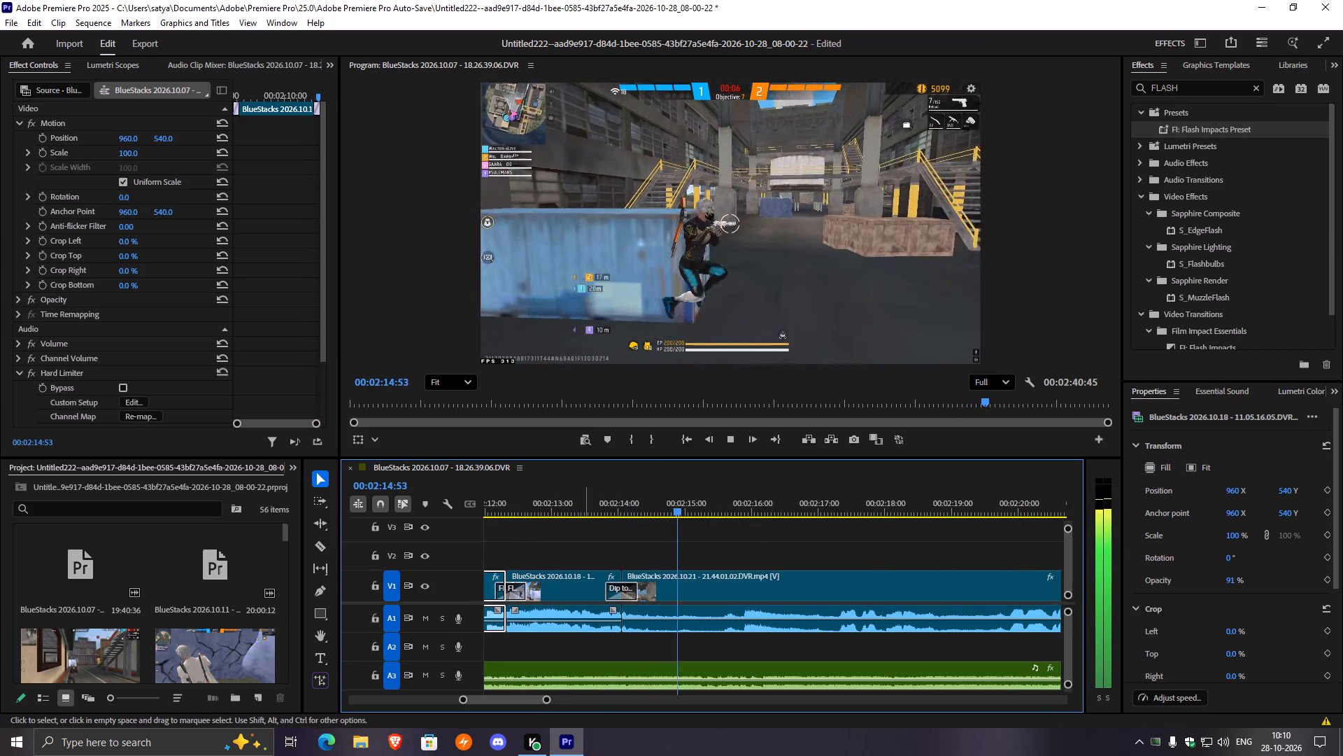
Find the kill shot at 00:02:15:46, split the BlueStacks 2026.10.21 - 21.44.01.02 clip there and add the FI: Flash Impacts preset on the cut.
key(space)
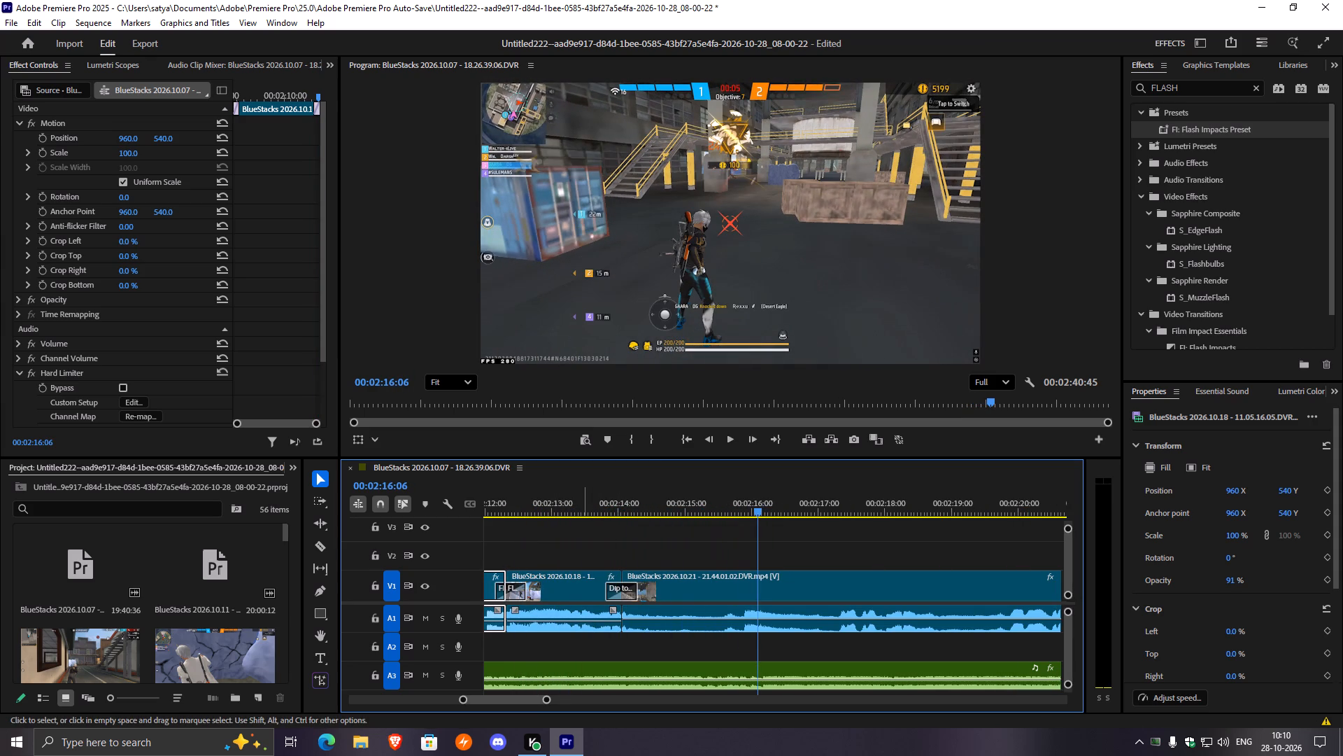
key(Left)
key(Left)
key(Left)
key(Left)
key(Left)
key(Left)
key(Left)
key(Left)
key(Left)
key(Left)
key(Left)
key(Left)
key(Left)
key(Left)
key(Left)
key(Left)
key(Left)
key(Left)
key(Left)
key(Left)
key(Left)
key(Left)
key(Left)
key(Left)
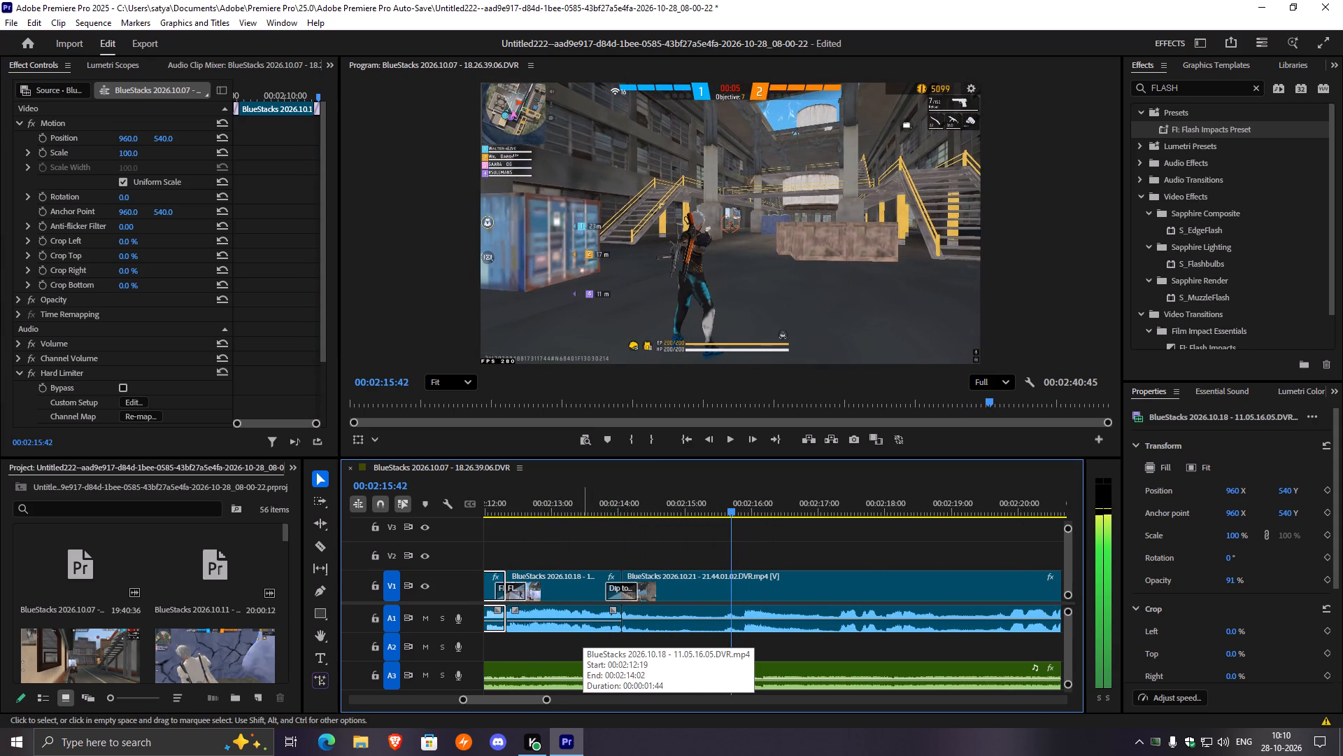
key(Right)
key(Right)
key(Right)
key(Right)
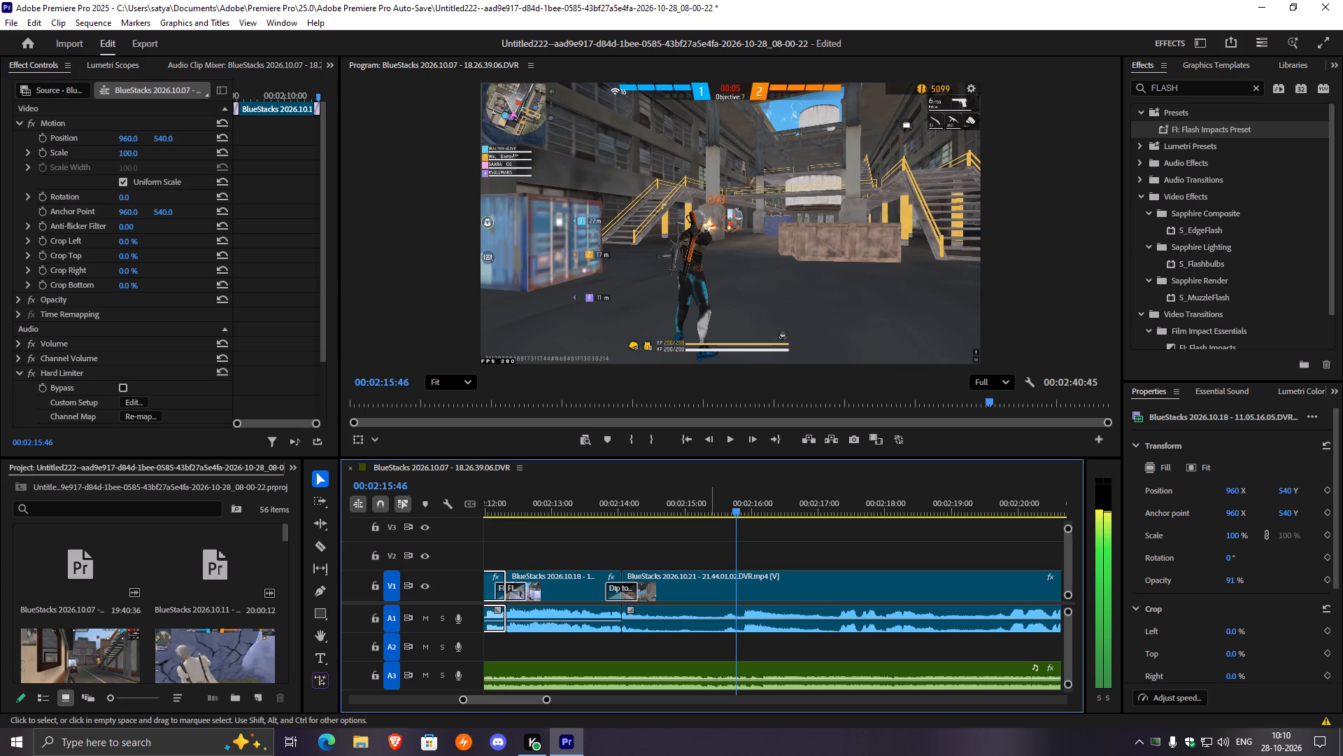
click(718, 581)
key(ctrl+k)
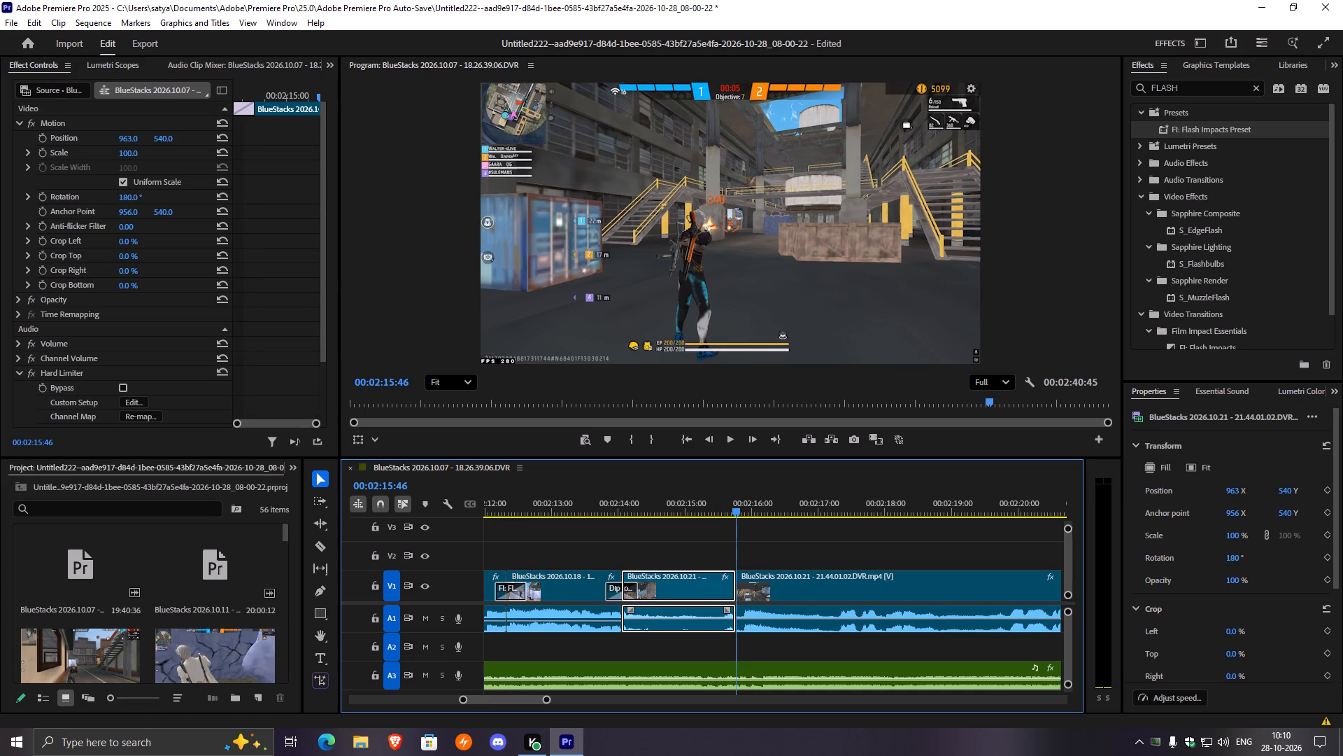
drag(1174, 125, 732, 580)
Slide the 00:02:15:46 flash about 3 frames later, replay it, nudge it slightly later again and replay the kill.
click(738, 586)
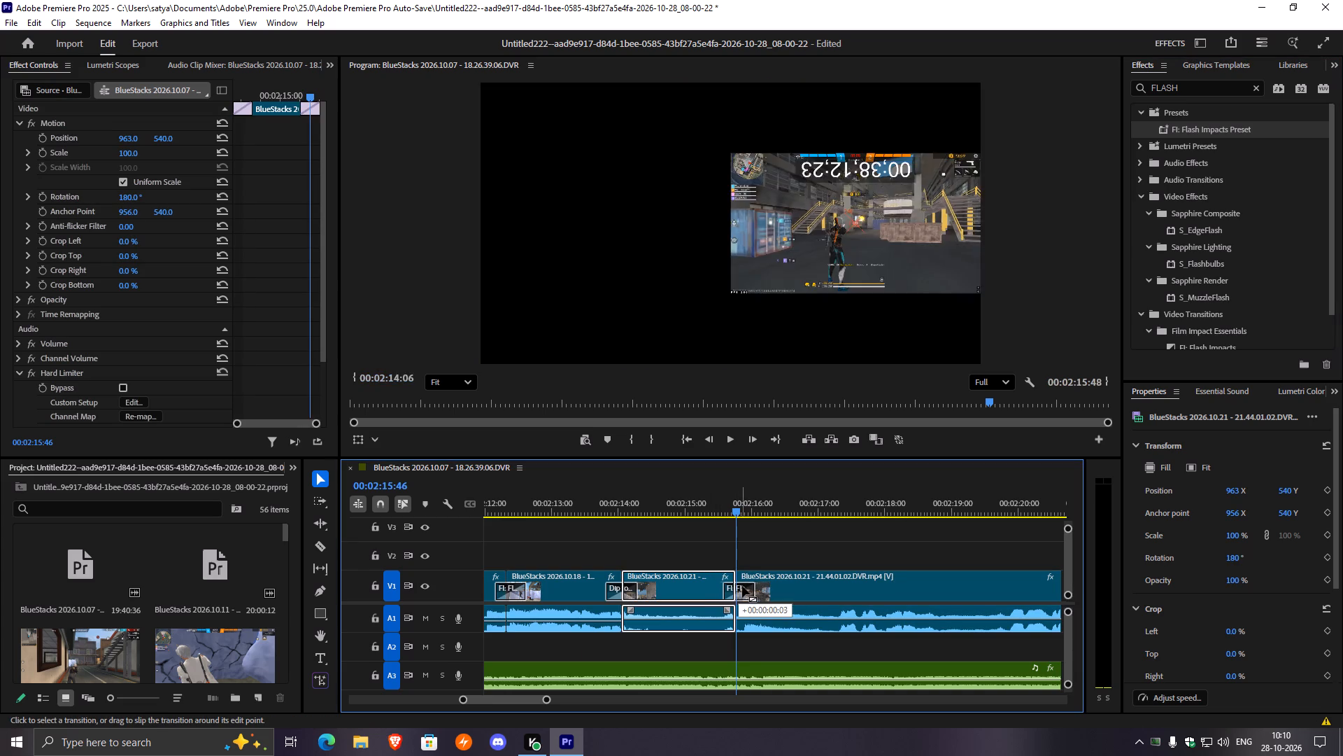
drag(739, 517, 724, 517)
drag(730, 509, 723, 510)
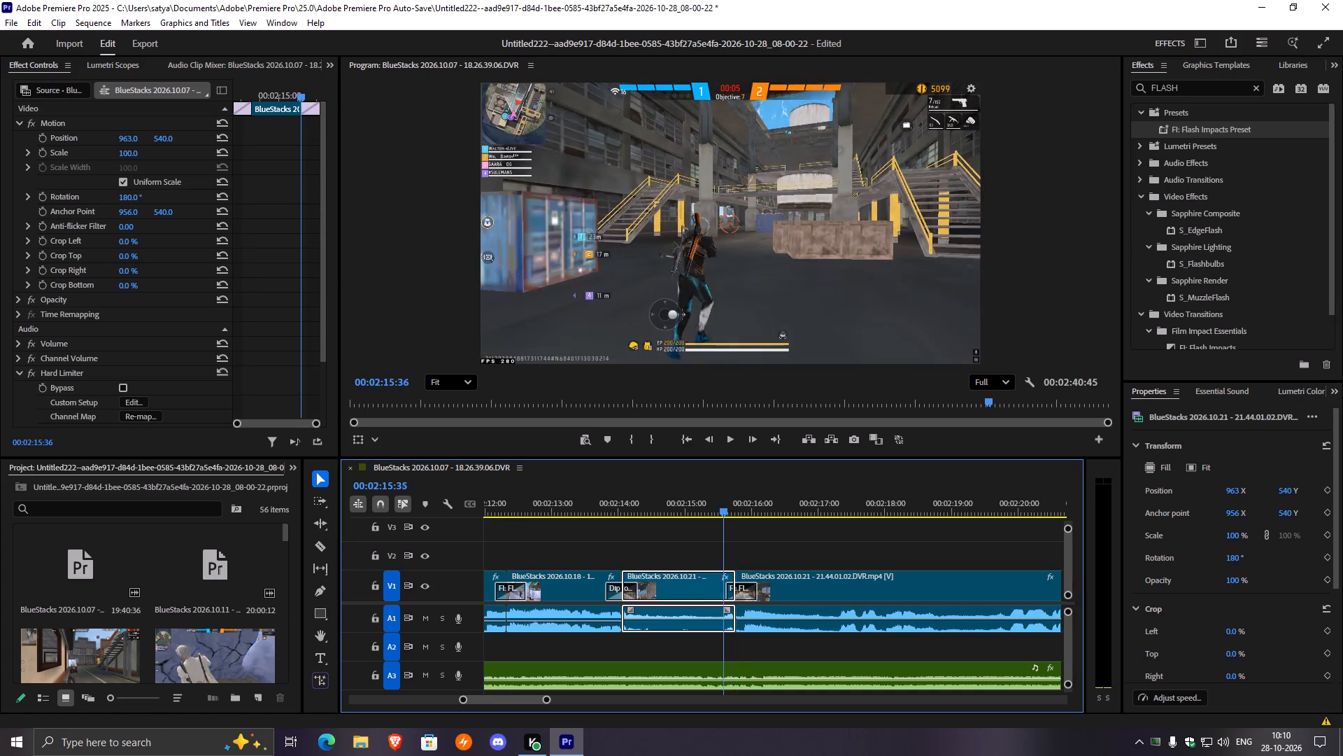
drag(723, 510, 709, 517)
key(space)
key(space)
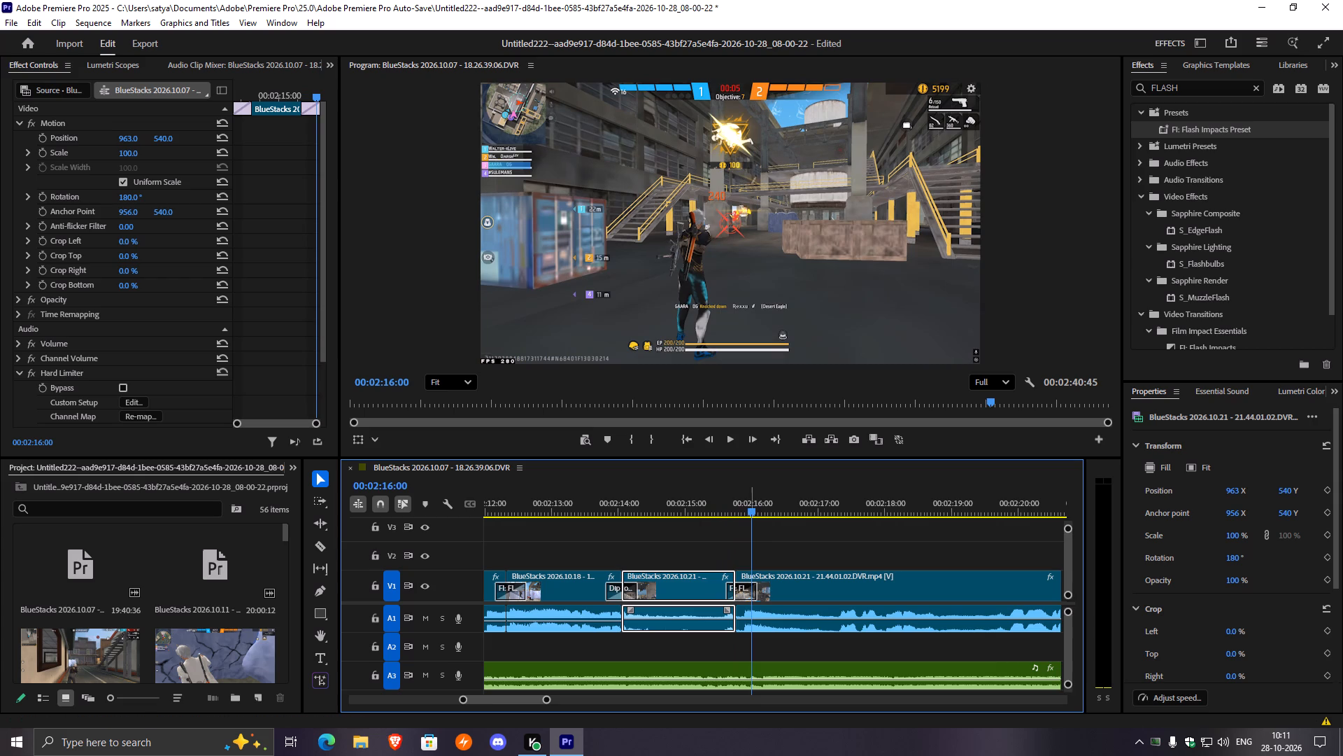
drag(752, 510, 727, 510)
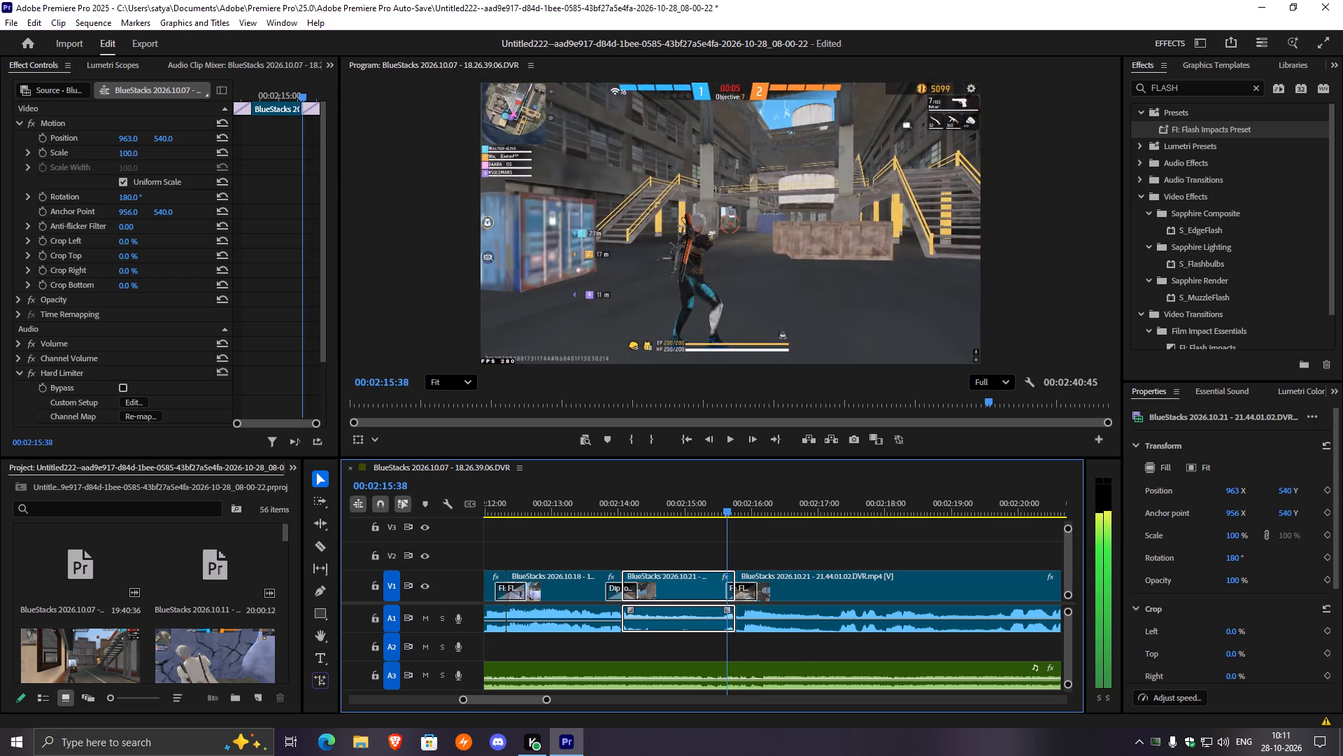
drag(727, 510, 734, 510)
click(745, 586)
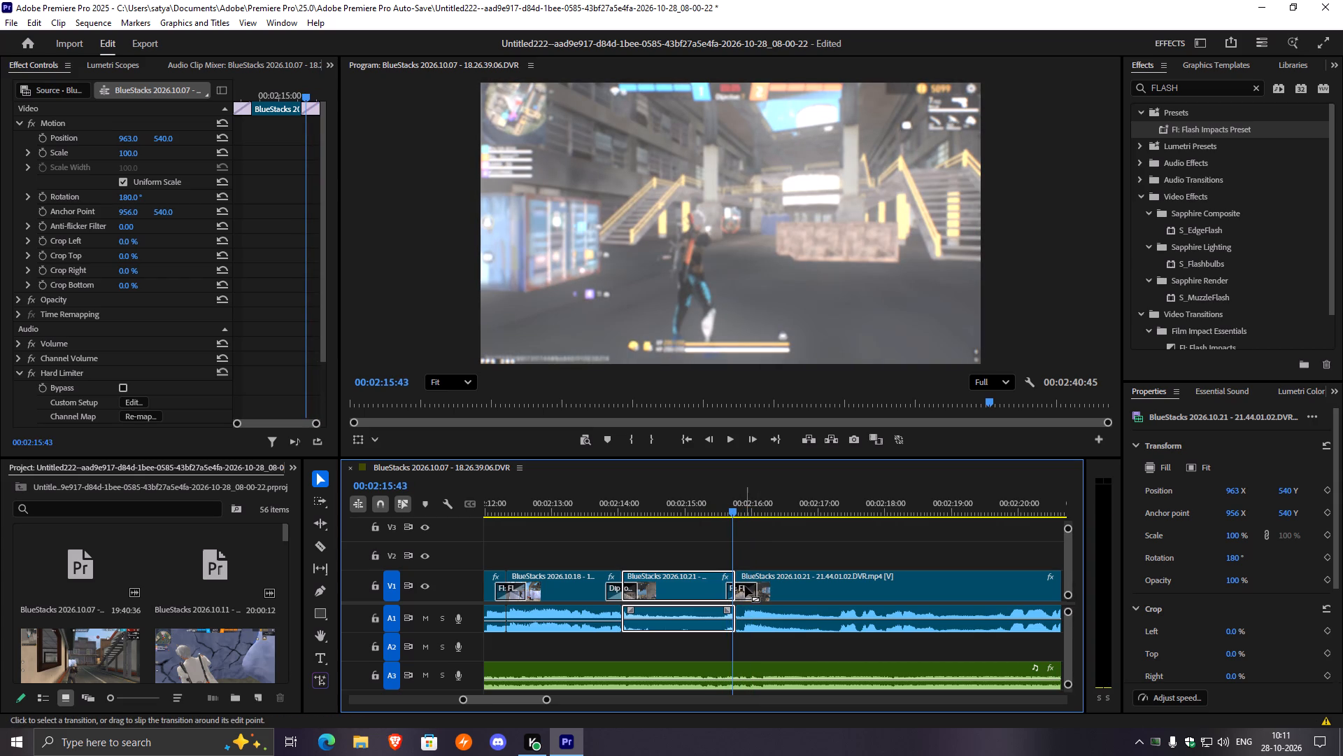
key(space)
key(space)
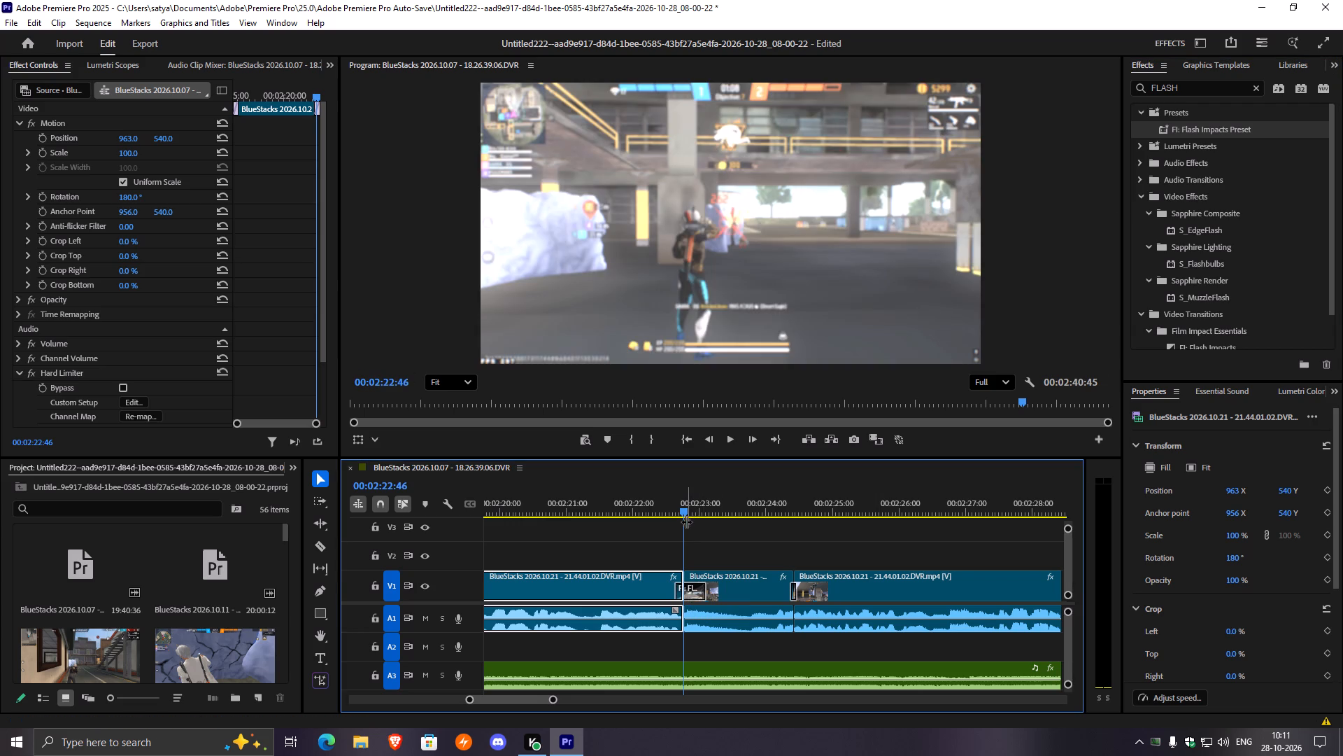
drag(678, 510, 660, 521)
key(space)
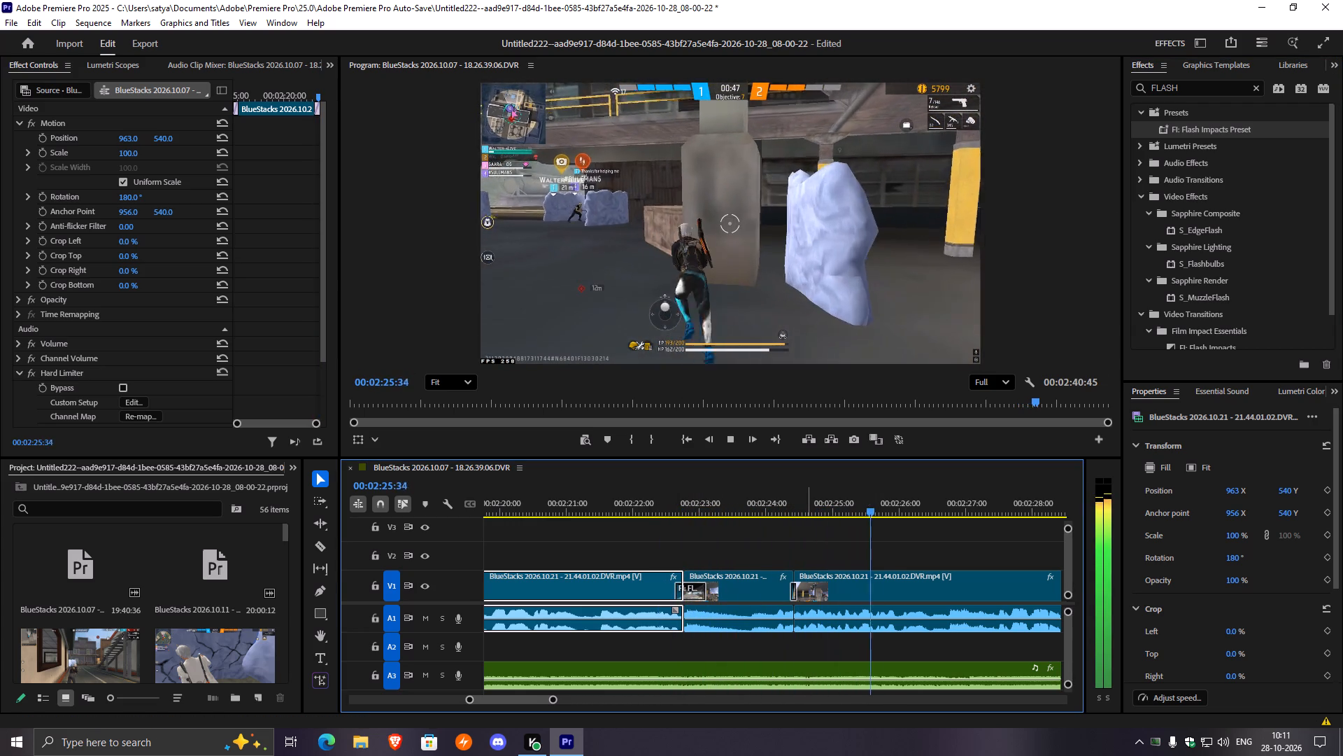
Find the kill shot at 00:02:26:37 and split the BlueStacks 2026.10.21 - 21.44.01.02 clip there.
key(space)
key(space)
key(space)
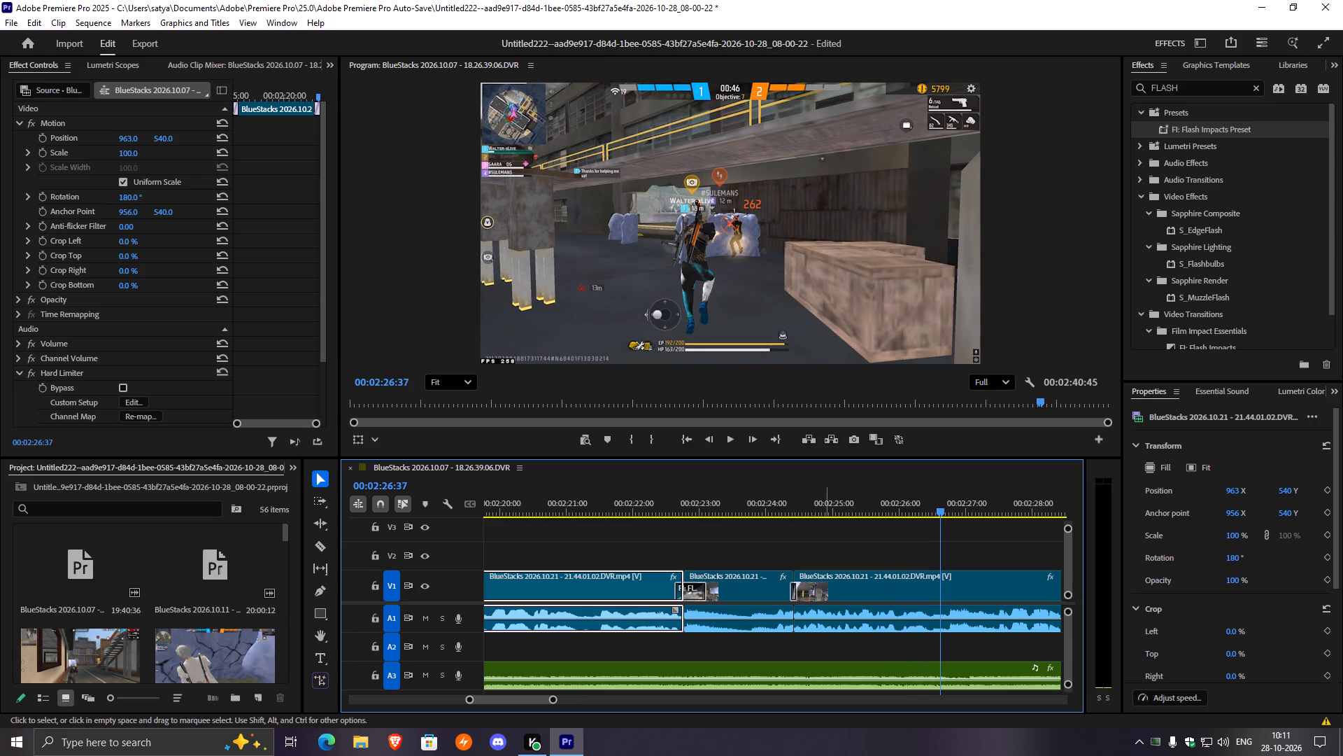
click(856, 575)
key(ctrl+k)
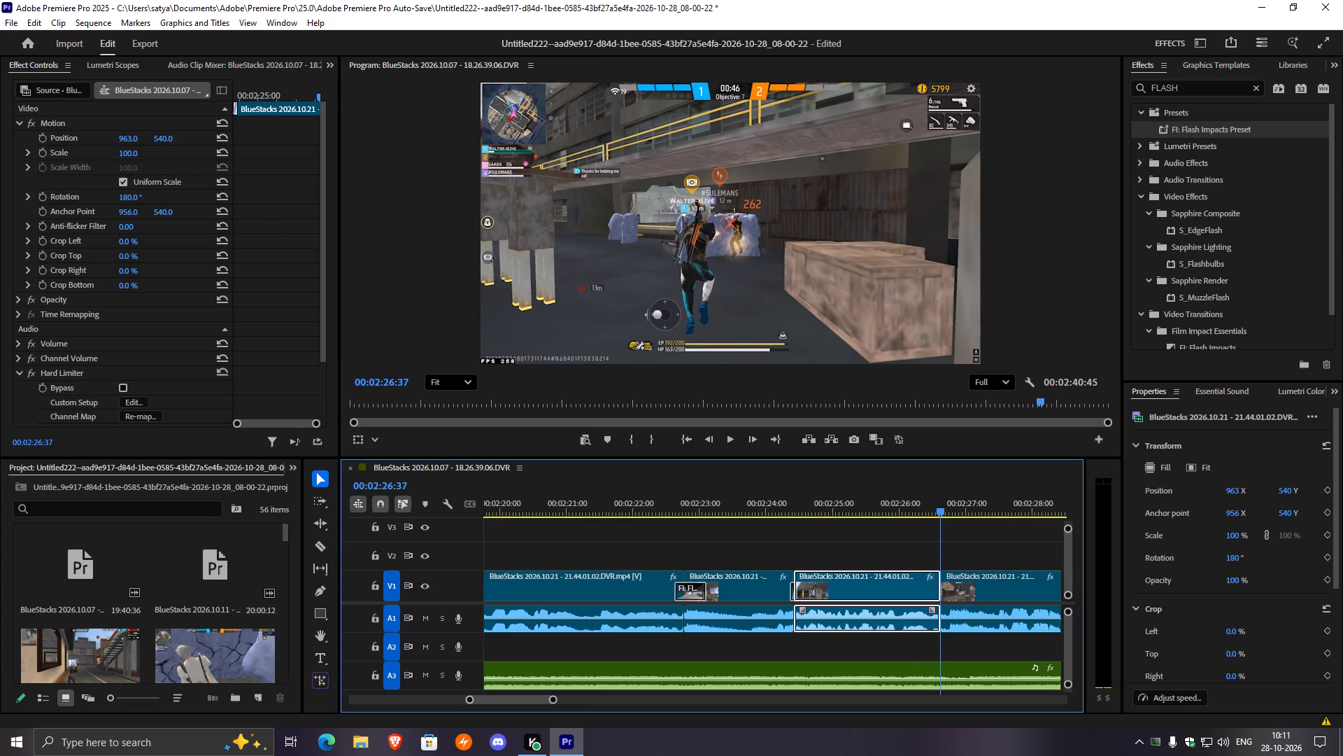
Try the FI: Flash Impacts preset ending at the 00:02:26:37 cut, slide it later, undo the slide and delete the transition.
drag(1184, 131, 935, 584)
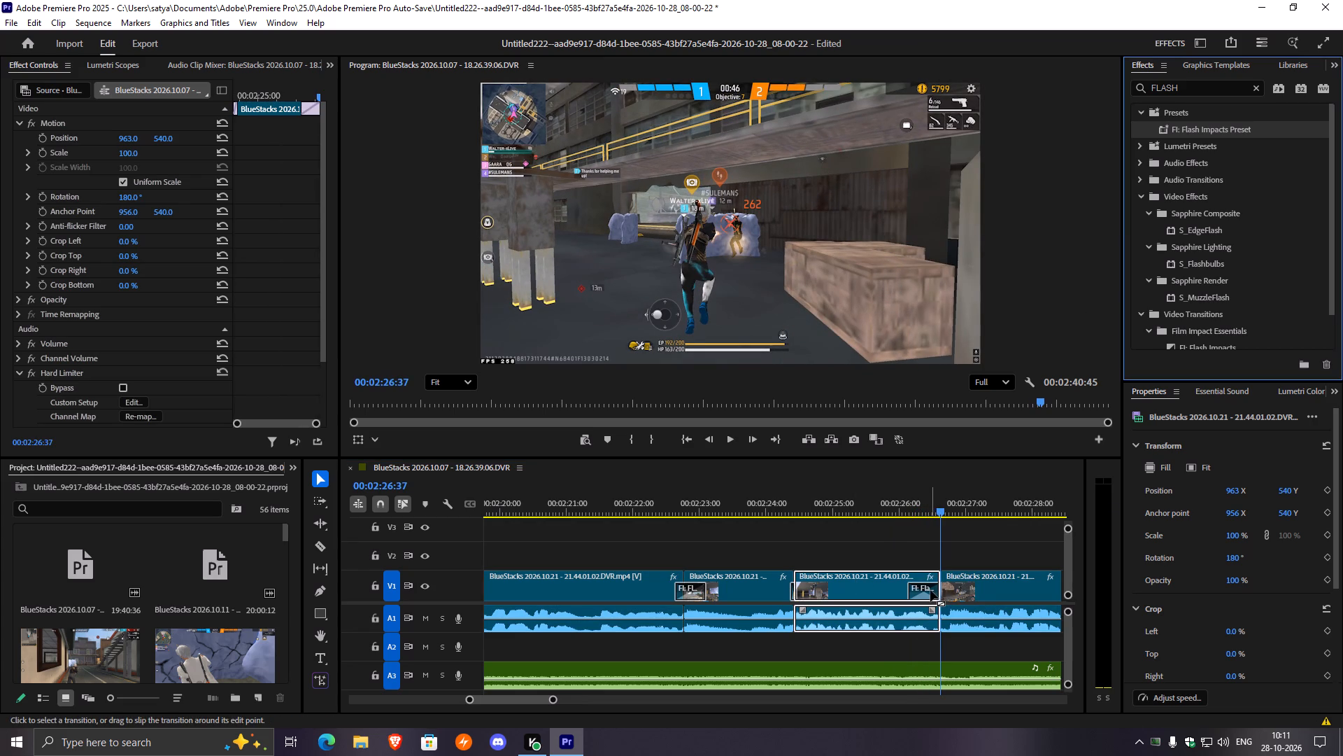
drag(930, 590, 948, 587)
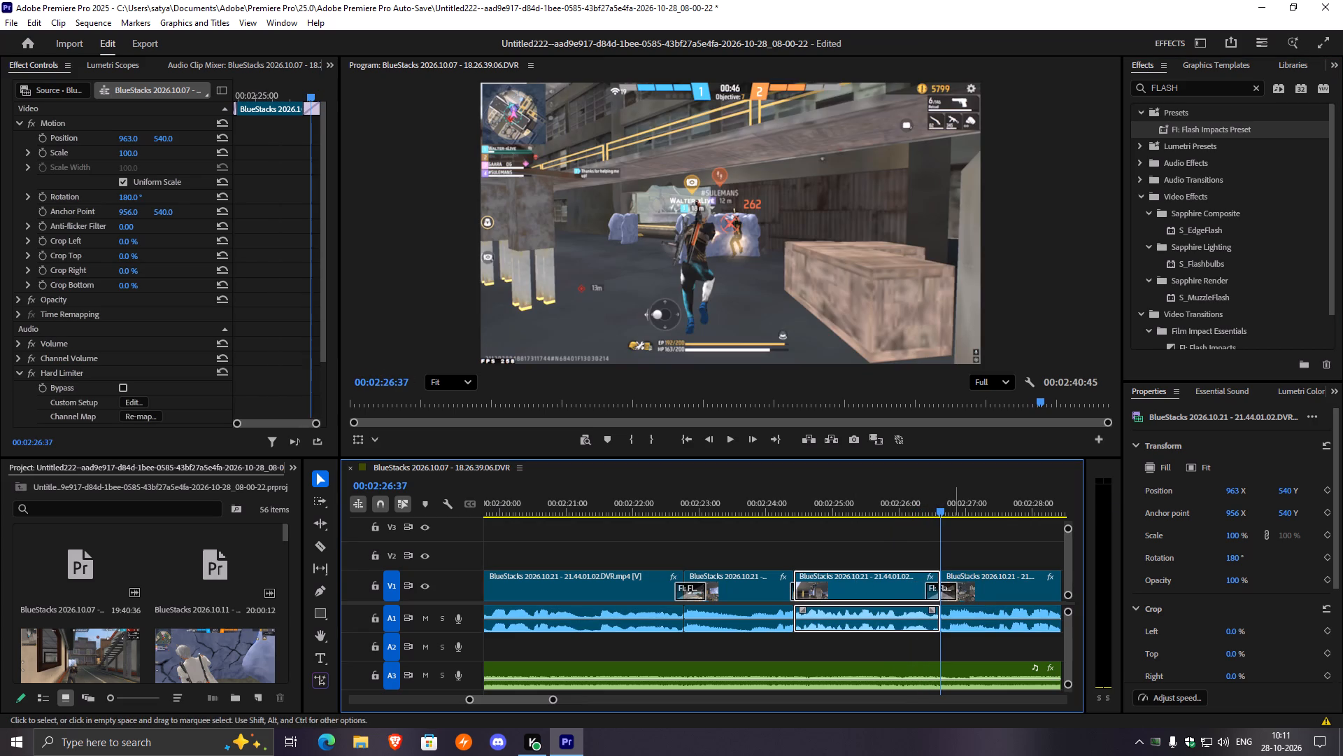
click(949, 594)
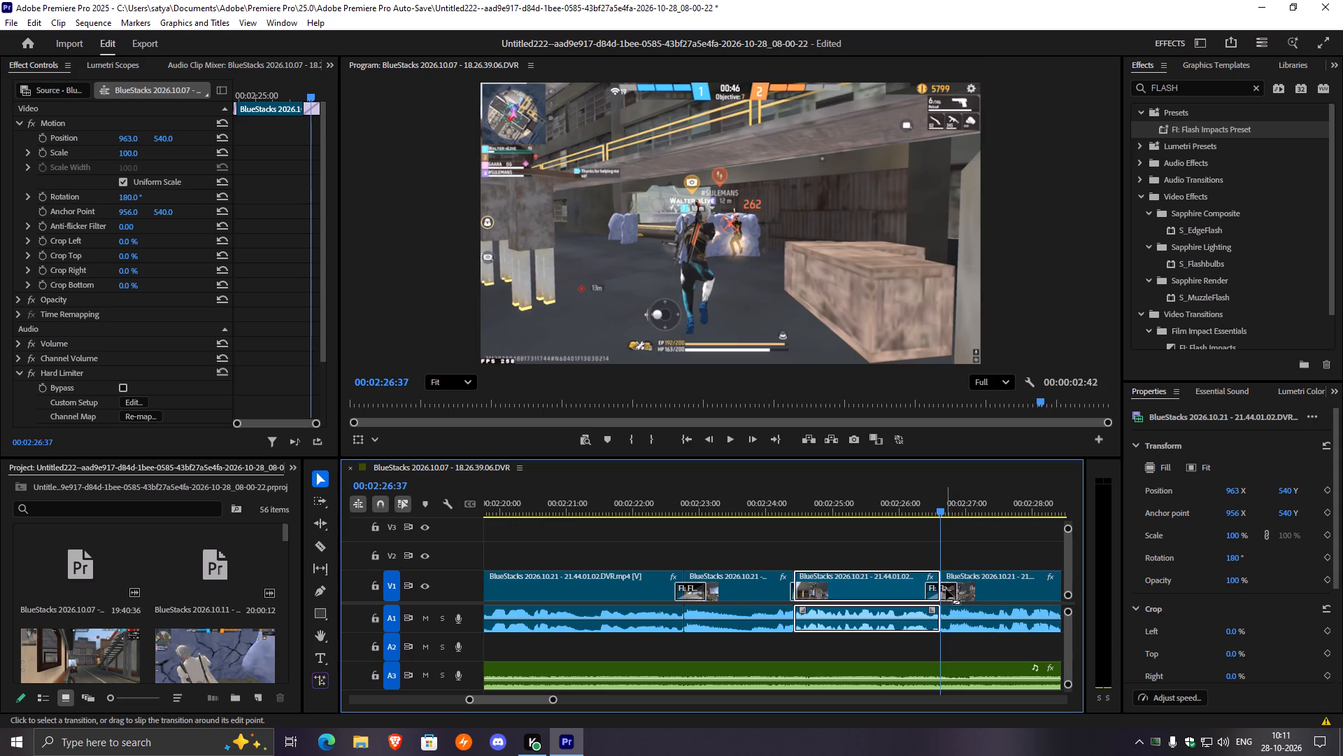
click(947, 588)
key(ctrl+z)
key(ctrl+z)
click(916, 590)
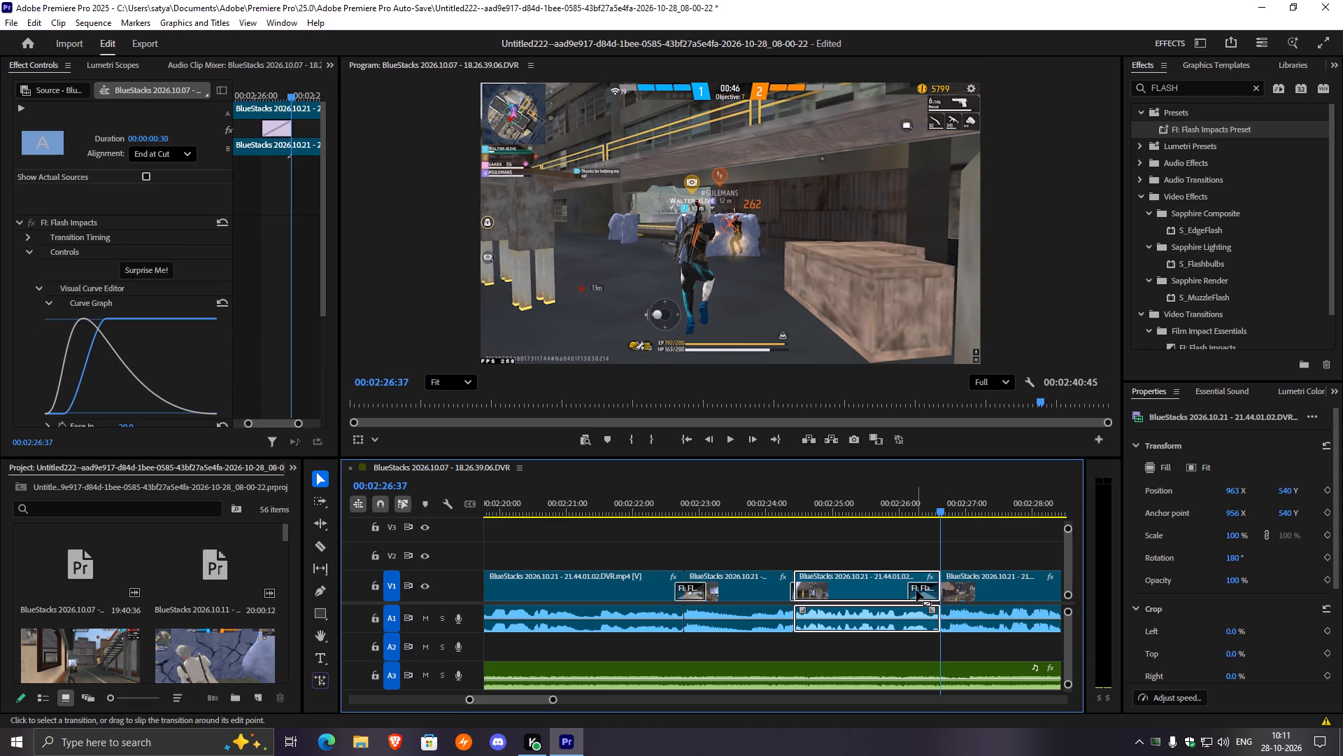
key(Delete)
Add the FI: Flash Impacts preset on the 00:02:26:37 cut, nudge it slightly later and replay the kill.
drag(1172, 130, 946, 578)
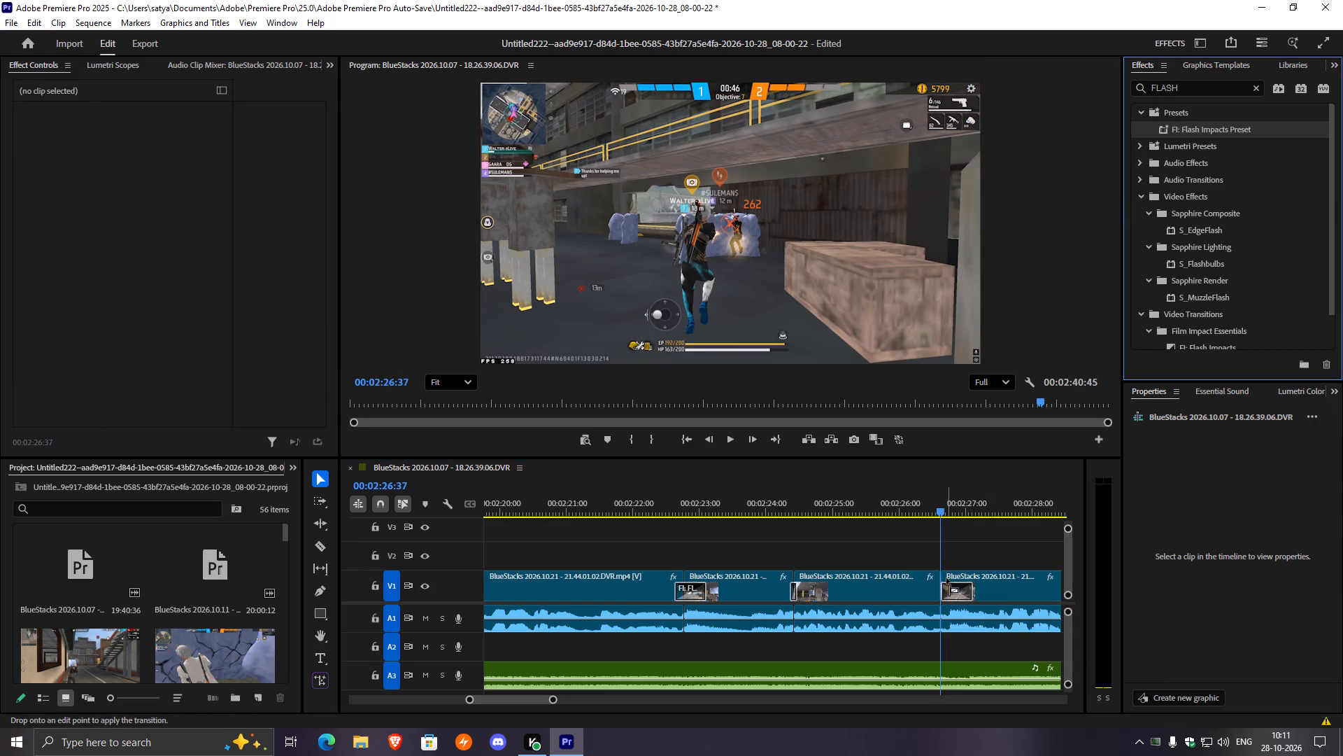
drag(946, 578, 942, 583)
drag(938, 591, 946, 590)
drag(941, 512, 932, 516)
key(space)
key(space)
drag(932, 516, 923, 517)
key(space)
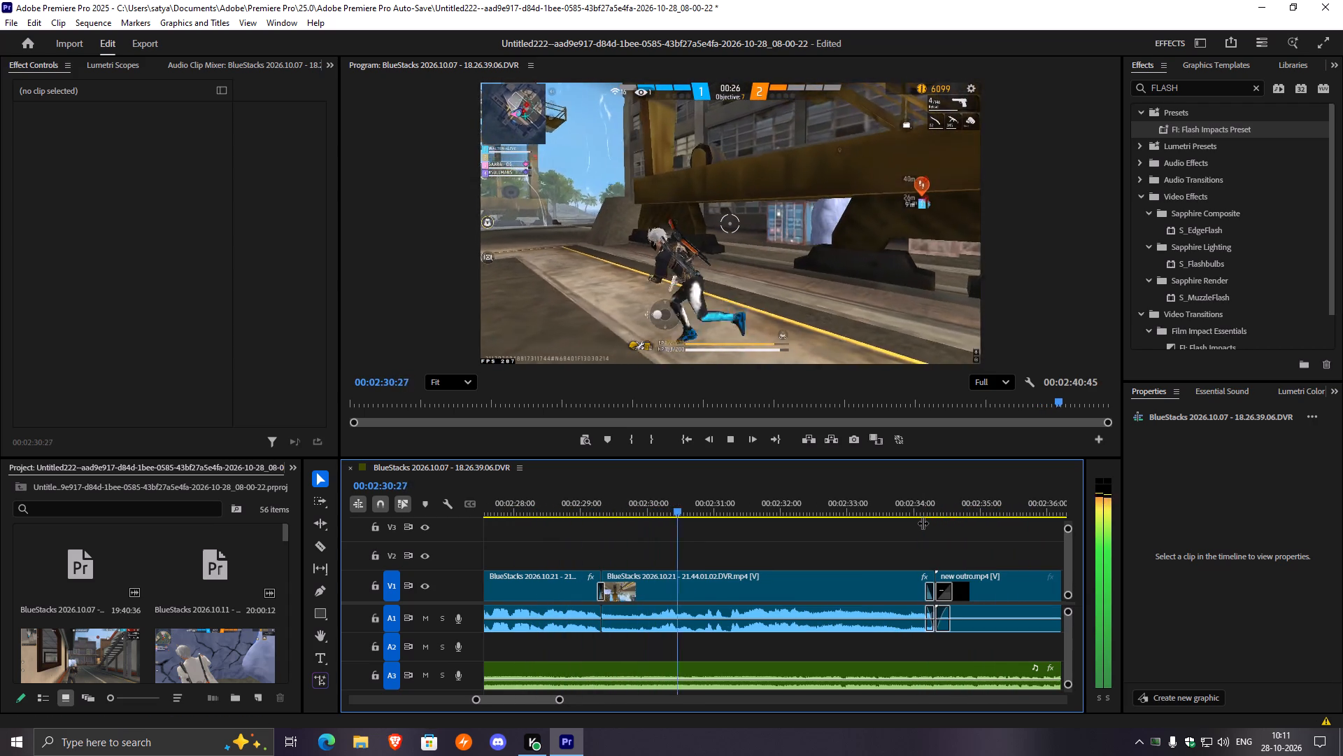
Find the exact kill frame at 00:02:31:25, split the clip there, add the FI: Flash Impacts preset on the cut and slide it slightly later.
key(space)
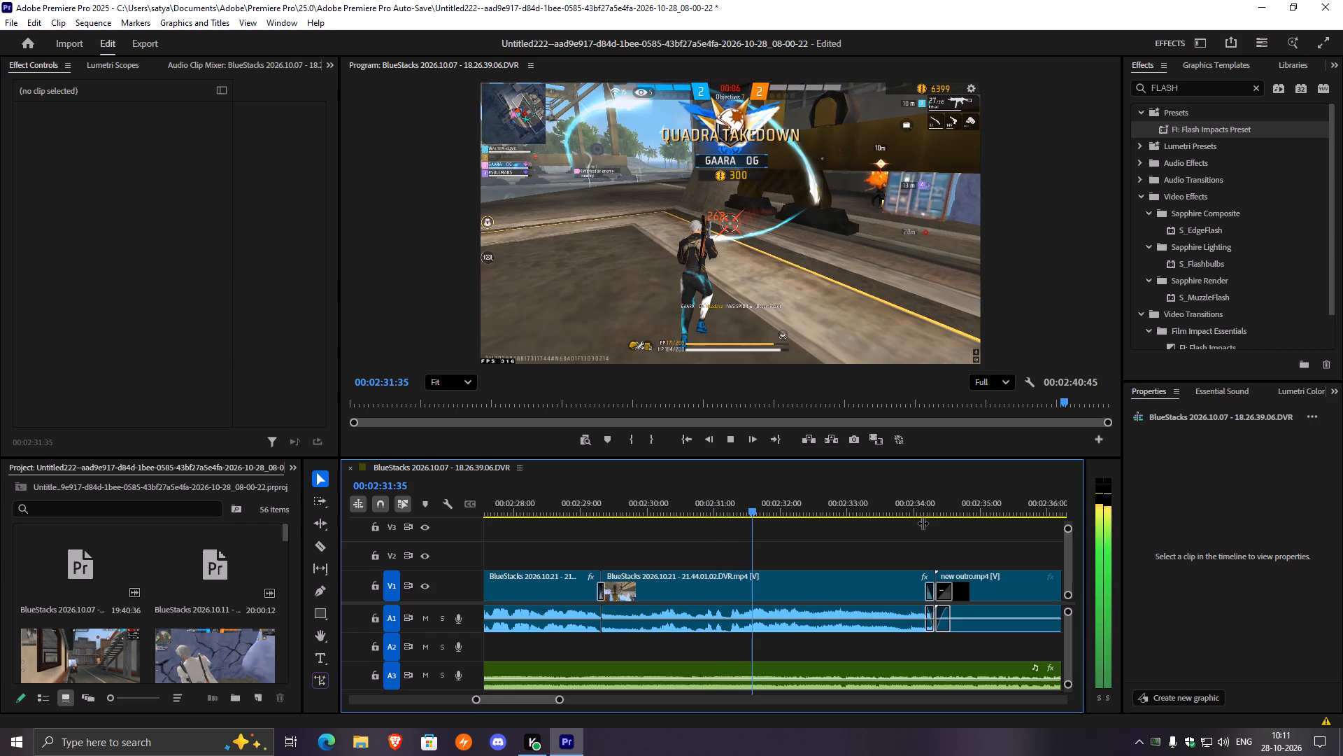
key(Left)
key(Left)
key(Left)
key(Left)
key(Left)
key(Left)
key(Left)
key(Left)
key(Left)
key(Left)
key(Left)
key(Left)
key(Left)
key(Left)
key(Left)
key(Left)
key(Left)
key(Right)
key(Right)
key(Right)
key(Right)
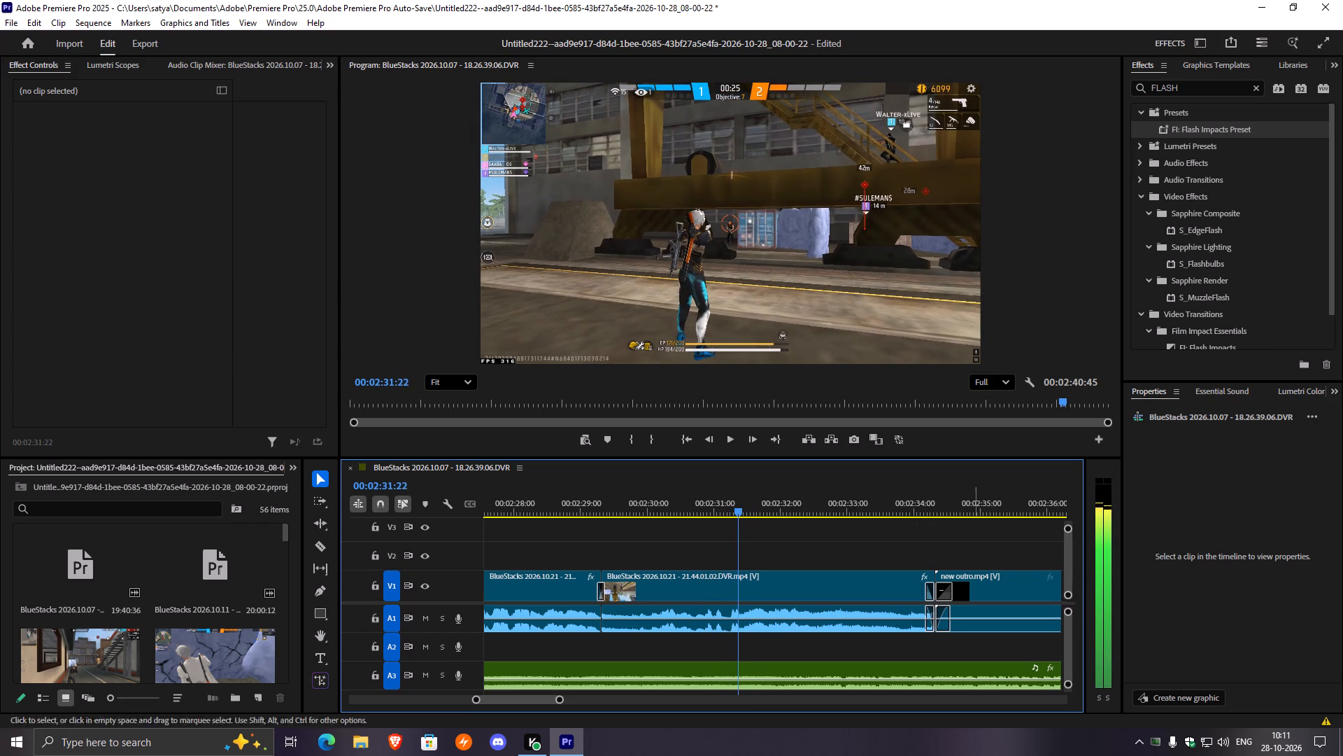
key(Right)
key(Right)
key(Right)
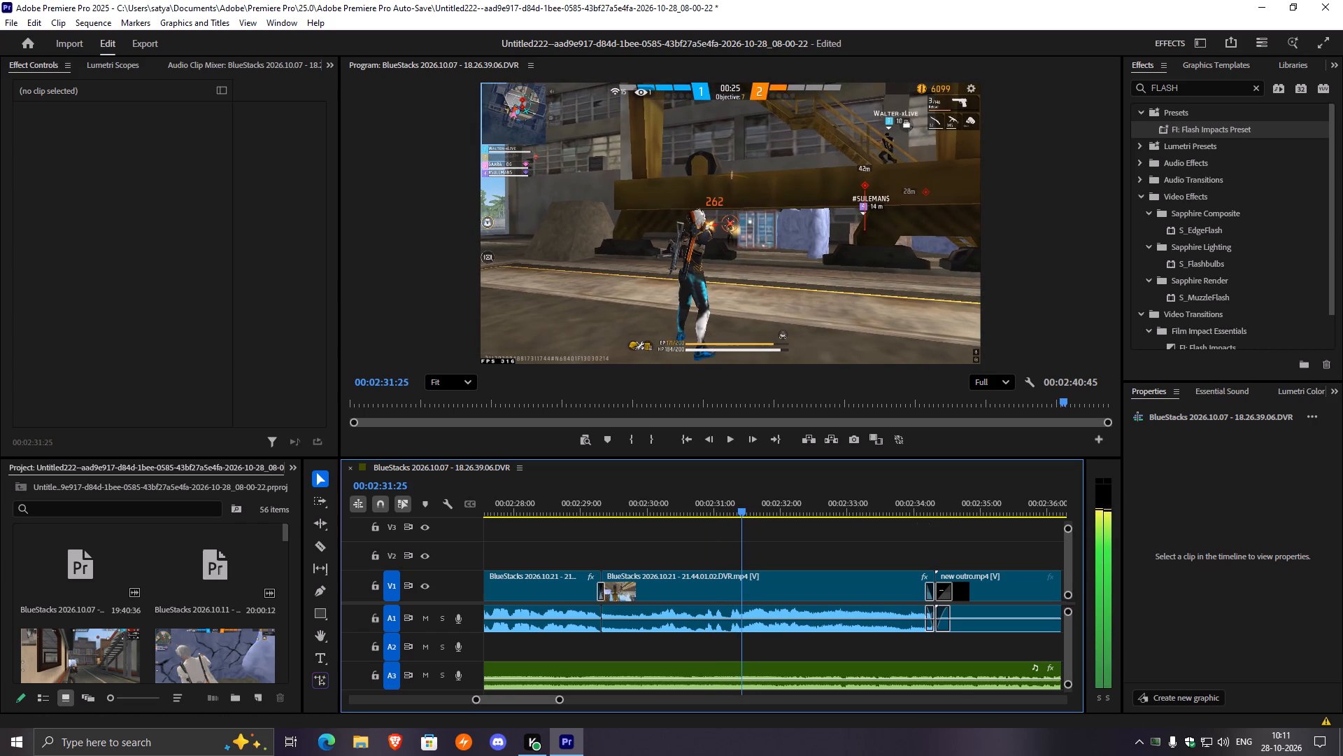
click(1185, 130)
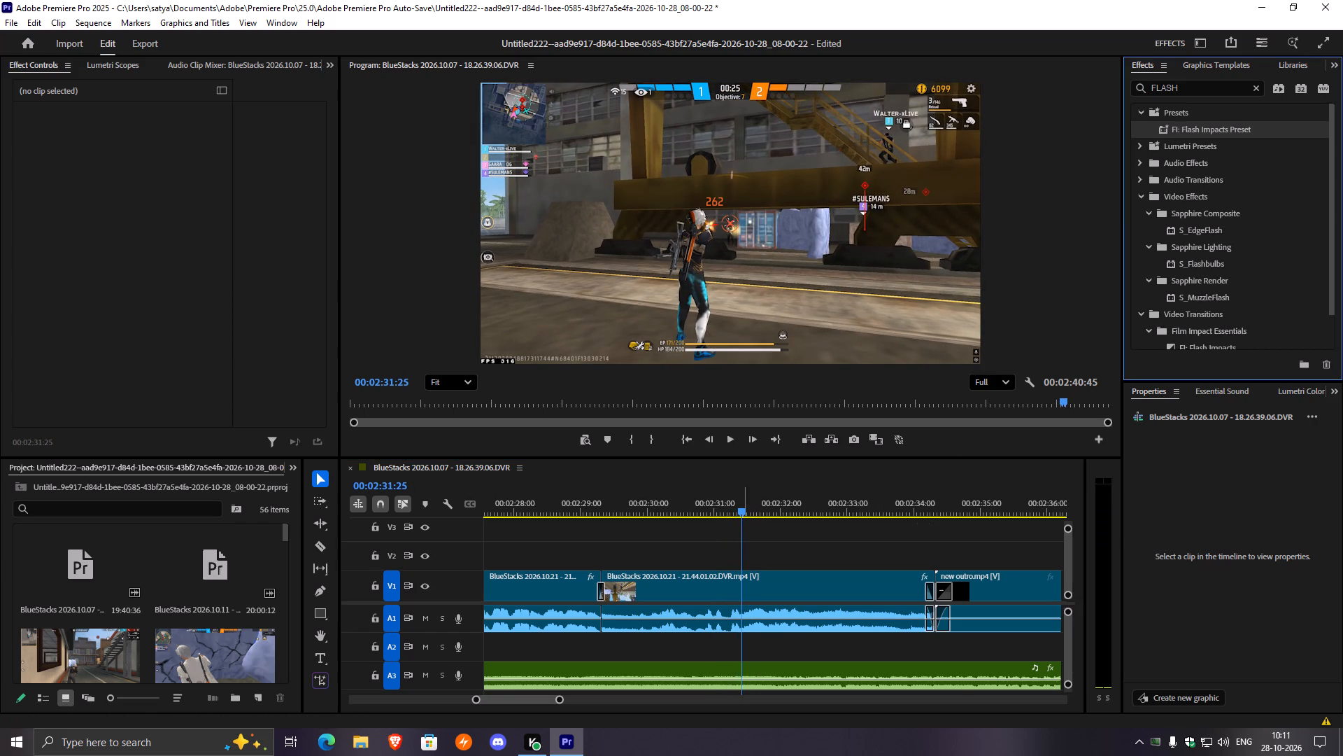
right_click(751, 589)
click(677, 587)
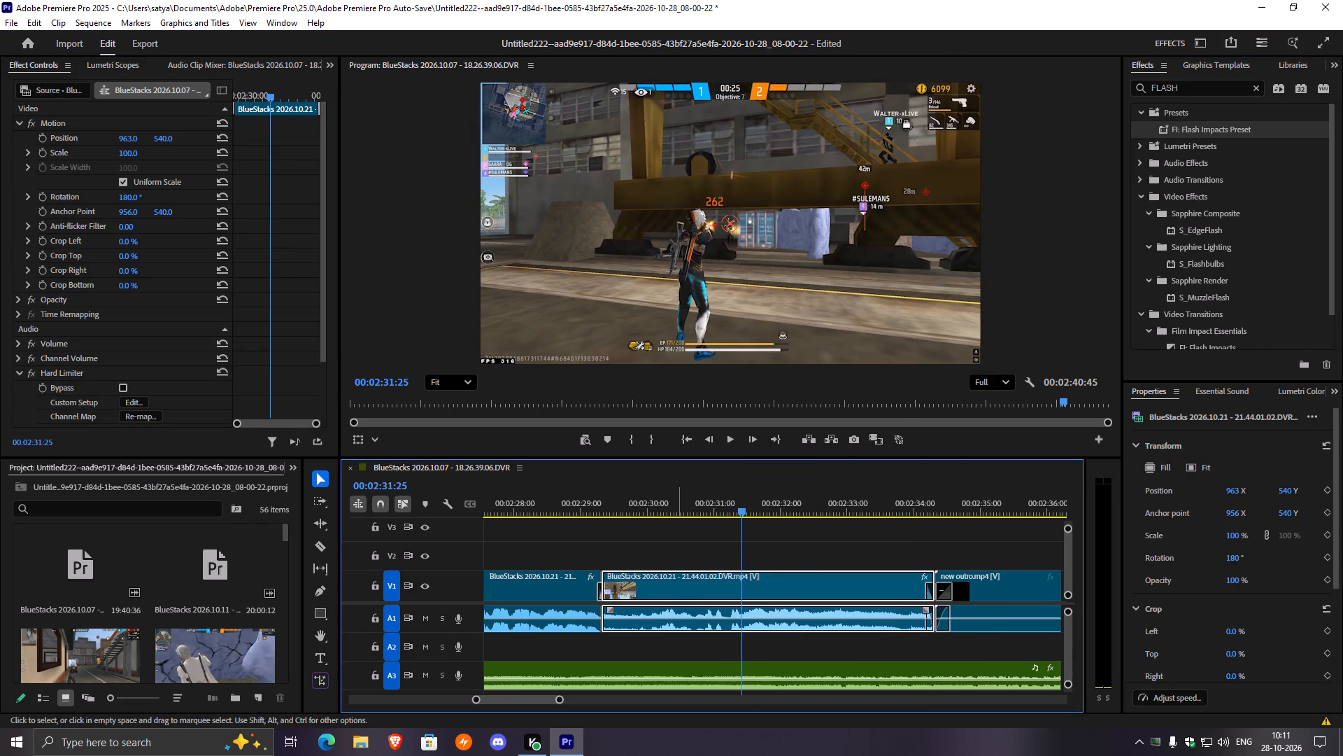
key(ctrl+k)
drag(1172, 123, 740, 583)
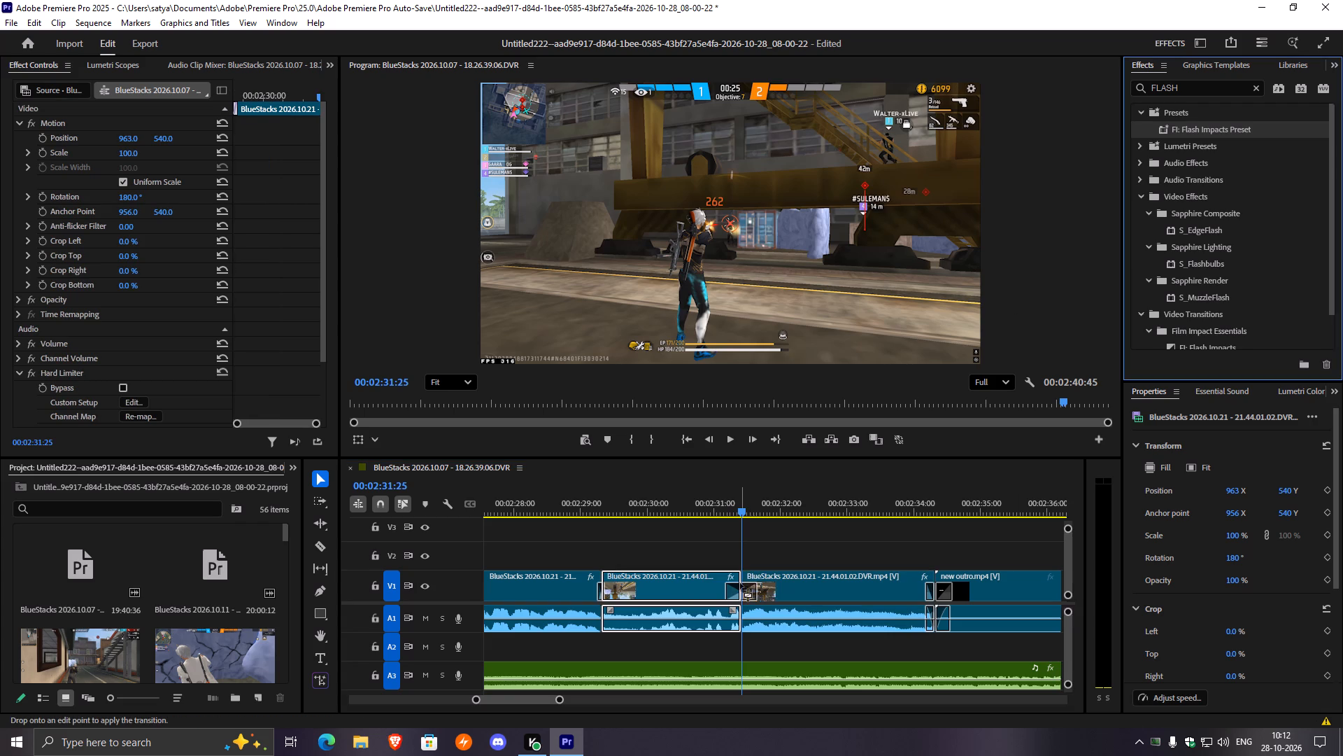
drag(740, 583, 741, 583)
drag(747, 587, 755, 588)
Replay the 00:02:31:25 flash and watch on through the outro to the end of the sequence.
drag(743, 516, 736, 519)
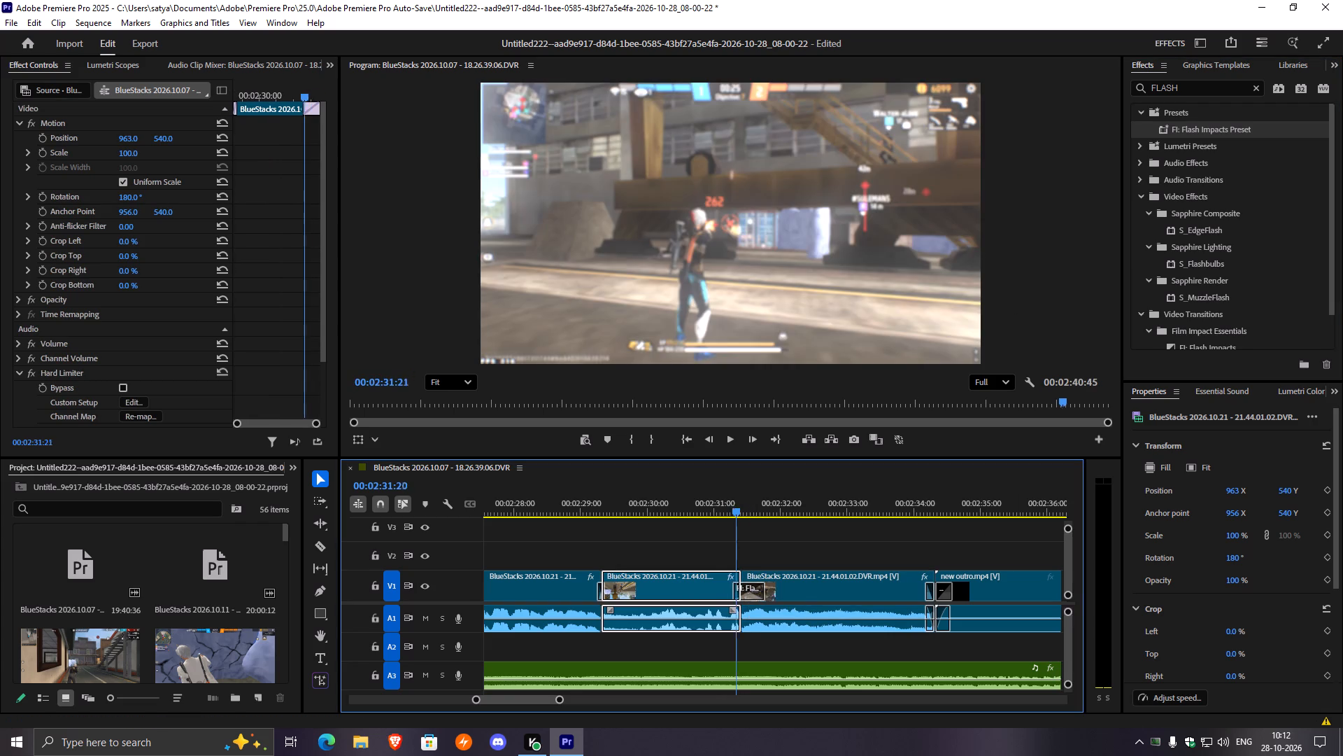
drag(736, 519, 727, 523)
key(space)
key(space)
key(space)
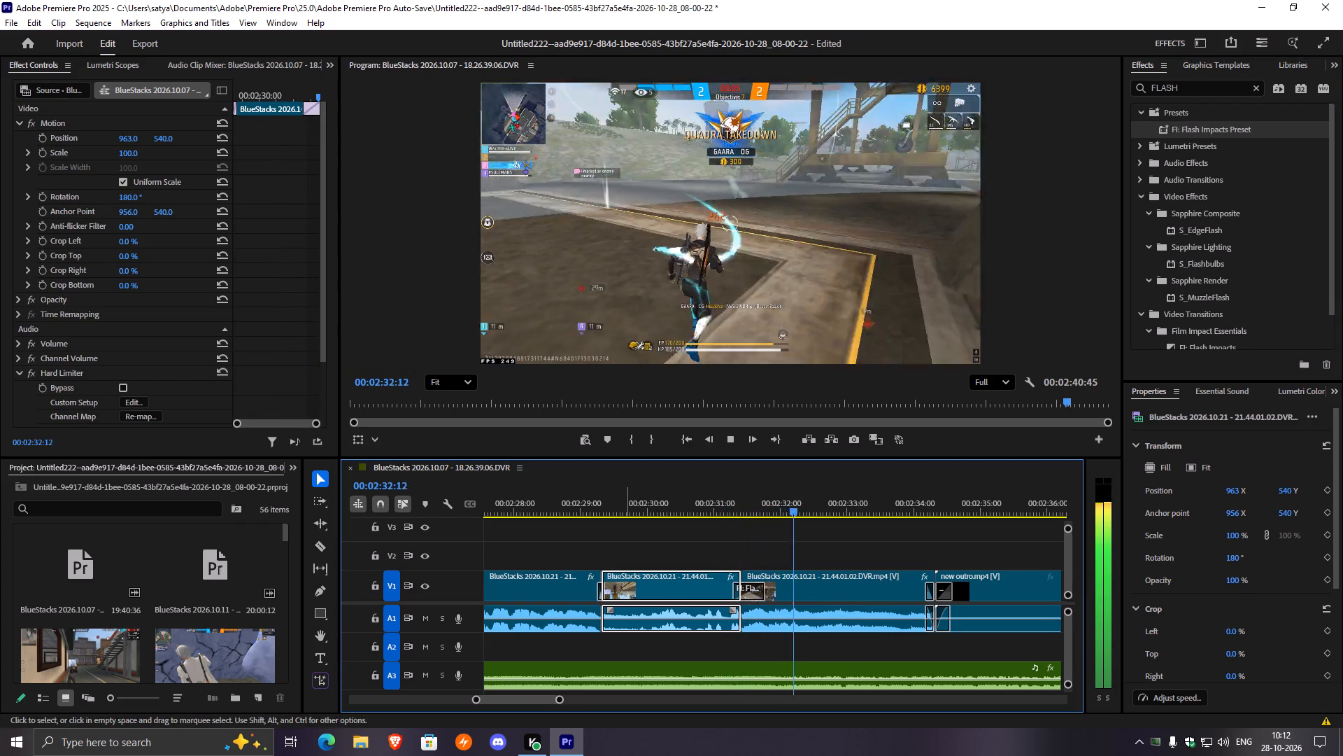
drag(557, 702, 628, 700)
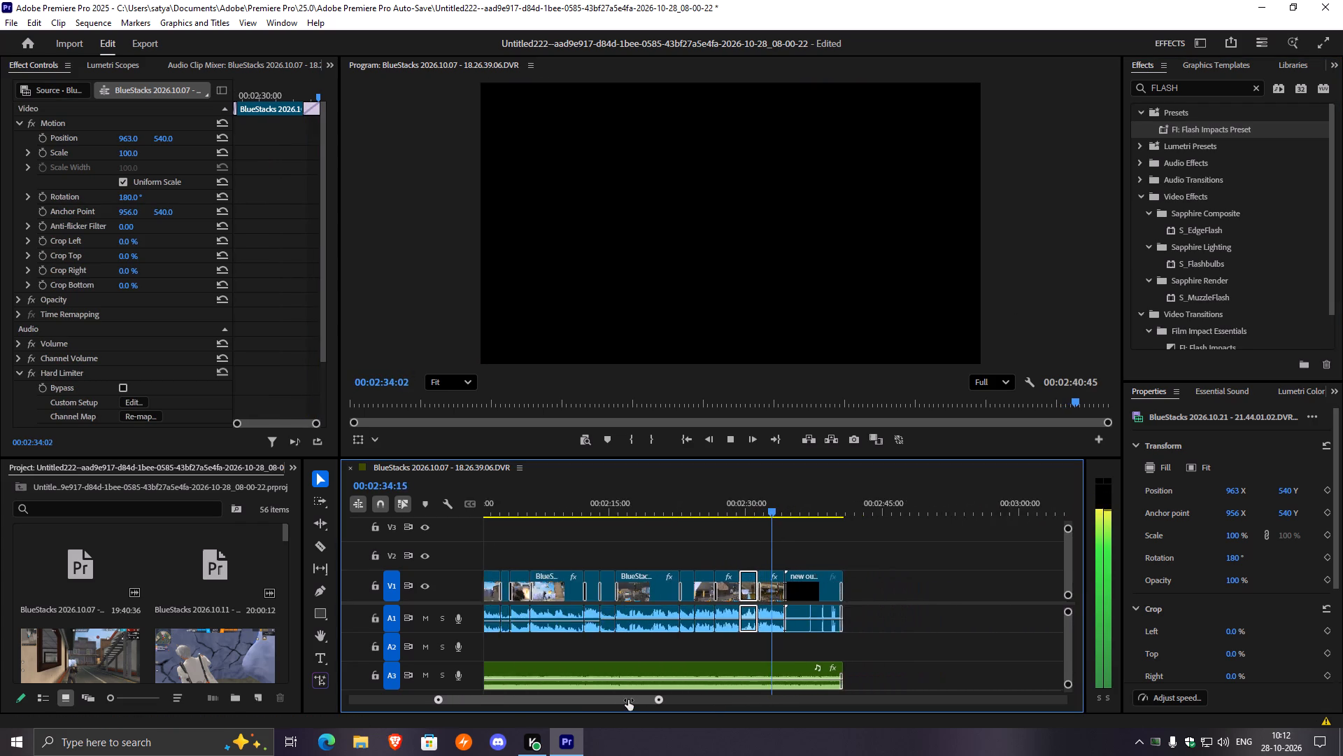
drag(628, 700, 646, 696)
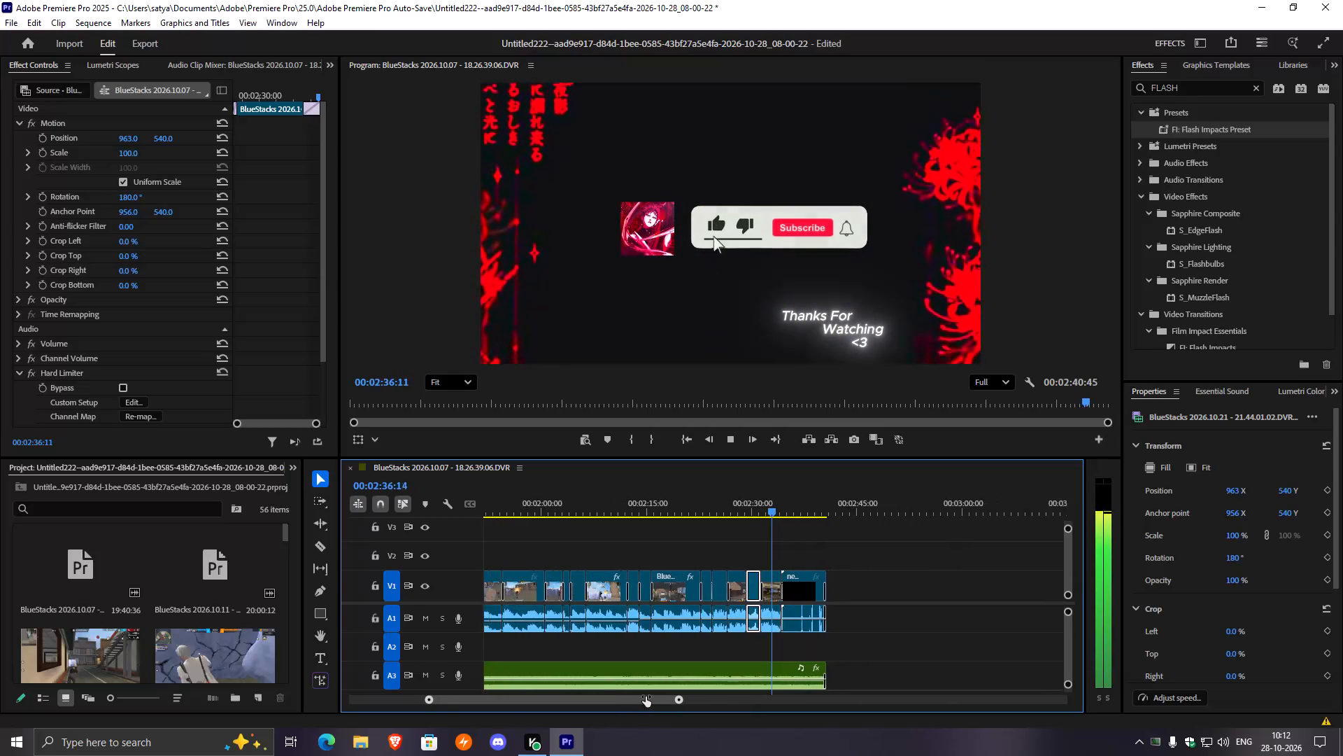
drag(646, 696, 659, 695)
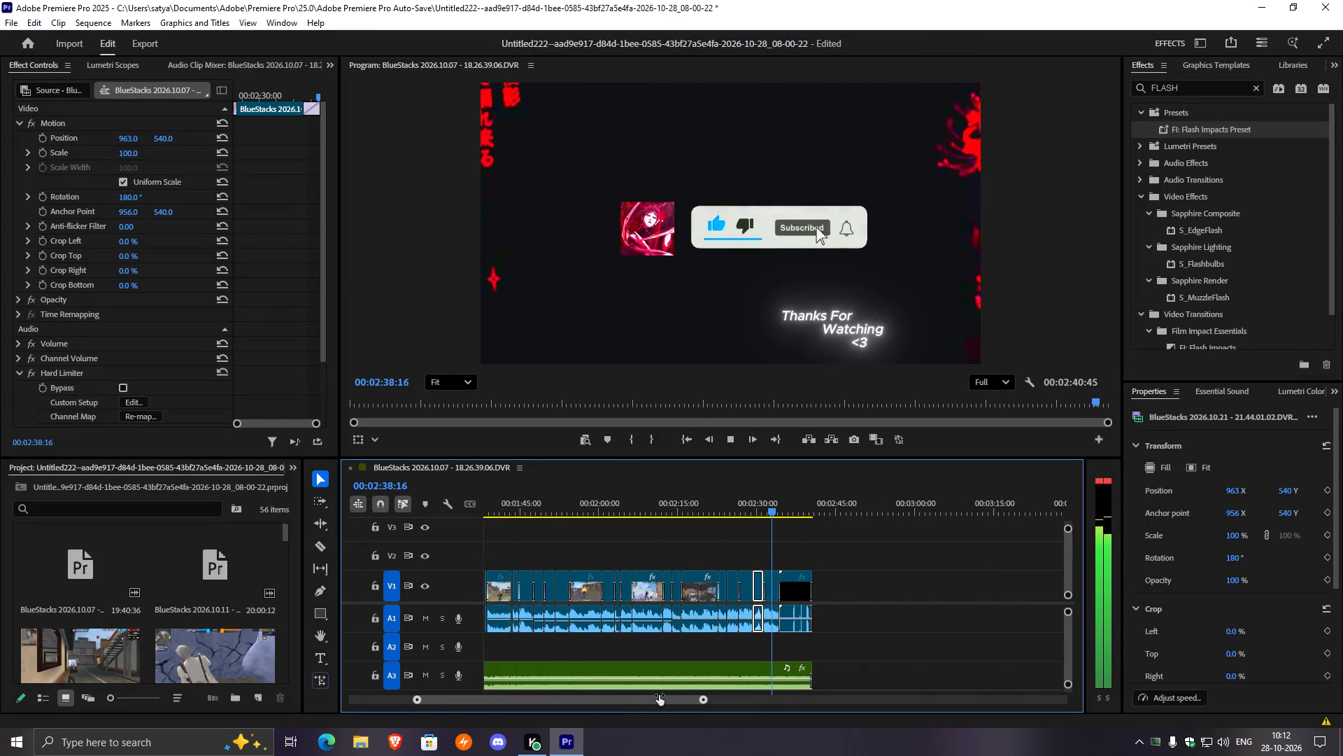
drag(659, 695, 671, 695)
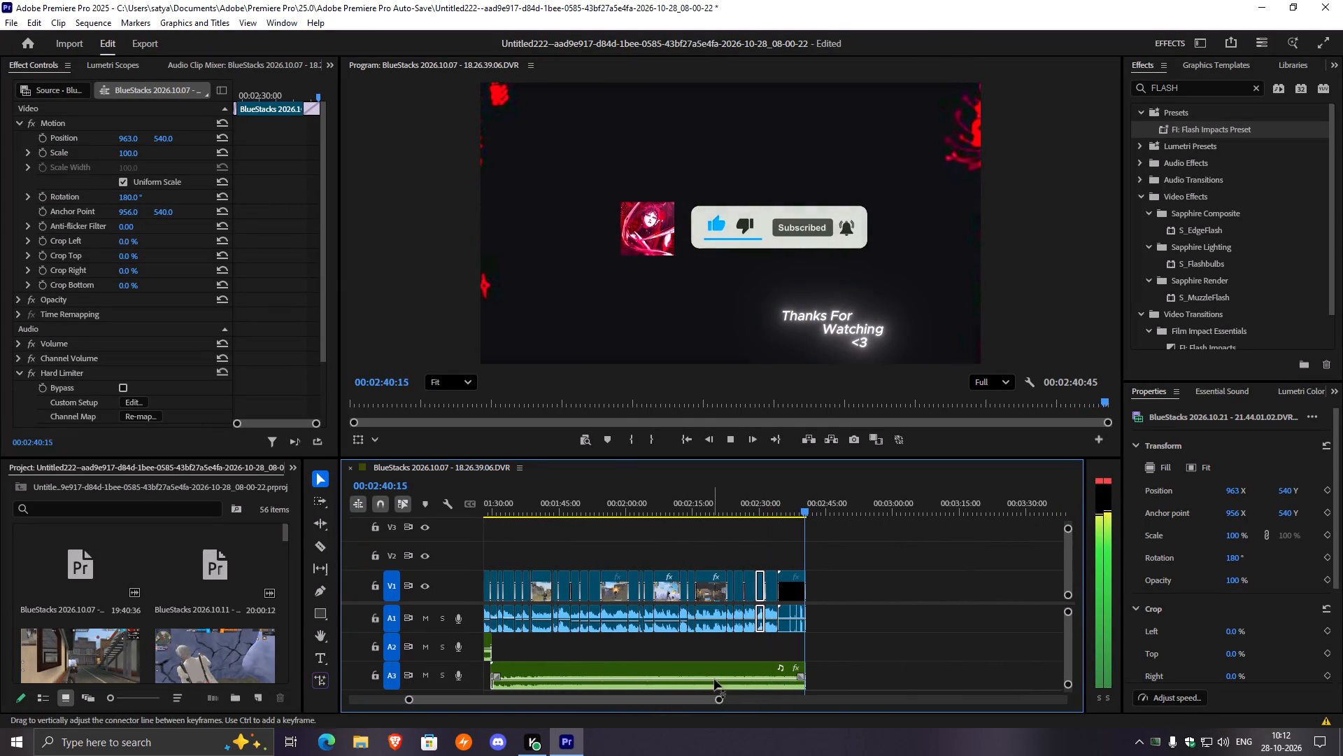
drag(718, 700, 740, 701)
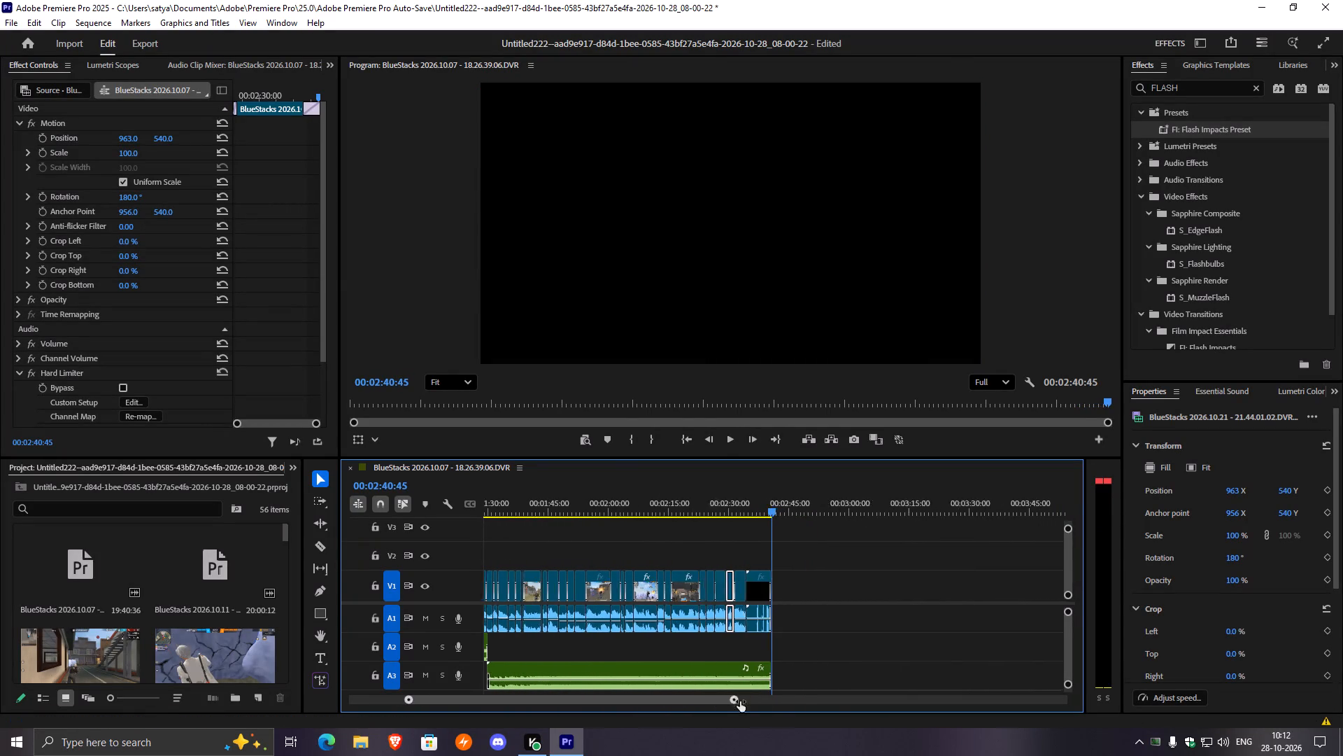
drag(740, 701, 790, 693)
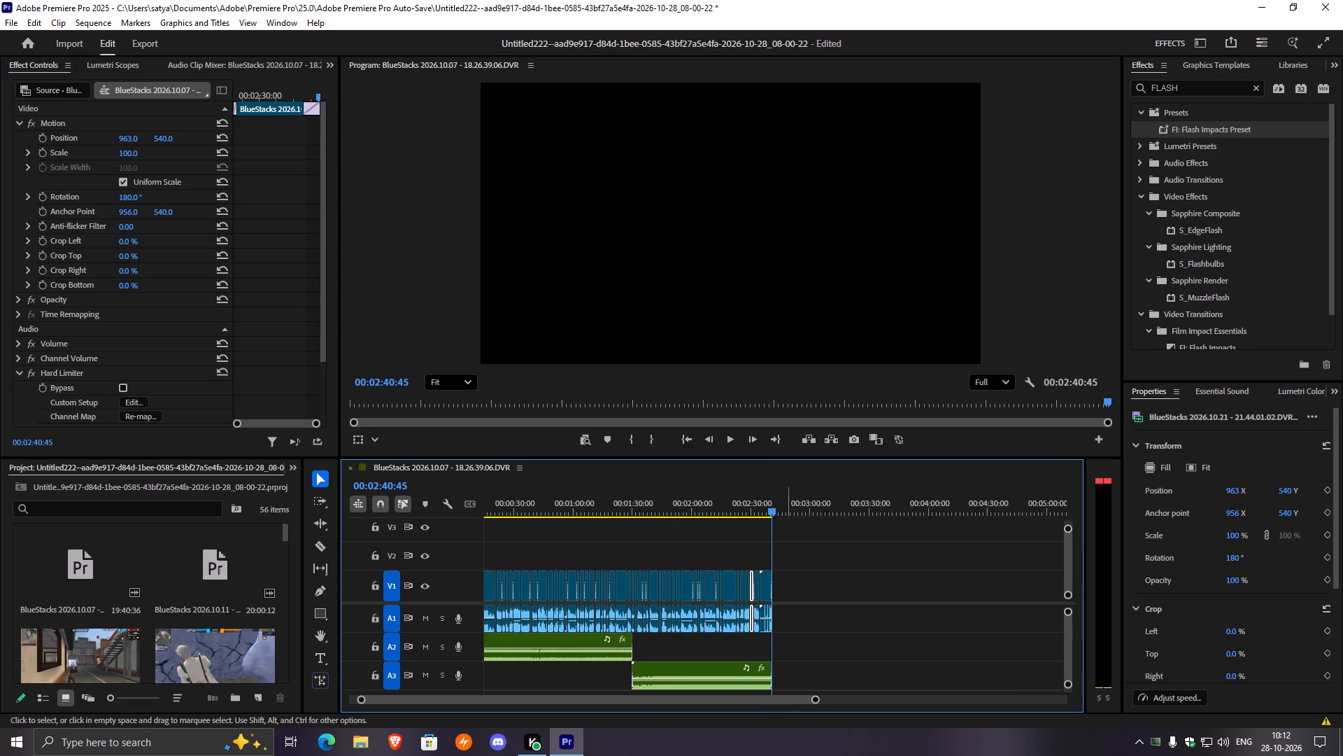
Extend the A3 music clip past the outro's end, listen to its tail and trim it to end at 00:02:42:40.
drag(770, 667, 780, 667)
key(space)
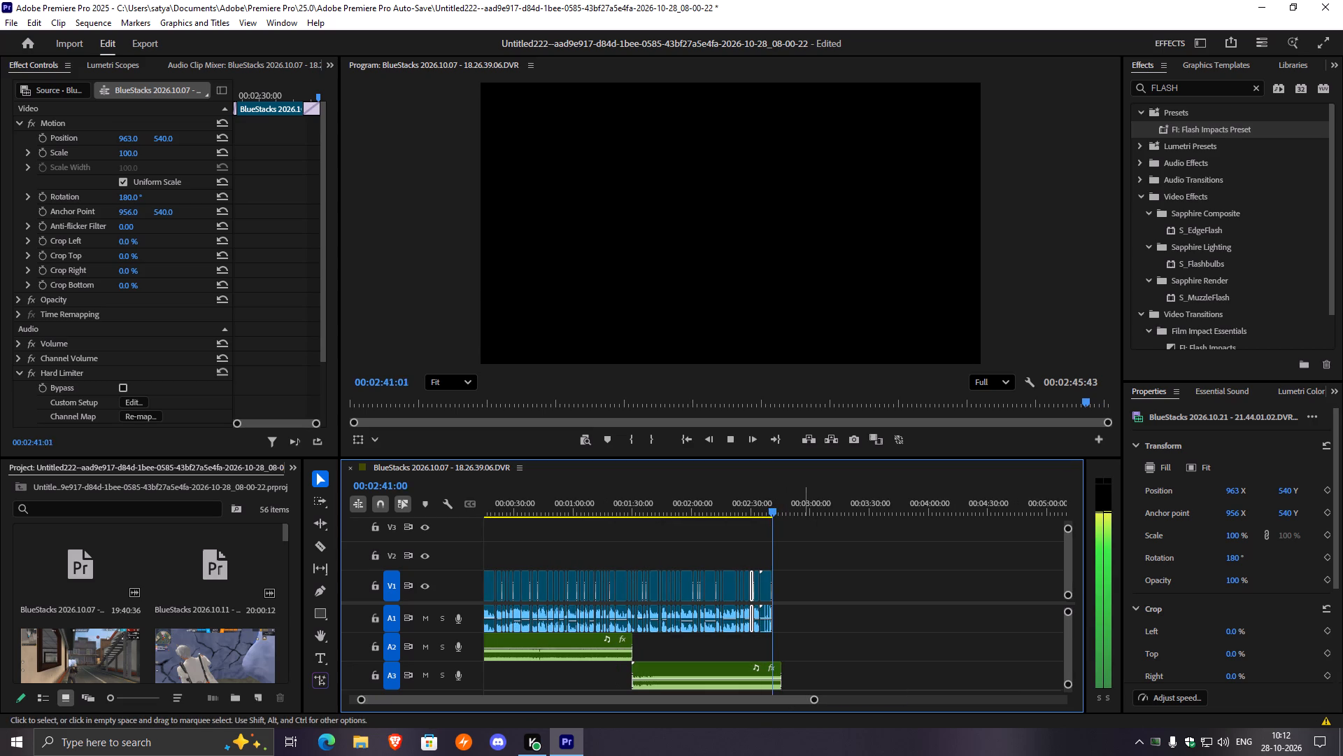
drag(813, 696, 723, 698)
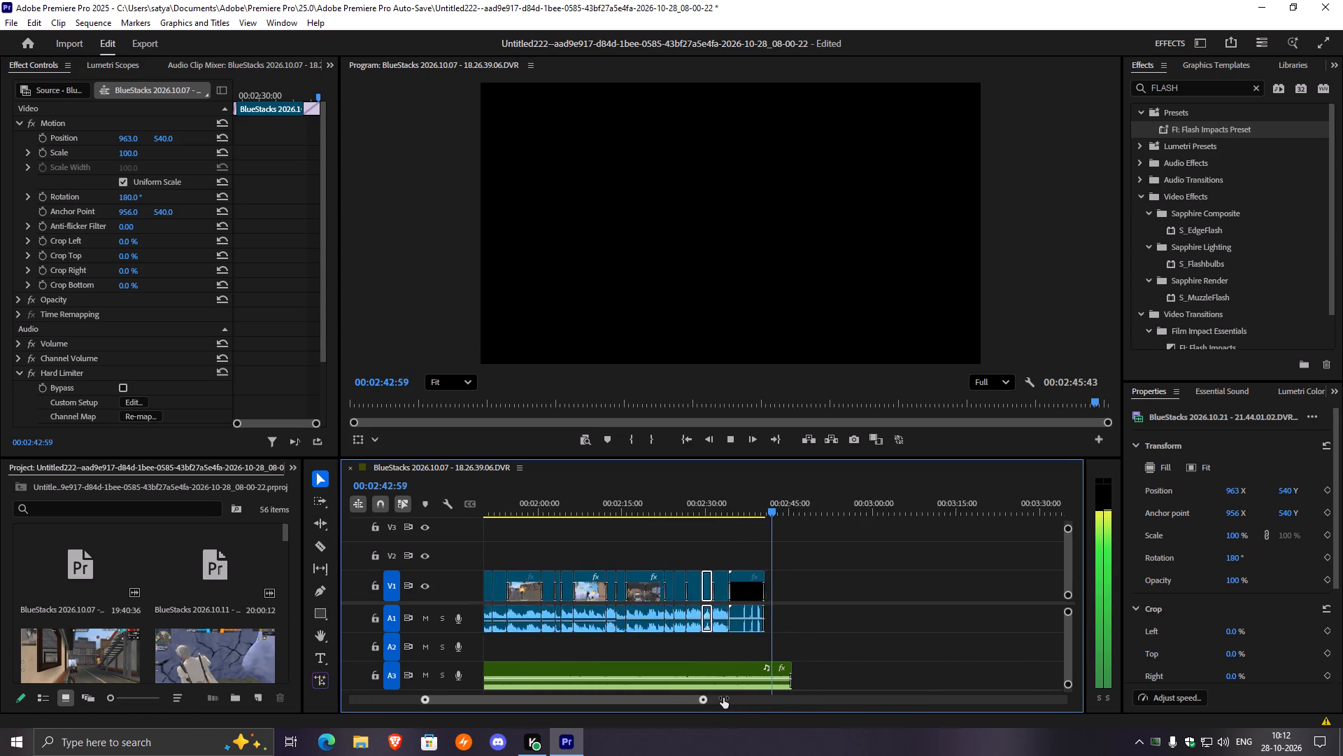
drag(723, 698, 681, 698)
key(space)
drag(817, 667, 779, 670)
Lengthen the fade-out at the end of the A3 music back to the outro clip's end and replay the ending.
drag(791, 511, 732, 541)
key(space)
drag(773, 678, 772, 678)
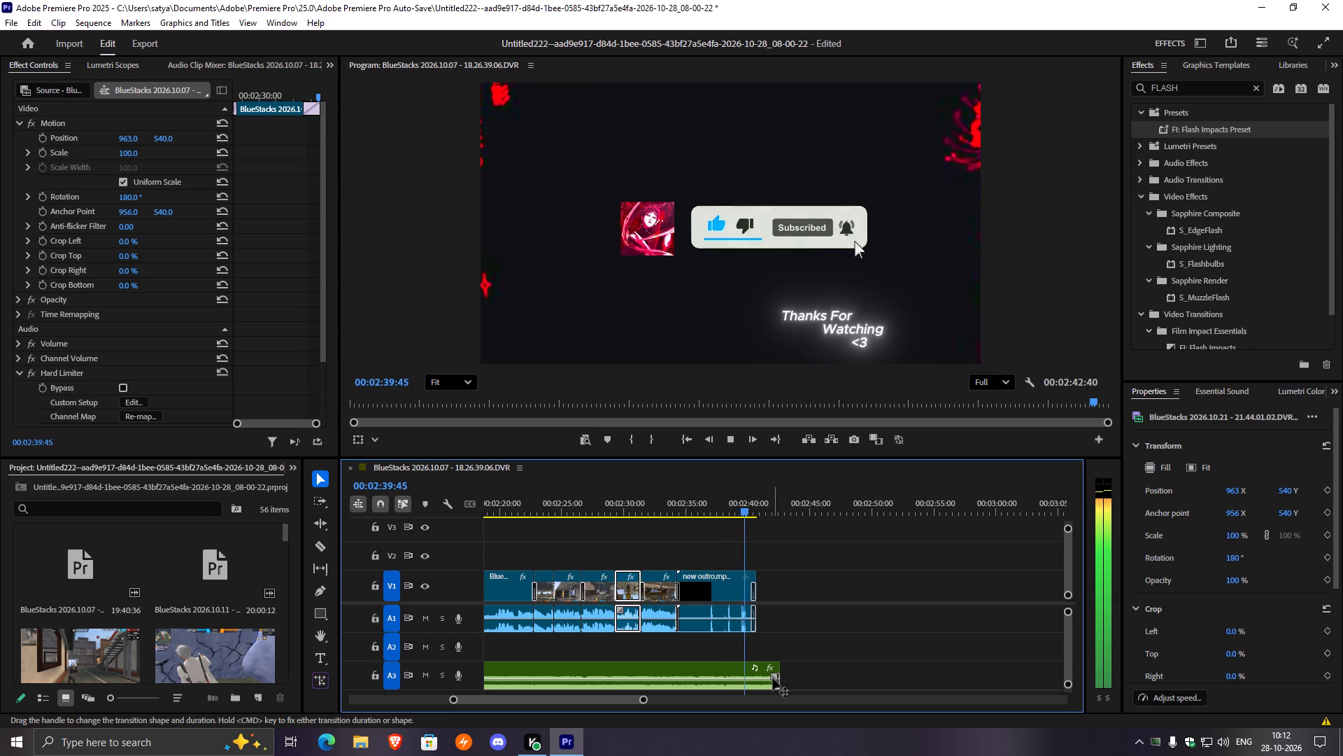
drag(772, 678, 754, 677)
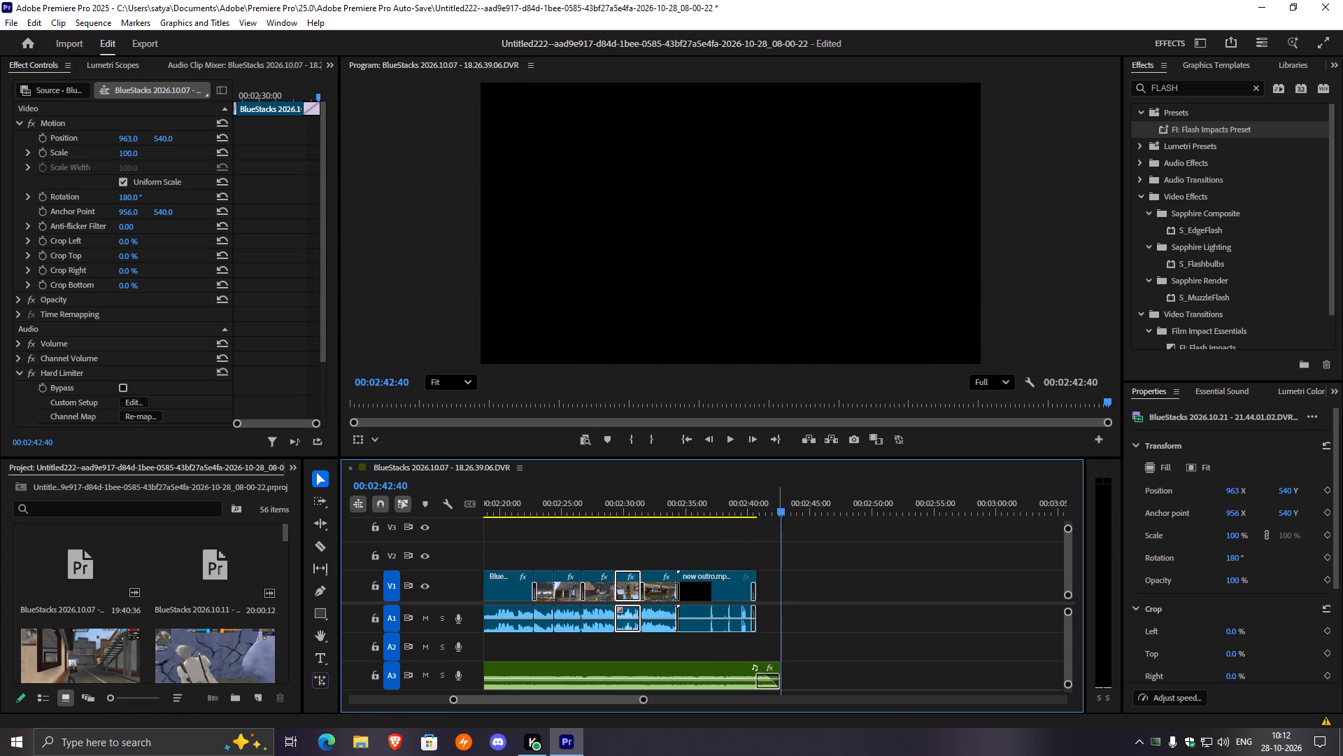
drag(779, 508, 687, 530)
key(space)
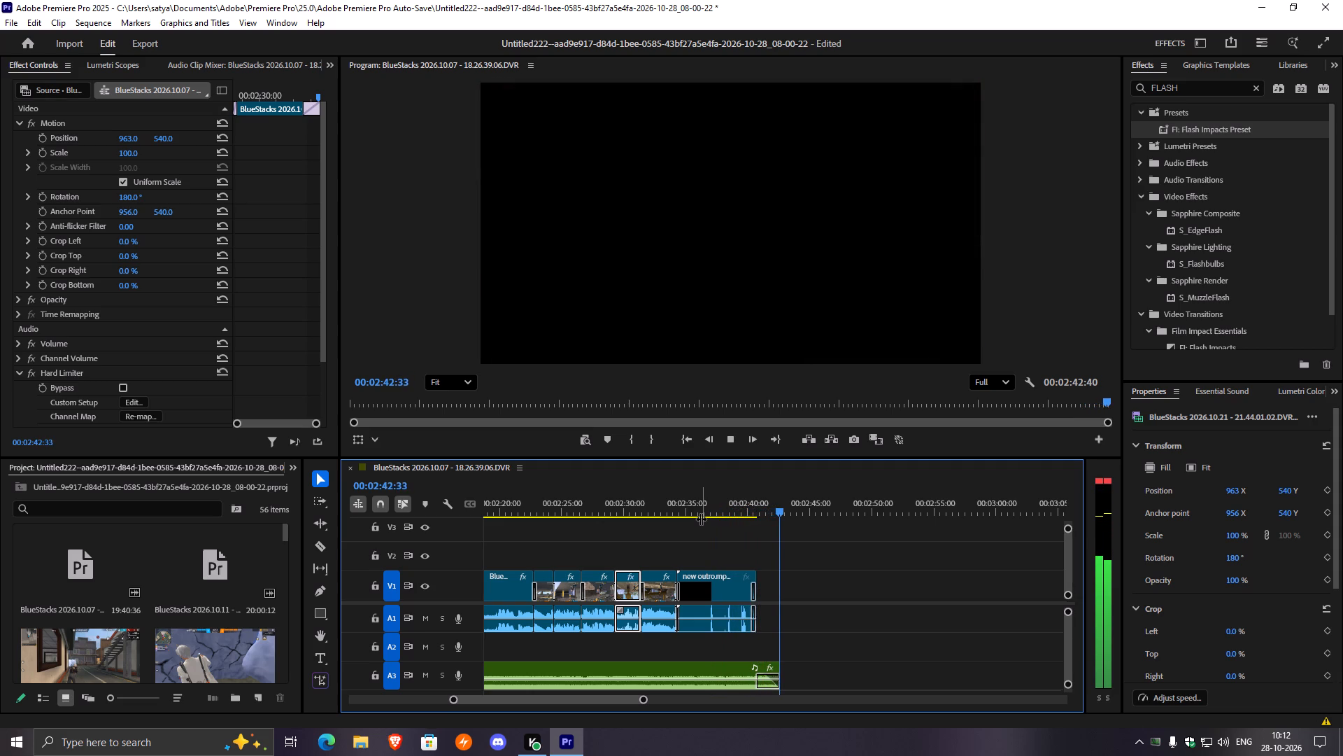
Review the kill flashes, outro and music fade from about 00:02:14 to the end of the sequence.
drag(784, 508, 456, 530)
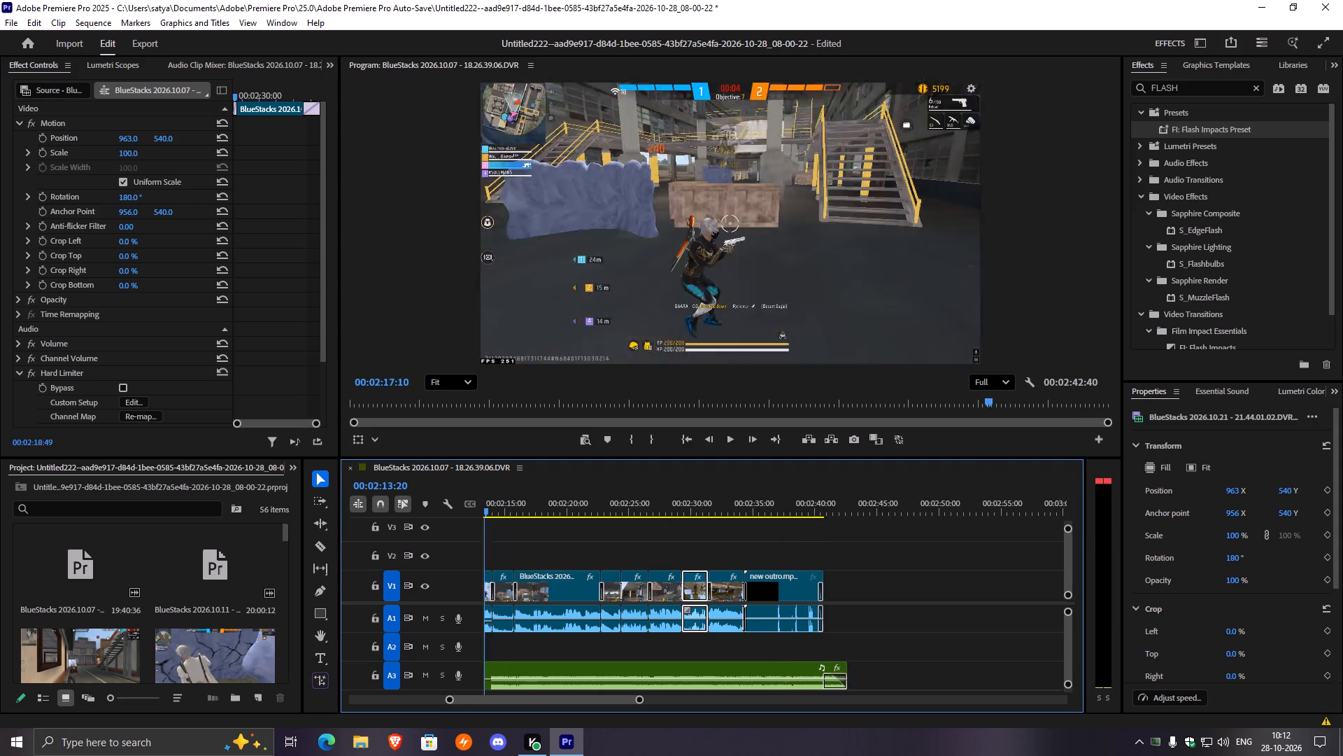
key(space)
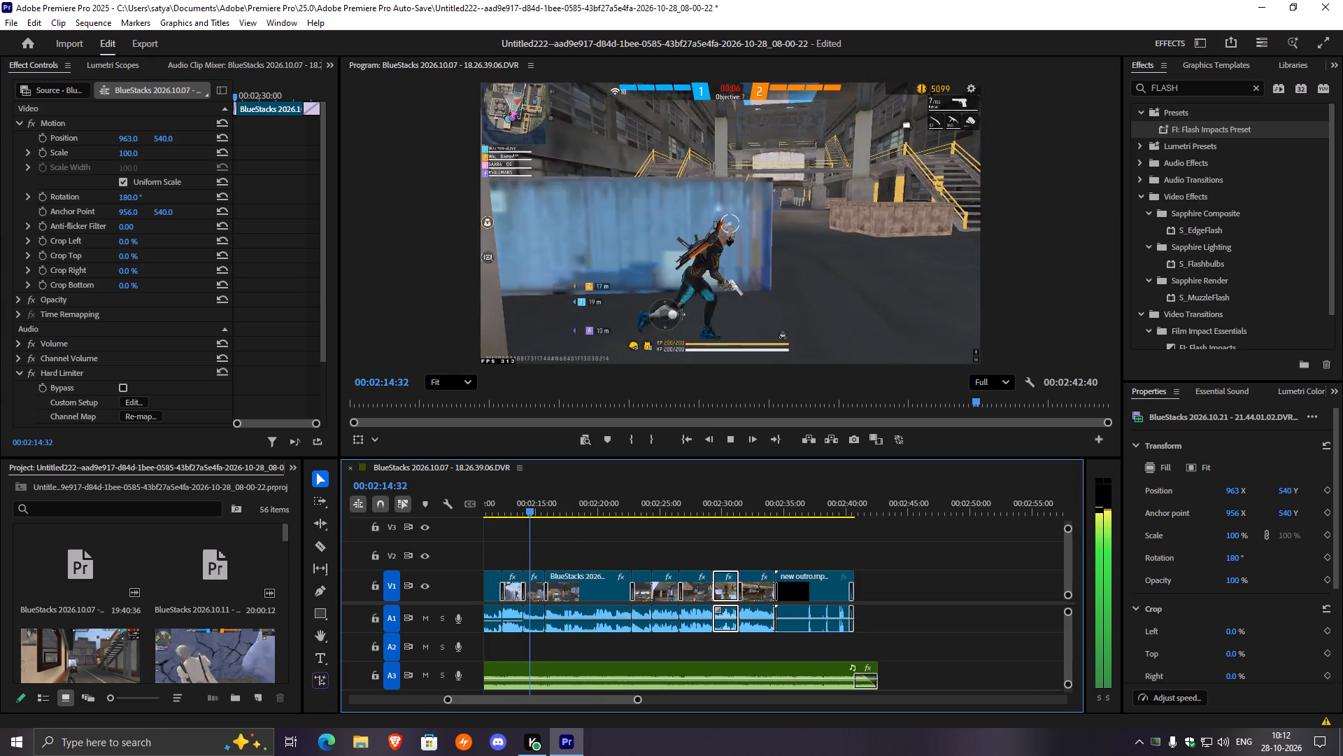
key(space)
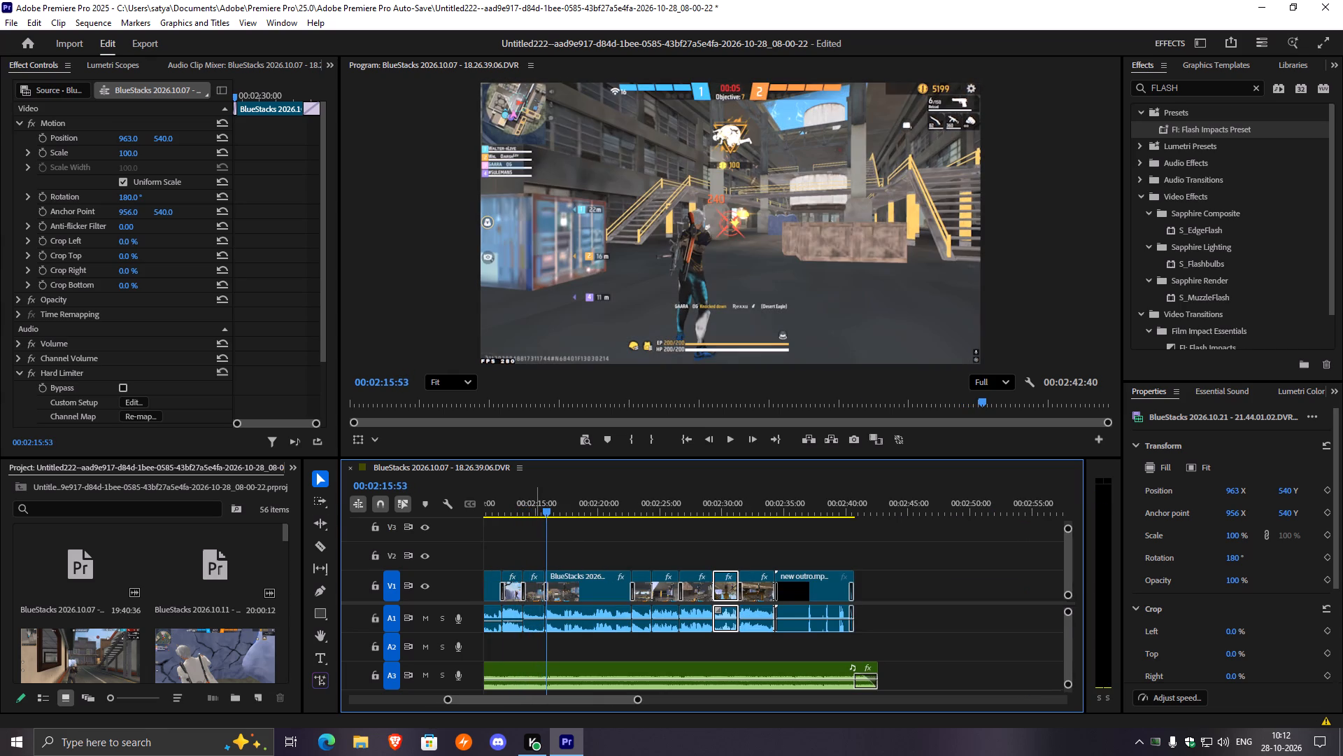
drag(549, 506, 530, 519)
key(space)
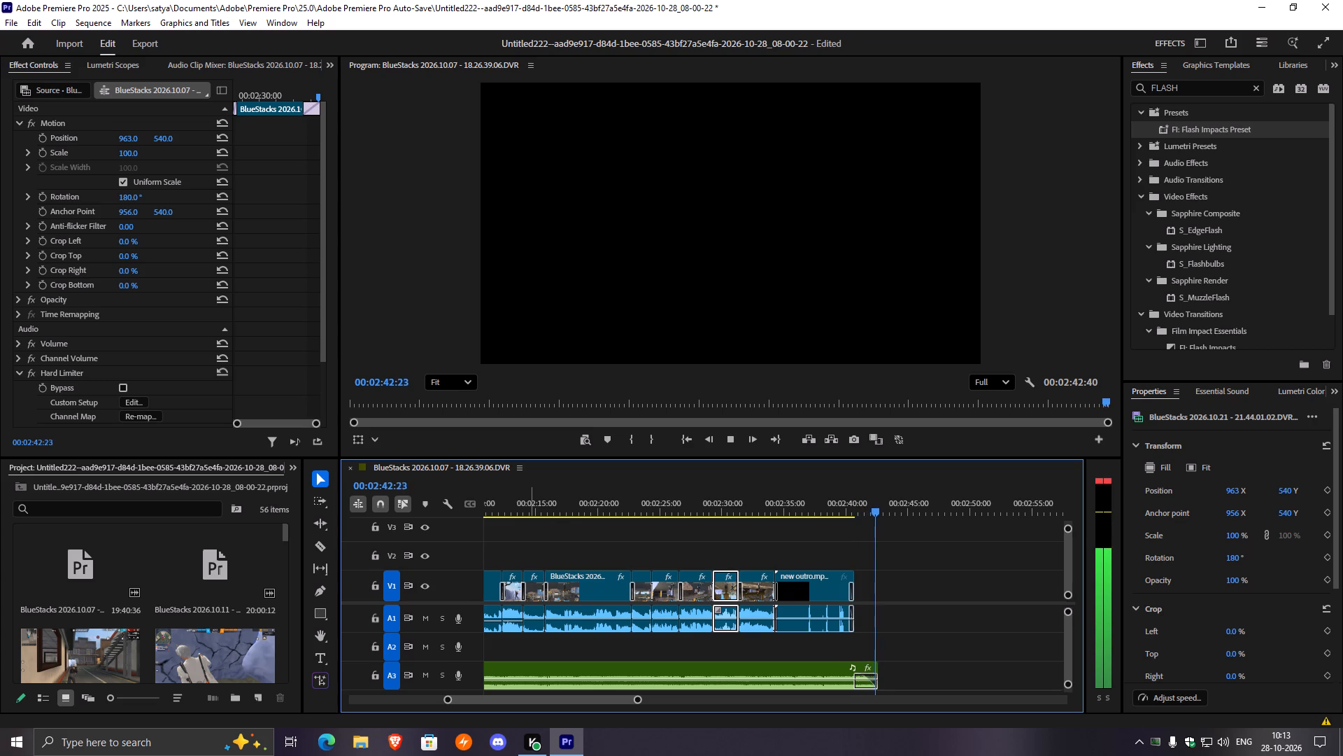
Fit the whole sequence in view and play the edit from 00:00:00:00 to review it.
drag(638, 701, 644, 701)
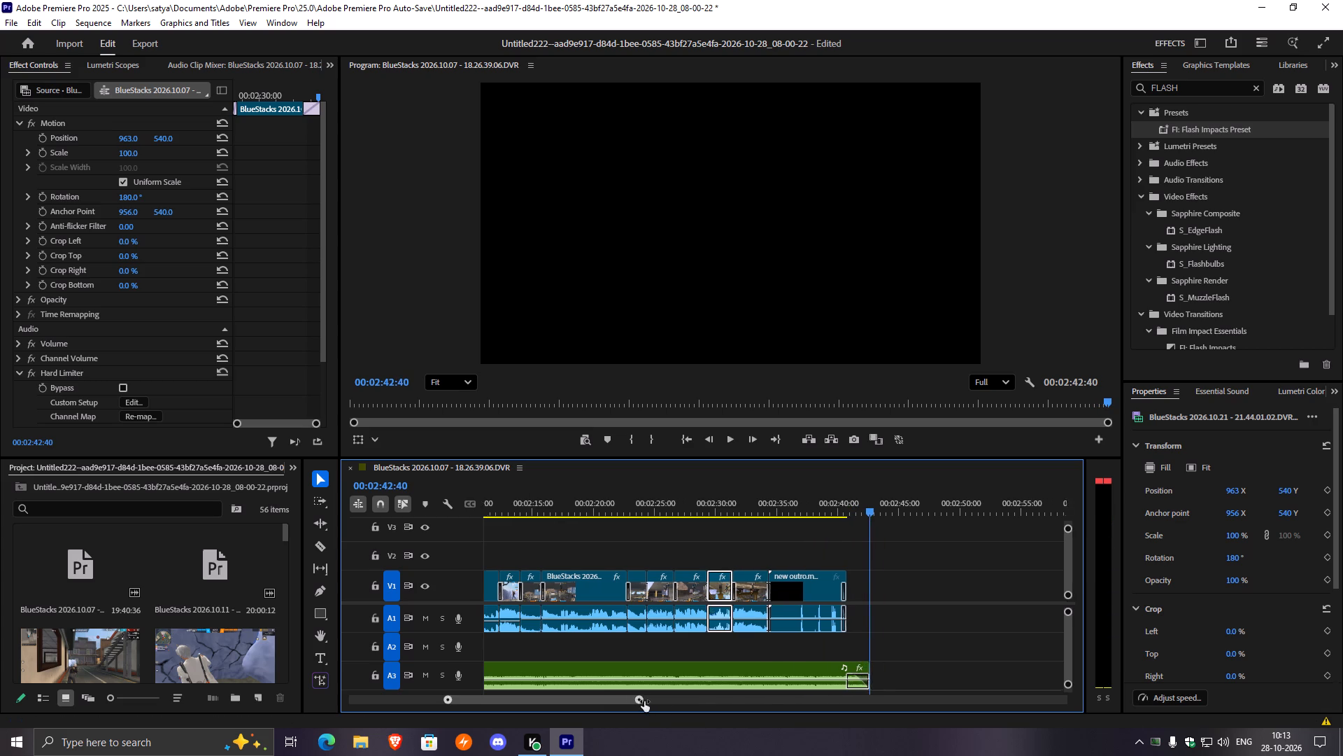
drag(644, 701, 800, 691)
drag(746, 508, 241, 583)
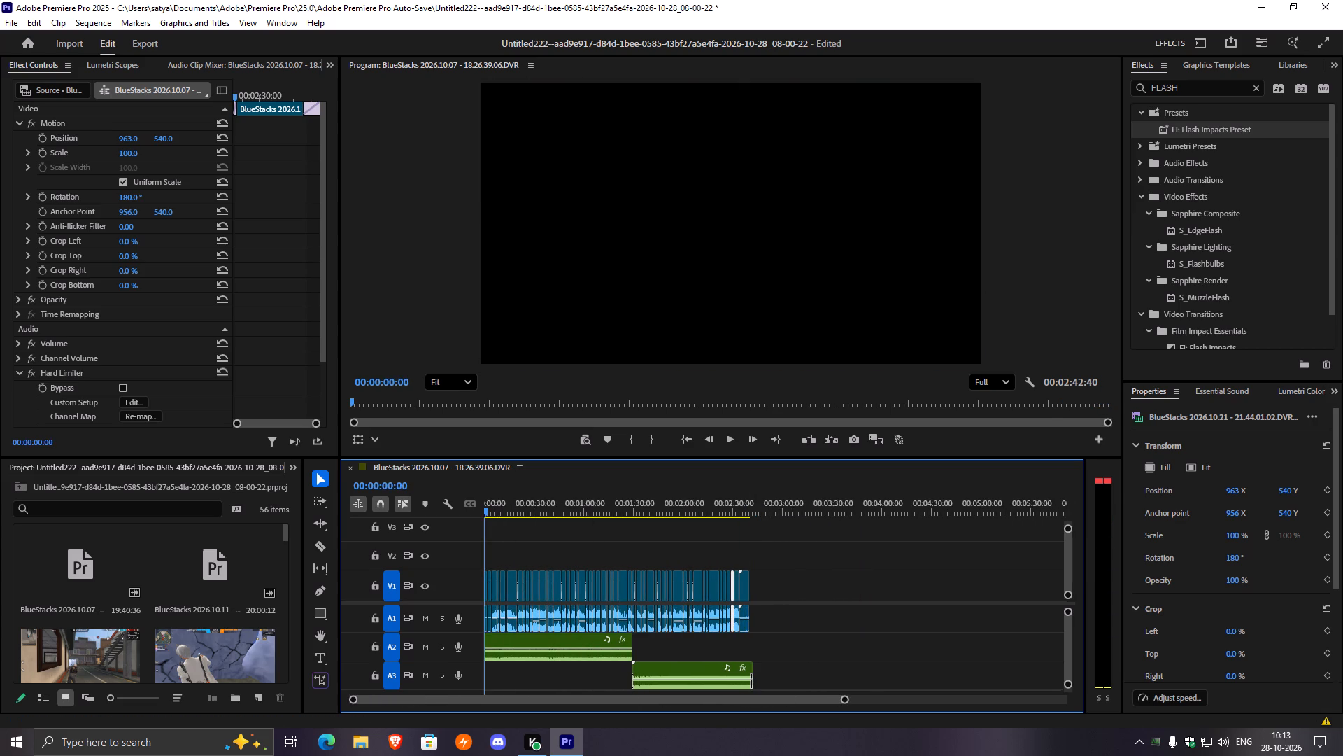
key(space)
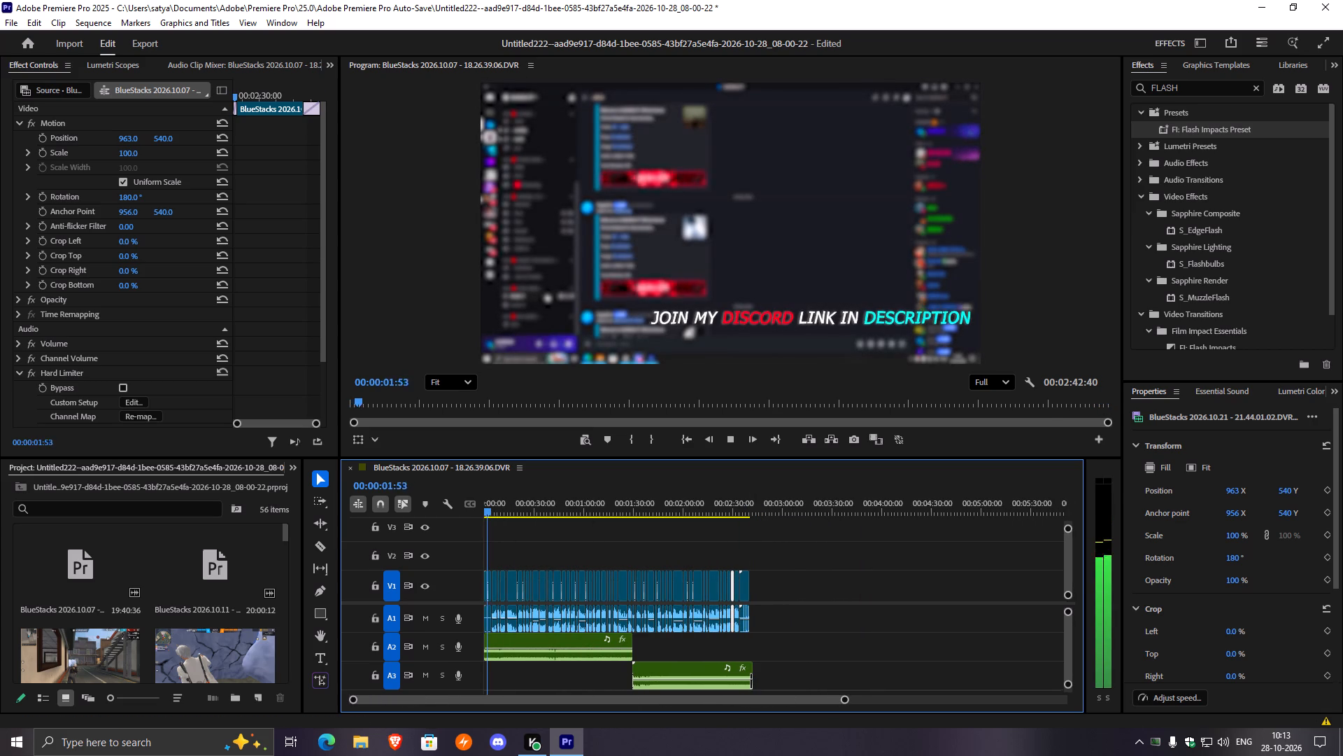
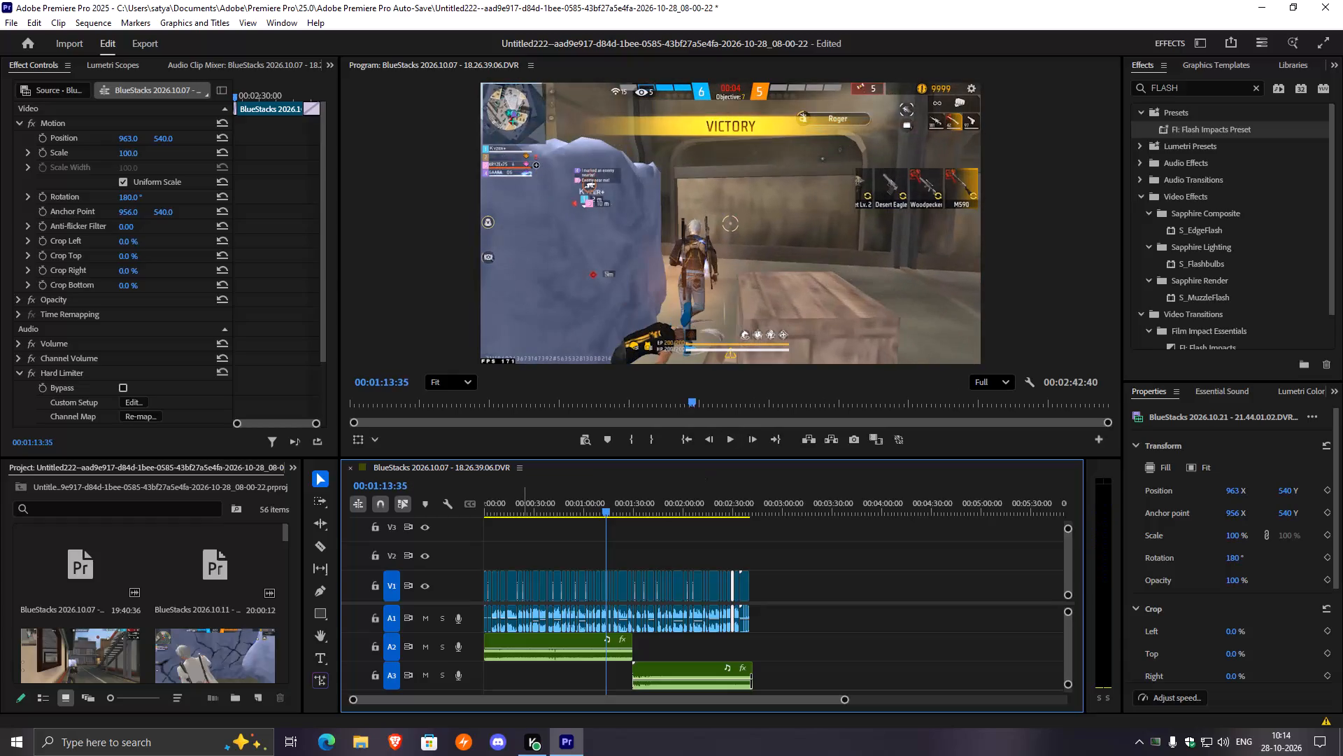
Switch to the Brave browser and open the channel's Content page in YouTube Studio, reloading it once.
click(399, 736)
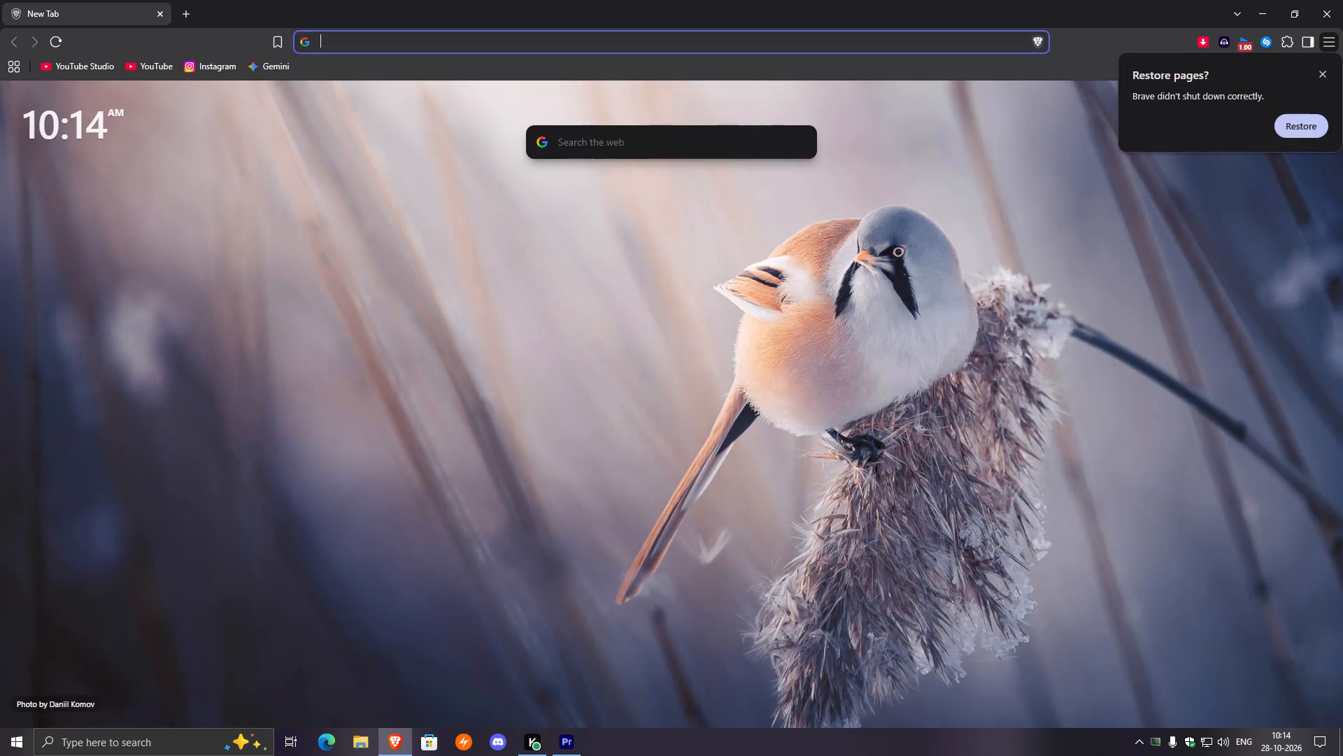
click(92, 73)
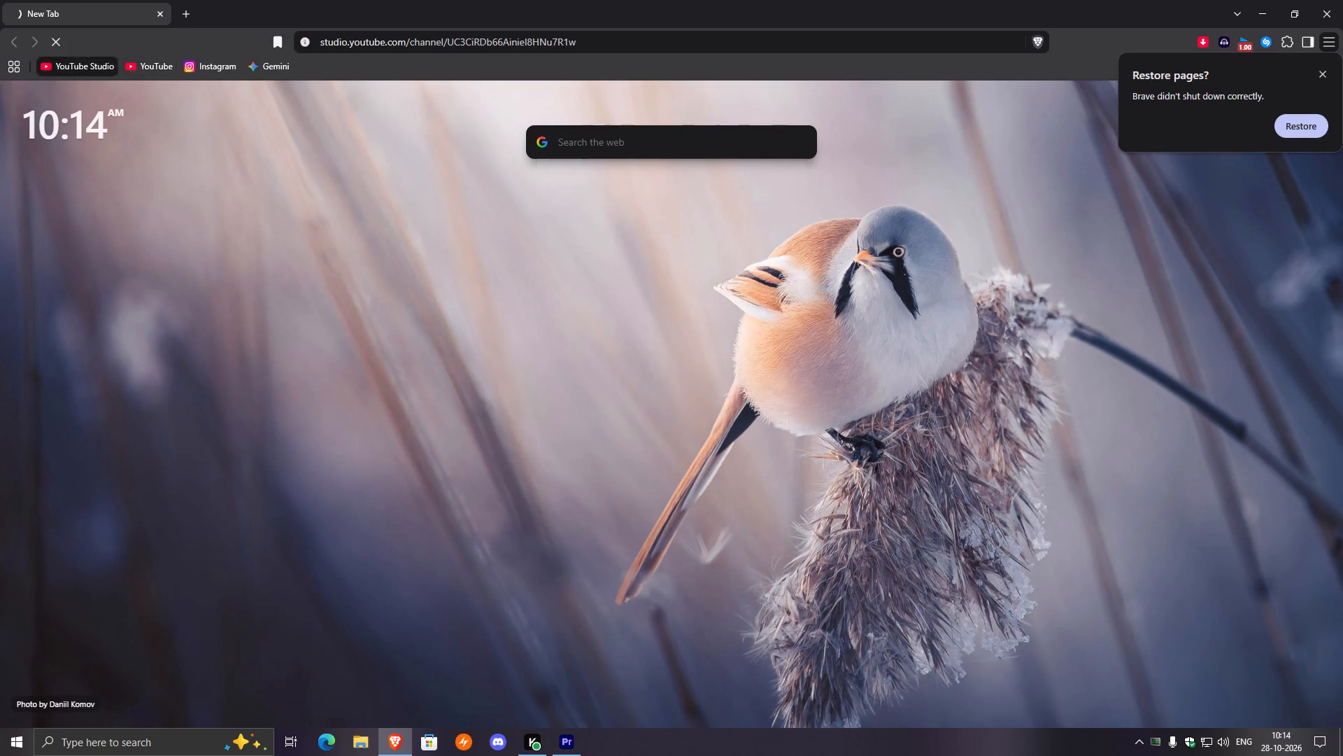
click(1319, 78)
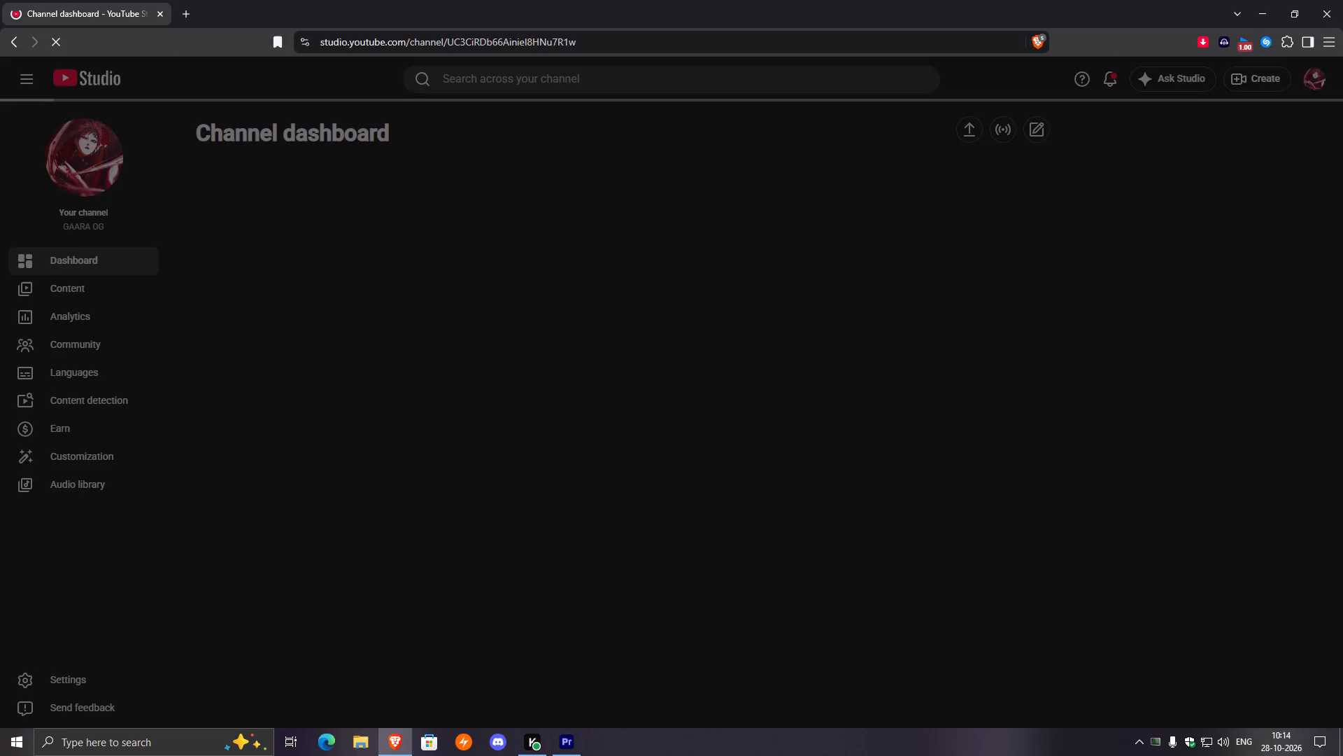
click(102, 290)
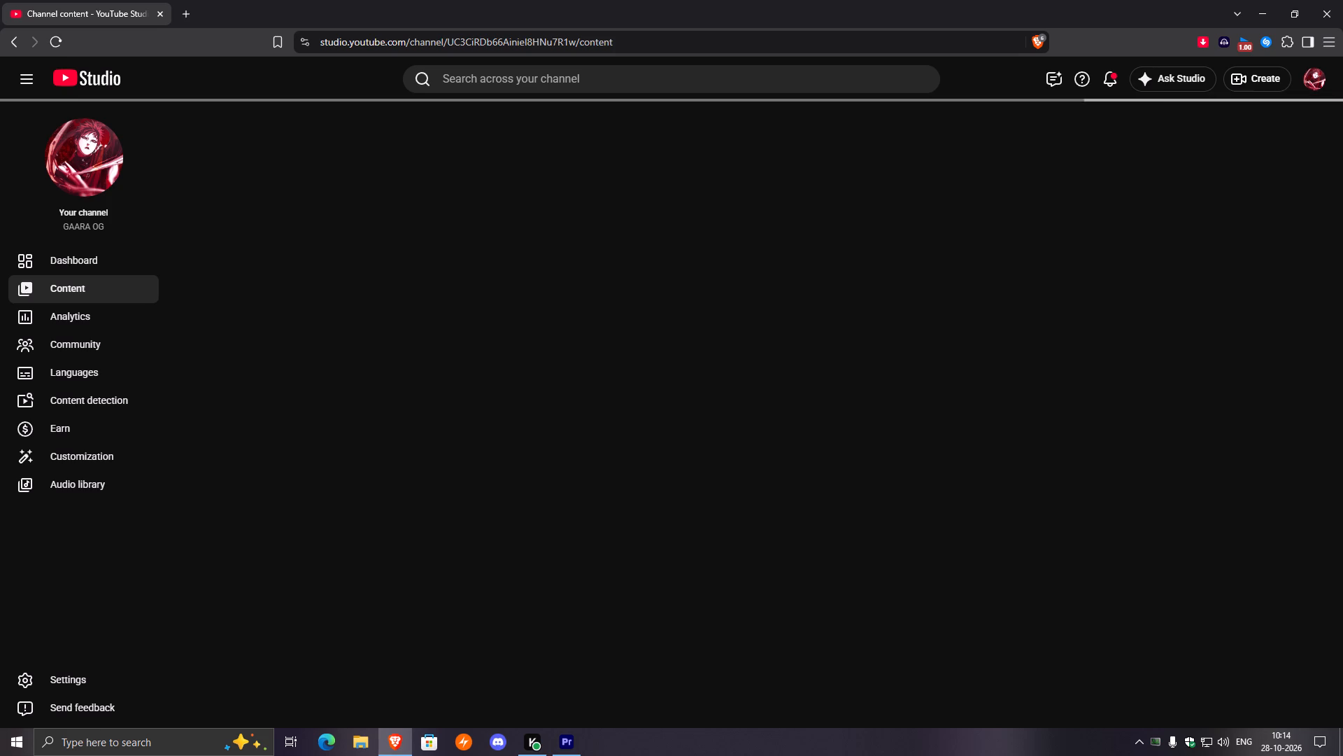
click(98, 294)
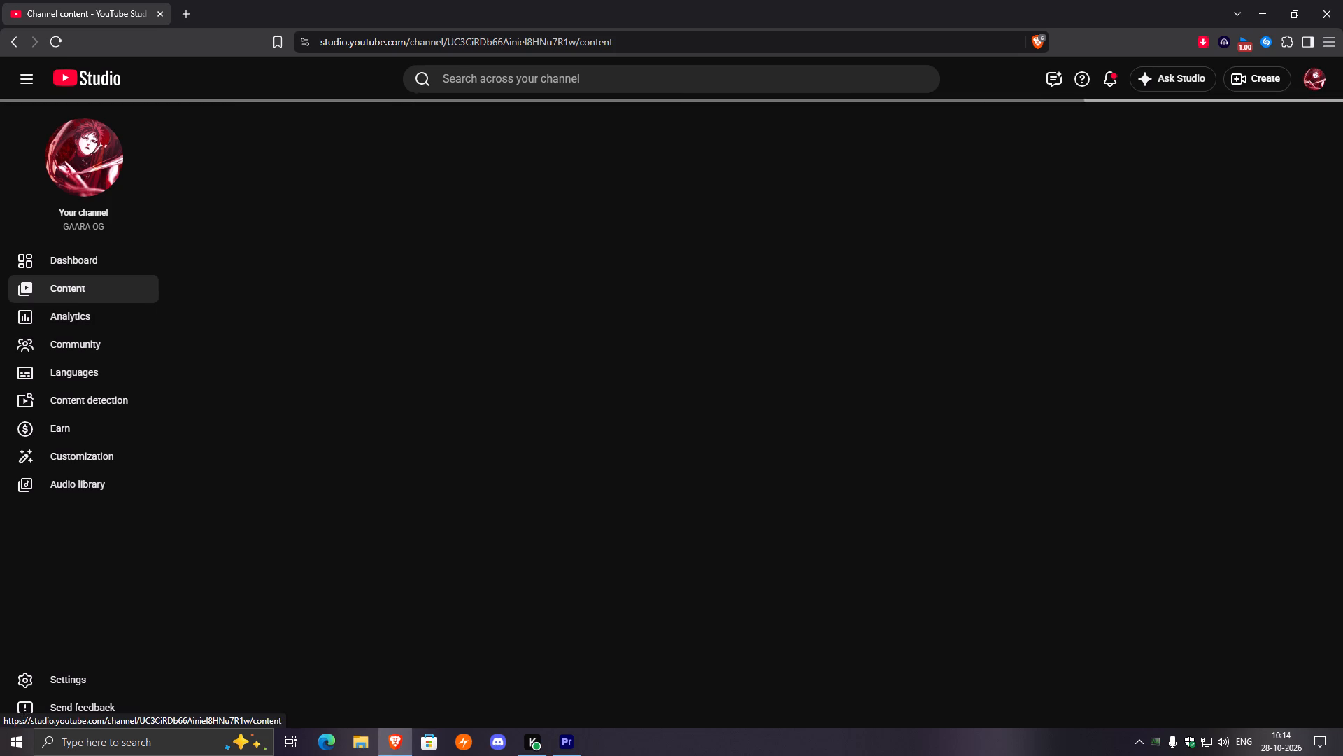
click(59, 45)
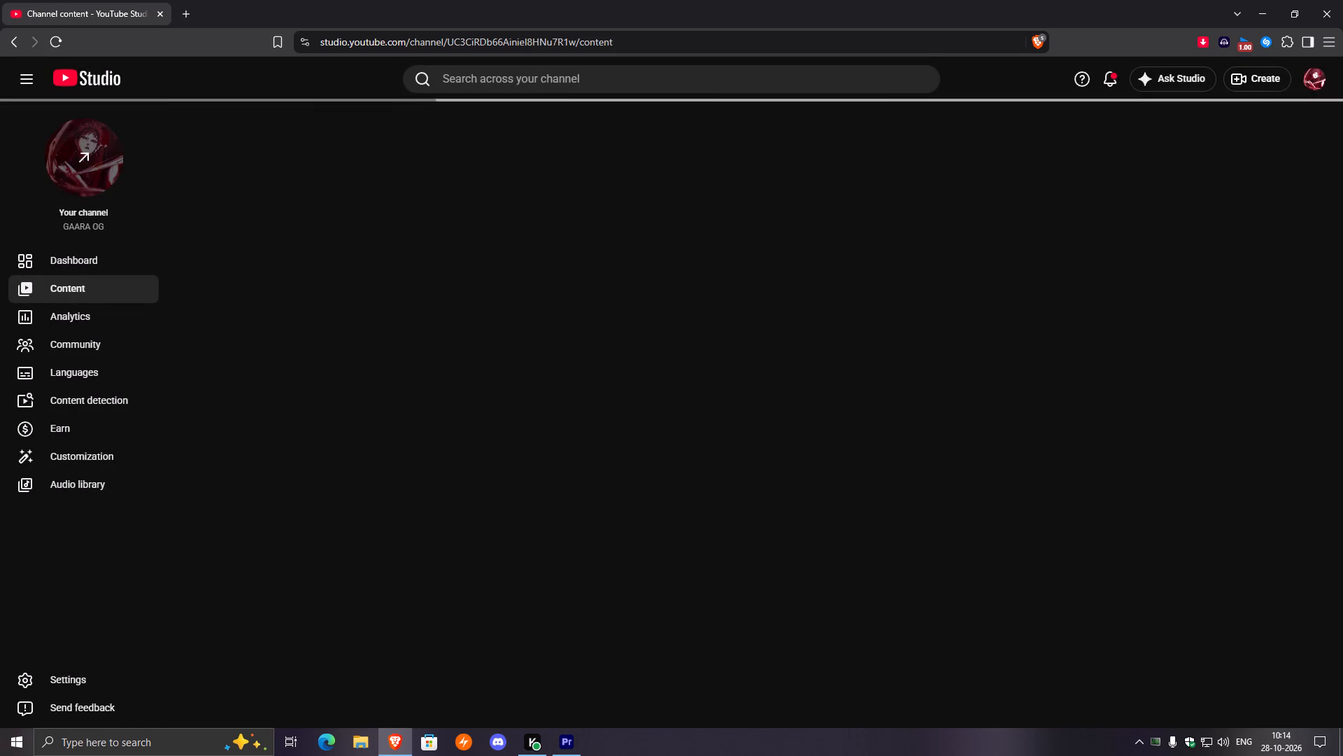
Open the GAARA OG channel's public video list on YouTube and open the video The "Upcoming THREAT" For Everyone.
click(83, 157)
click(105, 0)
click(215, 0)
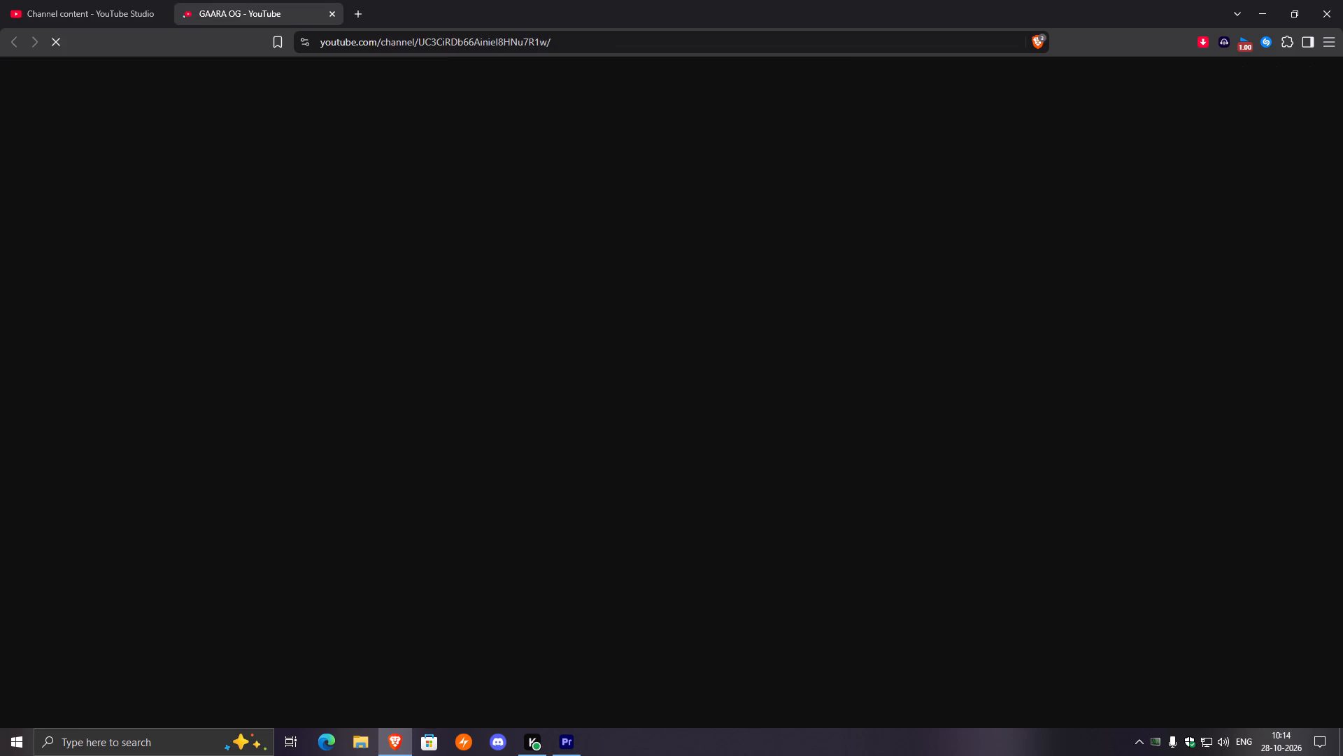
click(371, 405)
click(91, 0)
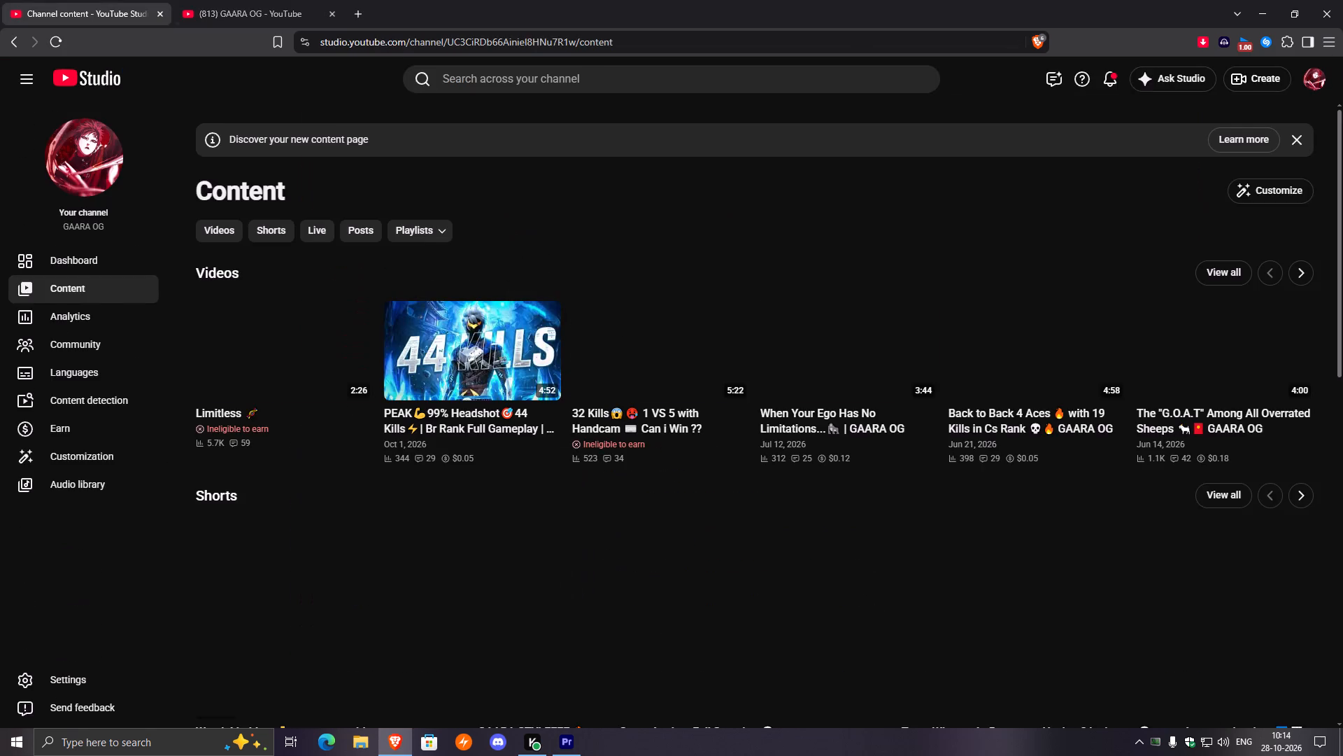
click(239, 0)
scroll(434, 405, down, 3)
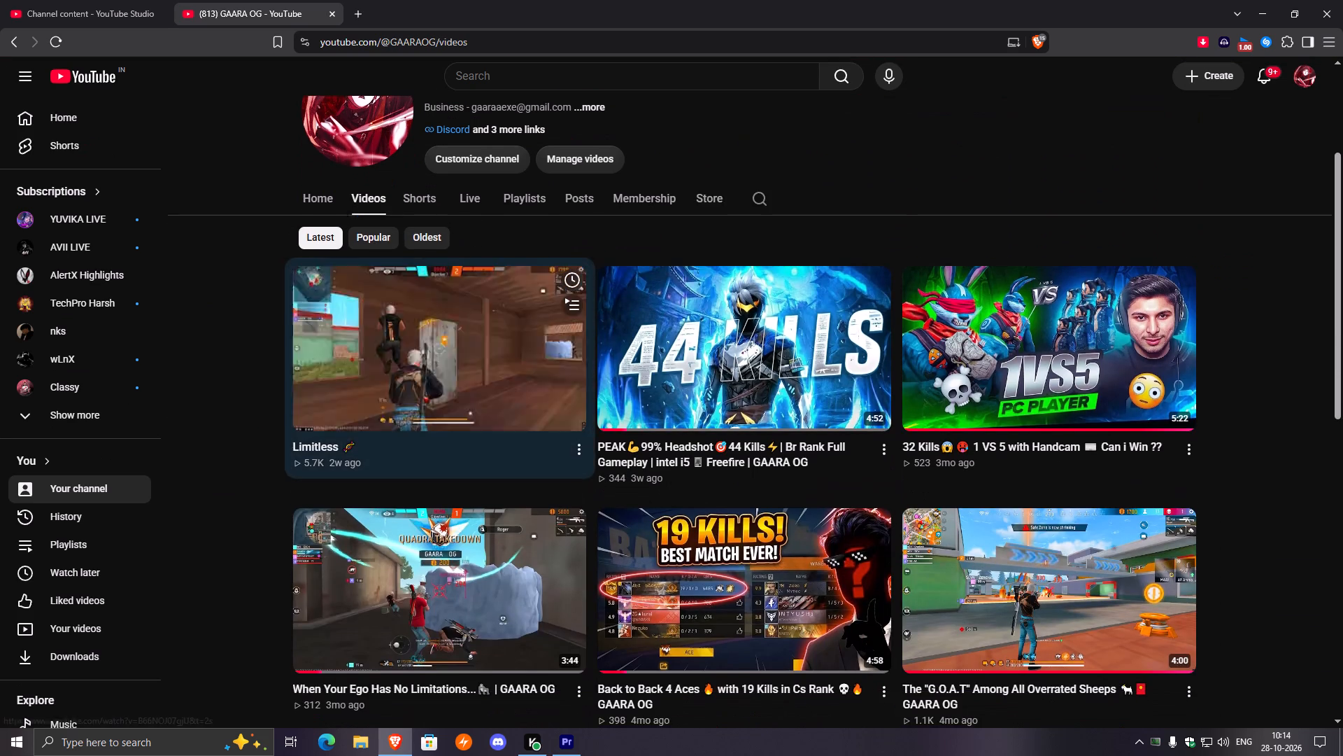
scroll(560, 353, down, 7)
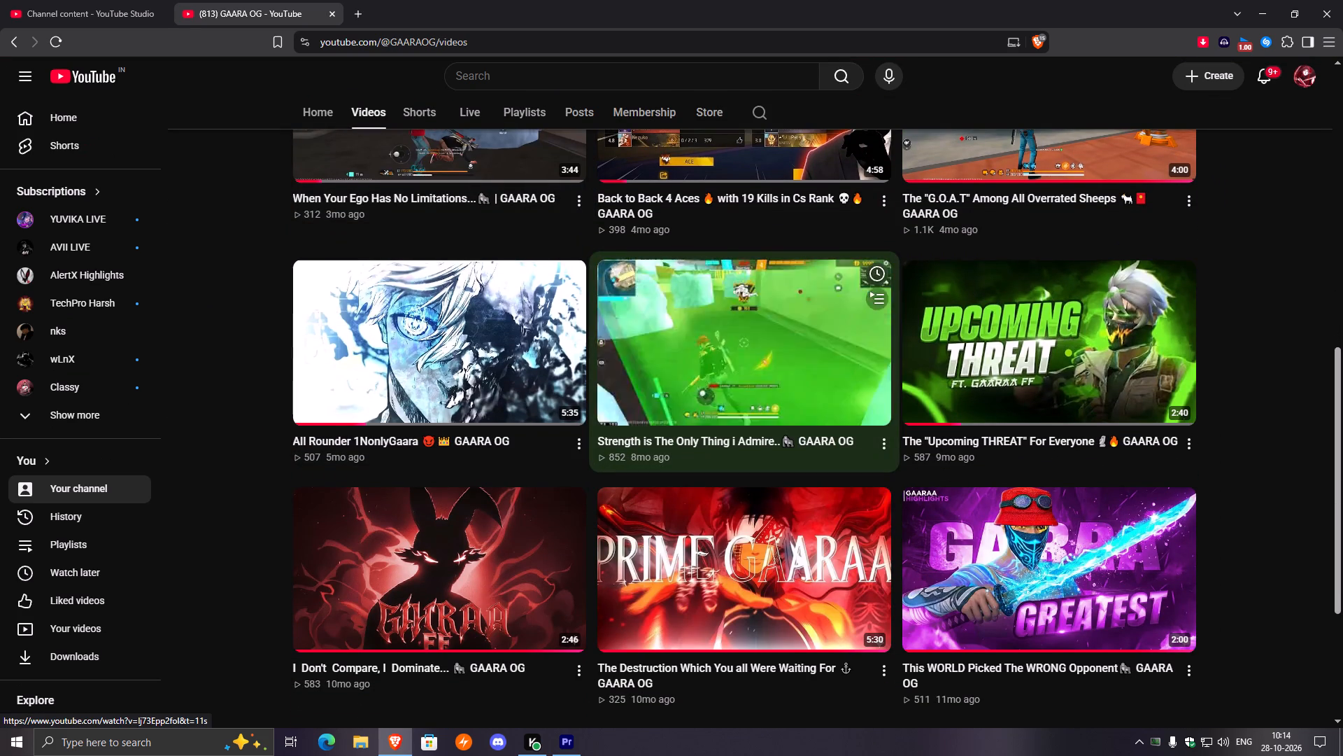
click(1007, 321)
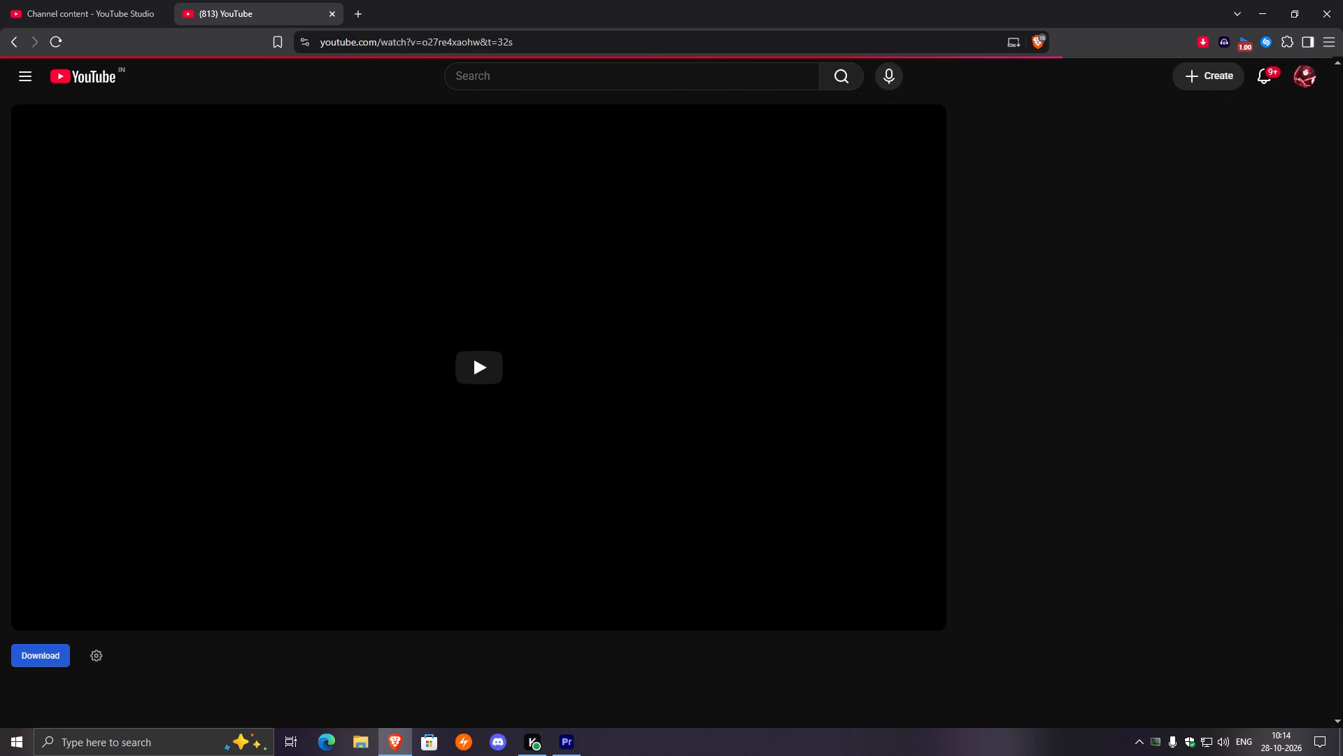
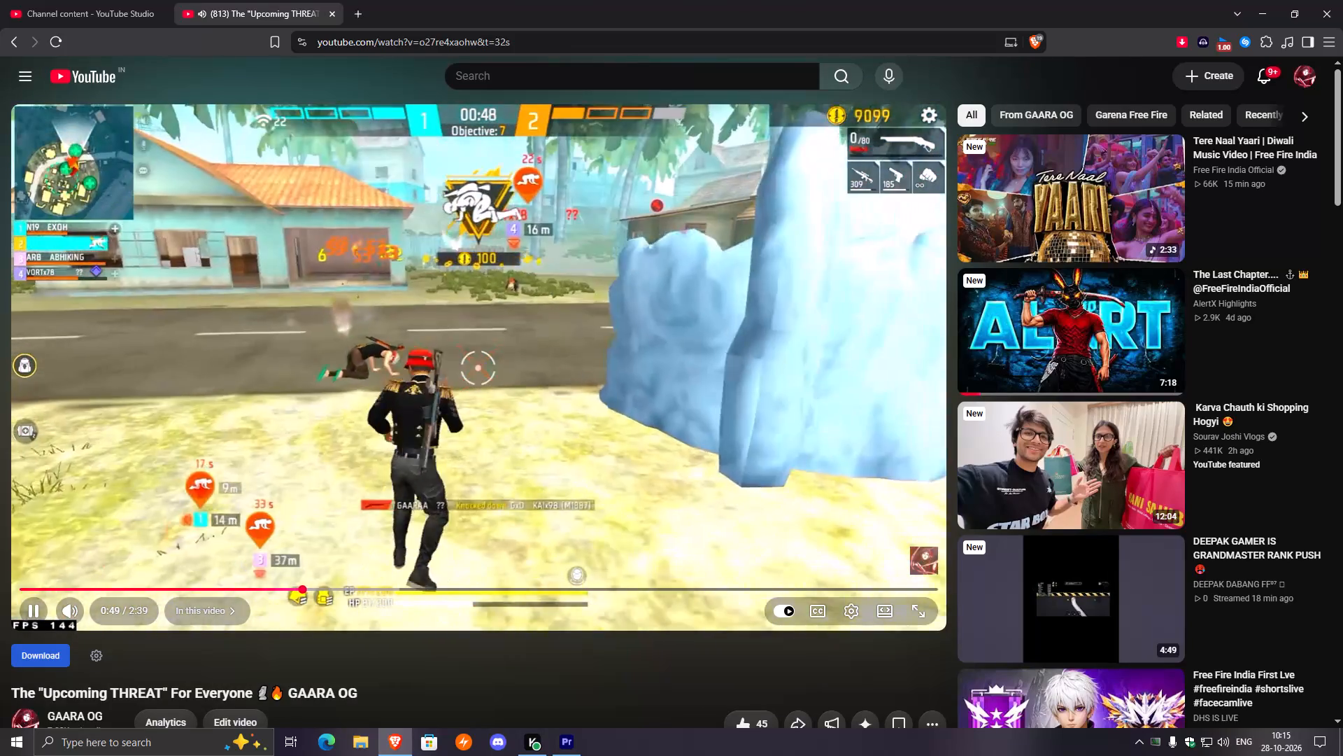
Watch the video past the Quadra Takedown kill and pause it at about 0:57.
scroll(584, 682, down, 3)
scroll(572, 610, up, 4)
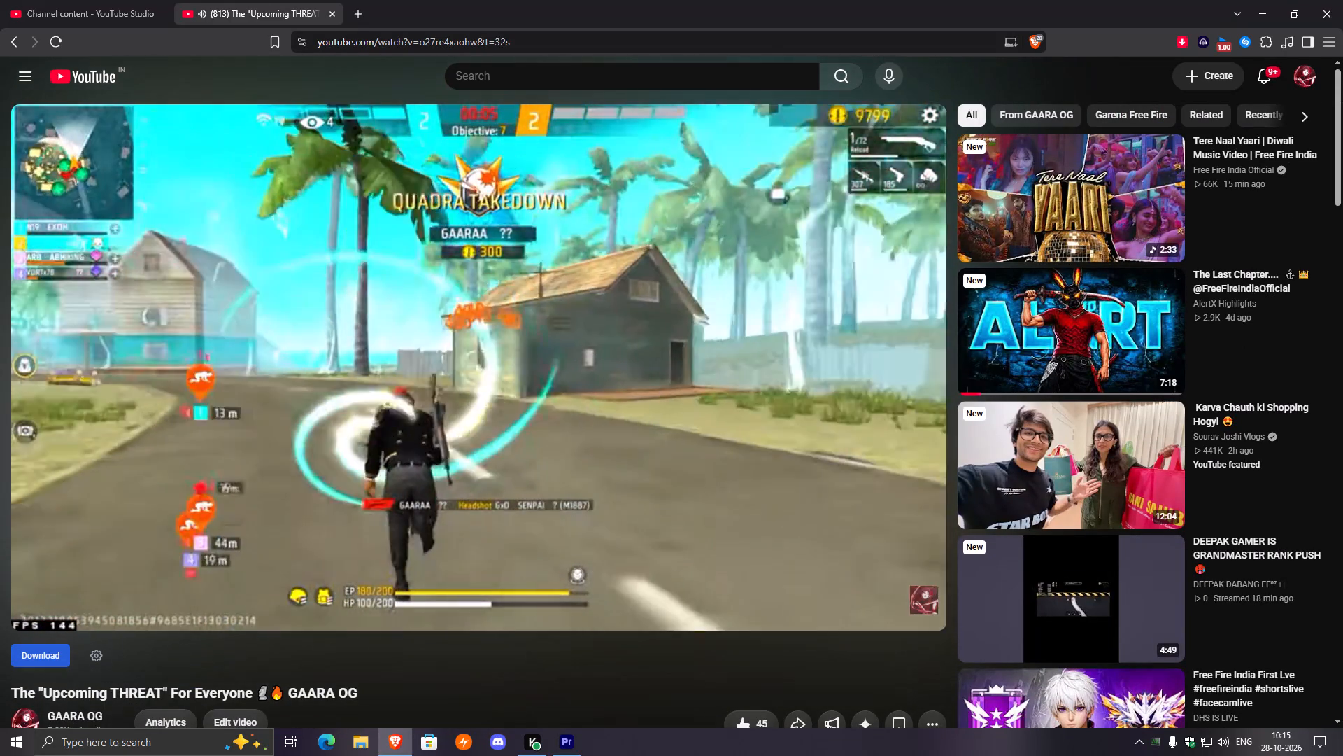
click(551, 411)
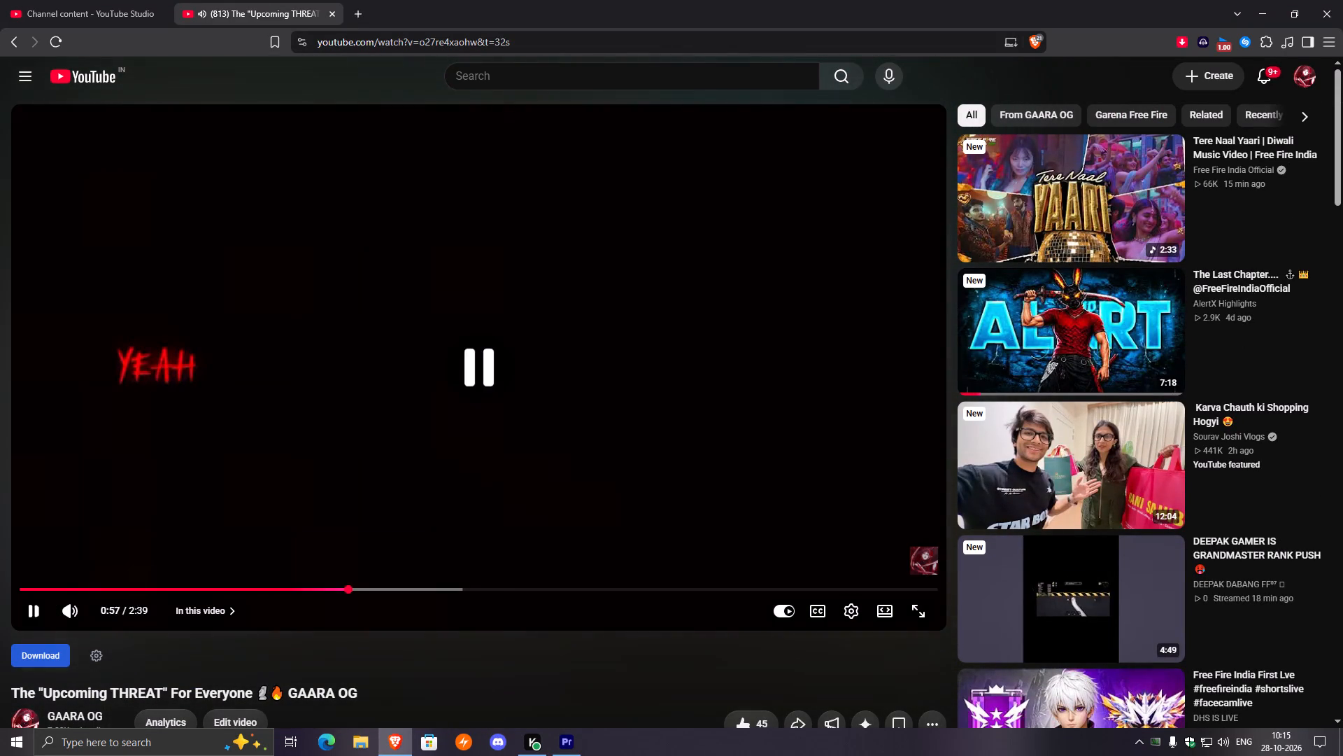
In File Explorer, open drive E's Editing Material sounds folder and preview the "I dont lose. I Win" audio file.
click(362, 741)
click(357, 288)
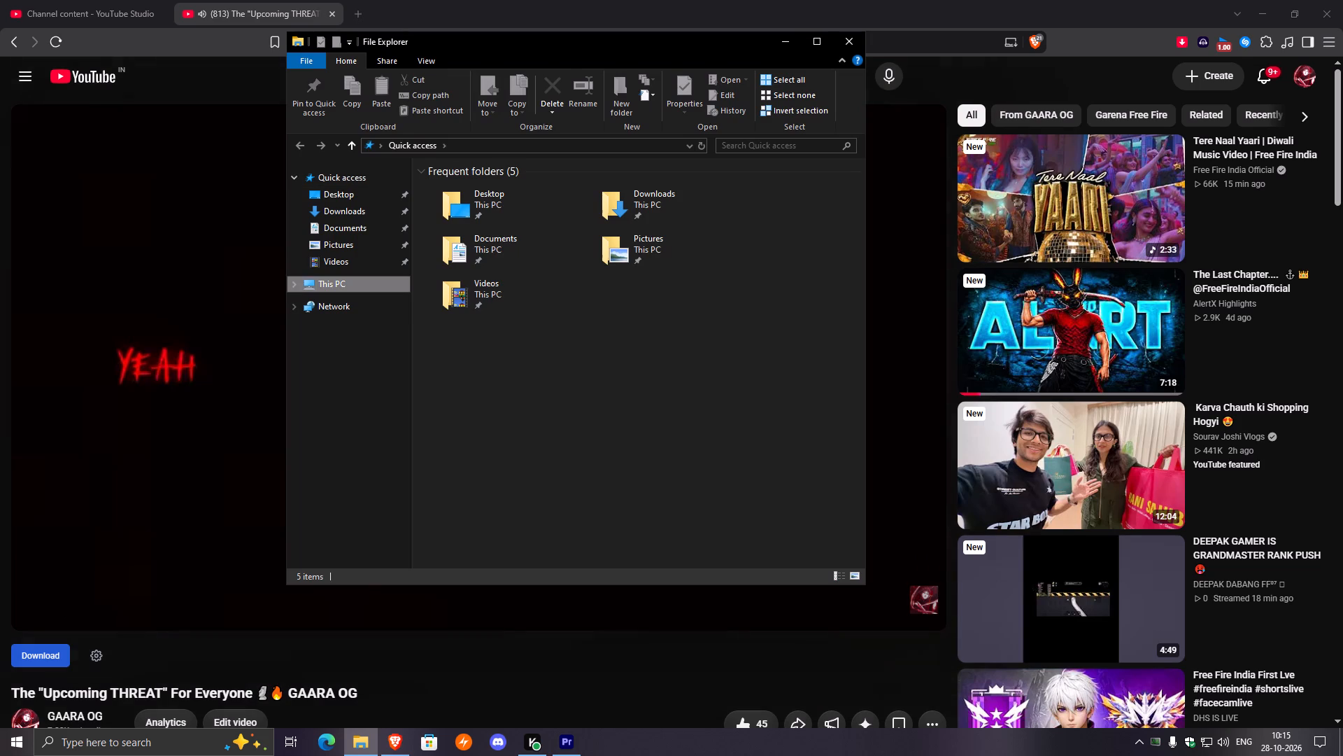
click(667, 386)
click(528, 394)
double_click(505, 422)
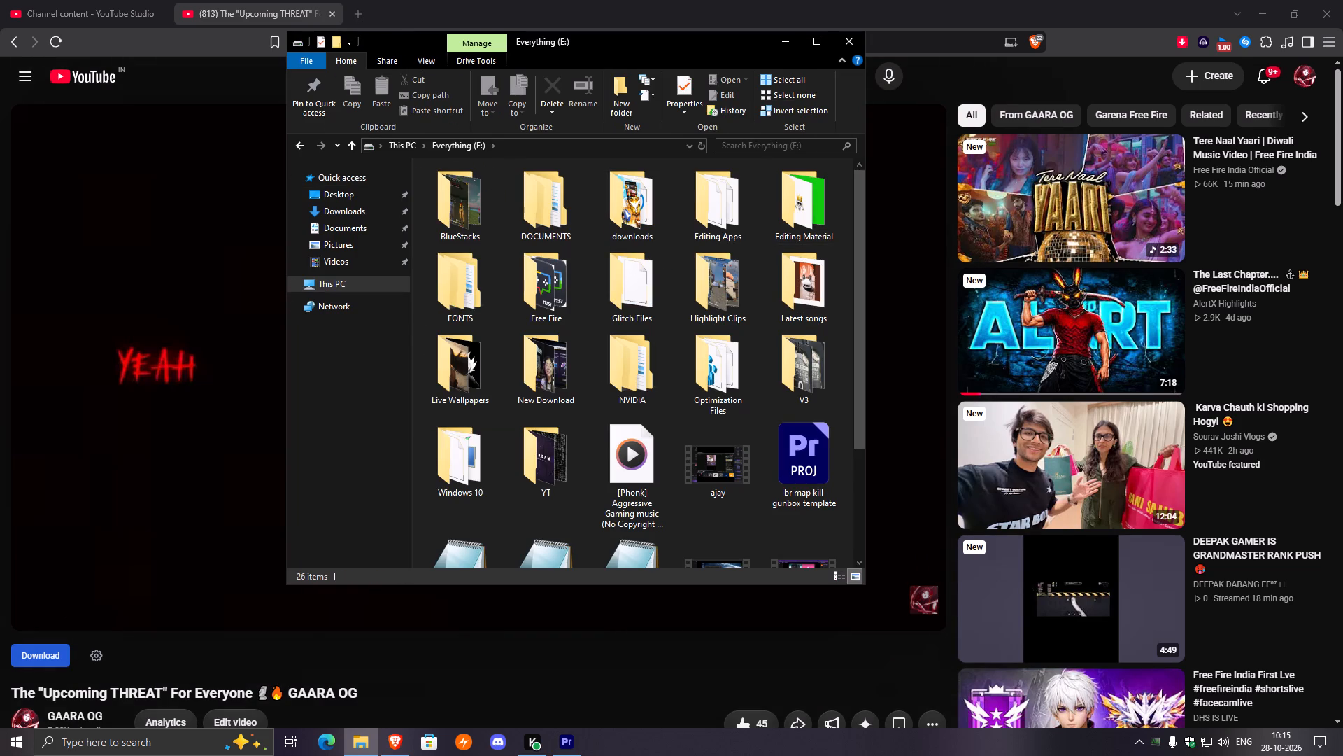
double_click(808, 202)
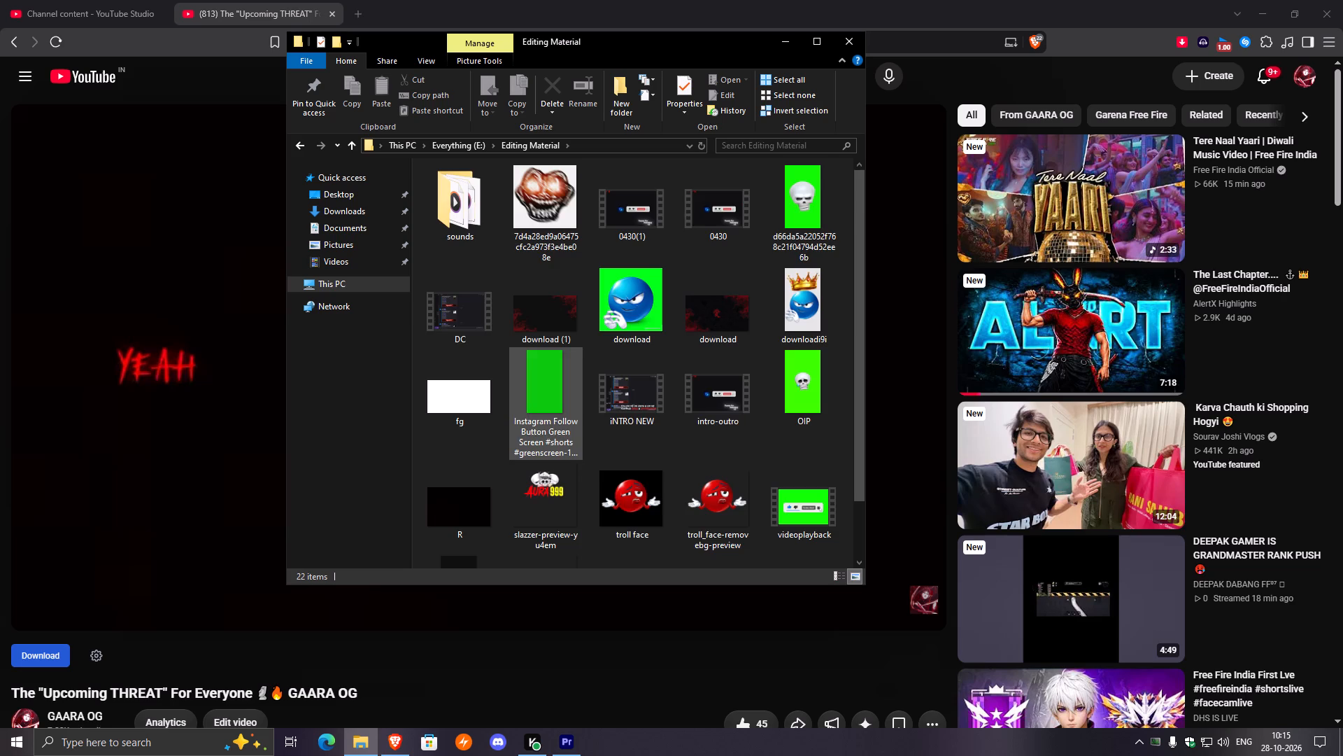
scroll(574, 415, down, 1)
scroll(574, 416, up, 3)
double_click(480, 221)
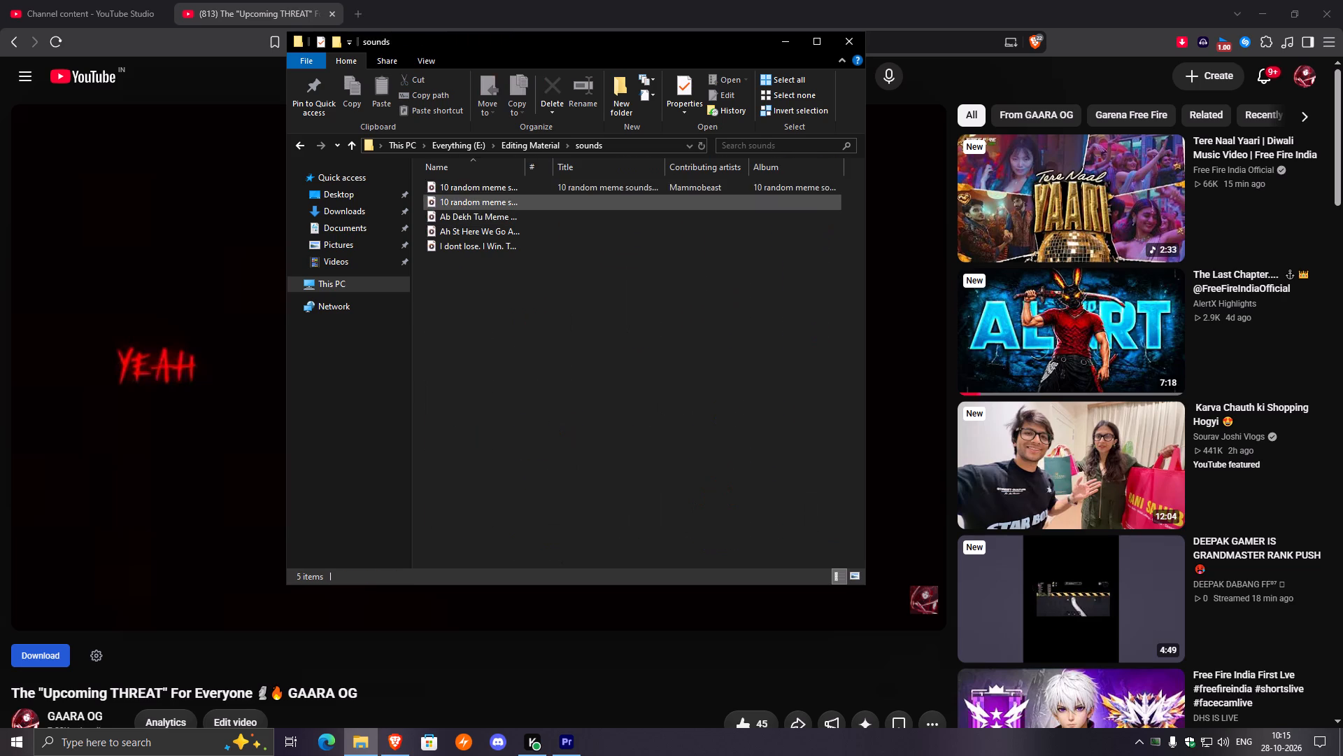
double_click(453, 244)
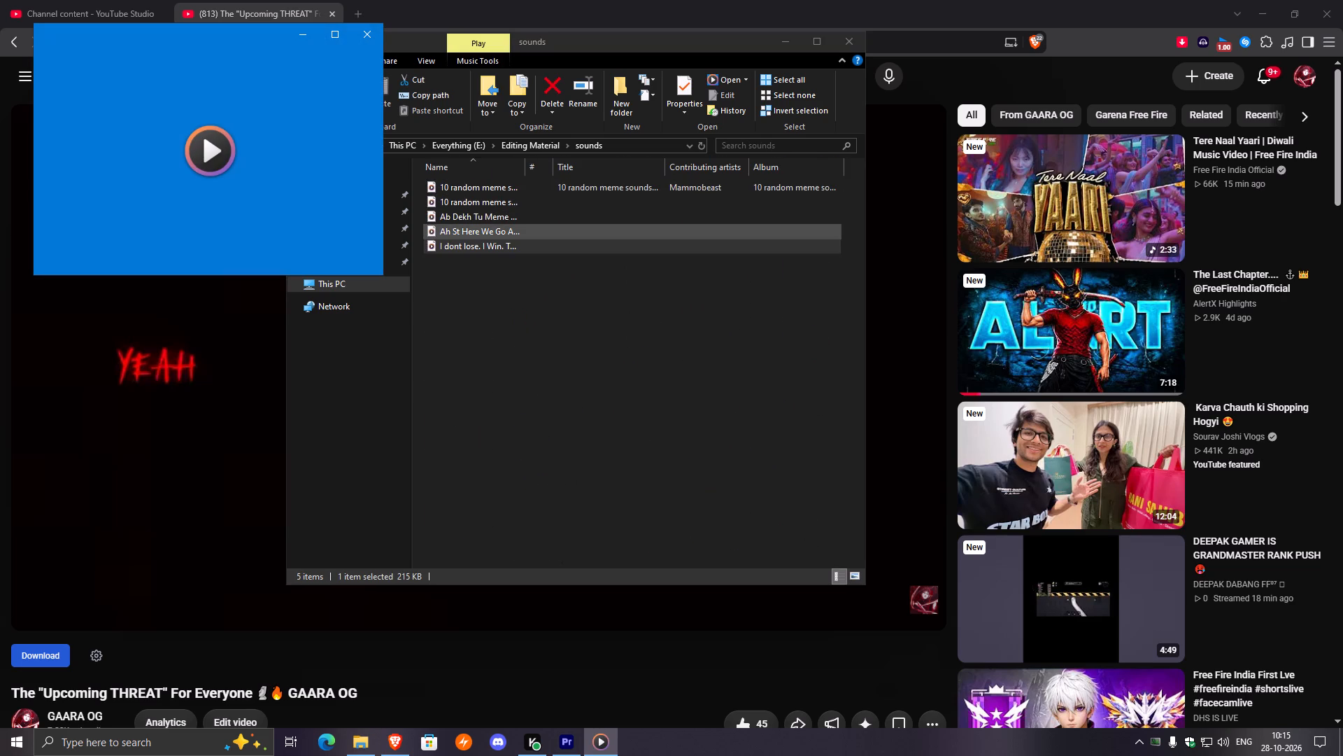
click(372, 36)
click(494, 330)
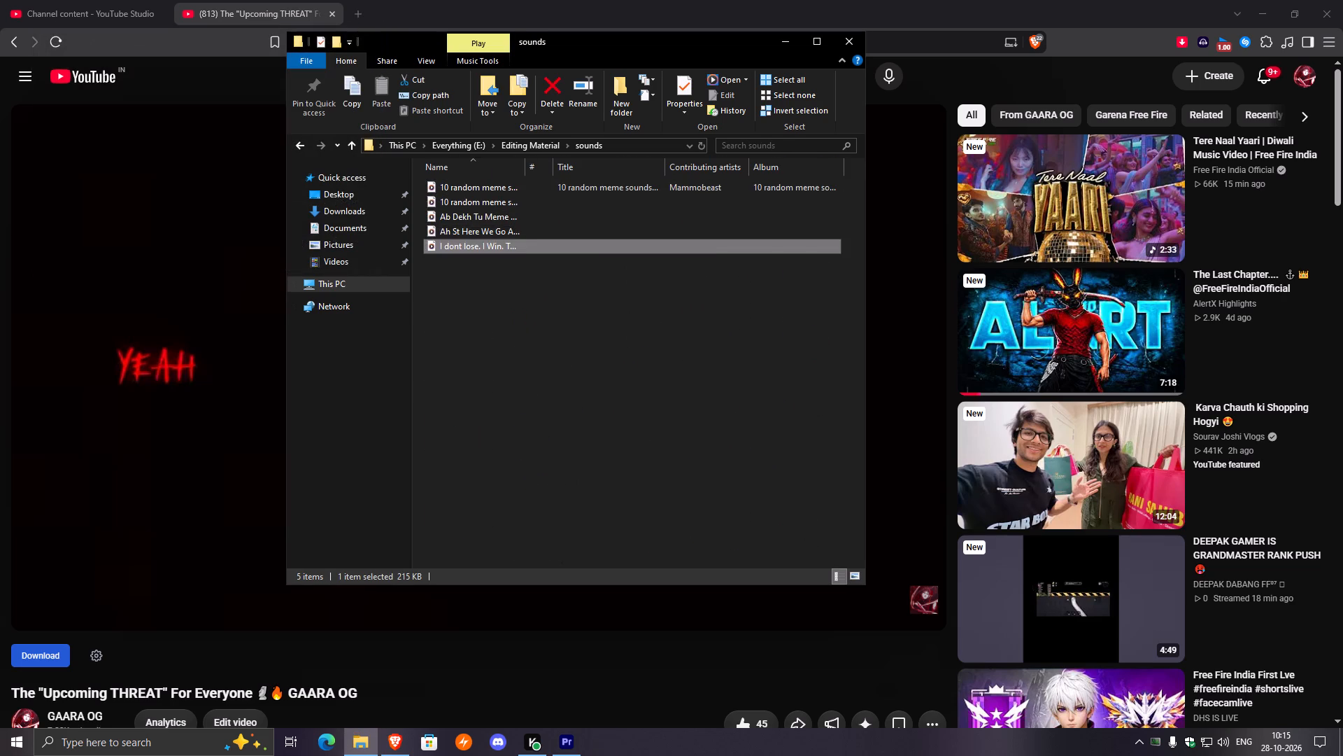
Return to the Editing Material folder and search it for SFX.
scroll(566, 418, down, 2)
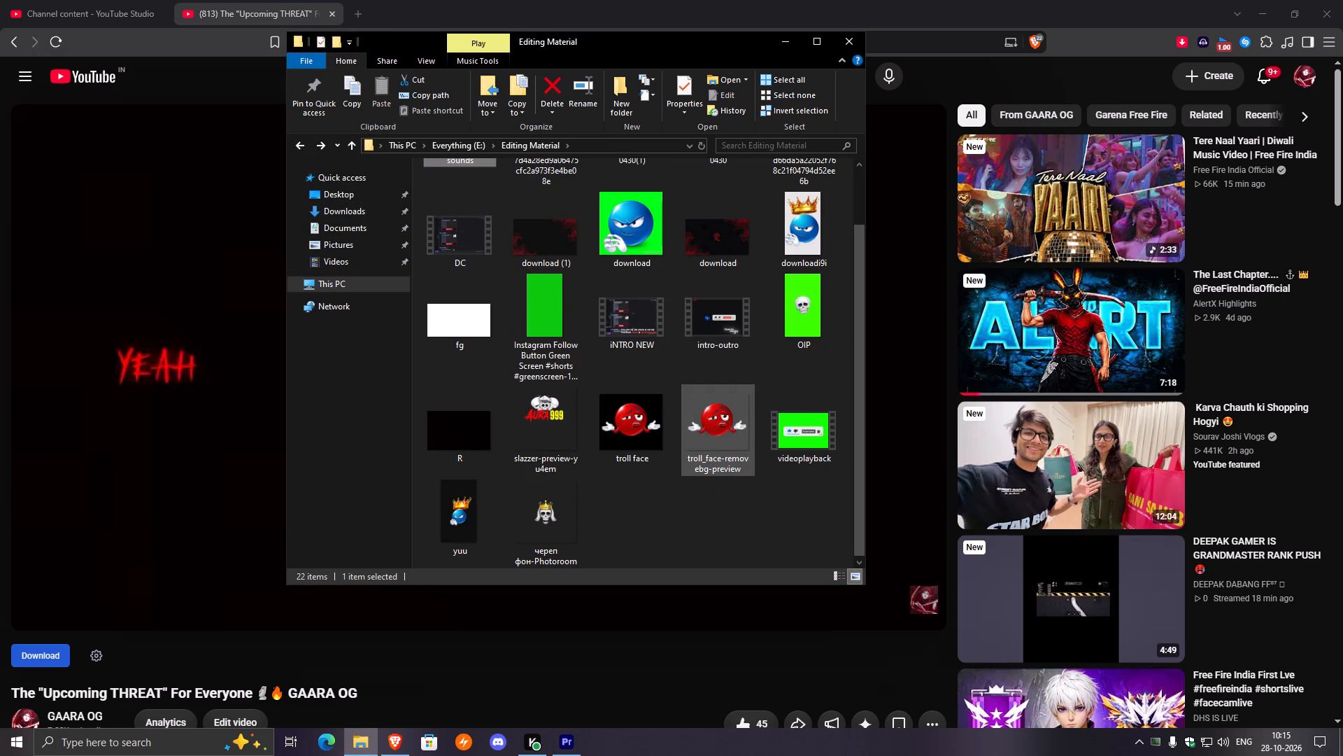
scroll(716, 452, up, 4)
click(776, 141)
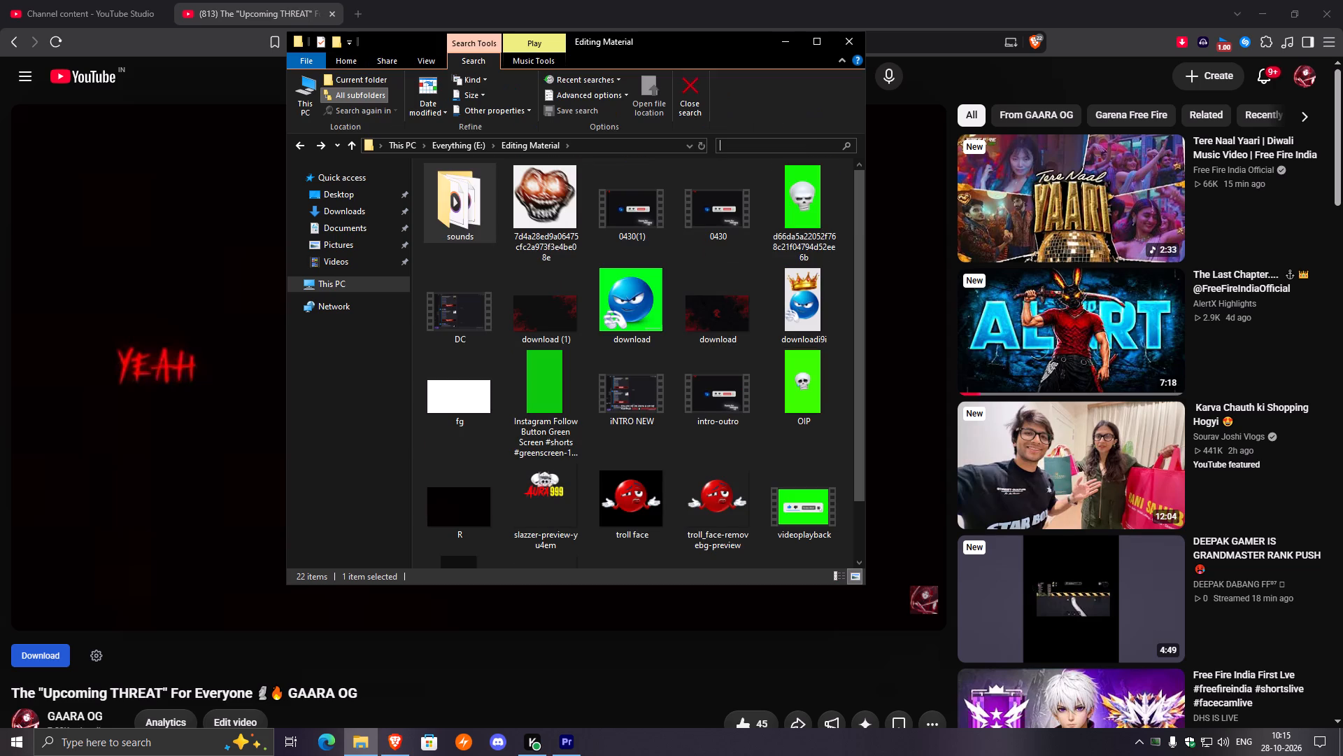
text(SFX)
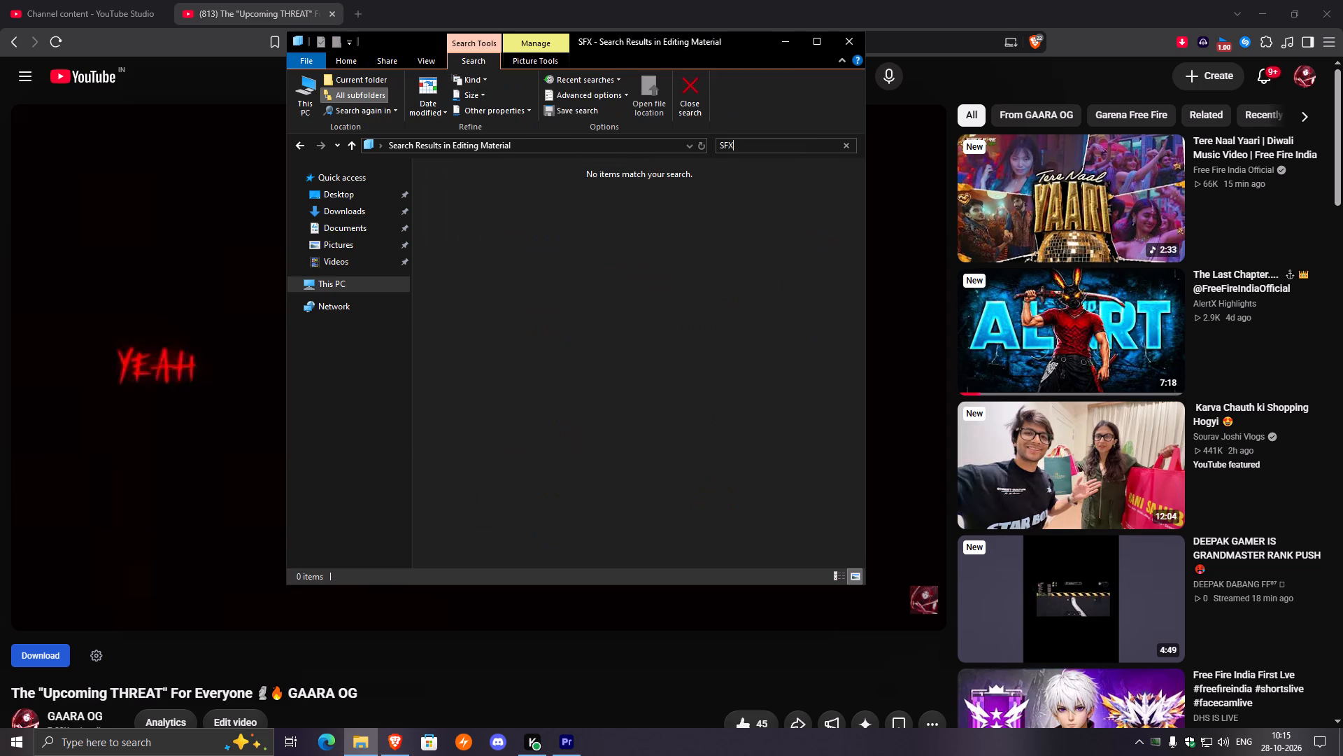
Clear the search, go up to drive E, and search the whole drive for SFX.
key(BackSpace)
key(BackSpace)
key(BackSpace)
key(BackSpace)
key(BackSpace)
key(BackSpace)
key(BackSpace)
key(BackSpace)
key(BackSpace)
key(BackSpace)
click(576, 304)
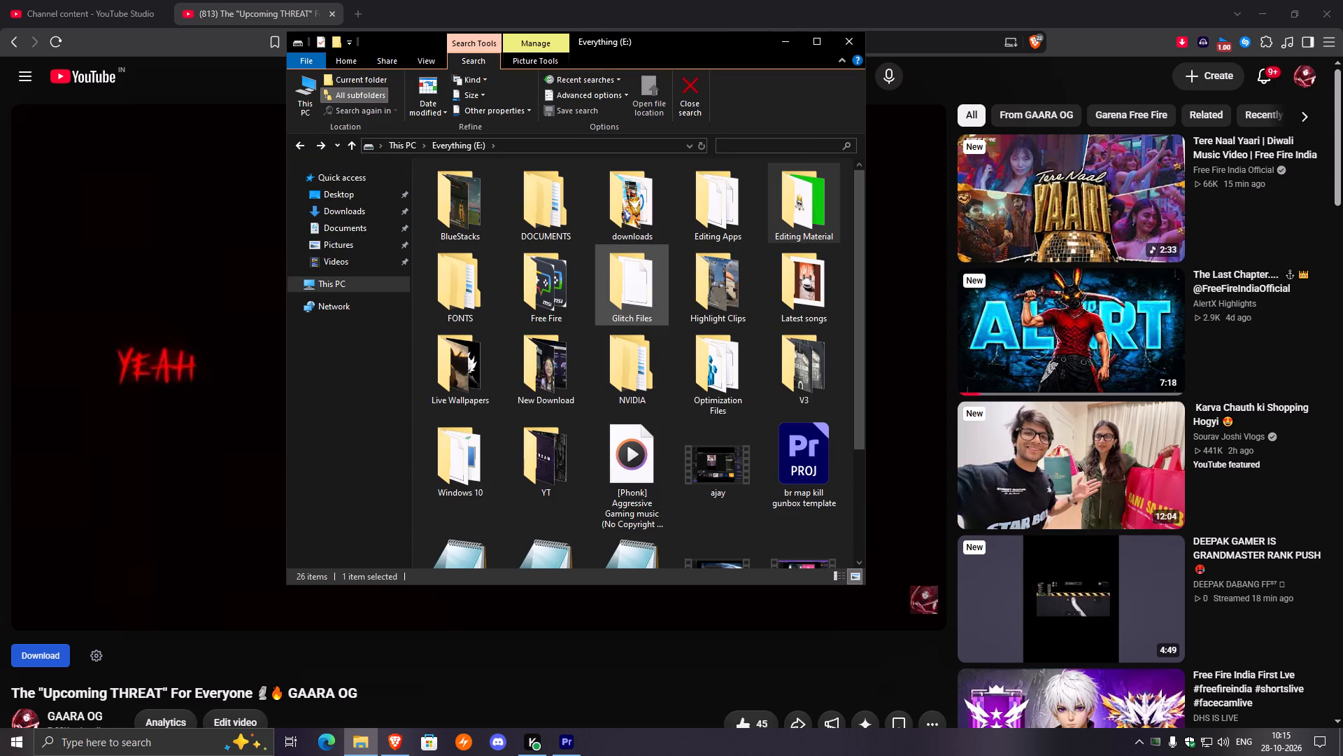
click(758, 141)
text(SG)
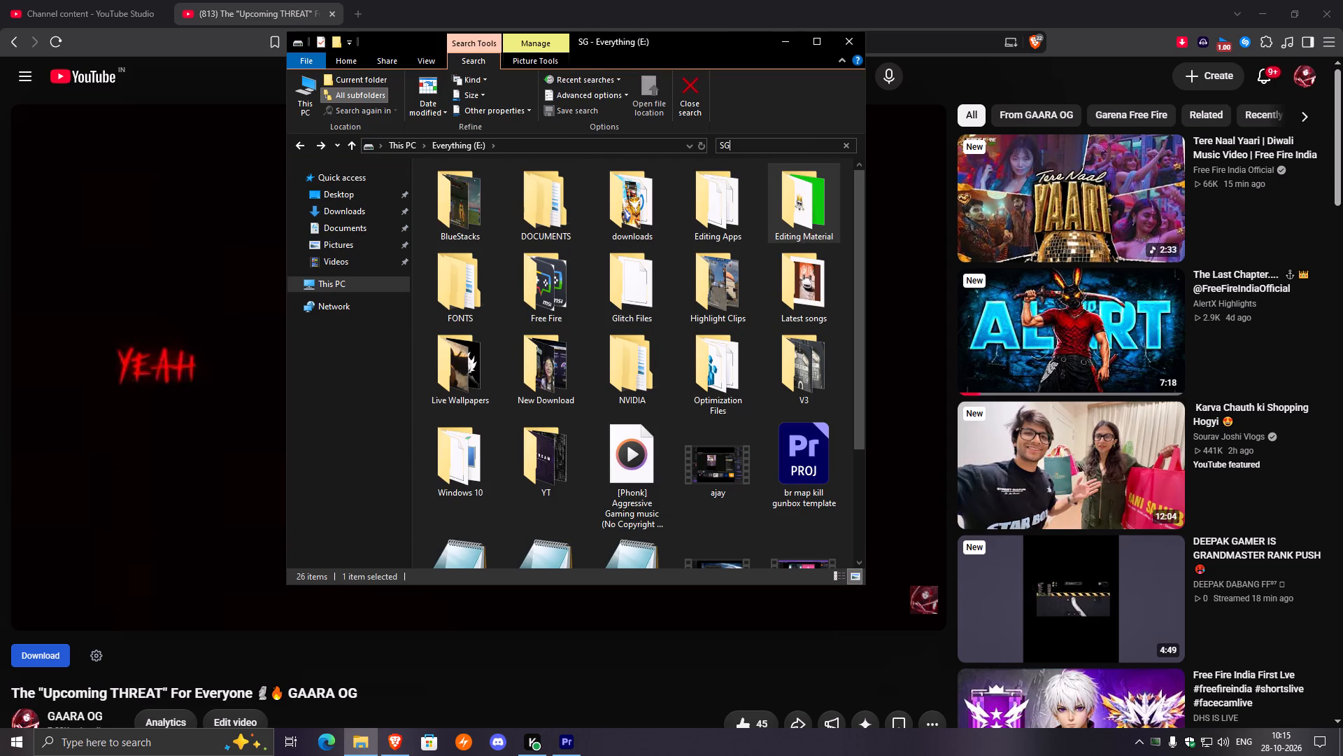
key(BackSpace)
text(FX)
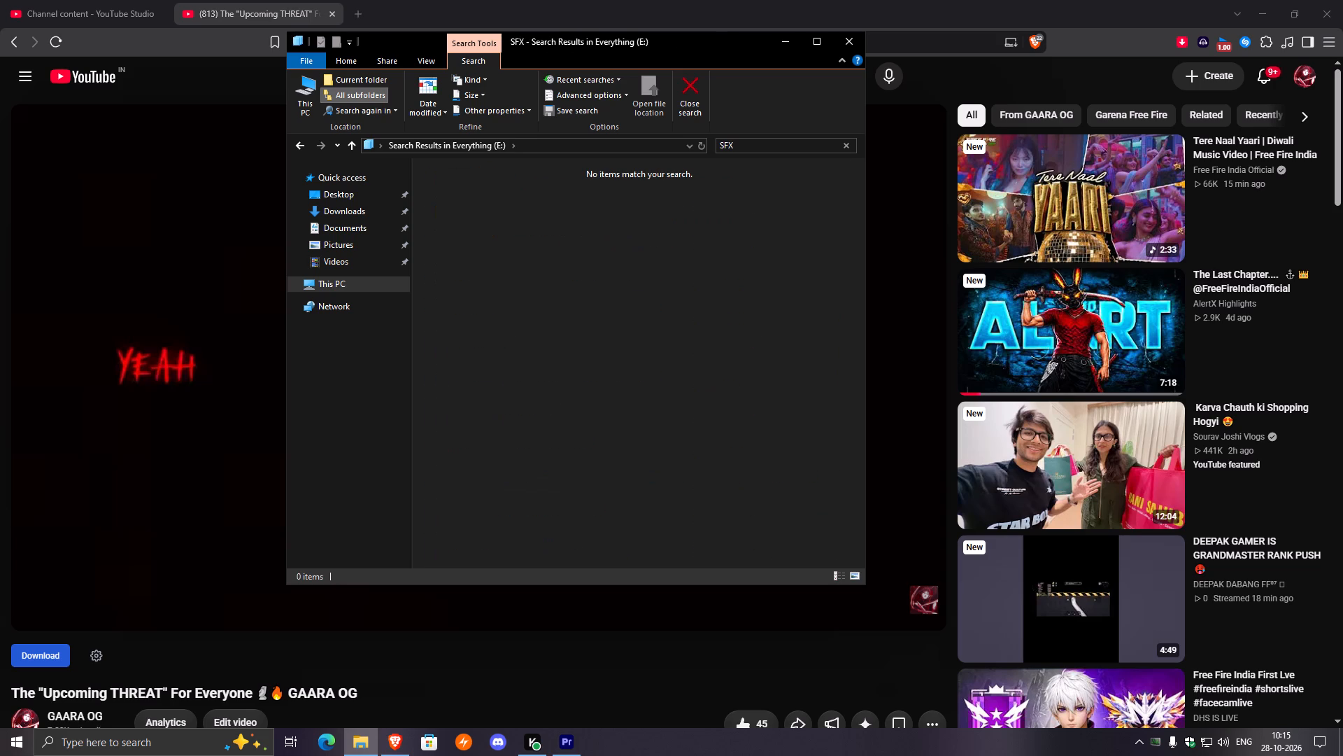
Replace the drive E search with "sound".
key(BackSpace)
key(BackSpace)
key(BackSpace)
key(BackSpace)
key(BackSpace)
key(BackSpace)
key(BackSpace)
key(BackSpace)
key(BackSpace)
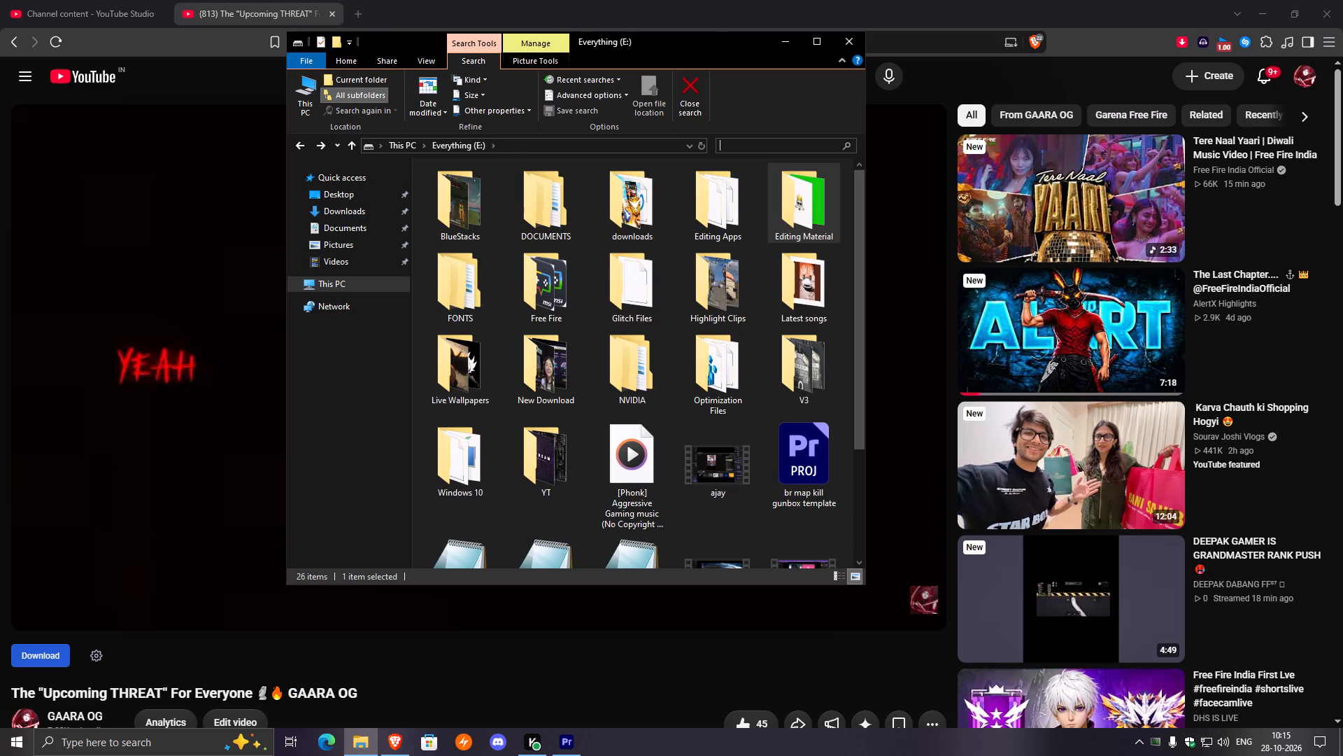
text(sound)
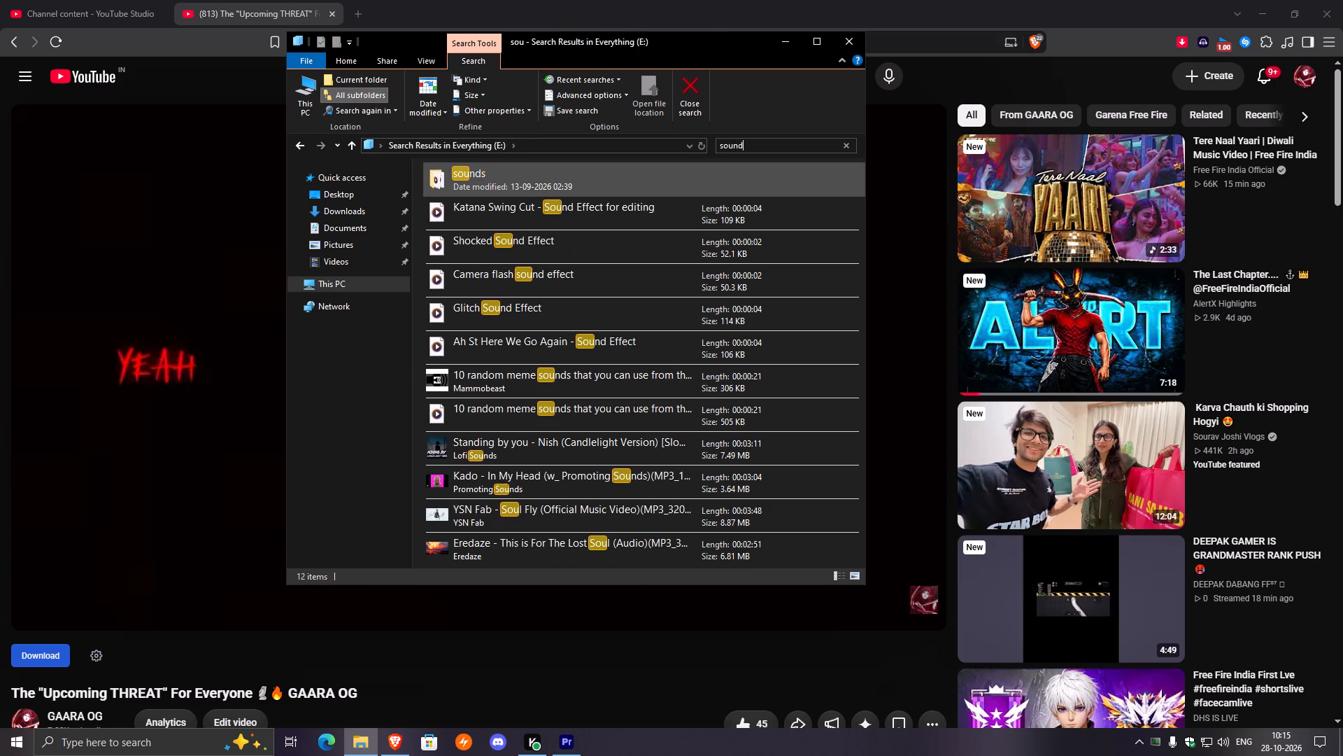
Preview the Katana Swing Cut, Camera flash, Glitch and Shocked sound effects, replaying Camera flash last.
double_click(525, 209)
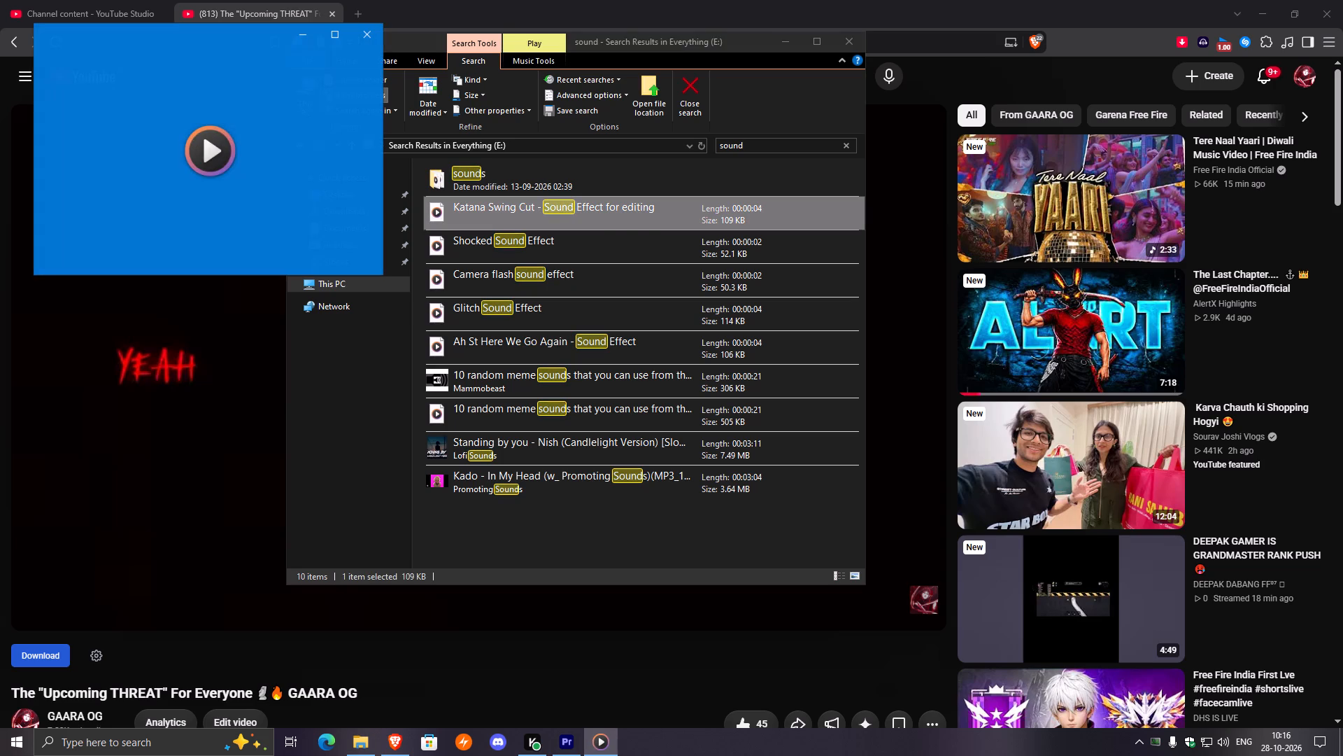
double_click(529, 271)
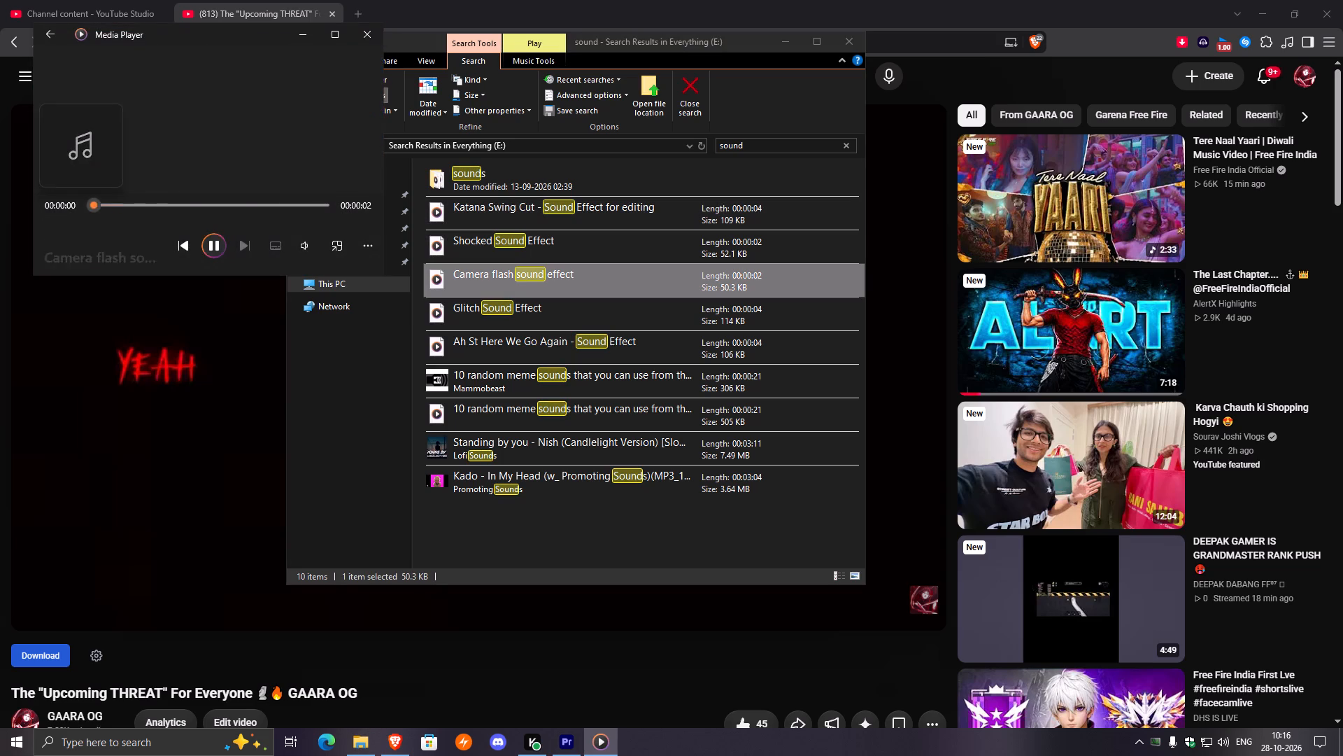
double_click(502, 309)
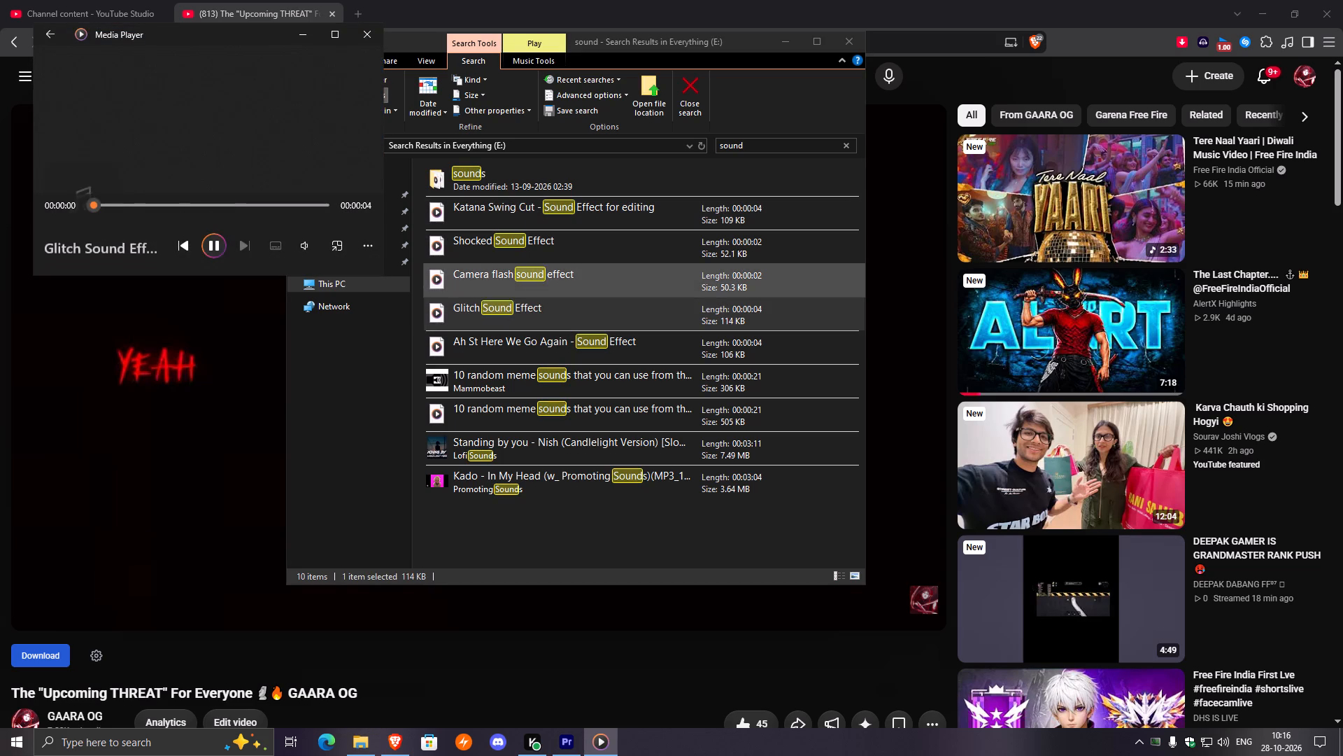
double_click(480, 251)
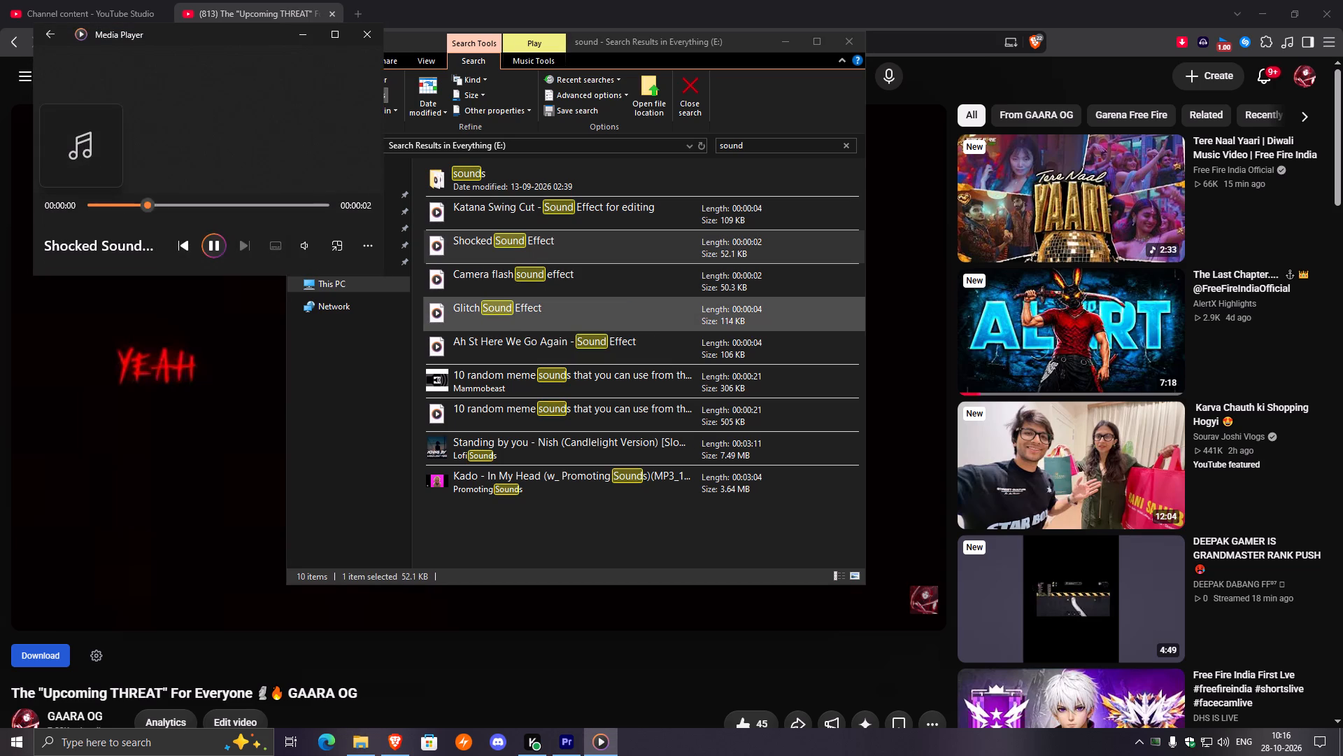
double_click(481, 281)
key(space)
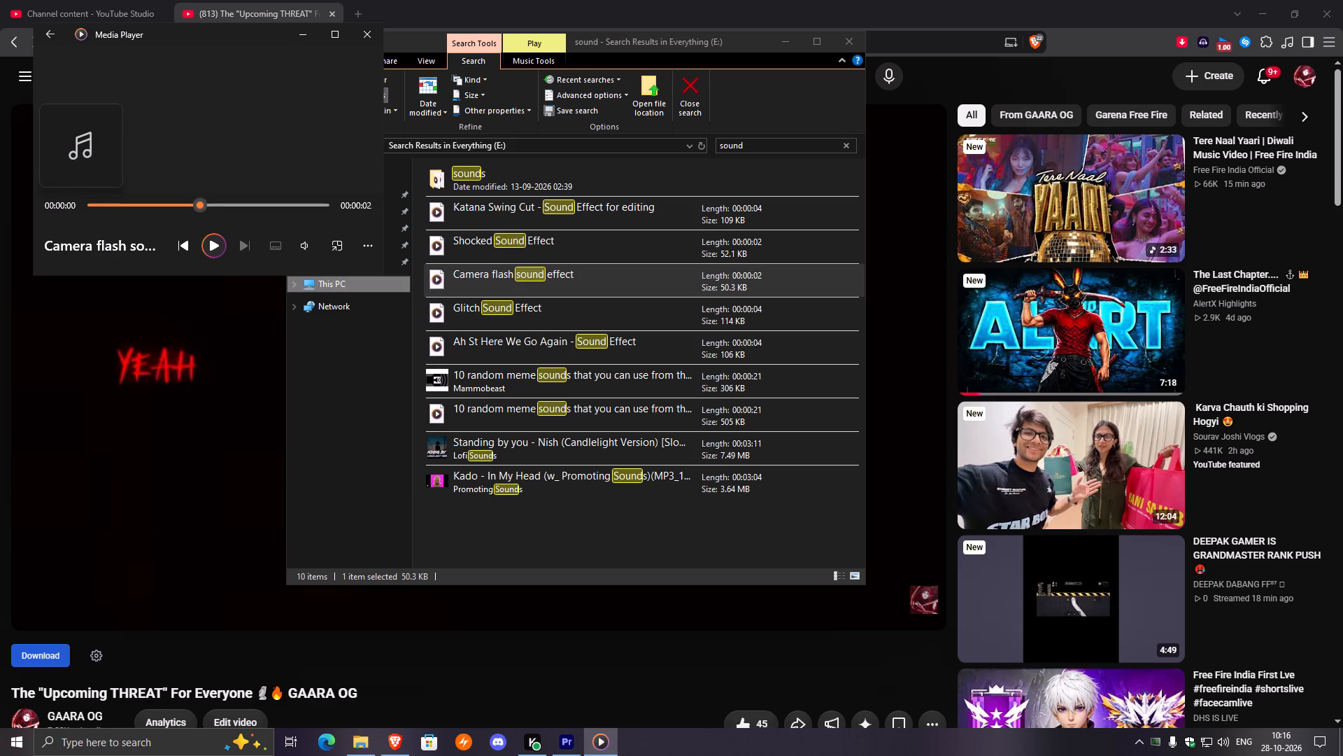
Jump the YouTube video back 5 seconds and replay the Quadra Takedown moment, pausing at the kill.
click(225, 650)
key(Left)
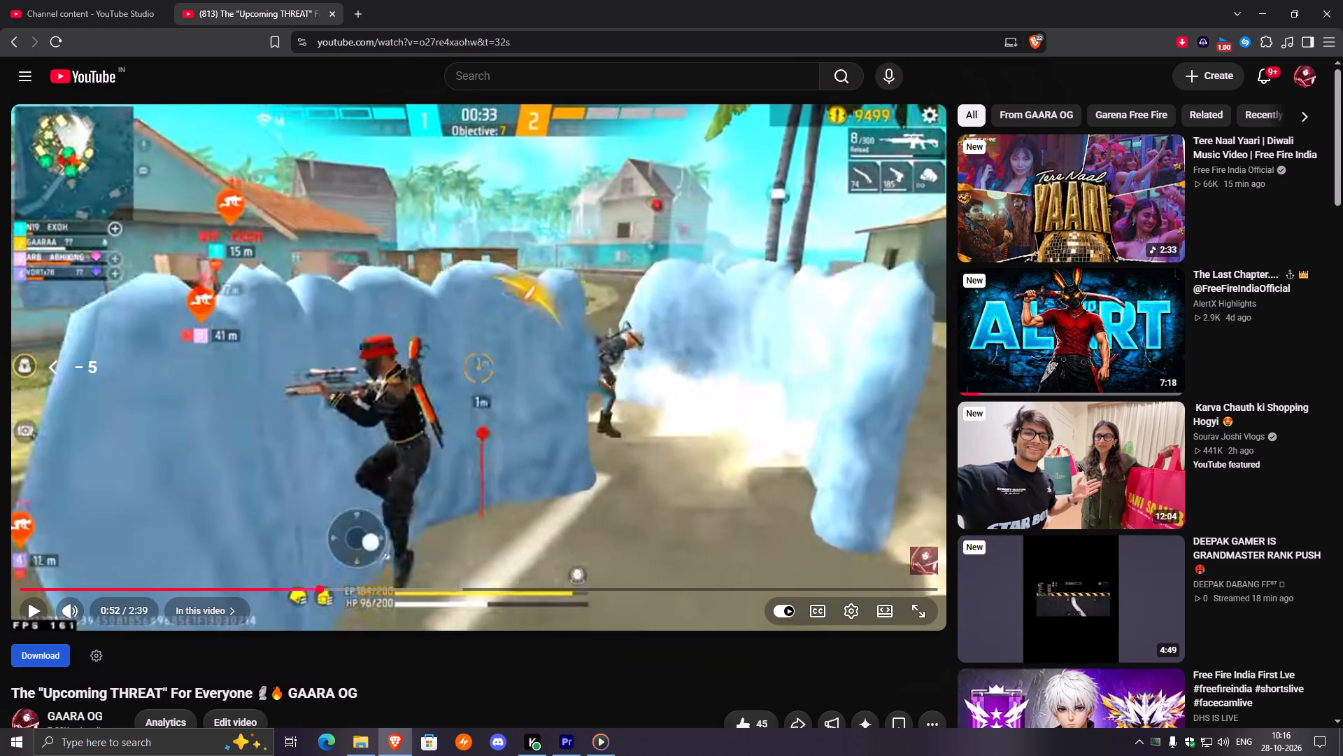
key(space)
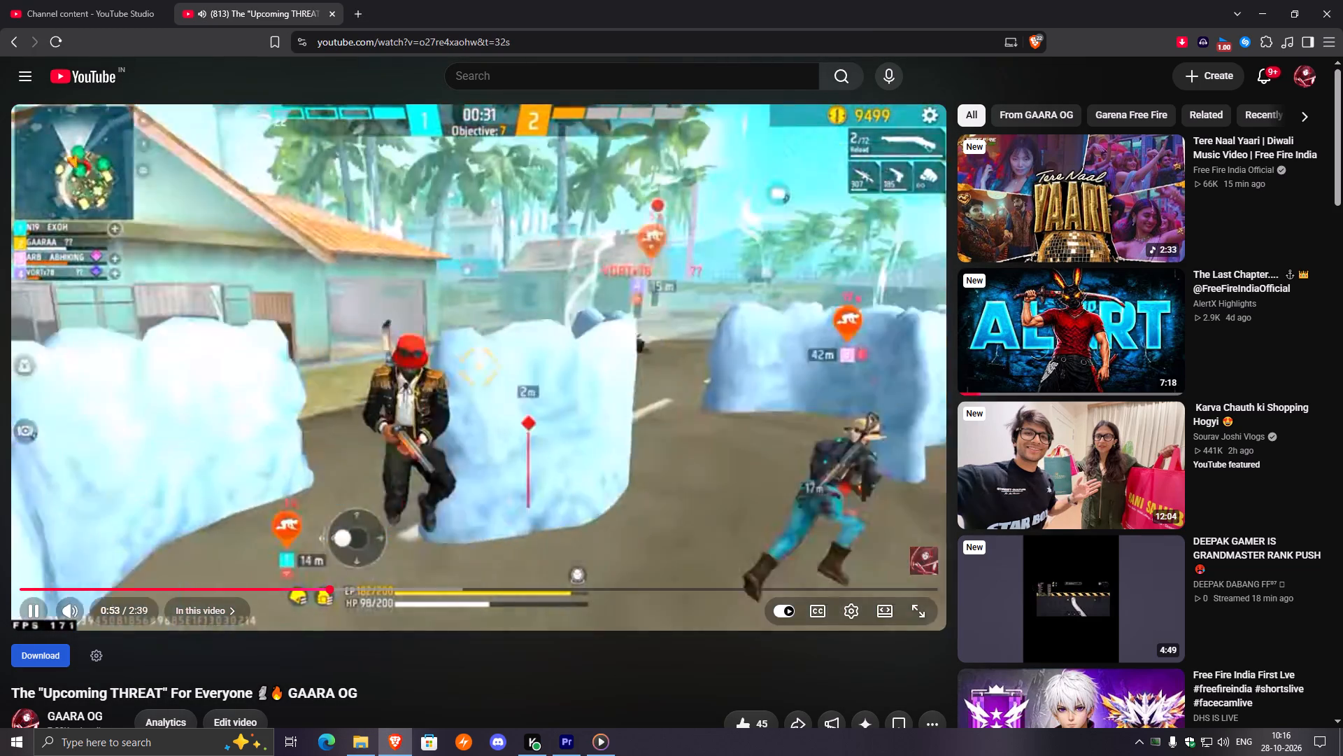
key(space)
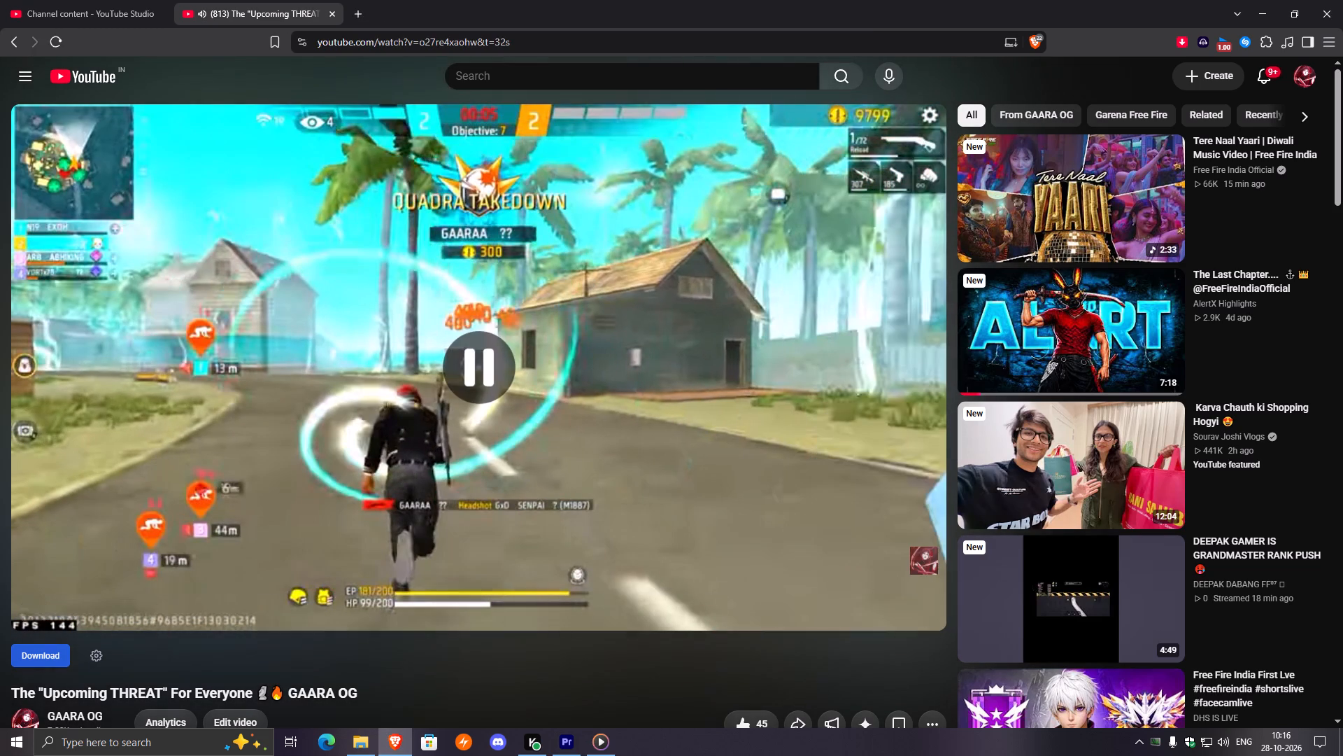
Import the Camera flash sound effect from the search results into the Premiere Pro project, find it among the media, and try undoing the import.
click(353, 748)
click(499, 280)
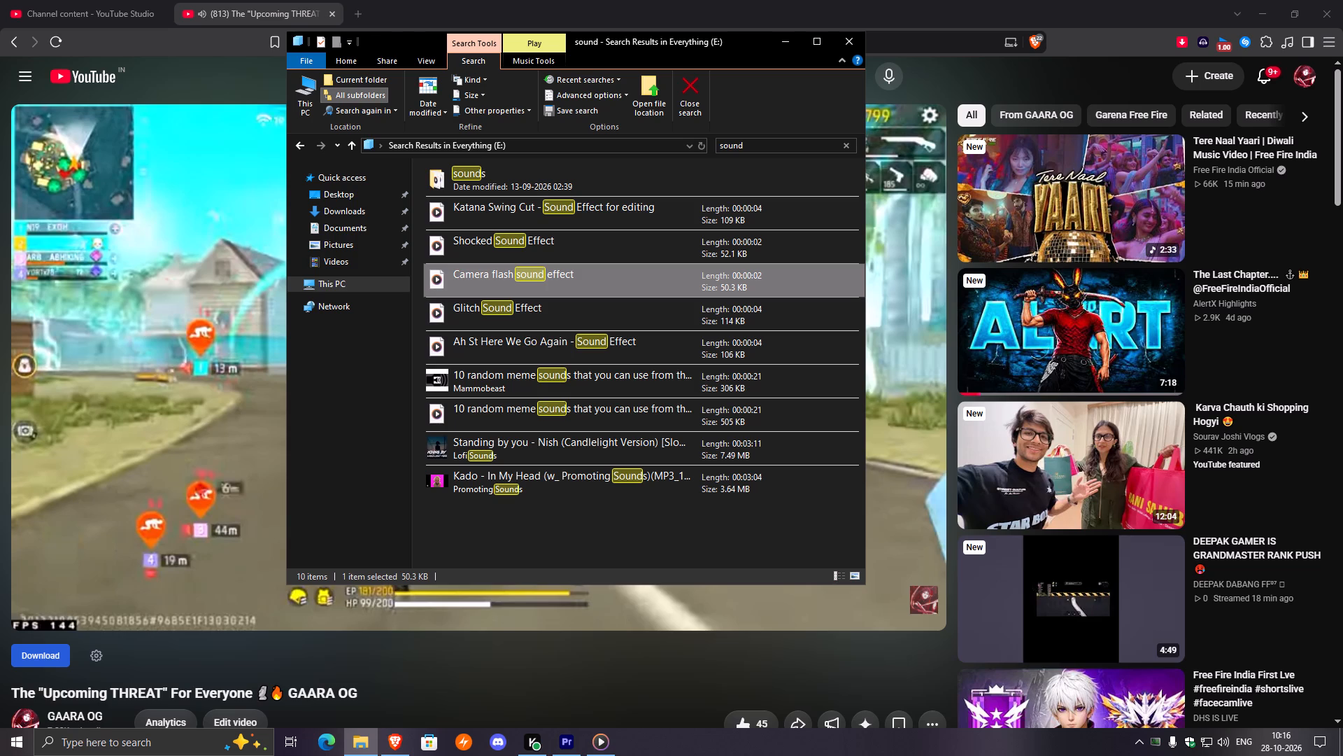
click(569, 729)
click(361, 748)
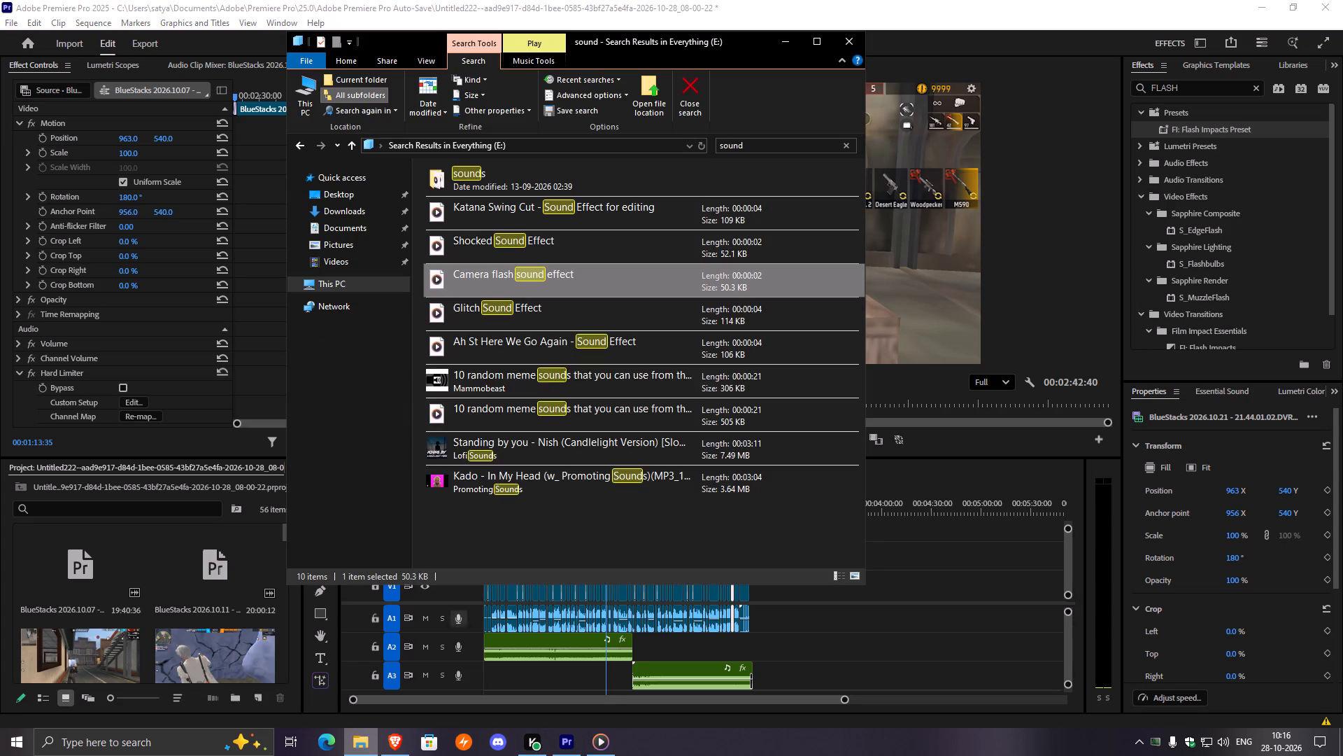
drag(482, 272, 243, 661)
scroll(222, 585, down, 6)
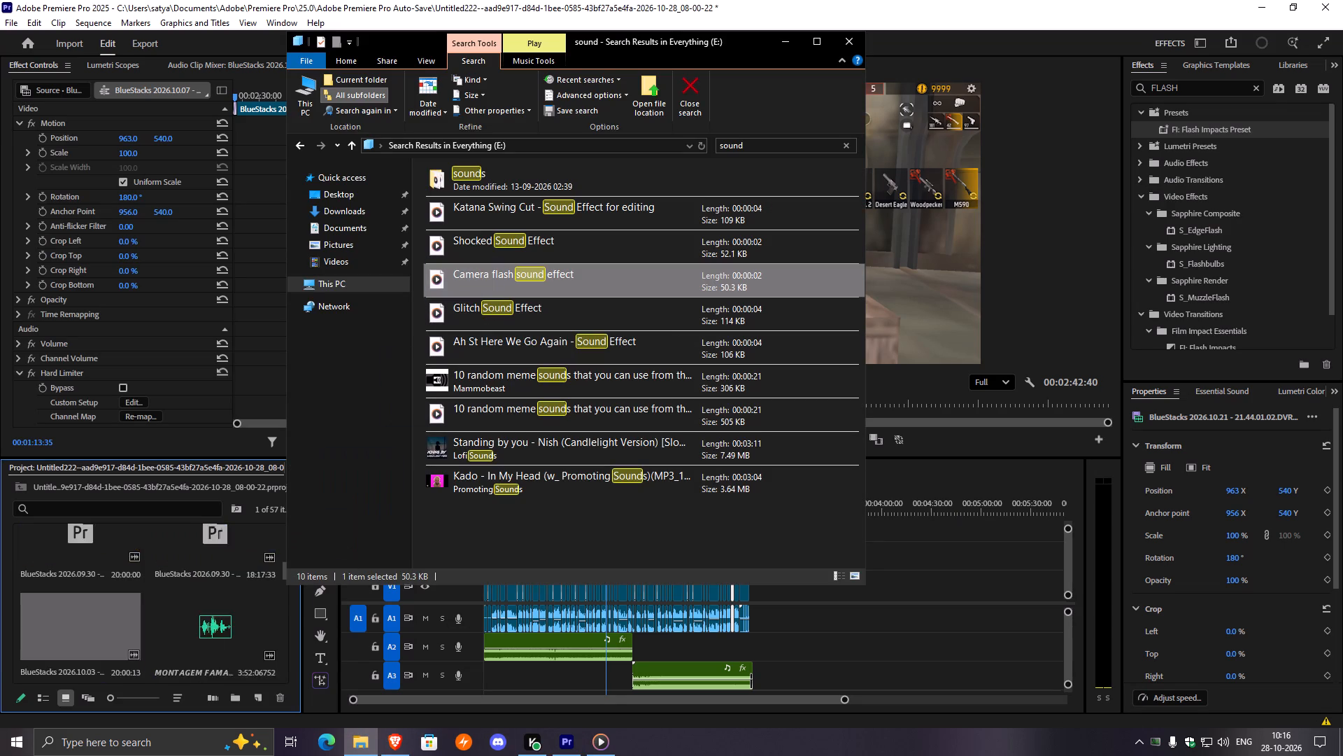
scroll(222, 585, down, 20)
scroll(222, 585, down, 15)
scroll(210, 643, up, 1)
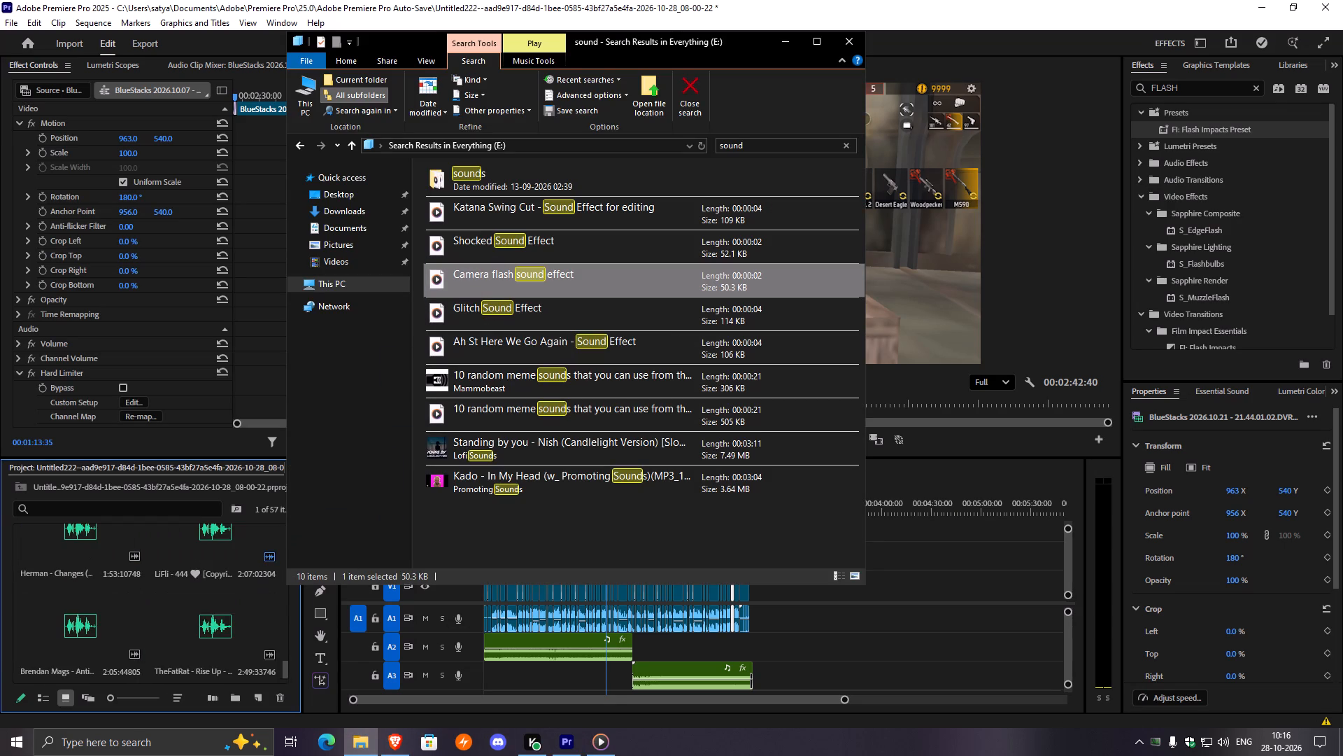
scroll(211, 645, up, 20)
scroll(211, 645, up, 8)
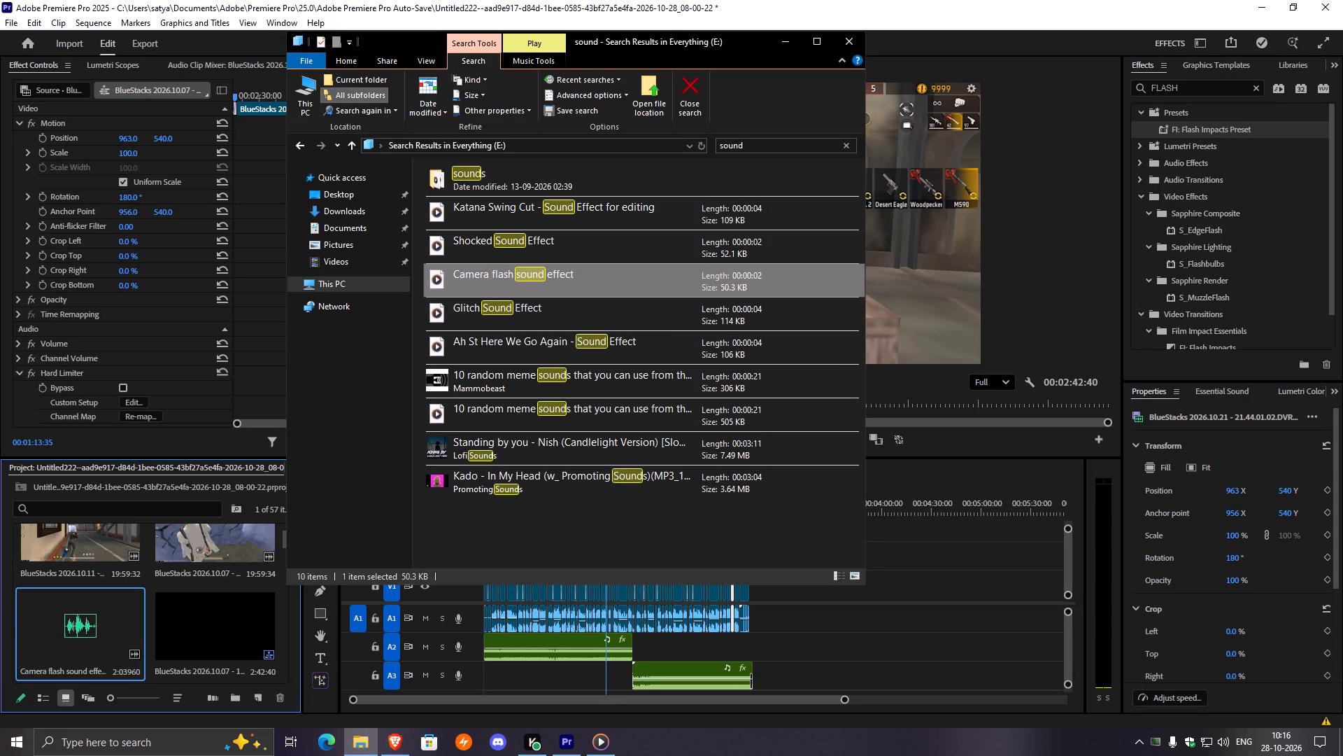
key(ctrl+z)
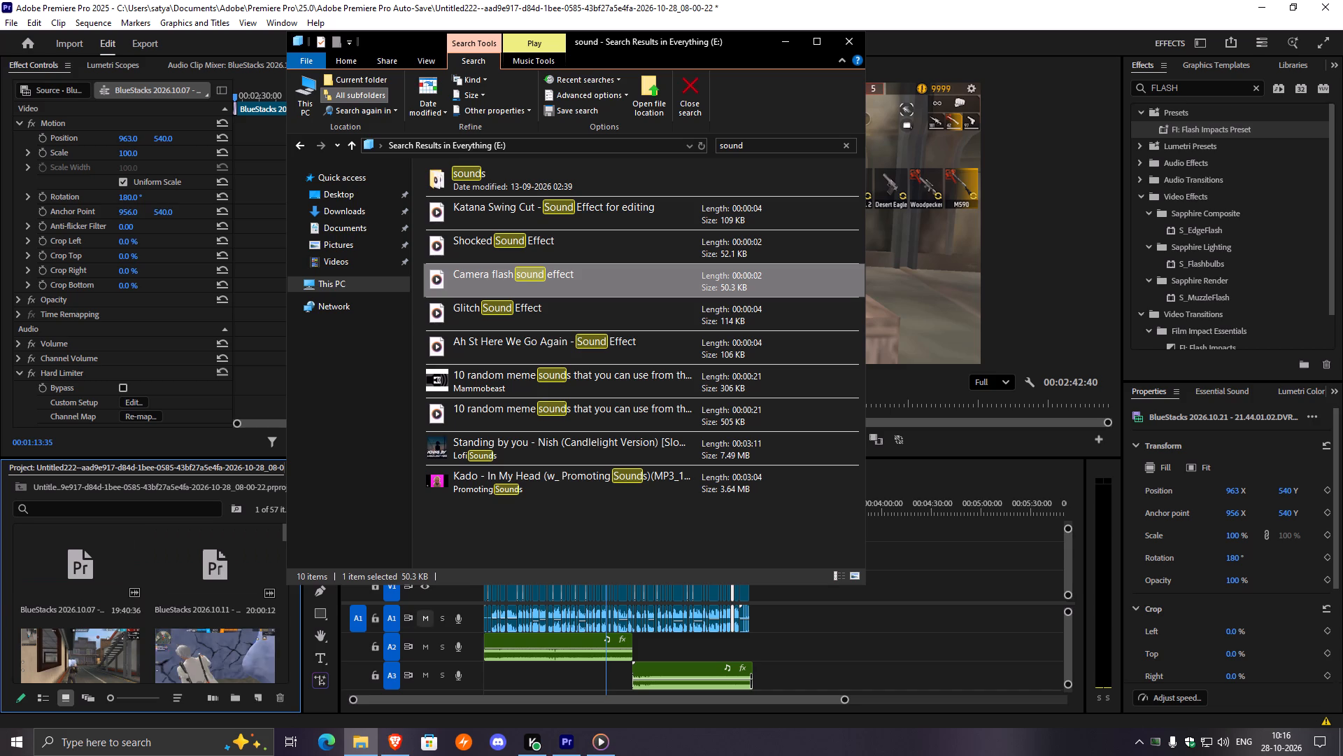
Import the Camera flash sound effect again at the end of the project's media, and select it for a preview.
scroll(161, 608, down, 20)
scroll(161, 608, down, 16)
click(204, 641)
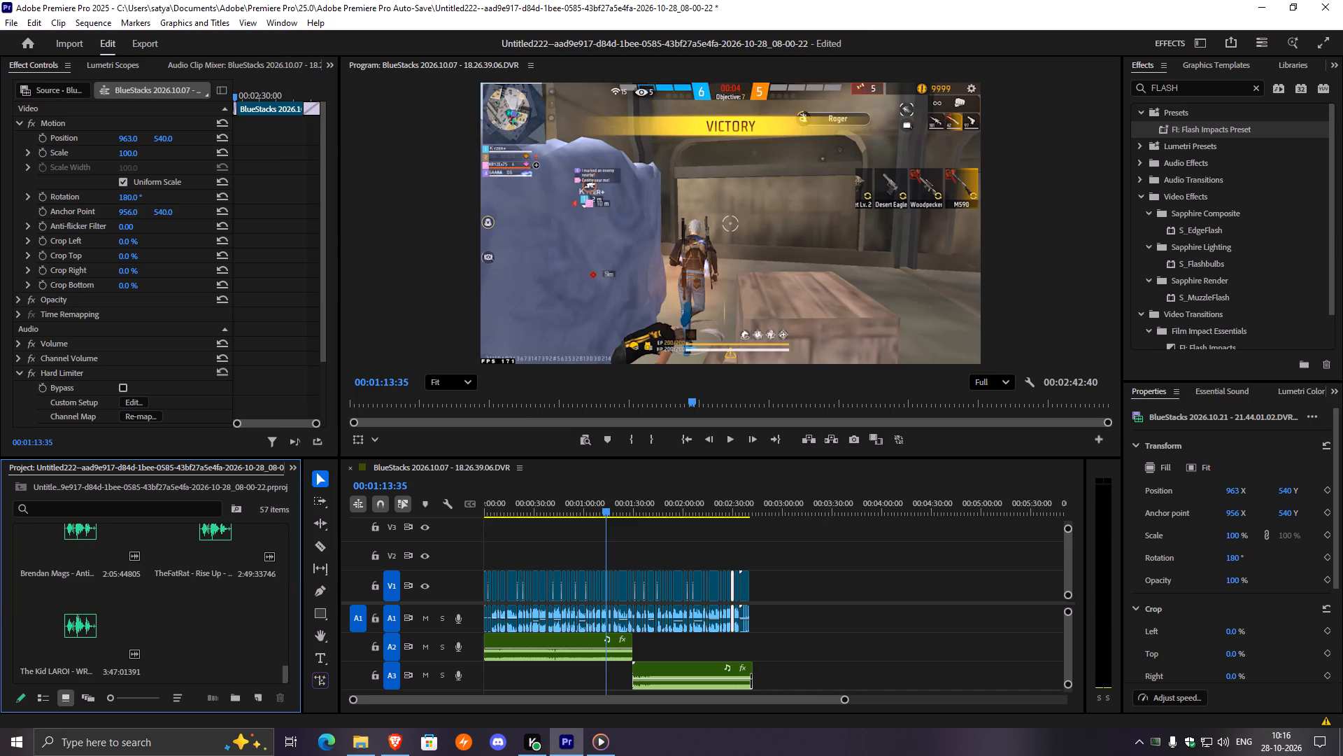
click(355, 744)
drag(487, 272, 280, 591)
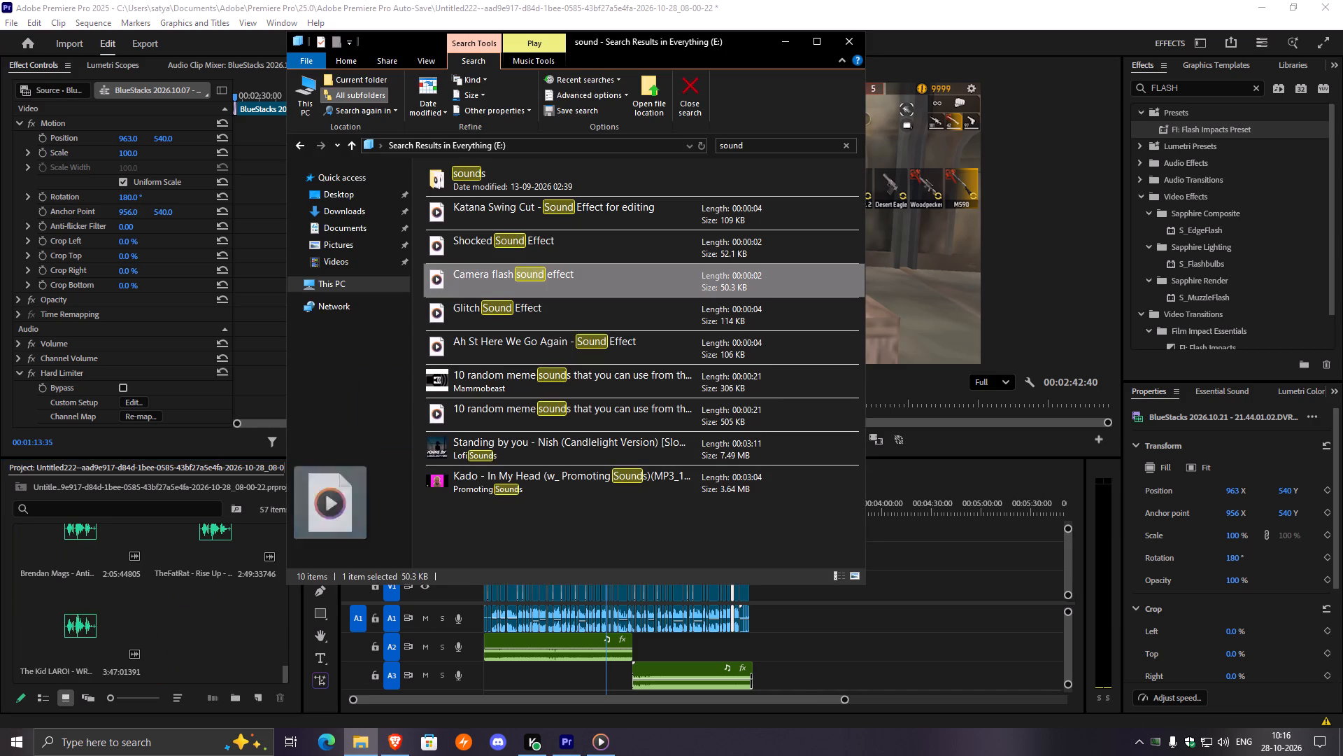
drag(280, 591, 214, 666)
click(222, 645)
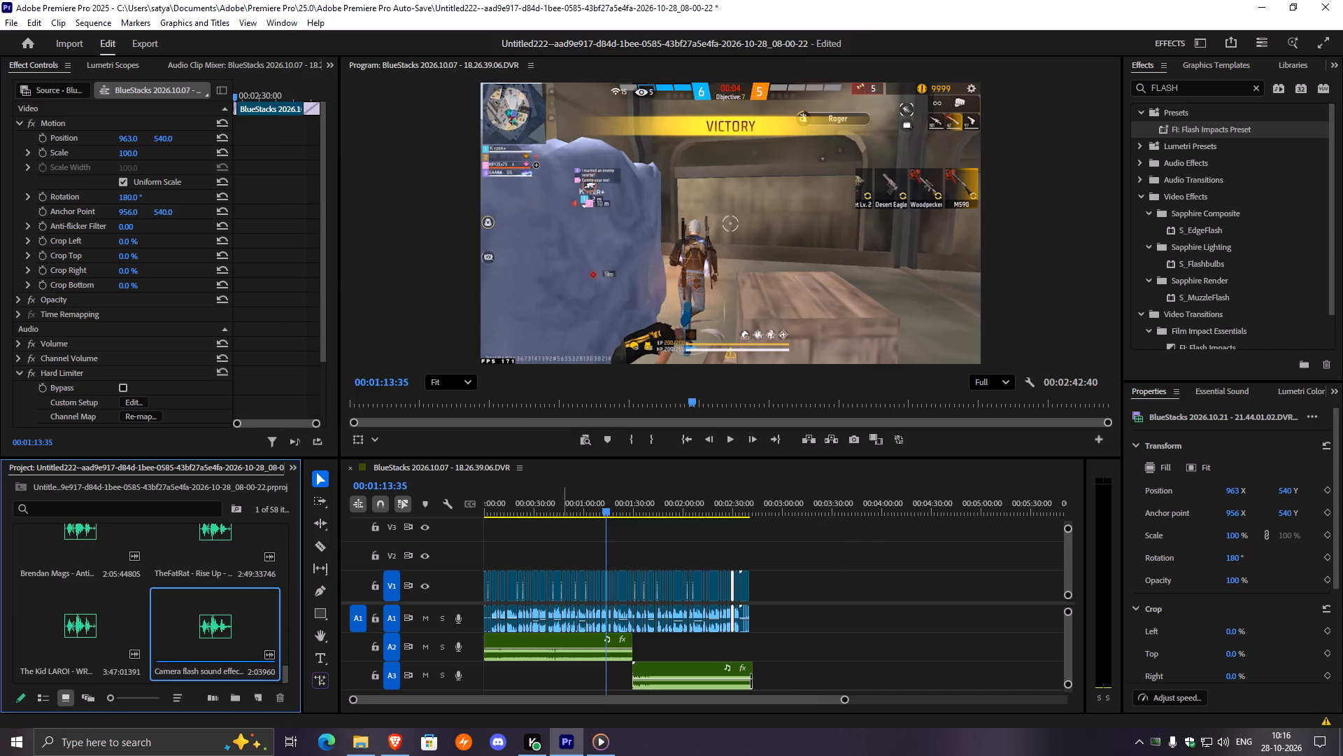
key(space)
Return the playhead to the sequence start, fit the whole sequence in the timeline, and enlarge the timeline panel to show the audio tracks.
drag(618, 509, 414, 524)
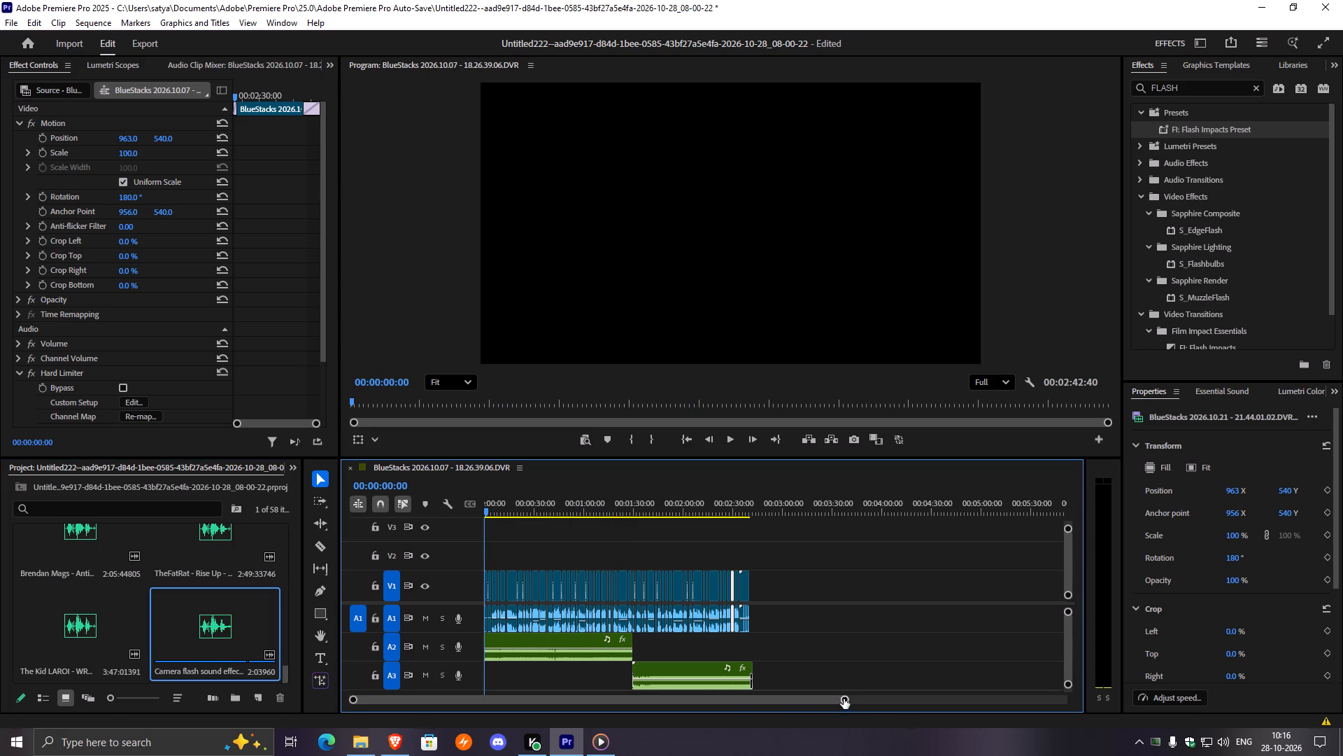
drag(844, 699, 816, 704)
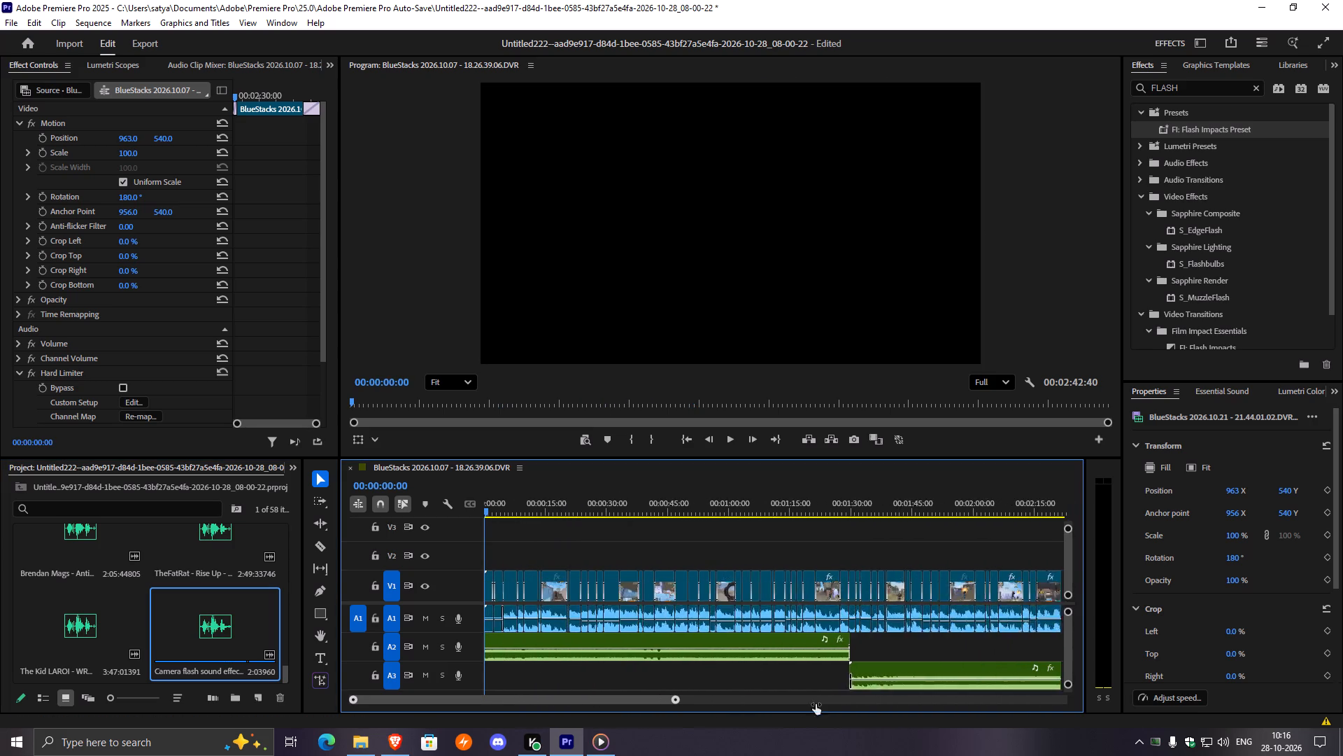
drag(816, 704, 902, 710)
drag(930, 647, 564, 663)
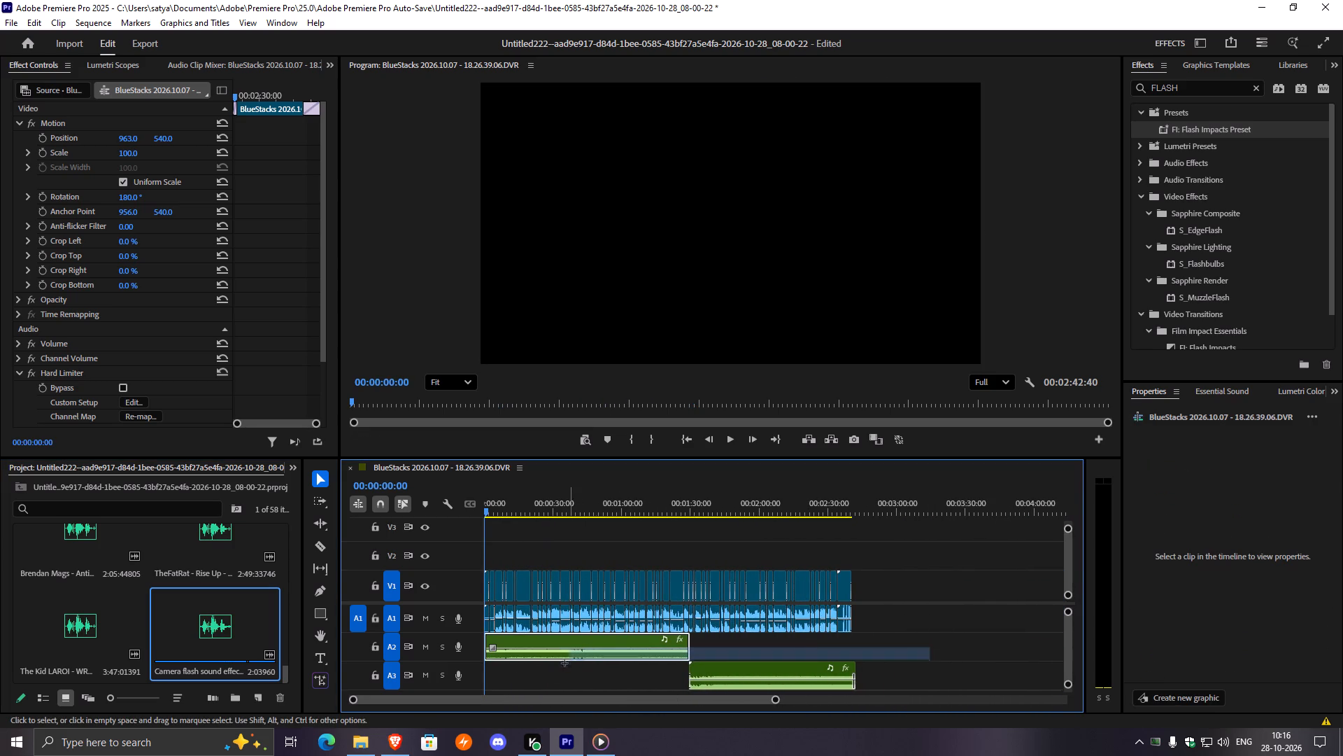
drag(564, 663, 541, 691)
drag(853, 458, 843, 362)
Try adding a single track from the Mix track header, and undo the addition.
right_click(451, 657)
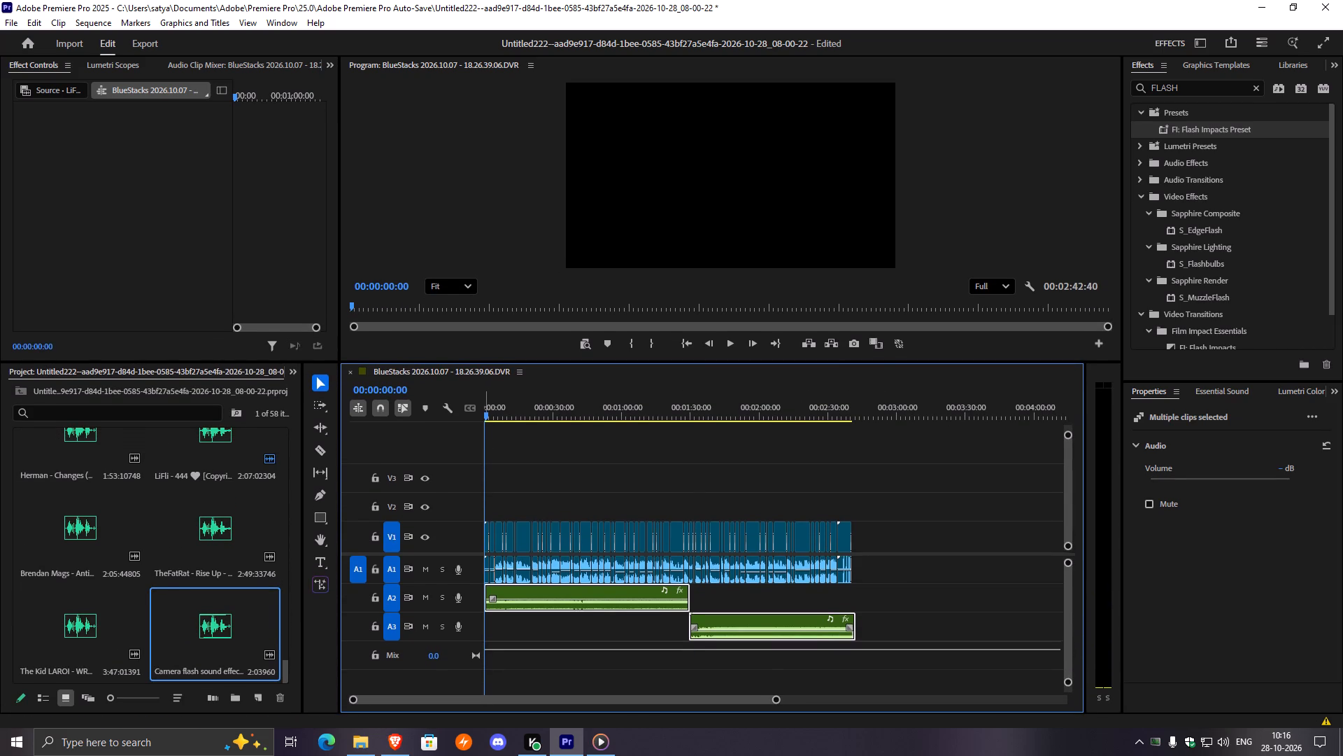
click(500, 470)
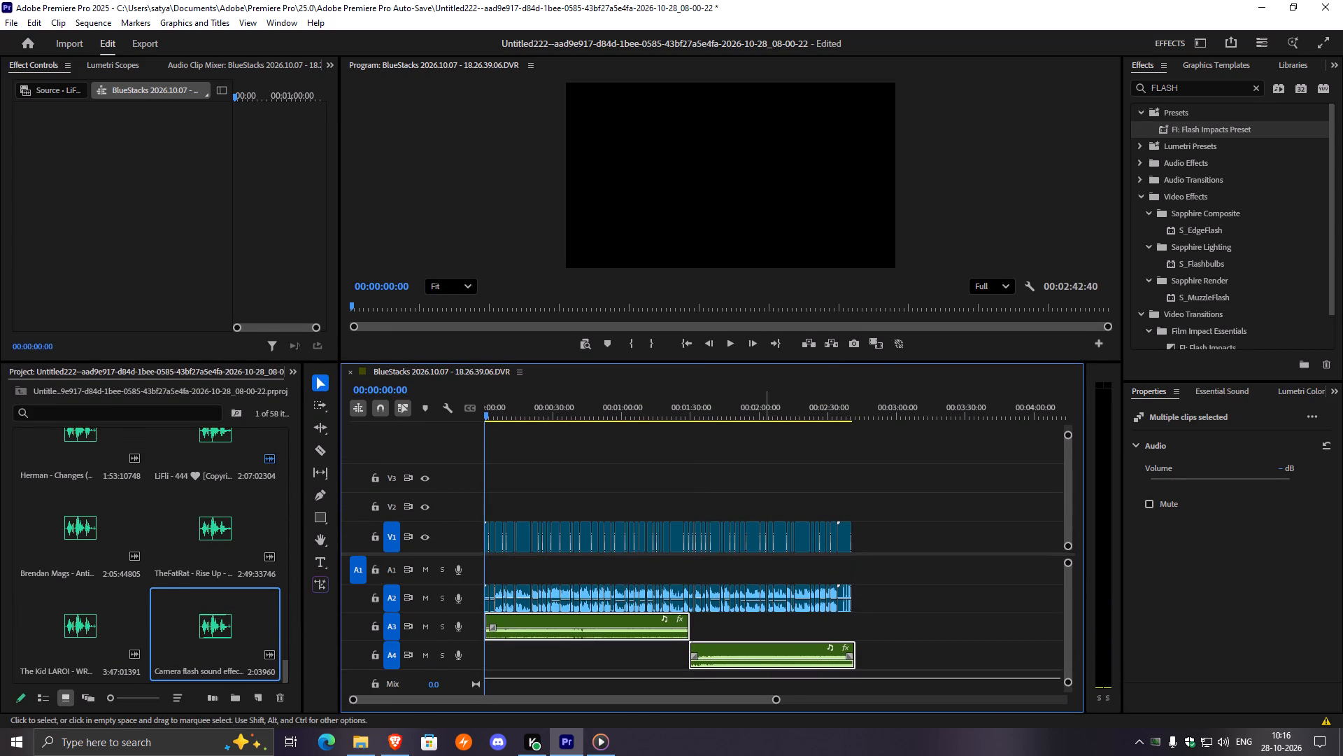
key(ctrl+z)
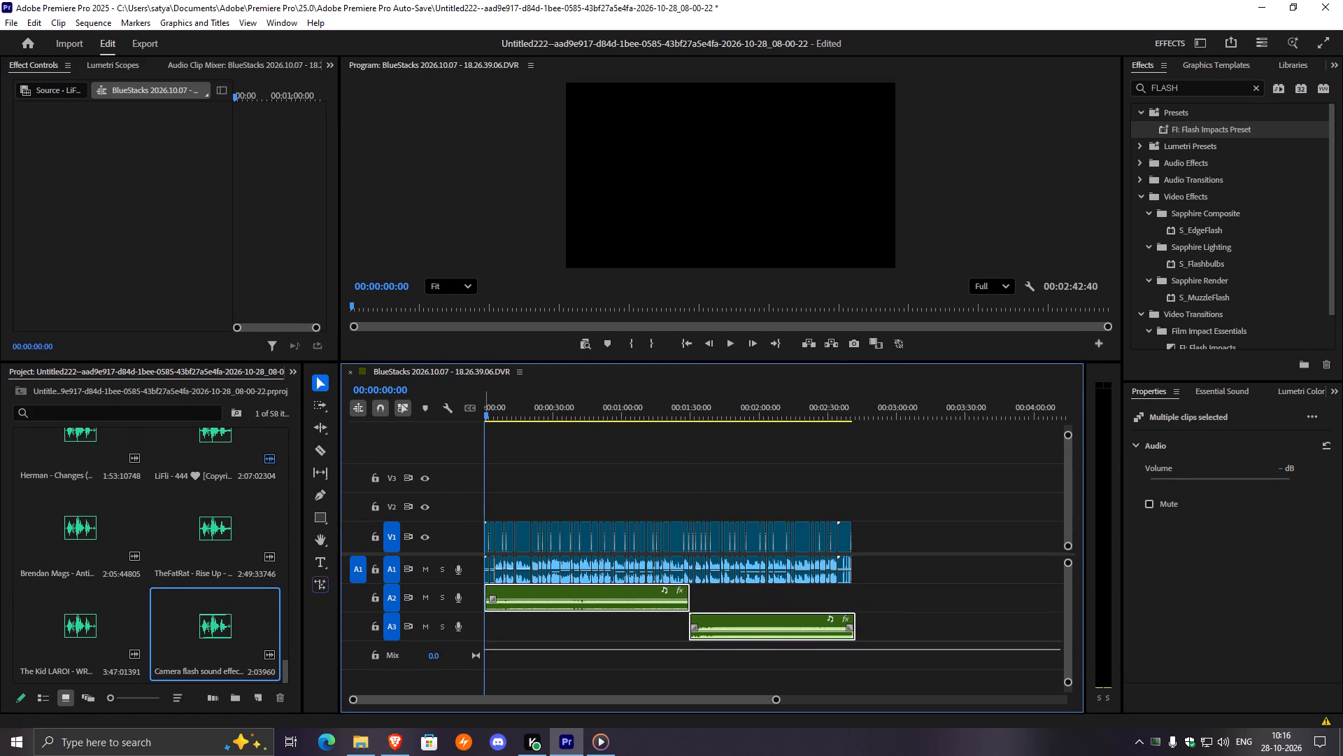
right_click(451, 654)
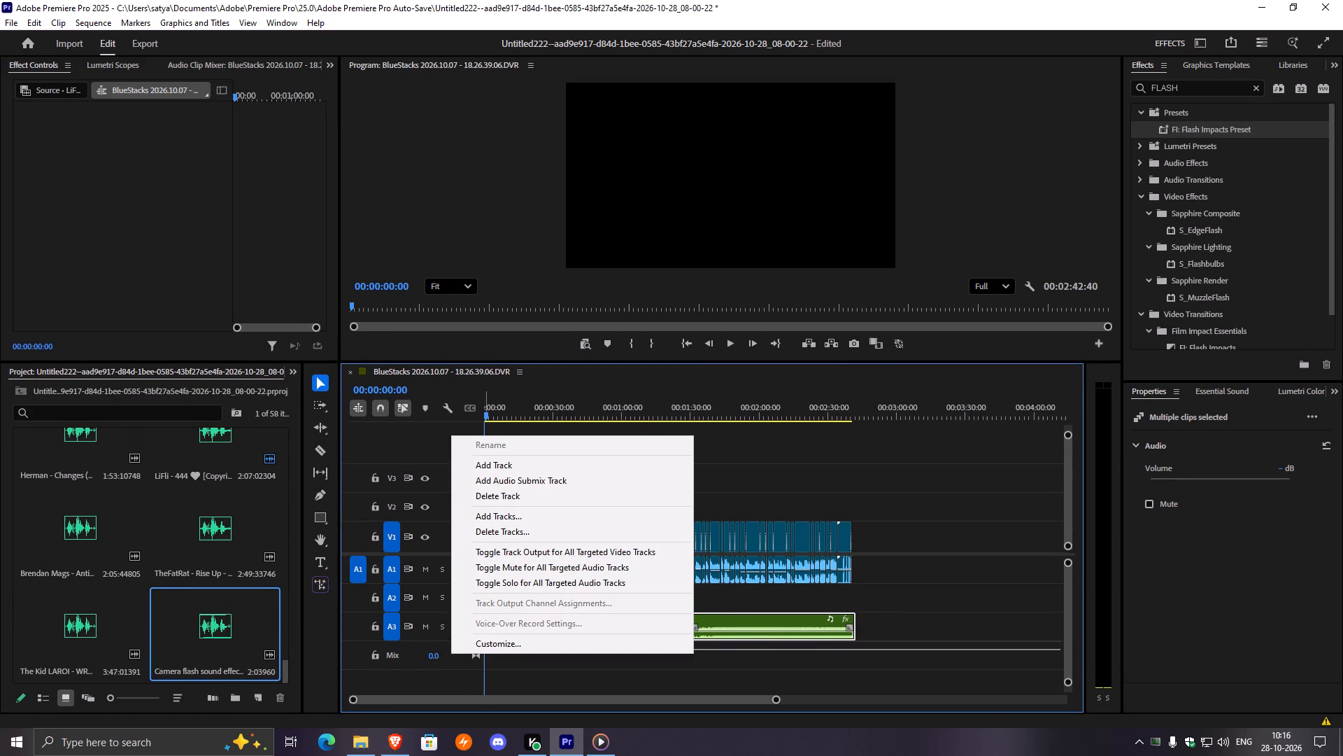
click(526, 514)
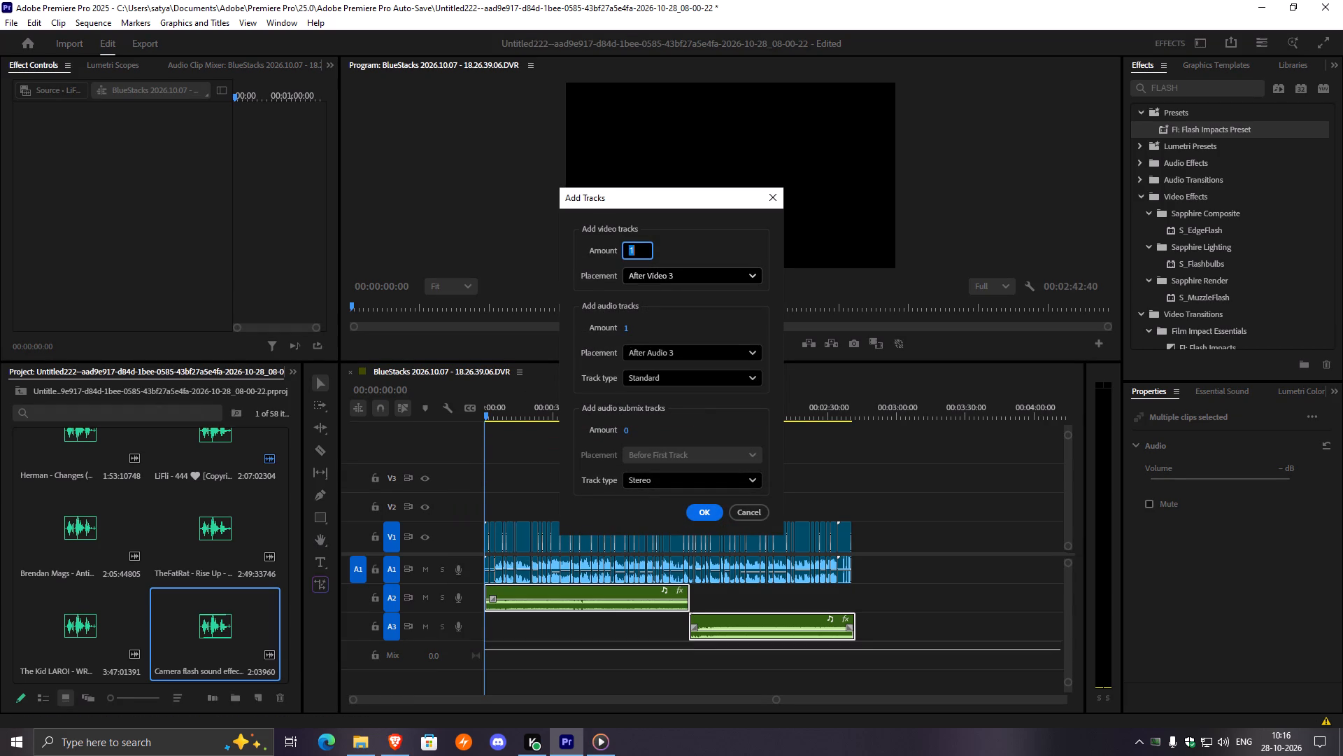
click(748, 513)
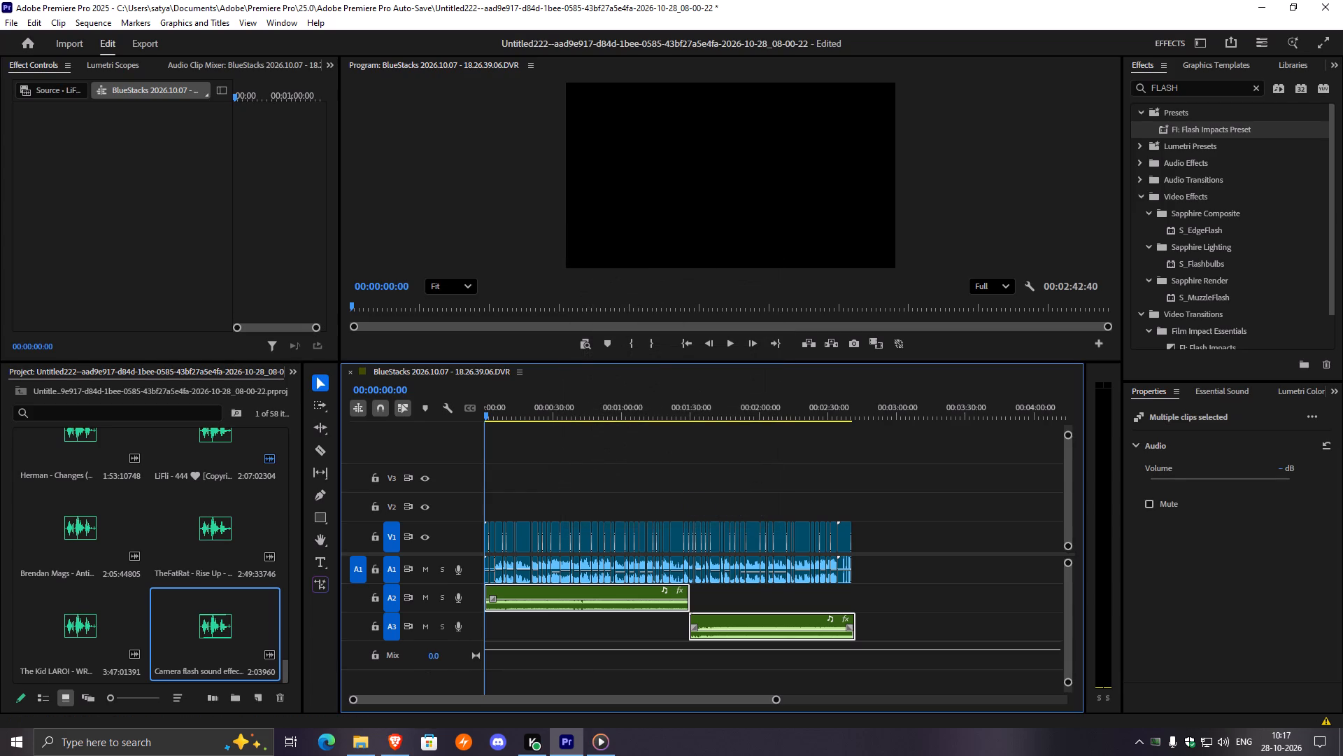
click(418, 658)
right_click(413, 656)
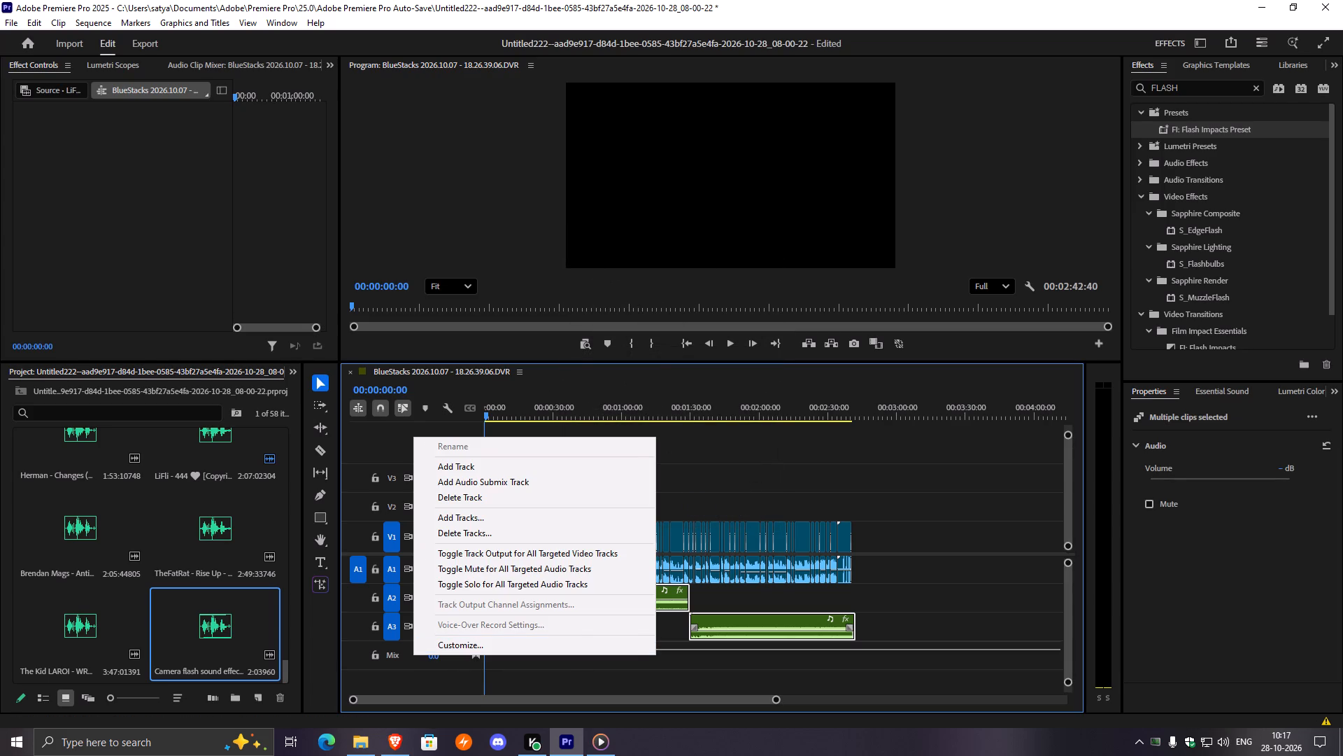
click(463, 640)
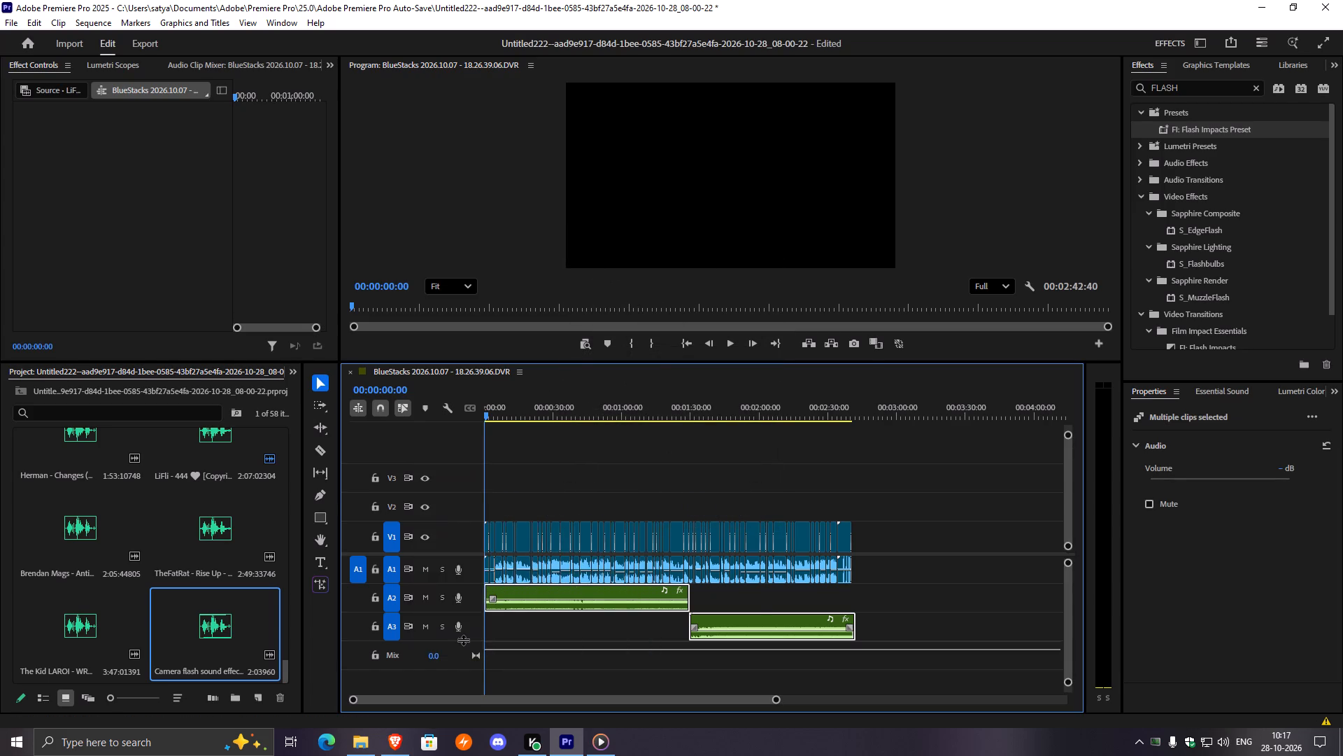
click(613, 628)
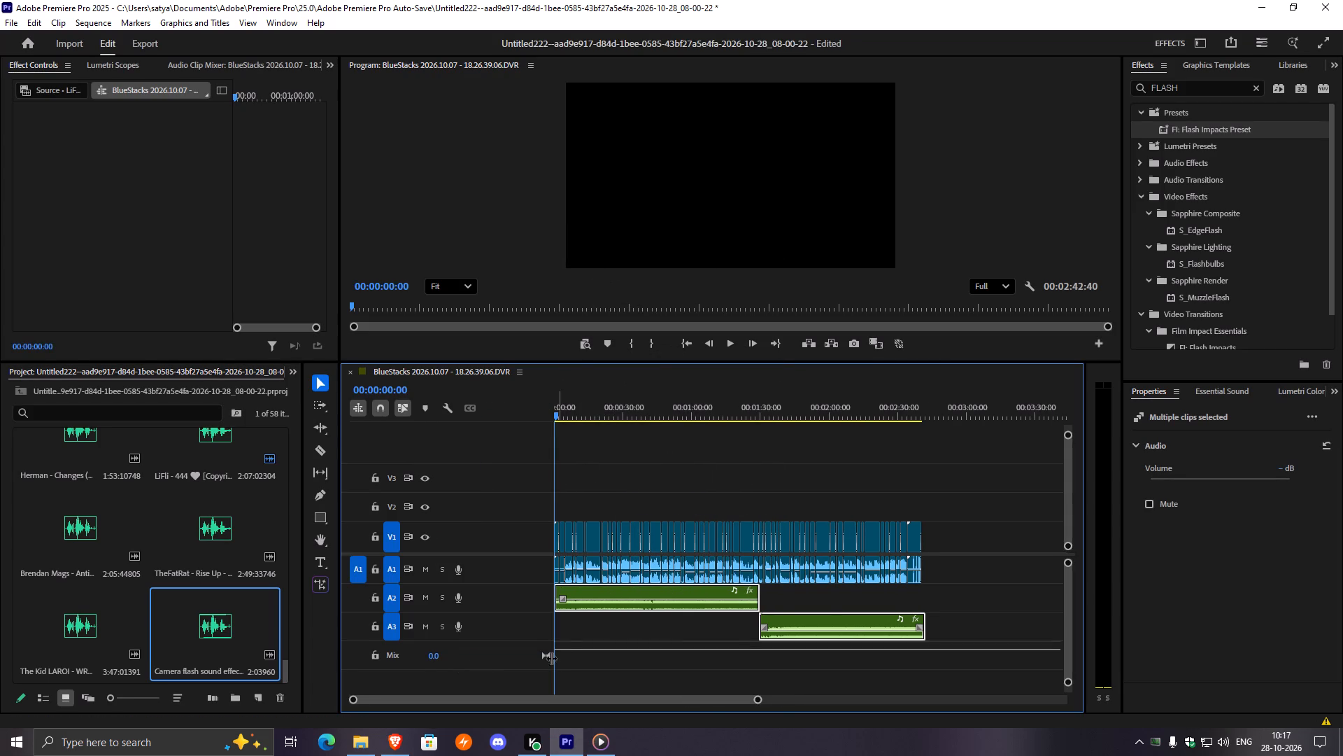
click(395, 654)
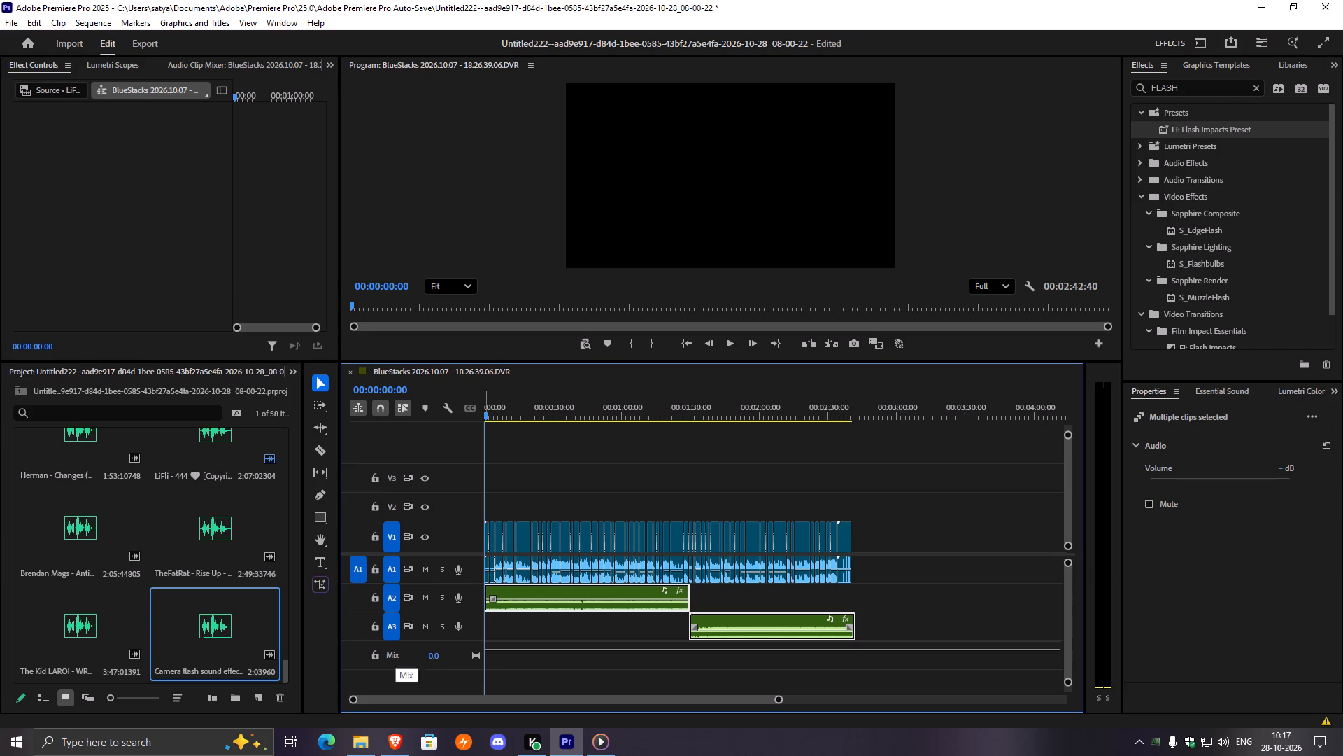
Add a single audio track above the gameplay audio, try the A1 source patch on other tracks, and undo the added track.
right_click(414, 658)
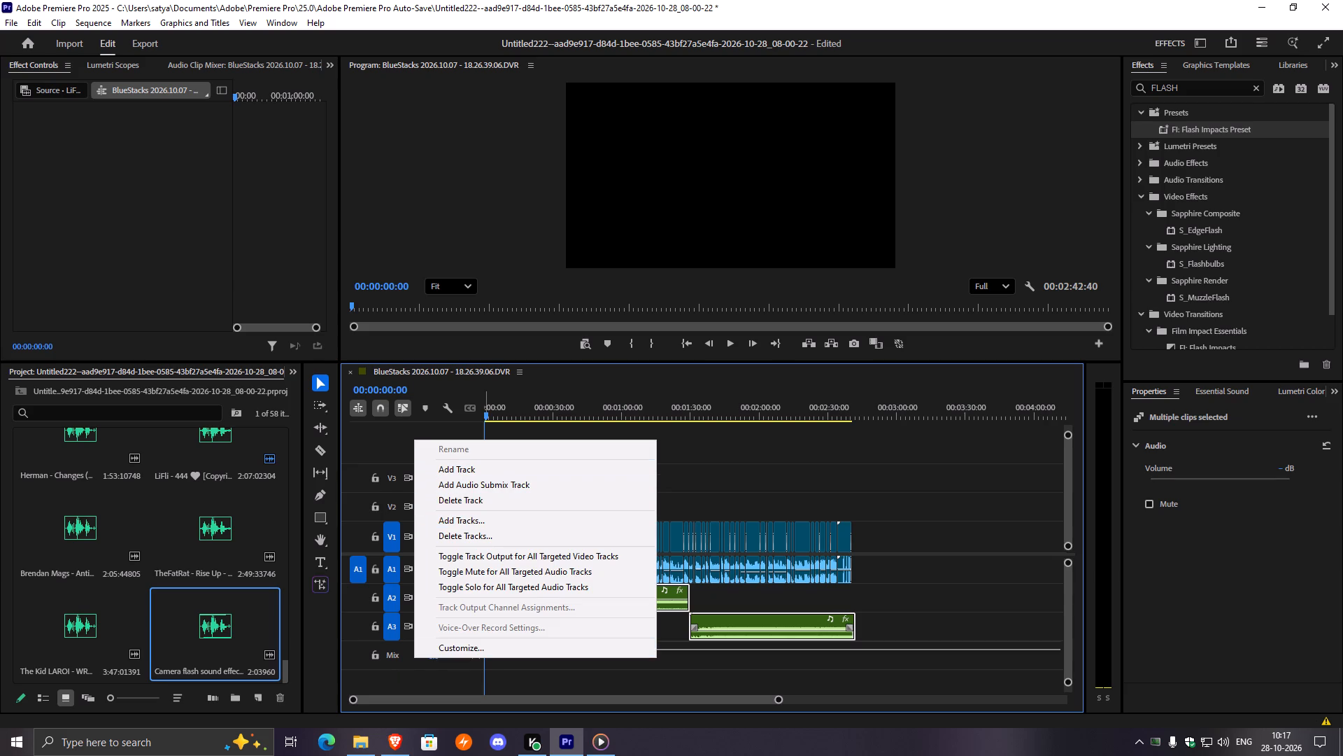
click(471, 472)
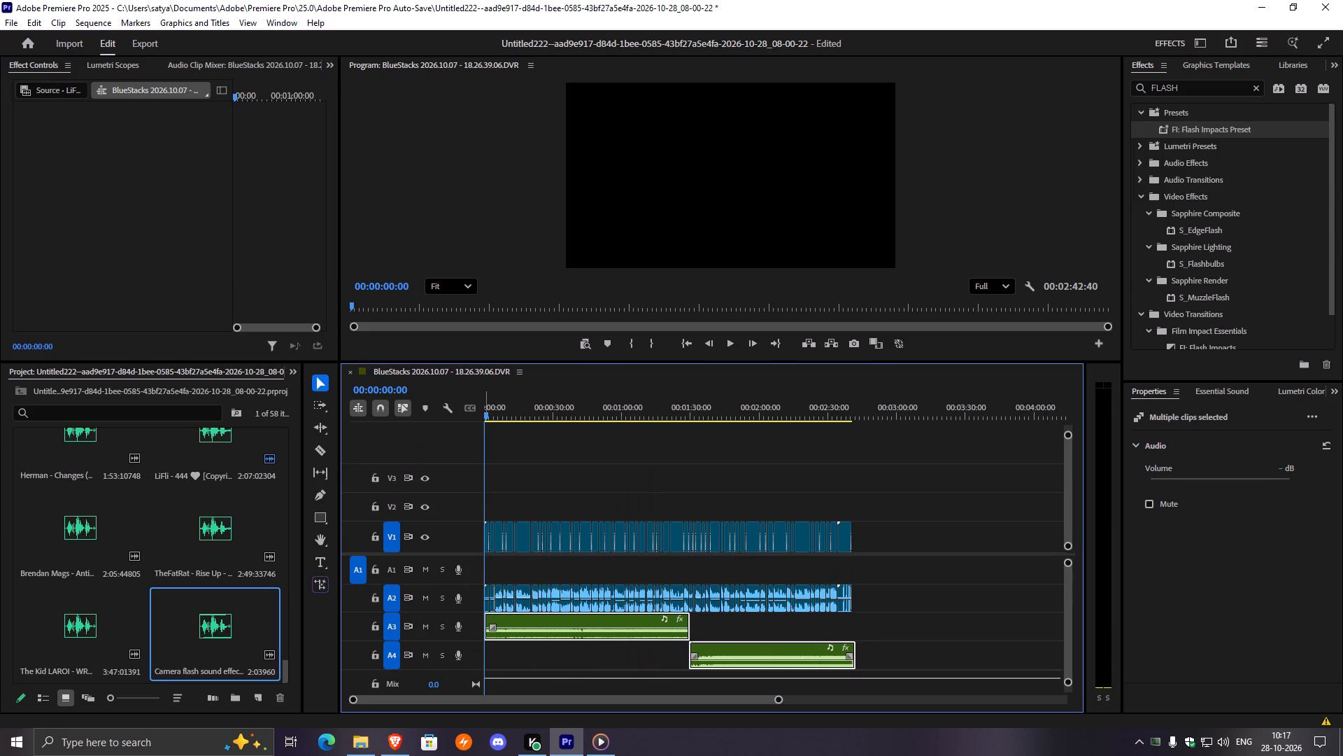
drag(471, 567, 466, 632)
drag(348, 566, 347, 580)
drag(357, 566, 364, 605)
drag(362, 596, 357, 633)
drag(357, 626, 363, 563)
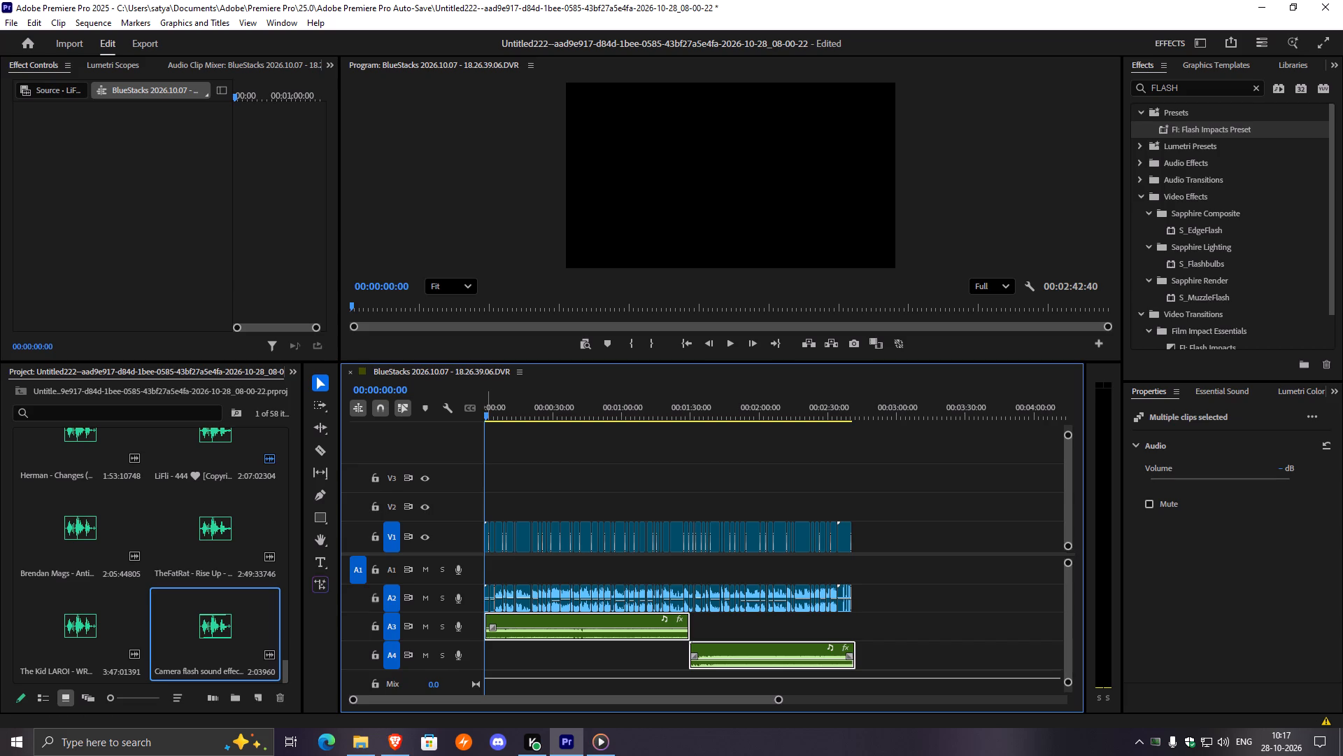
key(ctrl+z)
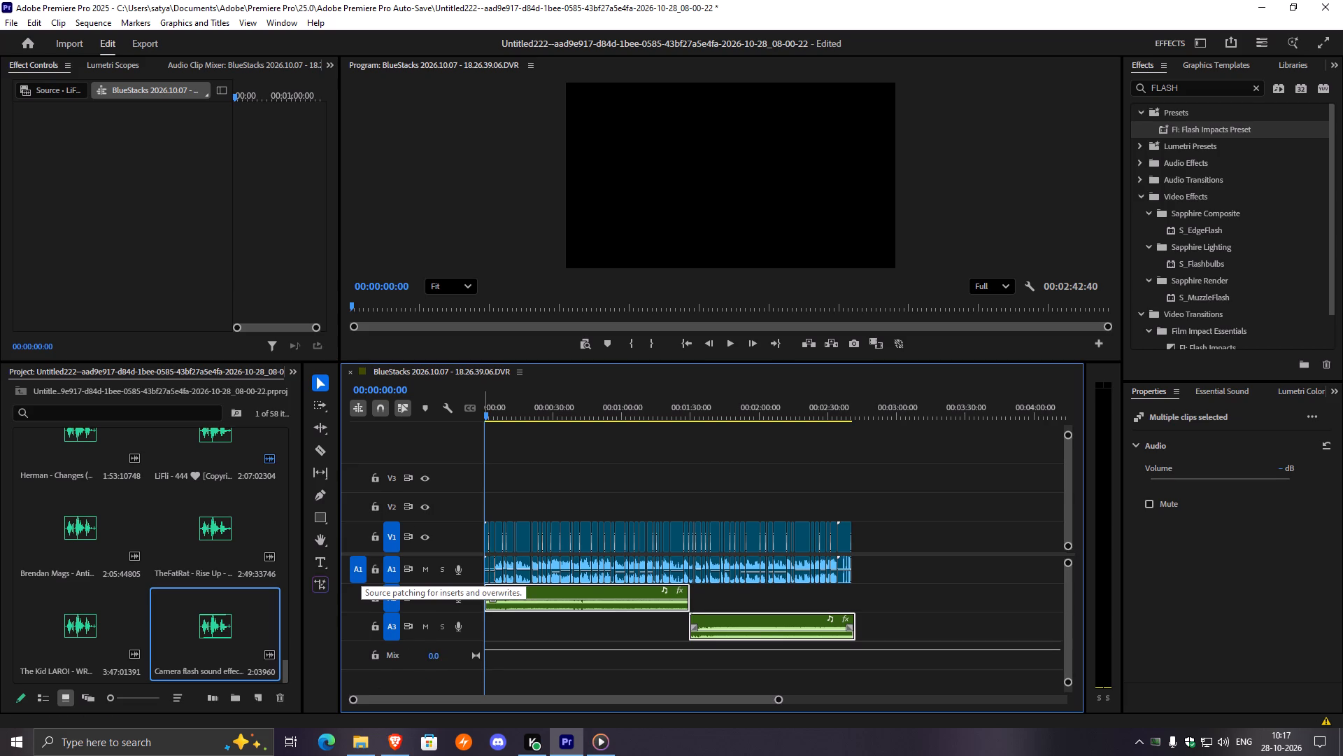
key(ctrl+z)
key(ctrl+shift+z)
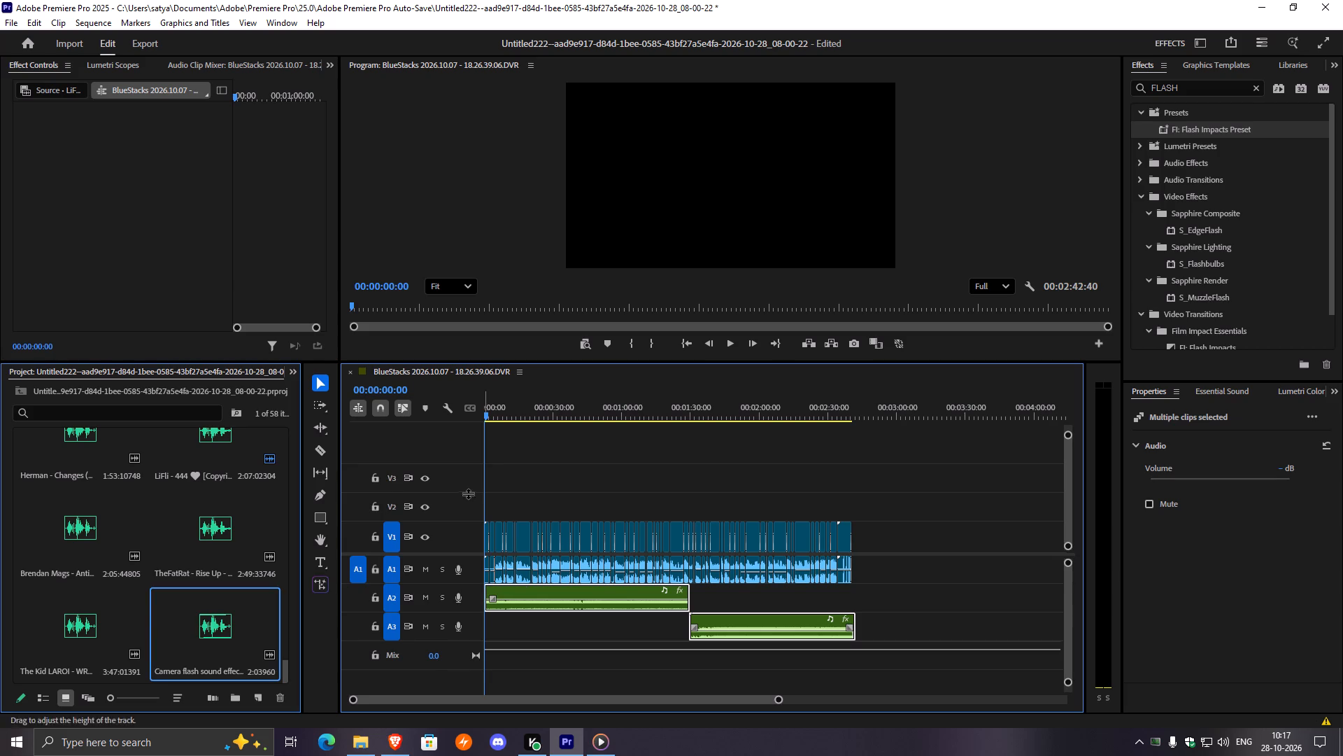
Play the opening second of the montage from the start of the sequence.
drag(490, 418, 454, 432)
key(space)
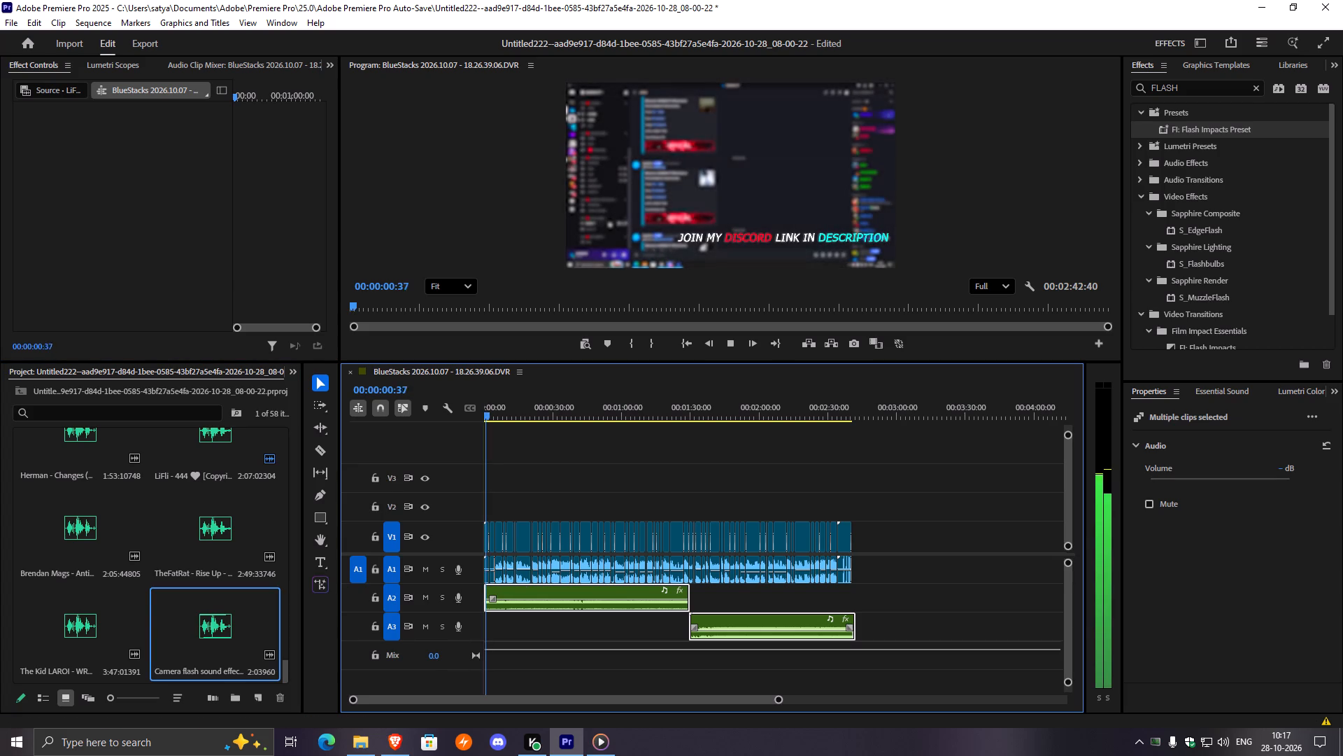
key(space)
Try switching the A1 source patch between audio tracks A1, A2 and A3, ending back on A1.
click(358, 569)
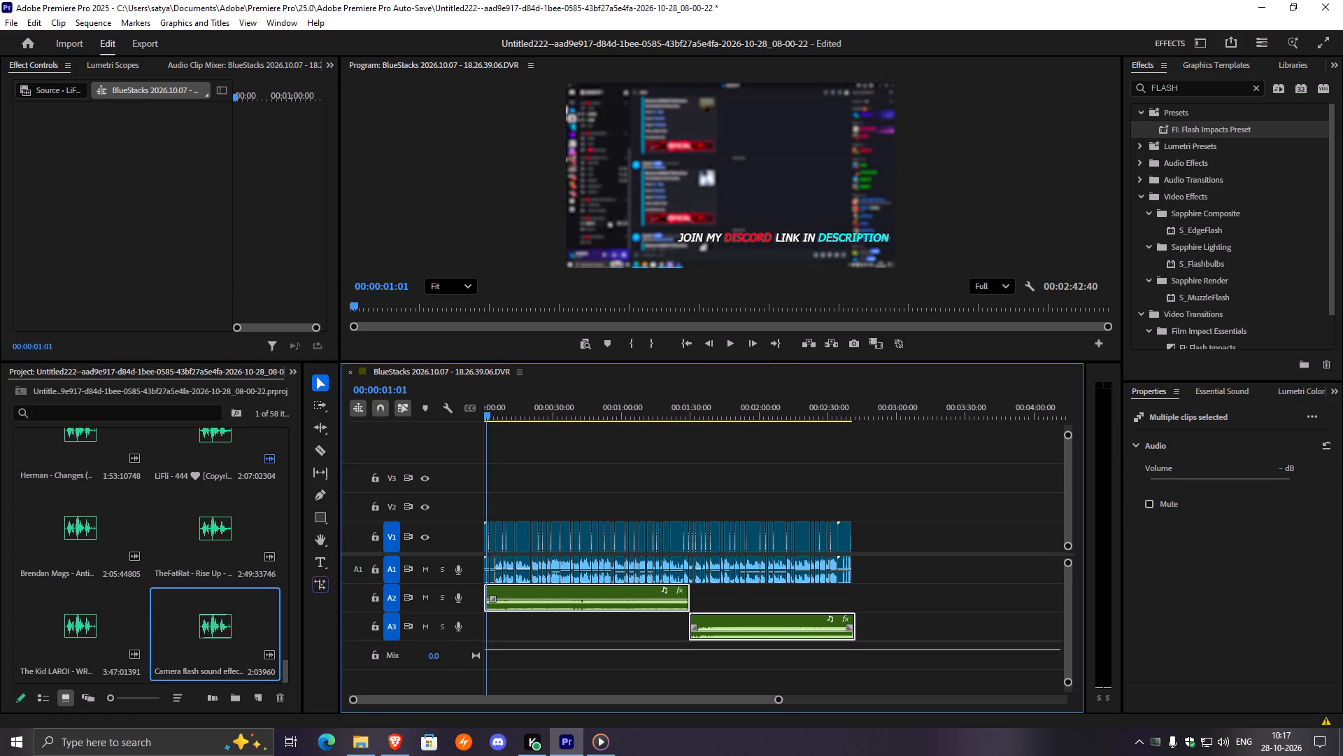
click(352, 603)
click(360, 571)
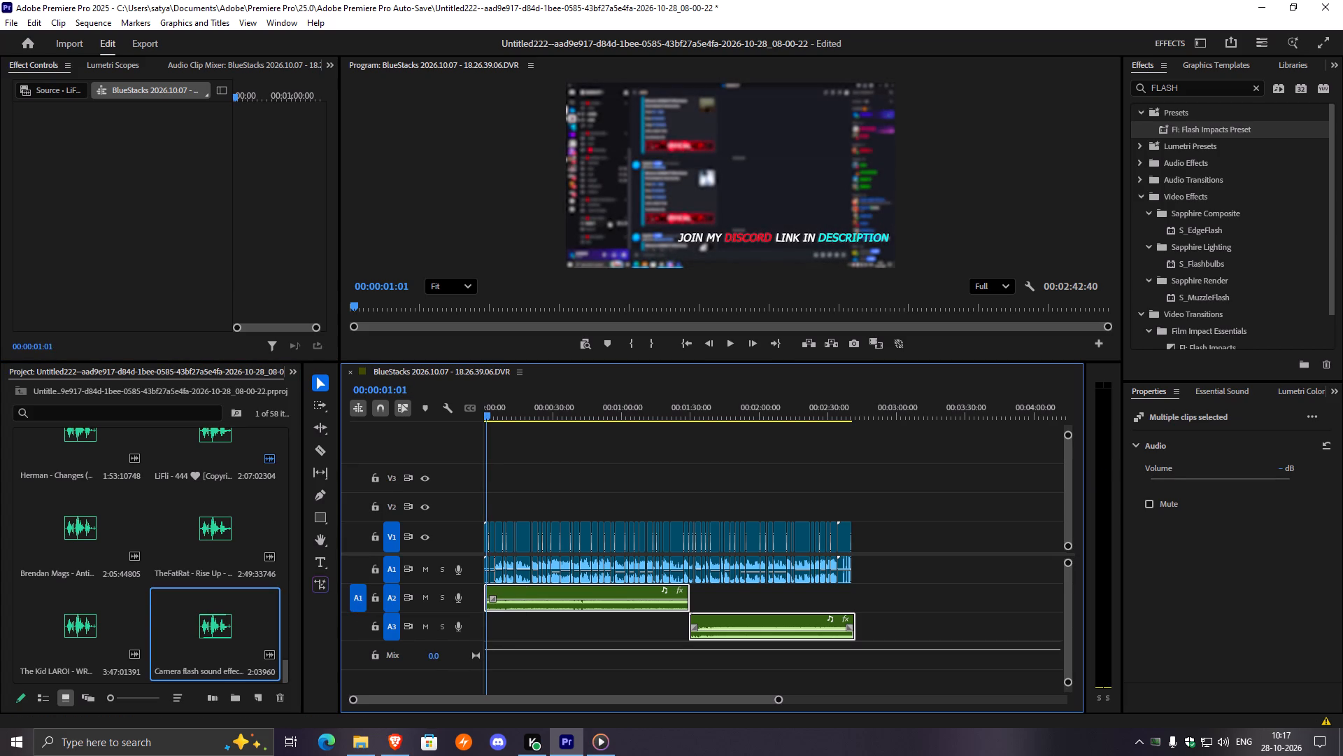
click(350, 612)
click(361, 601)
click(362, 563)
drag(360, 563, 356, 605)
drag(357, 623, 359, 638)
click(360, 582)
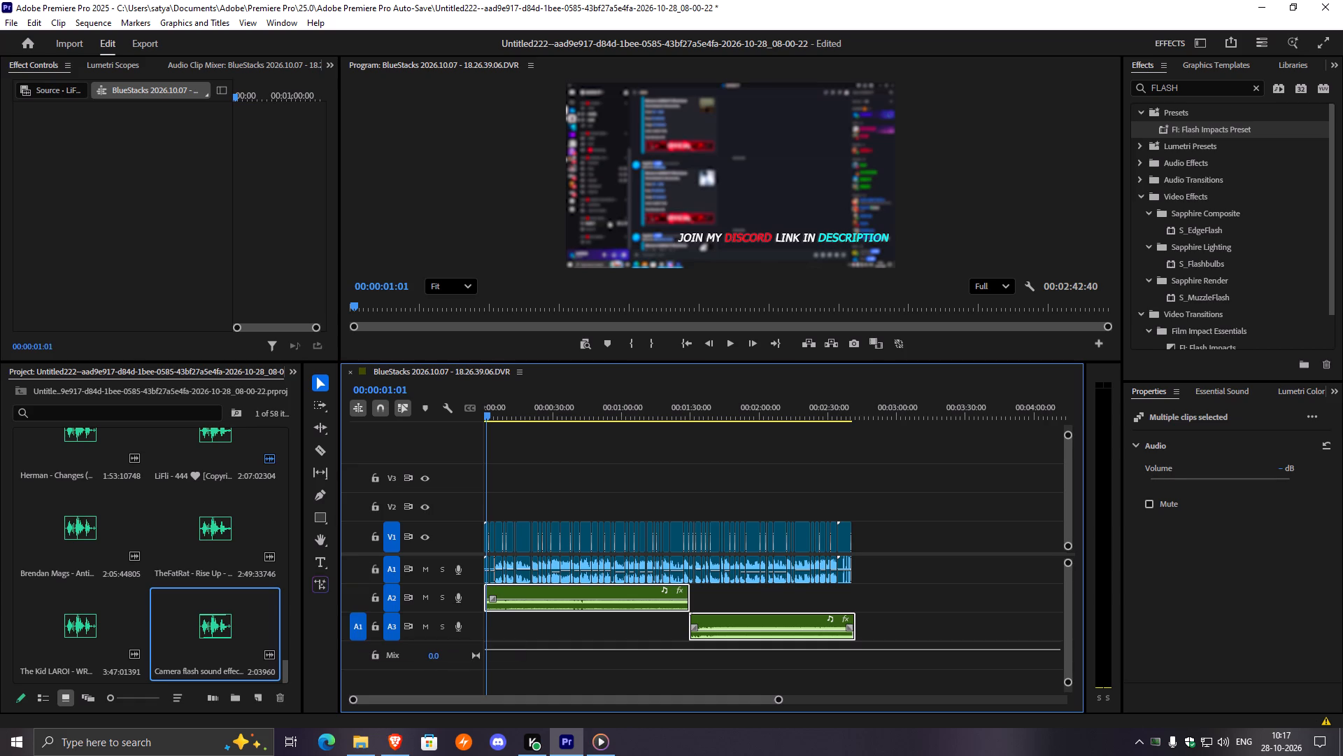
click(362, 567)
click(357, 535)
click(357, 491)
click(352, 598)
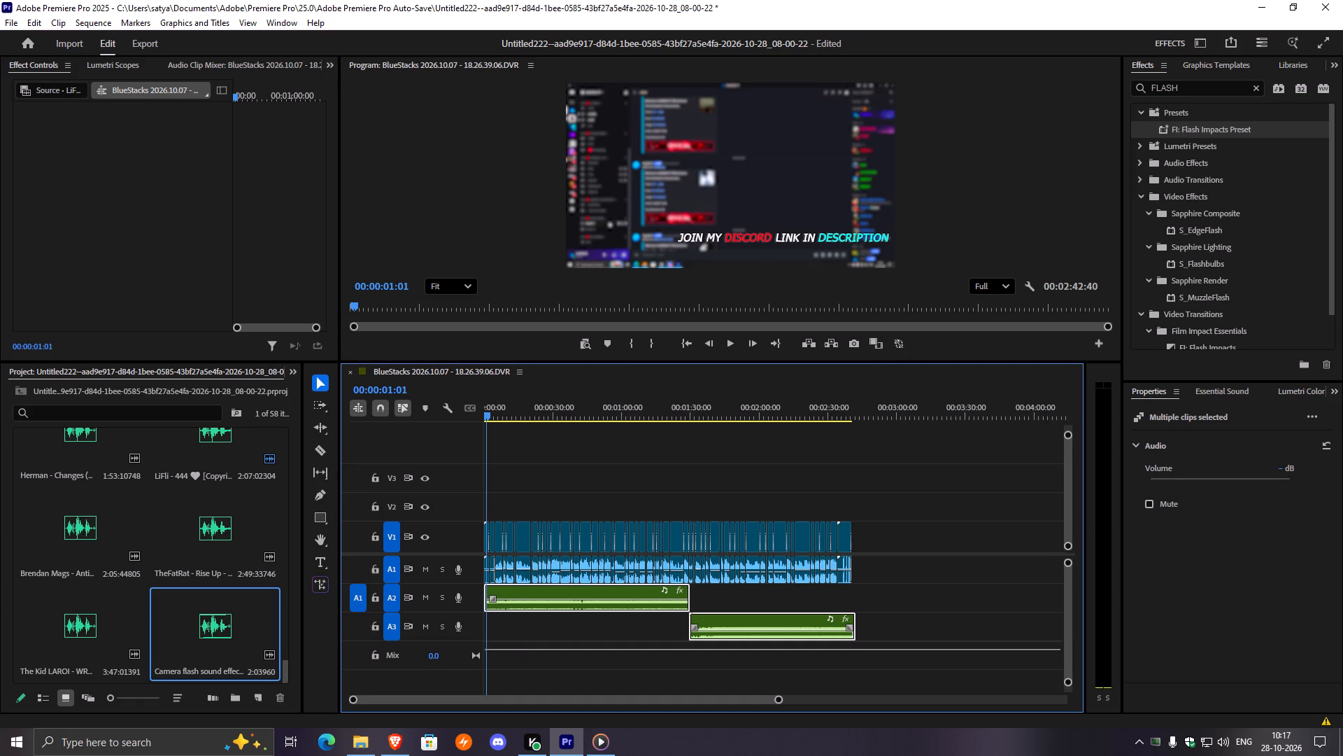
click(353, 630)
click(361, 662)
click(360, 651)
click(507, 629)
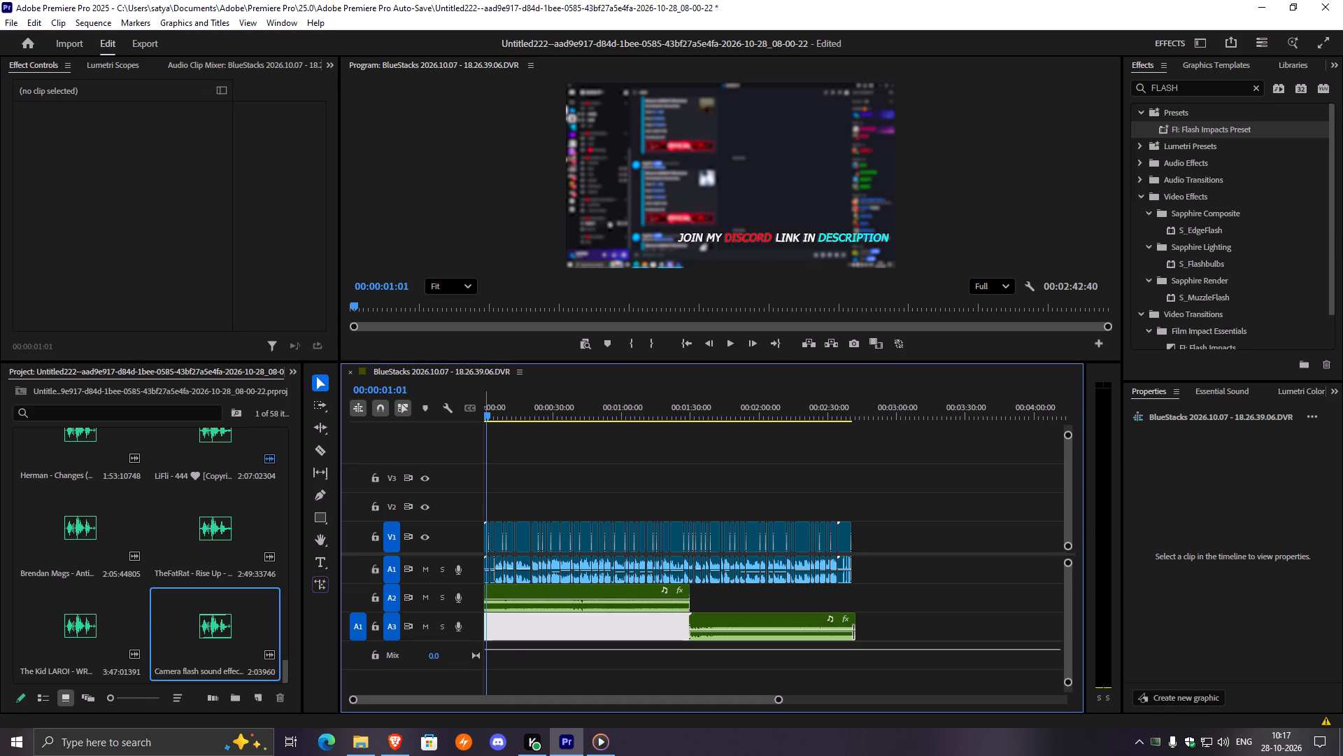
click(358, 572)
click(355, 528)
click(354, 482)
Select an early gameplay clip on V1 and briefly play the montage from the sequence start.
click(541, 484)
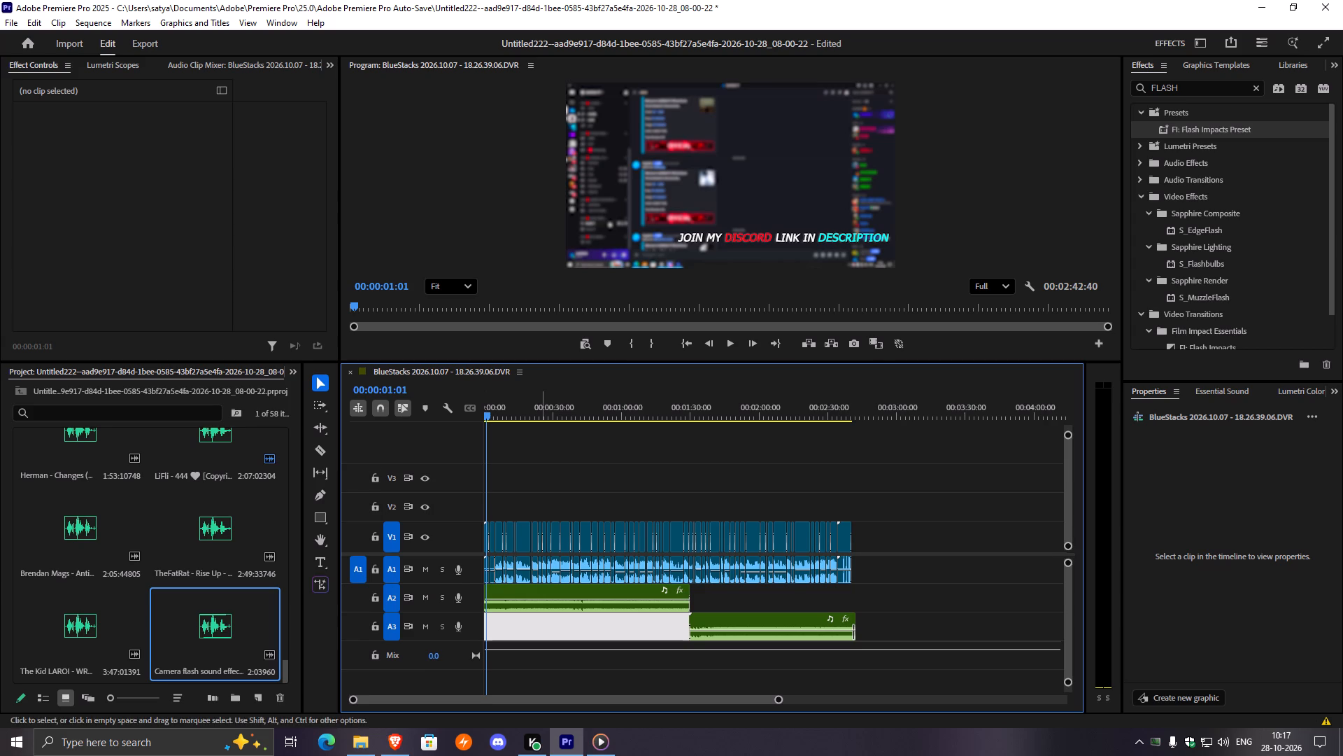
click(522, 537)
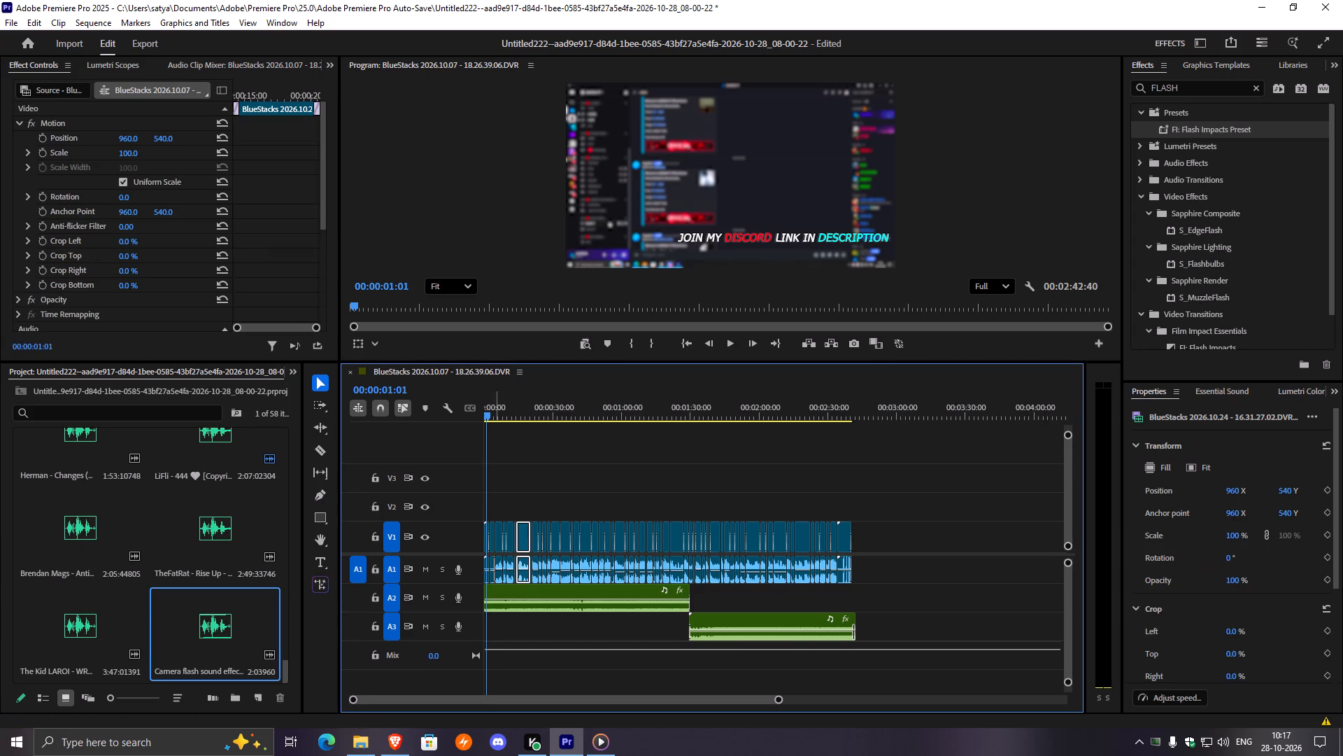
drag(490, 407, 383, 434)
key(space)
key(space)
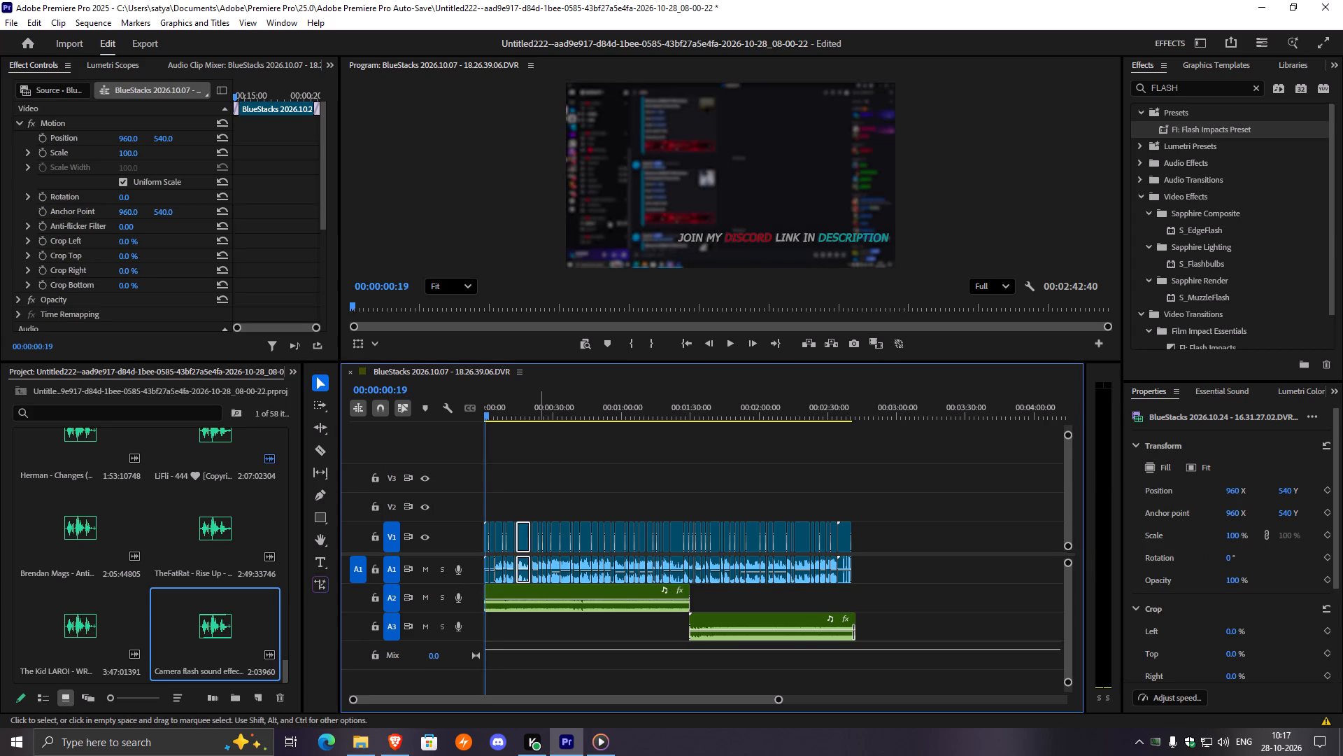
Save an Instant Replay of the recent screen activity.
key(ctrl+alt+0)
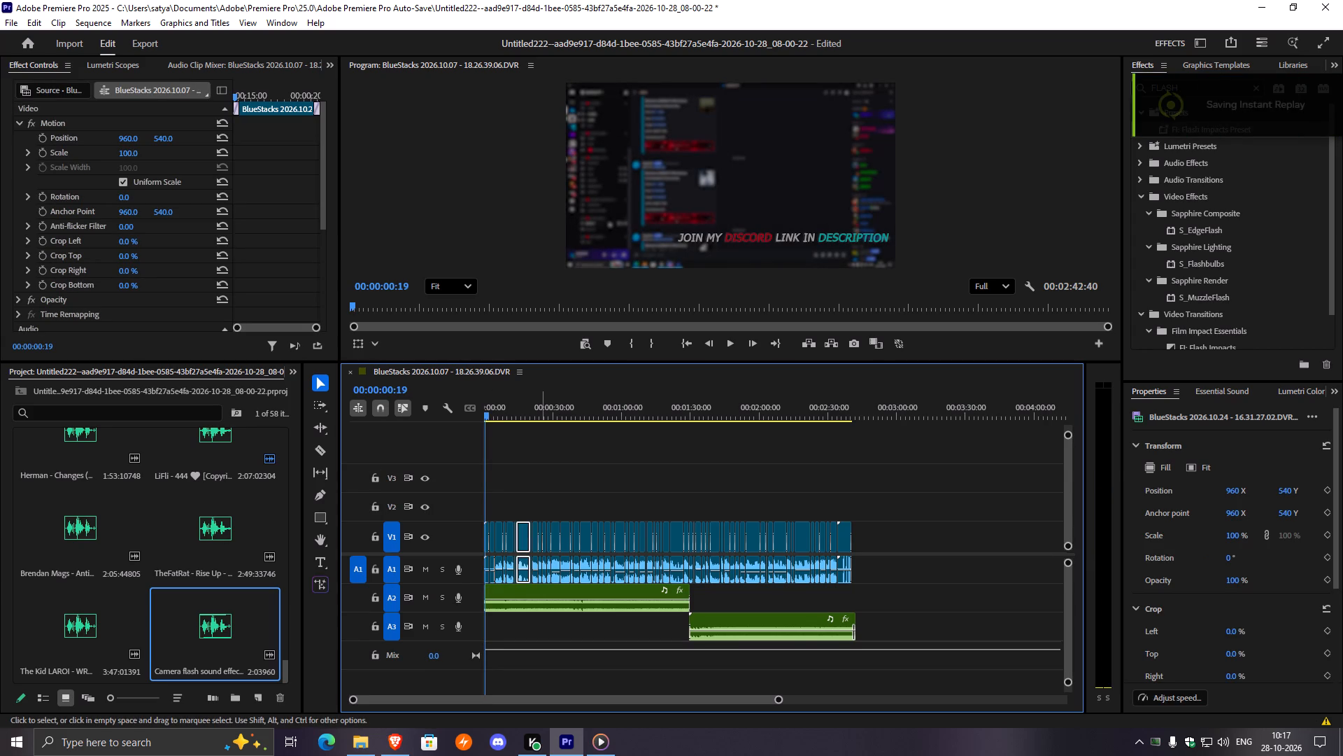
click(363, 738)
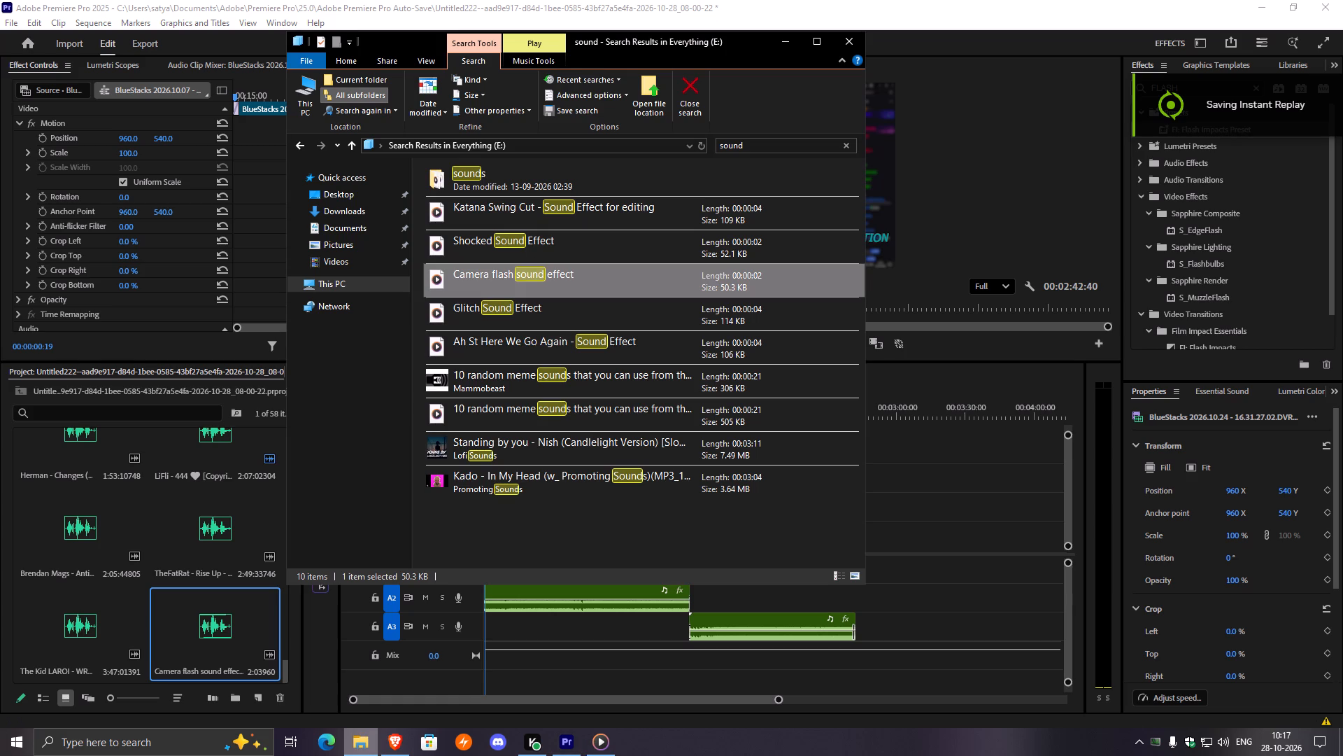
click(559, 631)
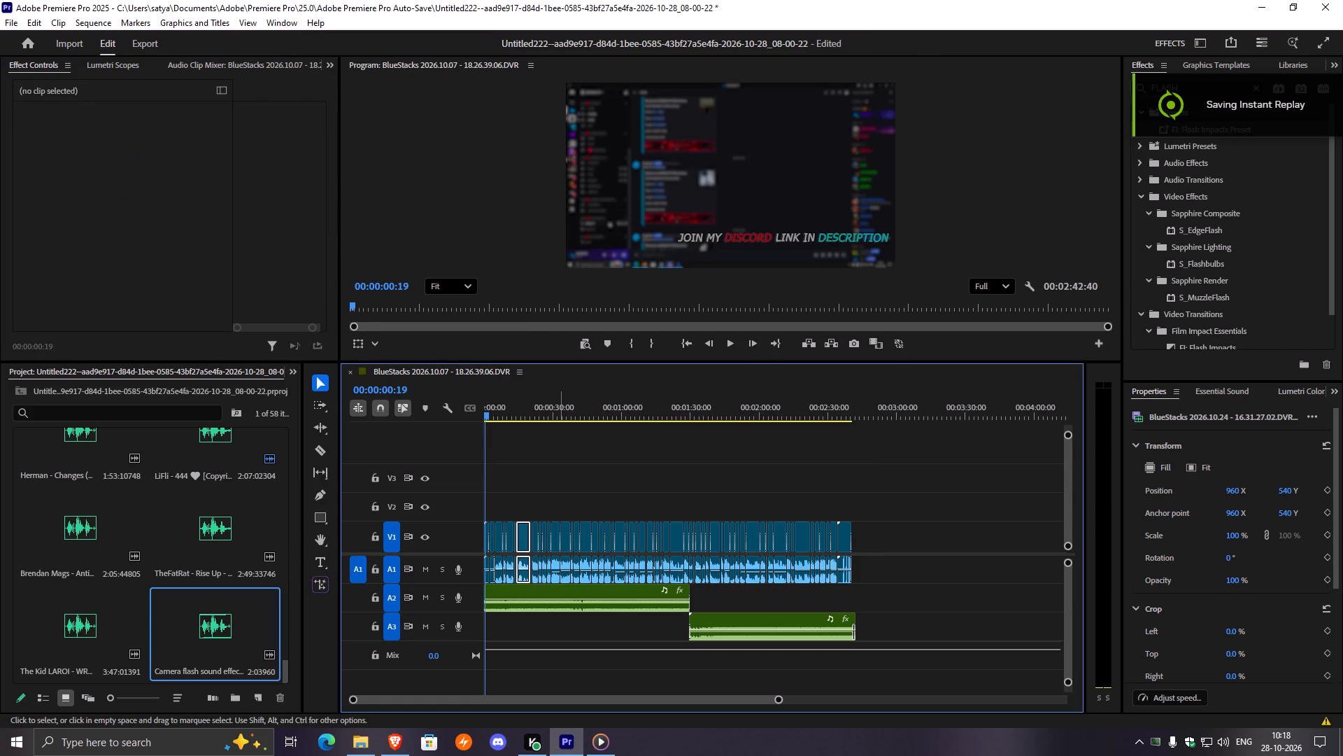
Enlarge the timeline panel and add one video track after Video 3 and one standard audio track after Audio 3.
right_click(544, 659)
drag(552, 360, 571, 292)
right_click(460, 616)
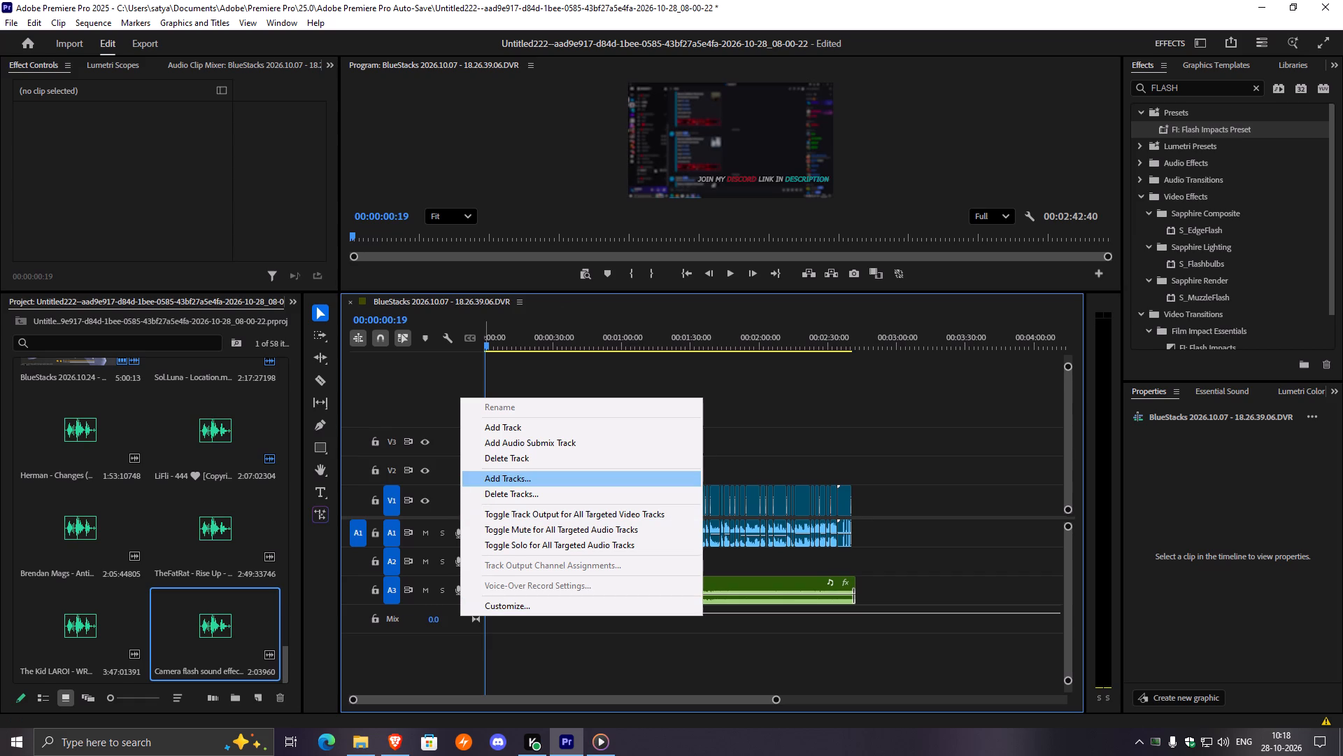
click(547, 475)
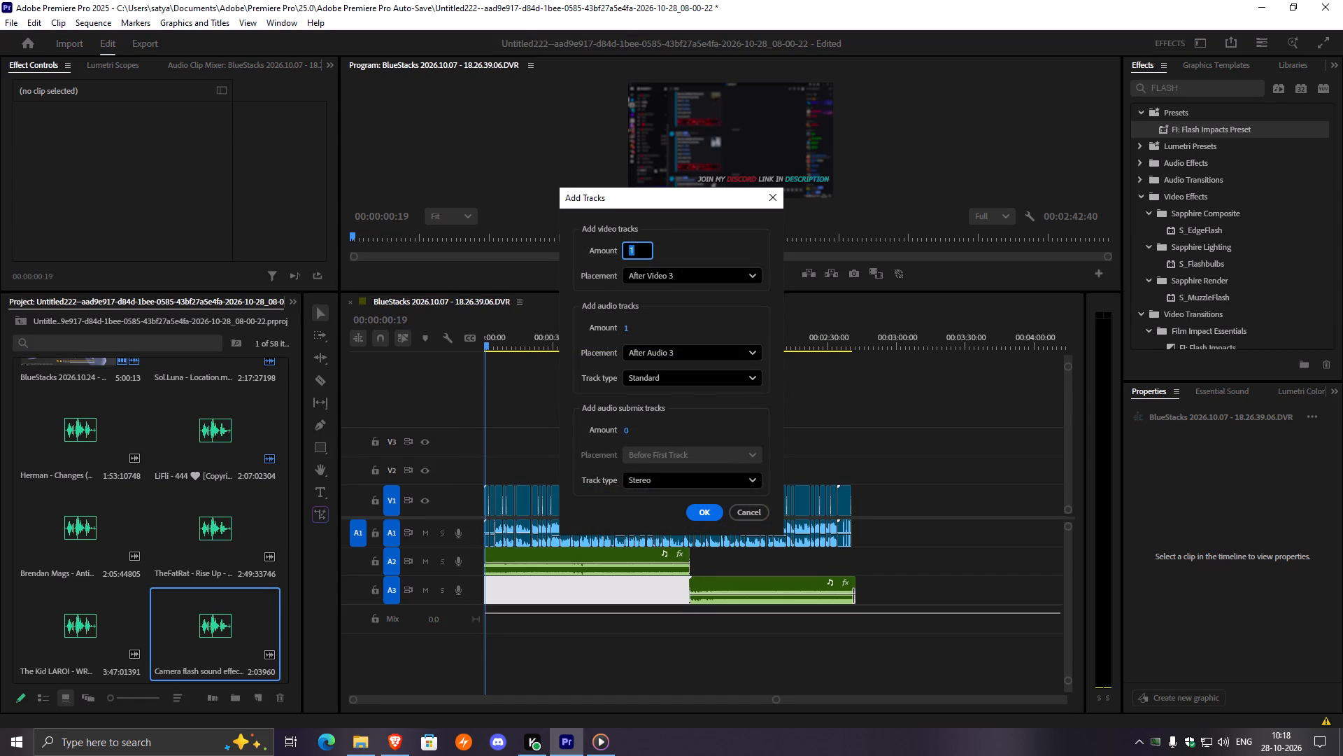
click(702, 509)
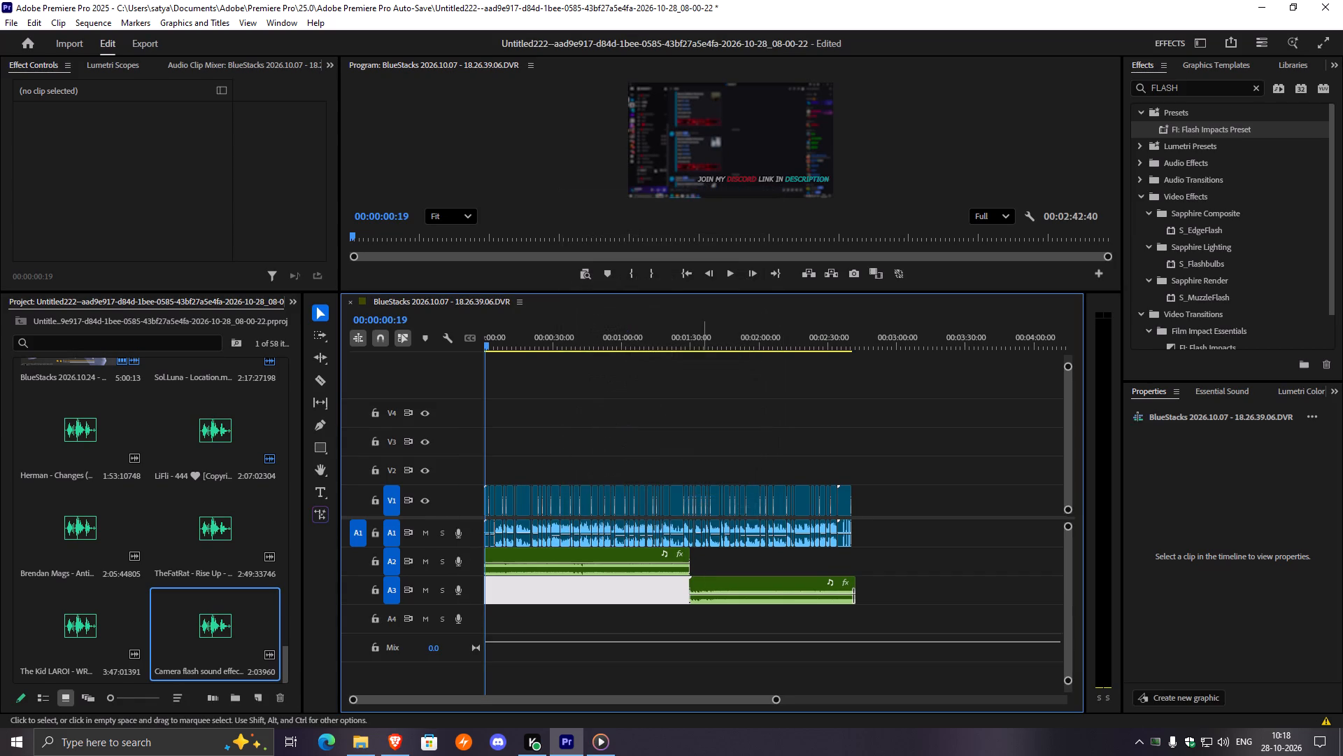
click(532, 619)
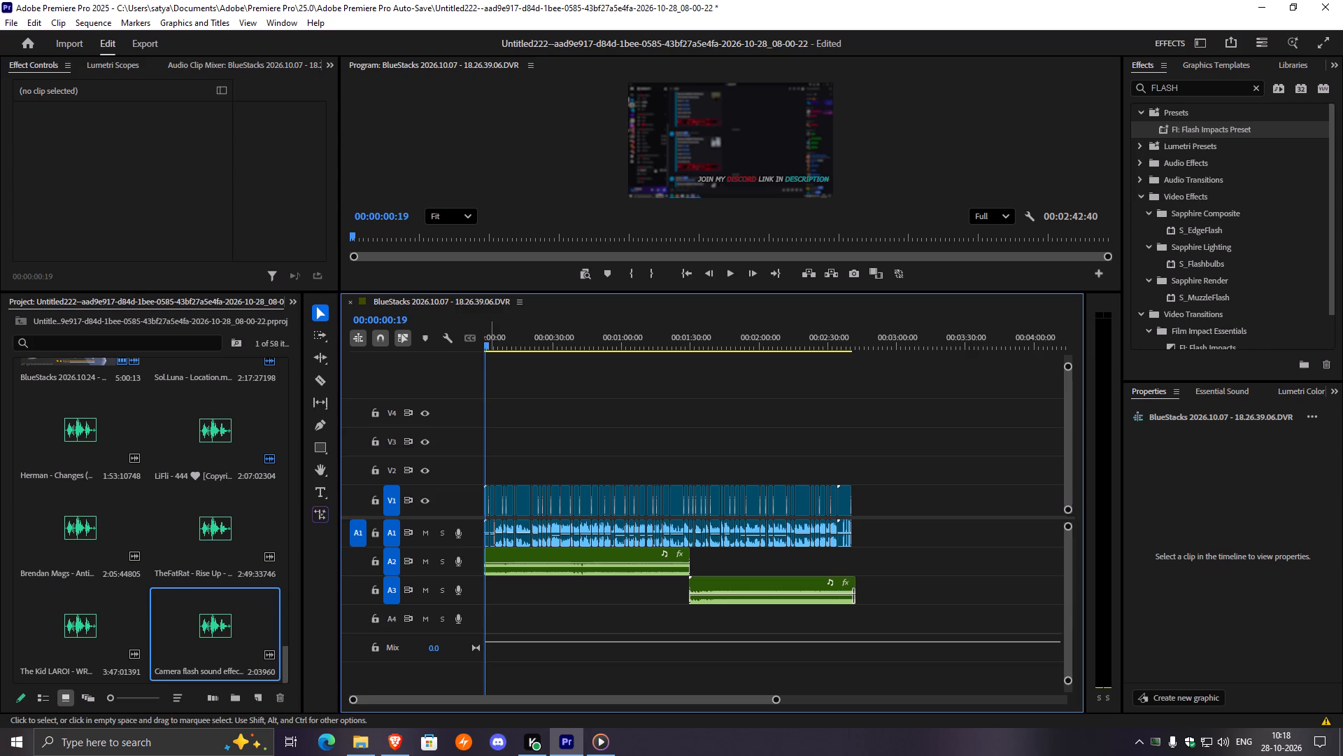
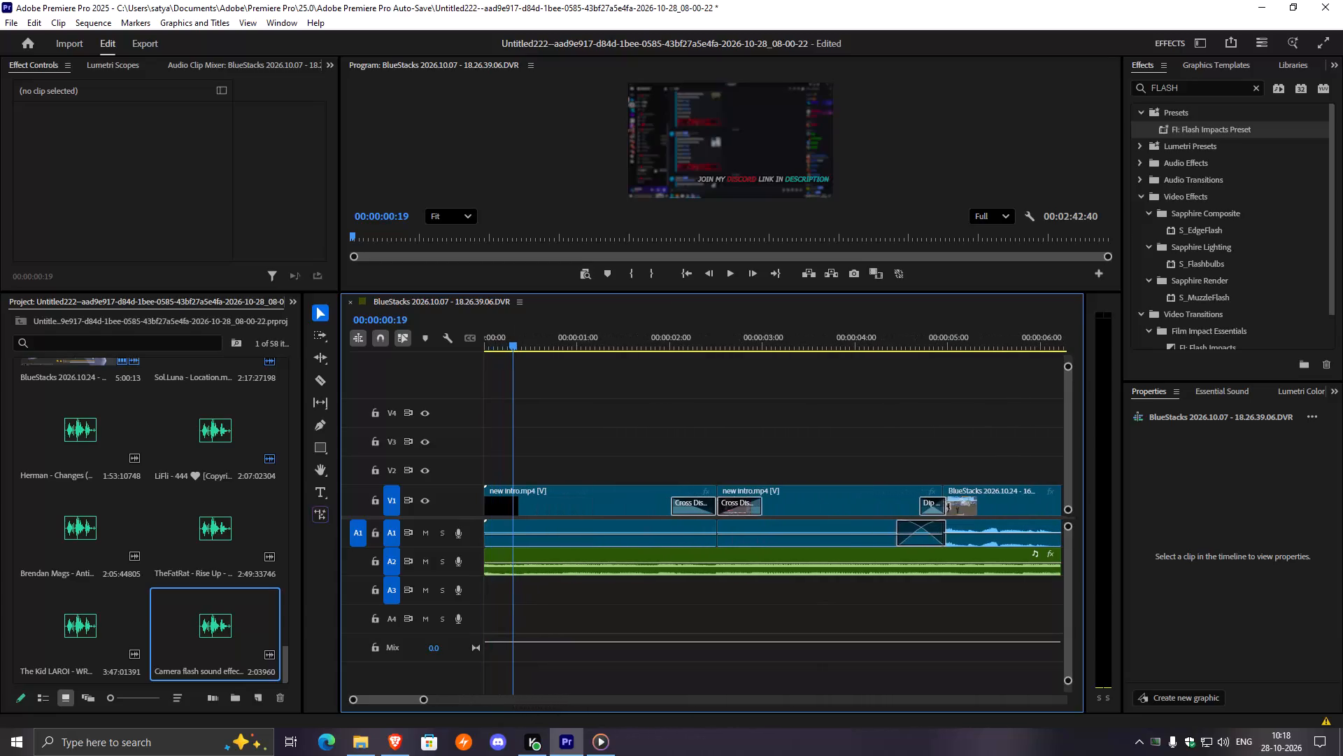
Place the camera flash sound effect on audio track A4 at the Flash Impacts transition near 00:00:20:25.
drag(414, 703, 417, 703)
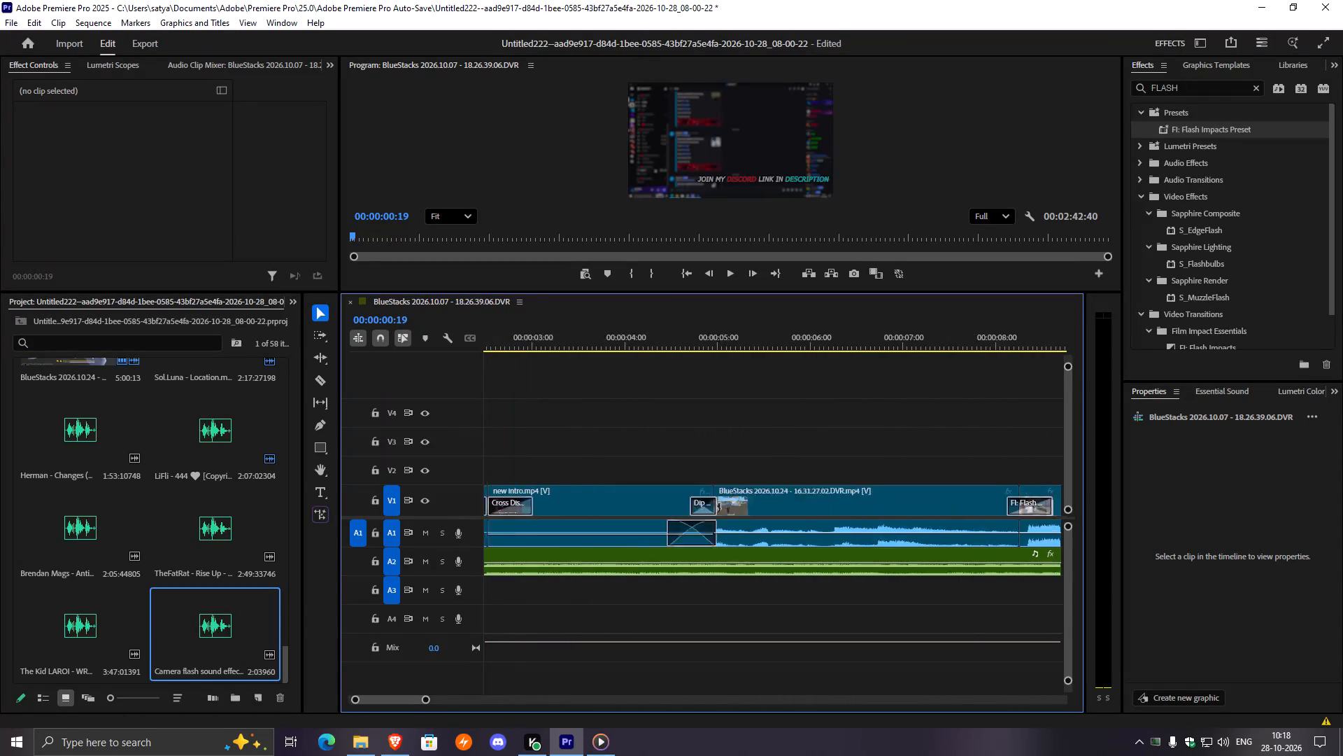
drag(417, 703, 427, 703)
click(633, 353)
click(640, 335)
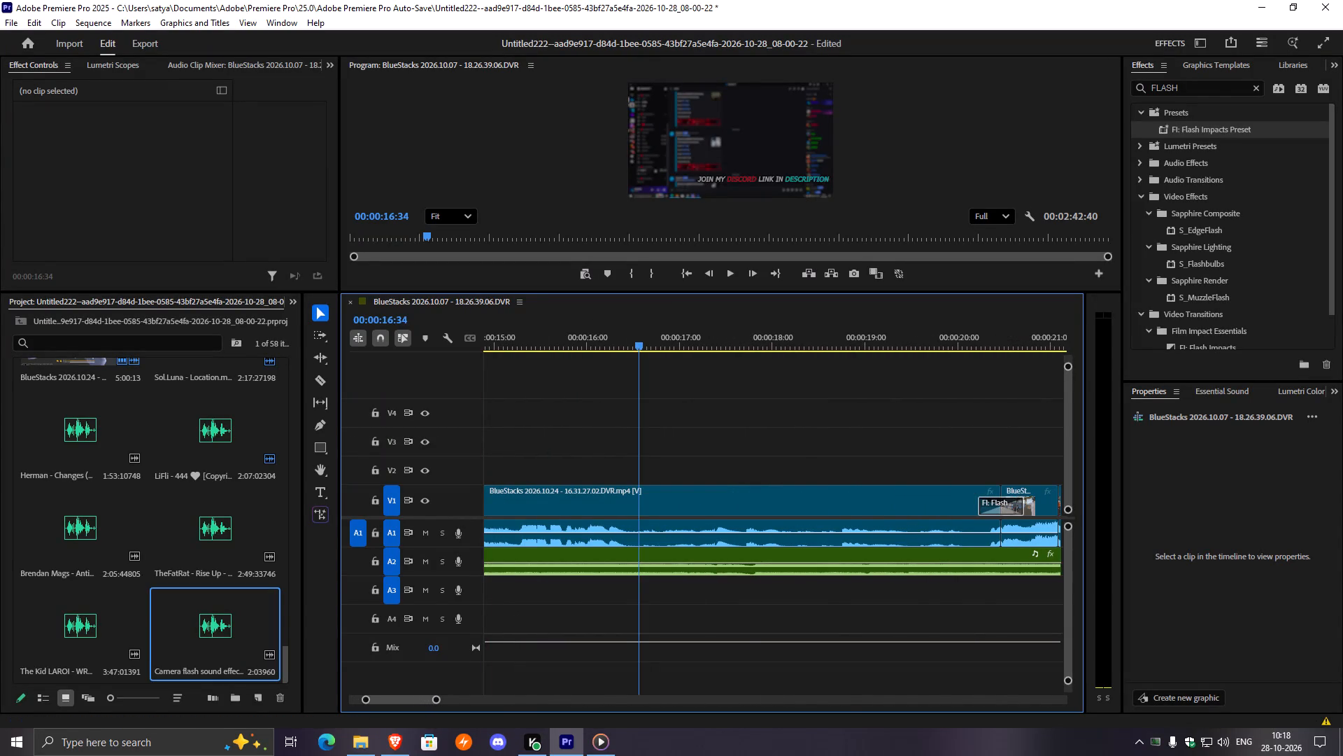
drag(642, 337, 960, 337)
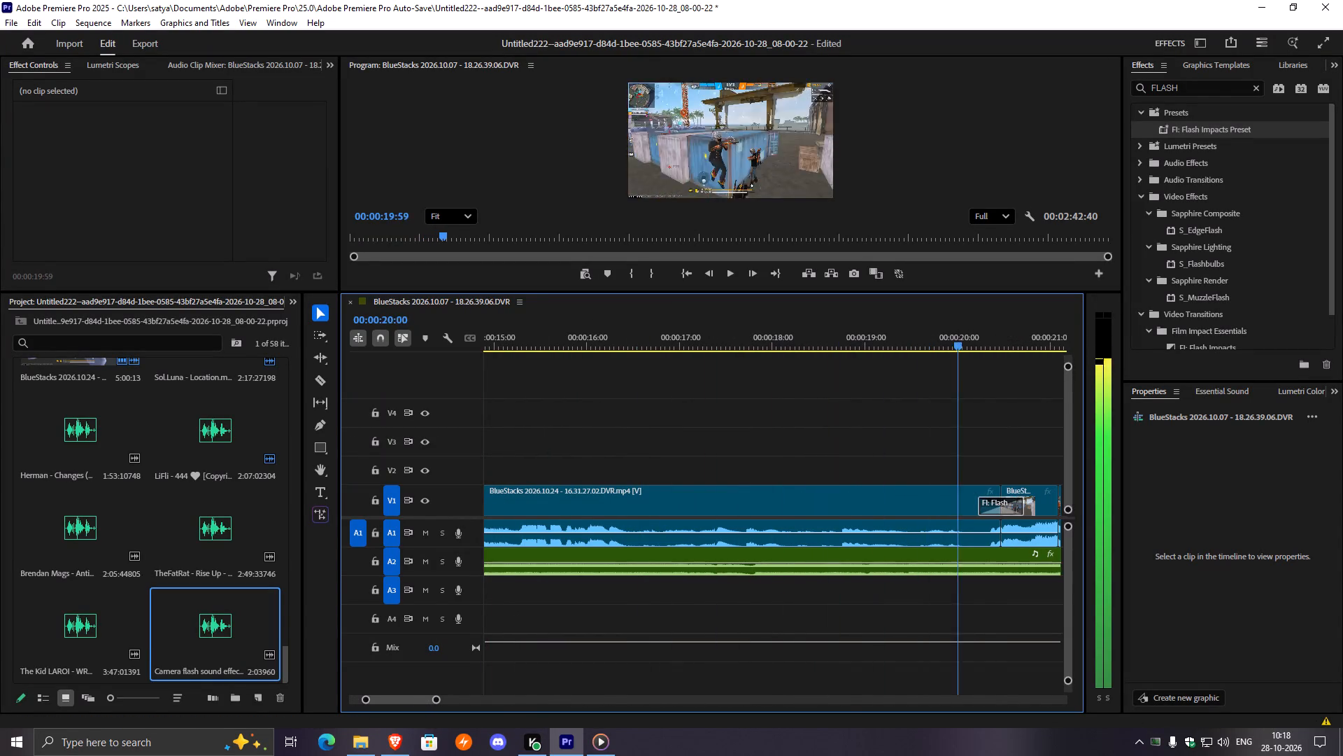
drag(960, 337, 997, 337)
drag(220, 626, 221, 626)
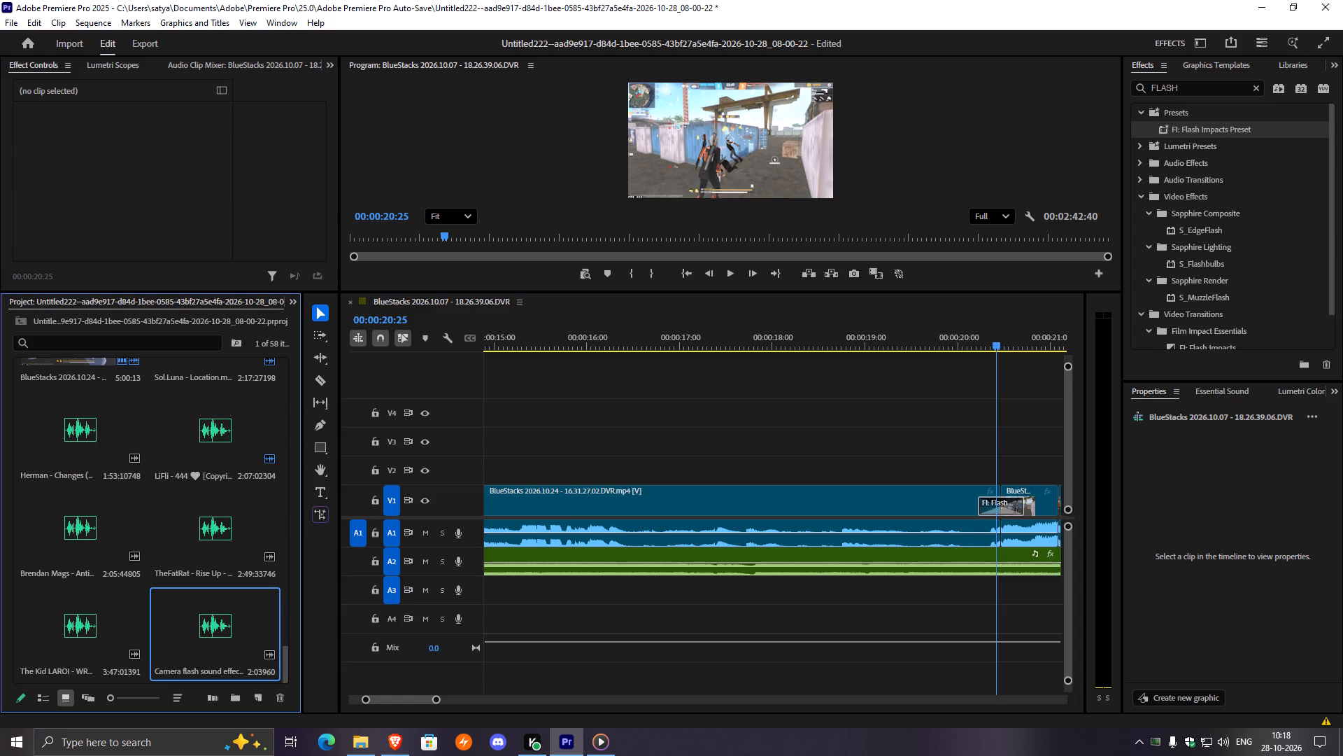
drag(221, 626, 987, 614)
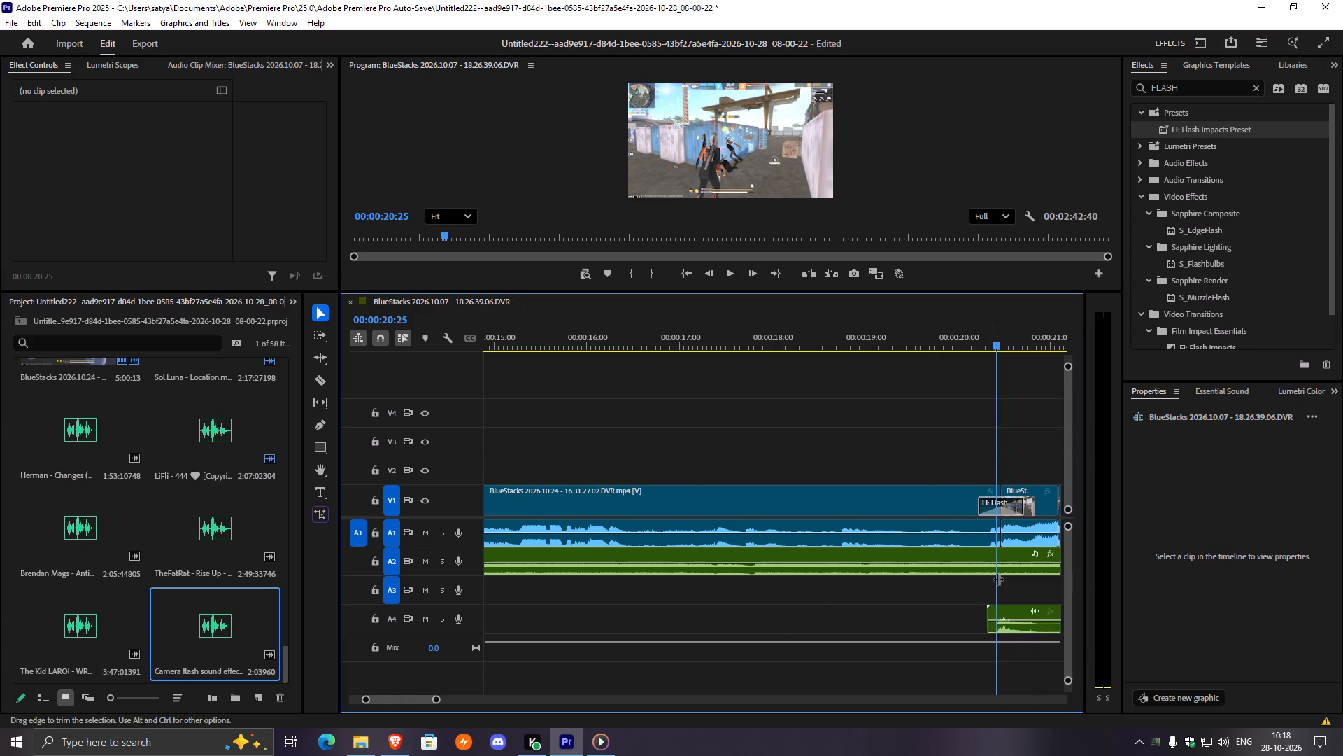
Play the montage around the 20-second mark to hear the camera flash sound against the transition.
key(space)
key(space)
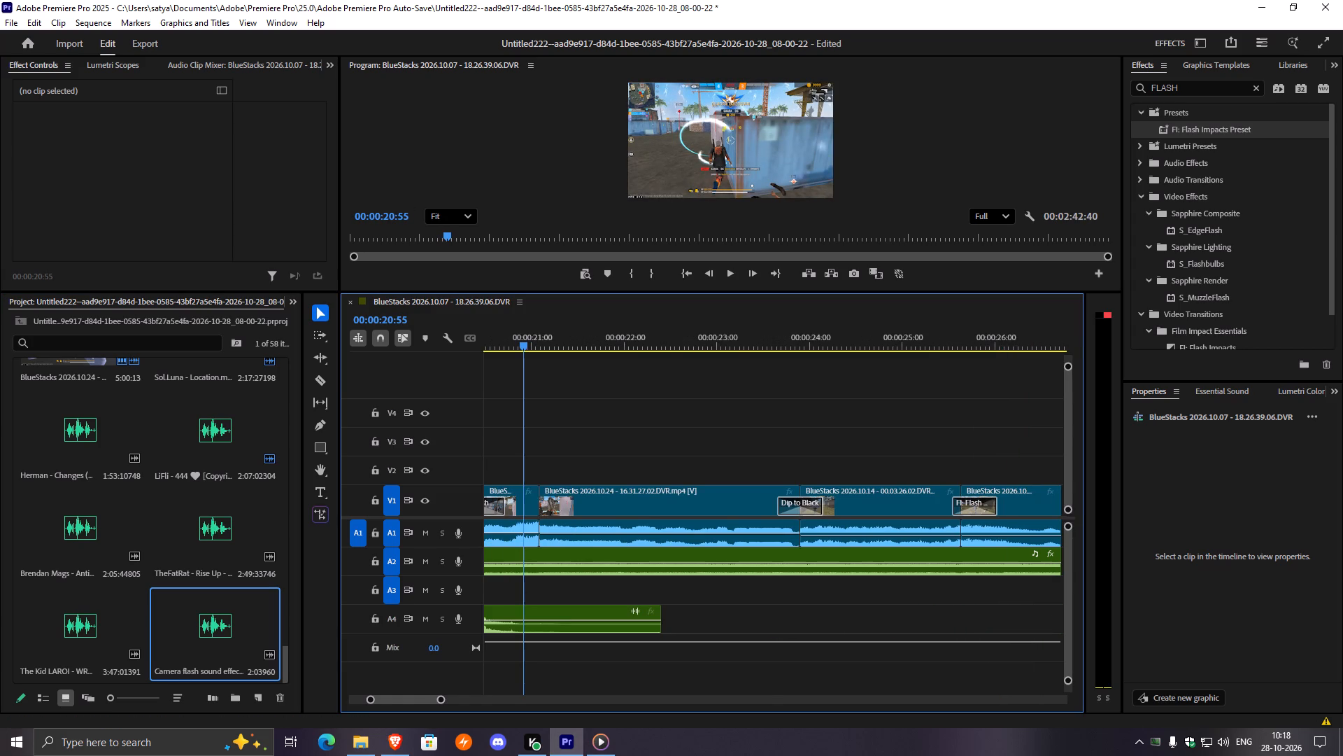
drag(440, 699, 473, 703)
drag(772, 339, 767, 337)
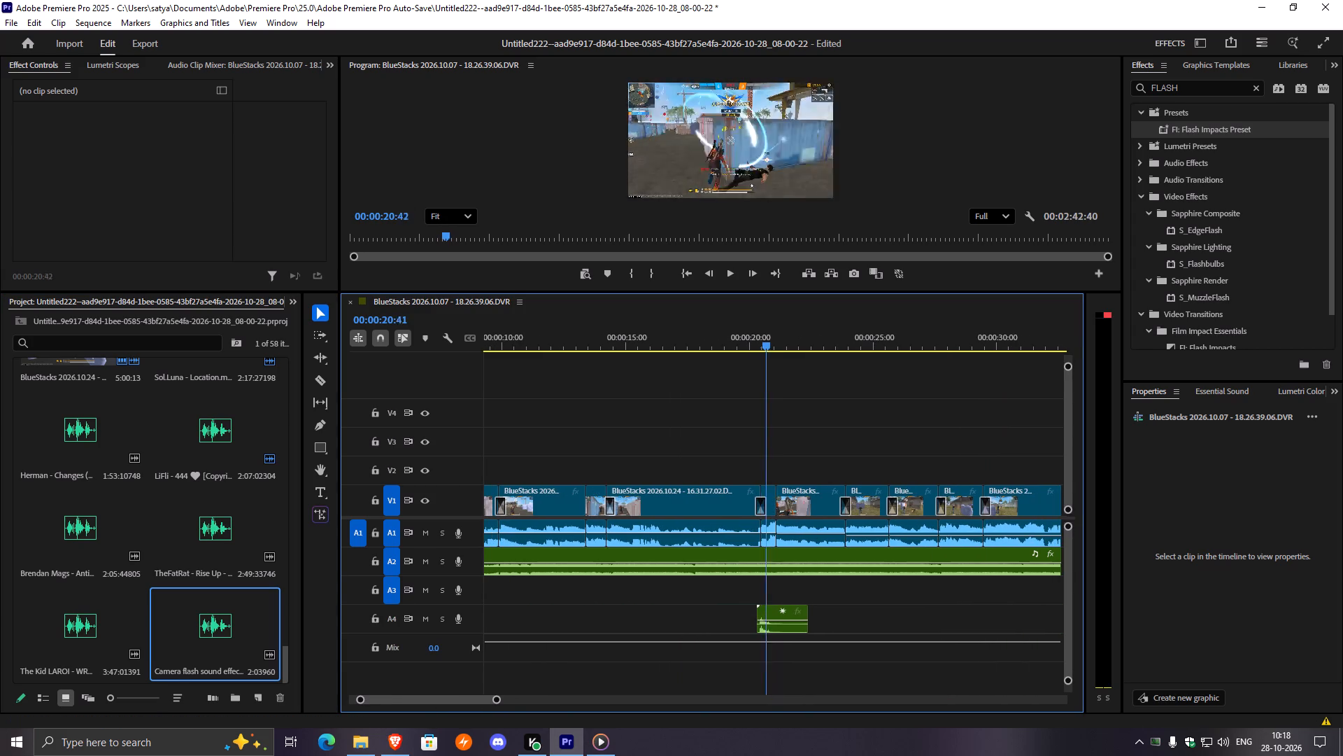
drag(767, 337, 750, 341)
key(space)
key(space)
key(space)
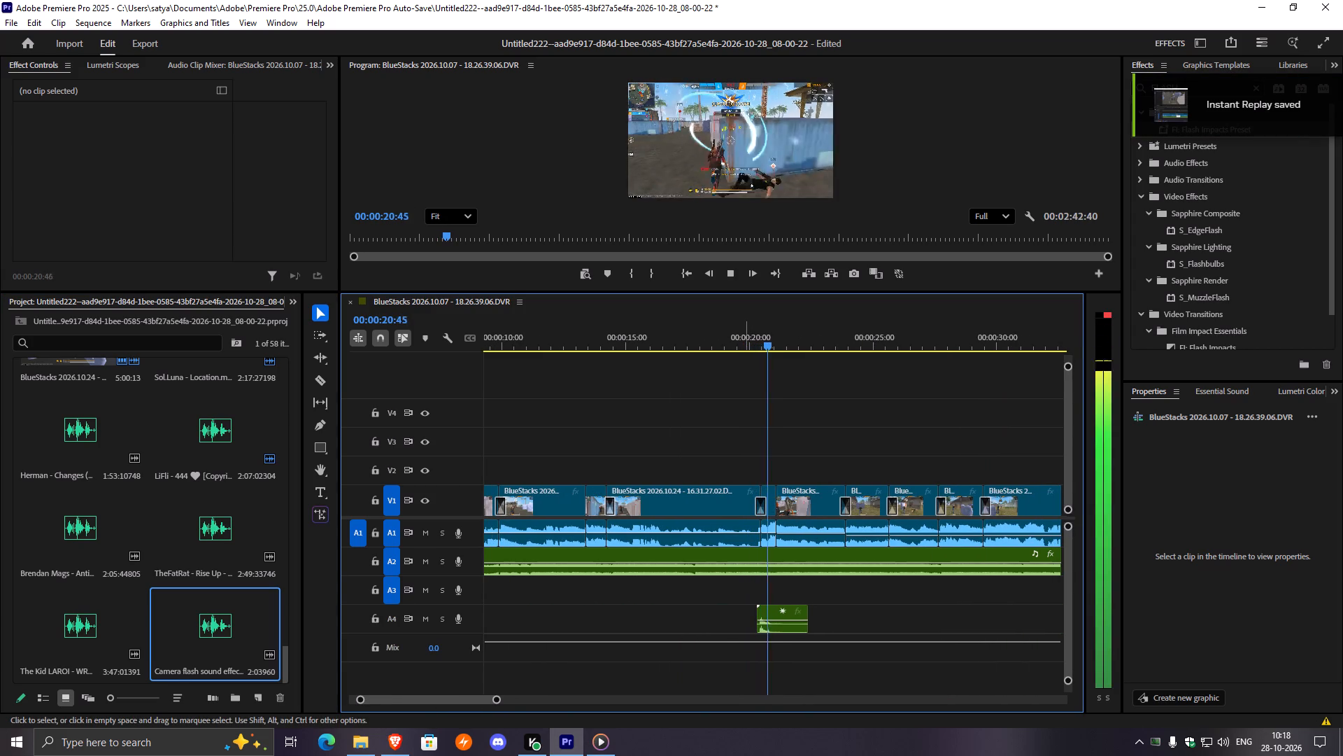
key(space)
Open the recording Desktop 2026.10.28 - 10.17.56.02.DVR from the NVIDIA Desktop folder under Videos.
click(353, 746)
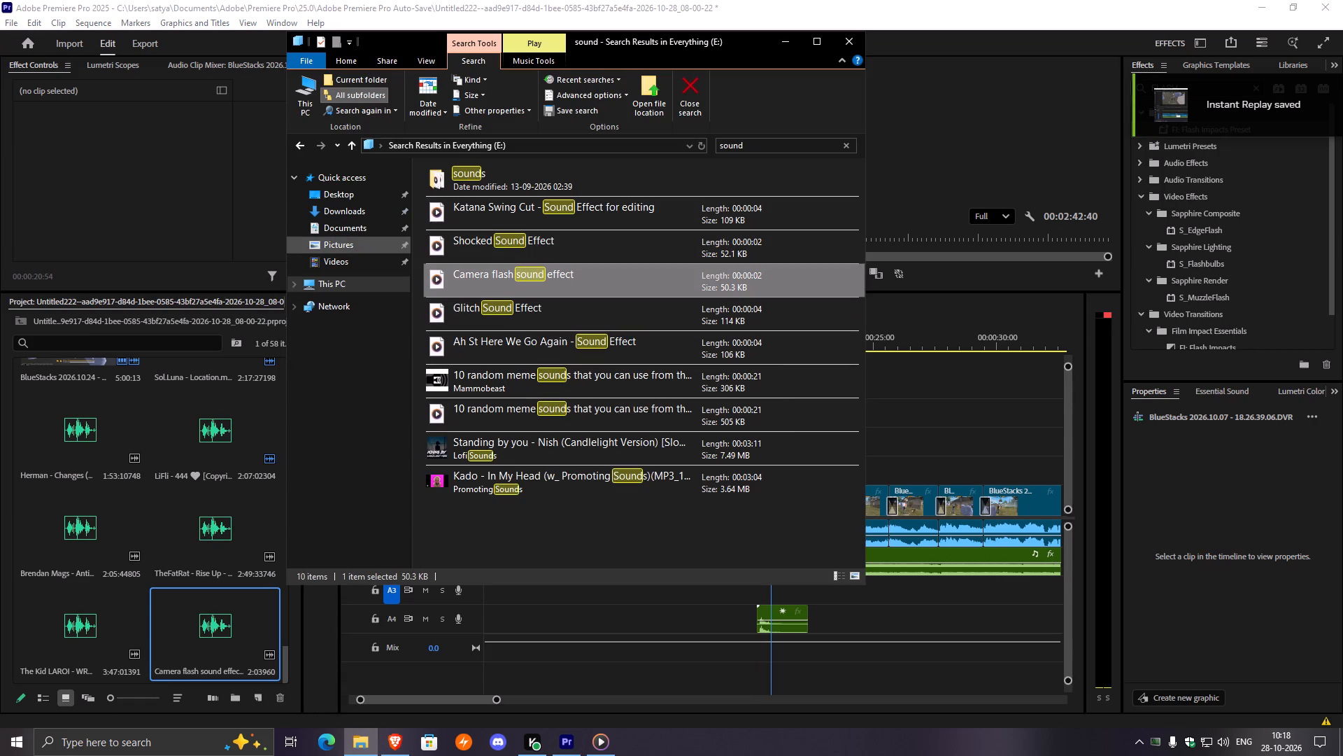
click(344, 259)
double_click(541, 211)
click(511, 209)
double_click(540, 207)
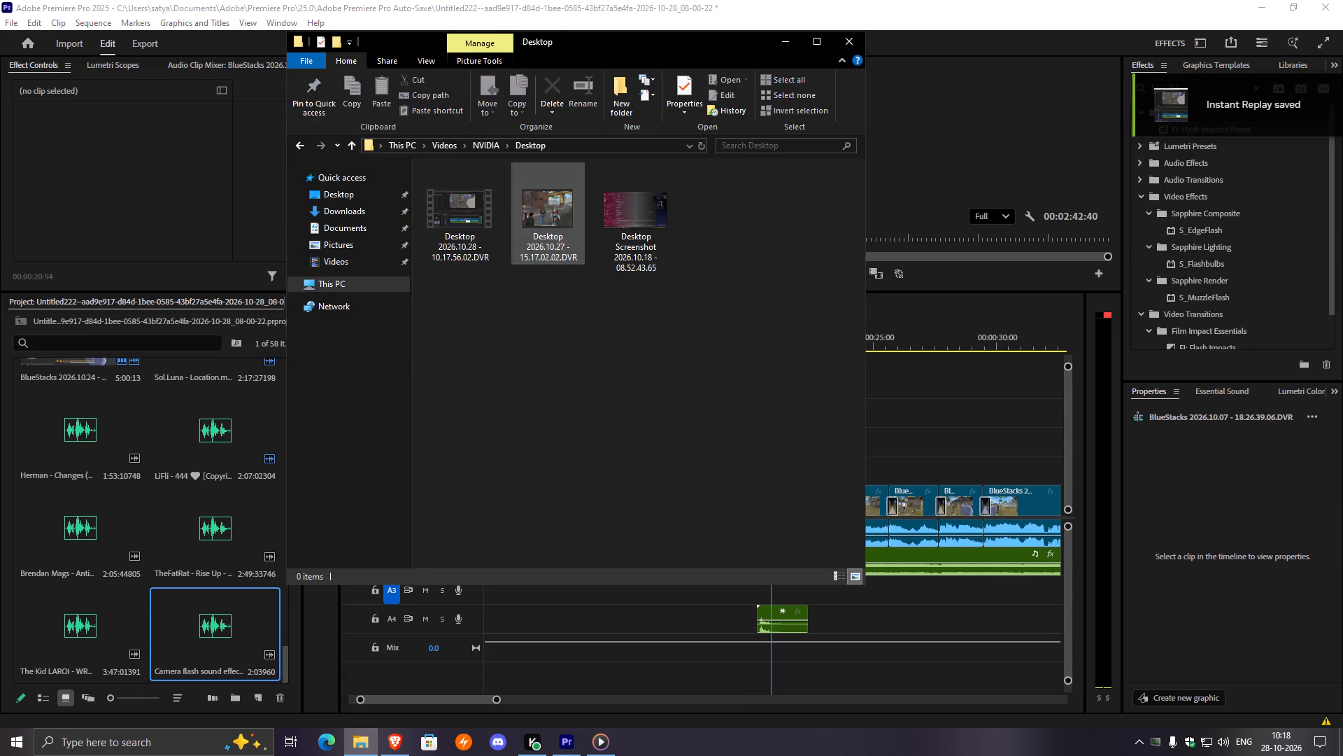
double_click(467, 201)
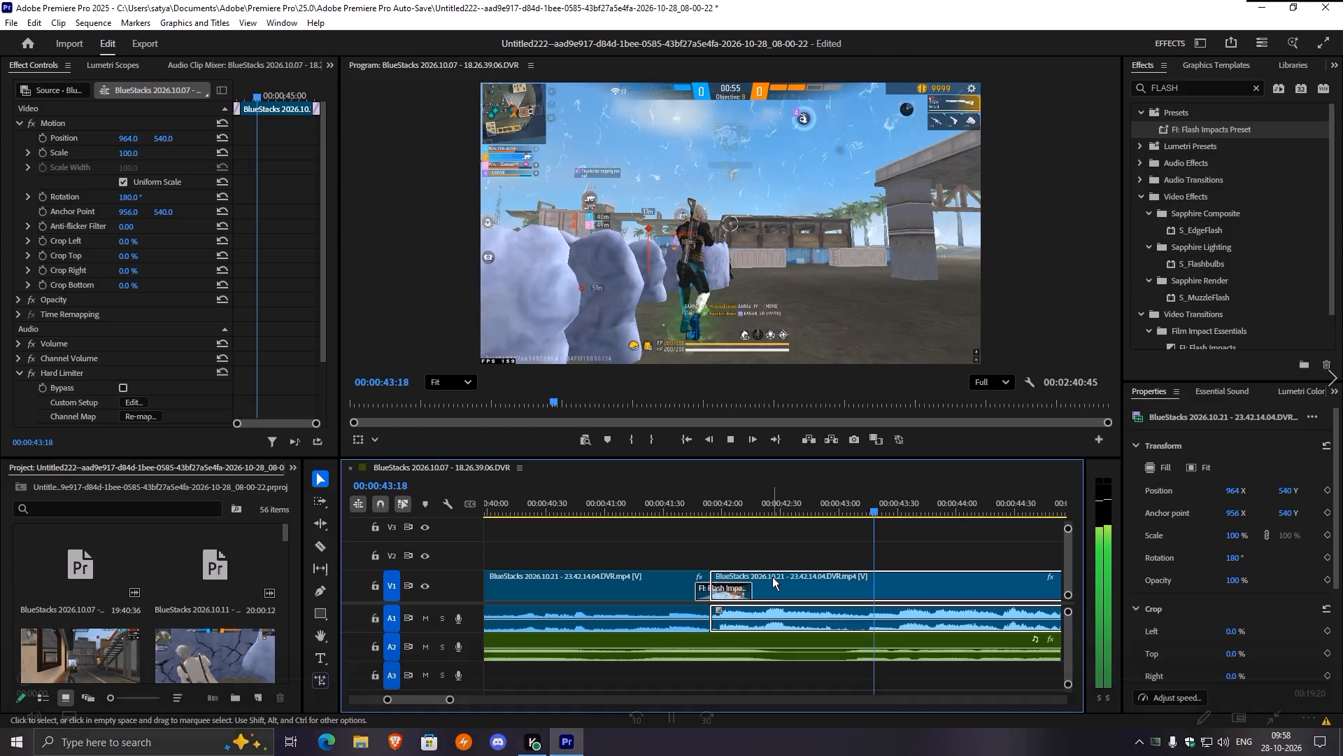
Scrub back through the recording to examine the earlier timeline and track layout, pausing at 00:15:02 and leaving full screen.
click(1184, 671)
drag(1185, 677, 1208, 680)
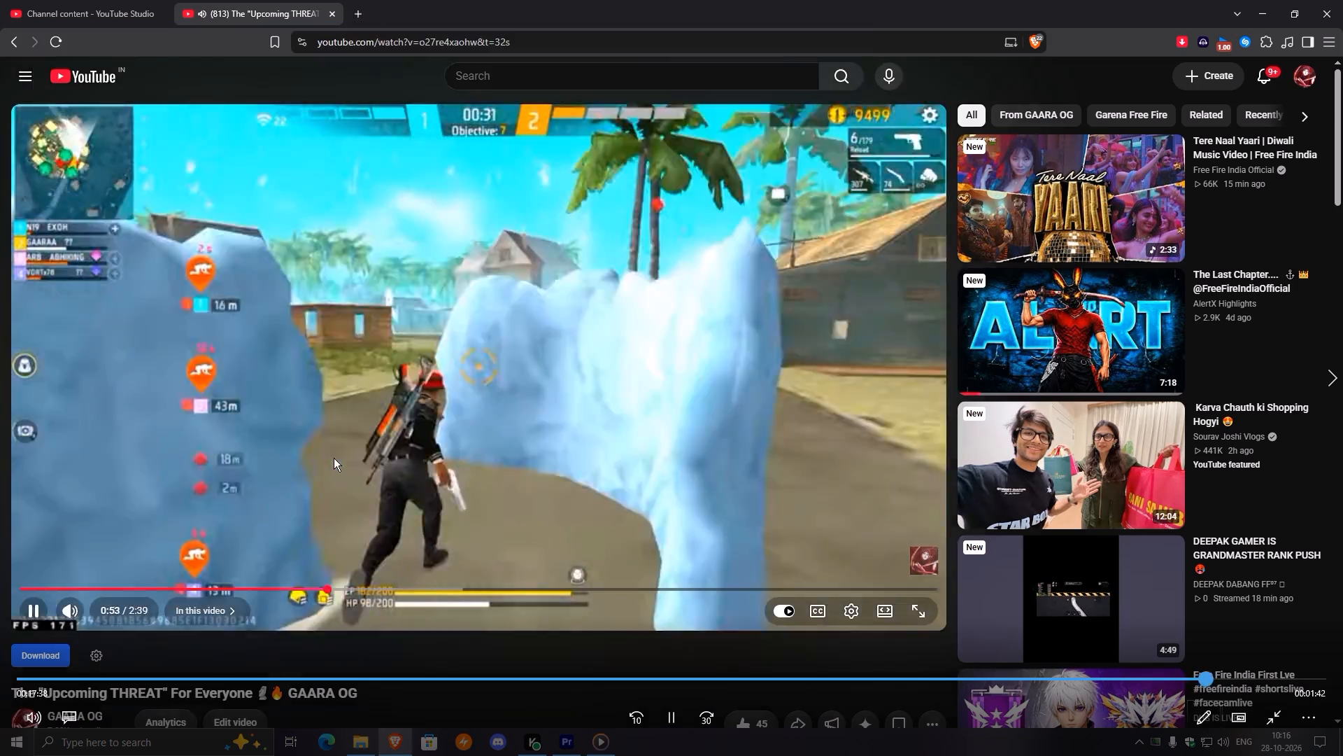
drag(1208, 680, 1242, 680)
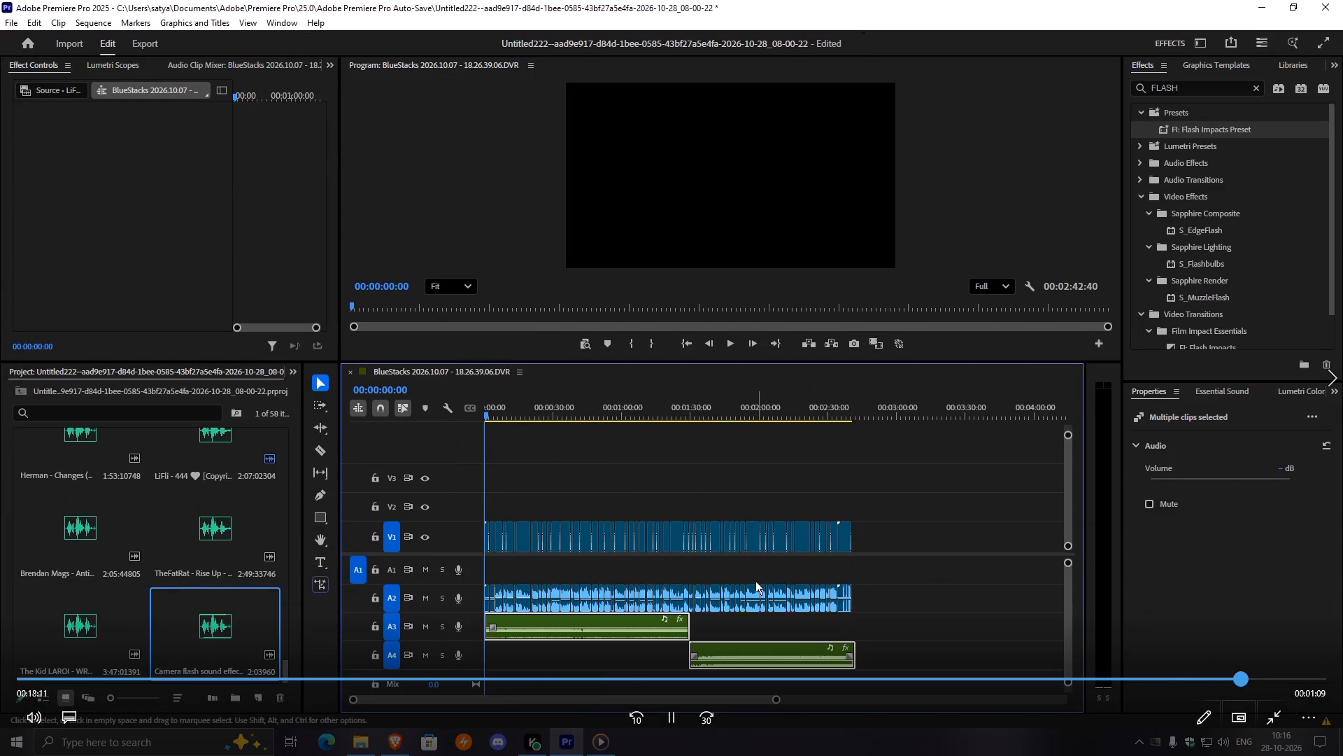
drag(1242, 680, 1227, 683)
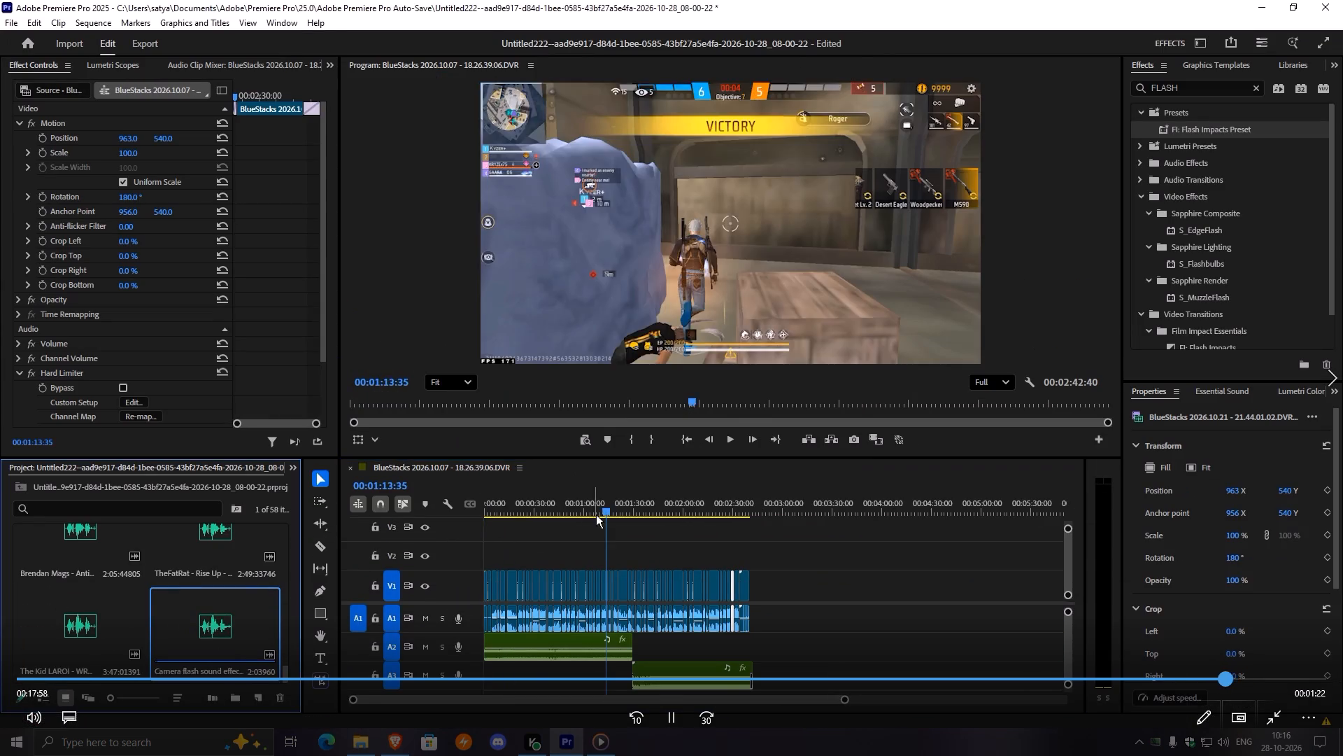
drag(1227, 683, 1177, 689)
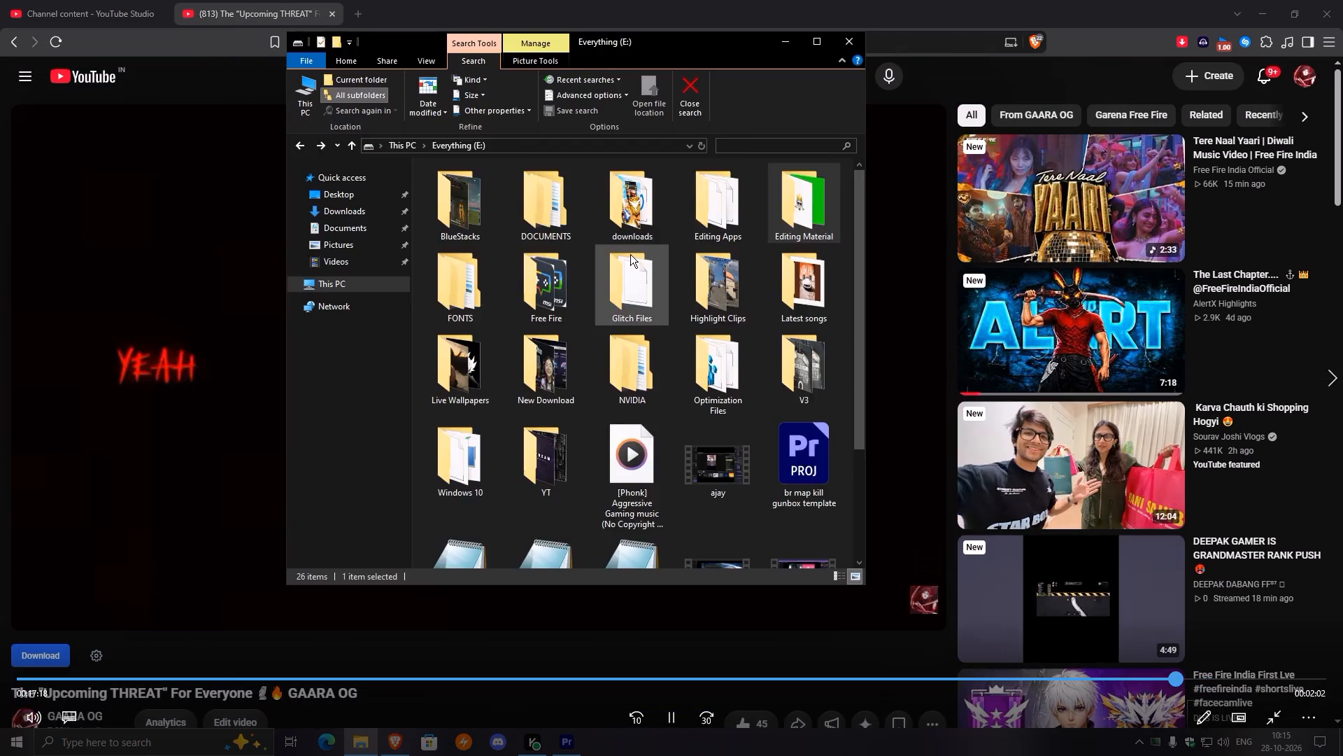
drag(1177, 689, 1053, 715)
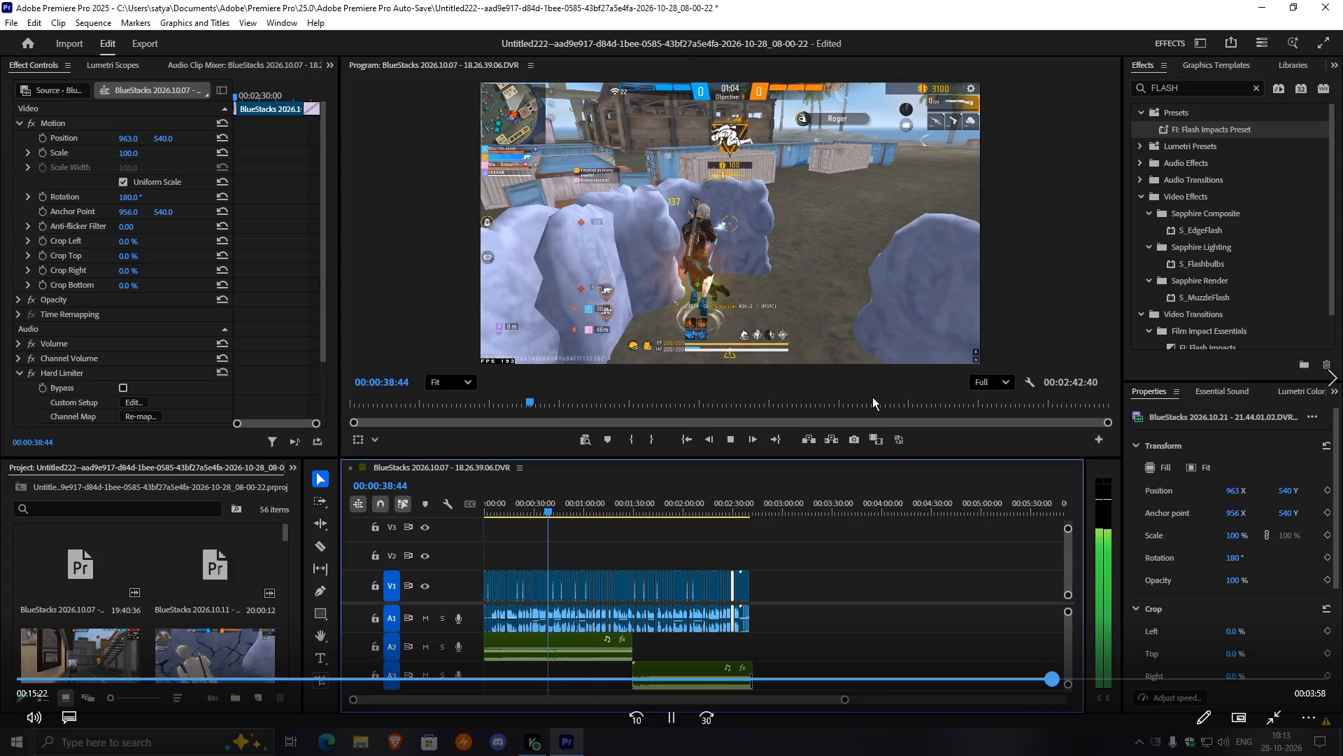
drag(1053, 715, 1029, 715)
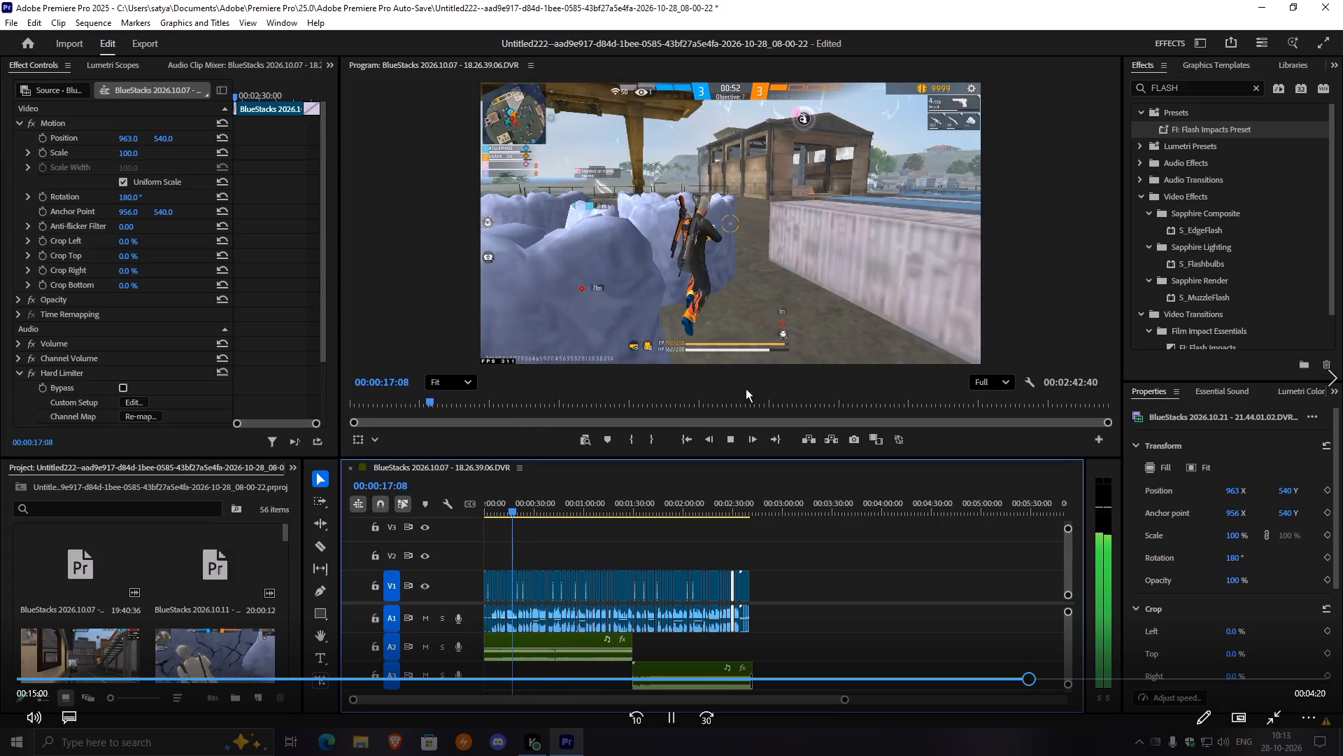
click(680, 321)
click(673, 706)
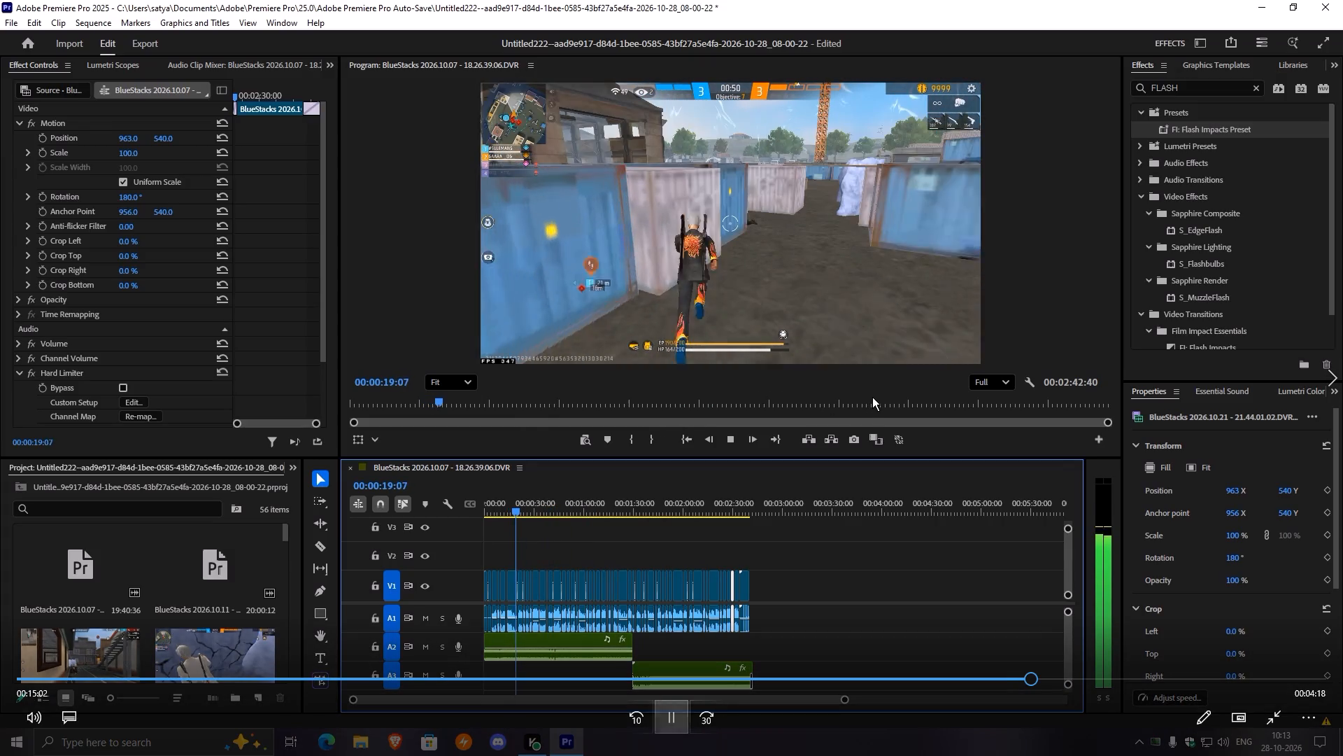
click(1257, 702)
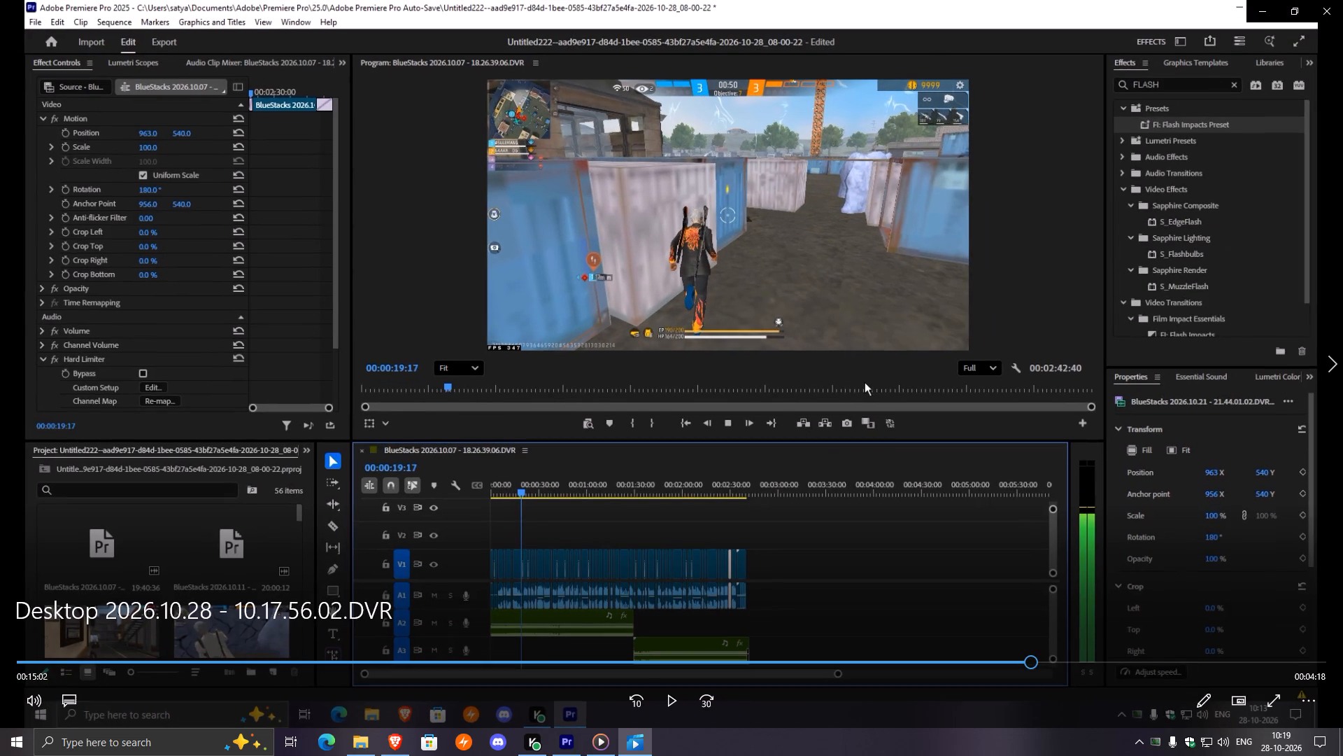
Switch to Premiere Pro and turn off the A1 source patch in the timeline.
click(580, 749)
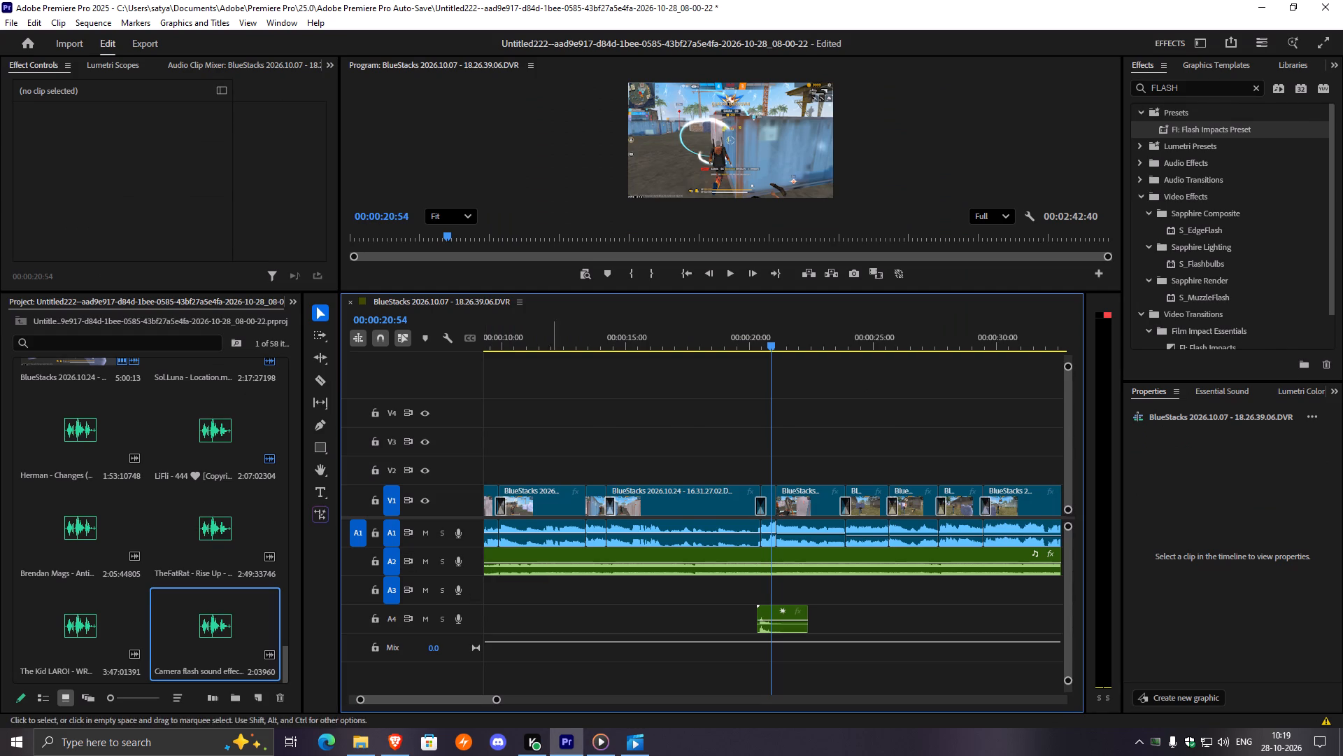
click(363, 526)
click(621, 654)
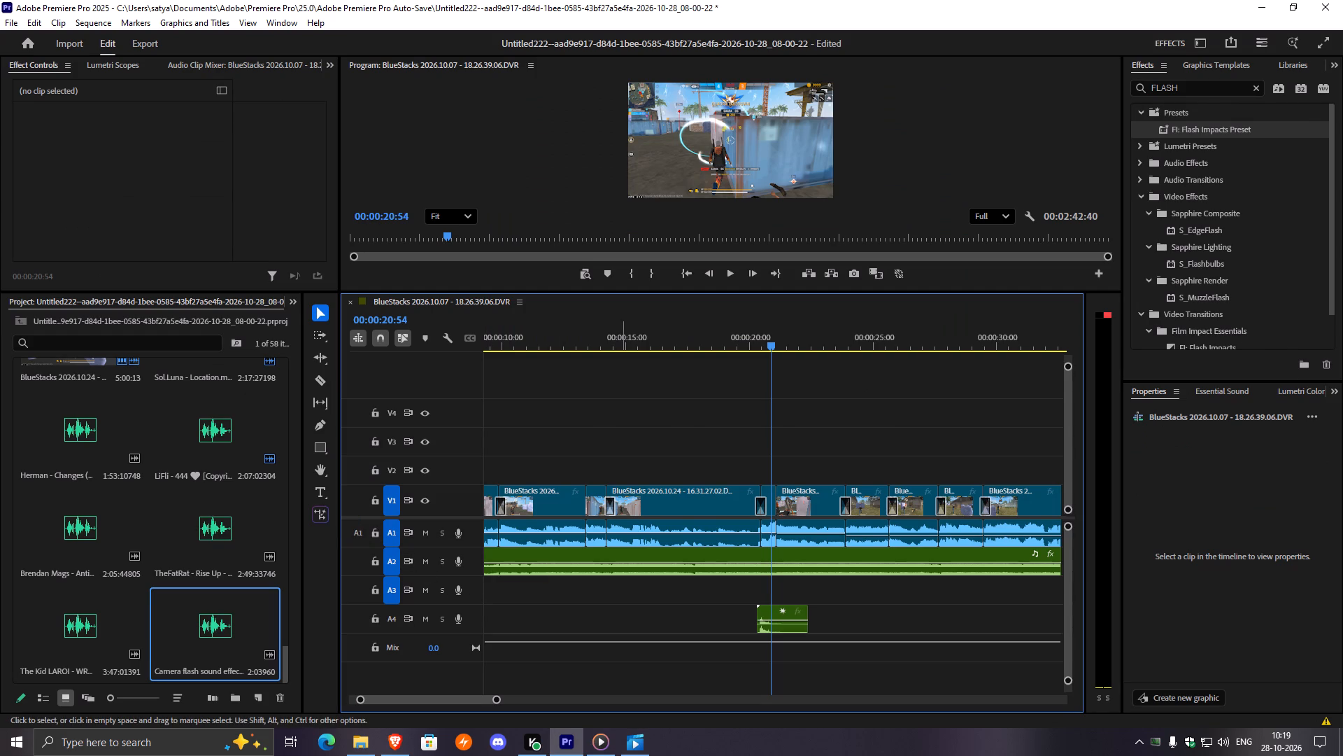
Switch to the screen recording and scrub to its earlier parts to compare the track header setup.
click(637, 749)
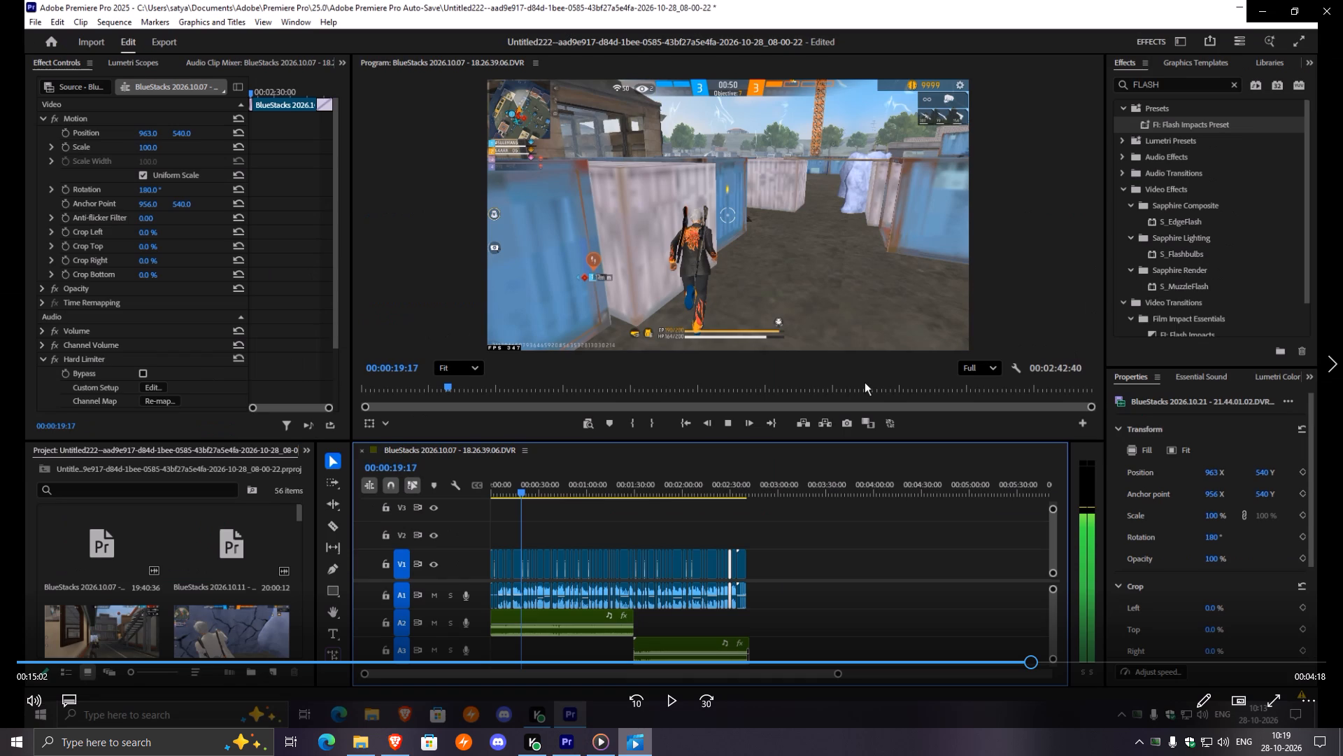
drag(1015, 658, 474, 664)
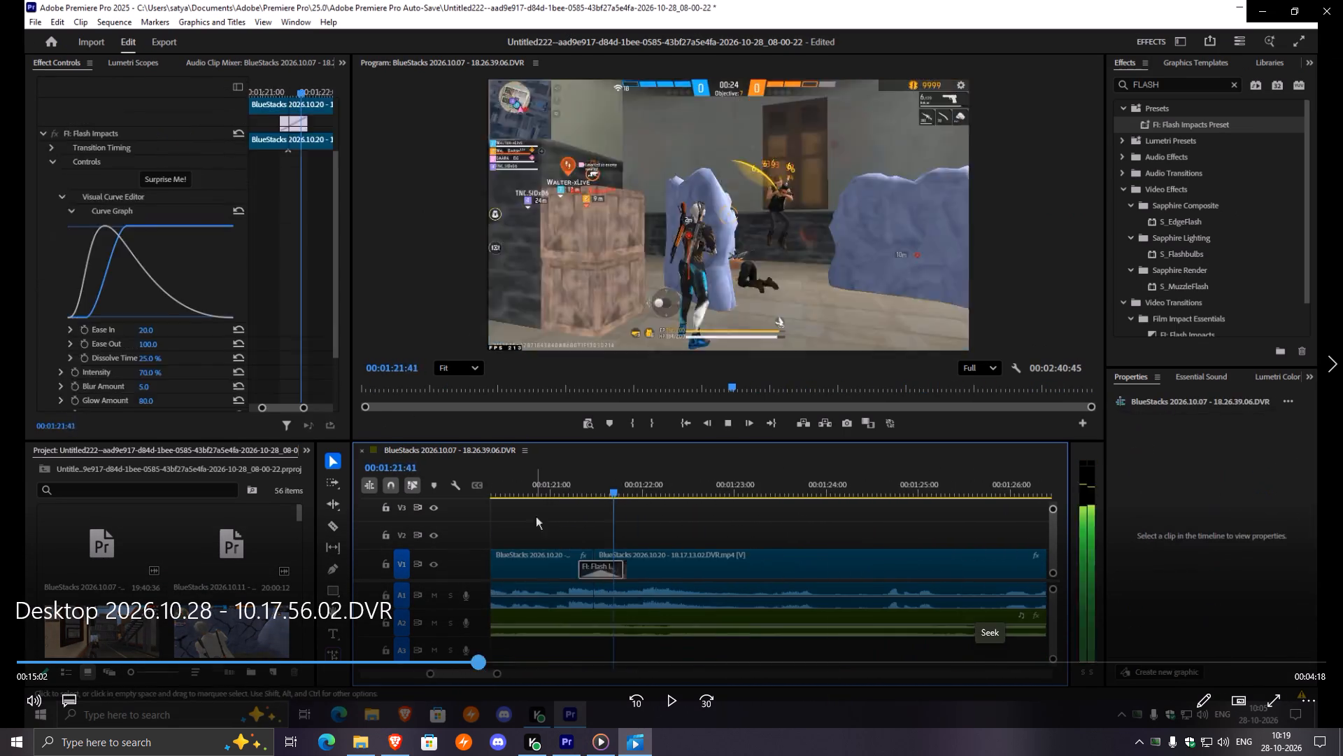
drag(474, 664, 60, 668)
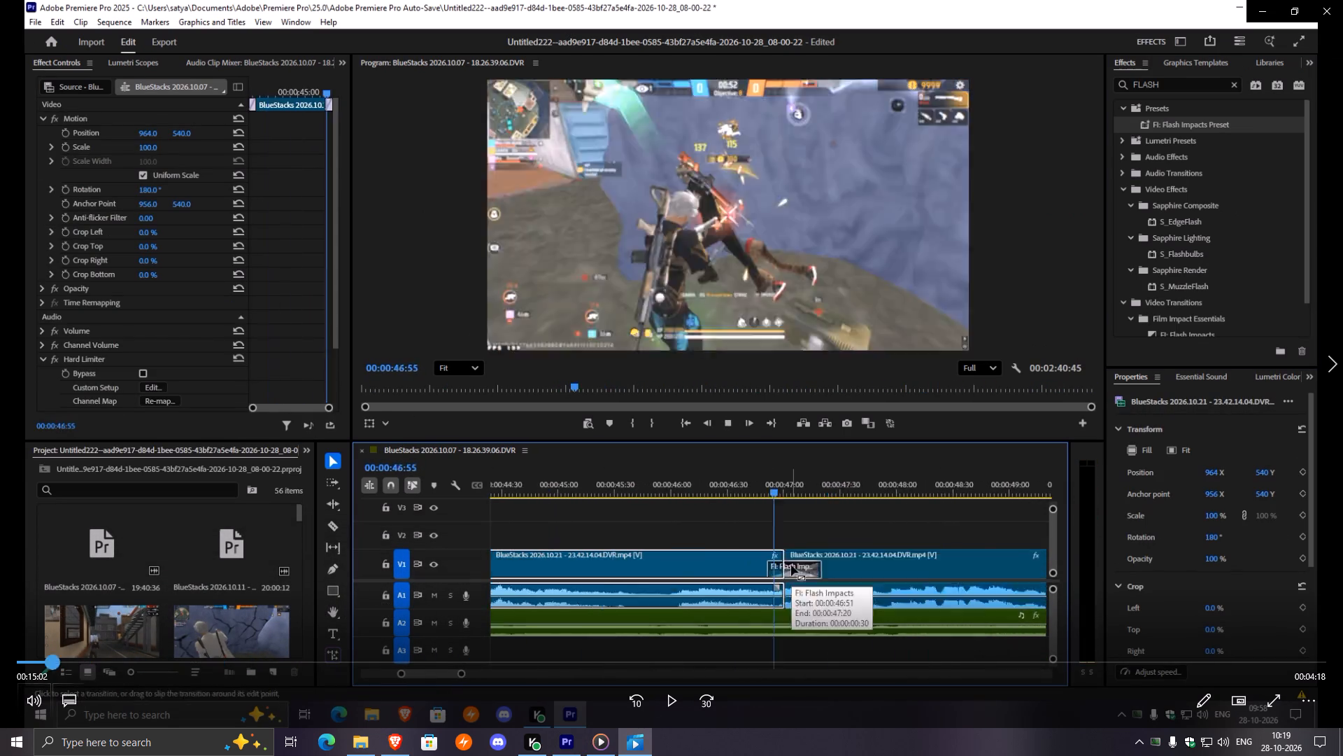
drag(60, 668, 598, 678)
click(602, 741)
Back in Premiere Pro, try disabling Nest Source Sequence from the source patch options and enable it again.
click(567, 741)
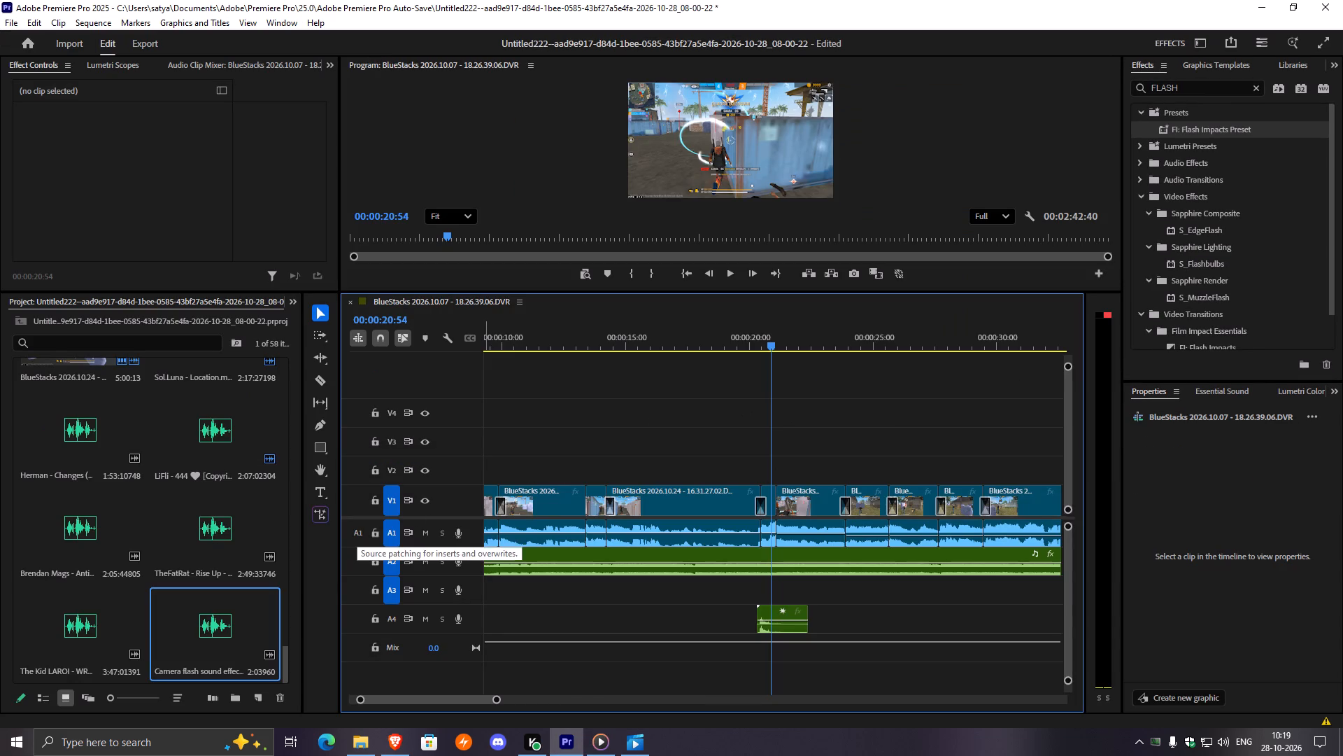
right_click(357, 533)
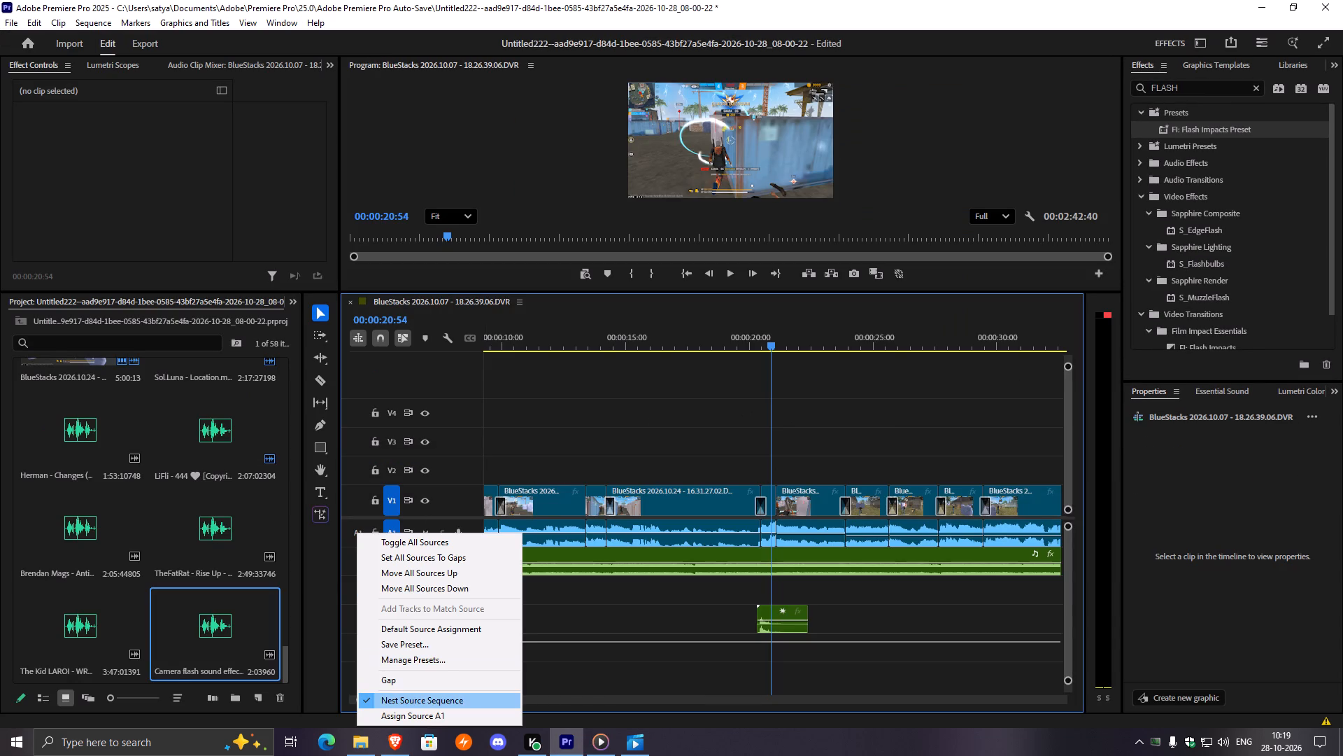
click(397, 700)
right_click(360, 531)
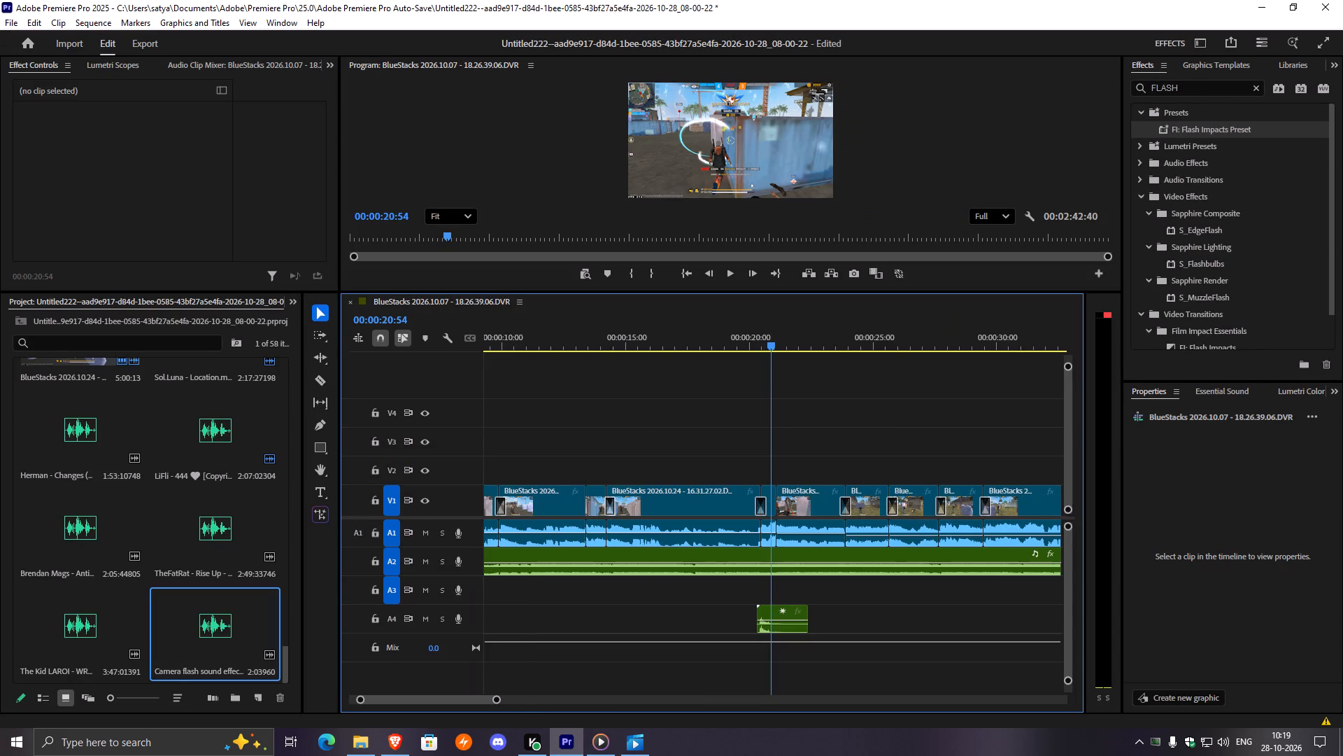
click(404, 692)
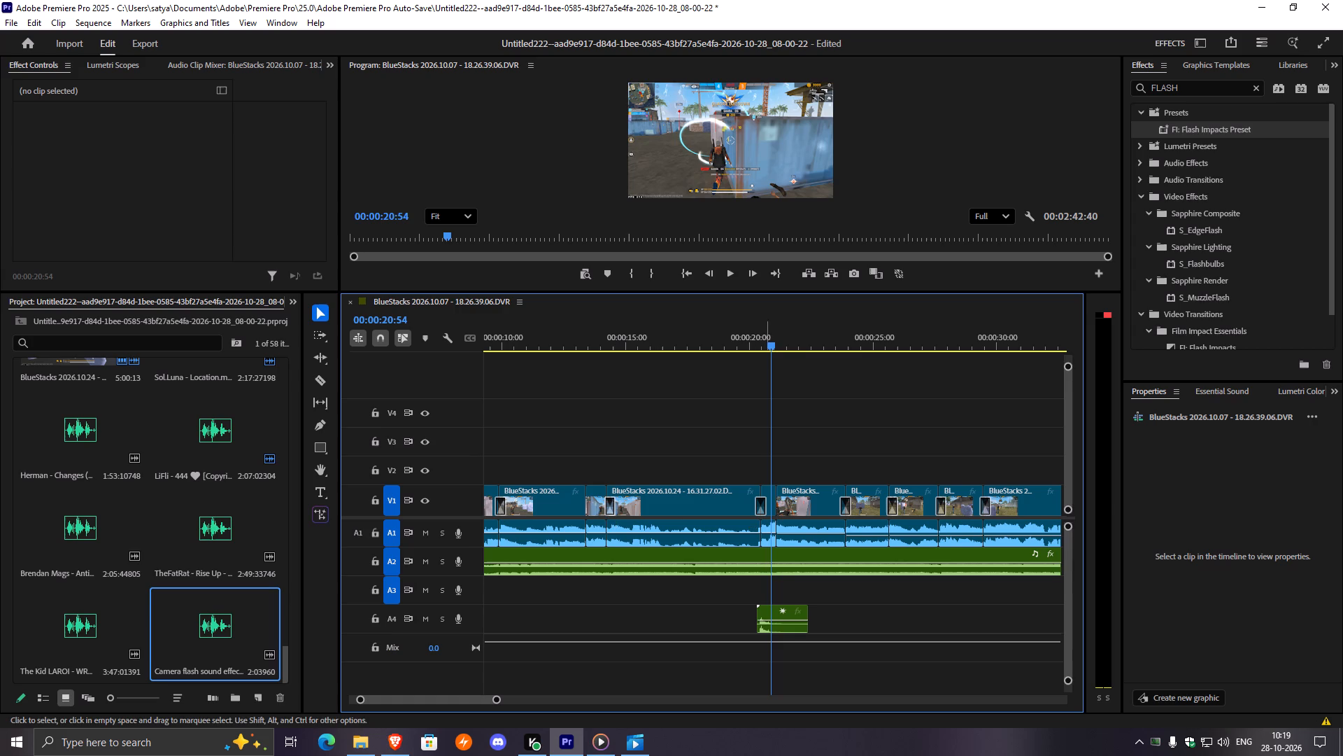
Select an early gameplay clip and play the montage from near the sequence start to review the opening section.
drag(776, 344, 440, 372)
click(583, 528)
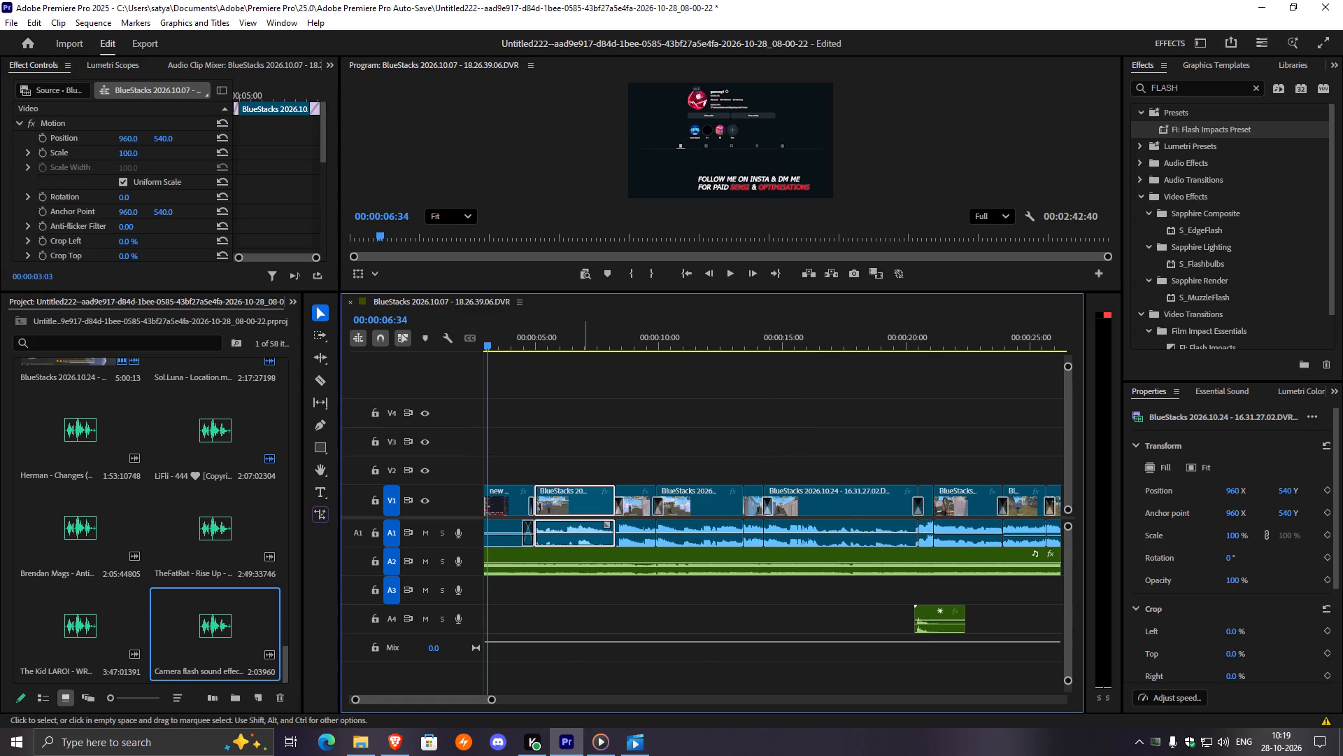
drag(495, 336, 357, 367)
key(space)
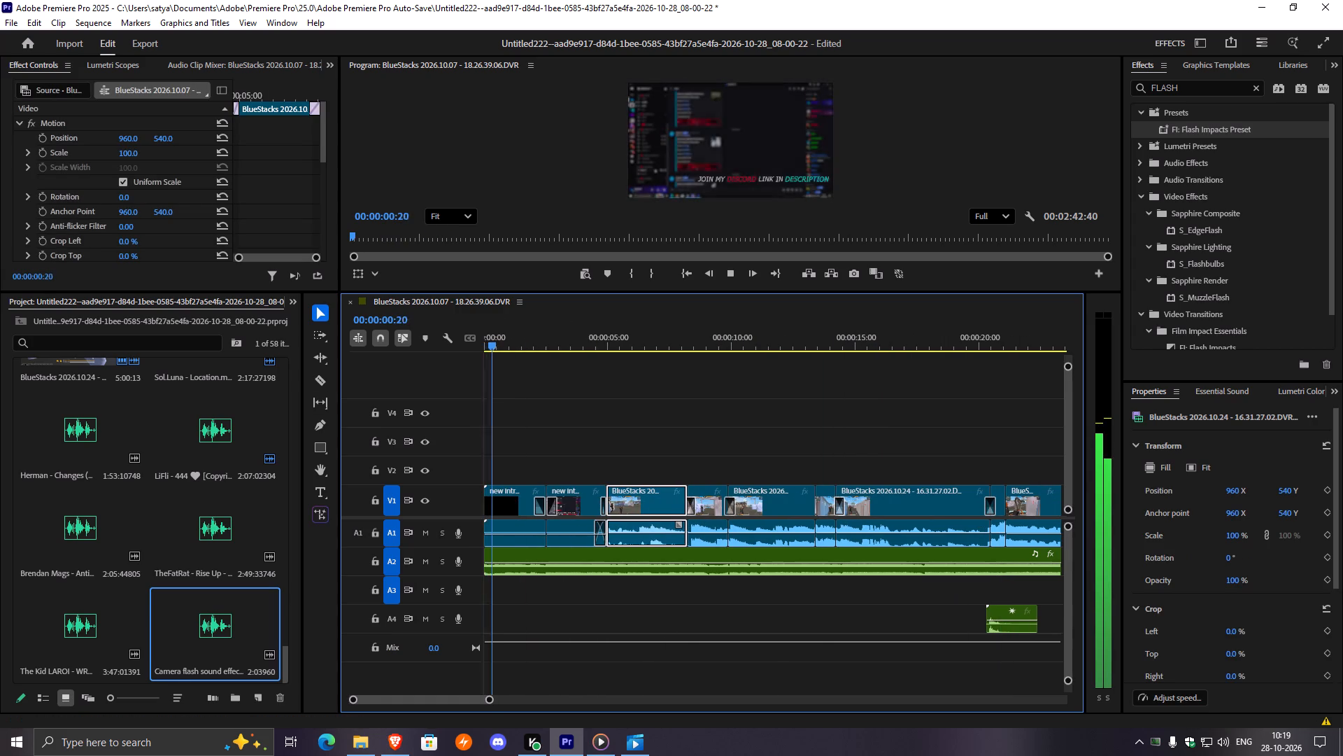
drag(492, 699, 592, 702)
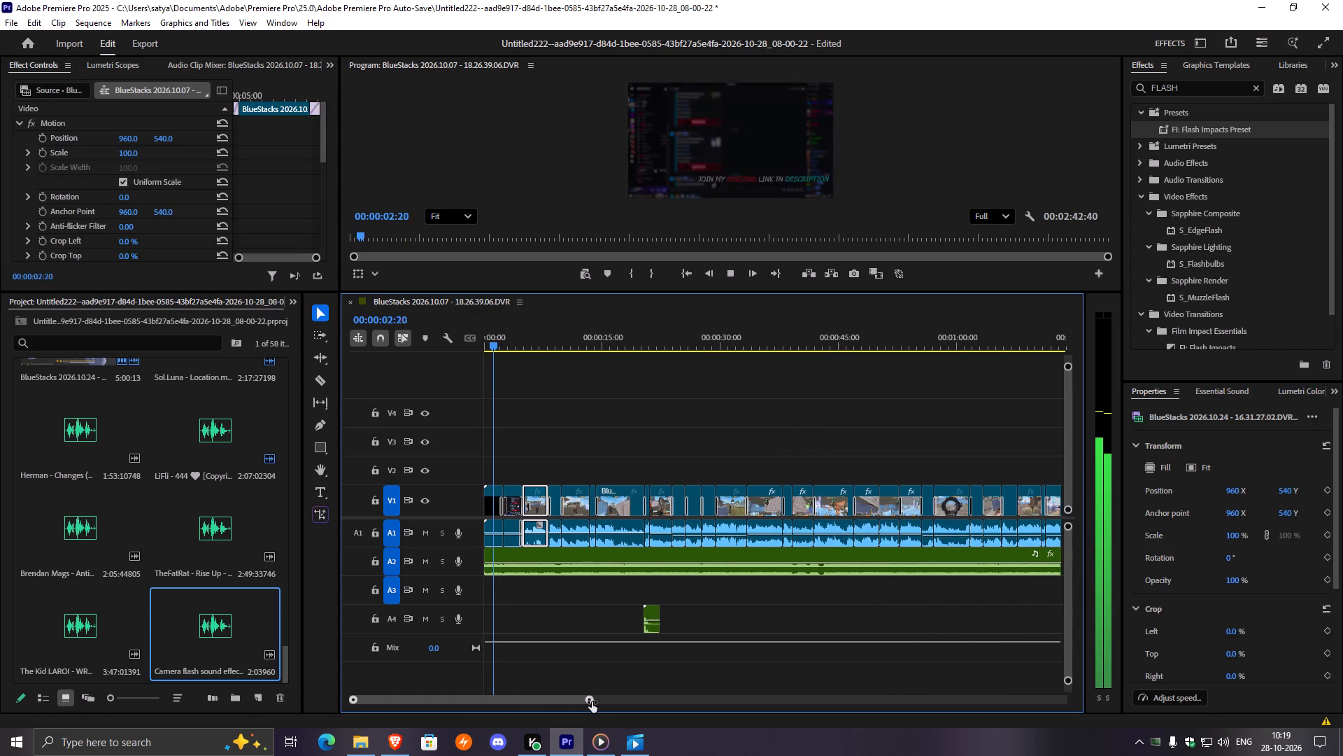
drag(592, 702, 590, 701)
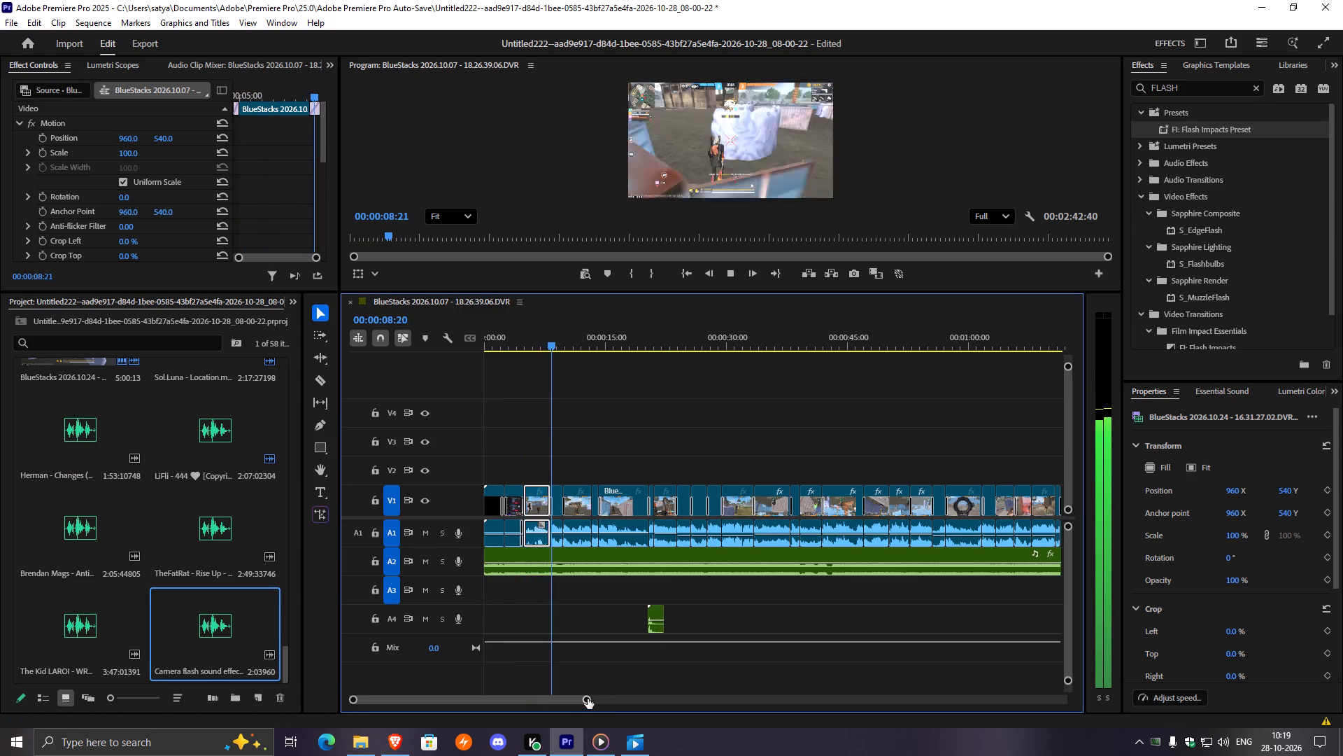
drag(588, 699, 556, 715)
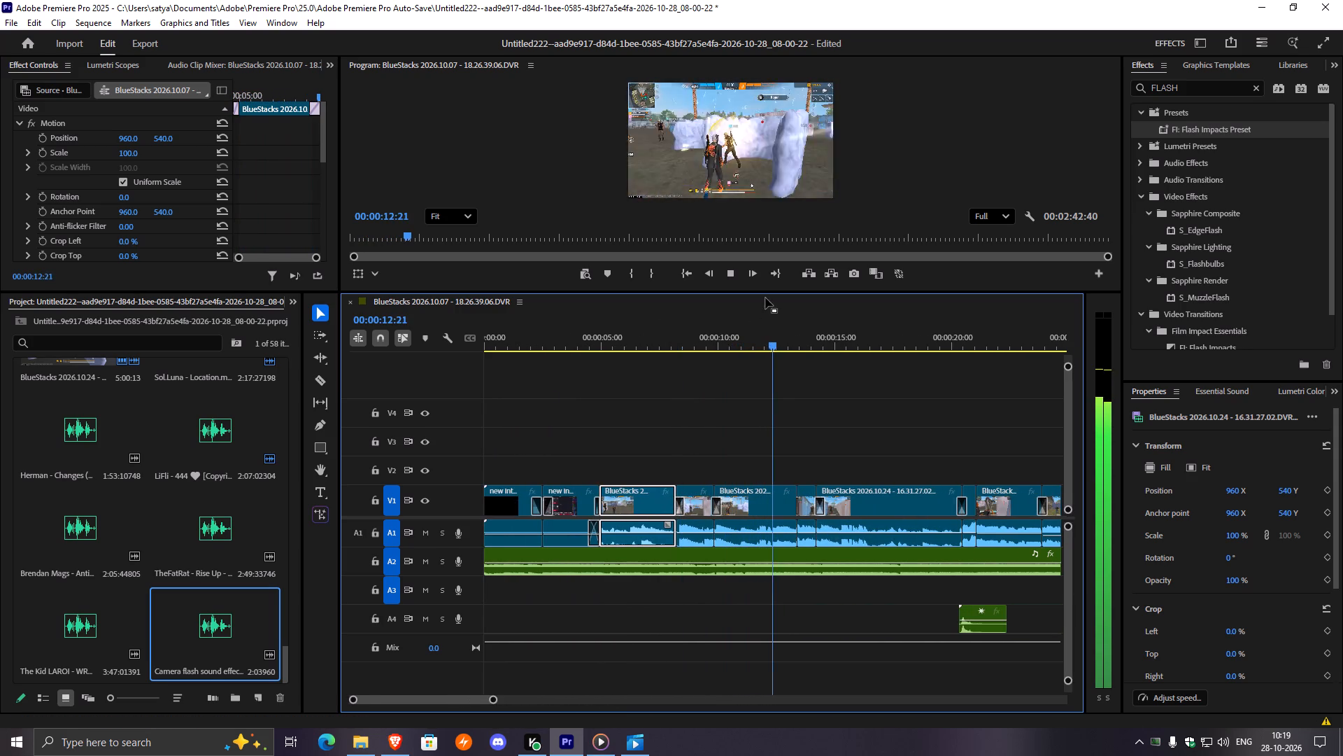
Enlarge the Program Monitor by reducing the timeline panel's height, and stop playback.
drag(767, 291, 767, 409)
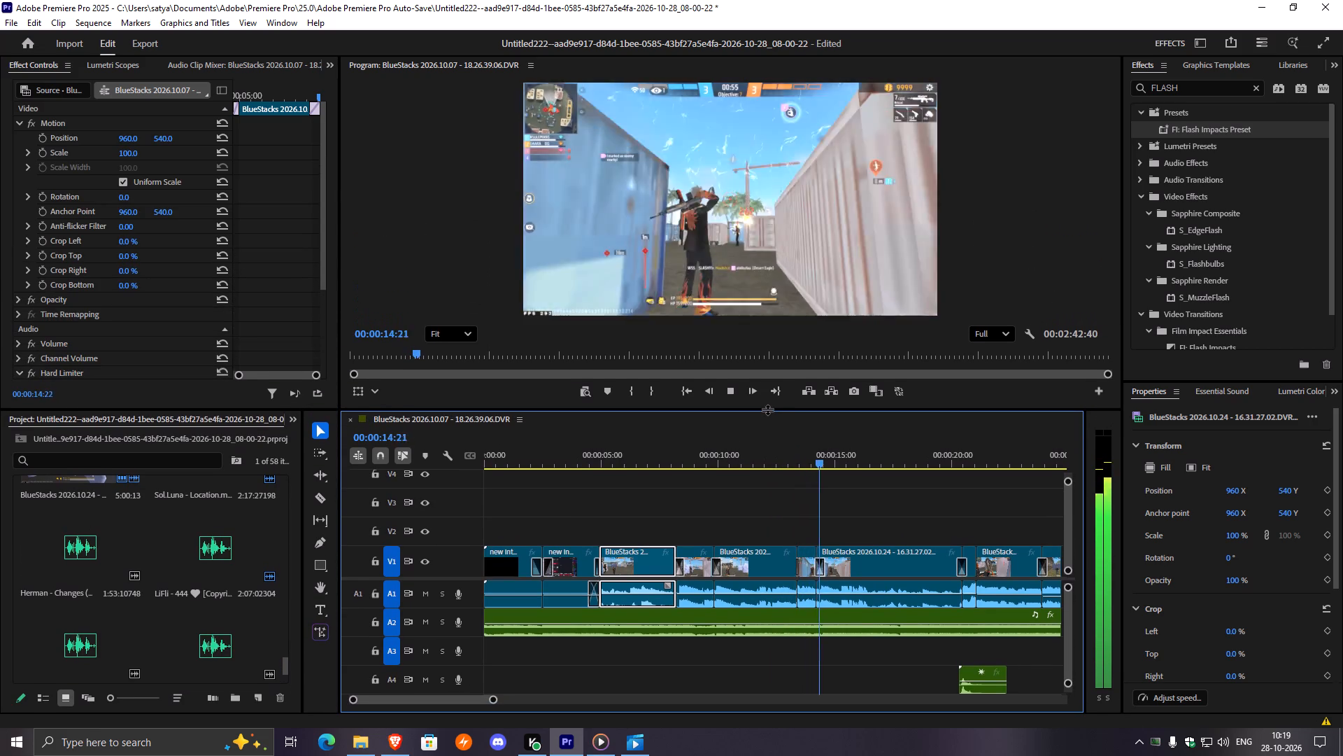
key(space)
drag(771, 410, 772, 410)
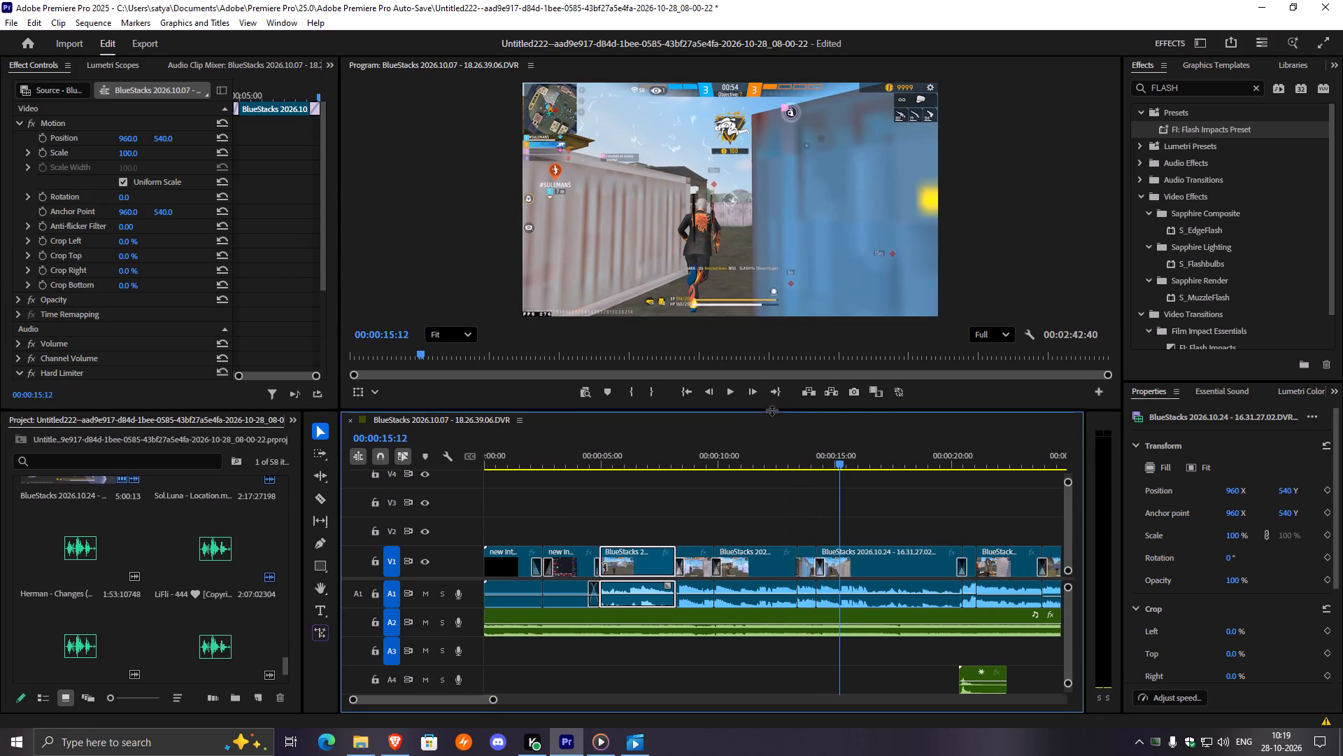
Increase the timeline panel's height slightly to show more of the audio tracks.
drag(772, 410, 773, 379)
Play the montage to 00:00:21:08 and trim the end of the camera flash sound on A4 to that point.
key(space)
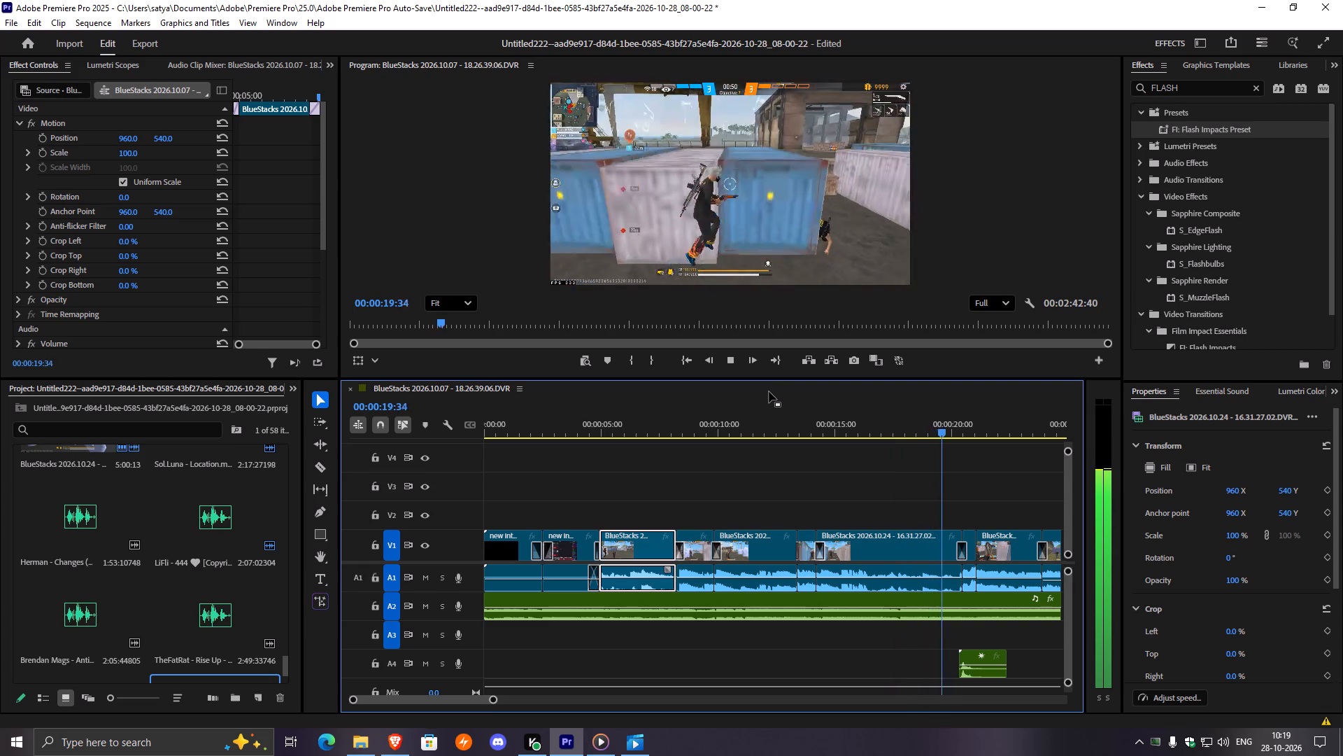
key(space)
key(space)
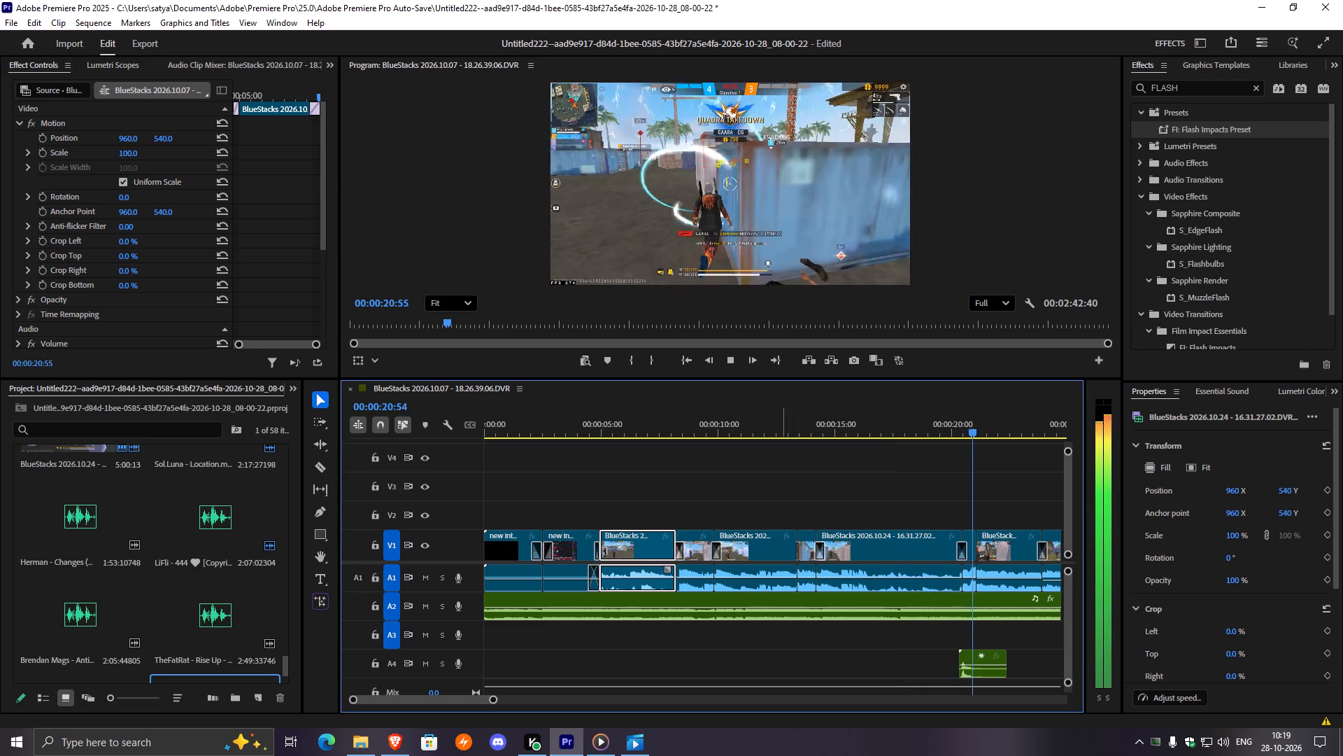
key(space)
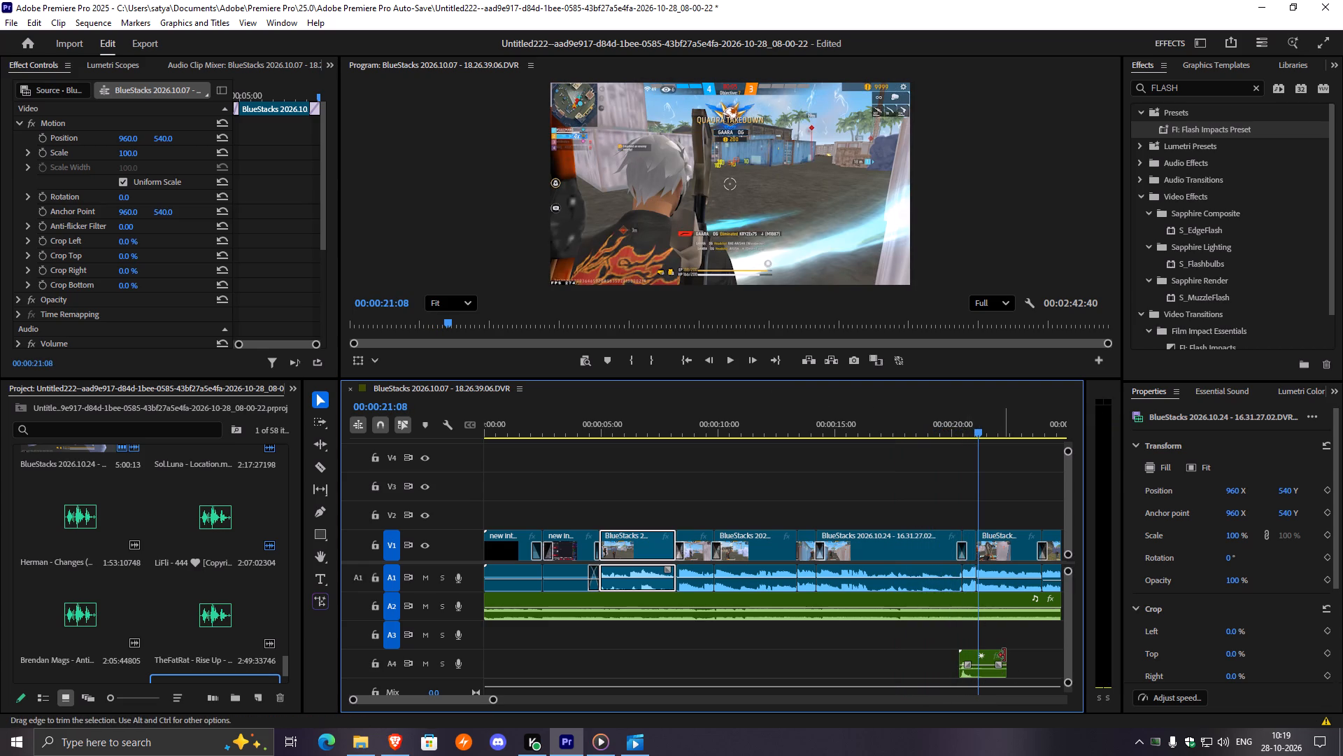
drag(1006, 654, 978, 657)
Shift the trimmed camera flash sound on A4 about 9 frames later and replay the transition around it.
drag(969, 656, 973, 656)
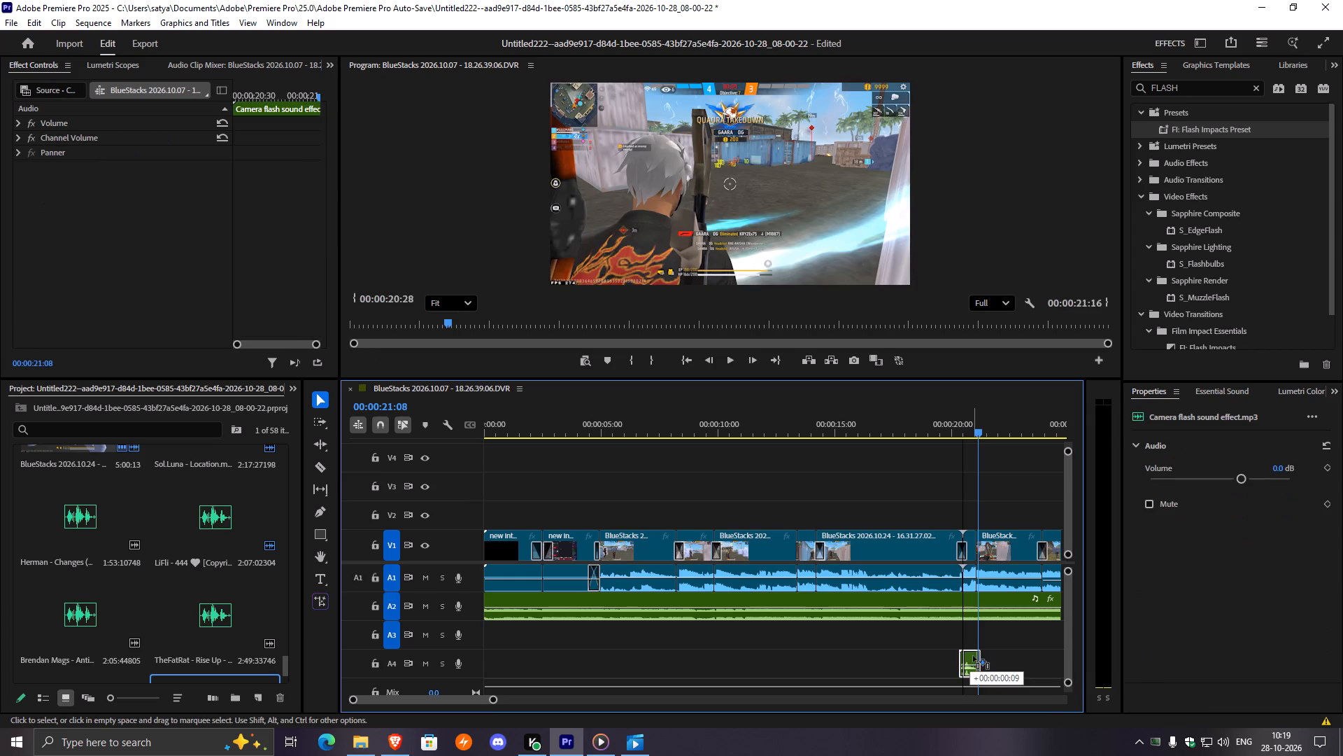
drag(973, 656, 976, 657)
drag(975, 426, 958, 433)
key(space)
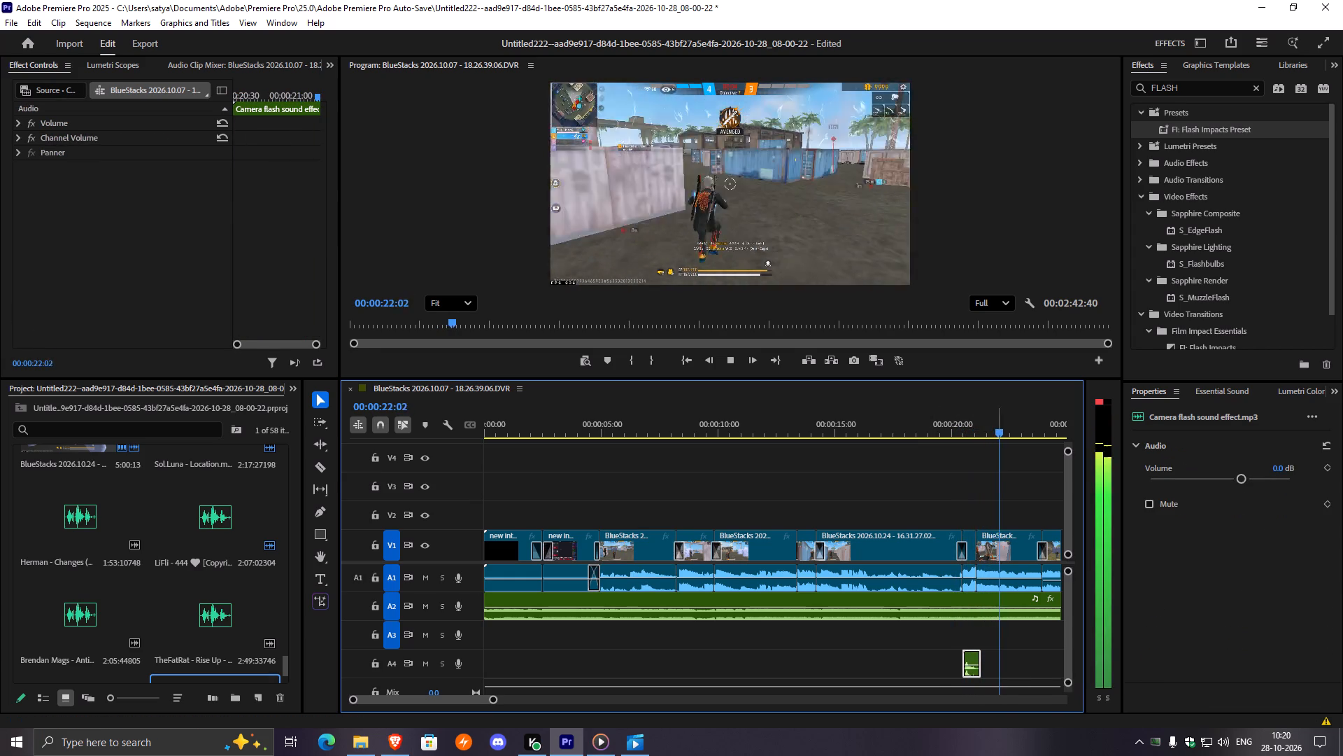
drag(1002, 428, 936, 456)
key(space)
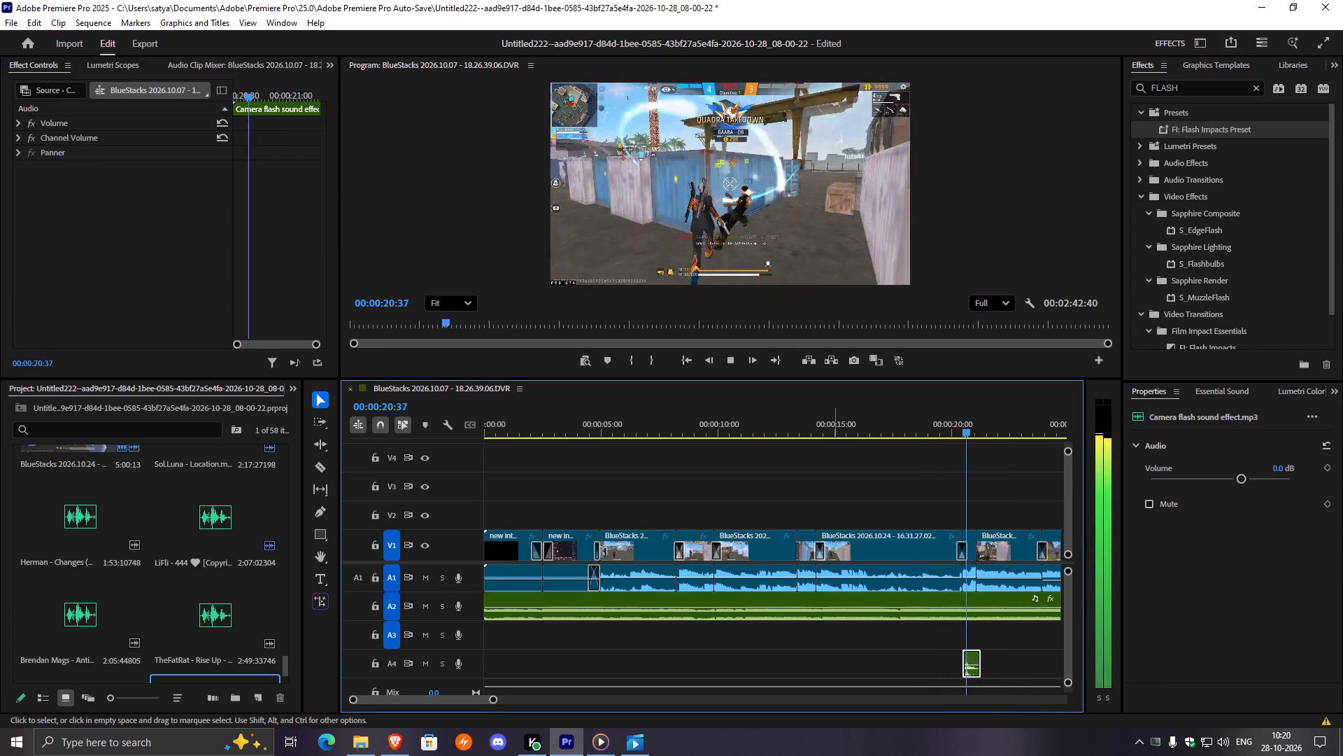
Copy the trimmed camera flash sound clip on A4.
click(972, 657)
key(ctrl+c)
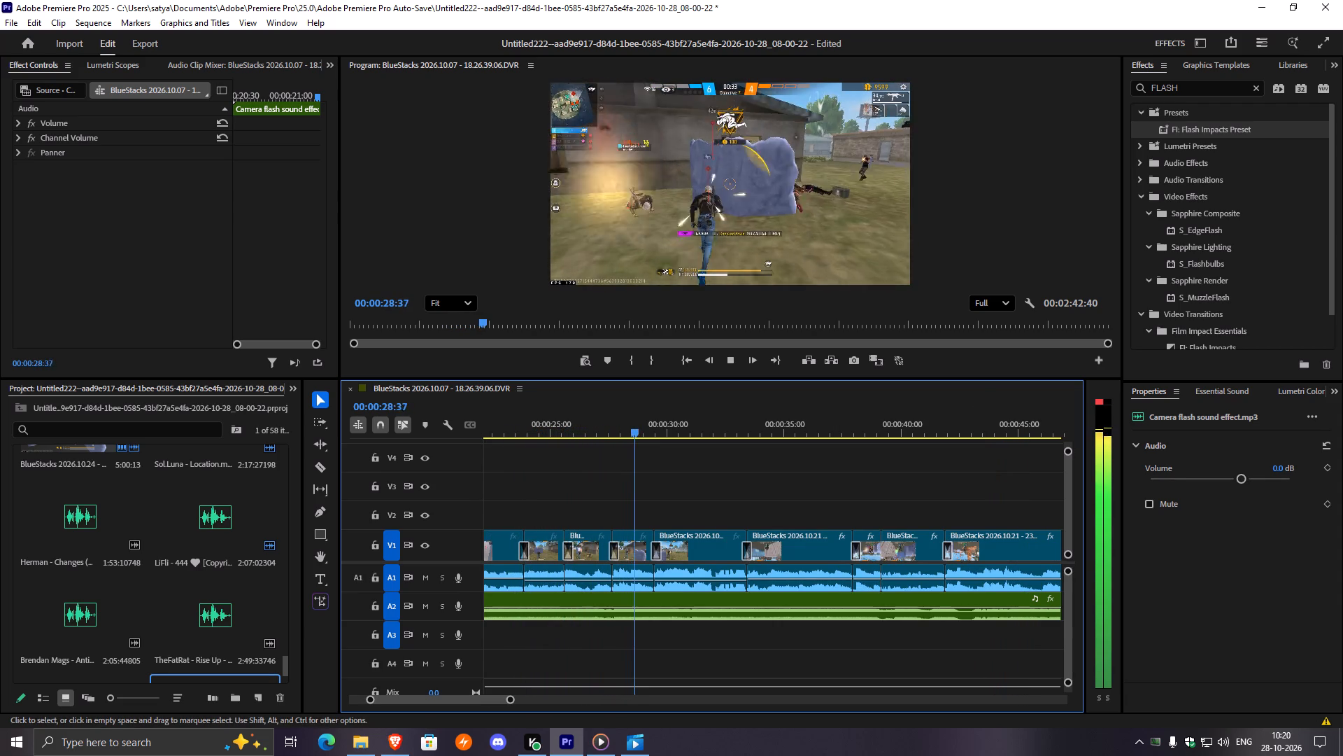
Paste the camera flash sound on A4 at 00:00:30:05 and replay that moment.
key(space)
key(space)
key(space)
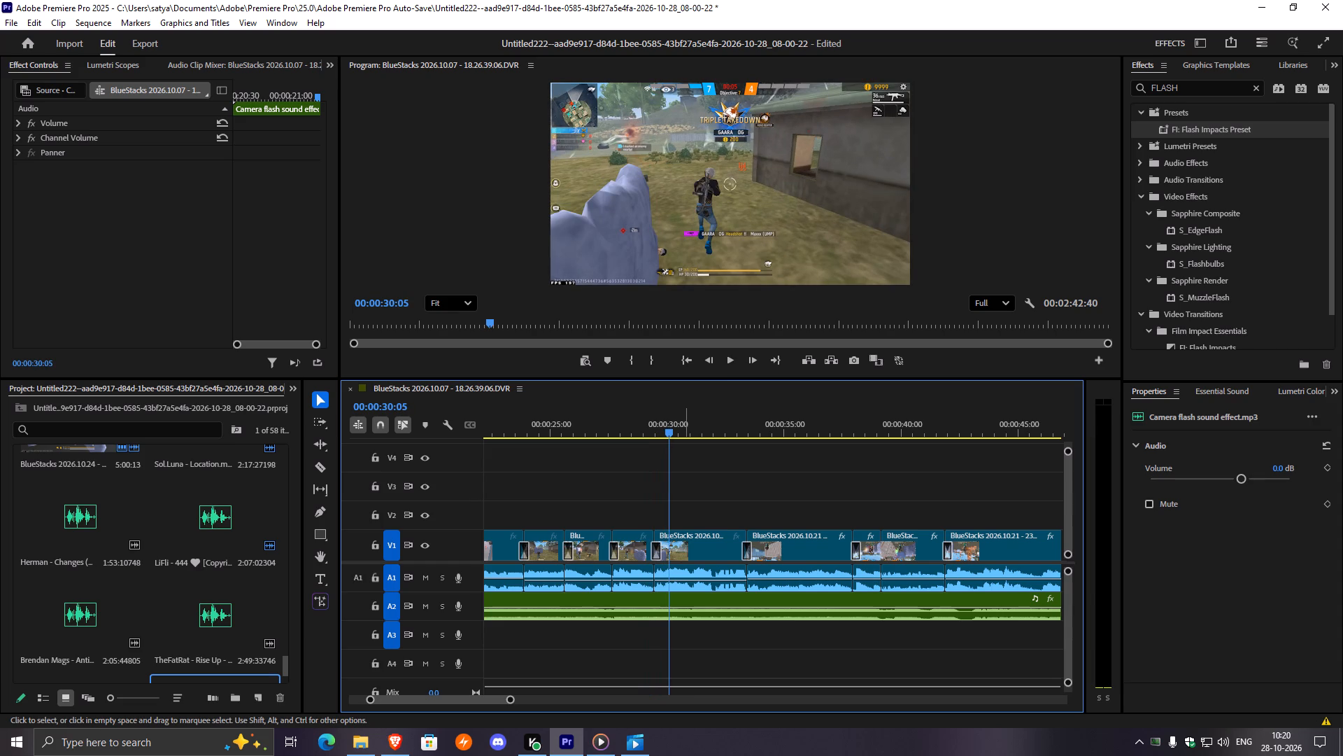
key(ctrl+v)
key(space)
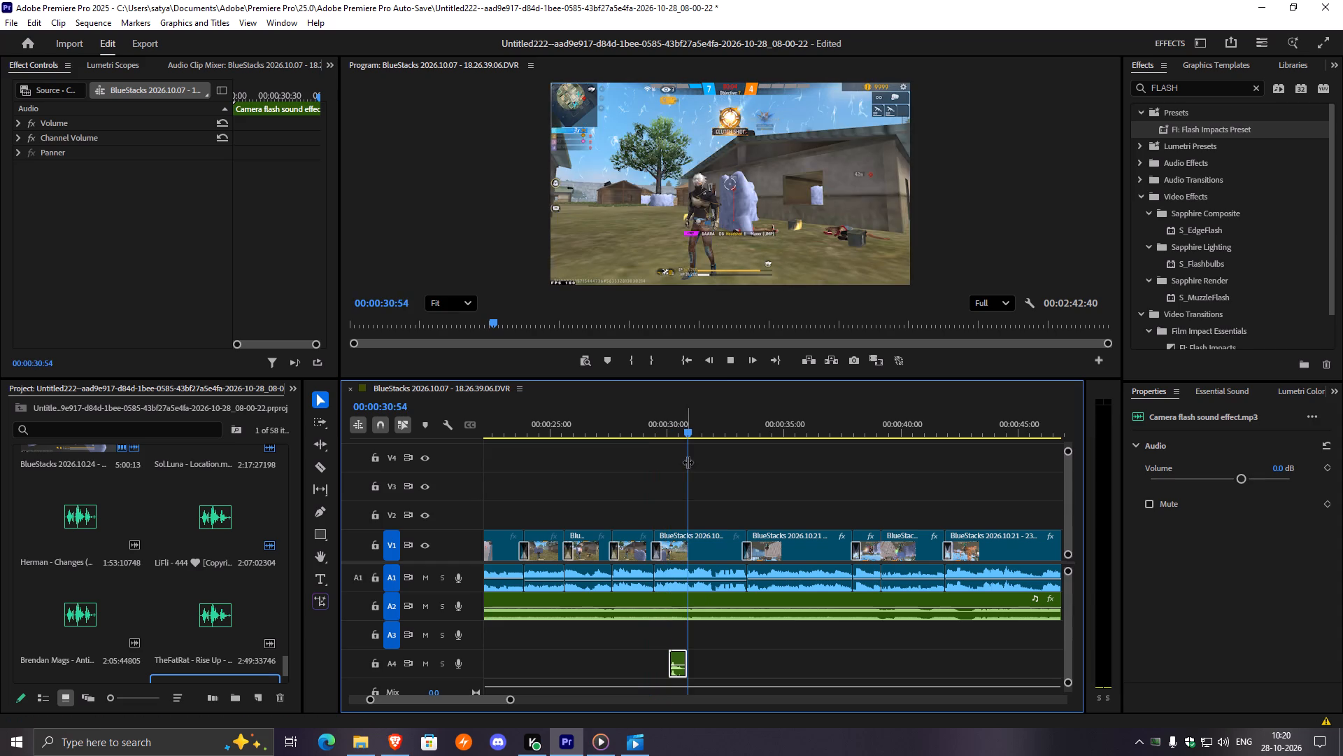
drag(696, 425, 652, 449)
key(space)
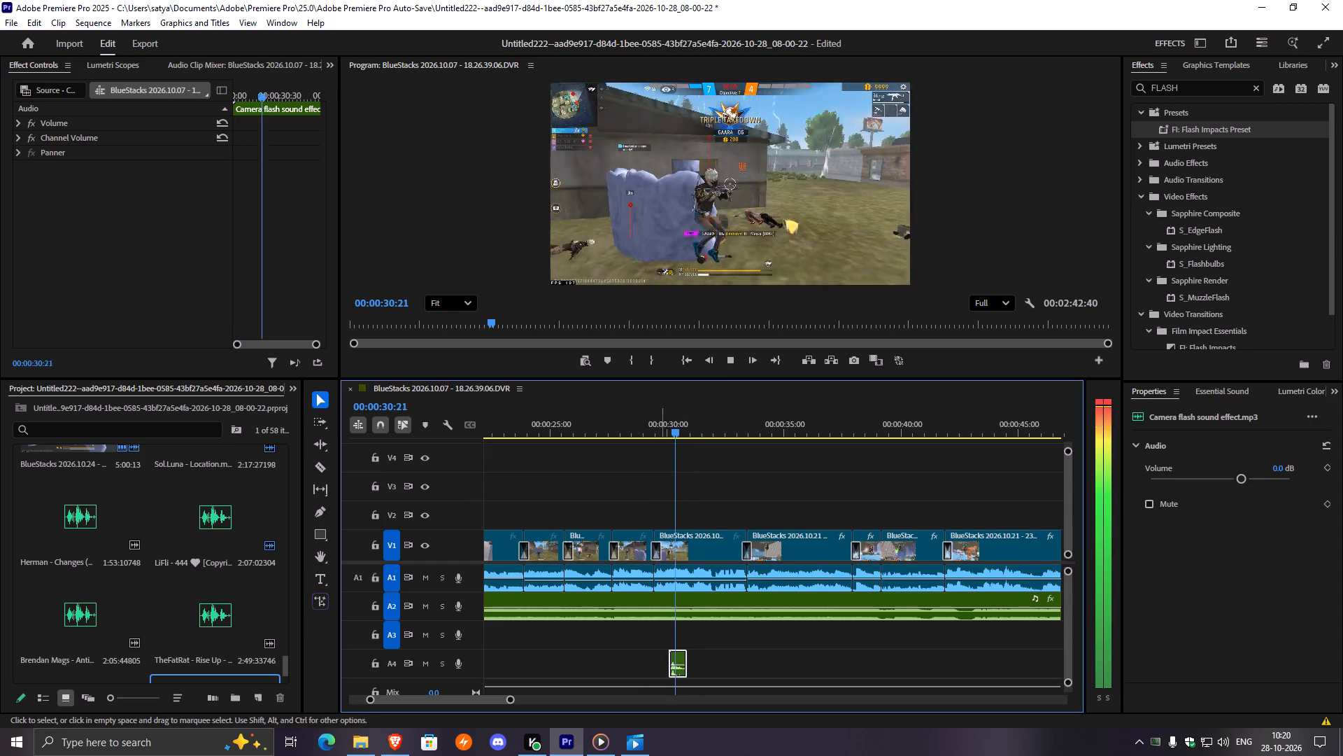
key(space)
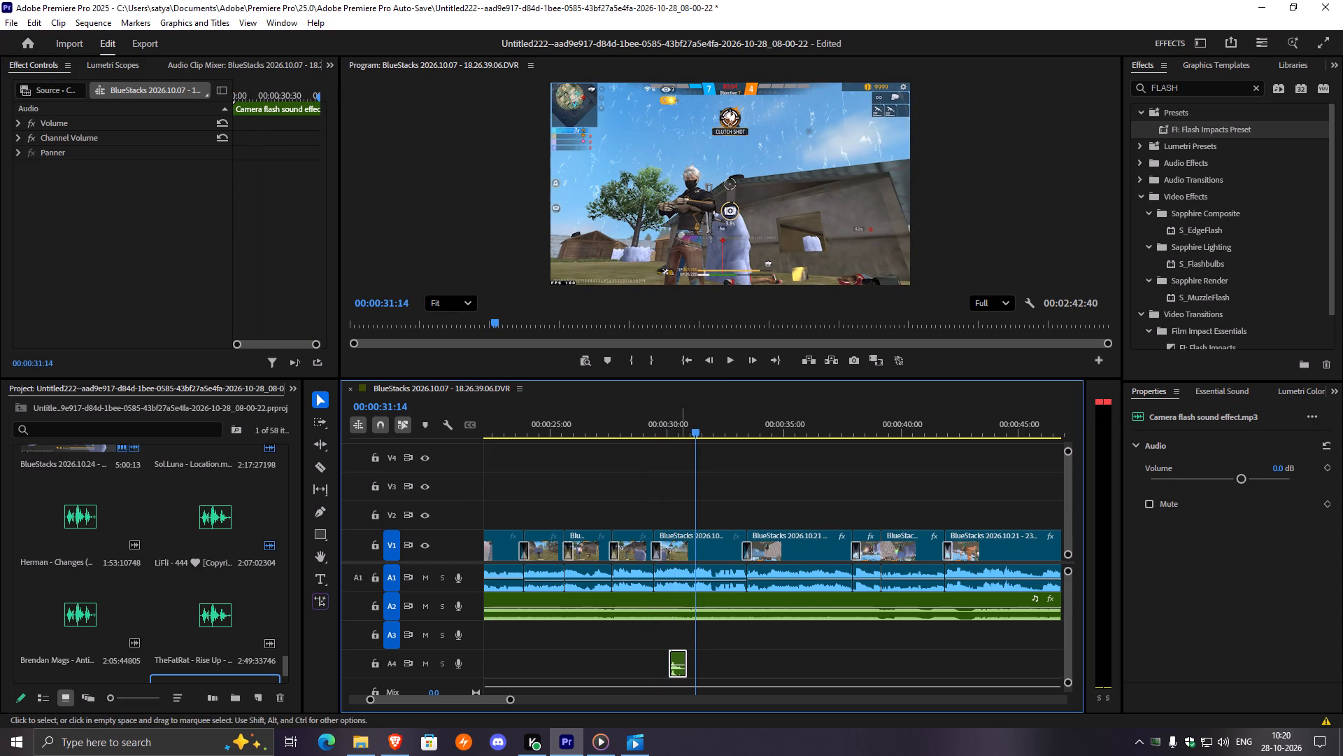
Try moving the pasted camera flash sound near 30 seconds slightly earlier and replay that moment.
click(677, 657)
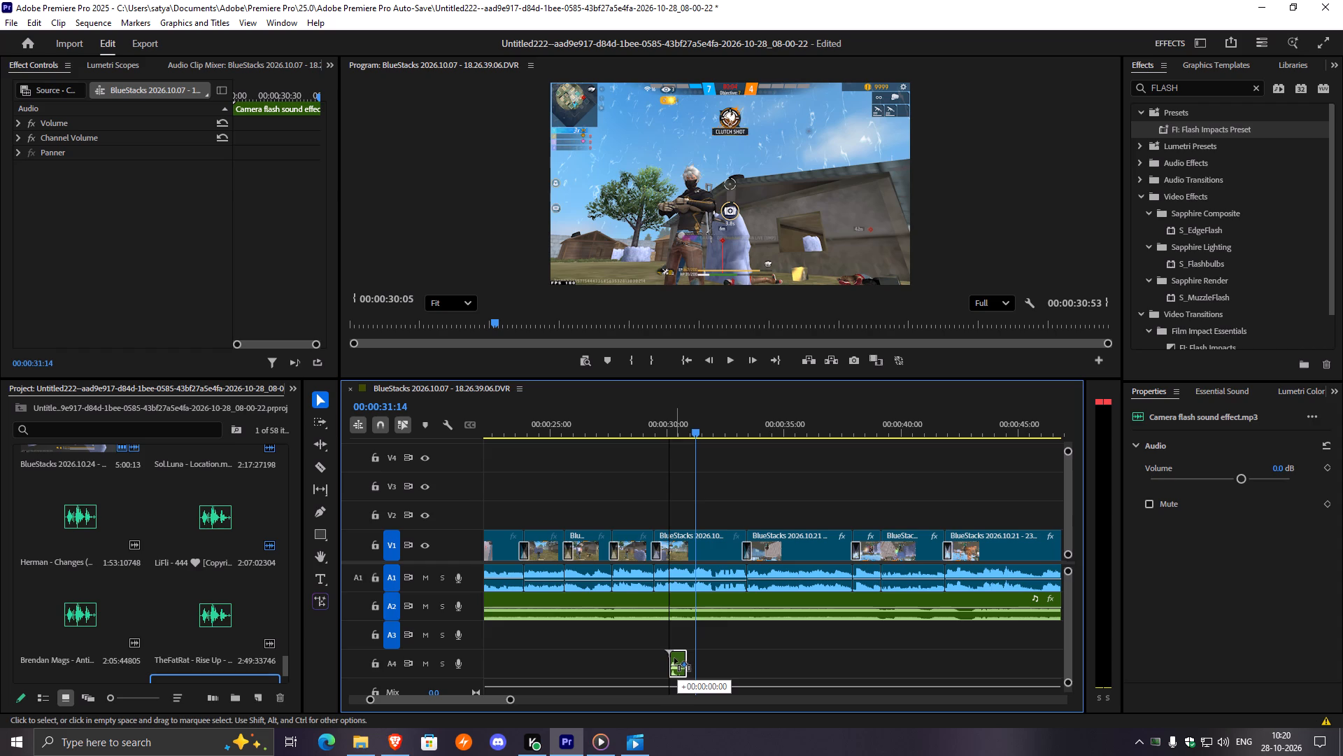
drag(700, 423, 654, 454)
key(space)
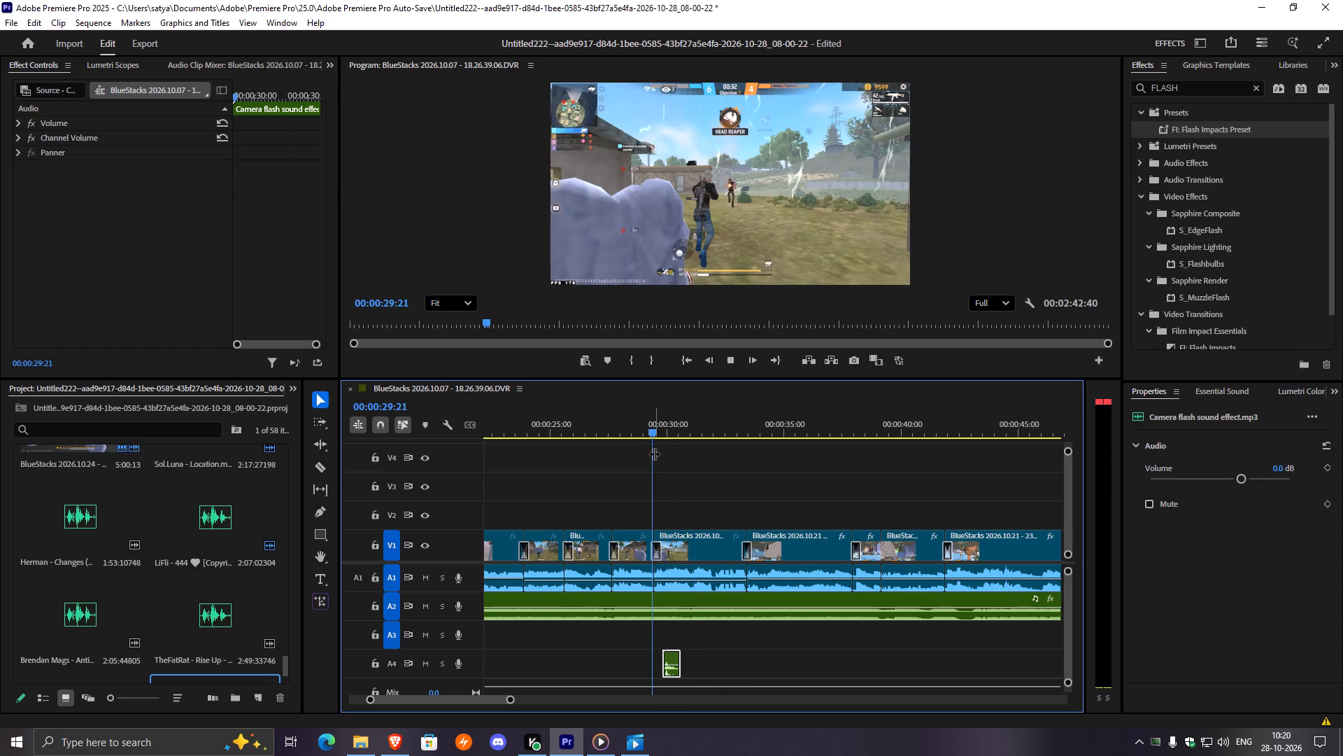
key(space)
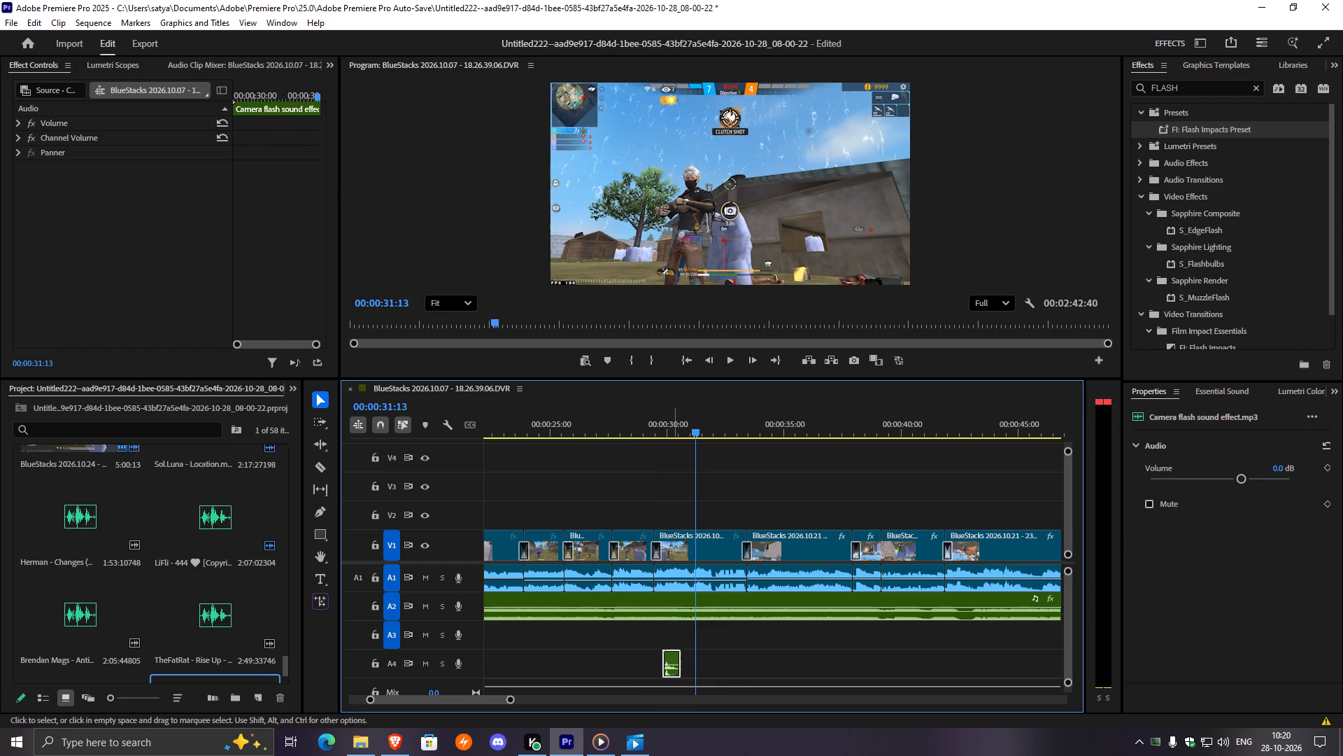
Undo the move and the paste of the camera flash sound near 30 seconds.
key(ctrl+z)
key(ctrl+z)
Locate the next flash transition and paste the camera flash sound on A4 at 00:00:52:46.
key(space)
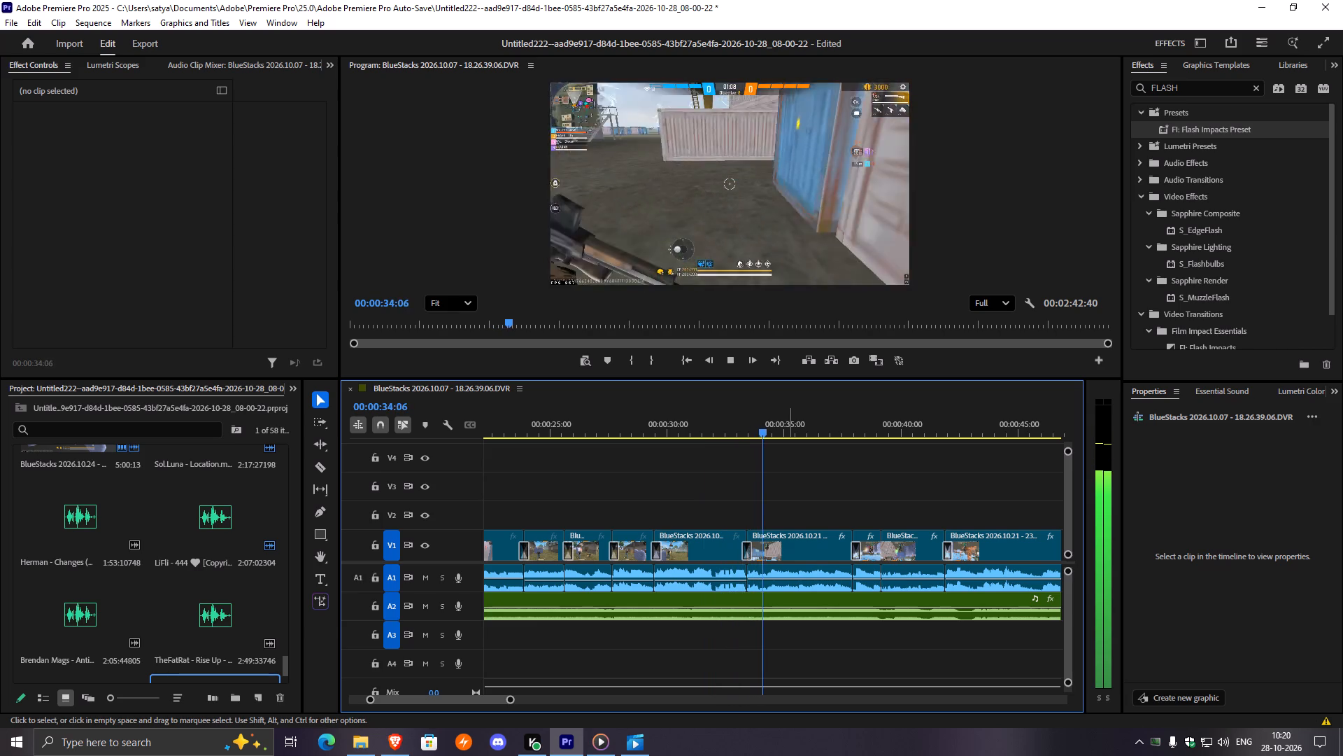
drag(797, 431, 930, 463)
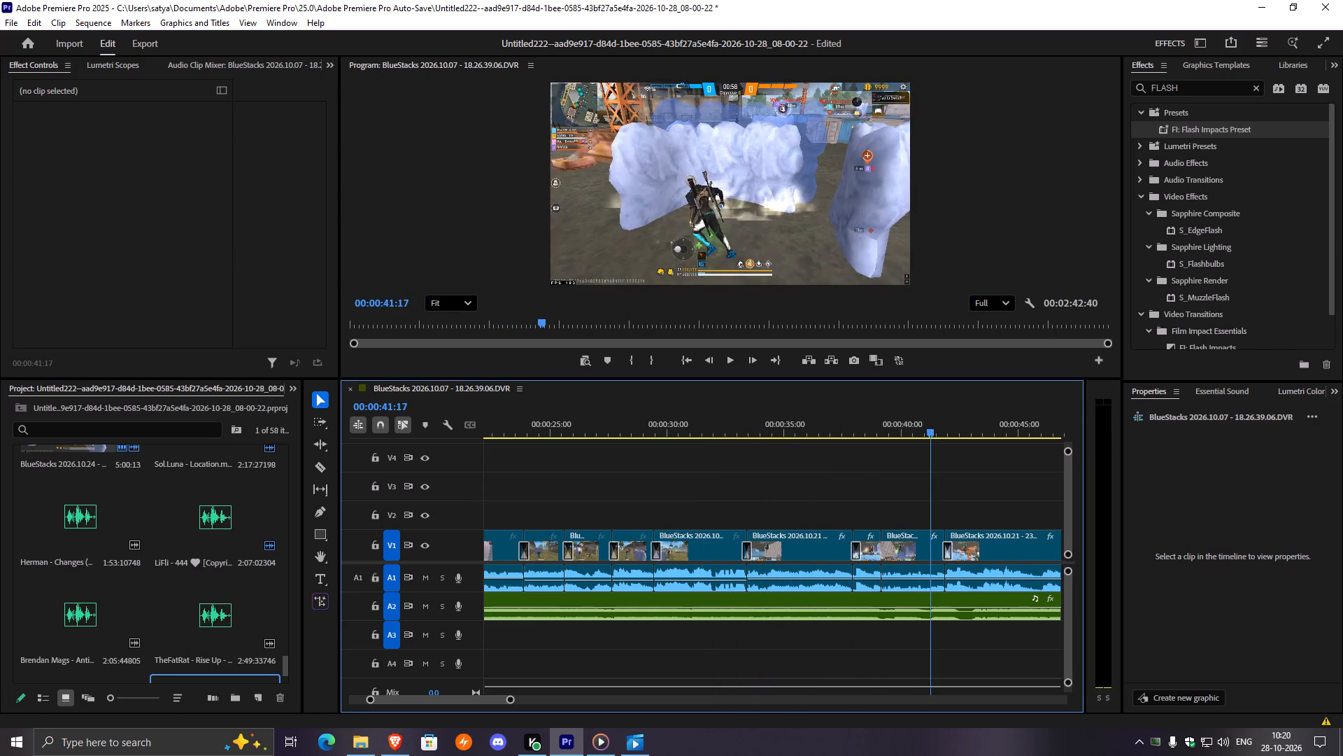
drag(930, 463, 764, 481)
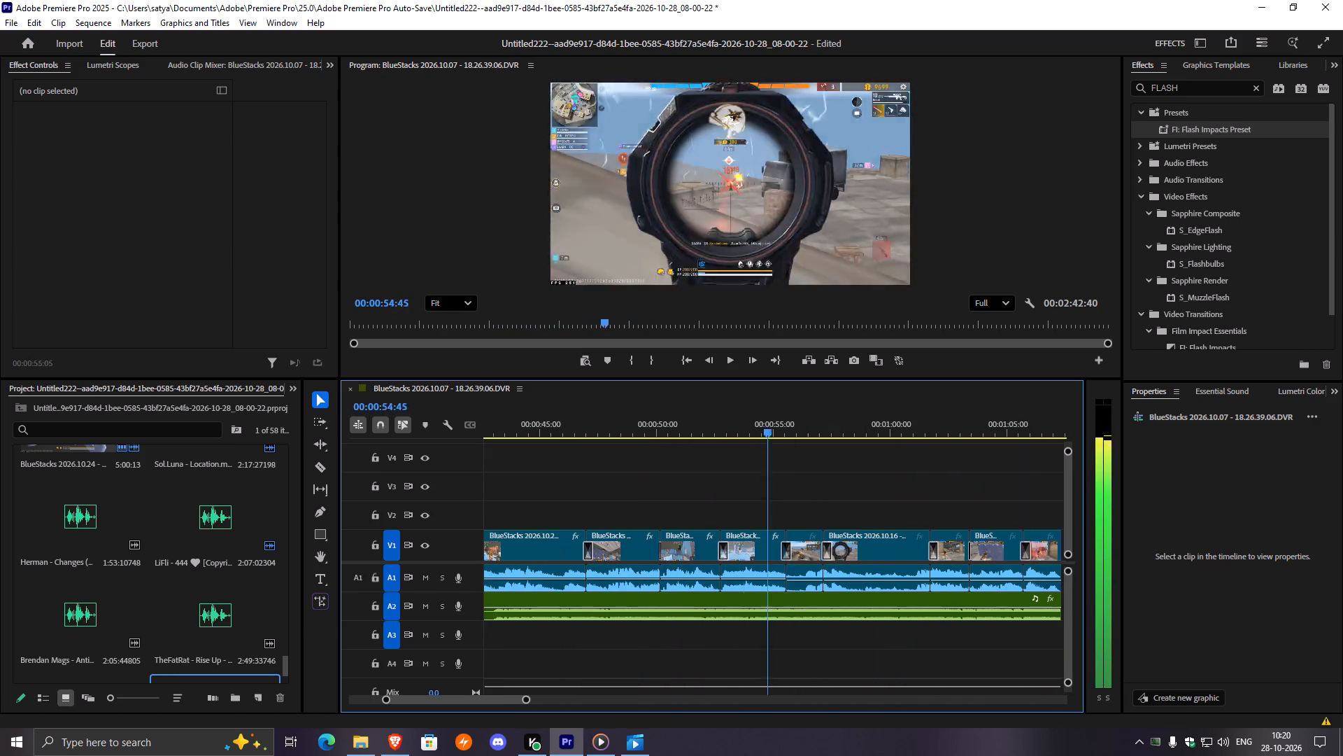
drag(764, 481, 721, 482)
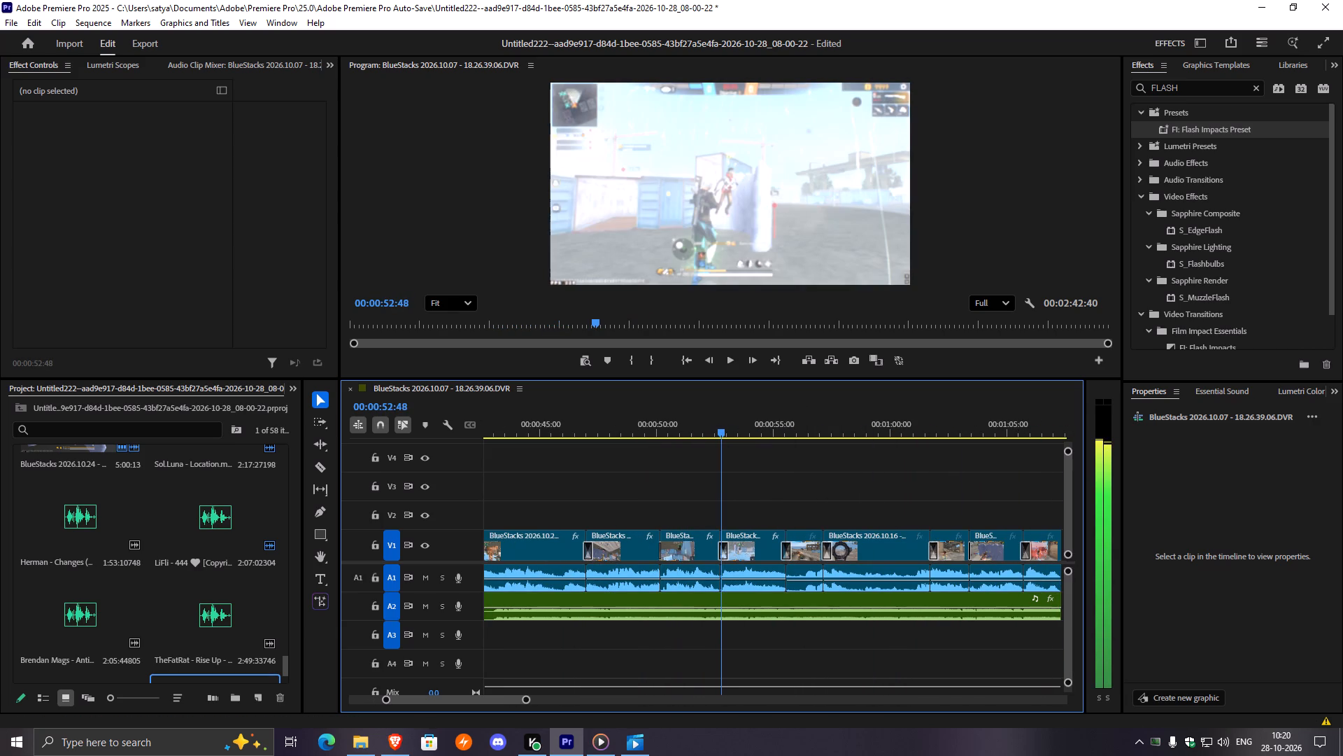
drag(721, 482, 720, 482)
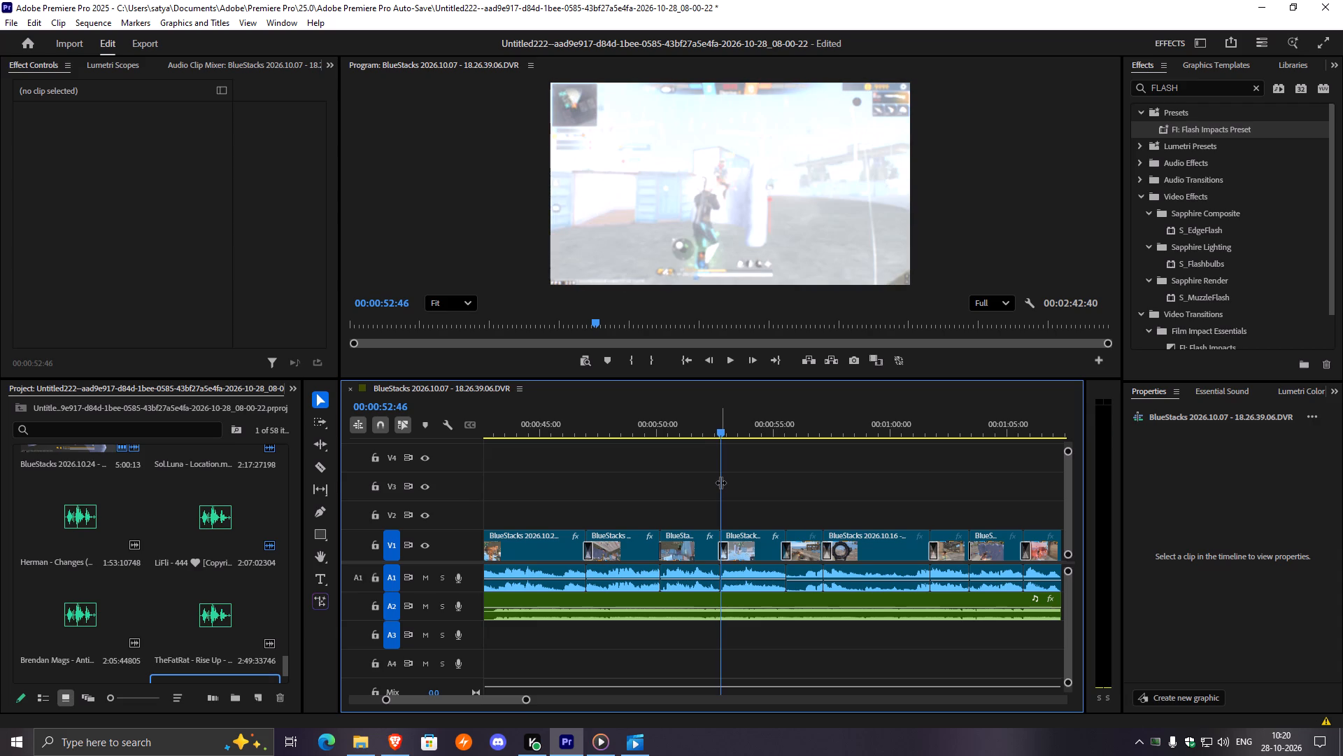
key(ctrl+super+v)
key(ctrl+v)
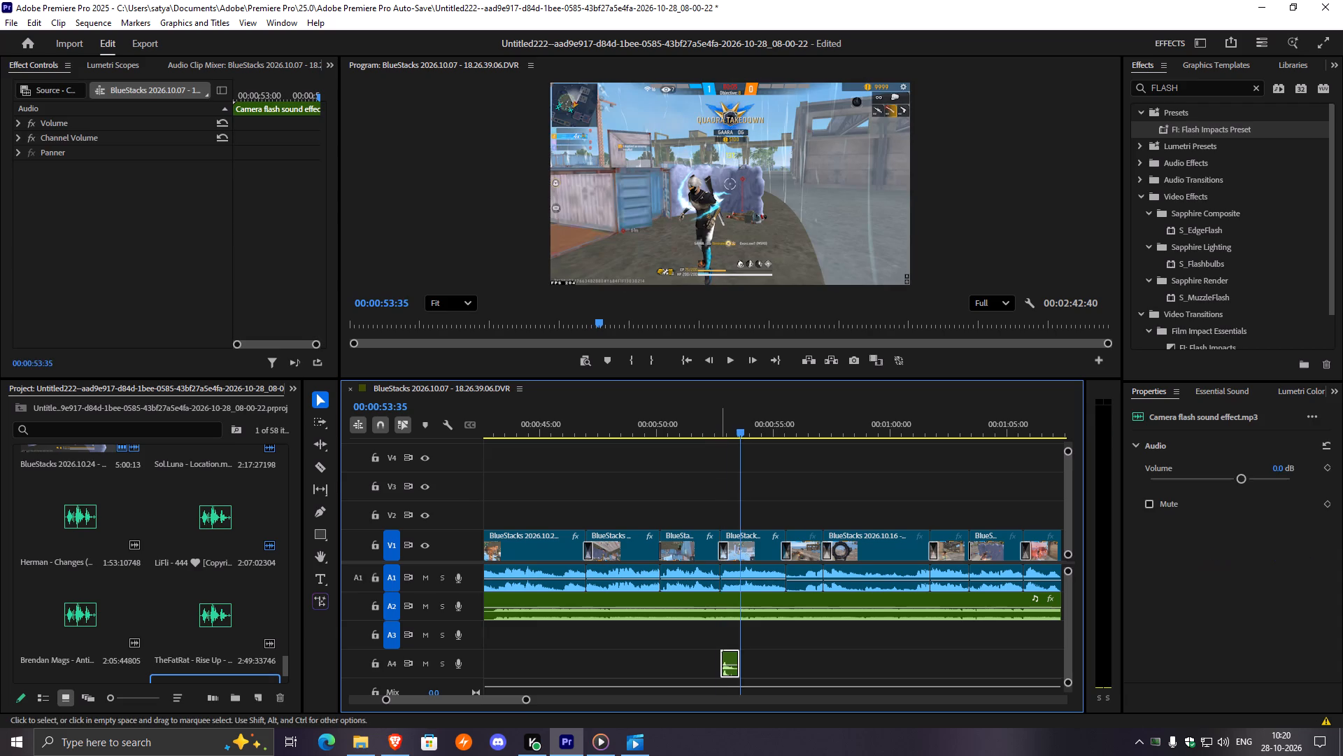
Replay from just before the camera flash sound at 00:00:52:46 to check its timing, and continue through the following clips.
drag(747, 421, 708, 437)
key(space)
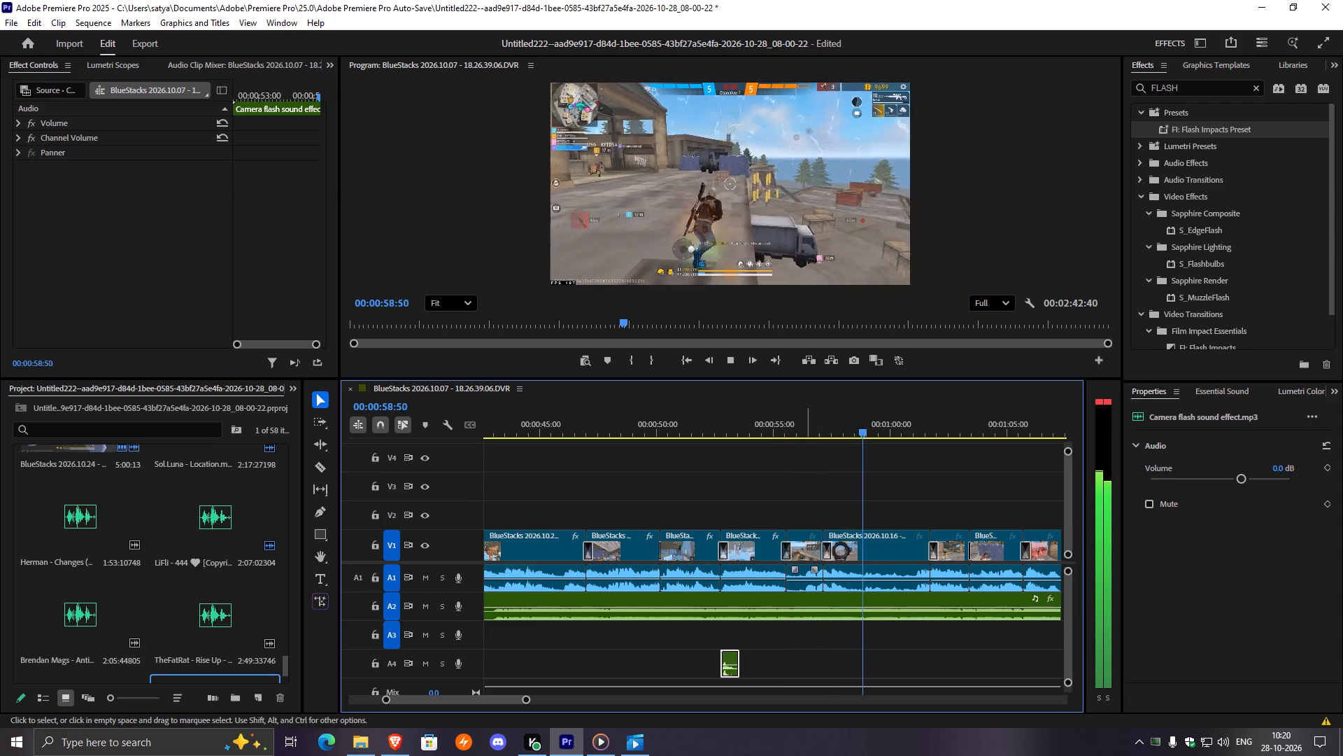
click(716, 438)
key(space)
click(707, 429)
key(space)
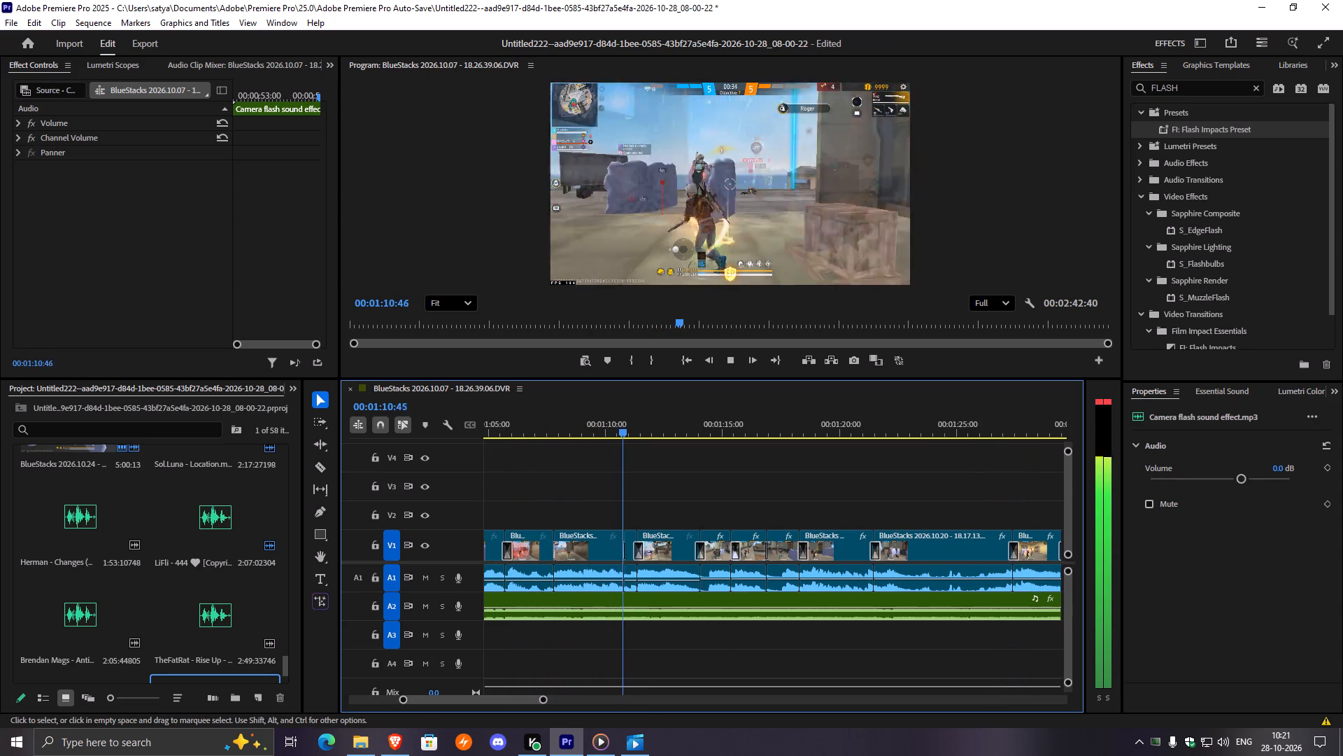
Stop at the next flash and paste the camera flash sound on A4 at 00:01:11:21.
key(space)
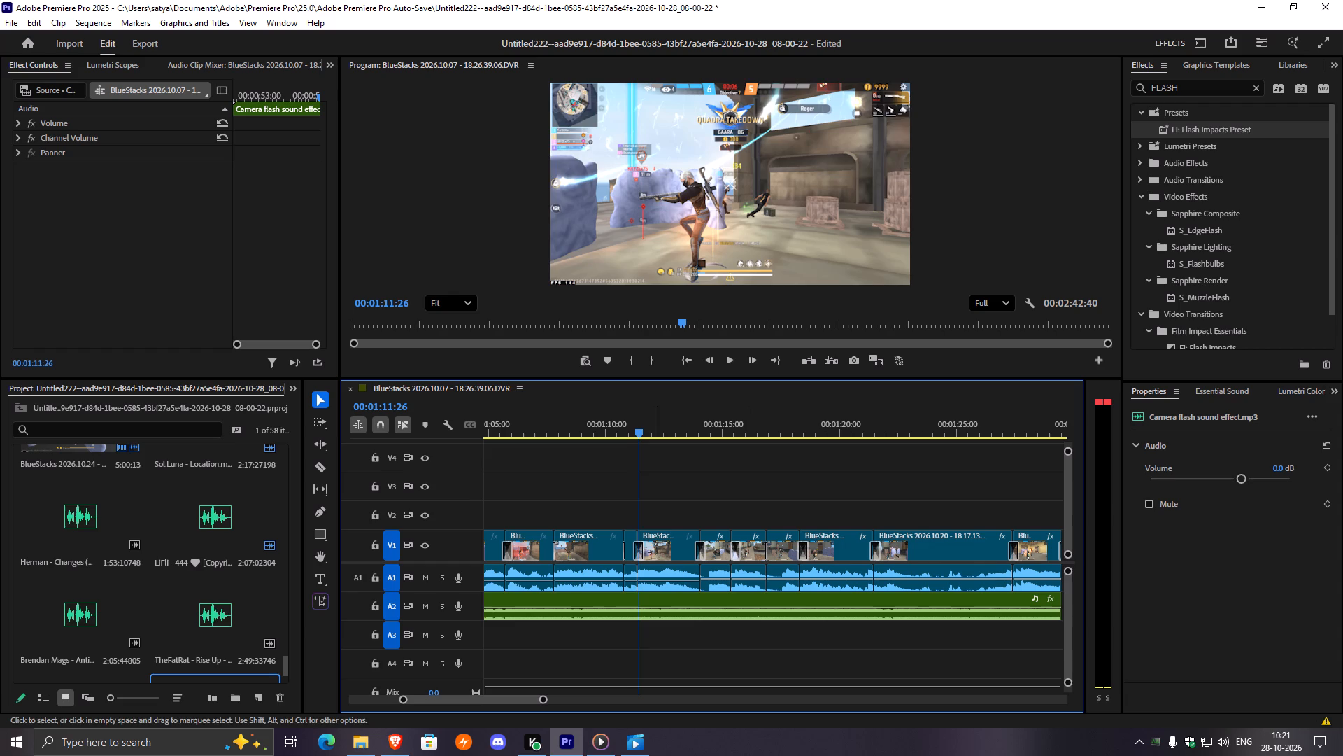
click(640, 435)
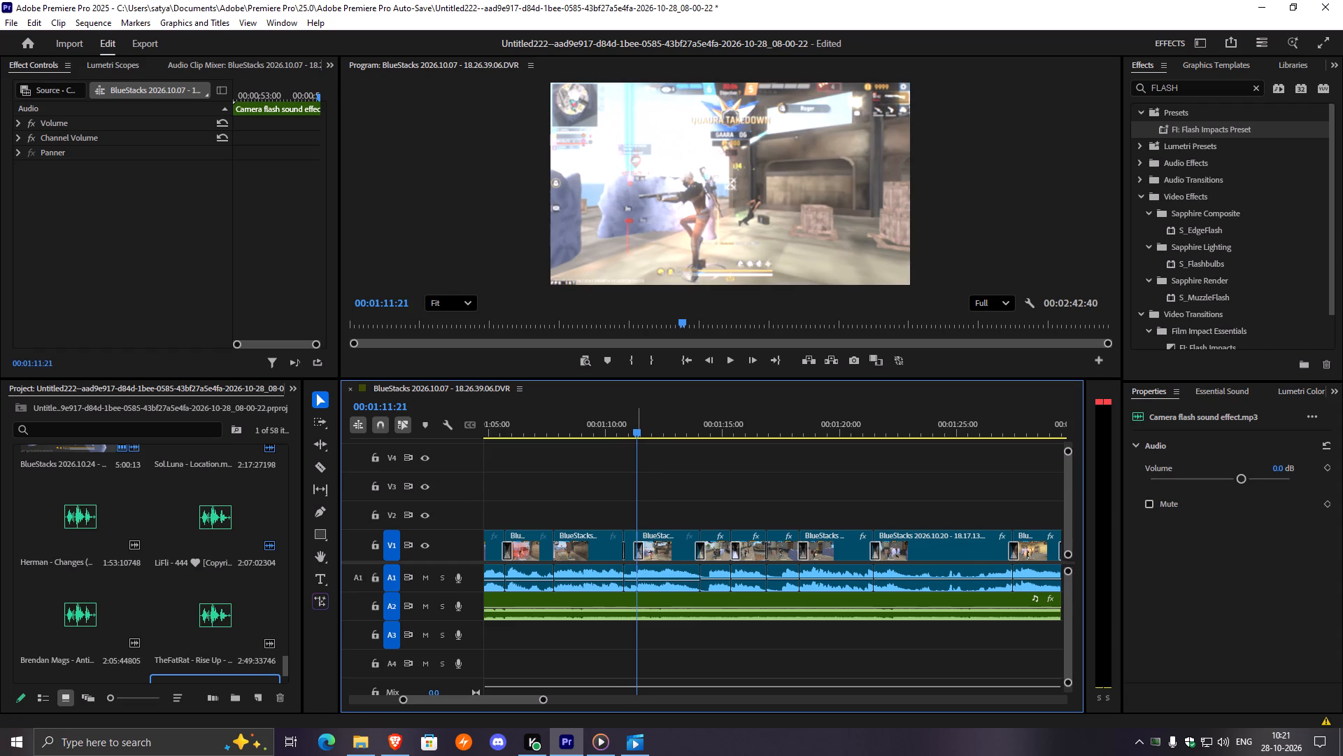
key(ctrl+v)
Replay the flash transition around 00:01:11:21 to check the timing of the pasted sound.
drag(662, 429, 637, 438)
key(space)
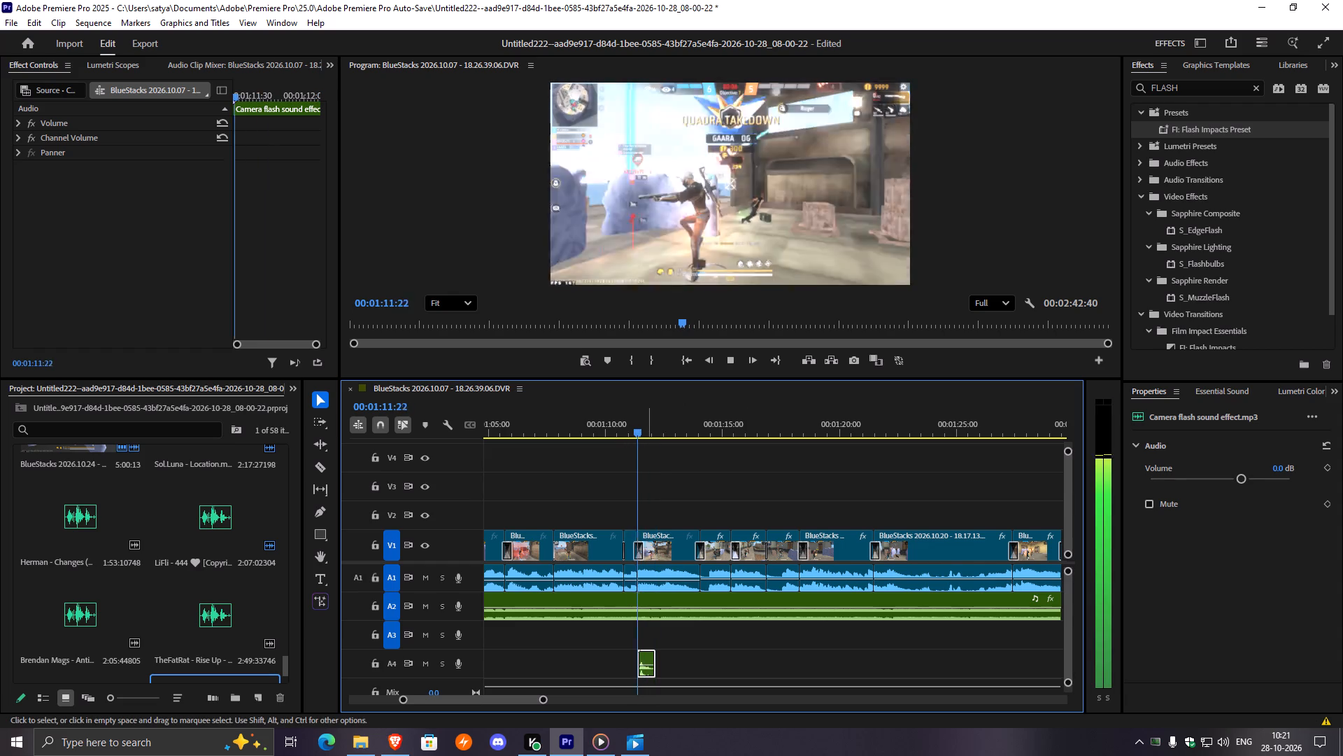
key(space)
drag(662, 429, 619, 456)
key(space)
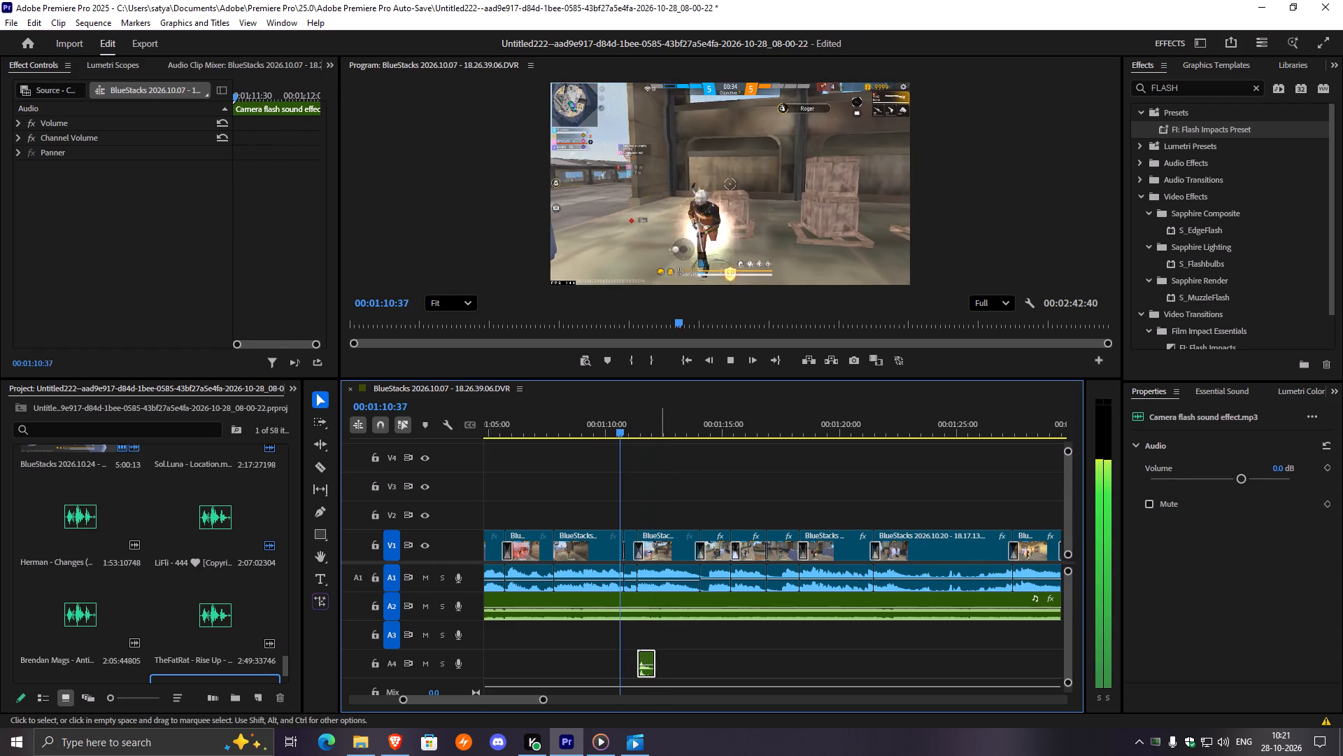
key(space)
key(space)
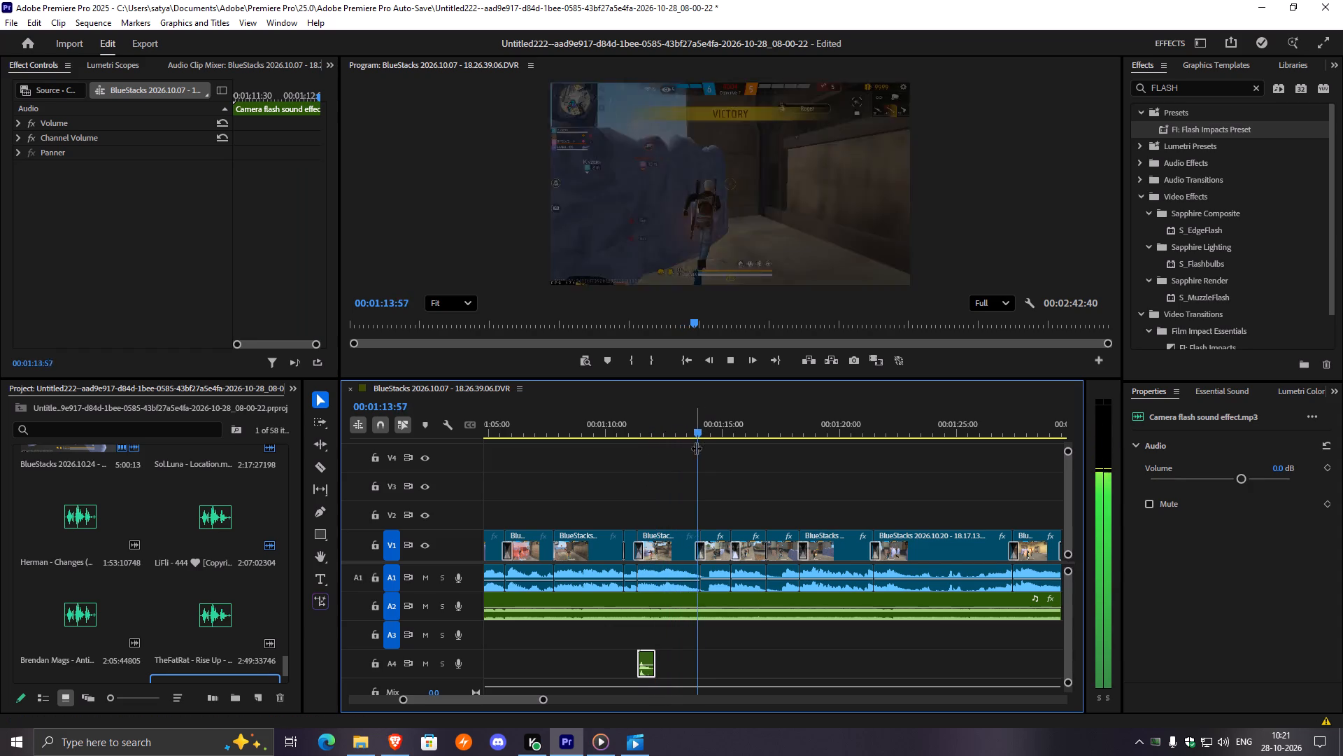
drag(704, 431, 645, 479)
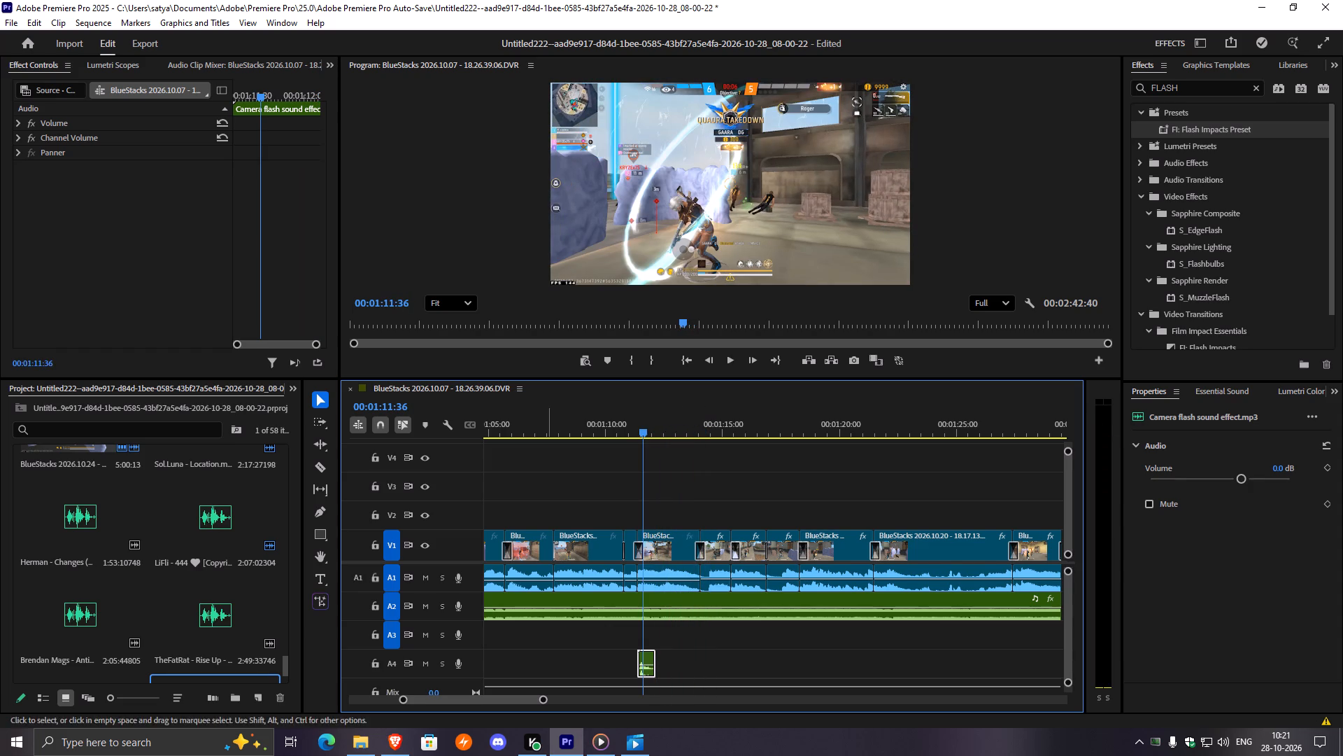
Move the camera flash sound near 00:01:11 earlier so it starts with the FI: Flash Impacts transition.
drag(539, 700, 499, 710)
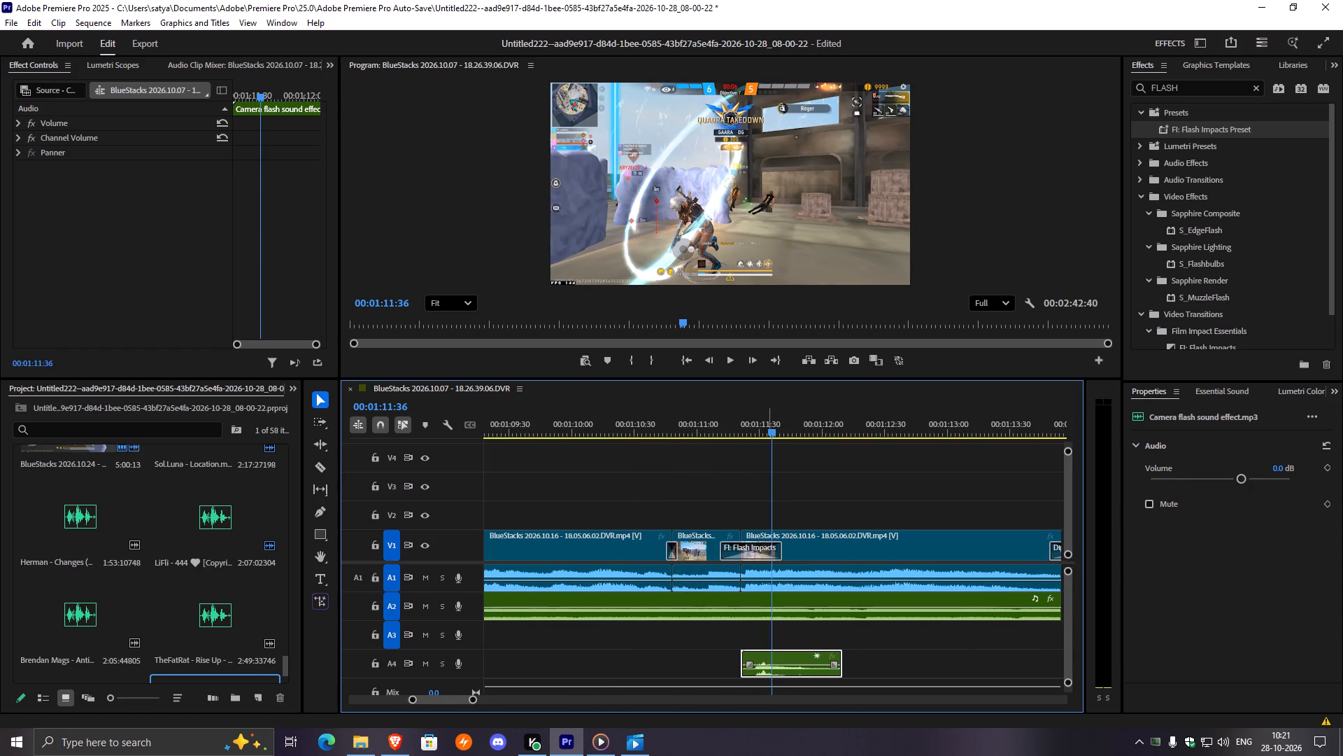
drag(774, 432, 714, 458)
key(space)
key(space)
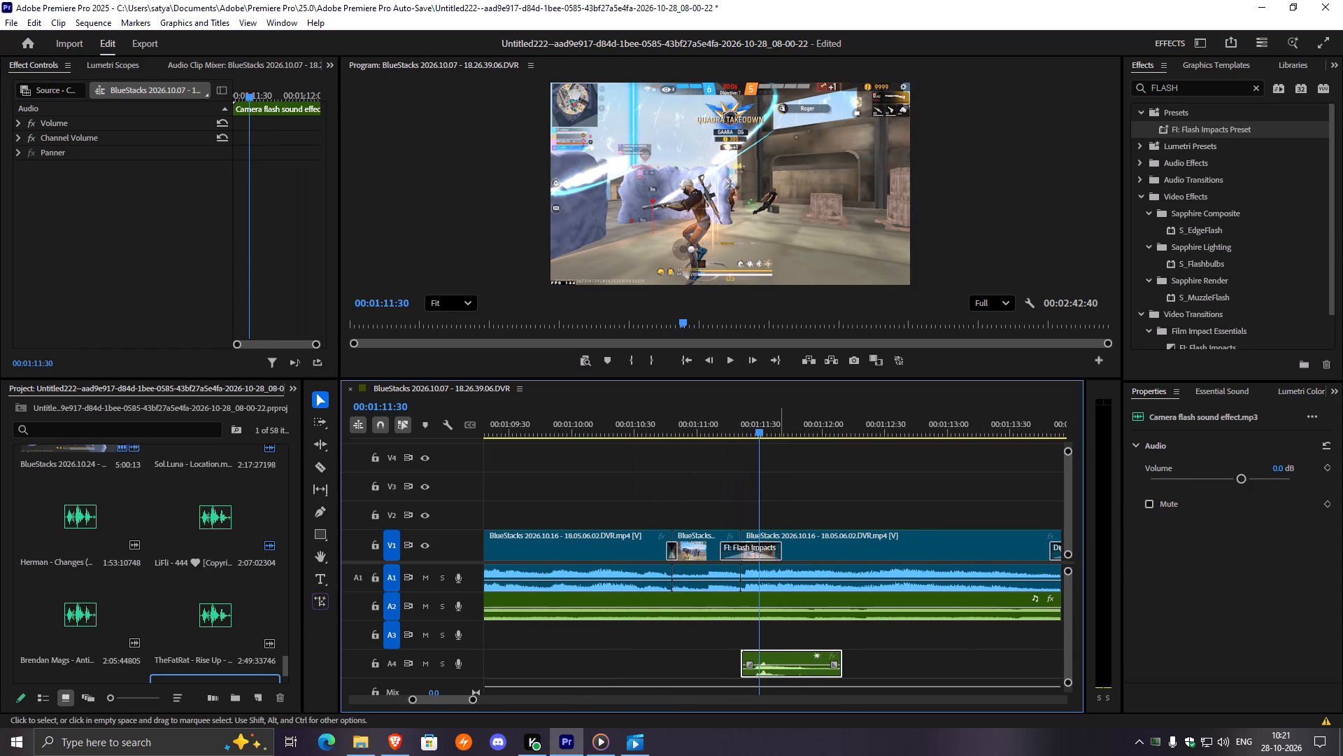
drag(779, 652, 763, 651)
Replay the realigned flash sound near 00:01:11 from before its transition and let playback continue.
drag(762, 419, 727, 444)
key(space)
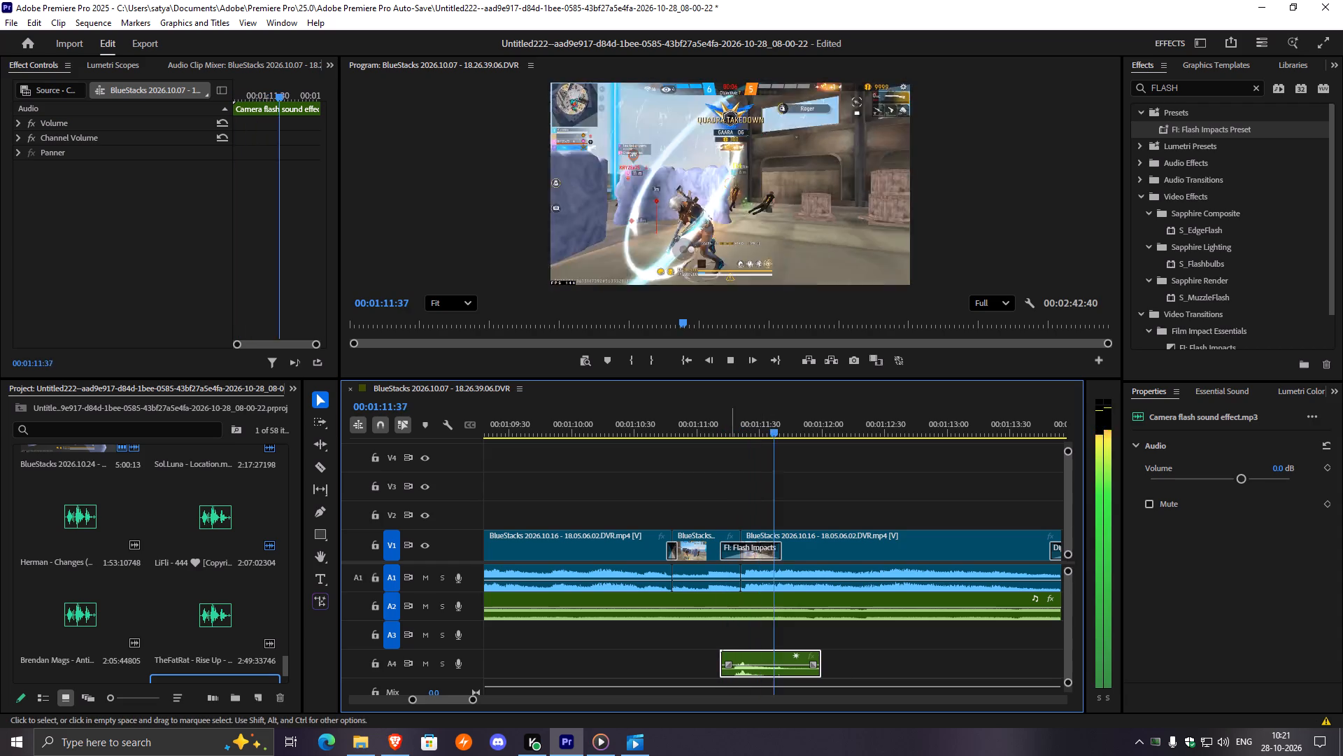
key(space)
click(693, 433)
key(space)
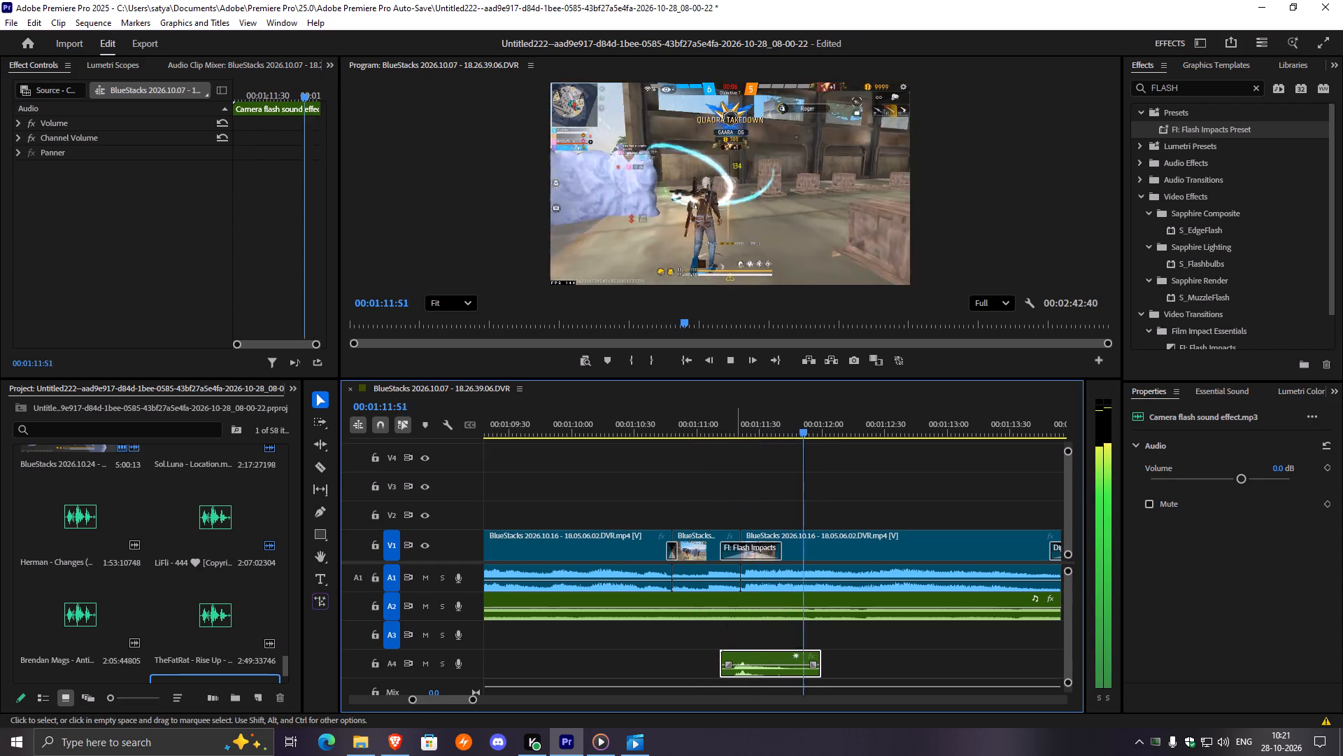
click(648, 429)
click(586, 423)
key(space)
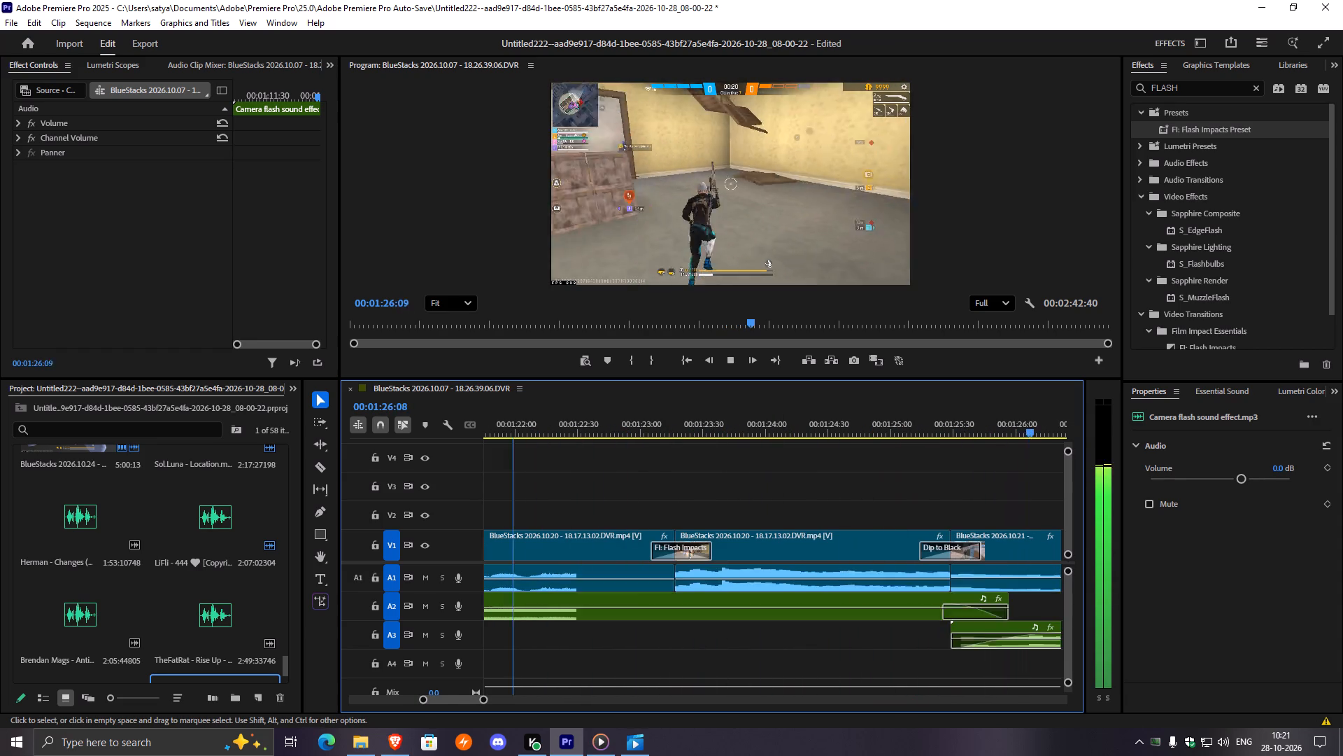
Stop at the next flash and paste the camera flash sound on A4 at 00:01:27:26.
key(space)
key(space)
key(space)
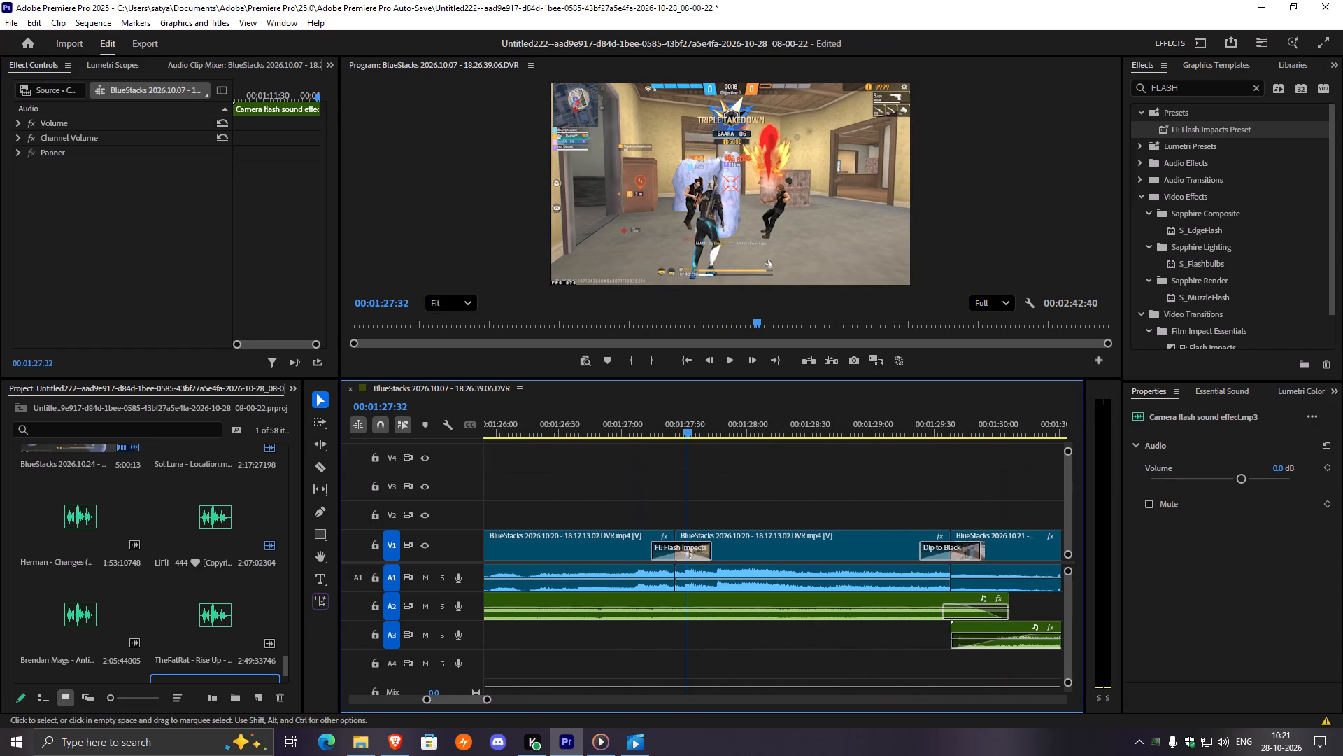
drag(690, 422, 678, 426)
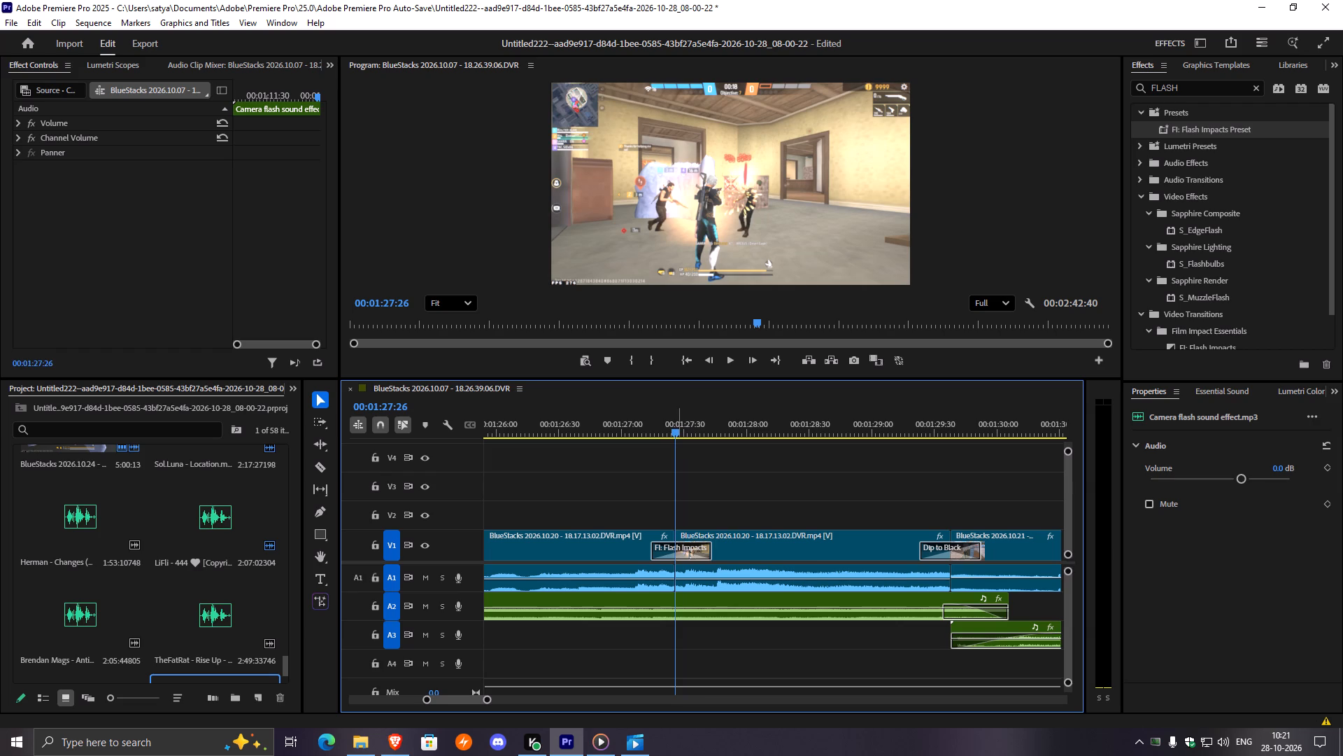
drag(678, 426, 678, 426)
key(ctrl+v)
Replay the flash transition around 00:01:27:26 from before the cut to check the timing of the pasted sound.
key(space)
drag(782, 431, 682, 458)
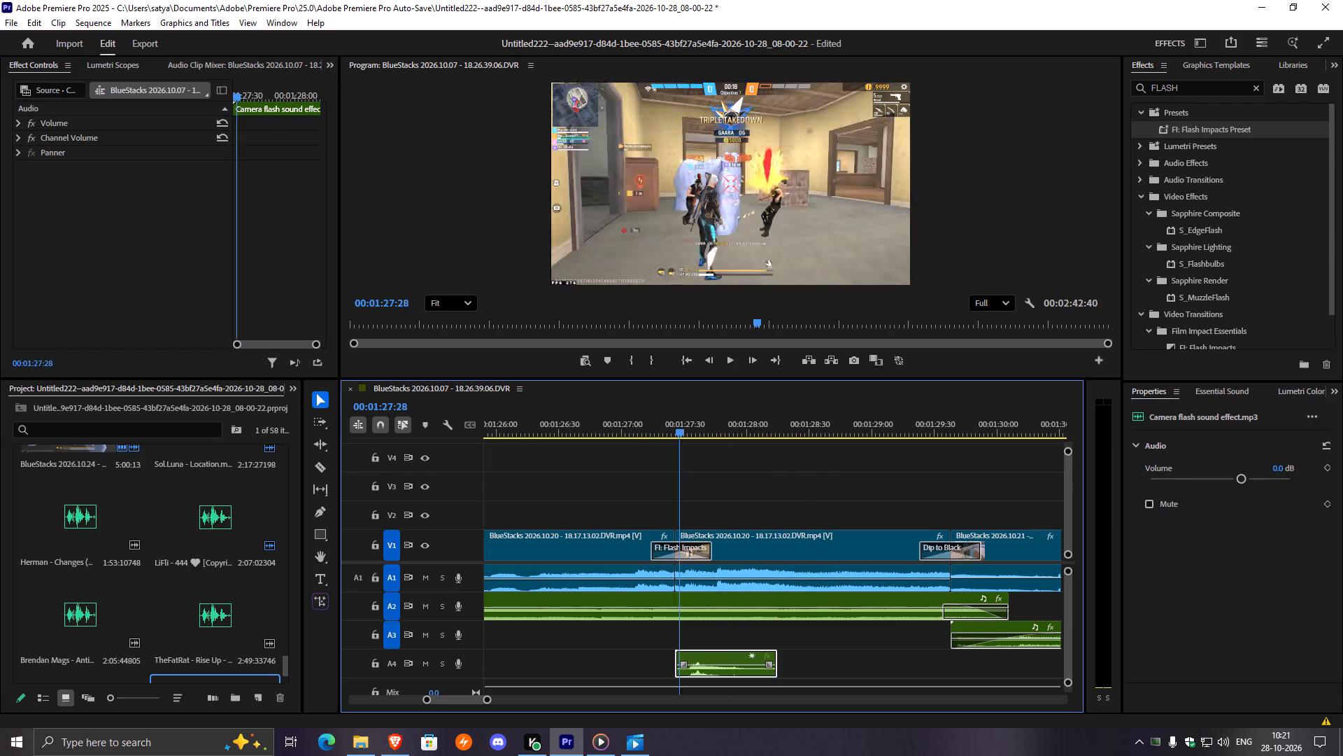
drag(682, 458, 650, 465)
key(space)
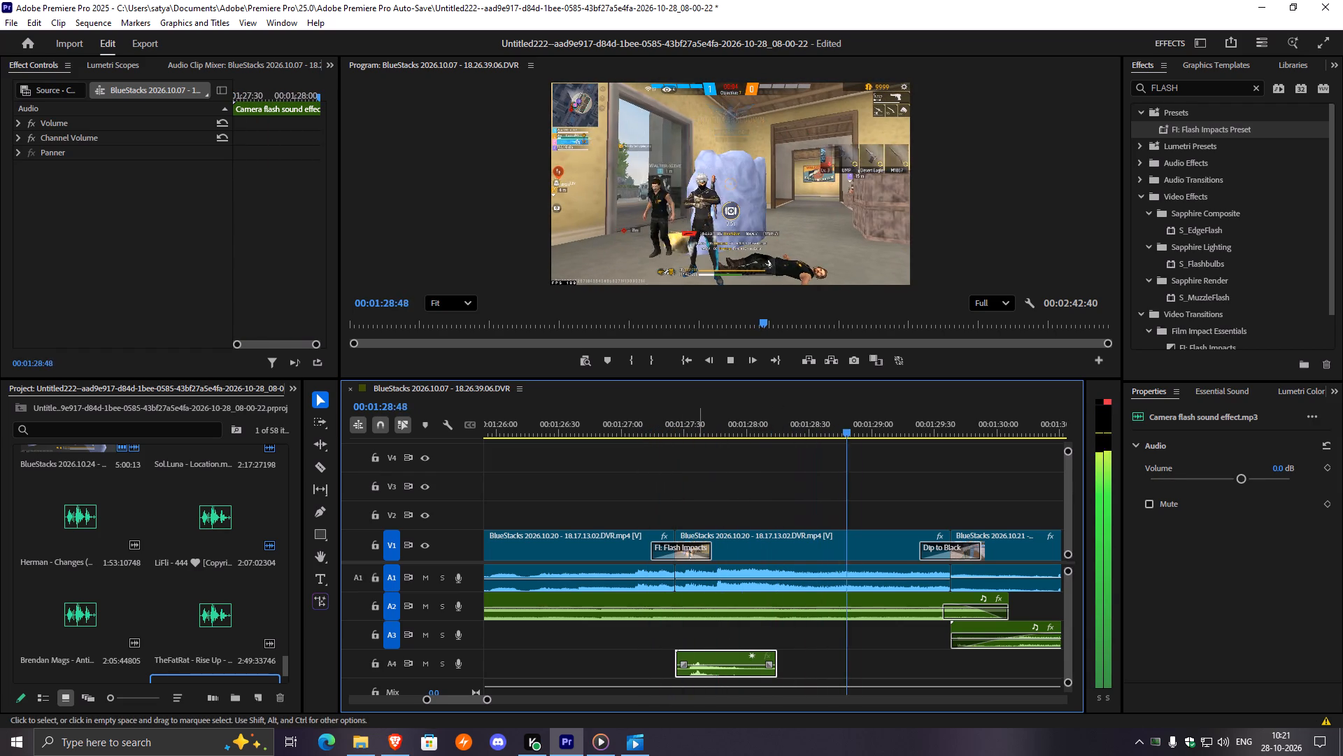
Play through the clips after 00:01:28, going back over the part from about 00:01:32, to find the next flash needing the sound.
drag(486, 700, 487, 700)
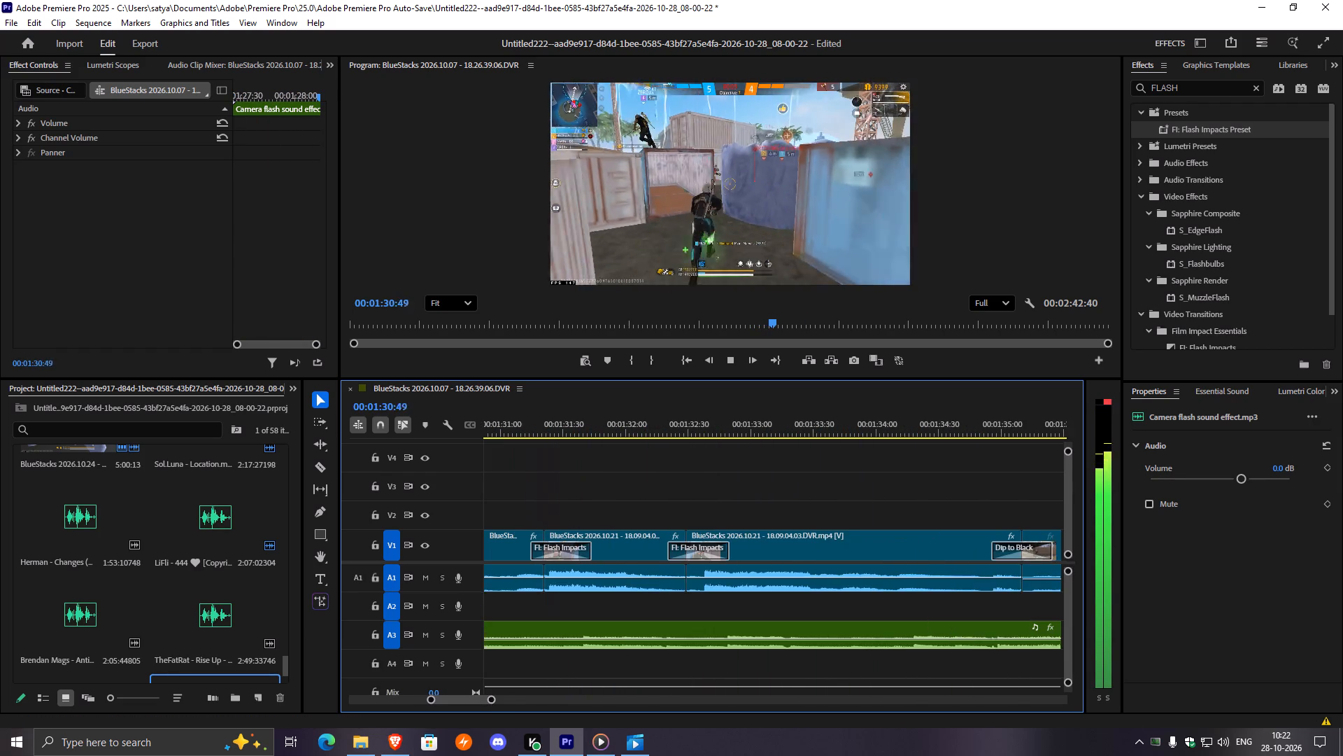
drag(487, 700, 505, 702)
drag(495, 699, 502, 701)
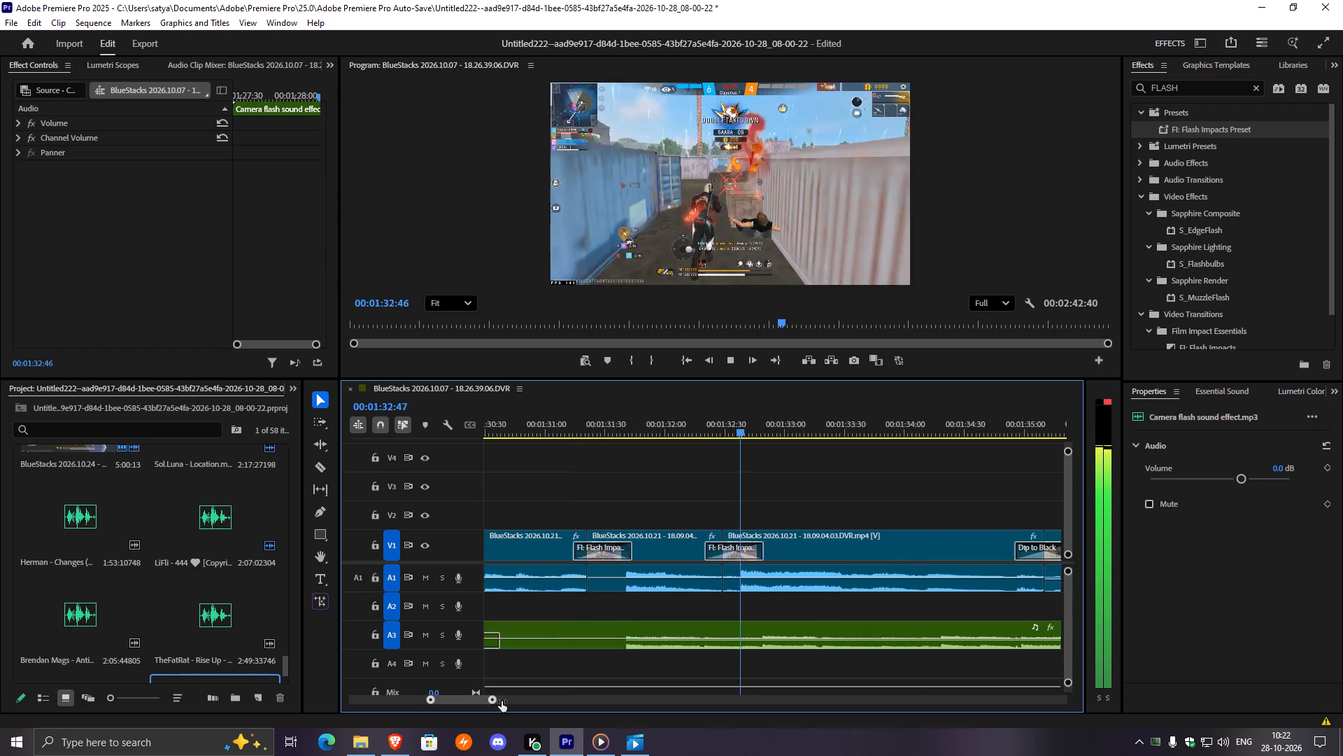
drag(502, 701, 529, 708)
key(space)
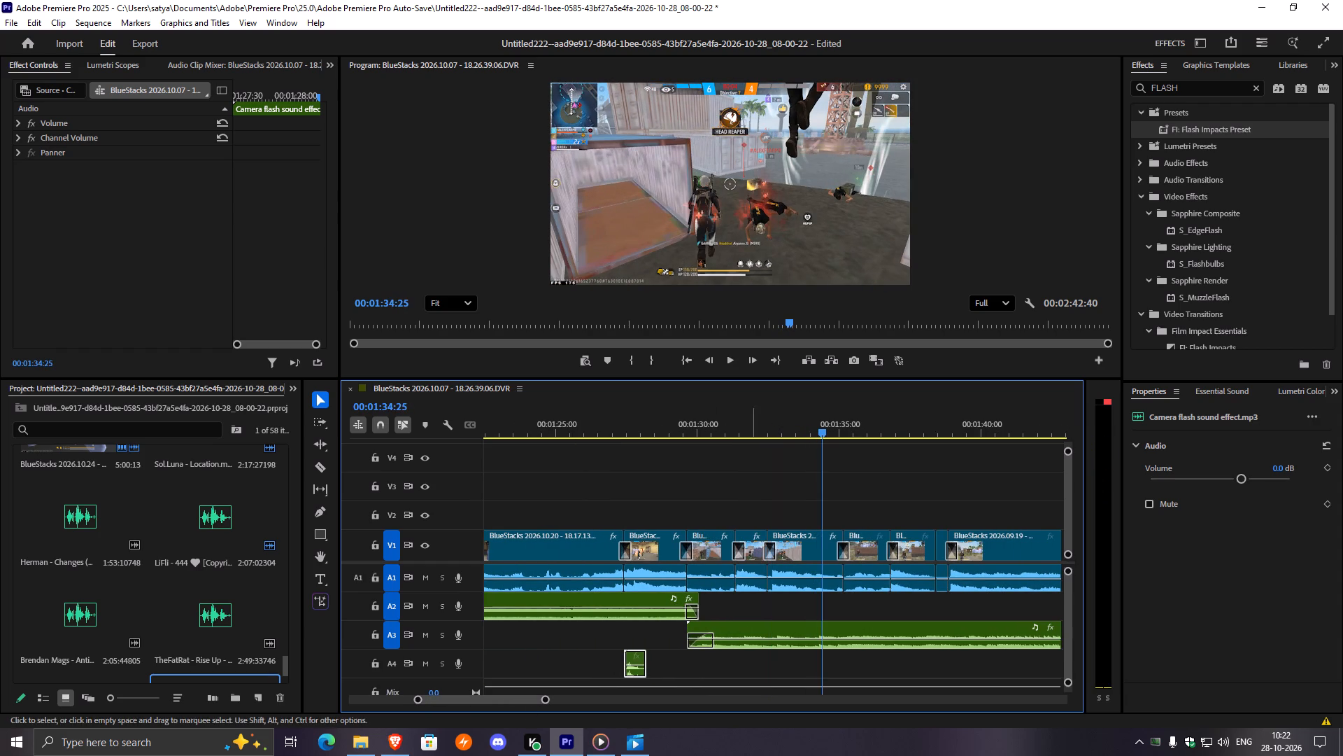
drag(822, 432, 760, 471)
key(space)
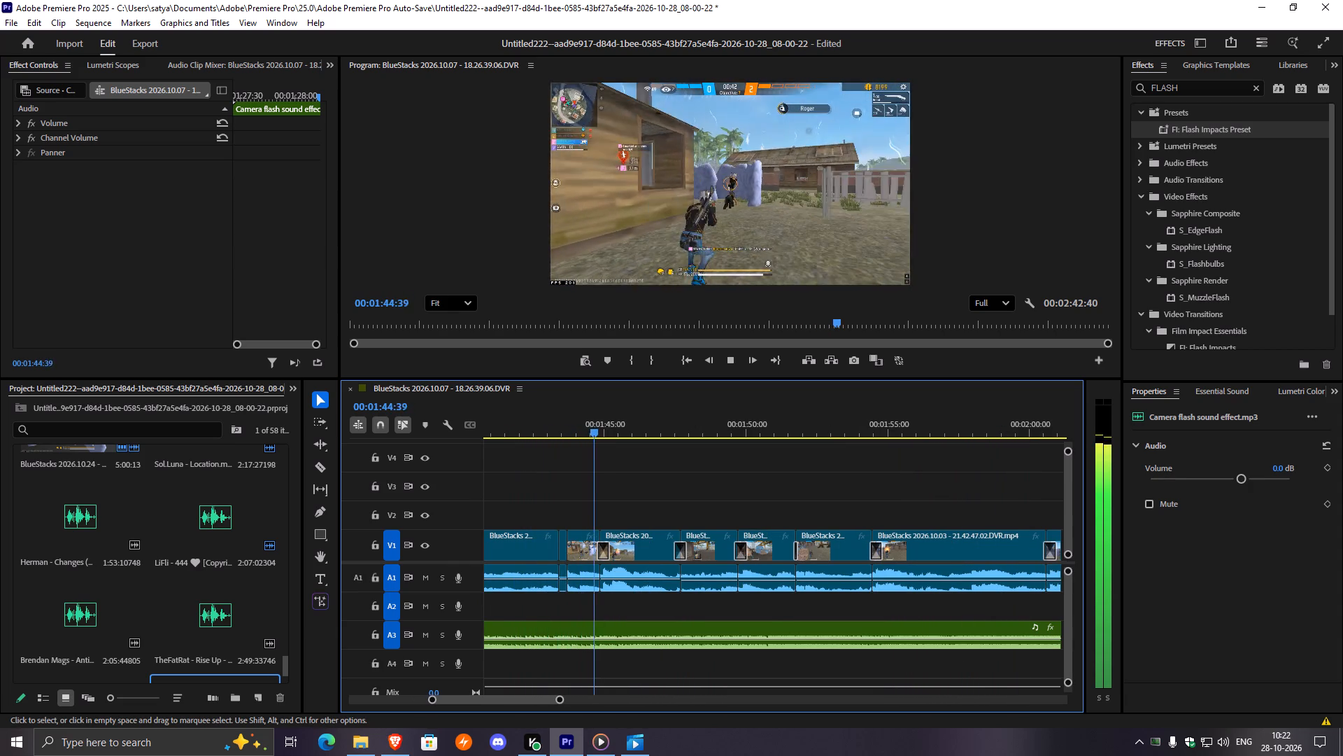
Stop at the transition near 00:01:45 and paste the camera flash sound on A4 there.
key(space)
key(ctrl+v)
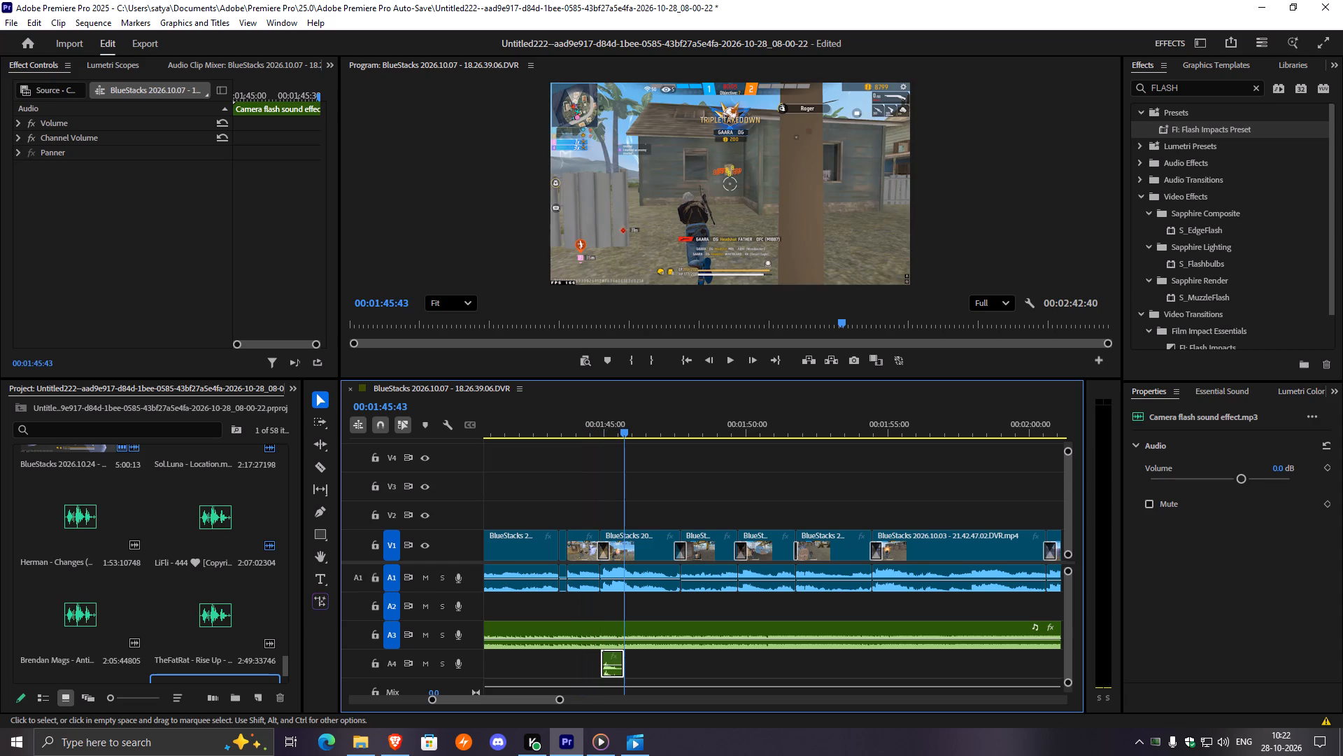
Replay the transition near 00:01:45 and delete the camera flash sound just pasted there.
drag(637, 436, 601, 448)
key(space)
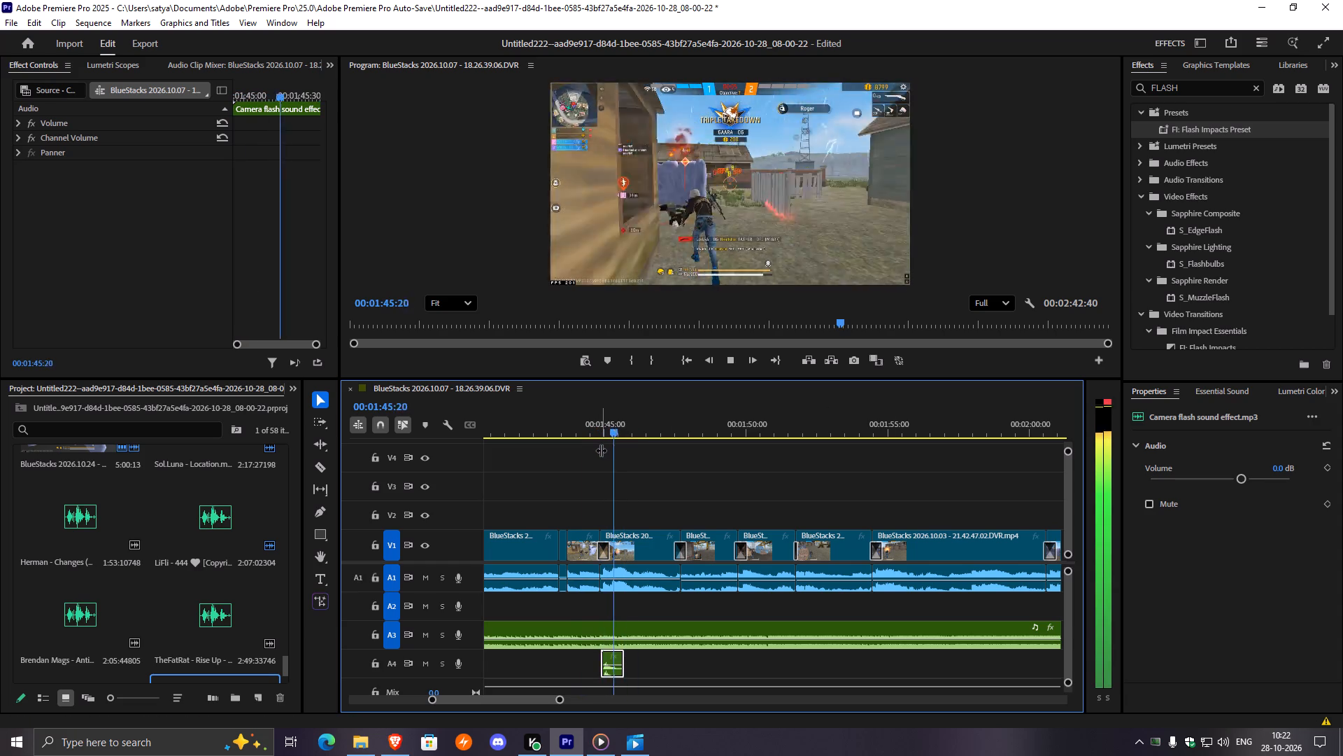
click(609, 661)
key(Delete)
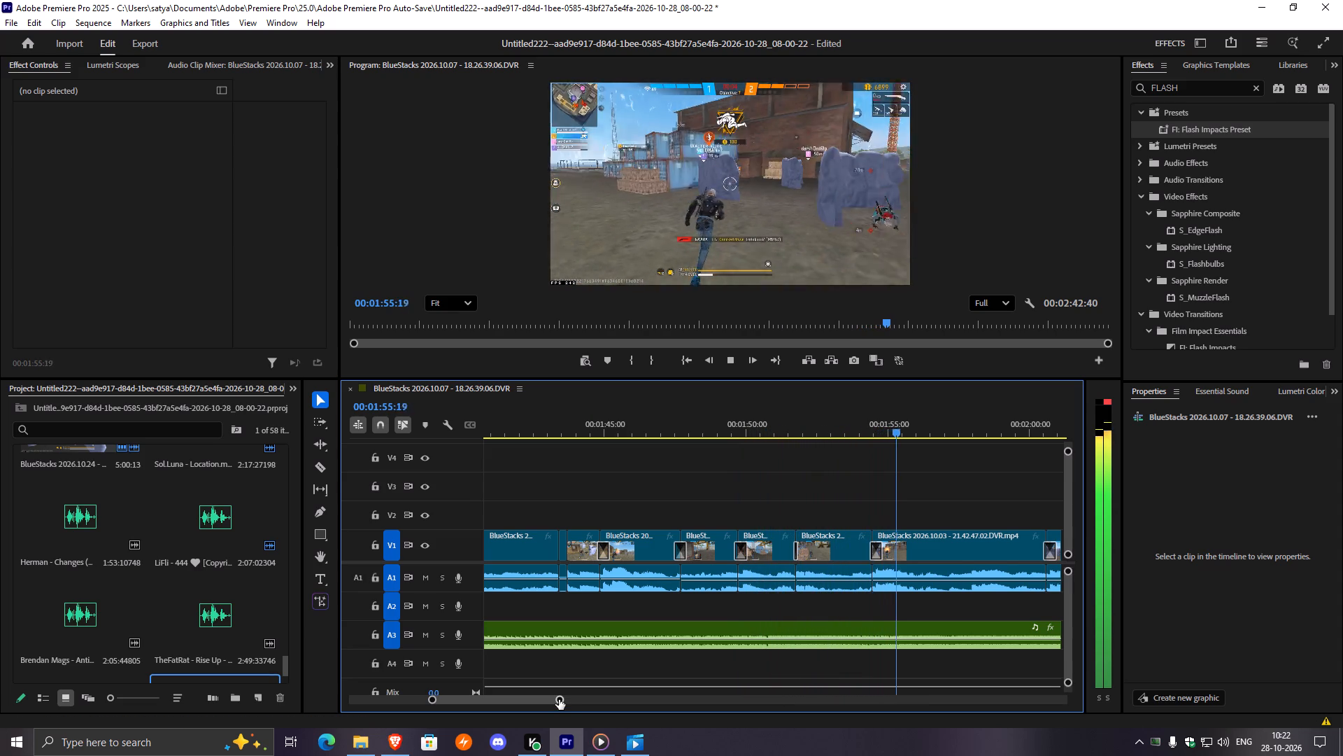
Let playback run to the next flash and paste the camera flash sound on A4 at 00:02:00:45.
drag(559, 699, 662, 698)
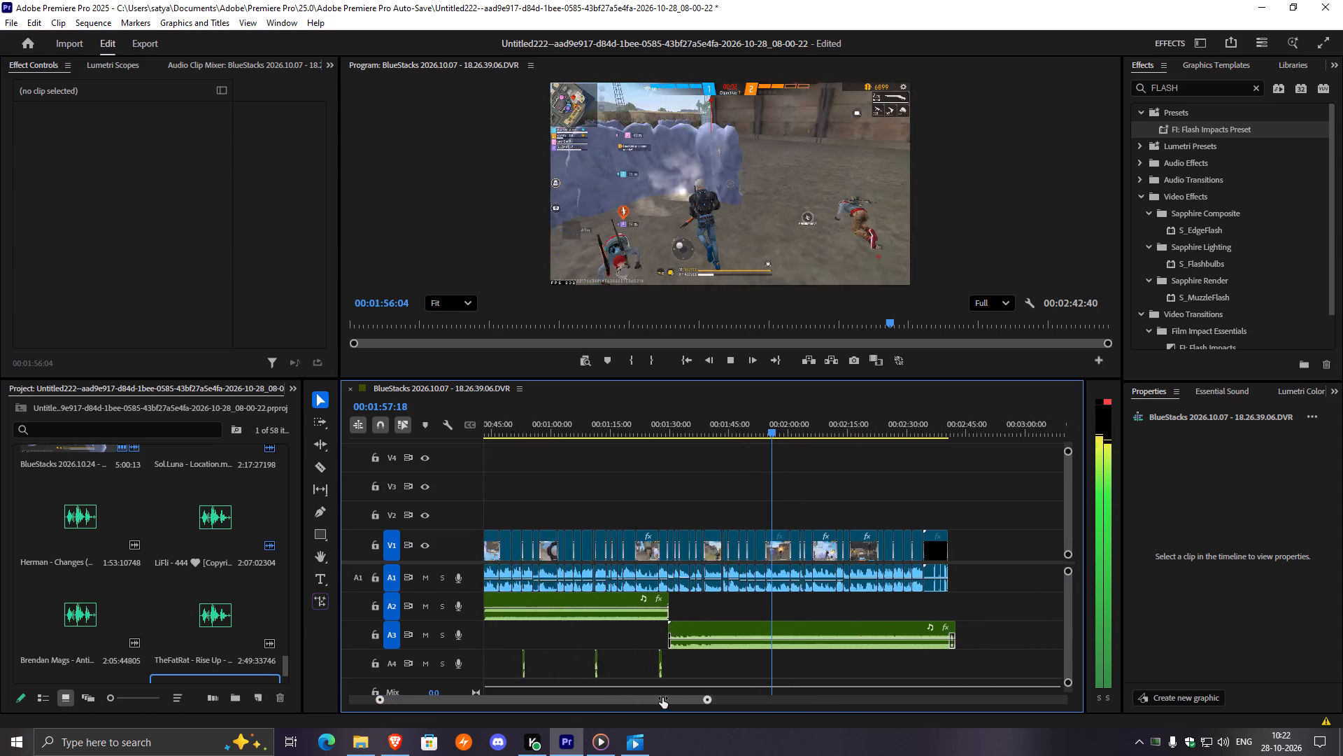
drag(662, 698, 712, 695)
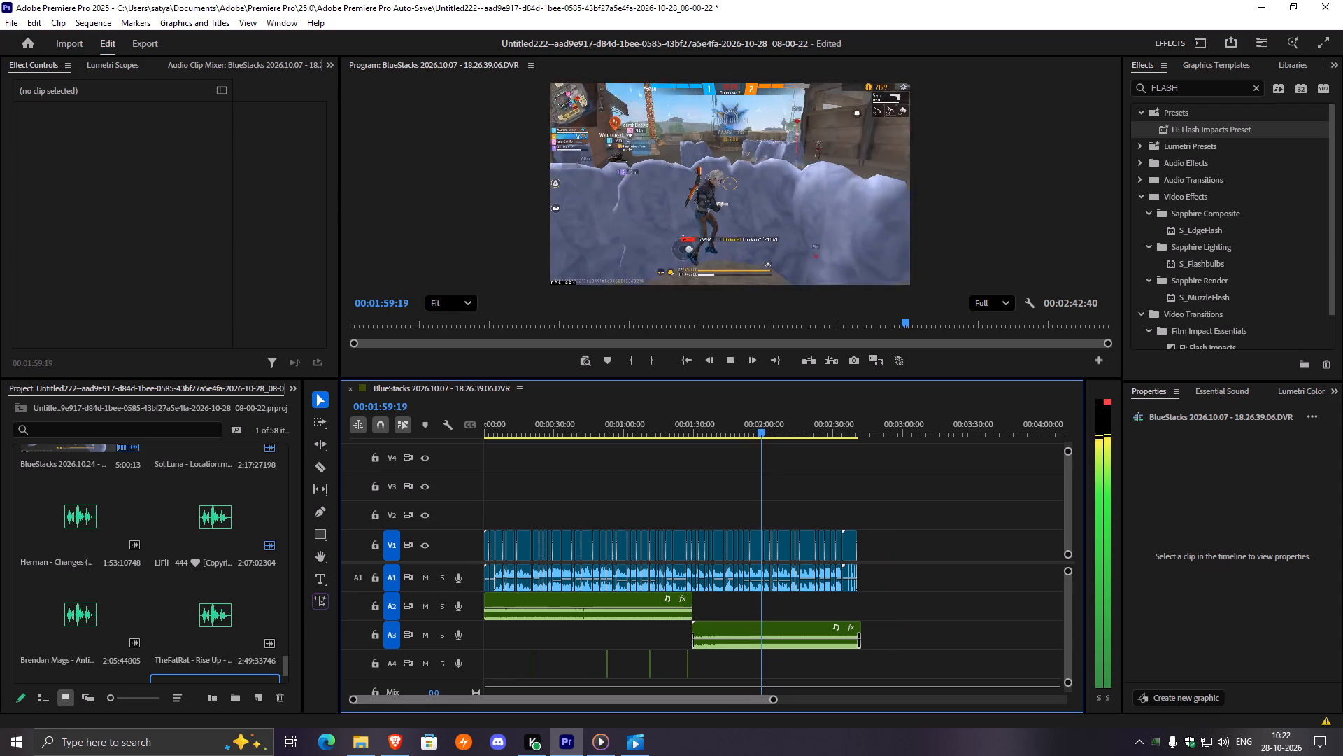
key(space)
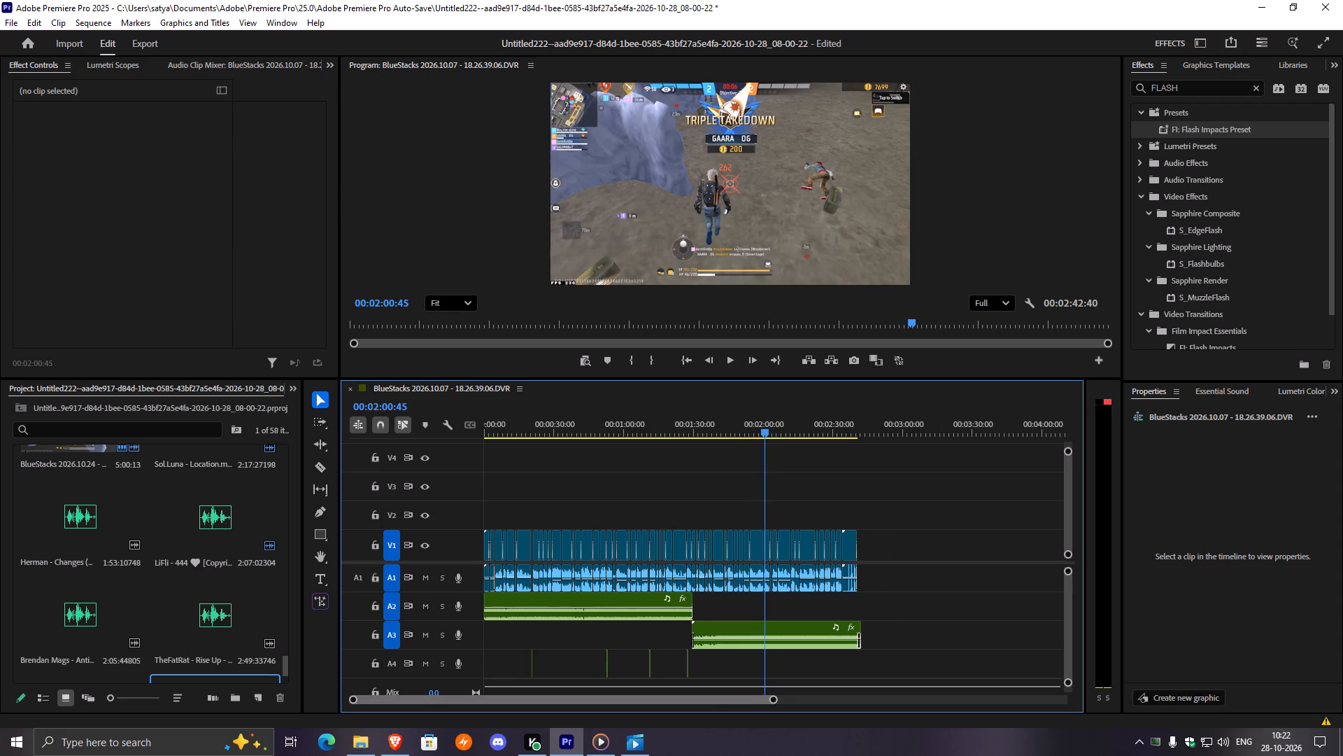
key(ctrl+v)
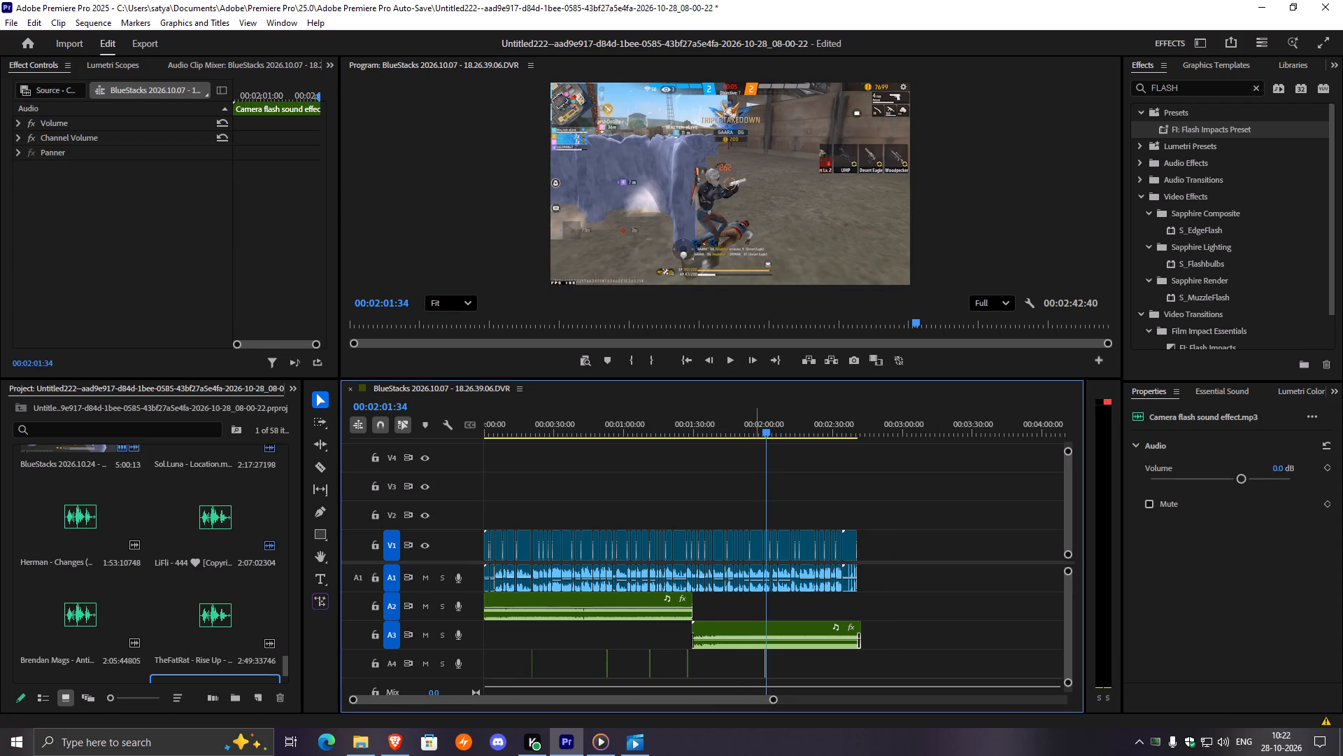
Replay the flash around 00:02:00:45 to check the pasted sound's timing and let playback continue.
click(762, 428)
key(space)
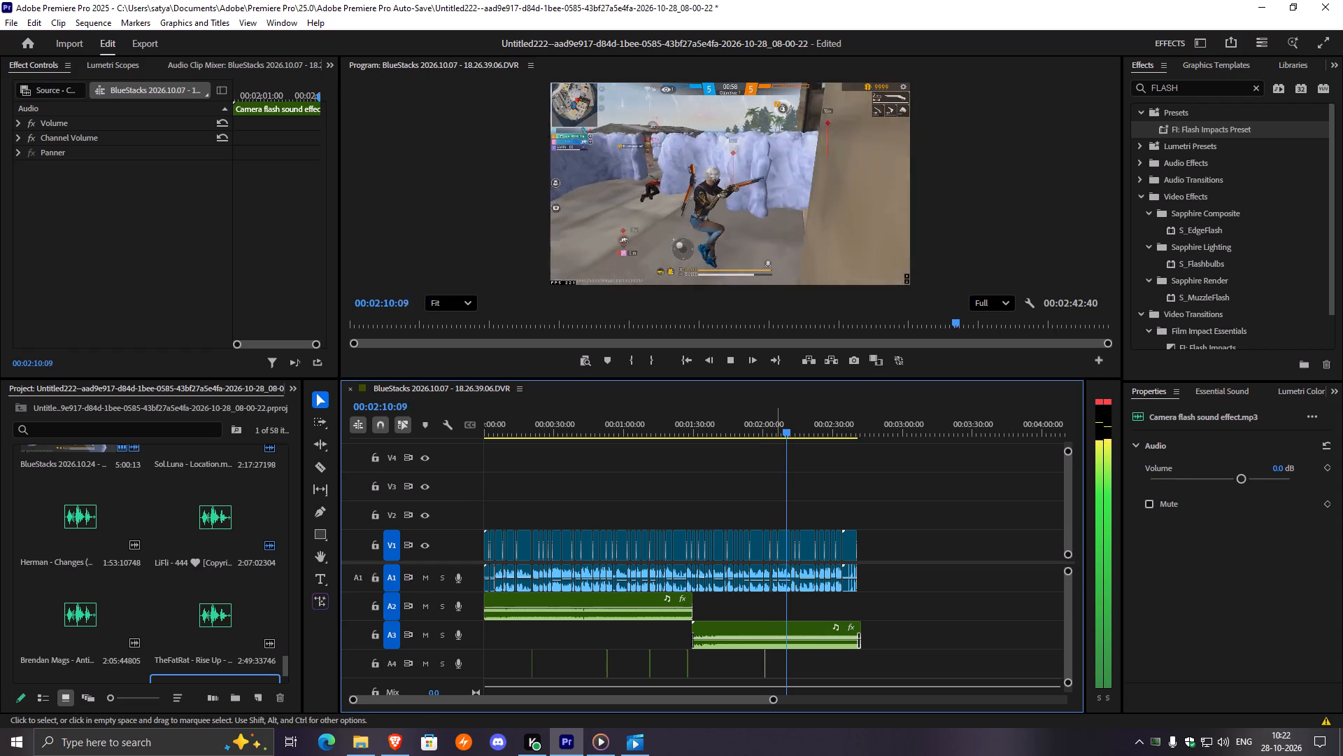
Stop at the next flash and paste the camera flash sound on A4 just after 00:02:12.
key(space)
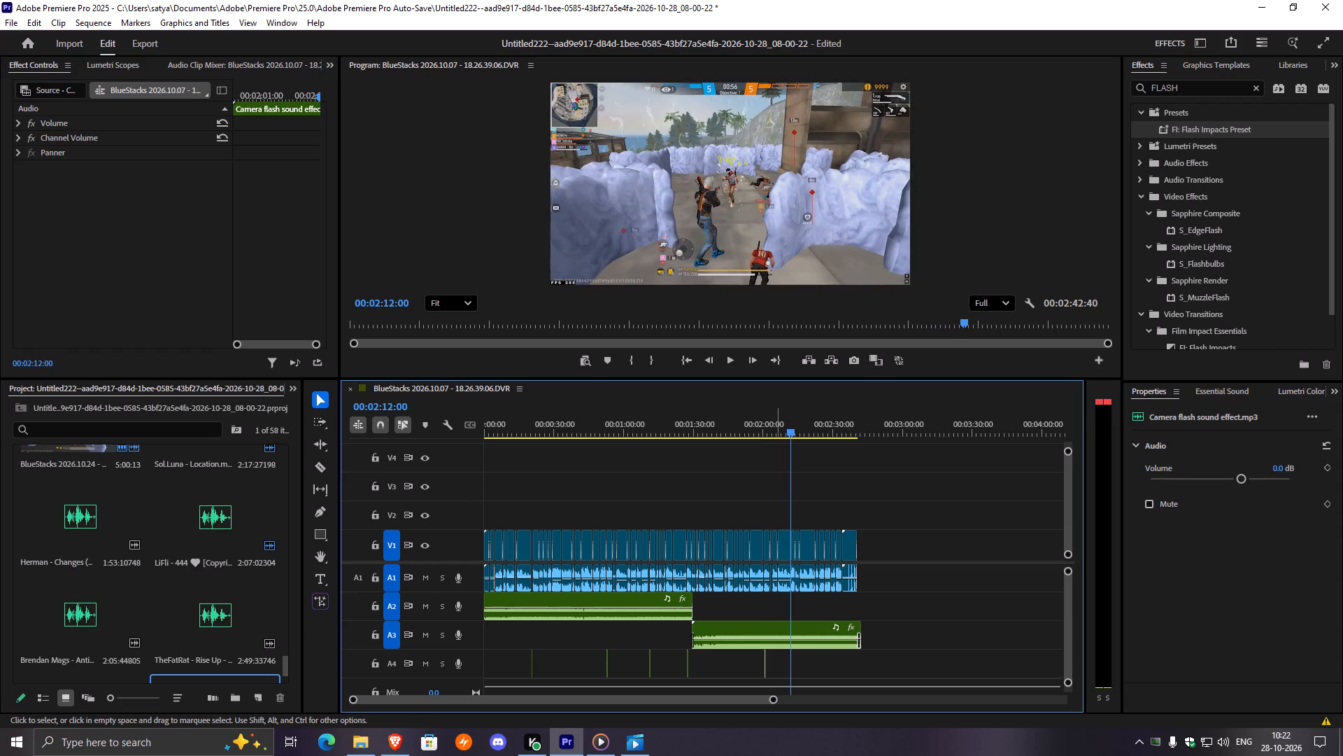
key(space)
key(space)
key(ctrl+v)
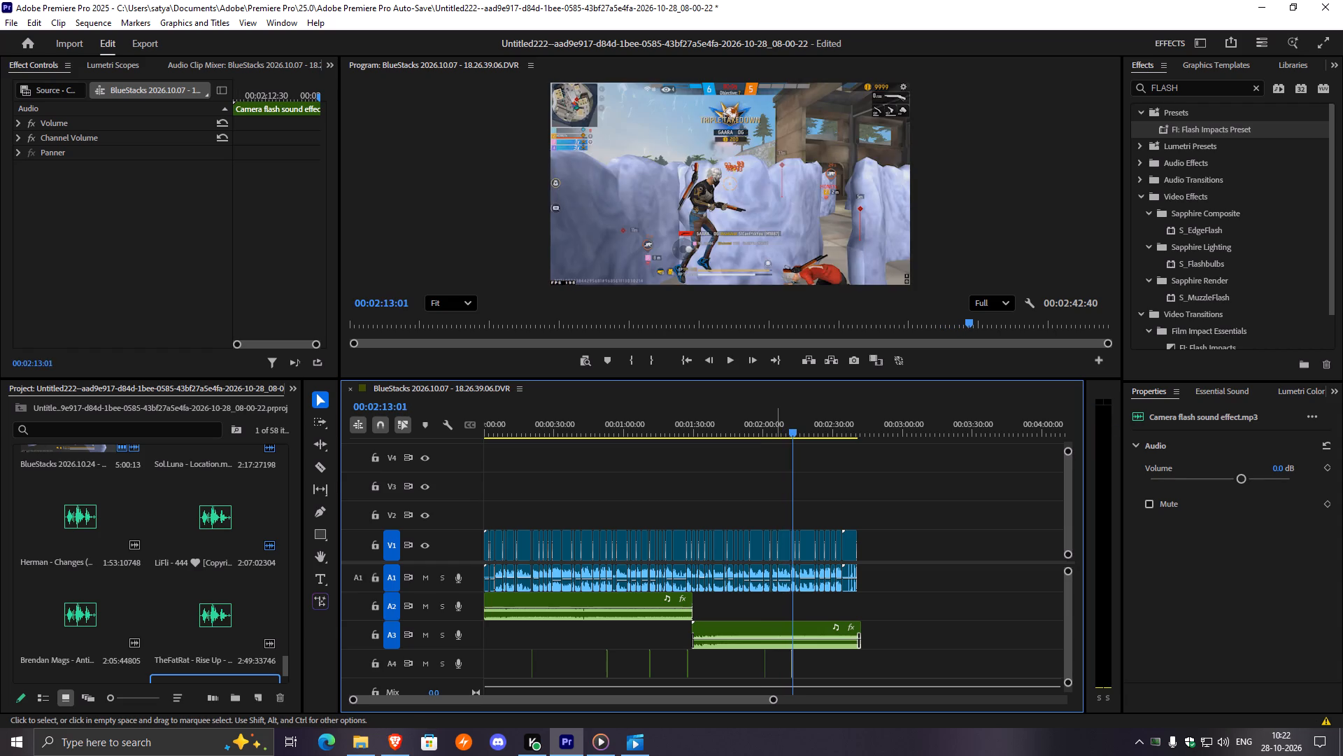
Replay from 00:02:07:55 through the flash near 00:02:12 to check the timing of the pasted sound.
key(space)
key(space)
click(786, 433)
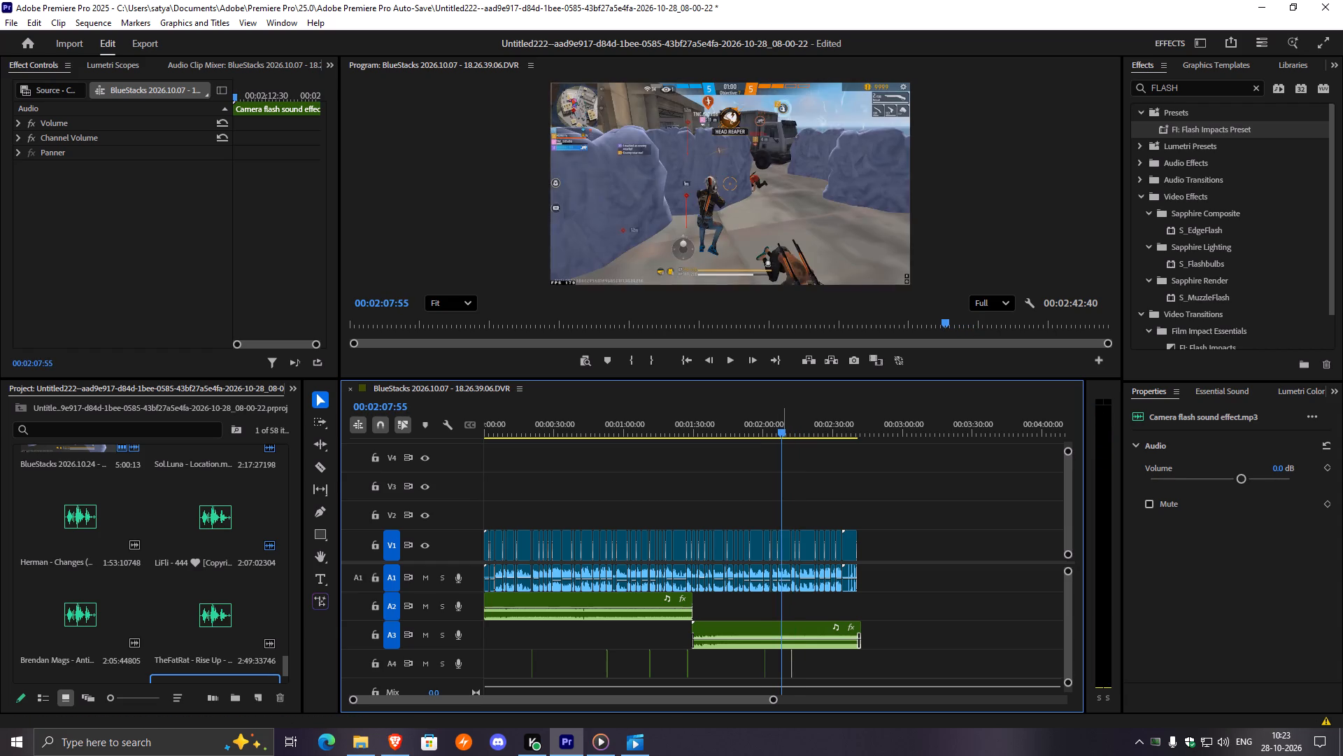
key(space)
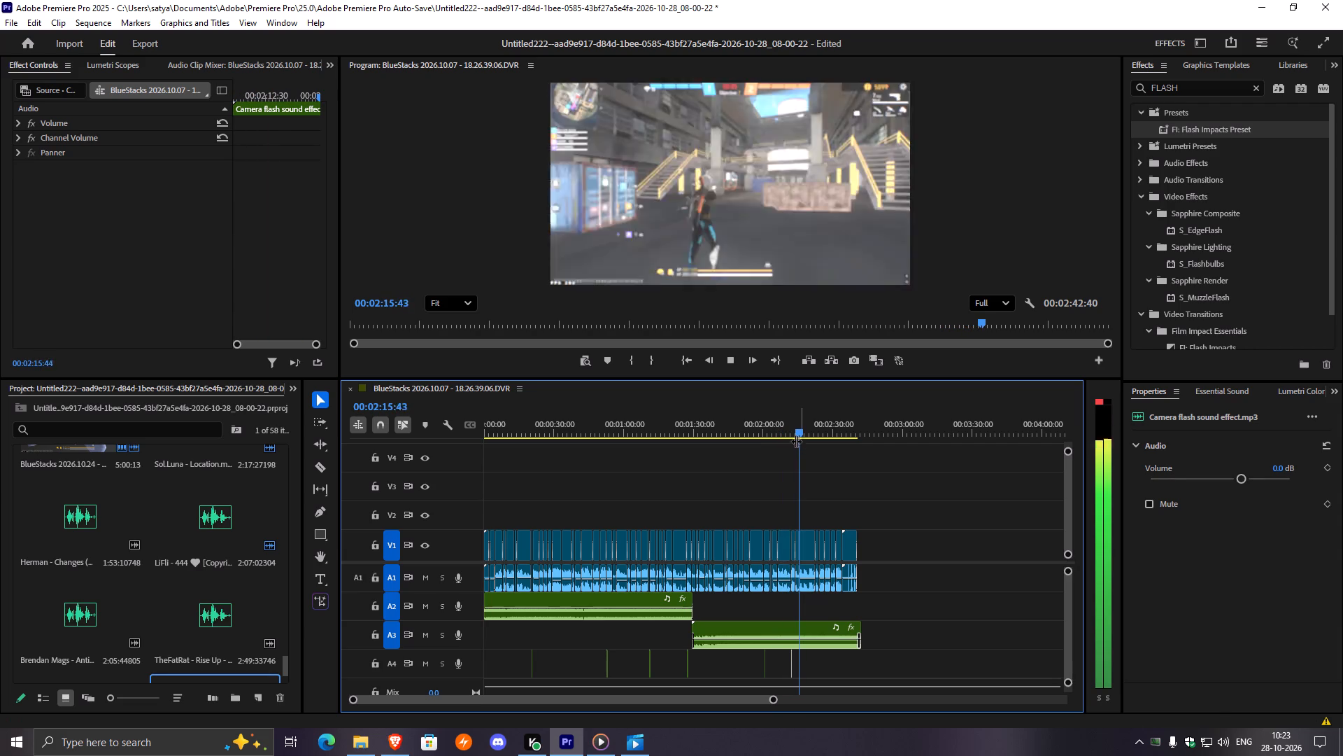
Advance to the flash near the montage's end and paste the camera flash sound on A4 at about 00:02:31:22.
drag(794, 440, 828, 463)
drag(806, 430, 830, 441)
click(830, 441)
key(space)
key(space)
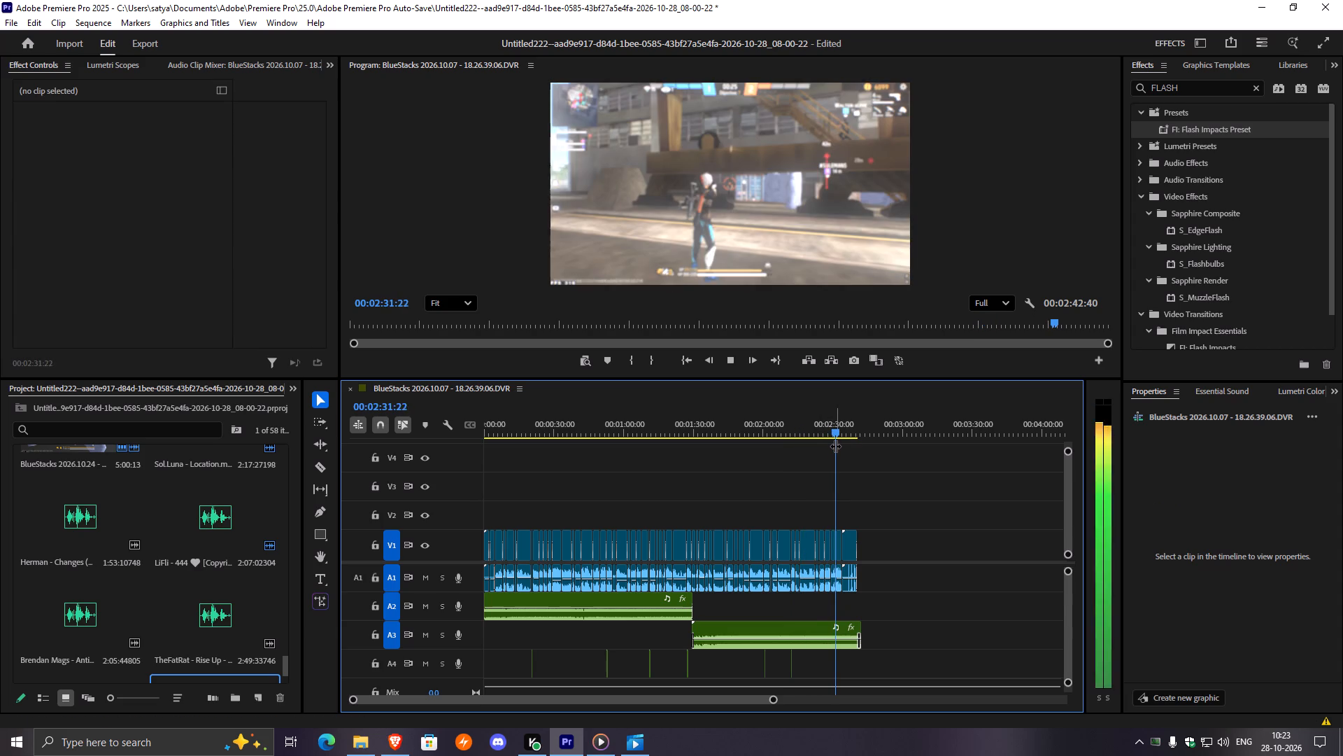
key(ctrl+v)
Replay from 00:02:31:23 to check the last pasted camera flash sound and let the ending play.
click(834, 433)
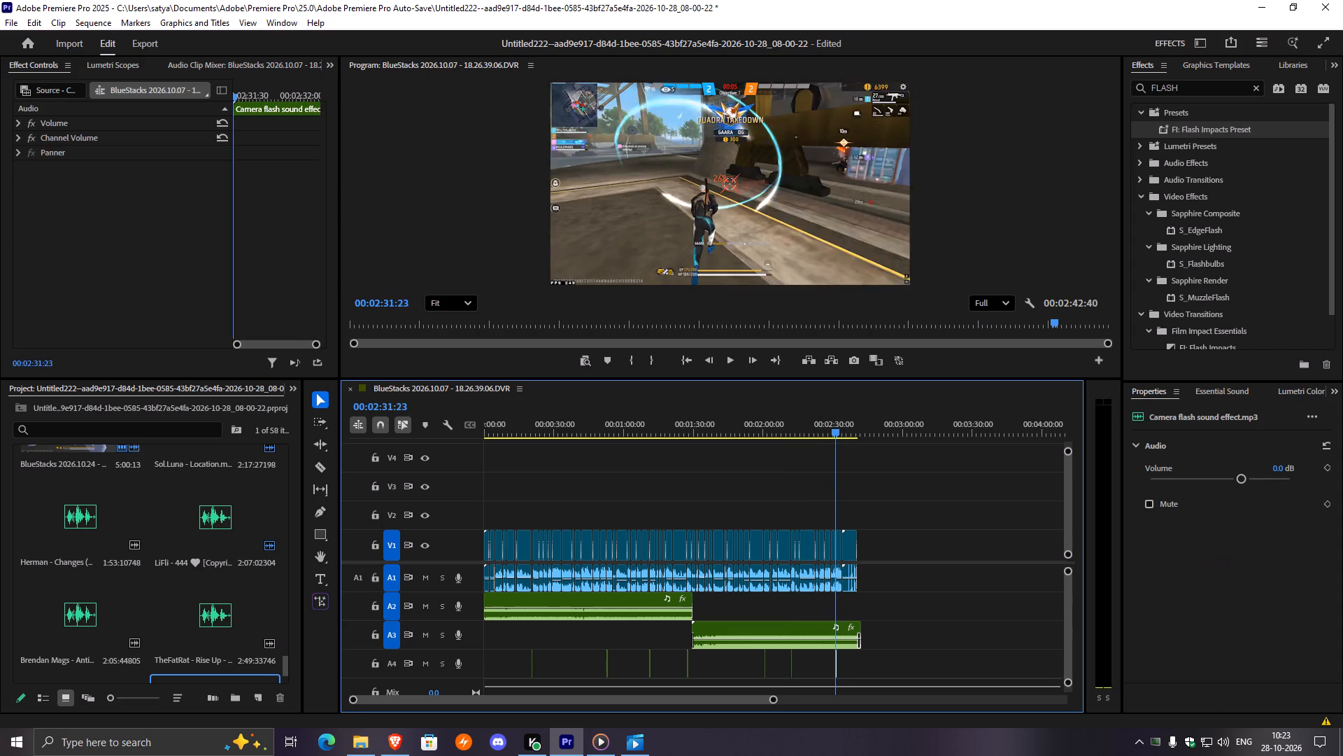
key(space)
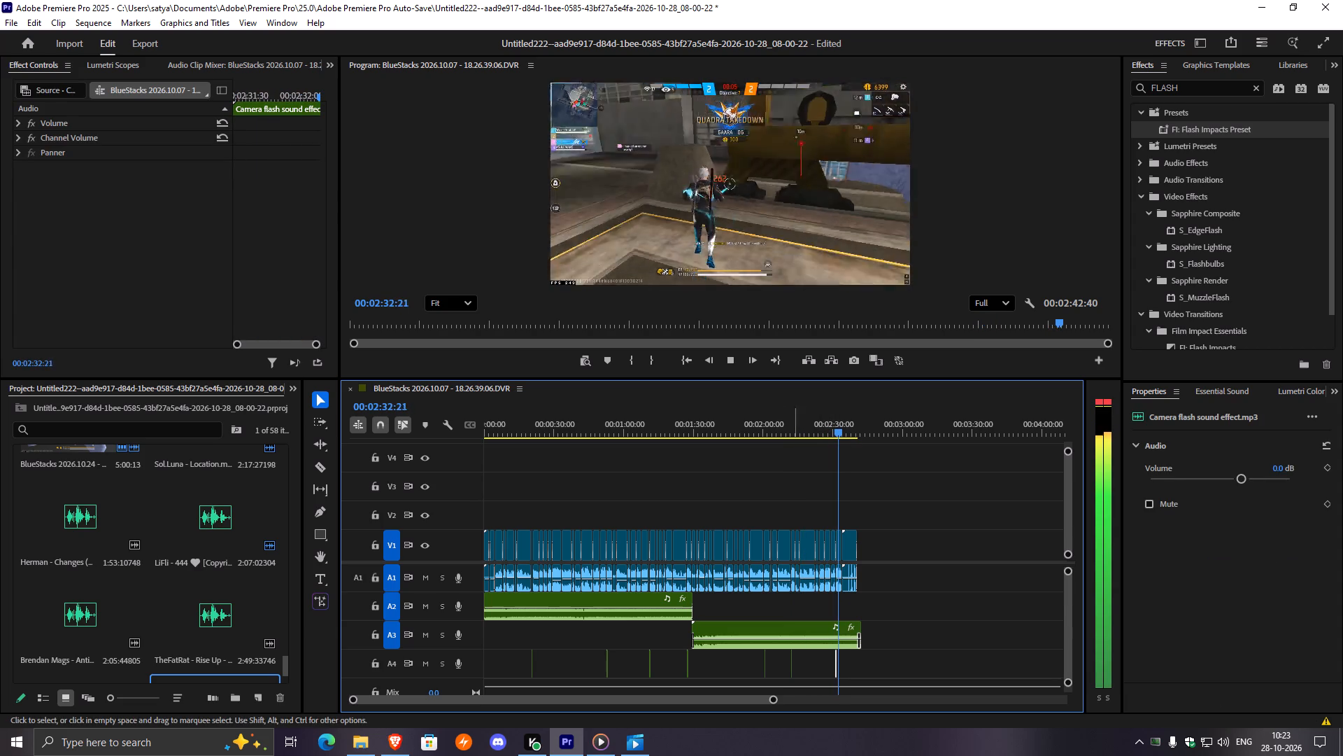
Look over the whole sequence to examine where the camera flash sounds sit on track A4.
drag(774, 699, 823, 700)
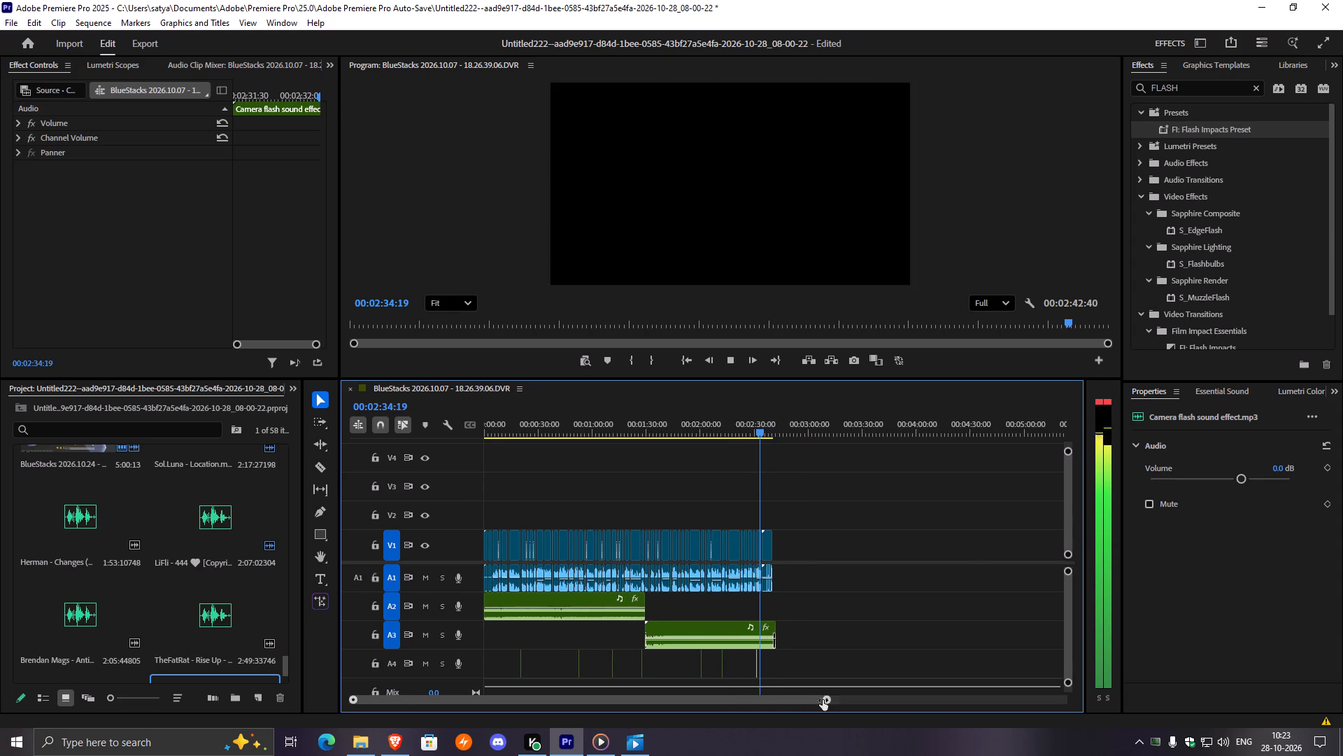
drag(823, 700, 734, 706)
drag(670, 697, 554, 702)
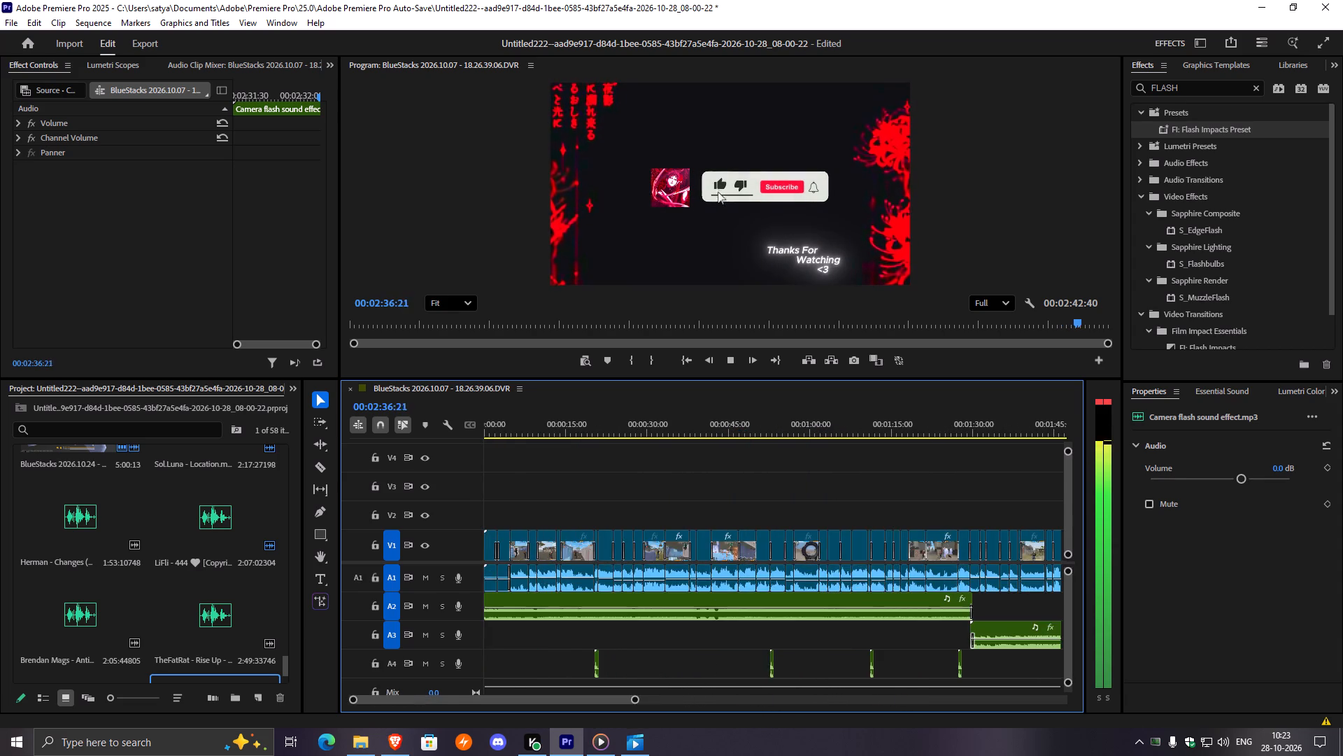
drag(554, 702, 550, 702)
drag(734, 701, 752, 704)
drag(669, 703, 637, 703)
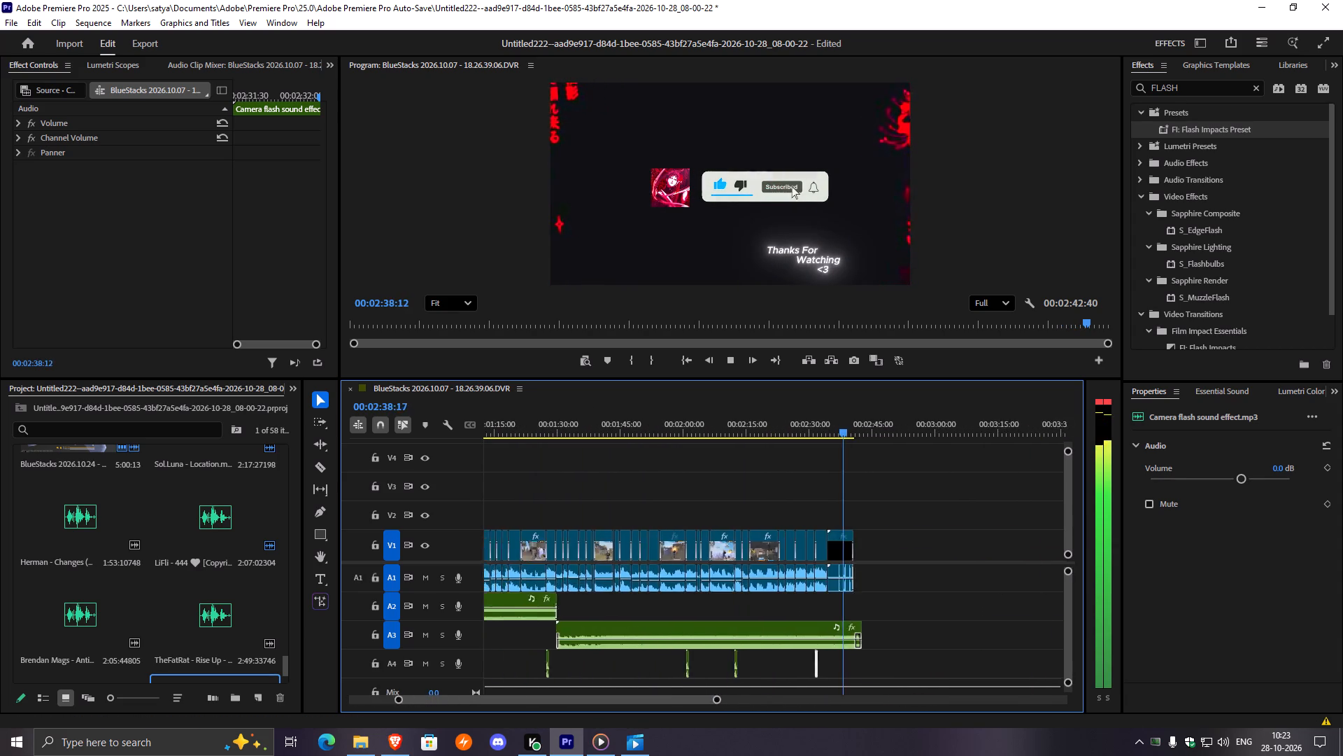
drag(637, 703, 565, 703)
key(space)
drag(694, 705, 573, 708)
drag(595, 699, 455, 701)
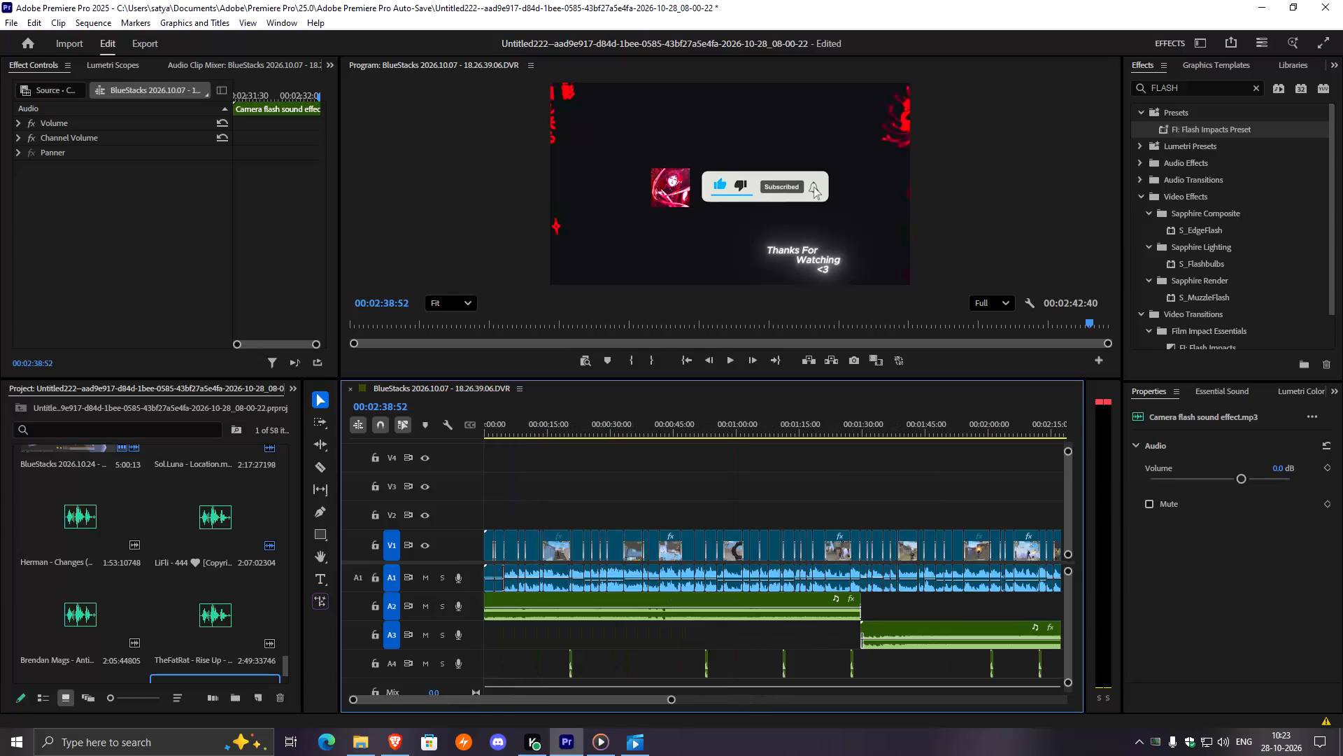
drag(455, 701, 447, 701)
drag(672, 699, 711, 704)
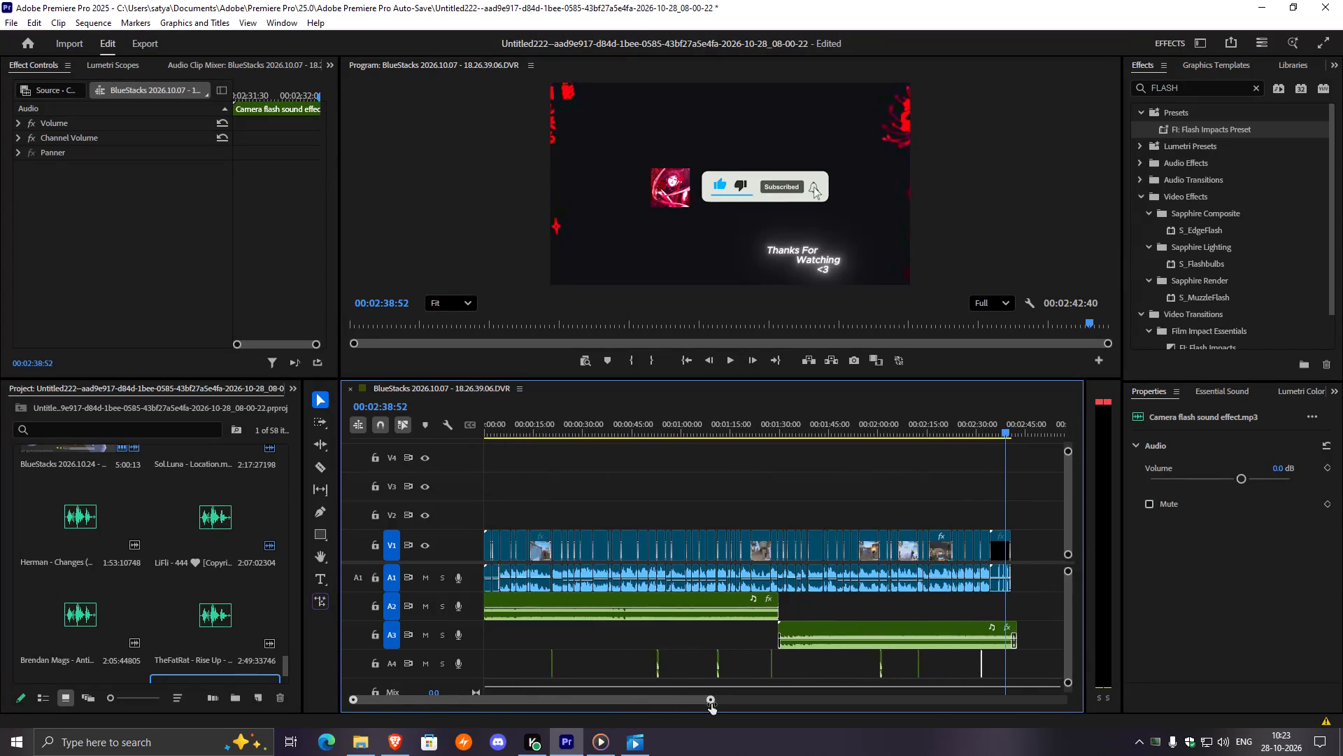
drag(711, 704, 705, 706)
drag(680, 703, 644, 701)
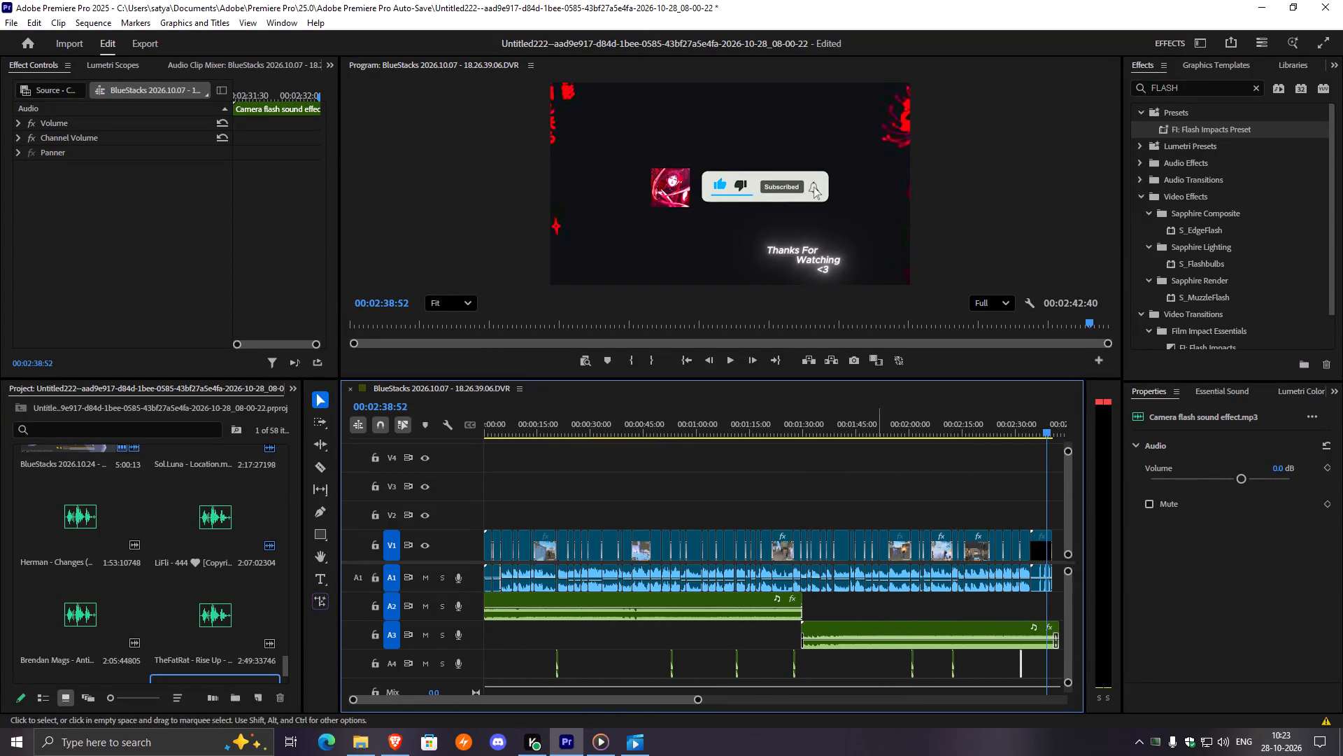
Play from the sequence start, skip ahead, and replay the first camera flash sound near 00:00:20 to check its timing.
drag(1046, 428, 360, 427)
key(space)
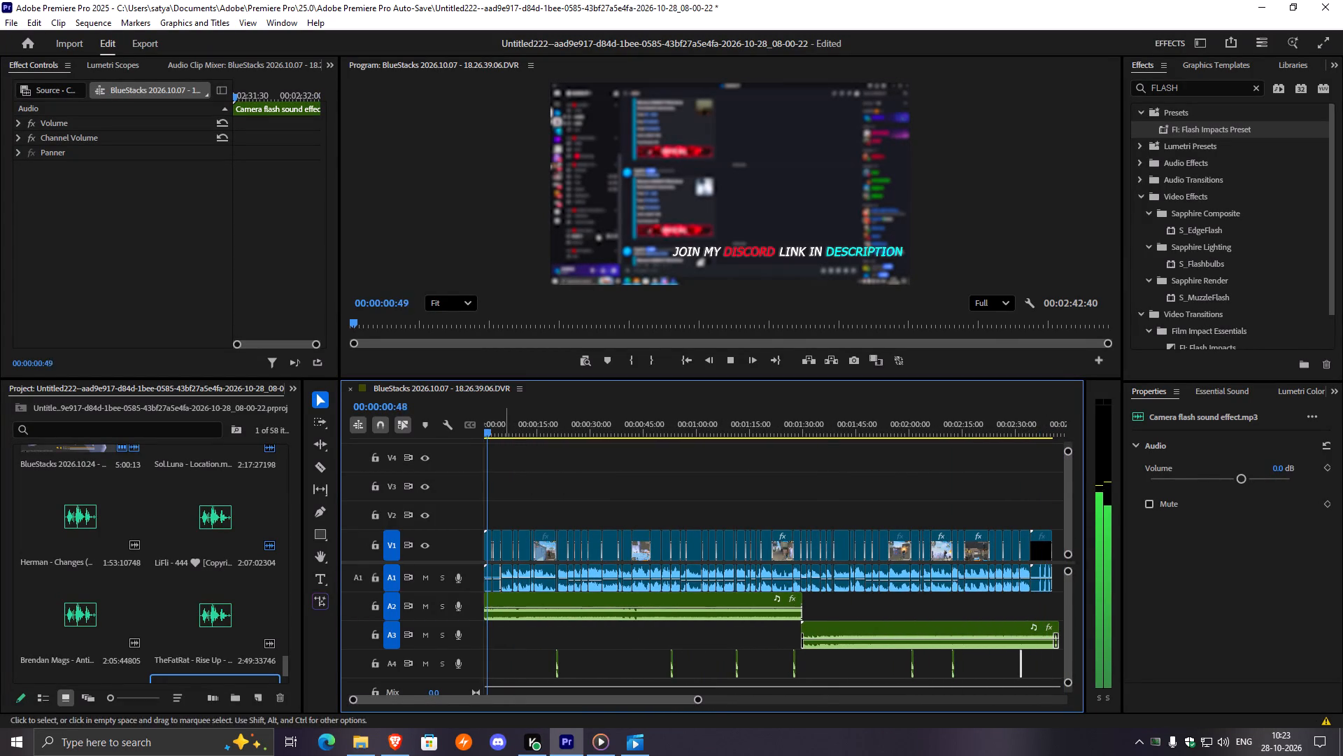
click(542, 421)
key(space)
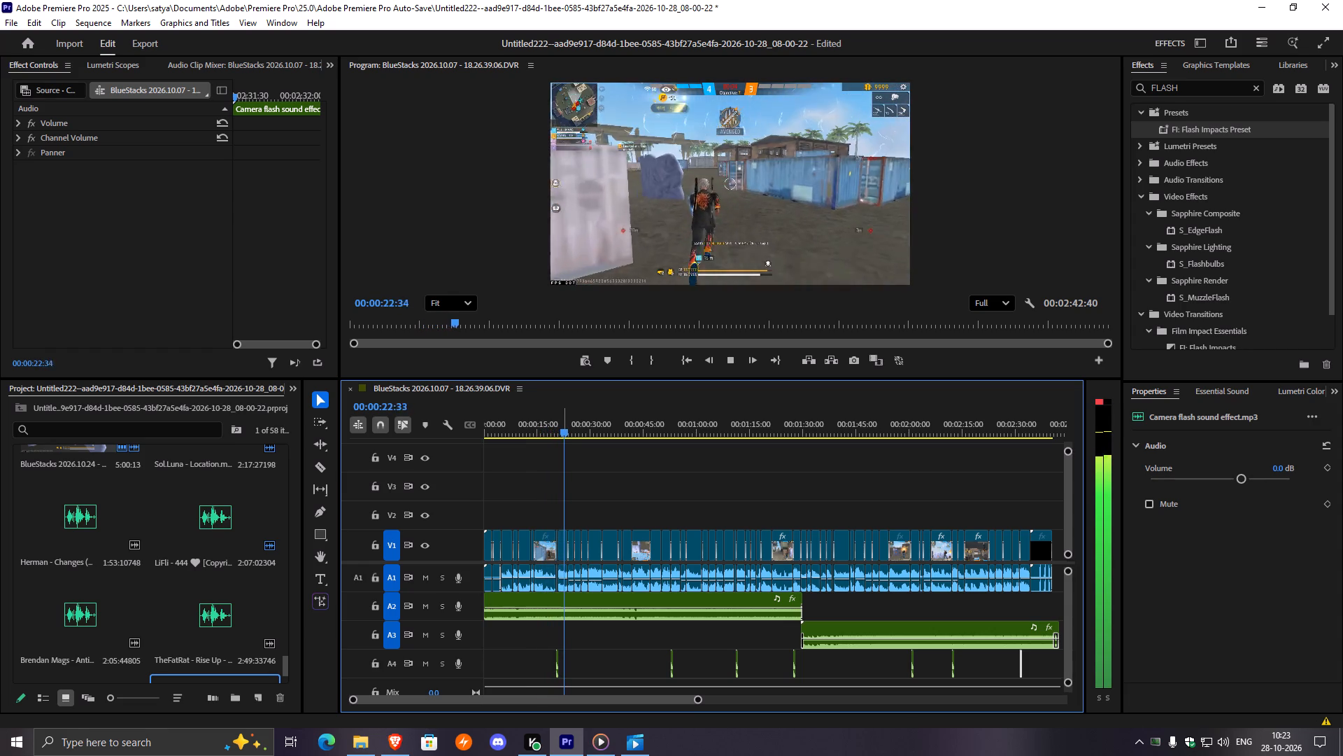
drag(578, 428, 555, 433)
key(space)
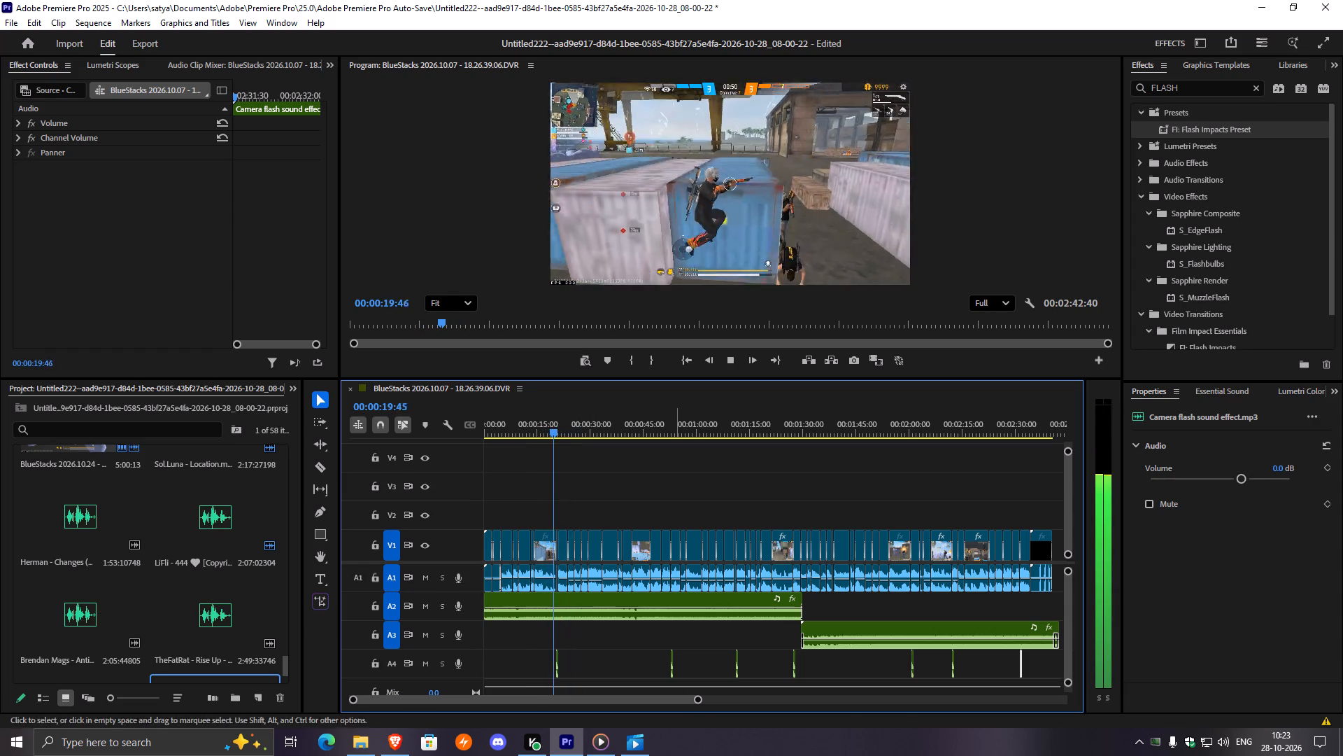
Move the first camera flash sound on A4 near 00:00:20 slightly earlier so it starts with its video transition.
drag(696, 701, 573, 729)
key(space)
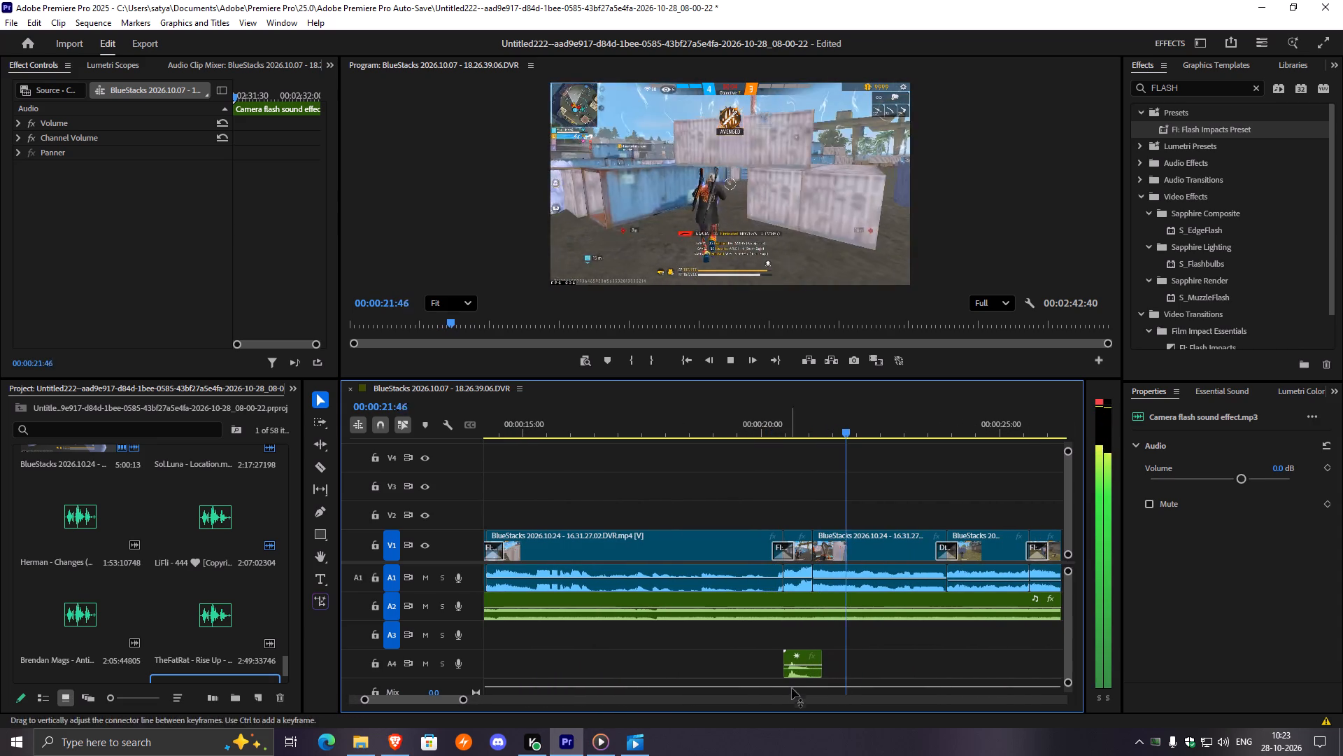
click(805, 653)
key(space)
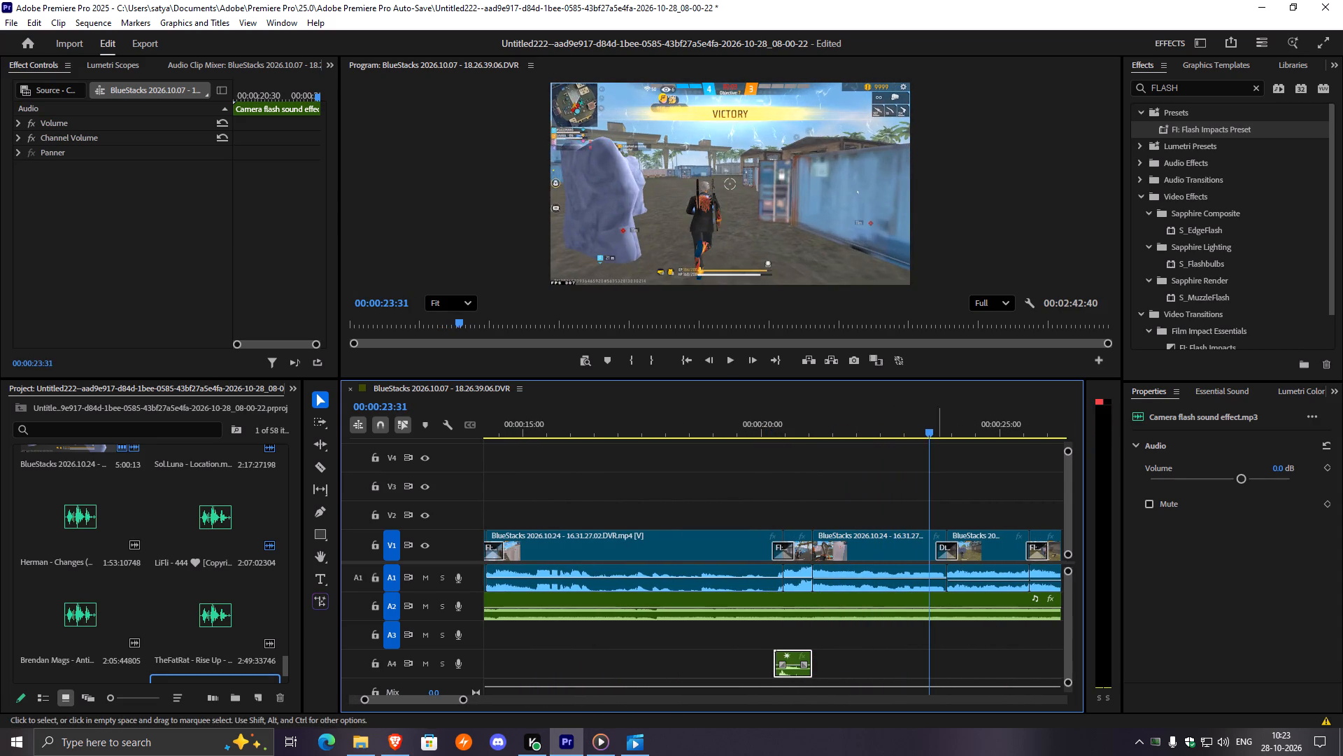
Replay the realigned flash sound near 00:00:20 from the start of its transition to check the timing.
drag(941, 429, 779, 458)
key(space)
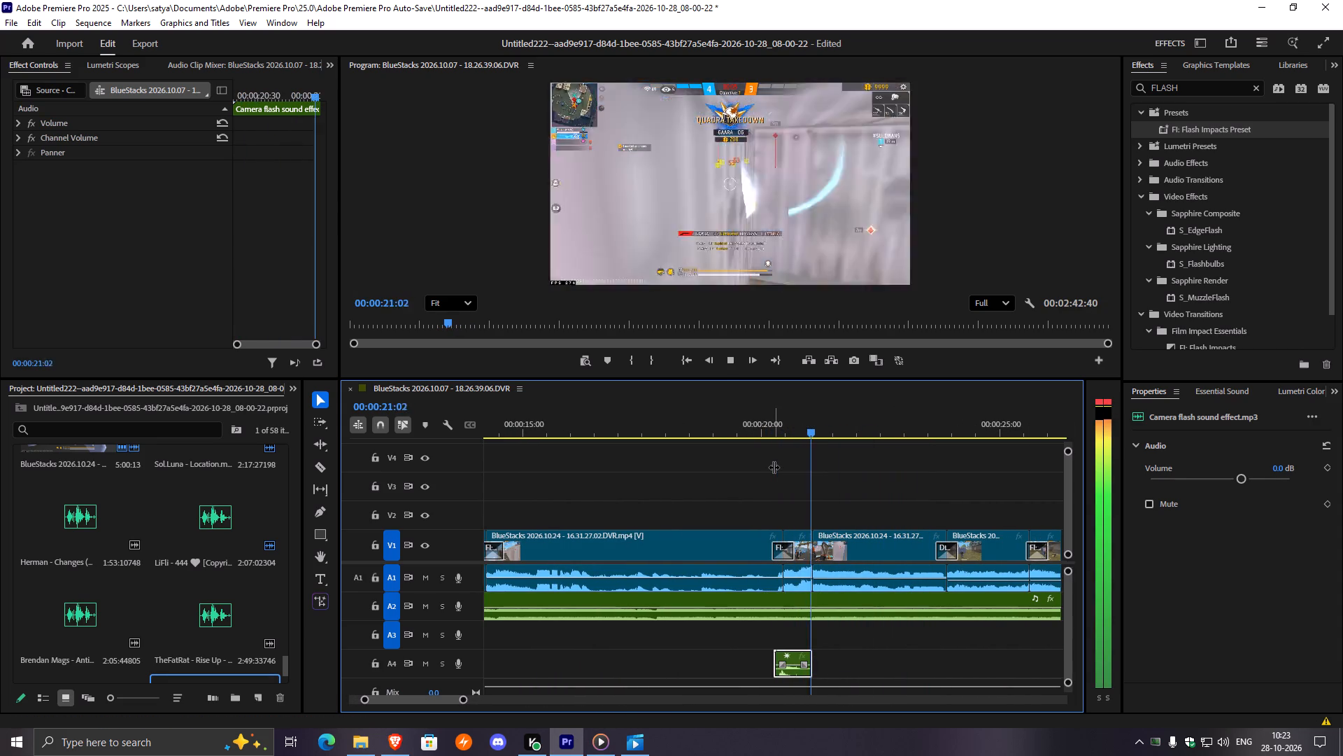
Undo the shift of the first camera flash sound on A4 near 00:00:20, replaying the transition before and after to compare timing.
click(759, 433)
key(space)
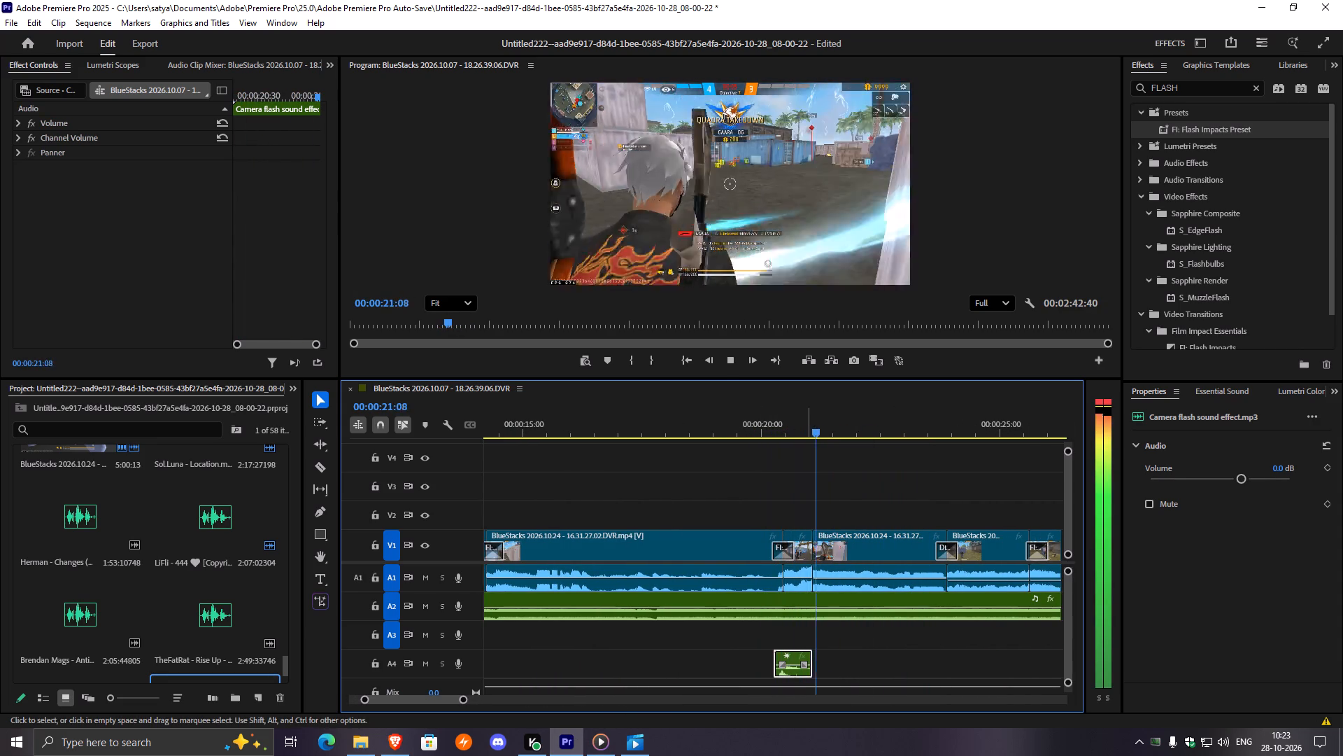
key(ctrl+z)
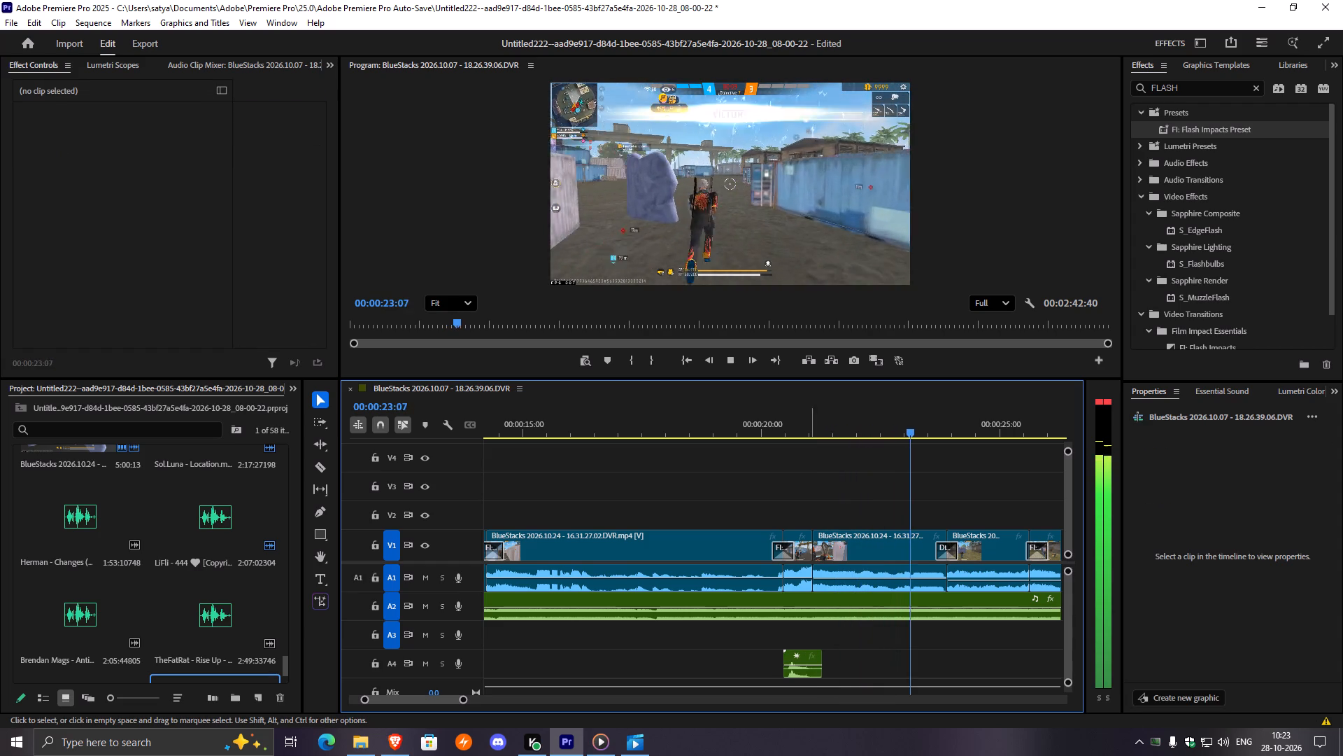
drag(930, 431, 775, 463)
key(space)
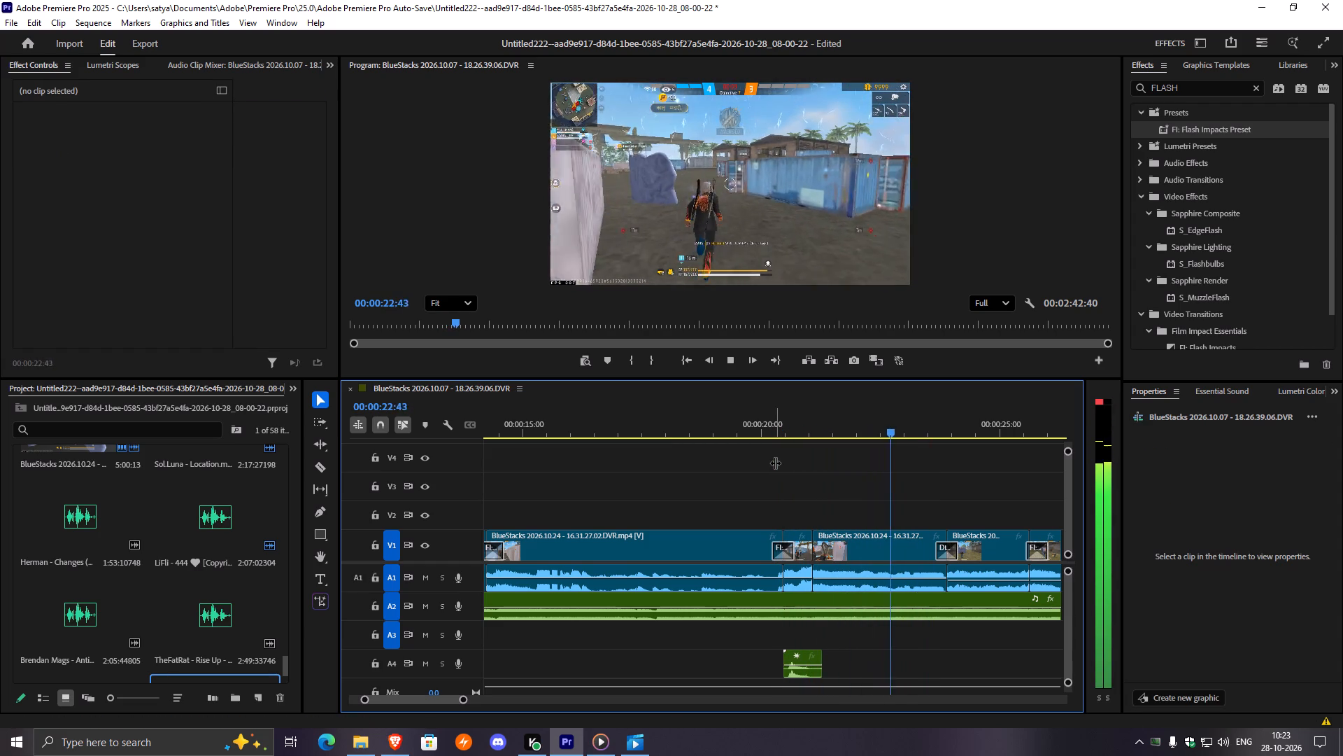
Lower the system speaker volume to 32.
click(1228, 740)
scroll(1235, 714, down, 14)
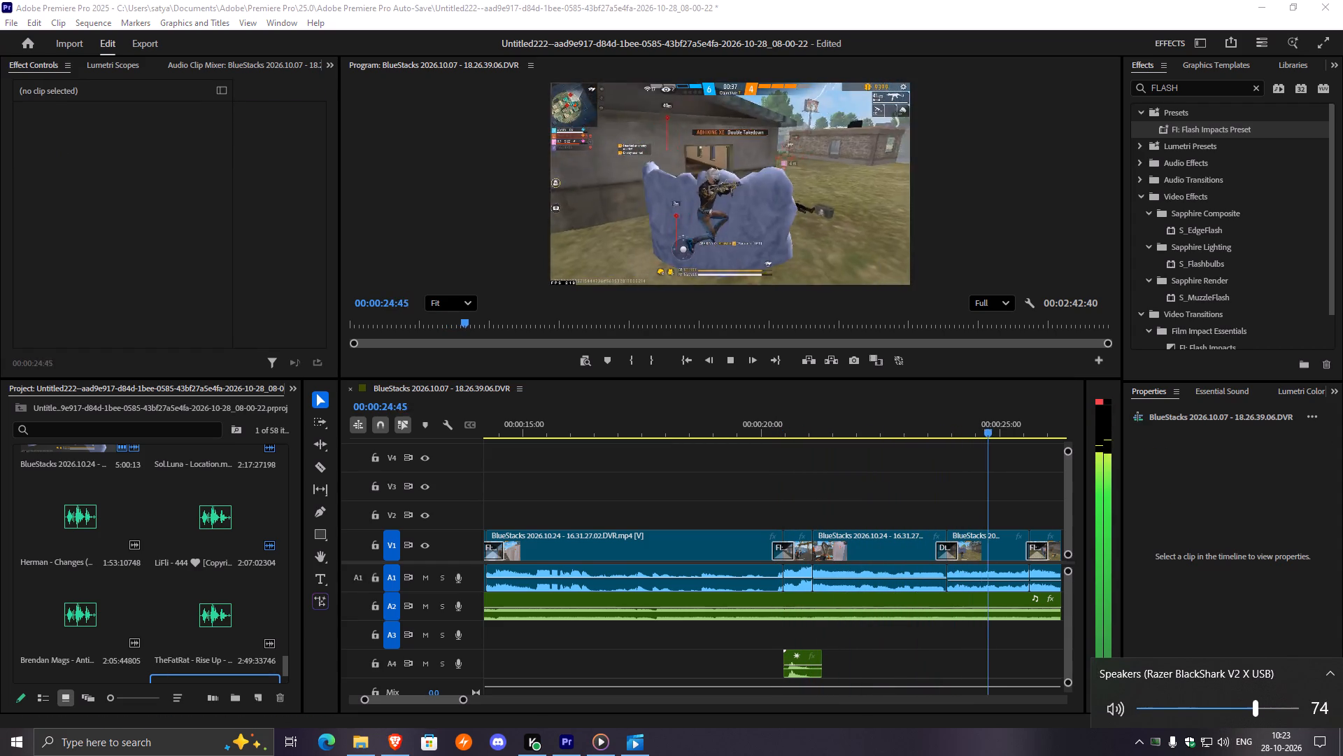
scroll(1228, 709, down, 13)
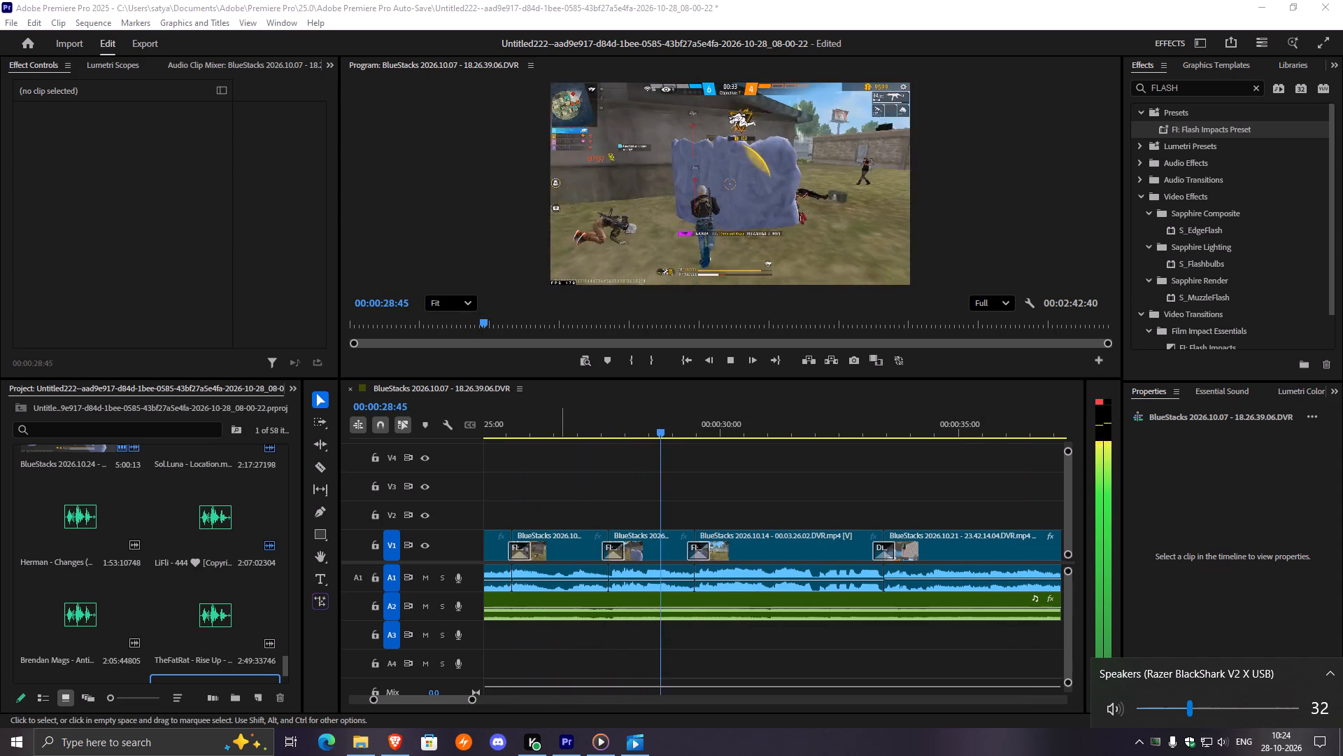
Play the montage from about 00:01:09, then skip ahead to about 00:01:54, to check the flash sounds on A4.
drag(471, 701, 524, 708)
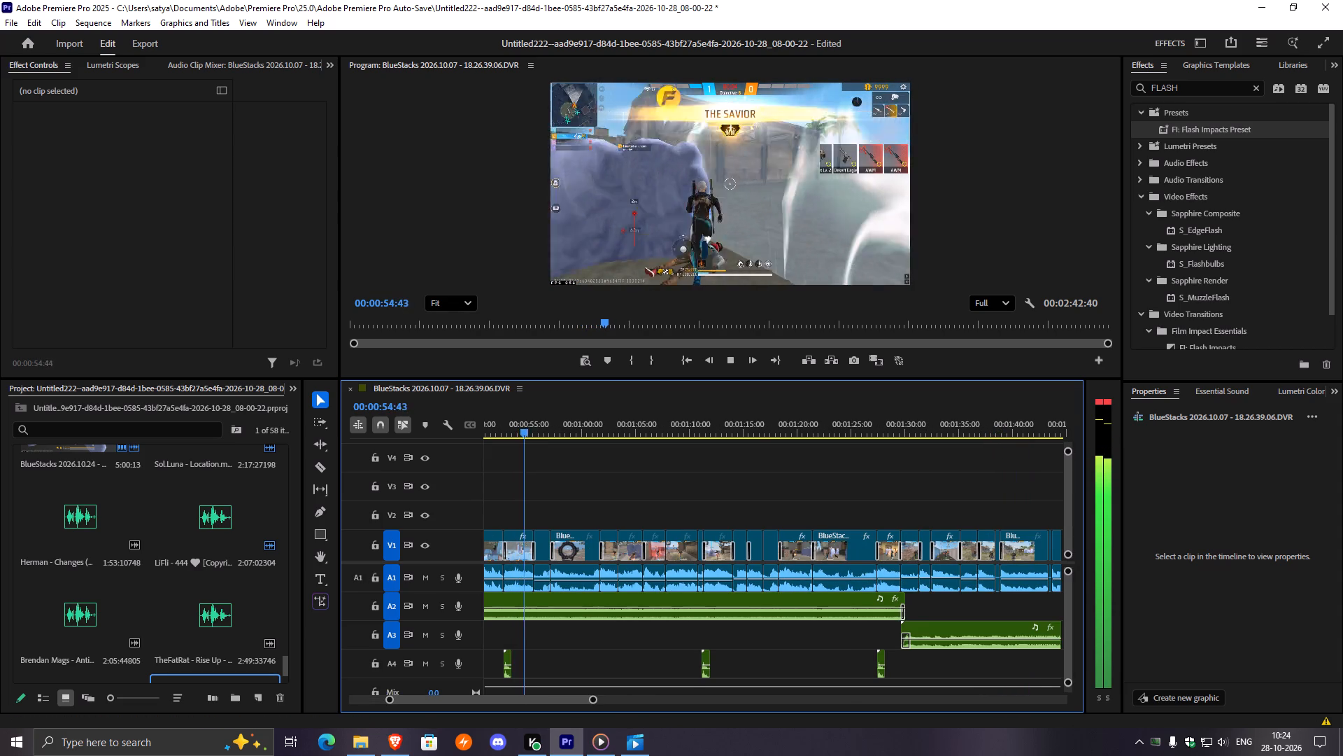
drag(590, 699, 606, 701)
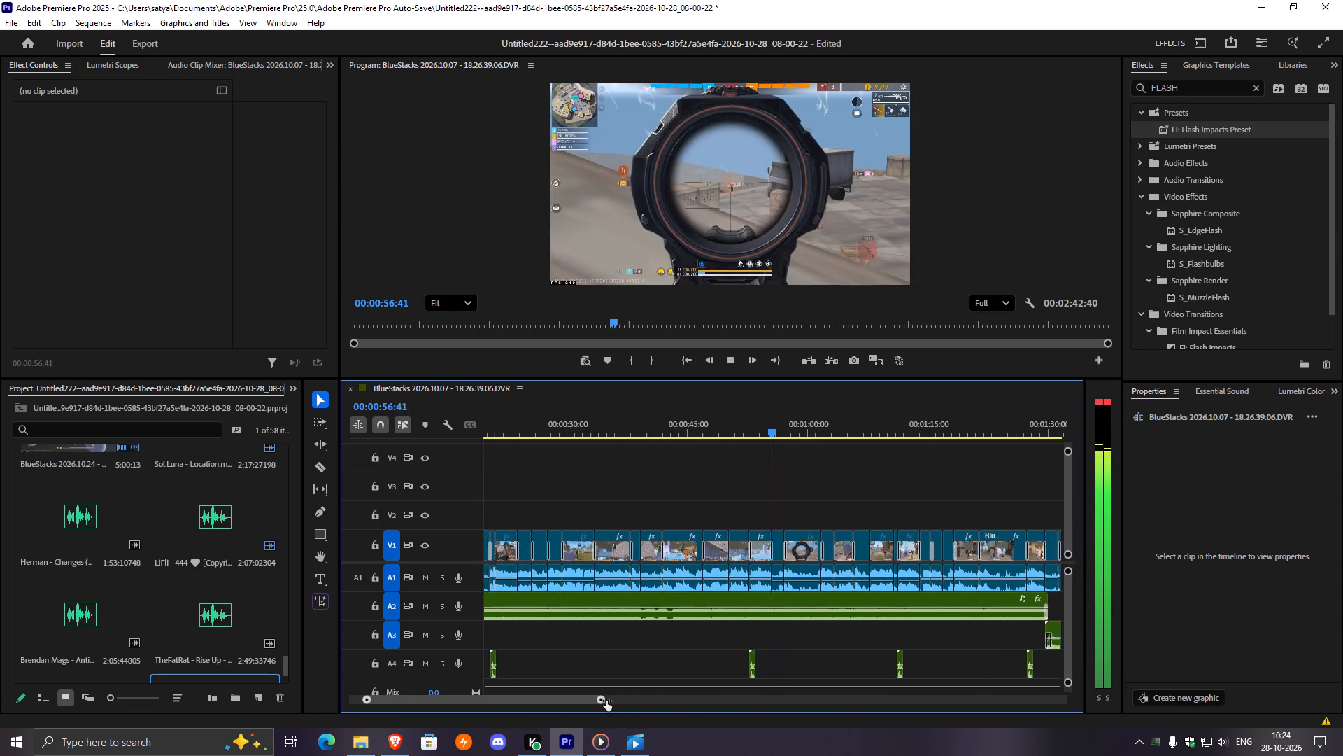
drag(606, 701, 663, 700)
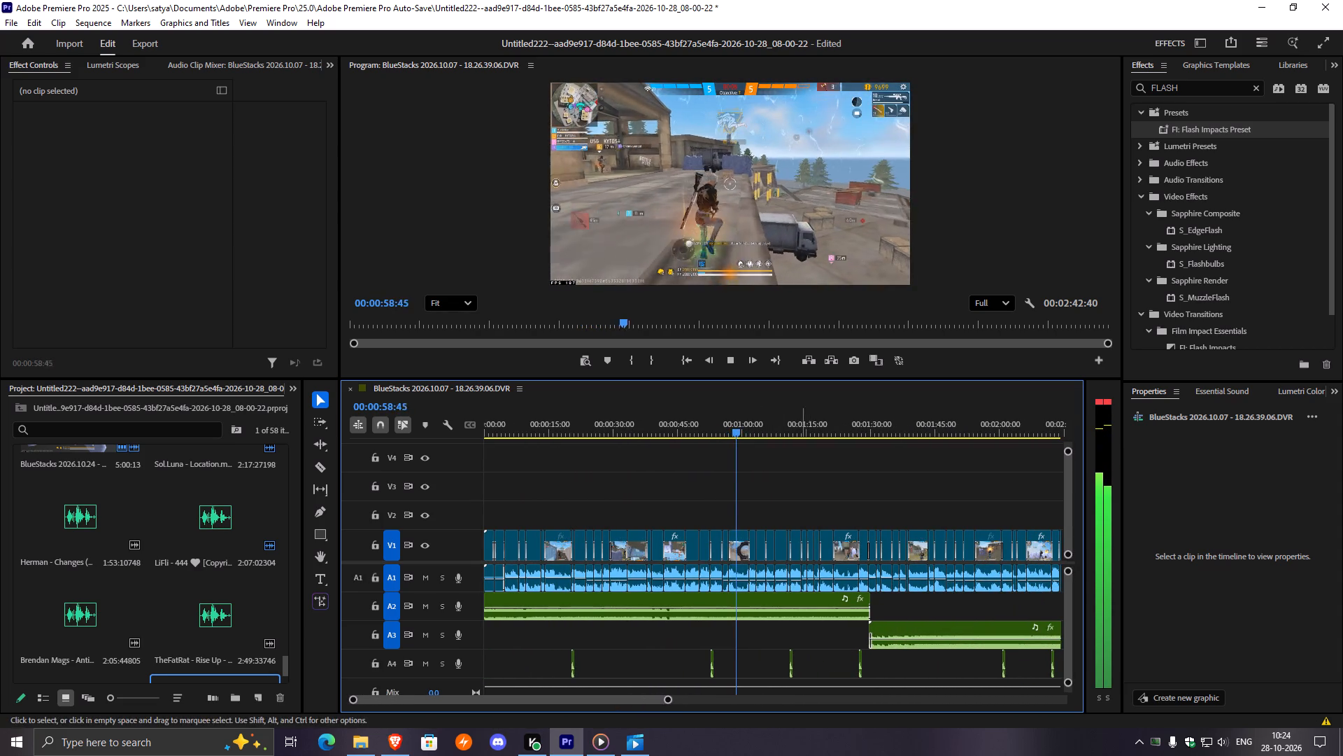
click(781, 426)
key(space)
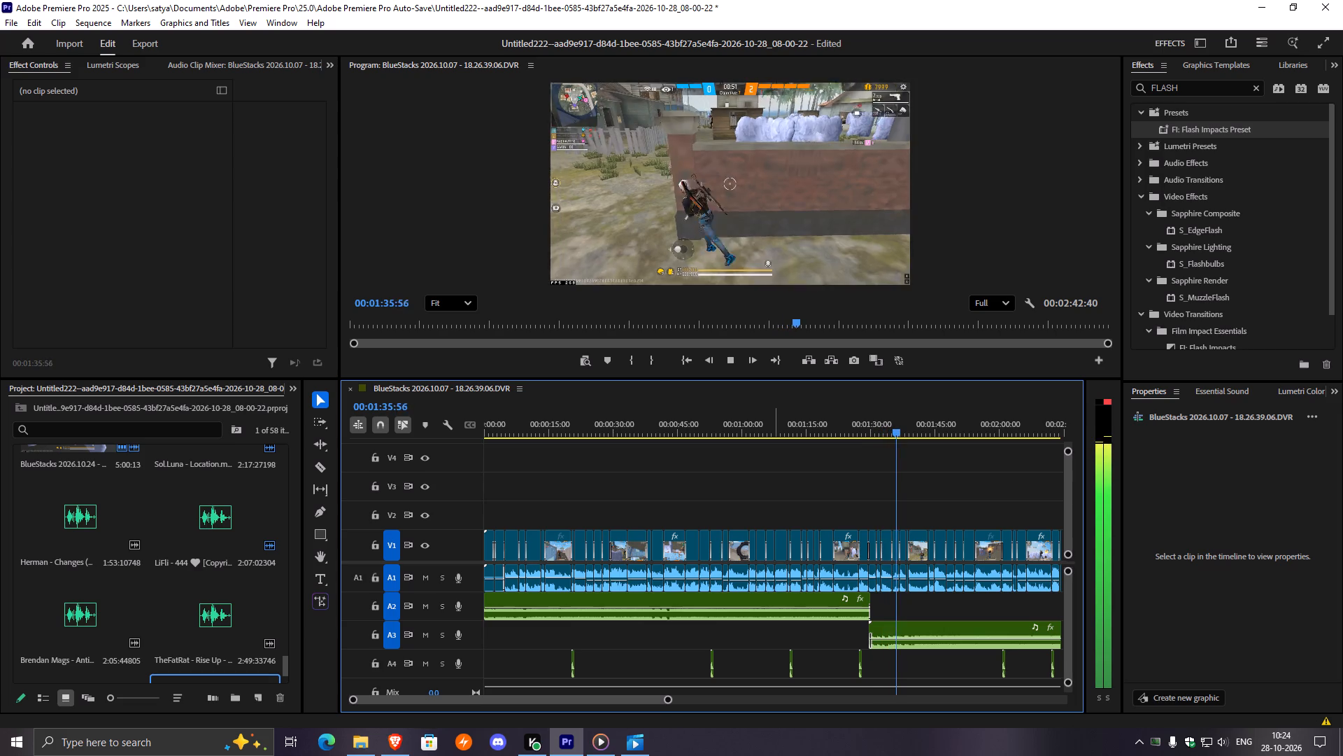
click(974, 426)
key(space)
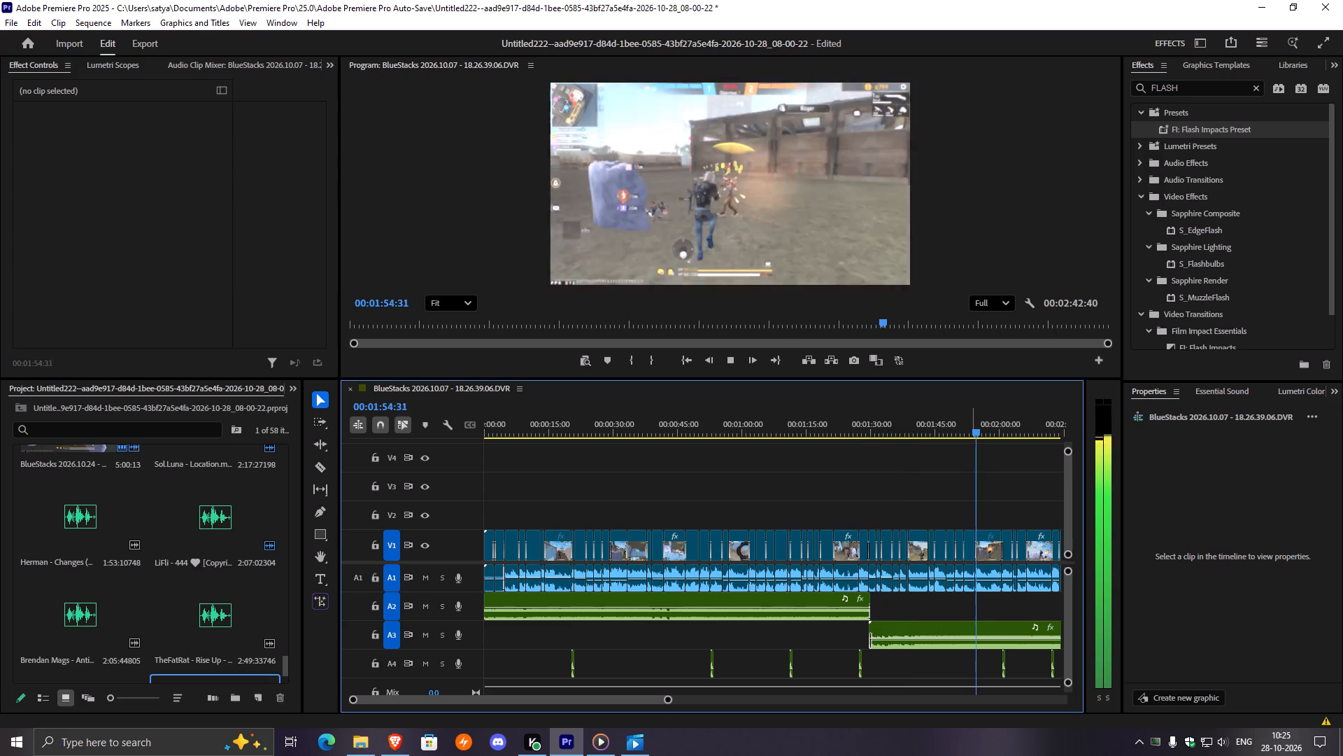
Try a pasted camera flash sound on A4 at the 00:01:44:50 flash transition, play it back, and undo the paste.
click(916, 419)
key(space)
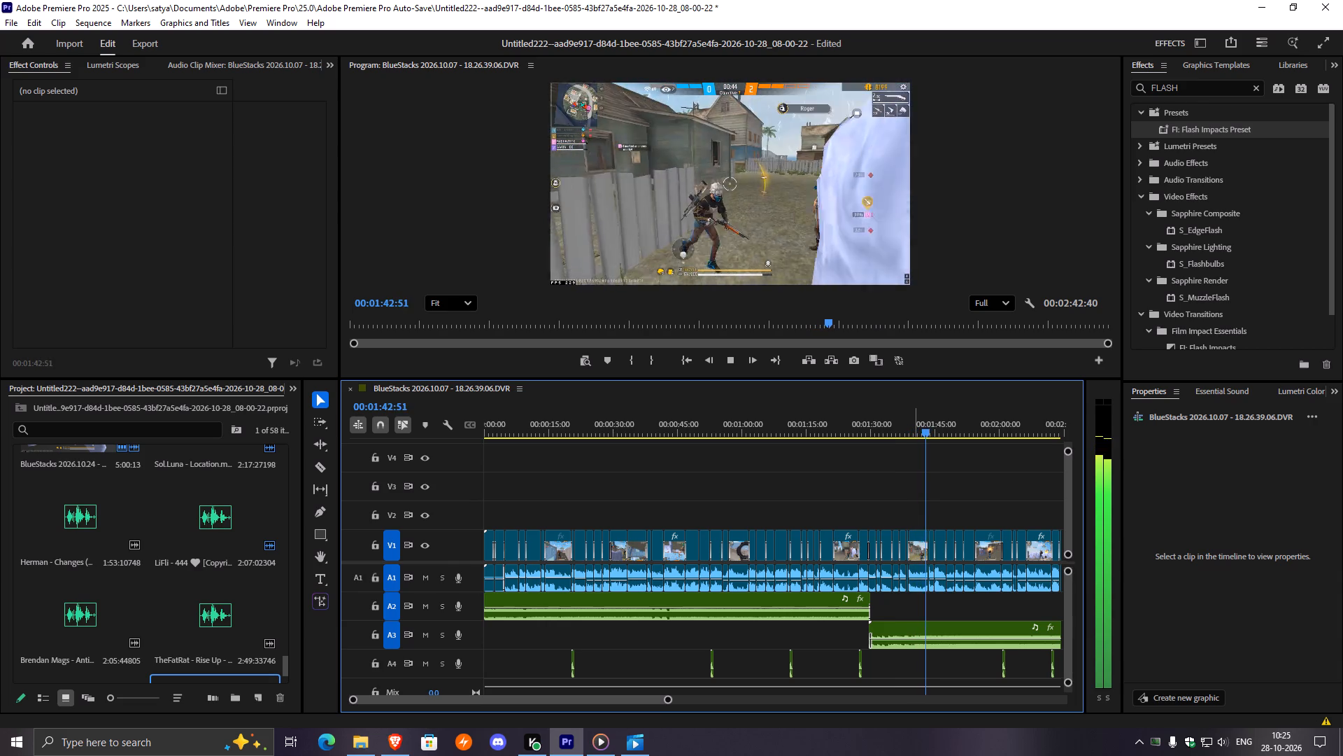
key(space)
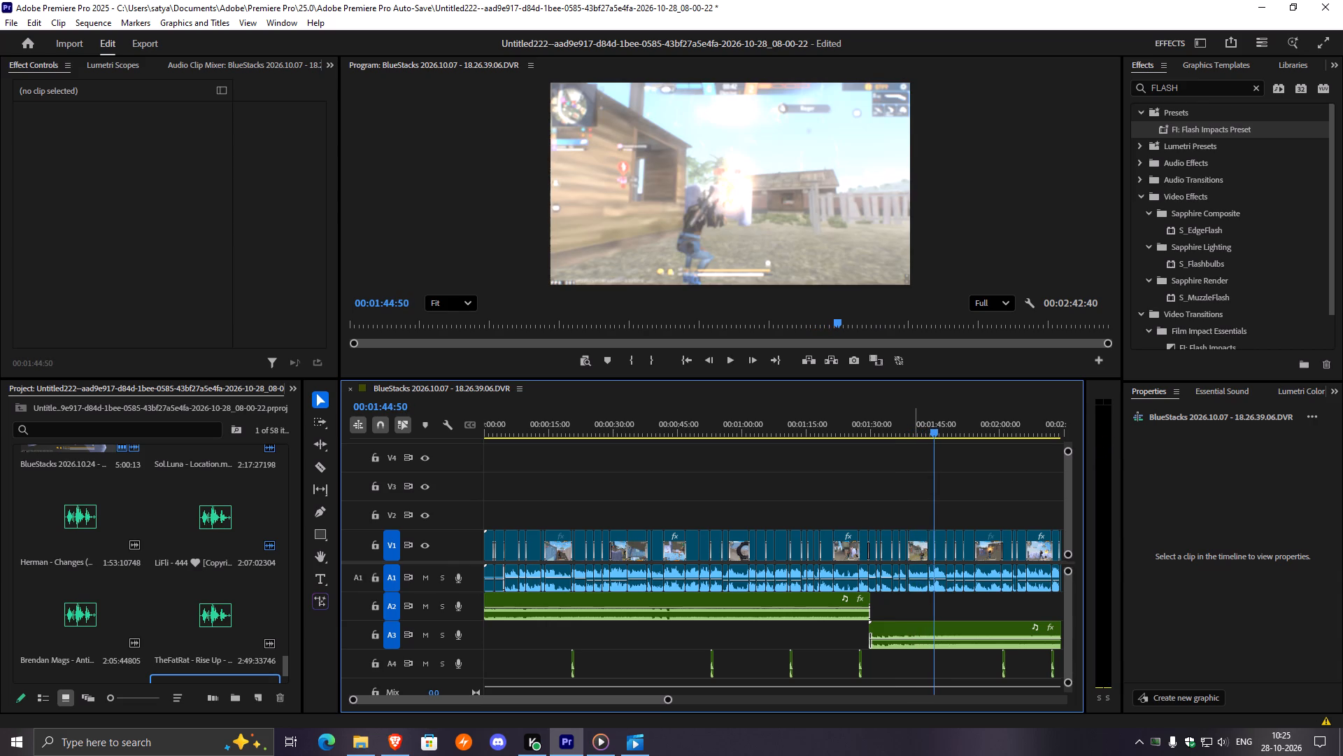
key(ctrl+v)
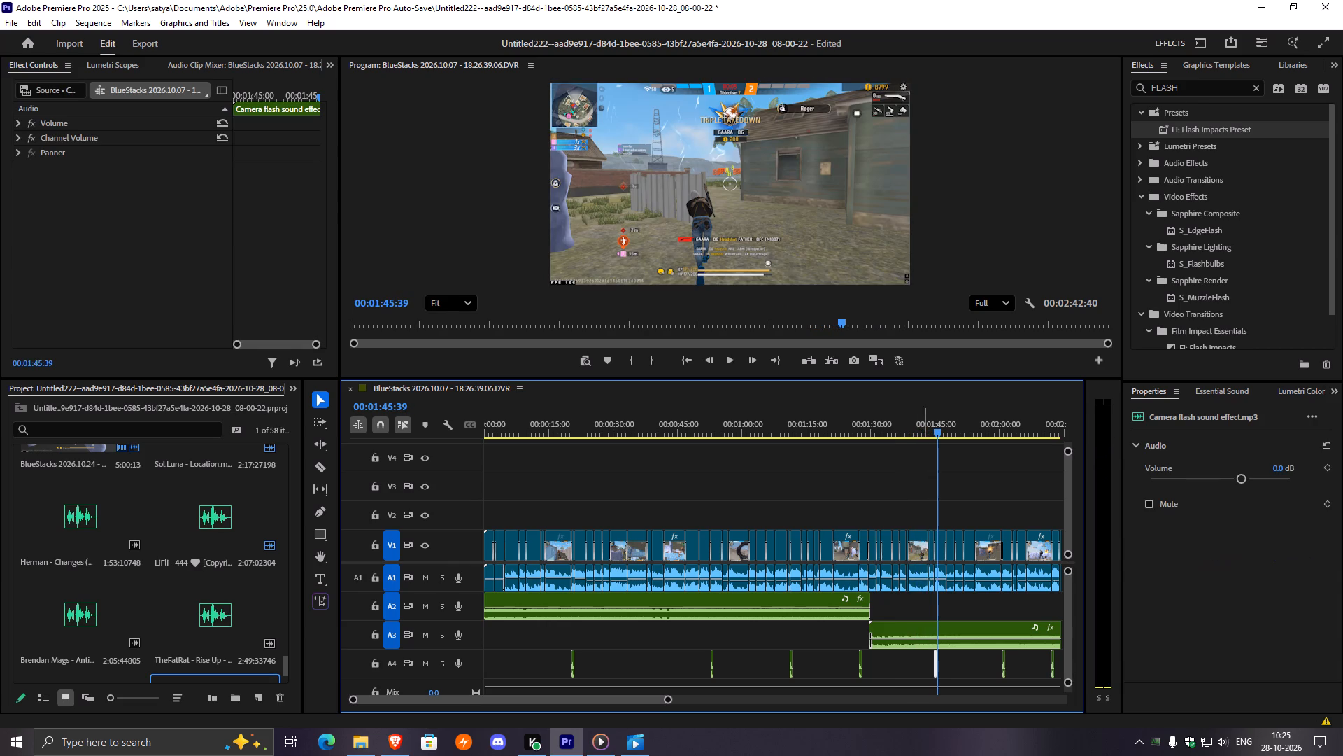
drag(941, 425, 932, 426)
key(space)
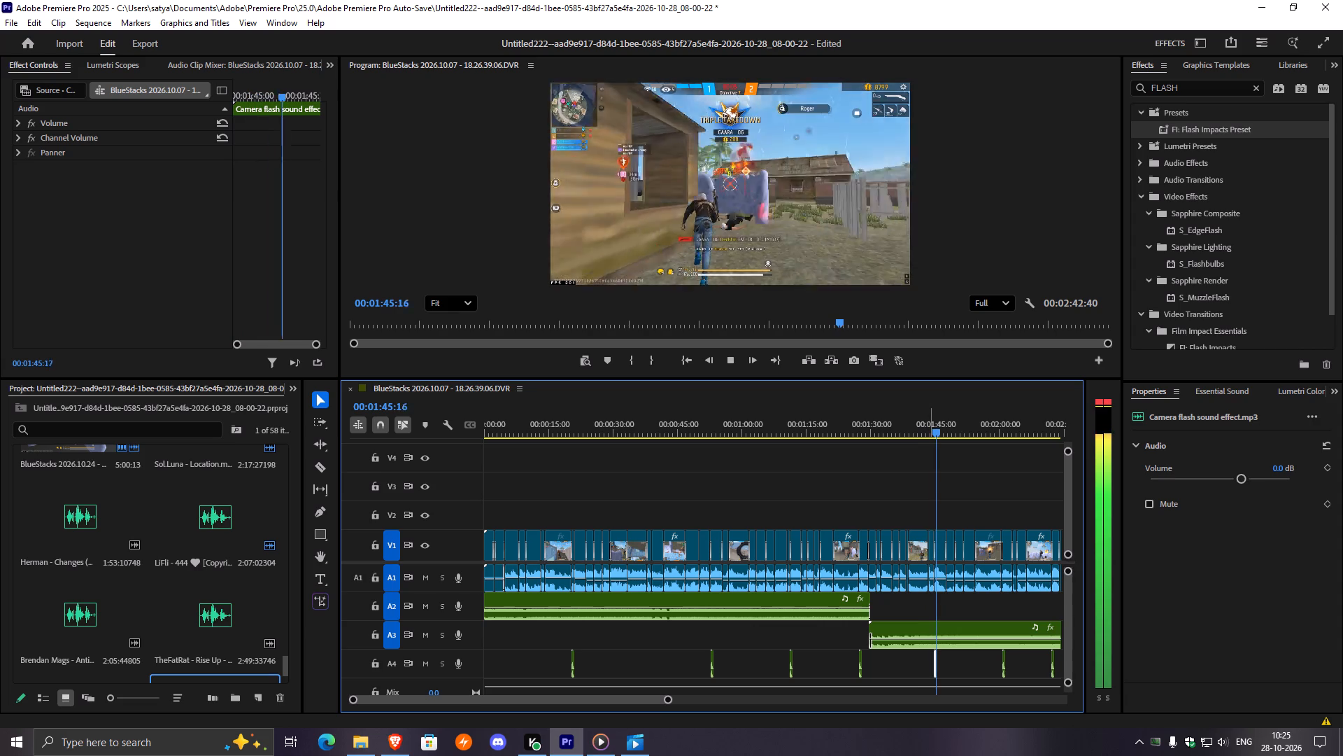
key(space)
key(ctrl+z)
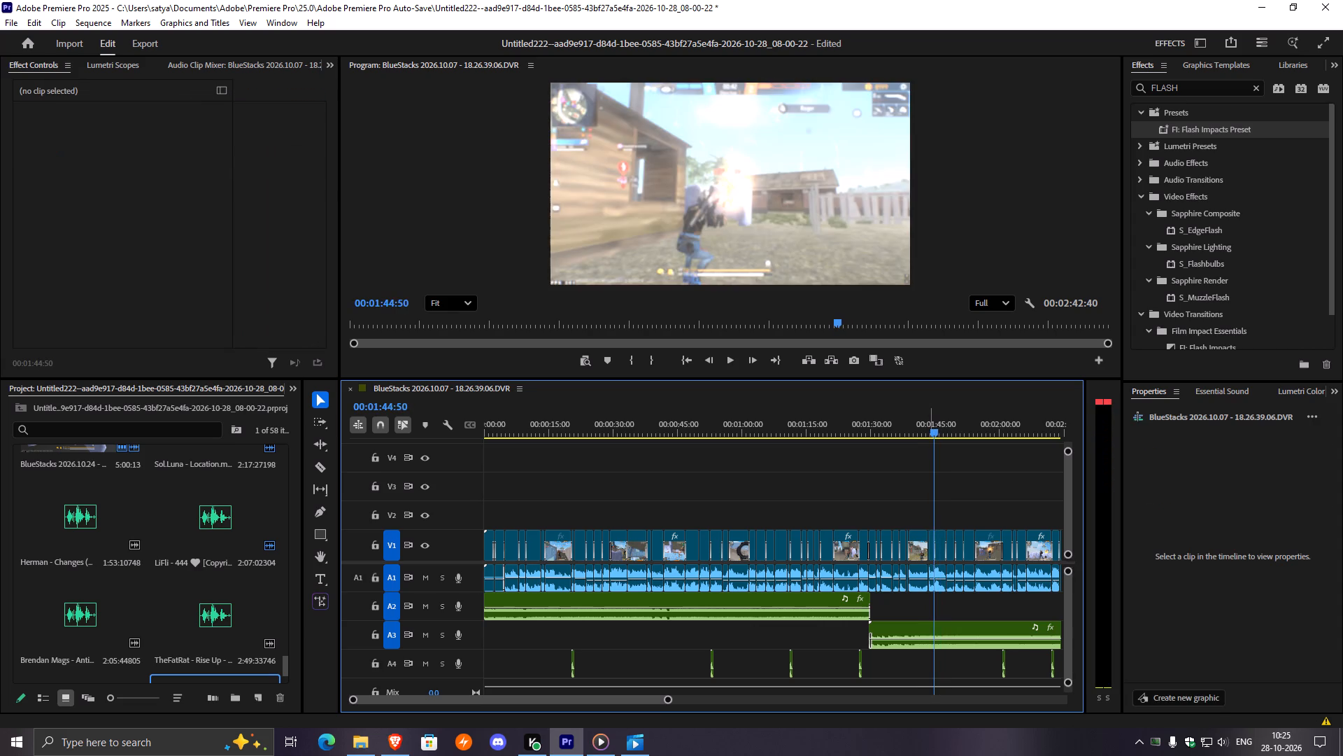
Play the flash sounds on A4 near 00:02:00, 00:02:12 and 00:02:30 to check their timing through to the outro.
key(space)
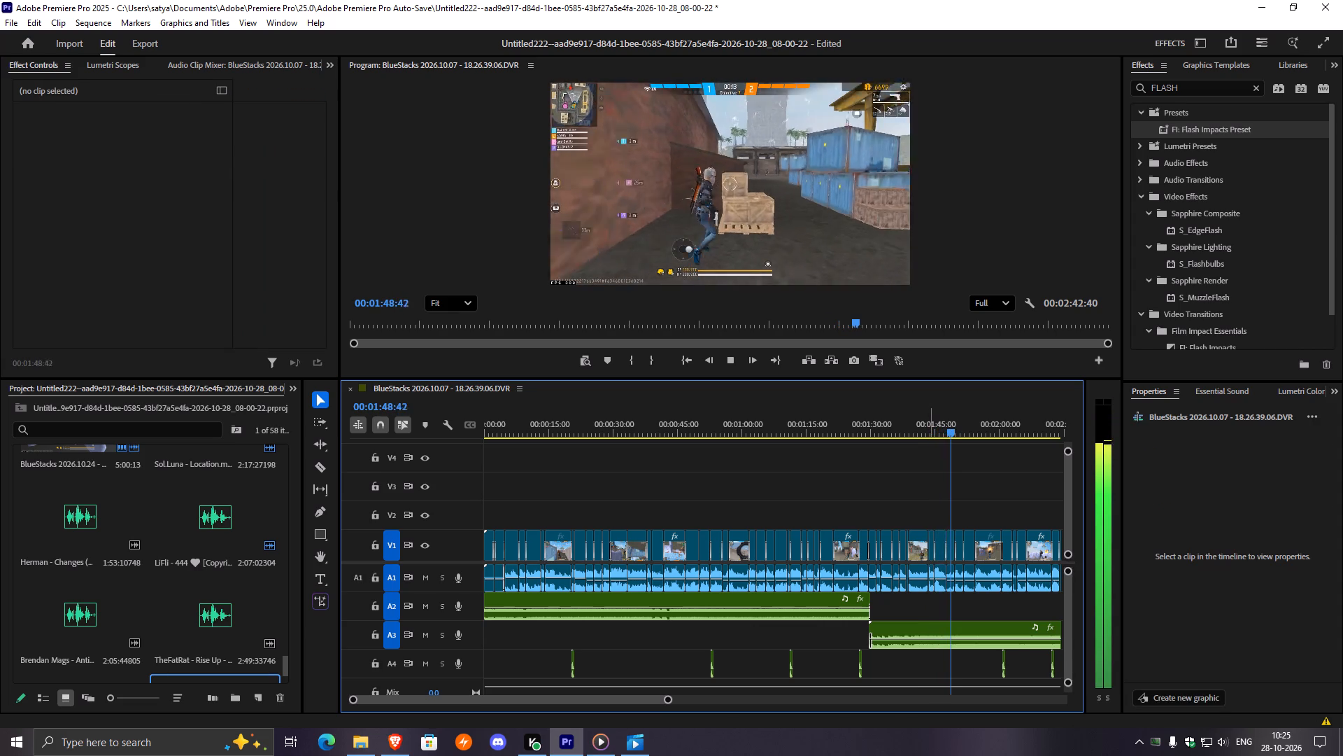
drag(669, 696, 669, 696)
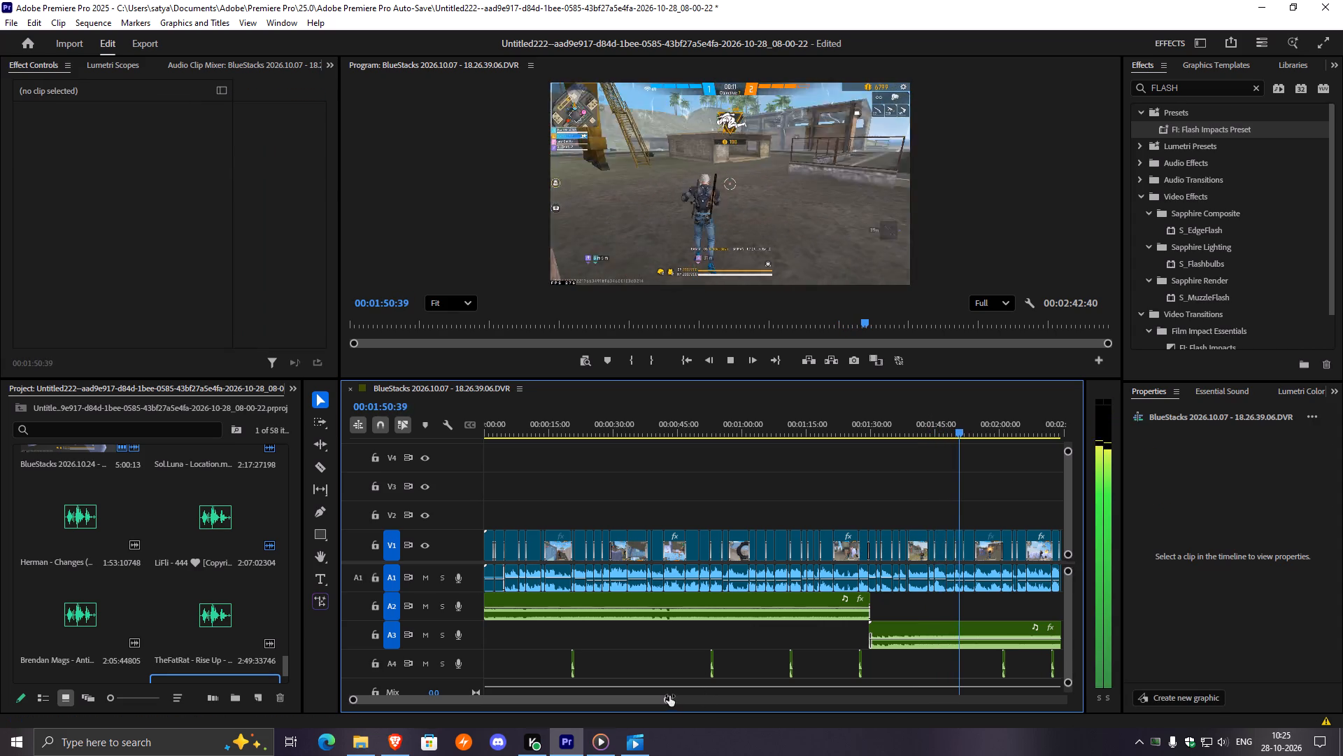
drag(669, 696, 704, 703)
click(899, 427)
key(space)
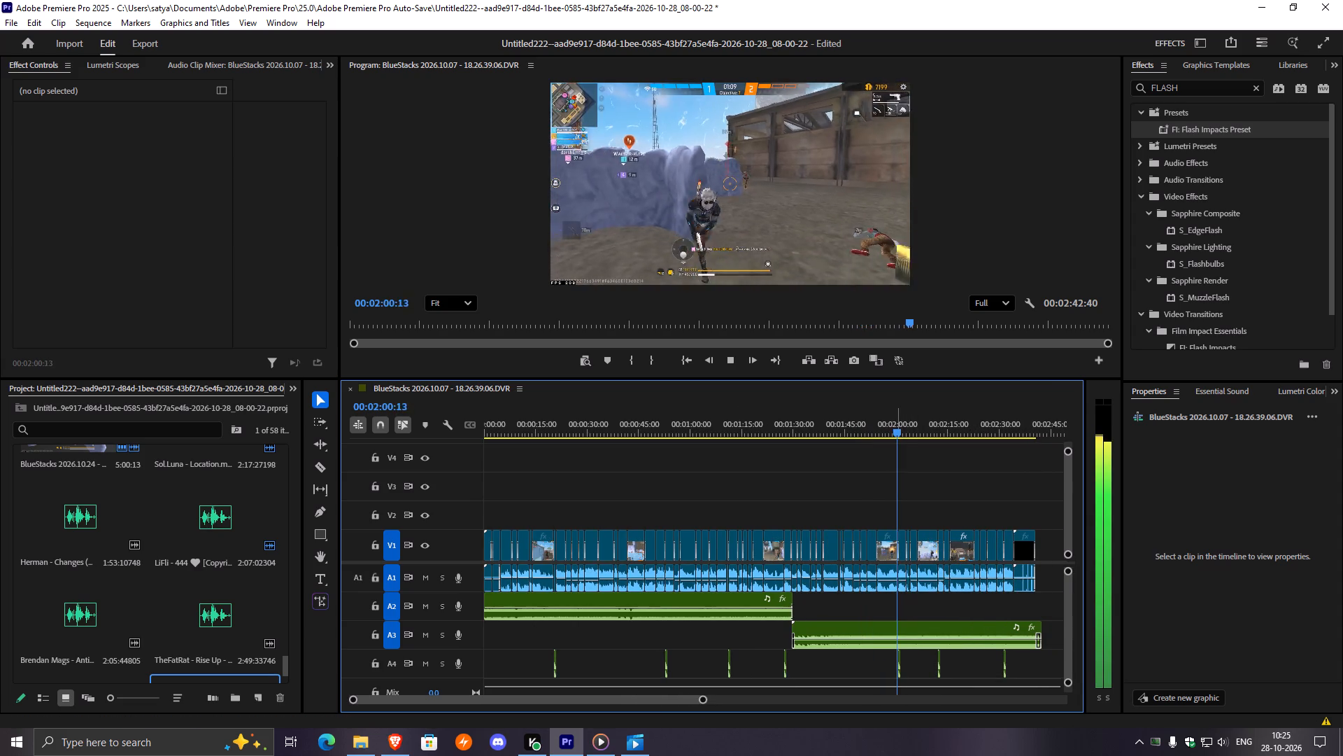
click(948, 430)
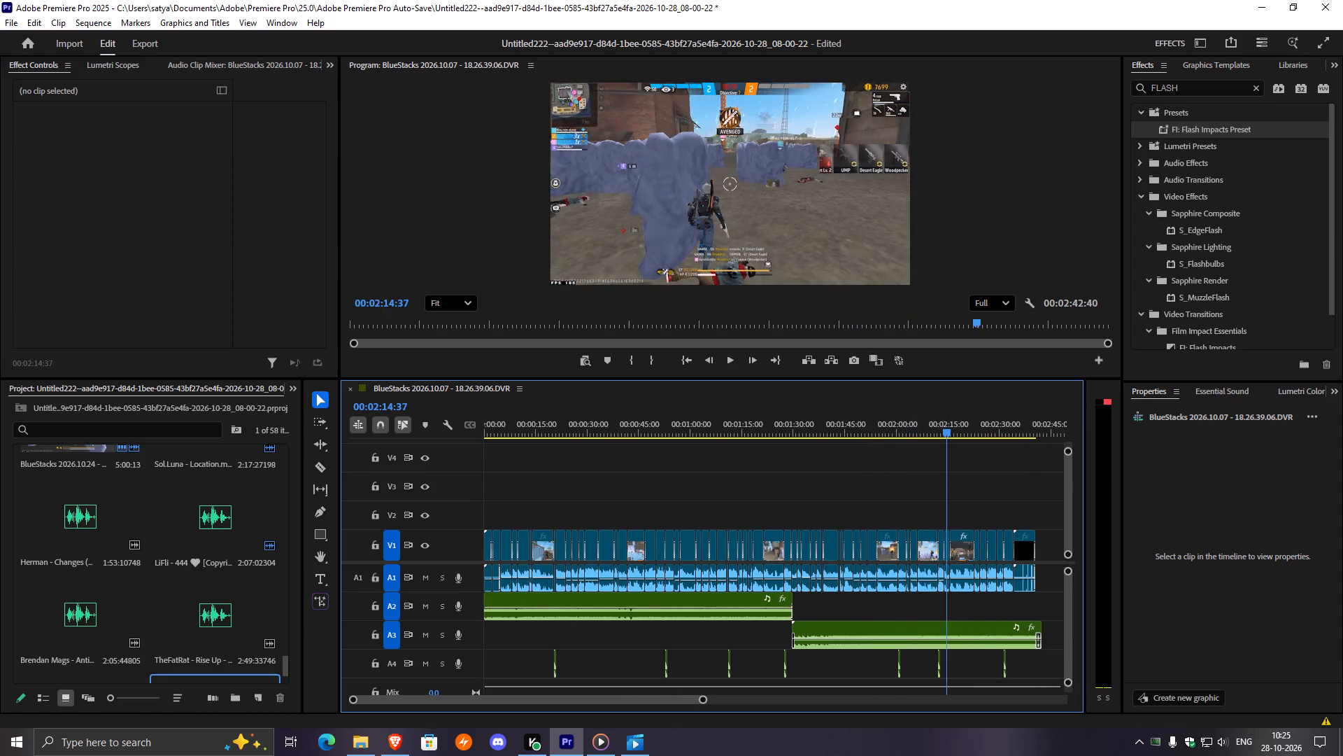
click(939, 429)
key(space)
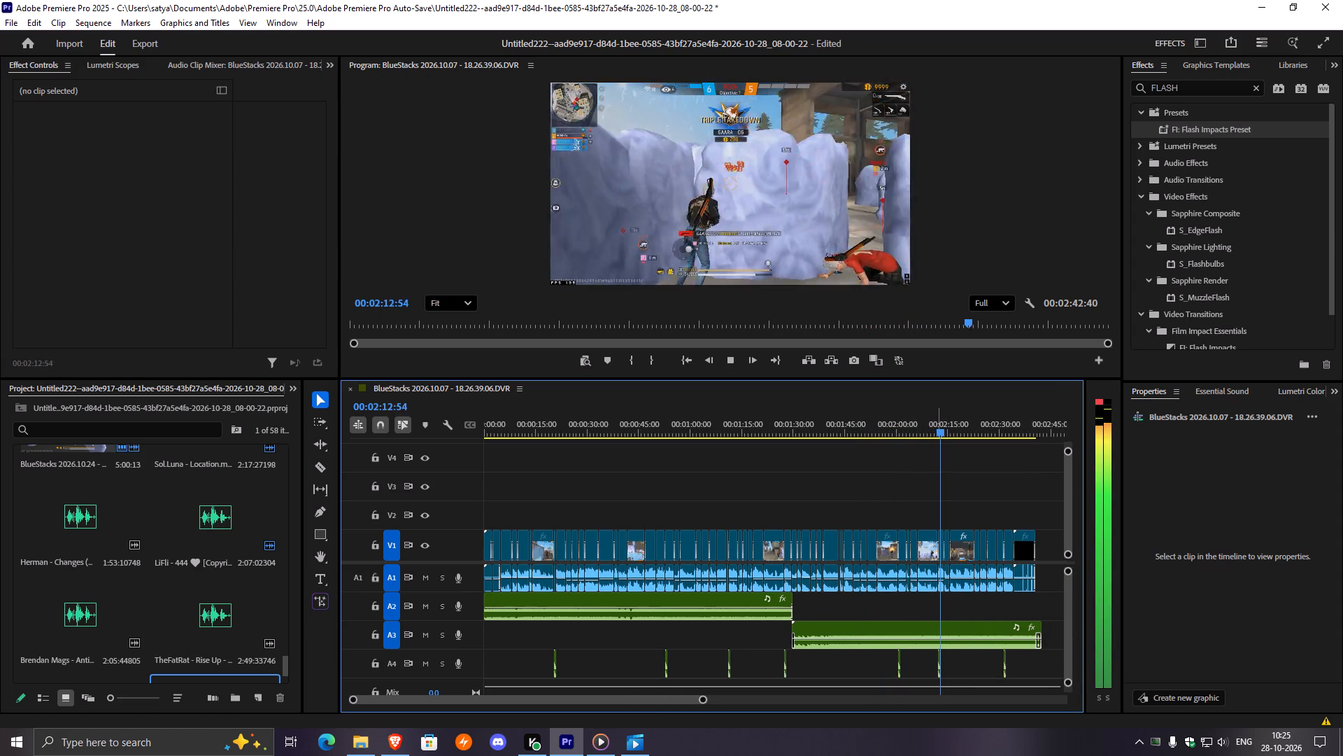
click(1009, 432)
click(1001, 429)
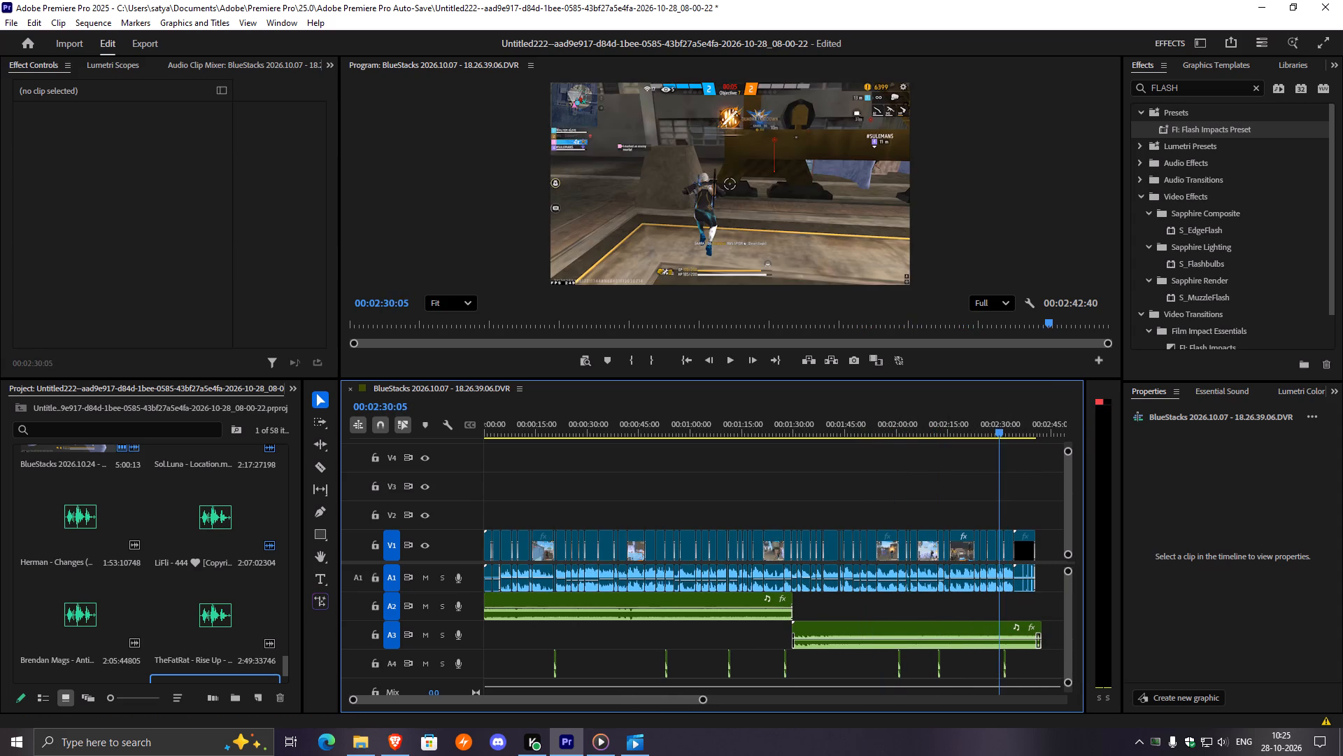
key(space)
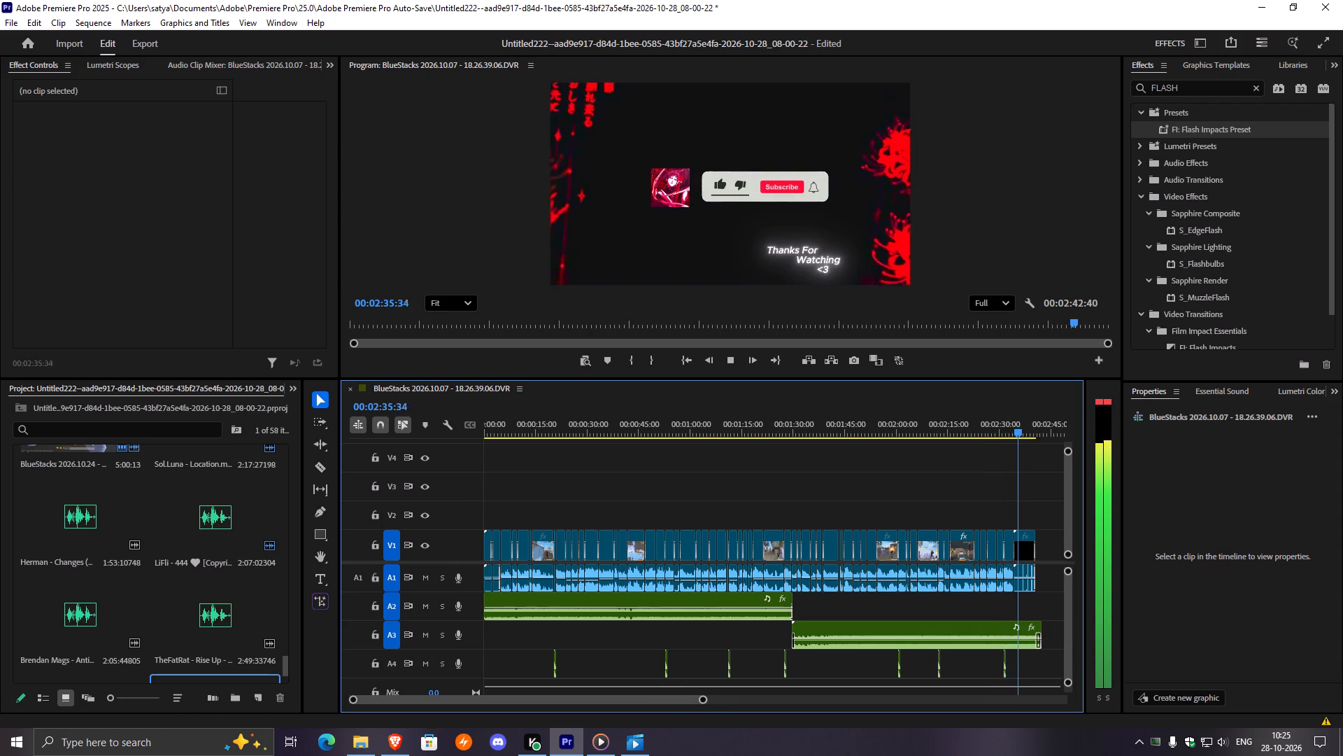
Examine the end of the sequence, playing from the end of the outro clip at 00:02:40:45.
drag(703, 699, 756, 703)
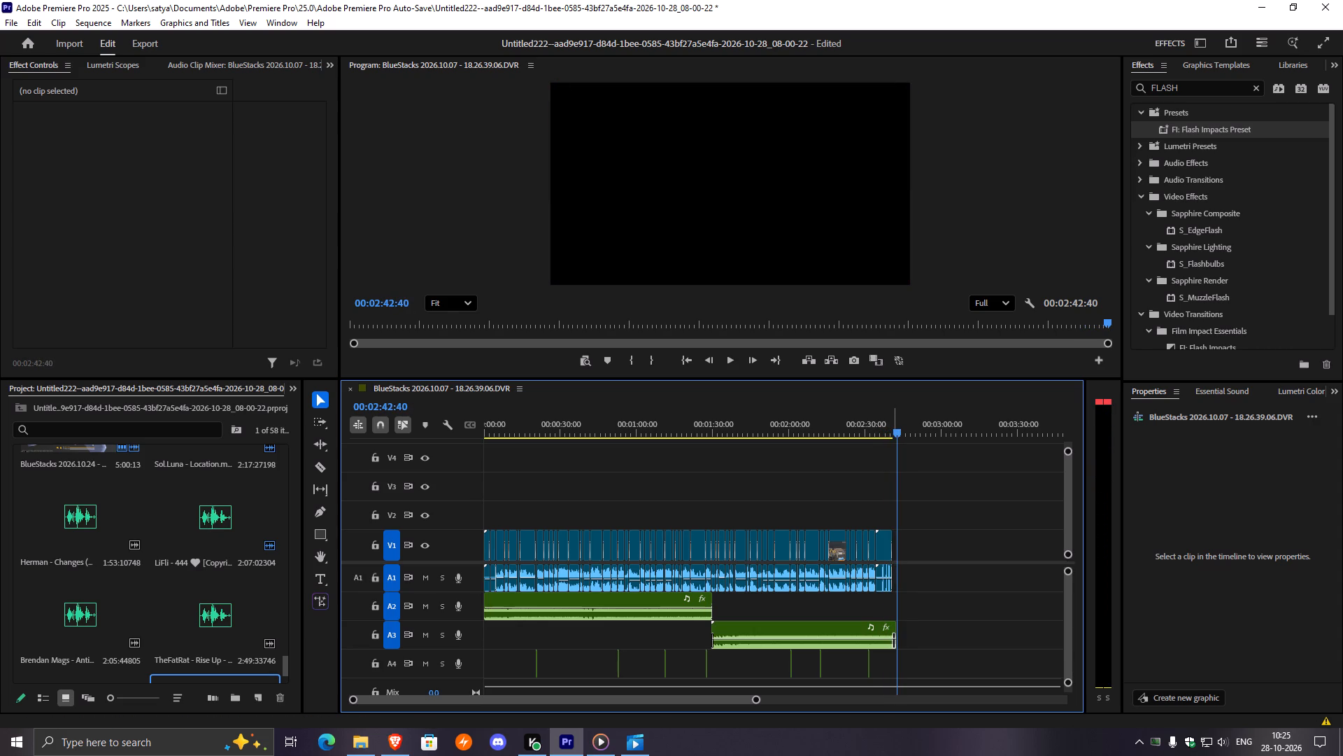
drag(895, 431, 291, 460)
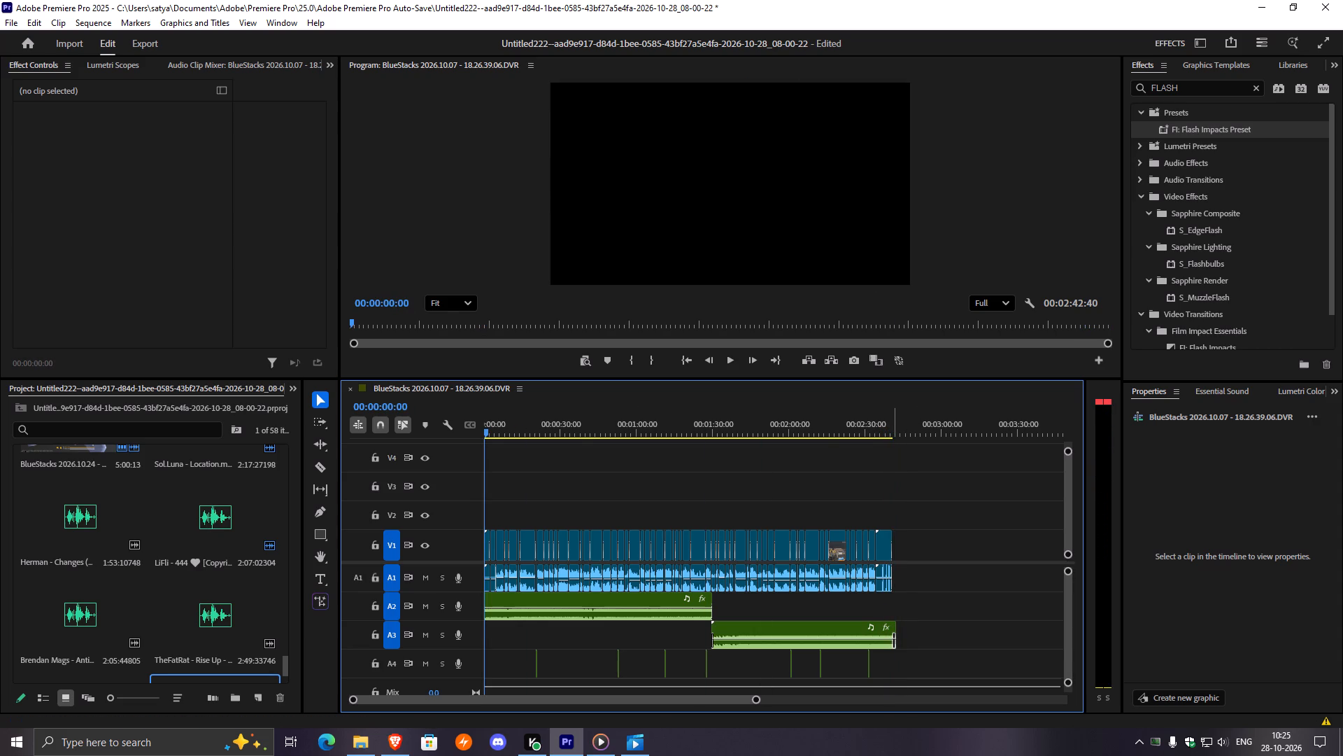
click(894, 431)
drag(894, 431, 900, 433)
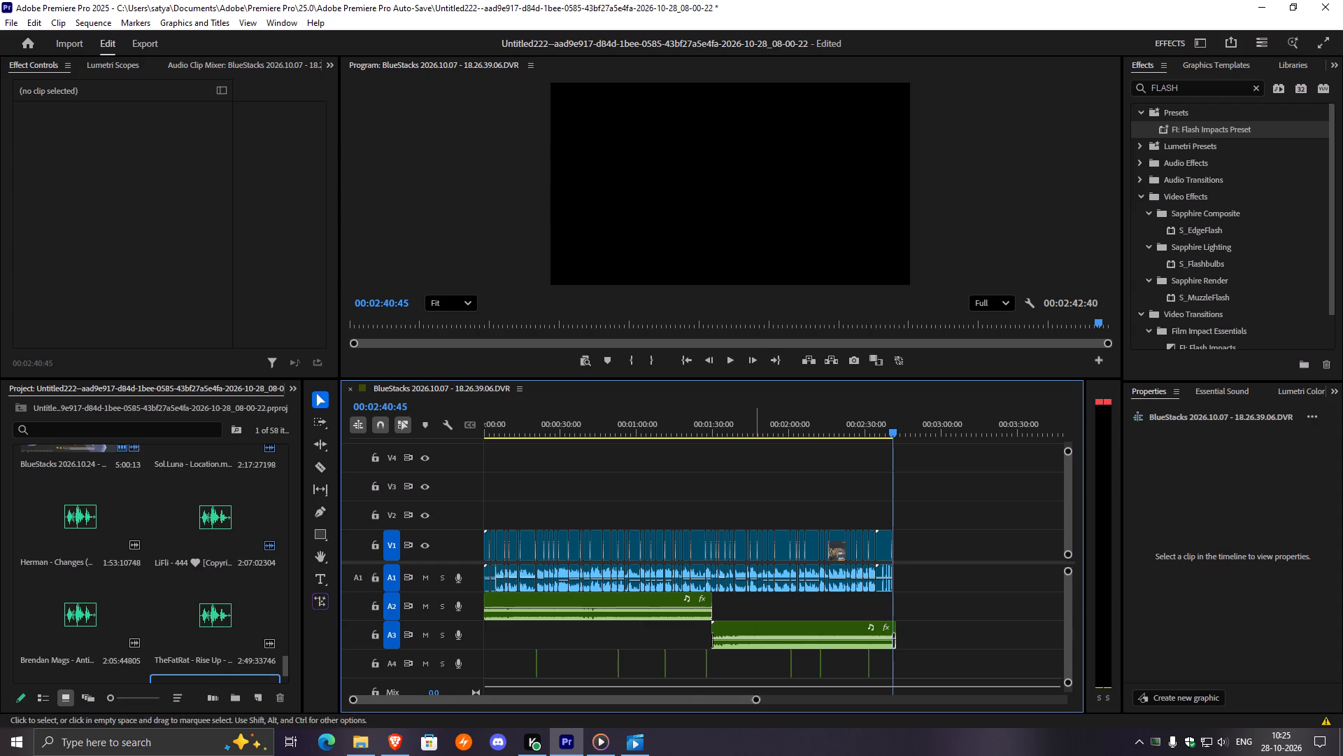
drag(755, 696, 622, 696)
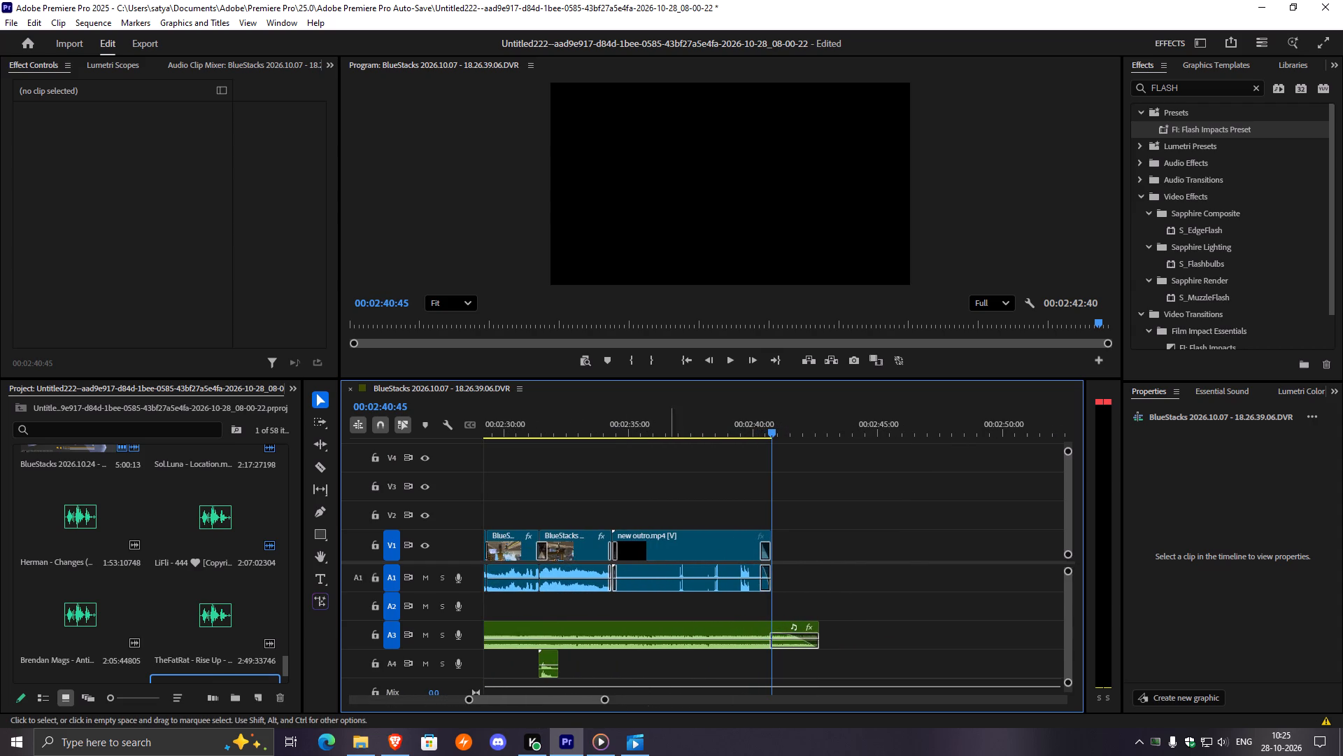
key(space)
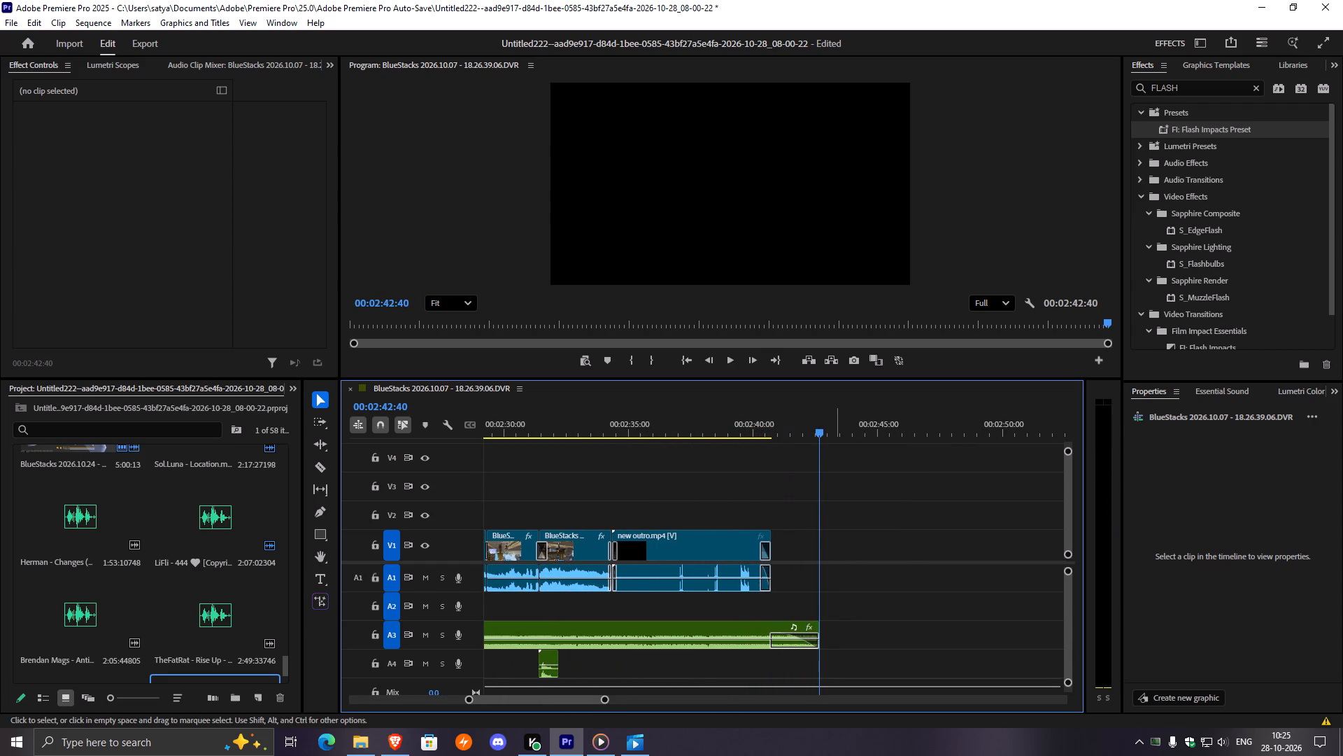
Bring the whole sequence into view and play its opening seconds from 00:00:00:00.
drag(606, 701, 755, 706)
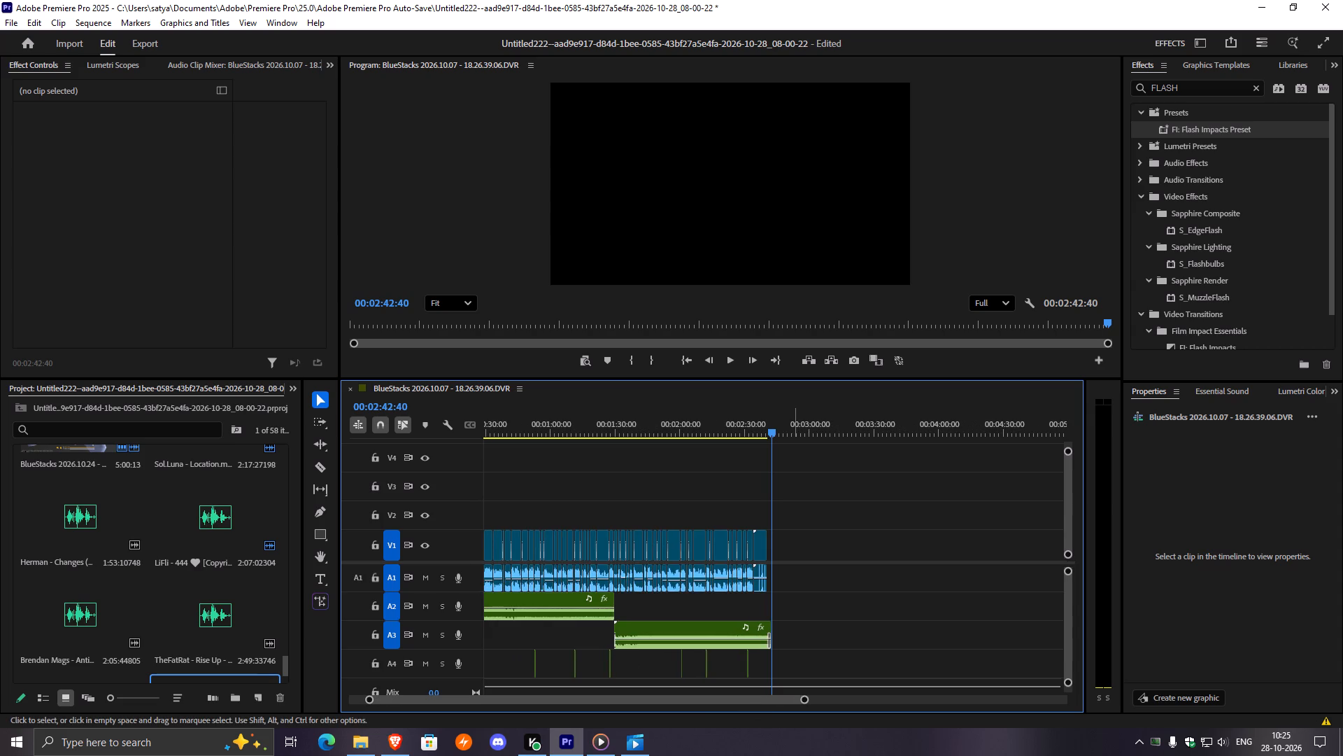
drag(803, 701, 883, 710)
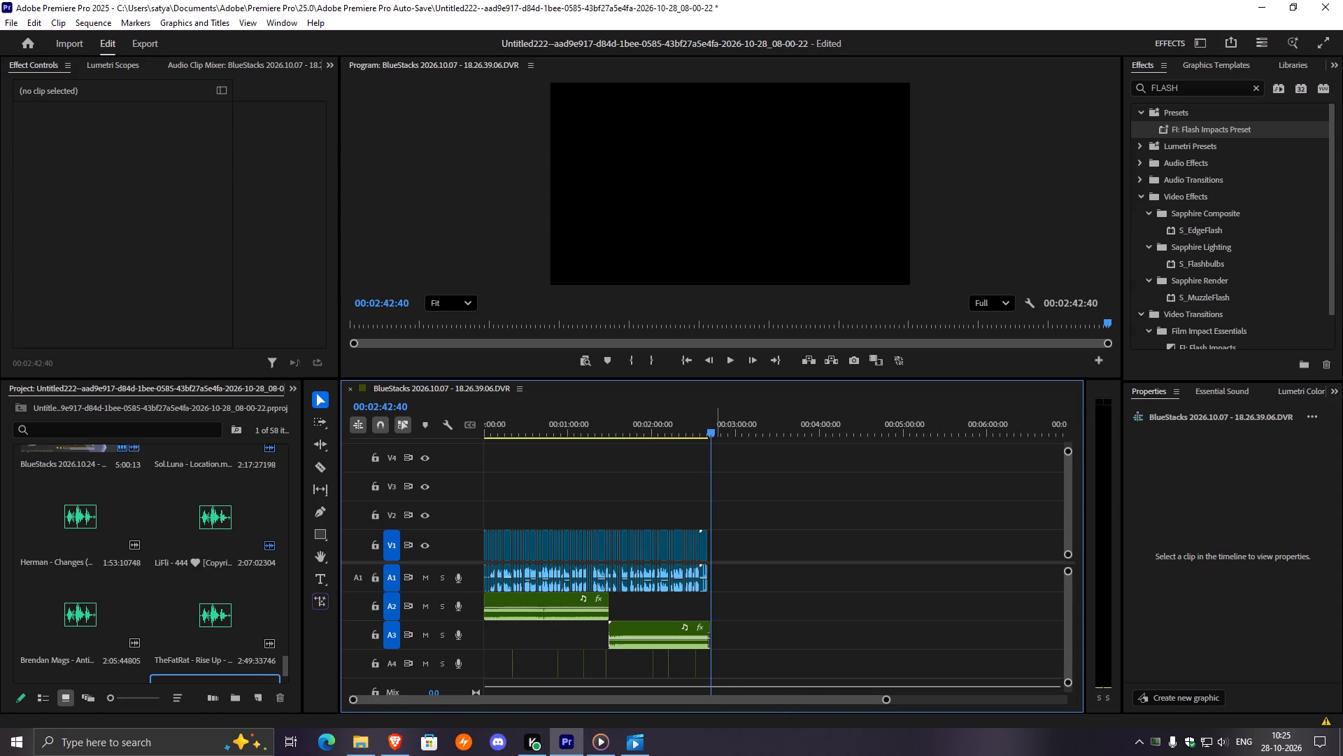
drag(711, 432, 207, 473)
key(space)
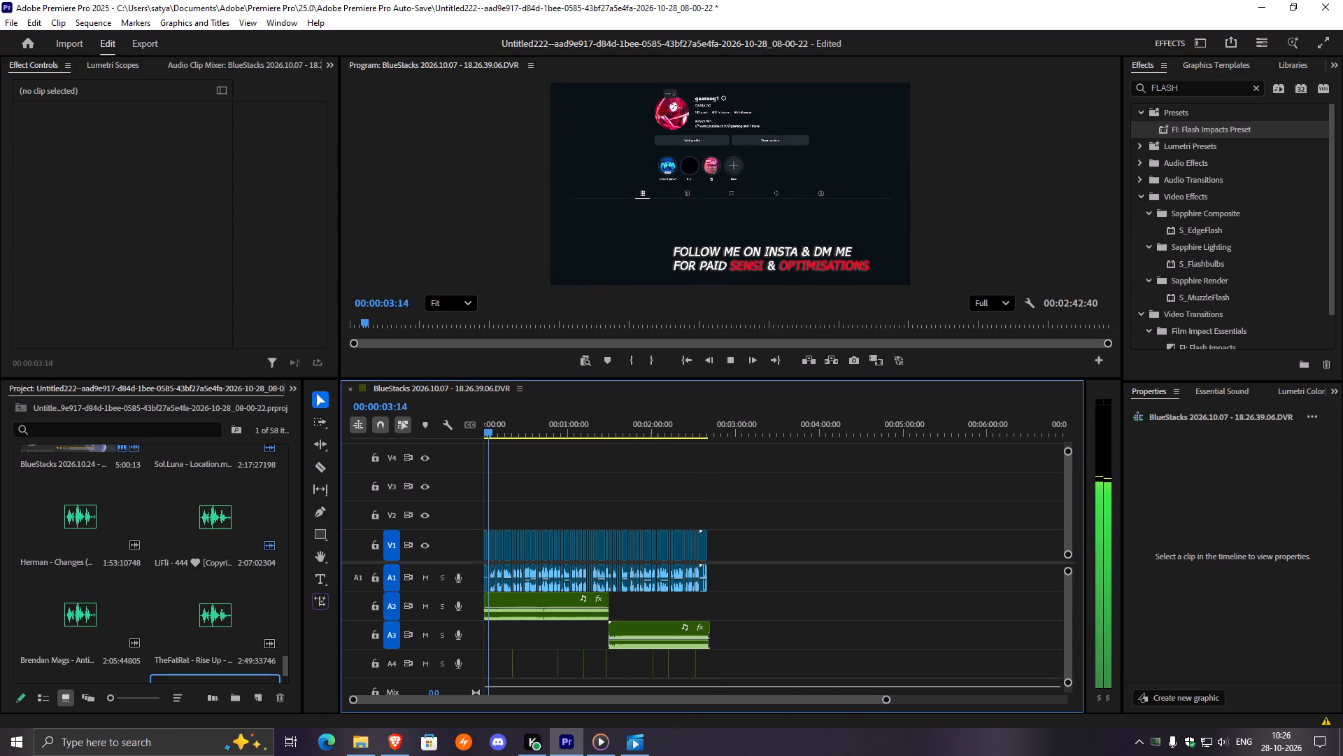
key(space)
Audition the Katana Swing Cut, Shocked, Camera flash and Glitch sound effects from the sound file search results in File Explorer.
click(374, 745)
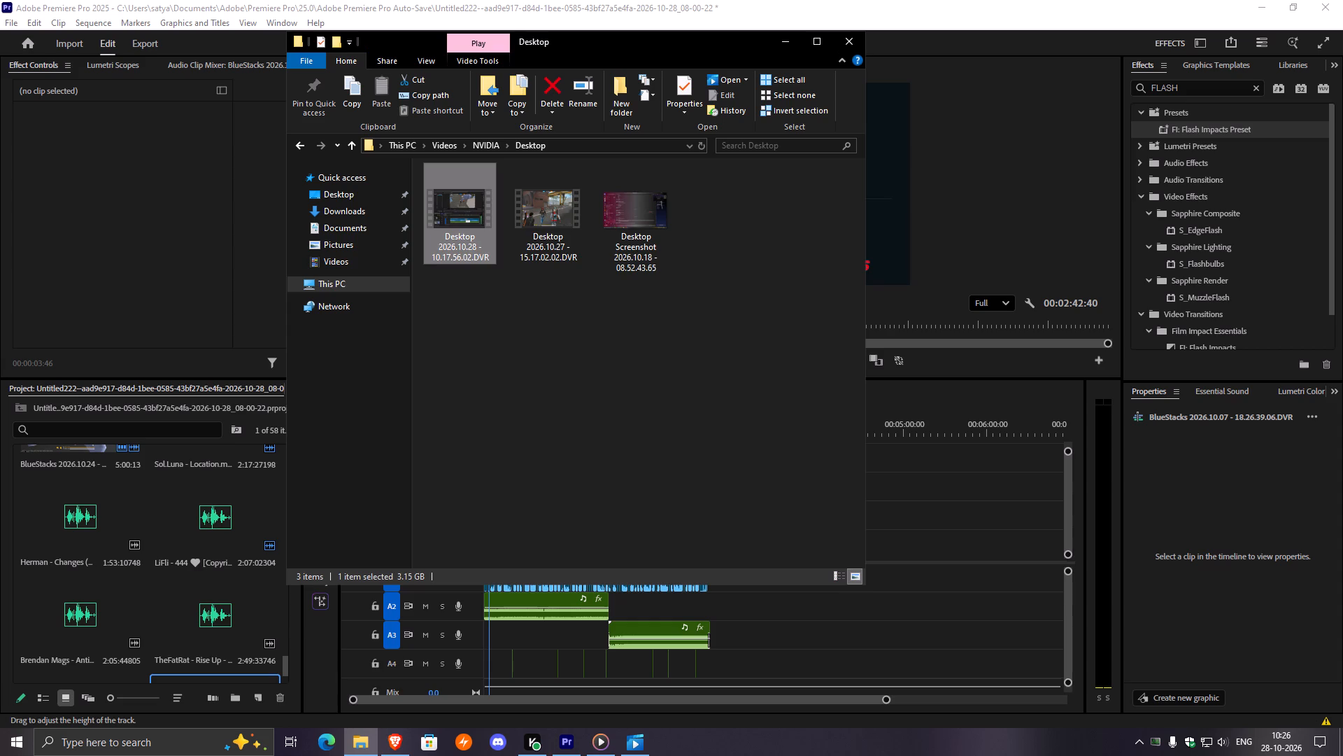
drag(430, 339, 440, 351)
drag(473, 355, 490, 364)
drag(537, 395, 549, 409)
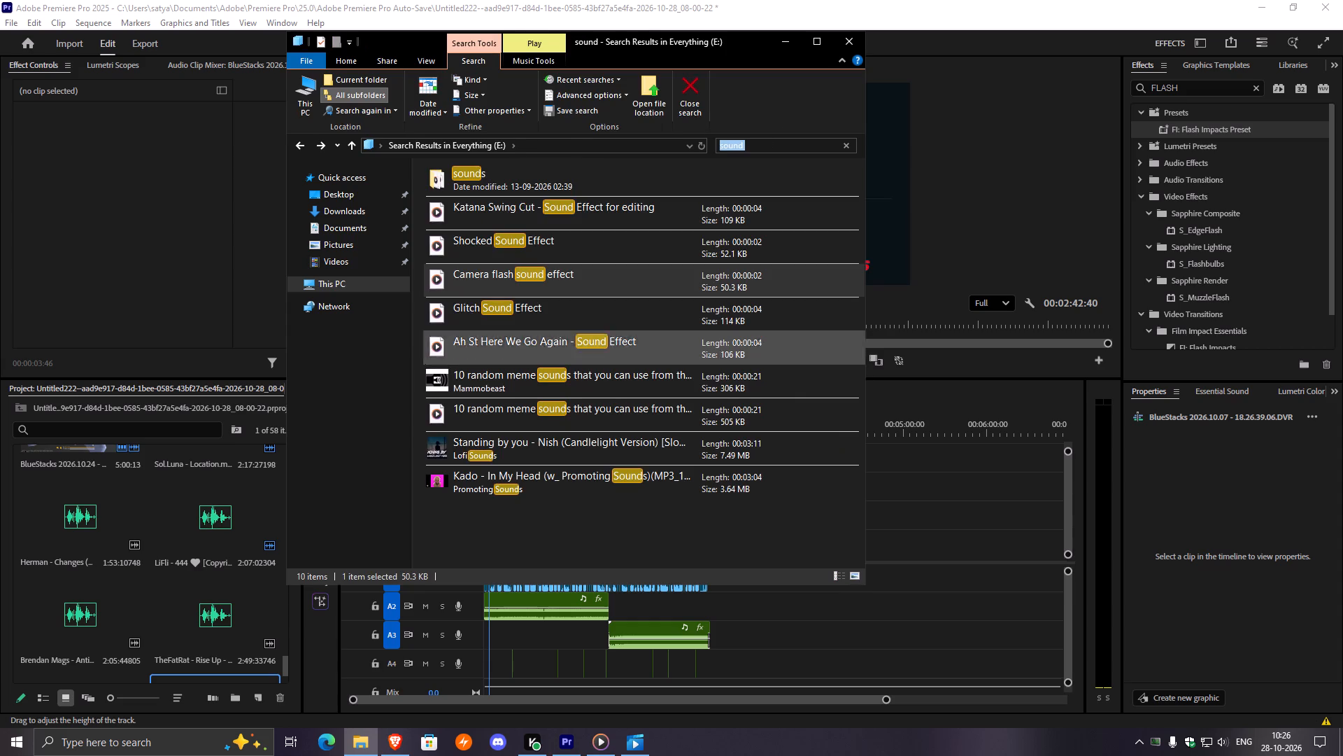
click(509, 205)
double_click(490, 224)
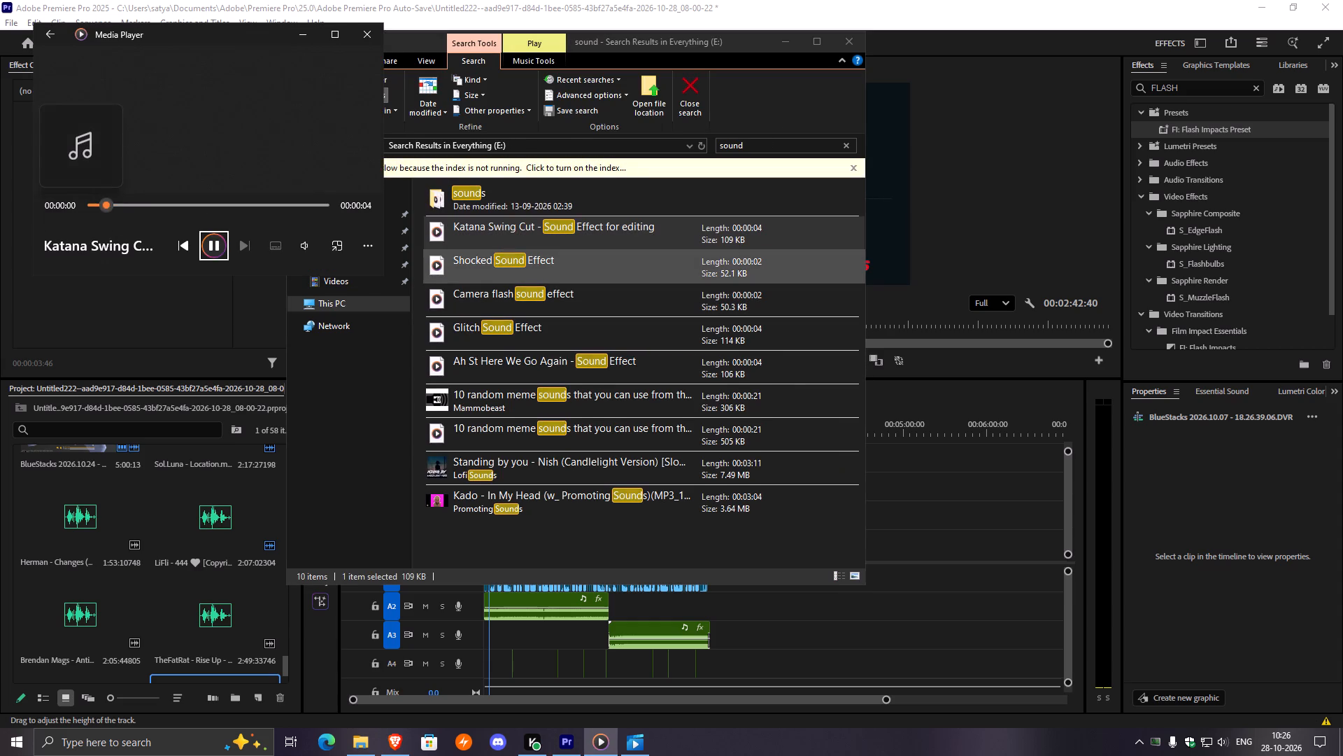
double_click(486, 272)
double_click(474, 293)
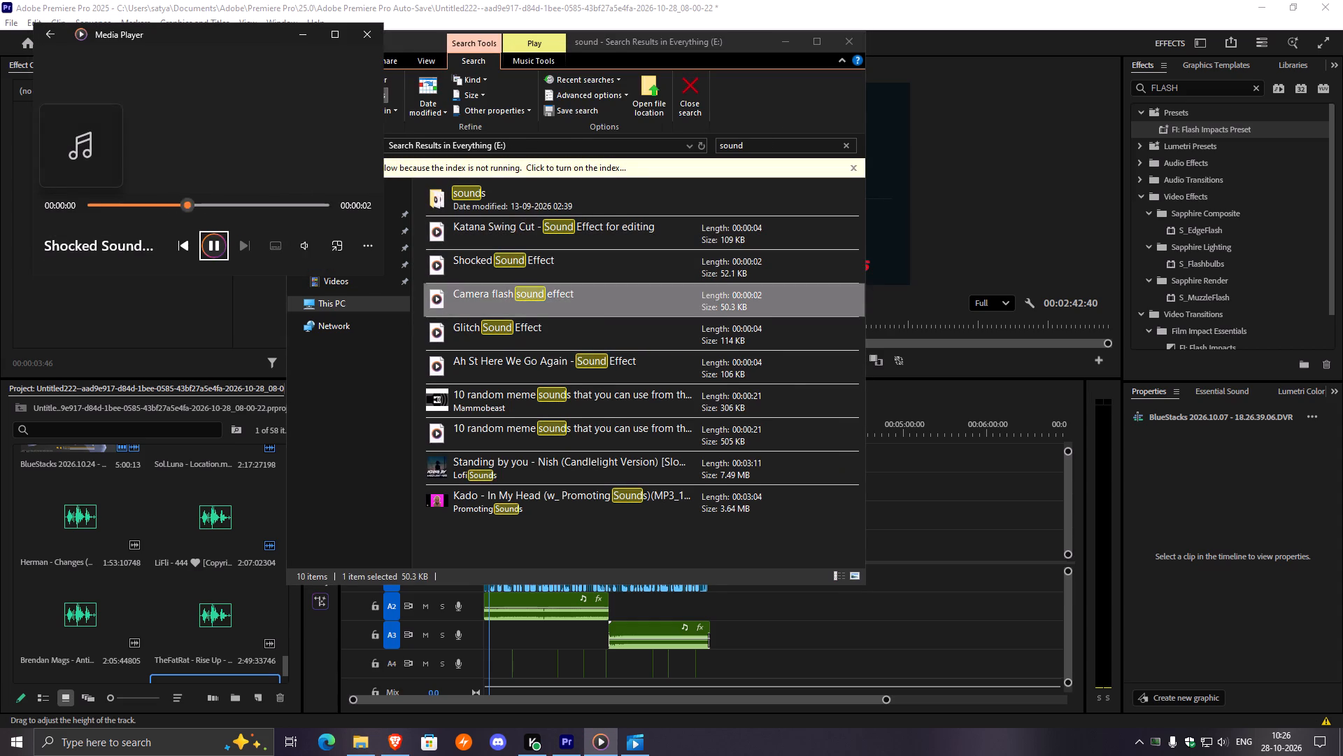
double_click(478, 332)
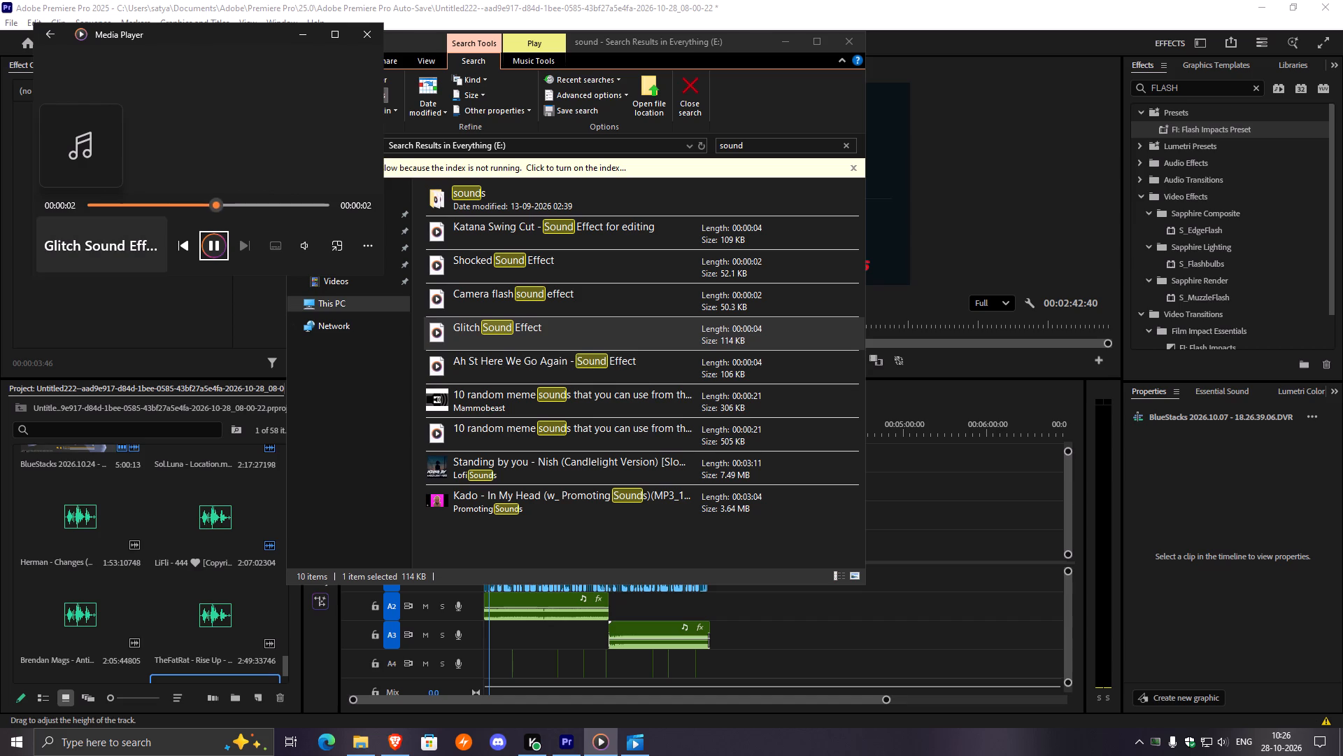
Import the Glitch Sound Effect file from the search results into the Premiere Pro project.
drag(435, 336, 480, 362)
scroll(160, 541, down, 5)
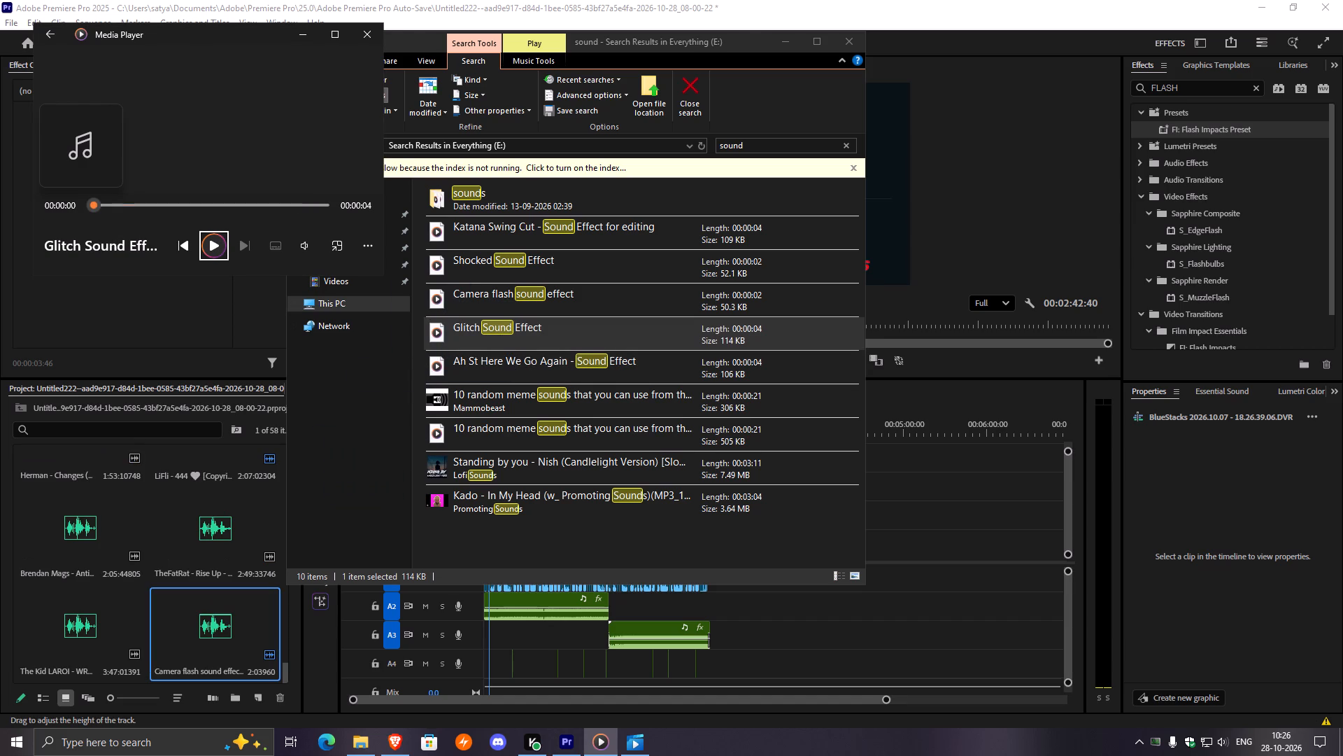
scroll(200, 556, down, 8)
drag(468, 331, 245, 677)
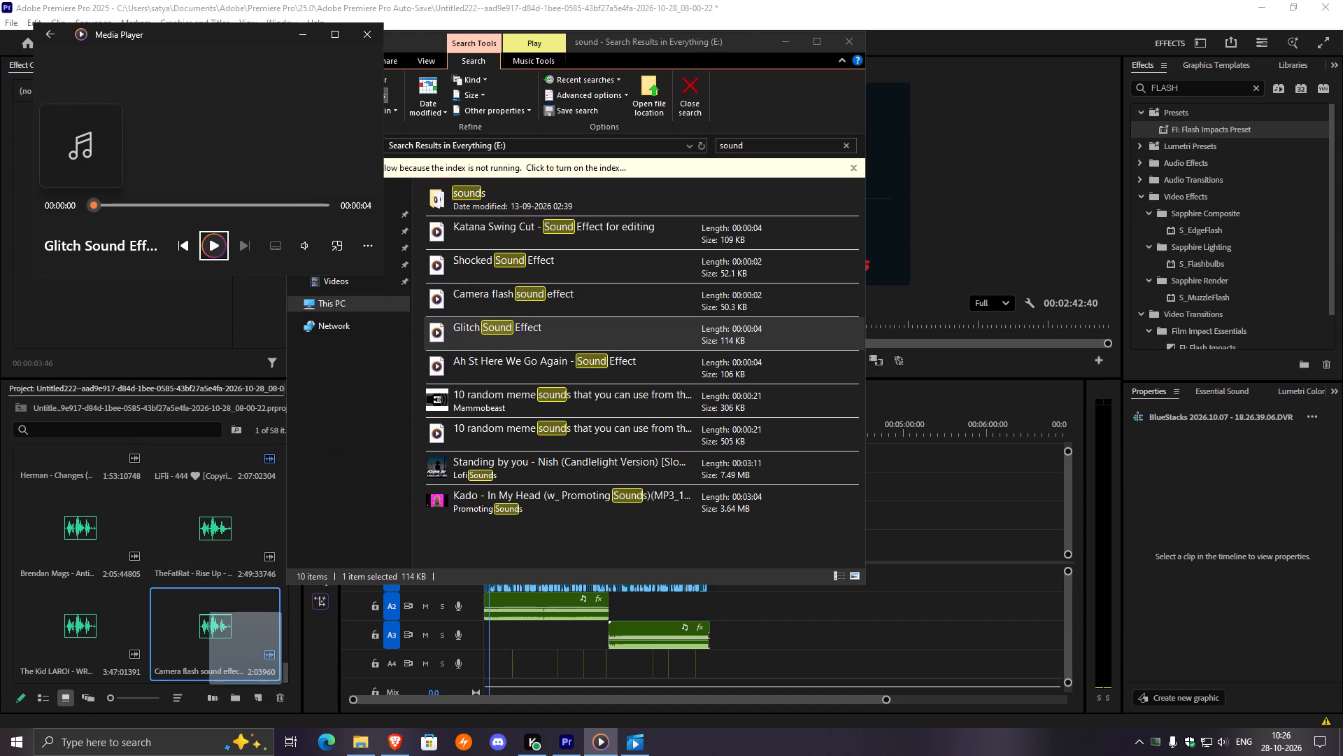
drag(245, 677, 213, 677)
scroll(220, 636, down, 3)
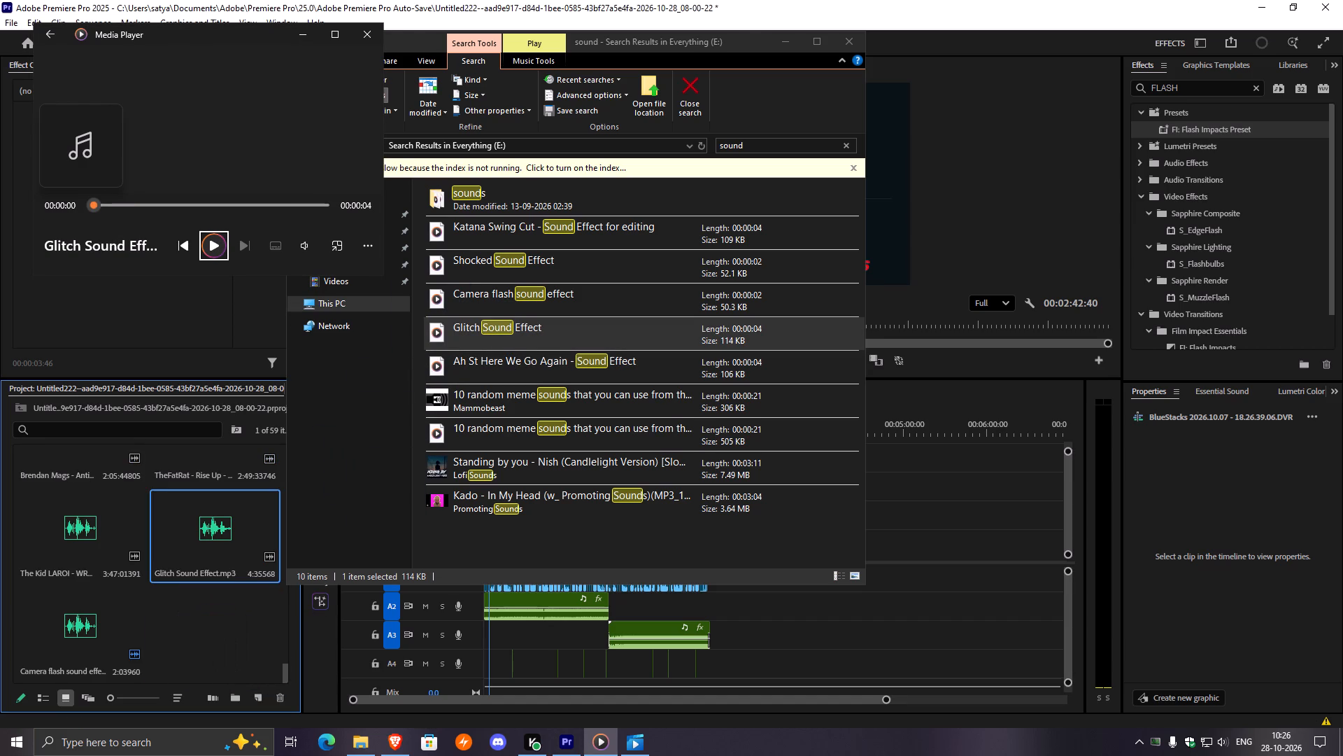
click(224, 542)
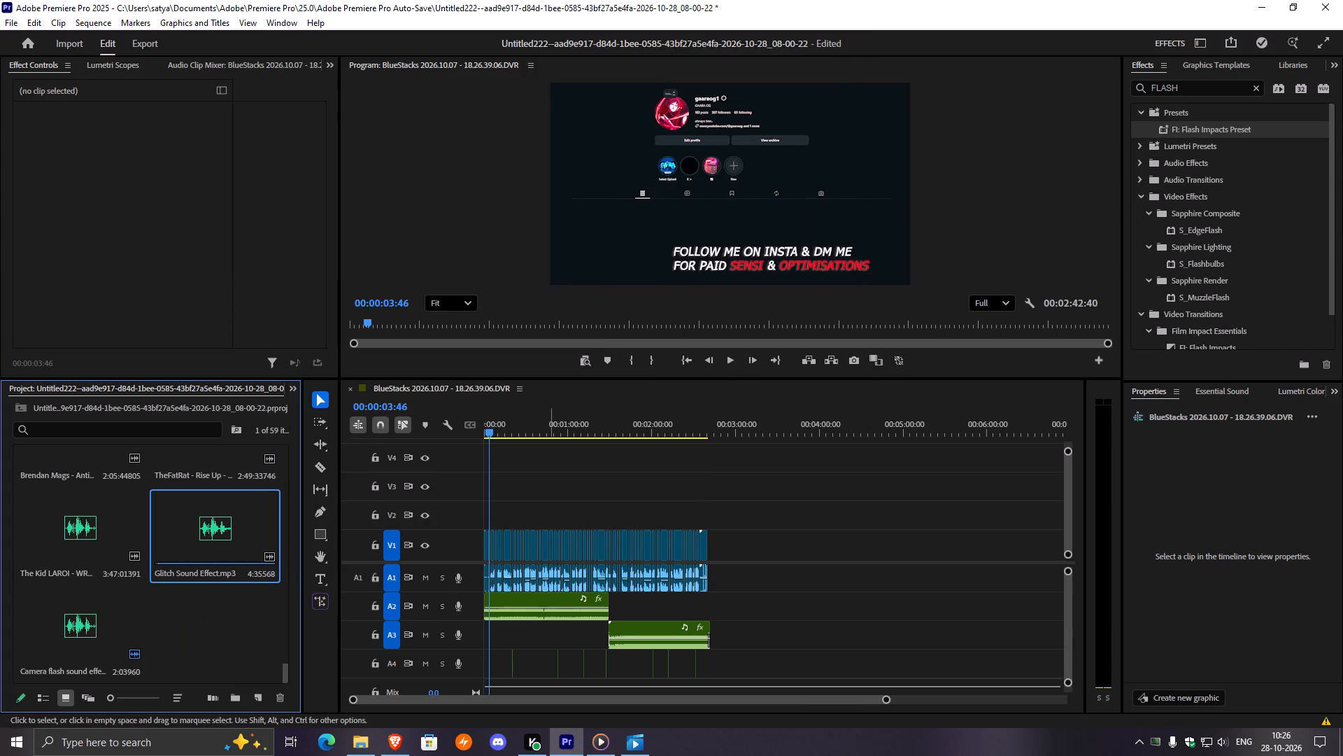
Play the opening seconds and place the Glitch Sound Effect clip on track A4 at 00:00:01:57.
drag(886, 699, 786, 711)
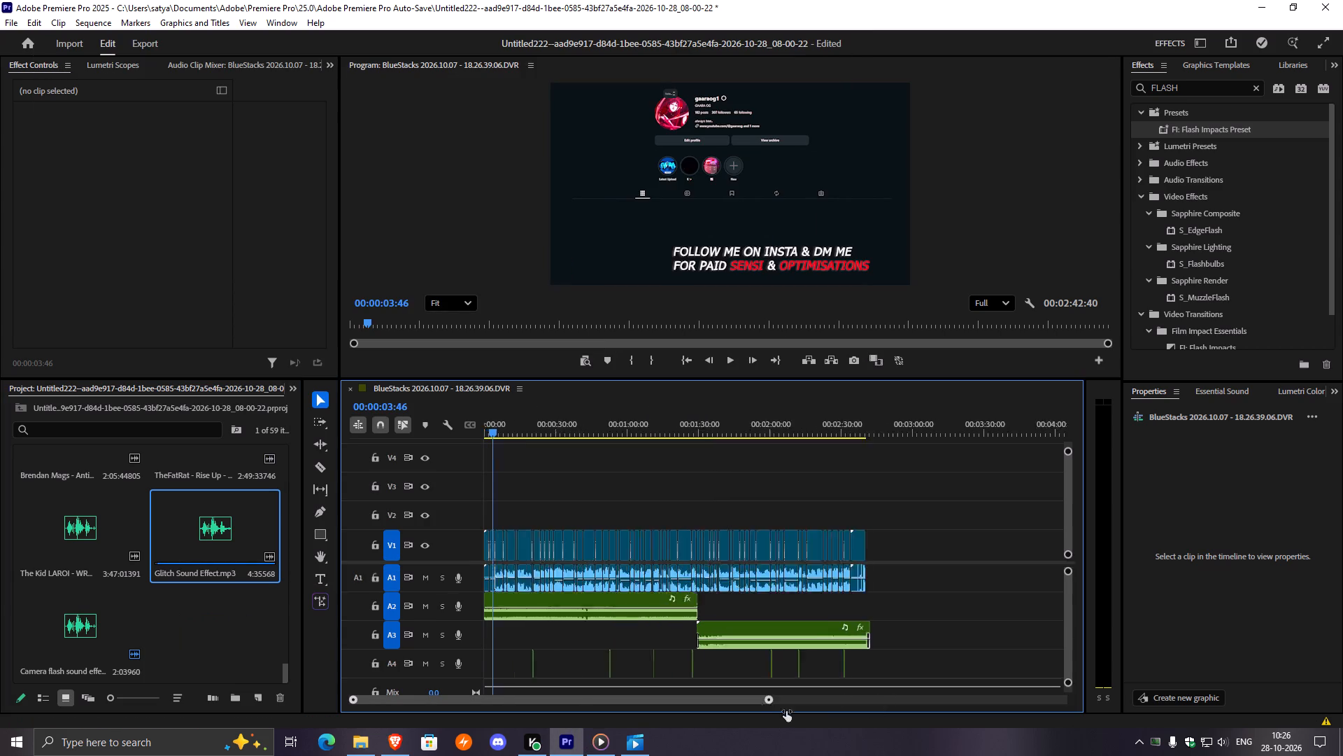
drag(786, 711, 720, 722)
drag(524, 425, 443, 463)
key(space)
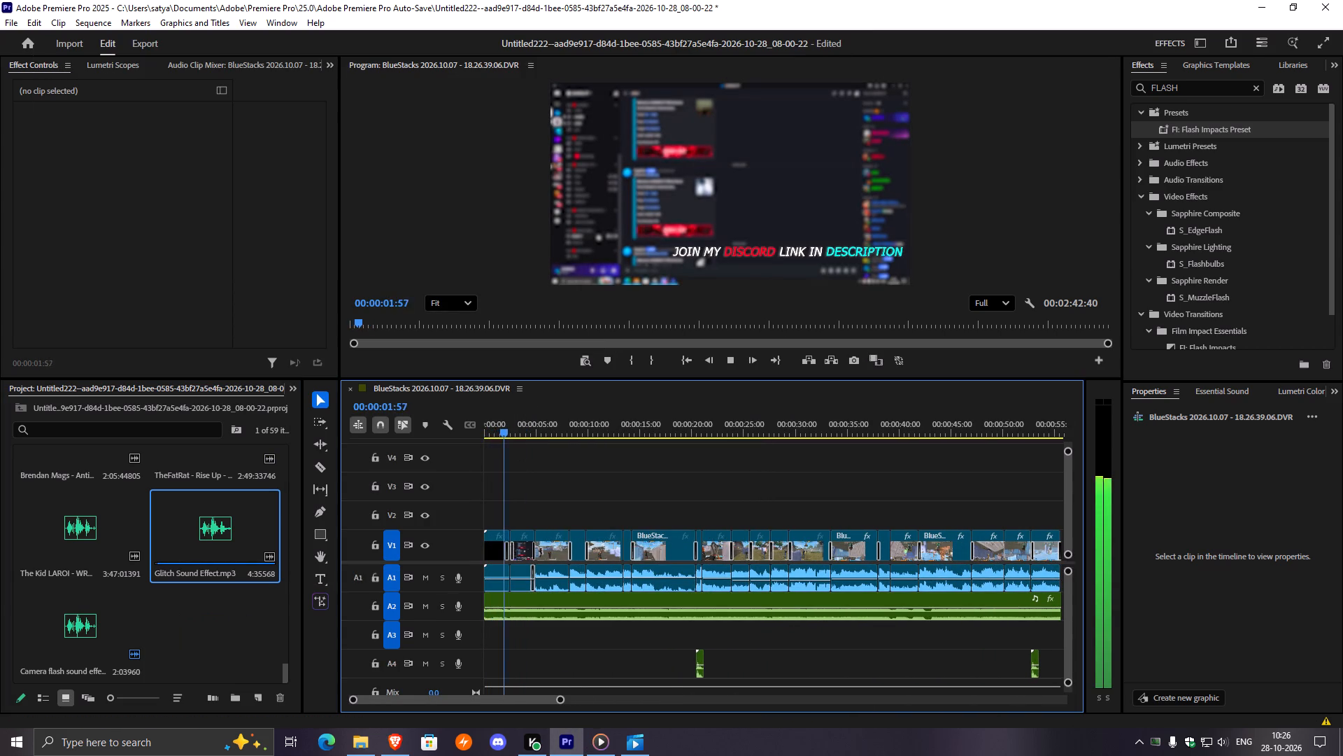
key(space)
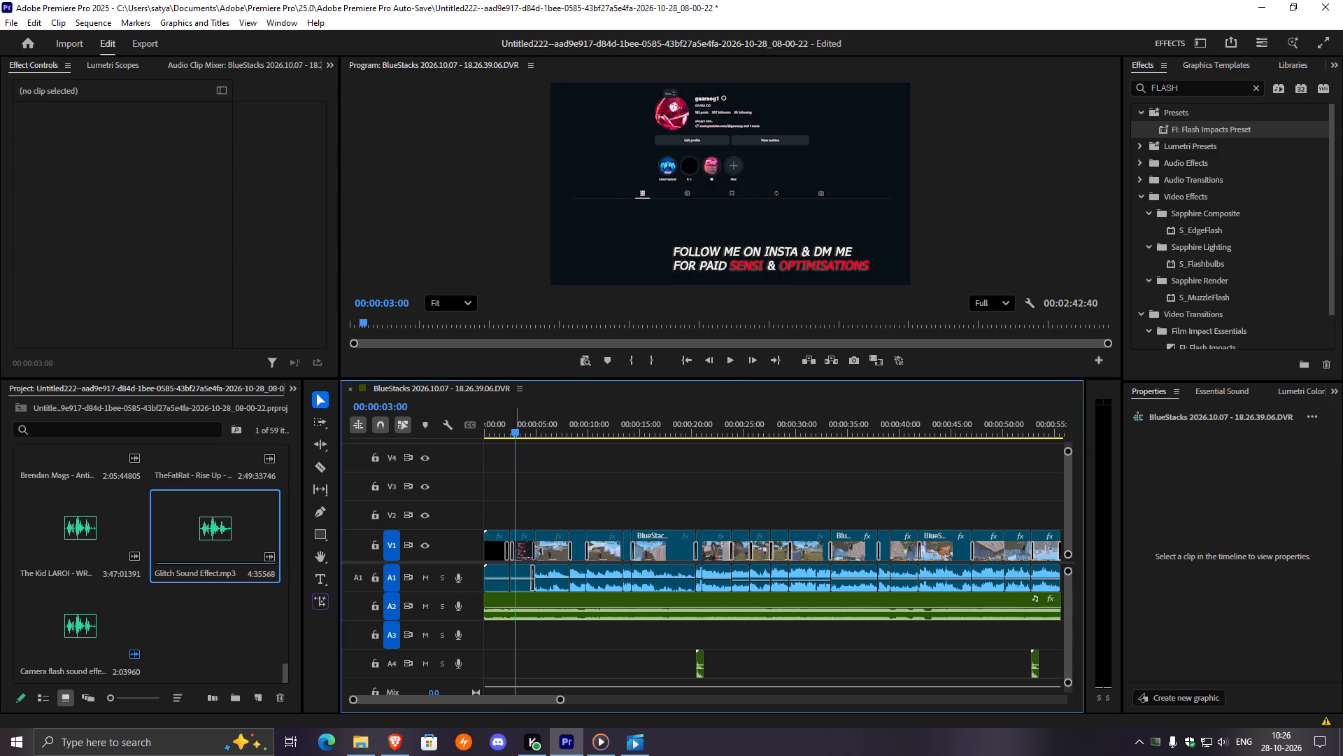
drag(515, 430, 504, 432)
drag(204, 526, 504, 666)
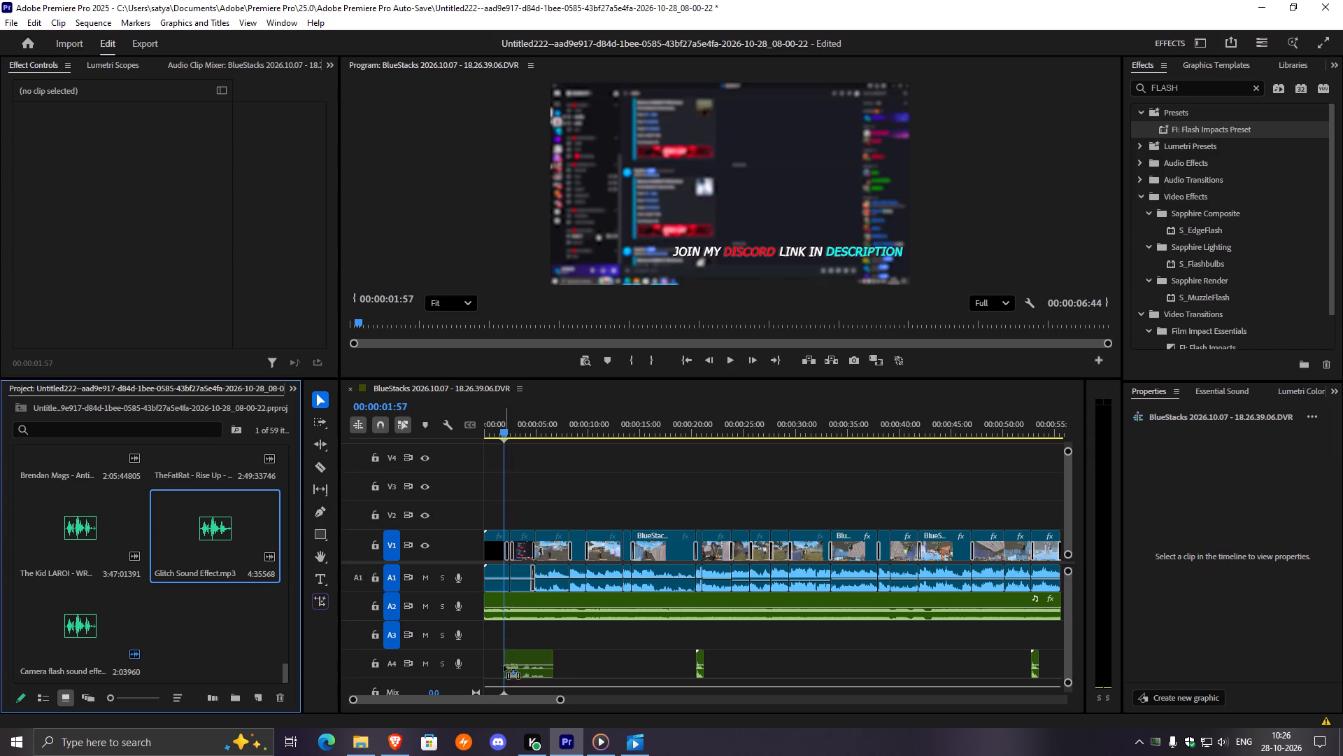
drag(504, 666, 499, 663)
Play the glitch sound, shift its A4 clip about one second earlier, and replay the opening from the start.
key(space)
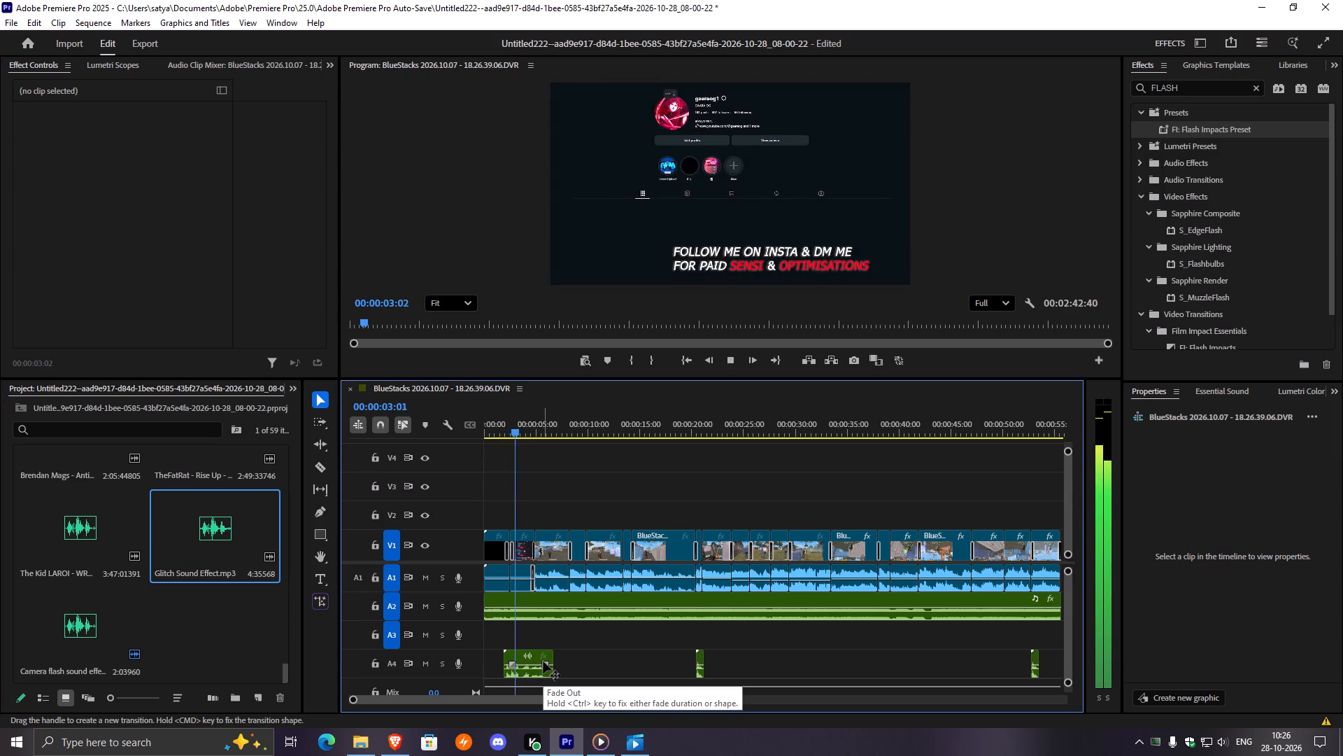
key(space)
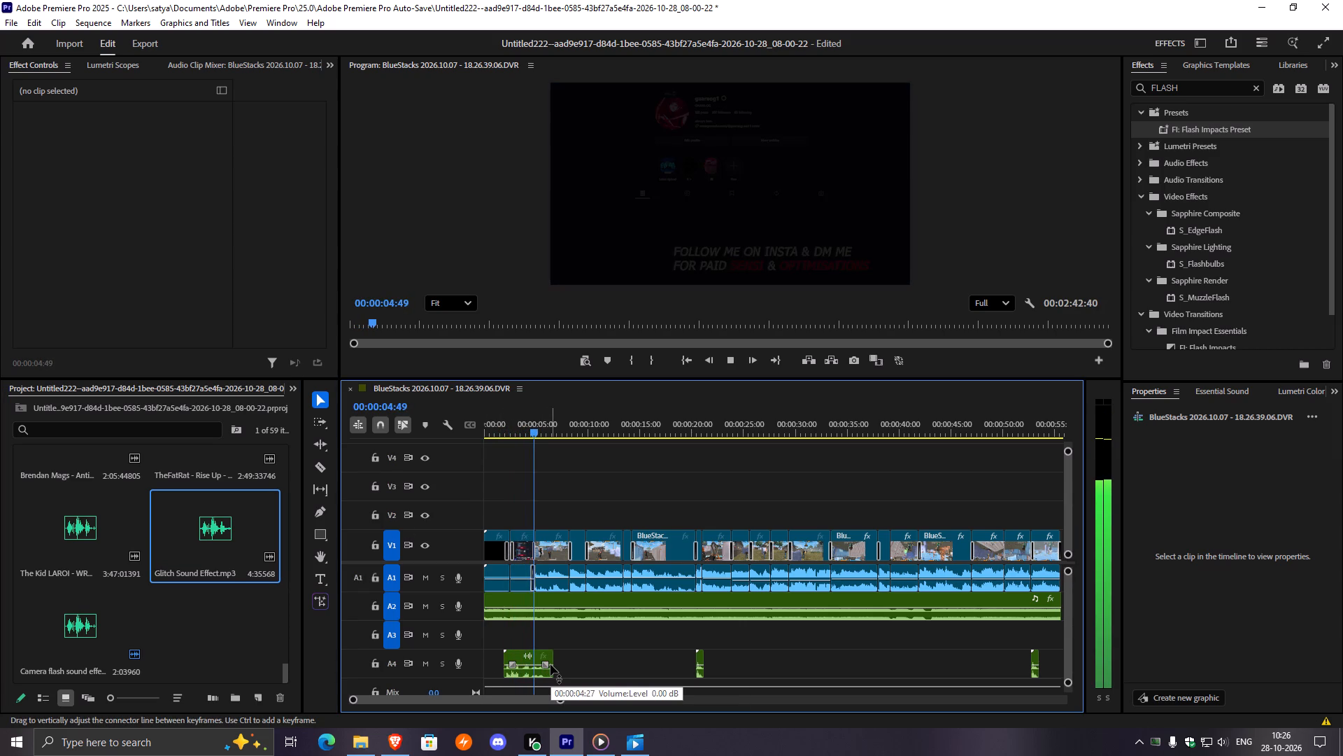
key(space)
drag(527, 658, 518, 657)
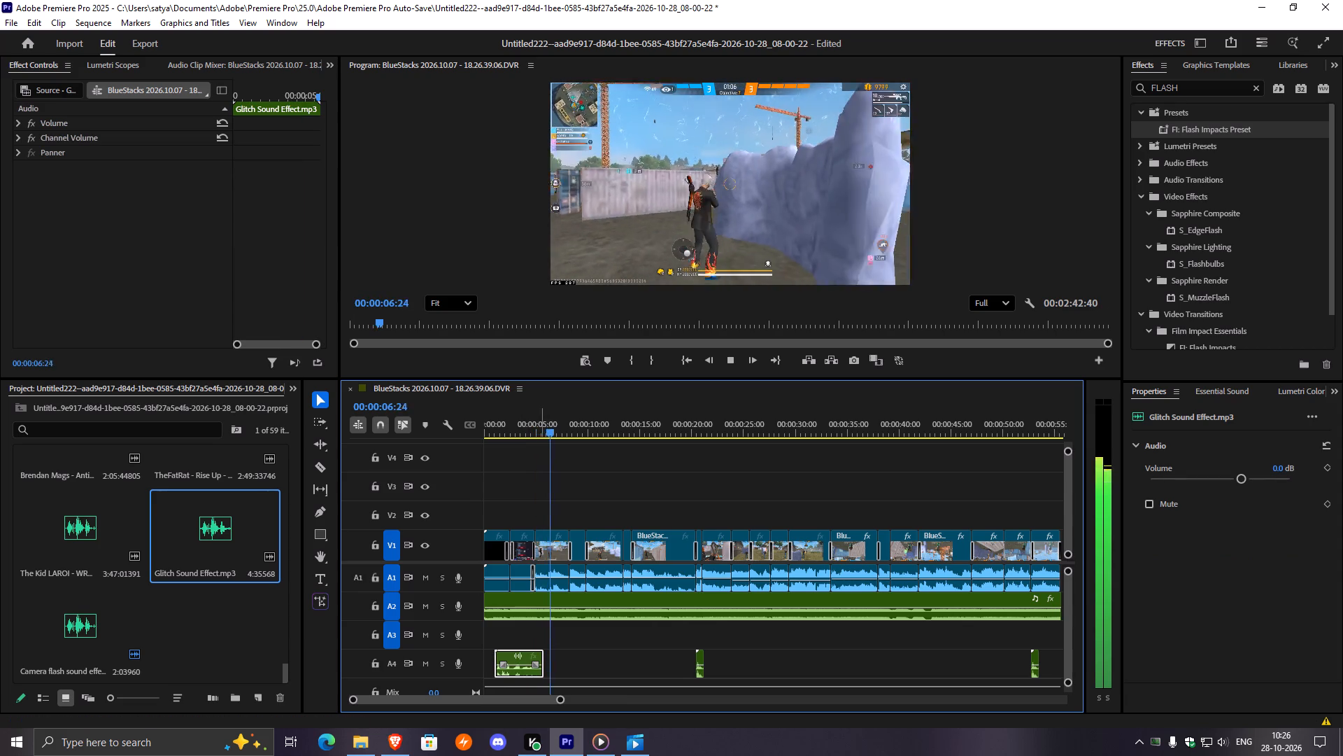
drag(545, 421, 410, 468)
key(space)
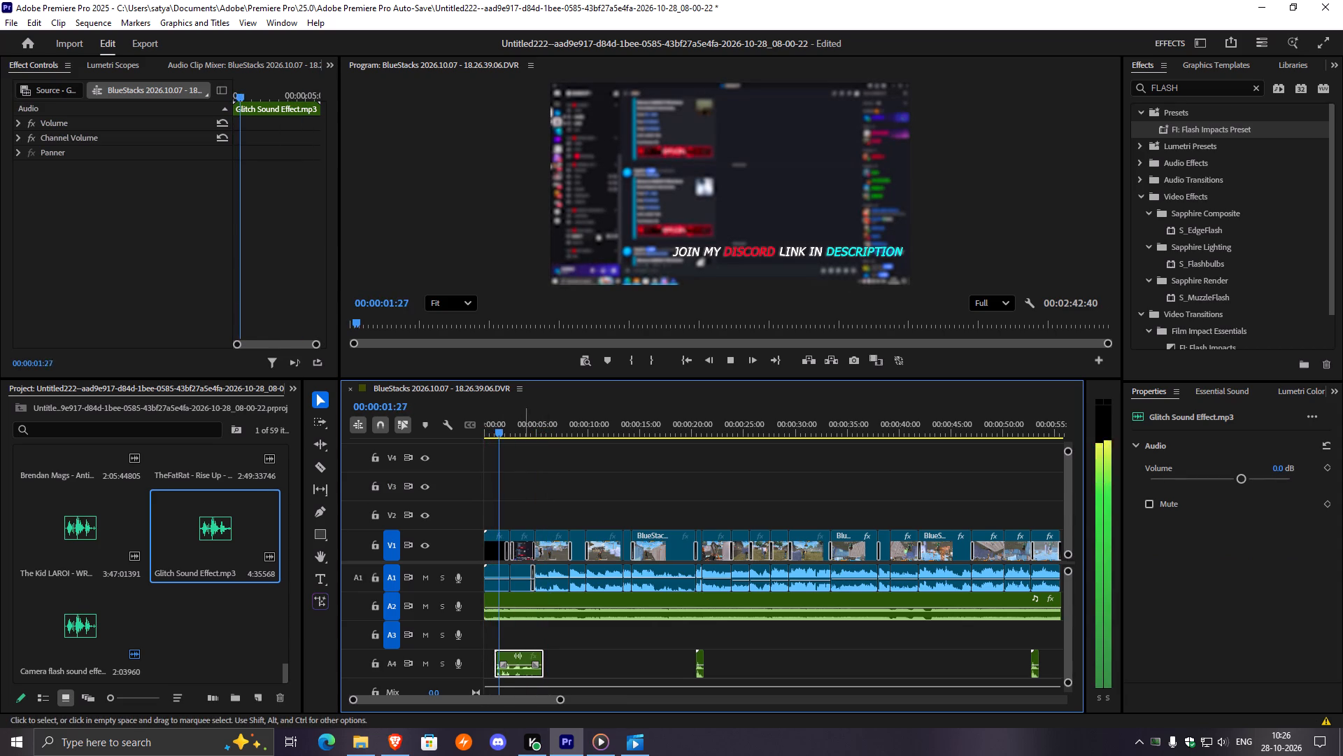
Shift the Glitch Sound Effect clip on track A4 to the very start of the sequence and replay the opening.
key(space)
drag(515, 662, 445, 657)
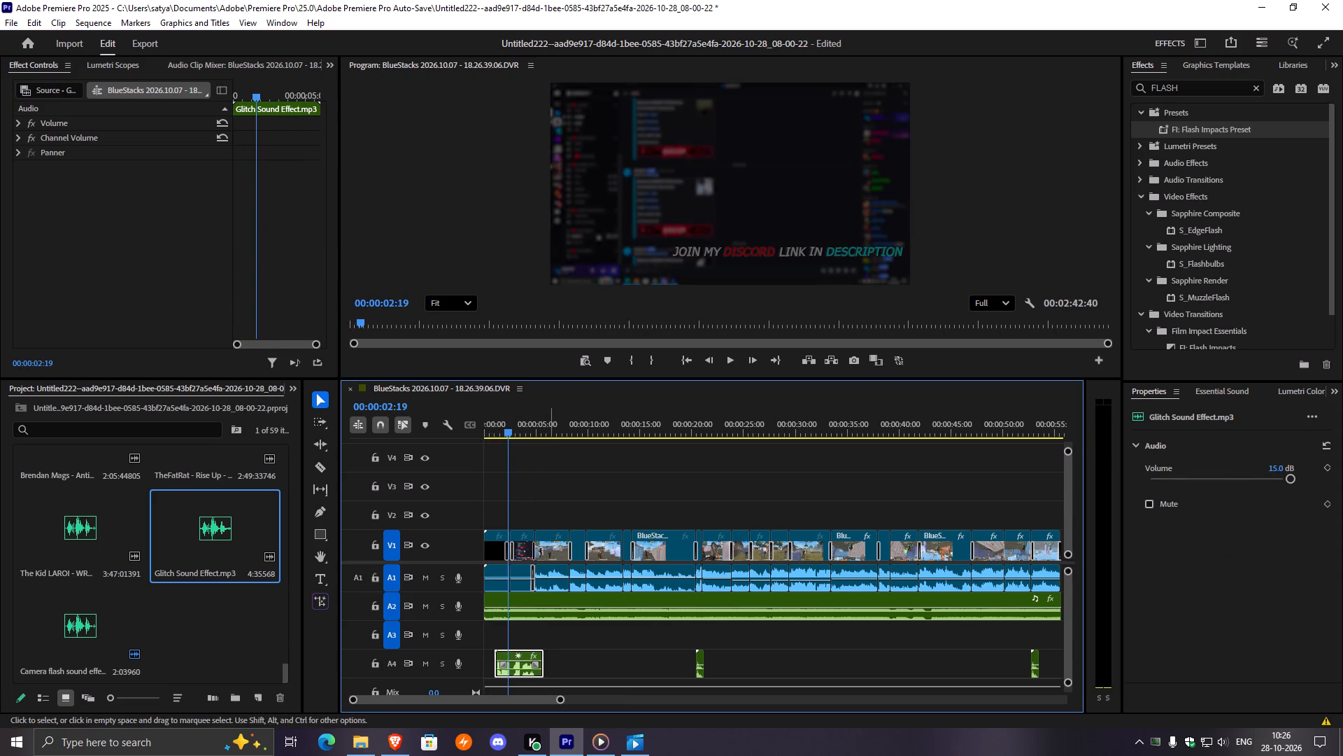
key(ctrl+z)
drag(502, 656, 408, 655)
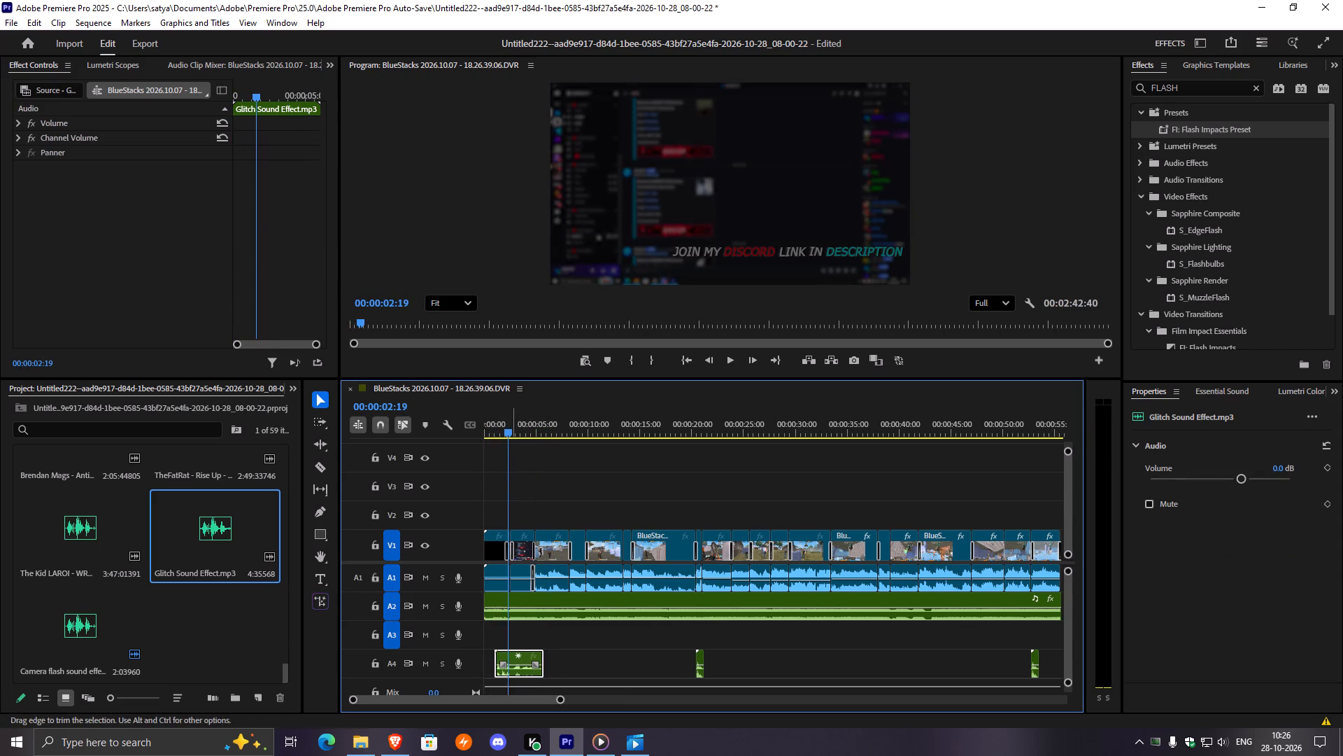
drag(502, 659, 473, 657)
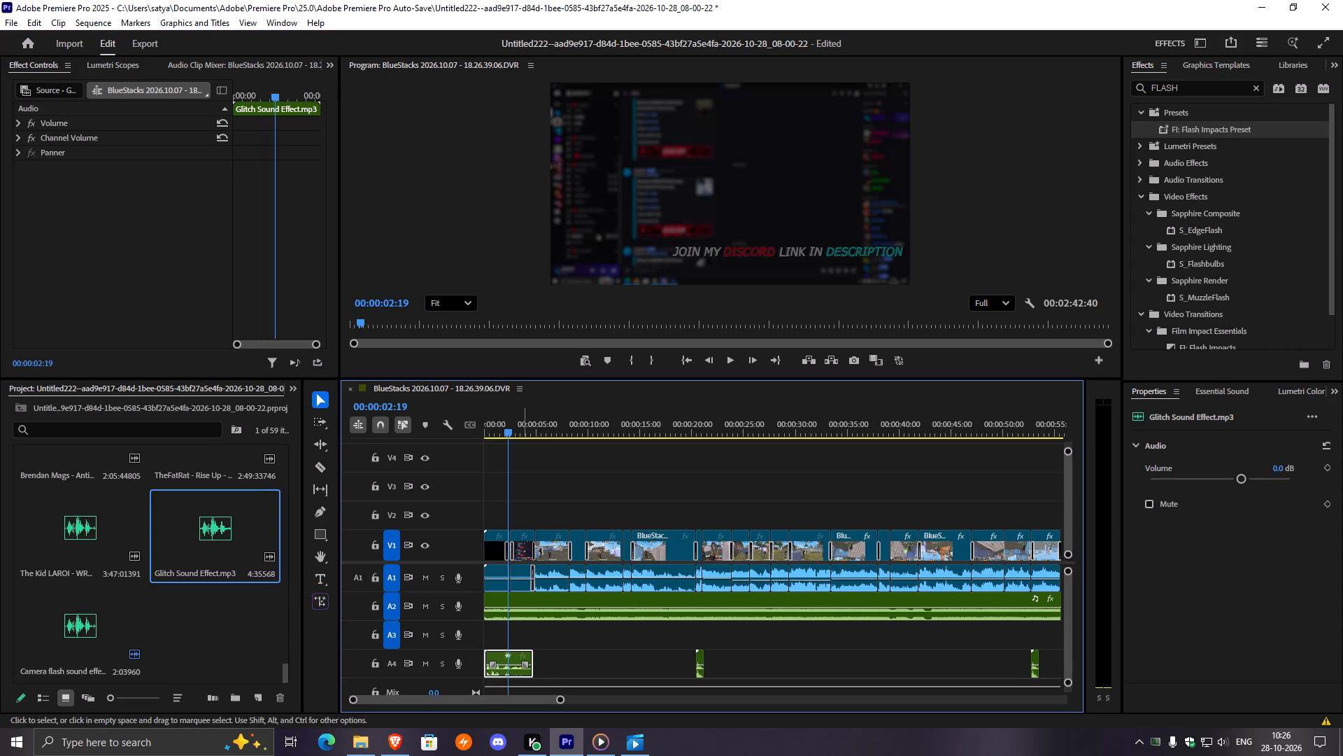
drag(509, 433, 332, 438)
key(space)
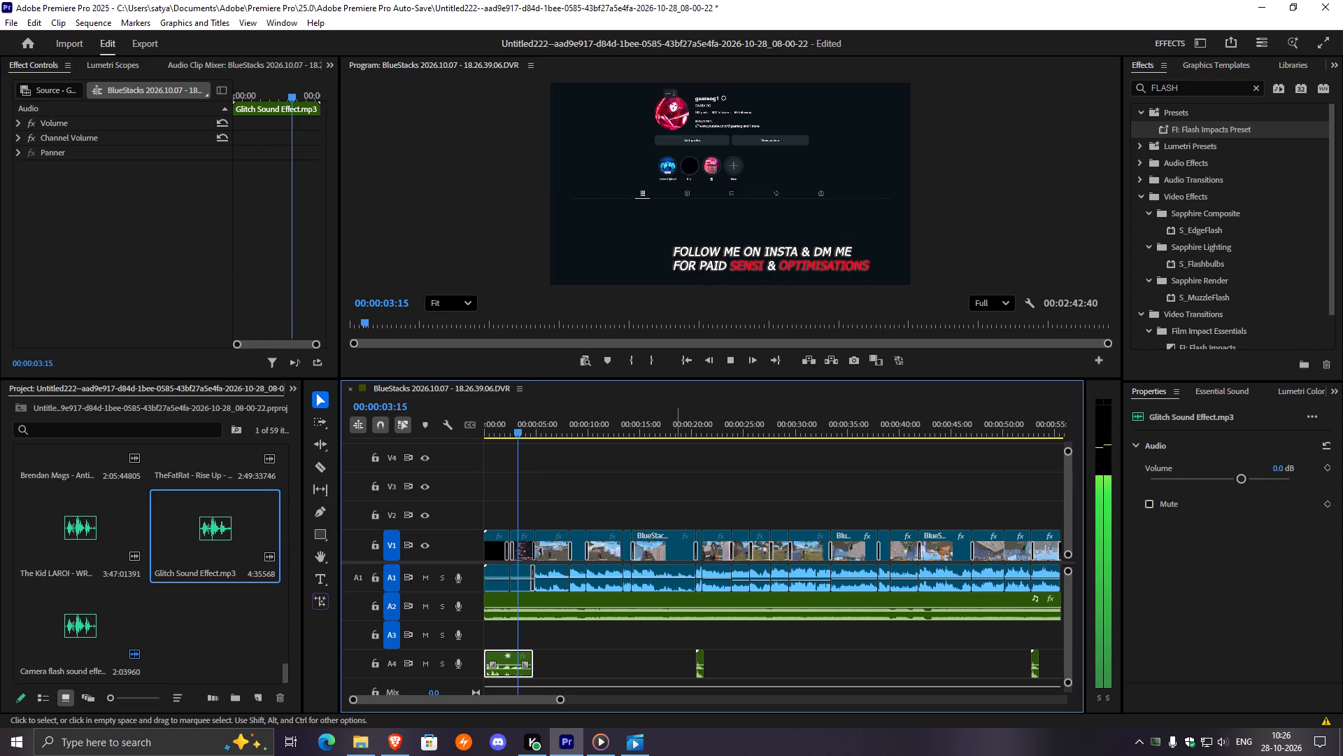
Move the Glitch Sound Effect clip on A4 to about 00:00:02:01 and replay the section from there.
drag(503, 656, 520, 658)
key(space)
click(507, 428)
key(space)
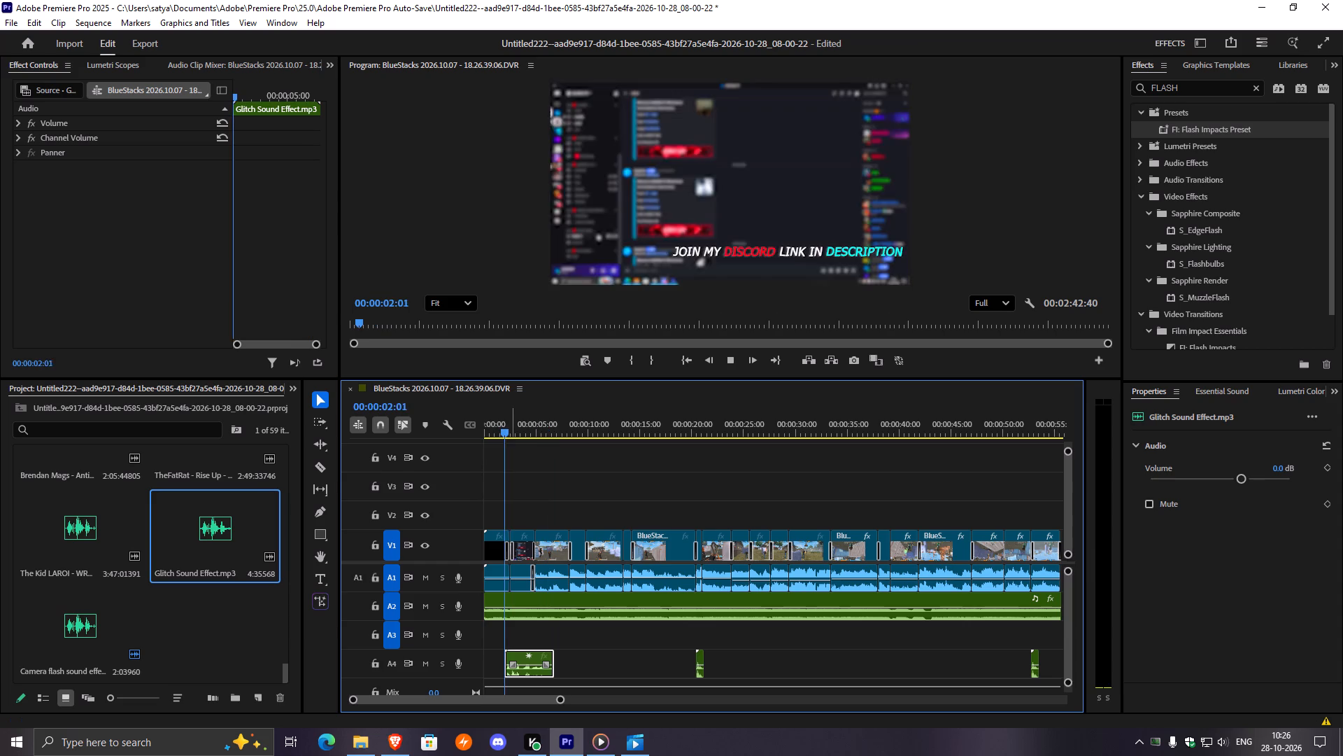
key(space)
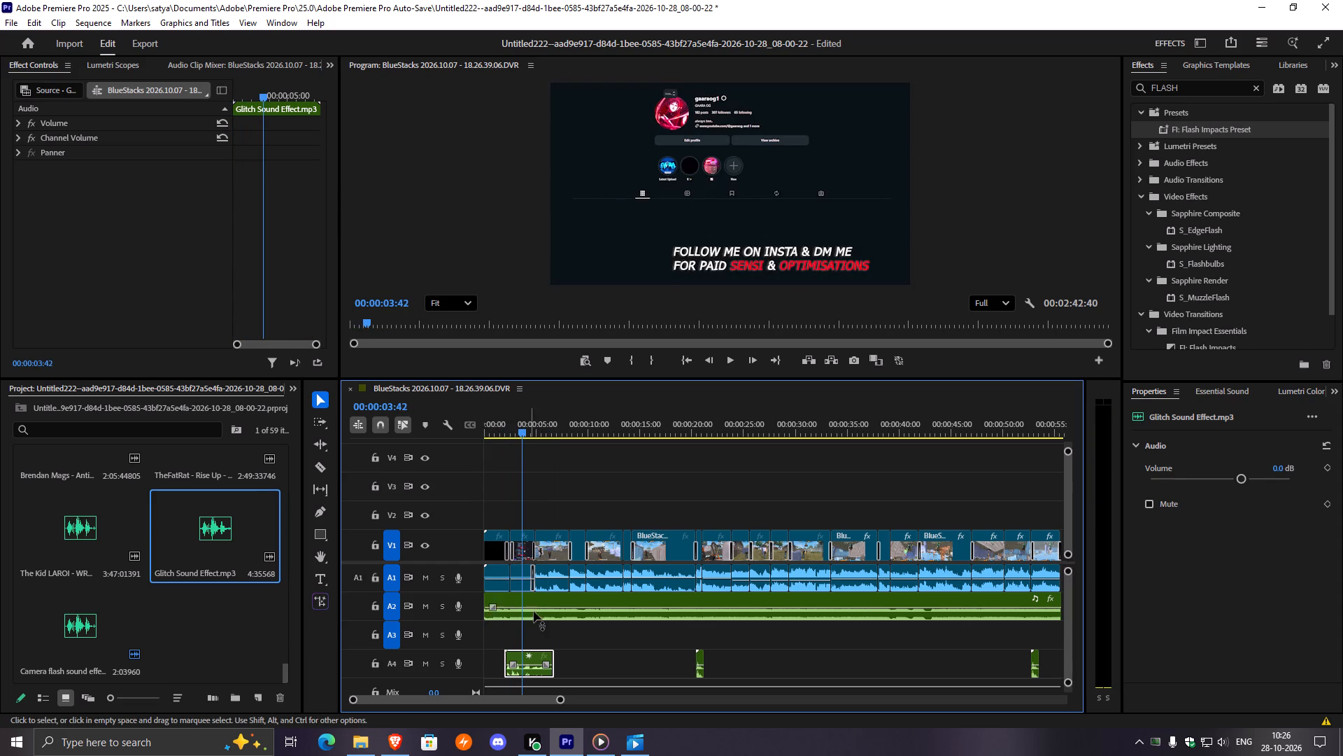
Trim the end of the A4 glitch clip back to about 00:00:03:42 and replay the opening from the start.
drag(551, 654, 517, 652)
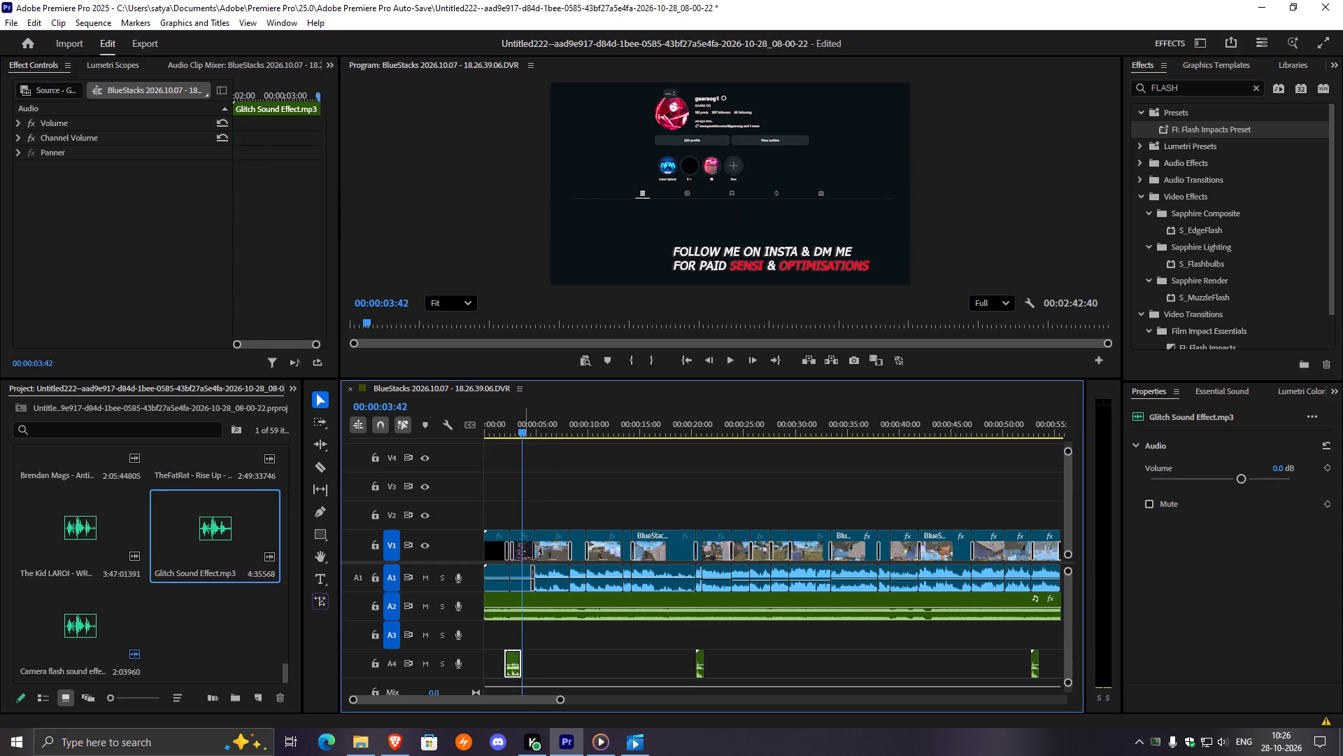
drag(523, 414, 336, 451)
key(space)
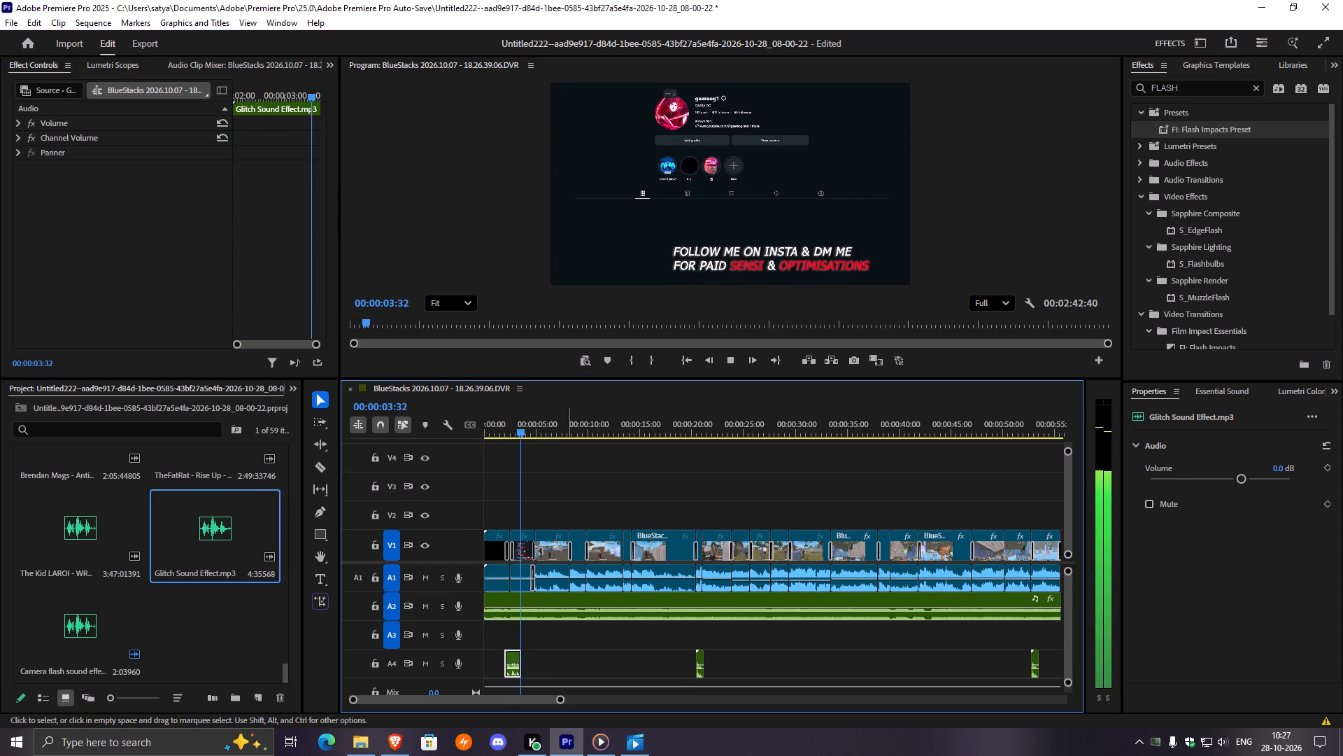
Delete the Glitch Sound Effect clip from the opening of track A4 and stop playback.
click(513, 661)
key(Delete)
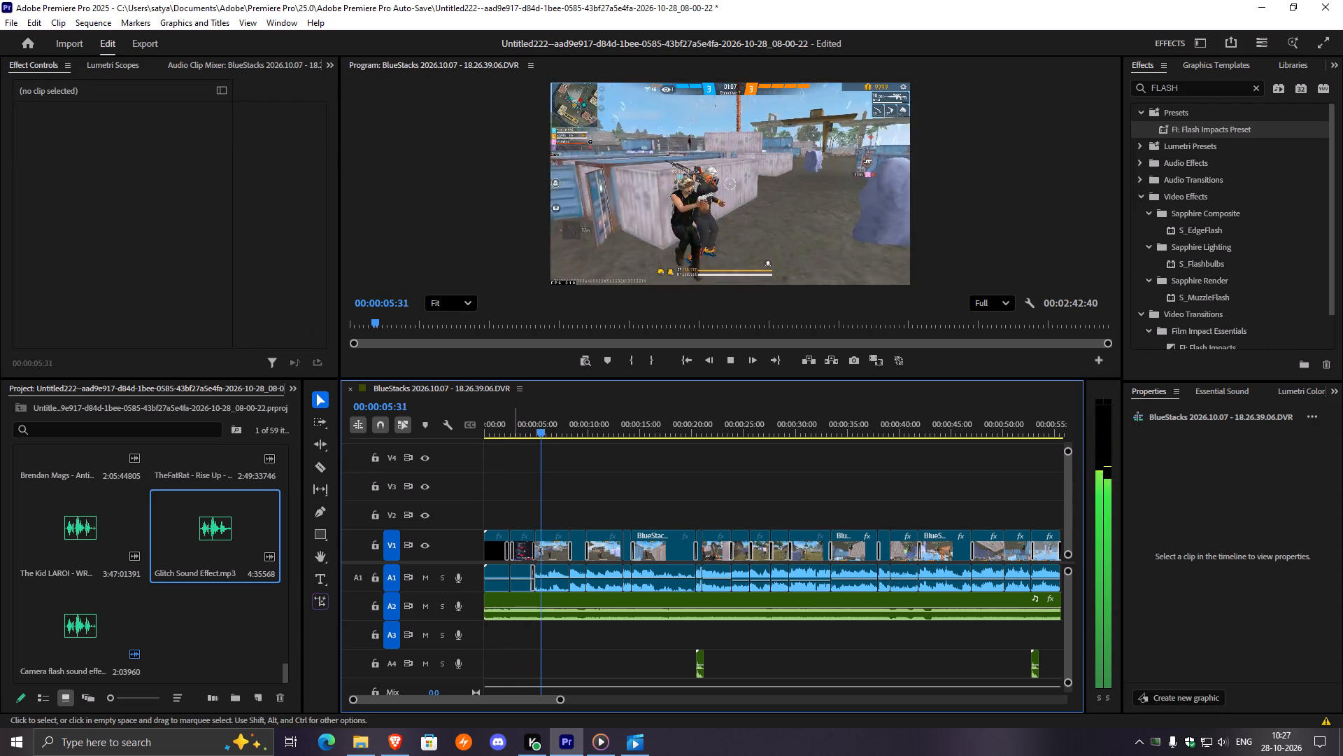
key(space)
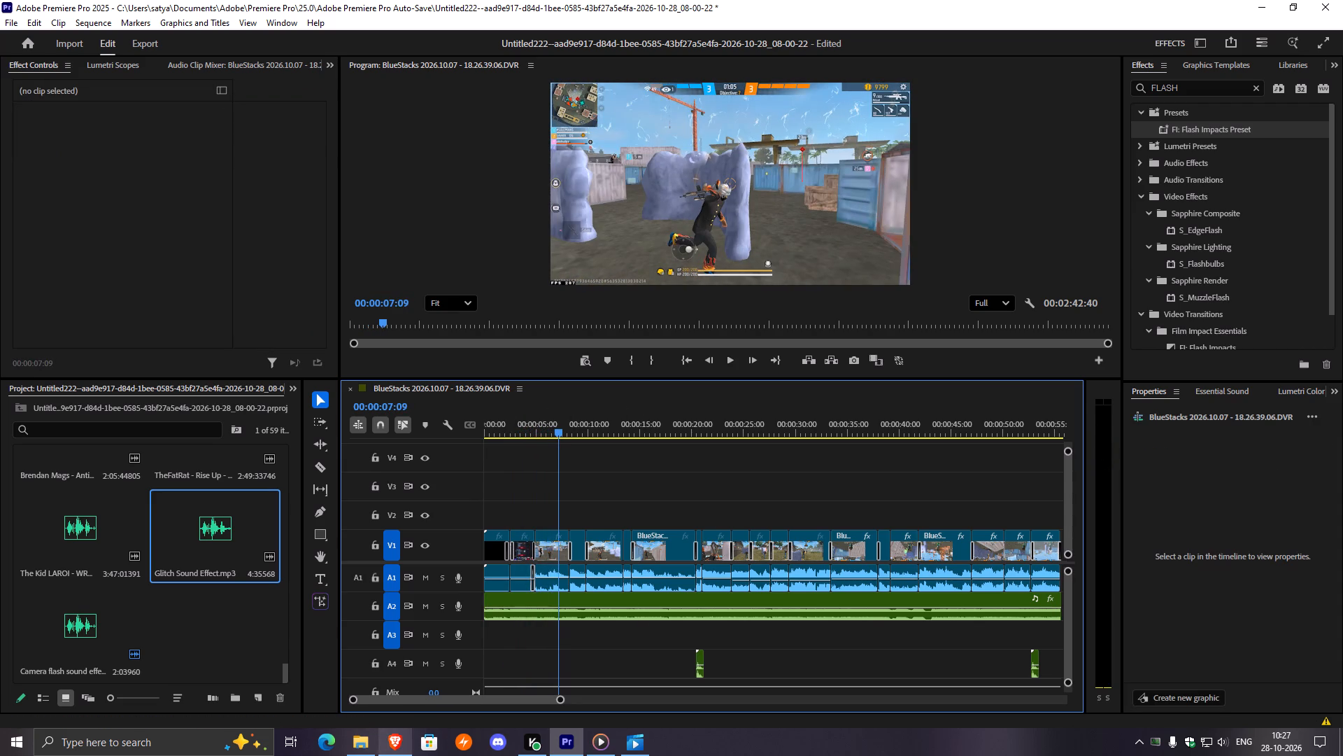
Audition the remaining sound search results in File Explorer, from Ah St Here We Go Again through the Kado track.
click(366, 739)
double_click(506, 372)
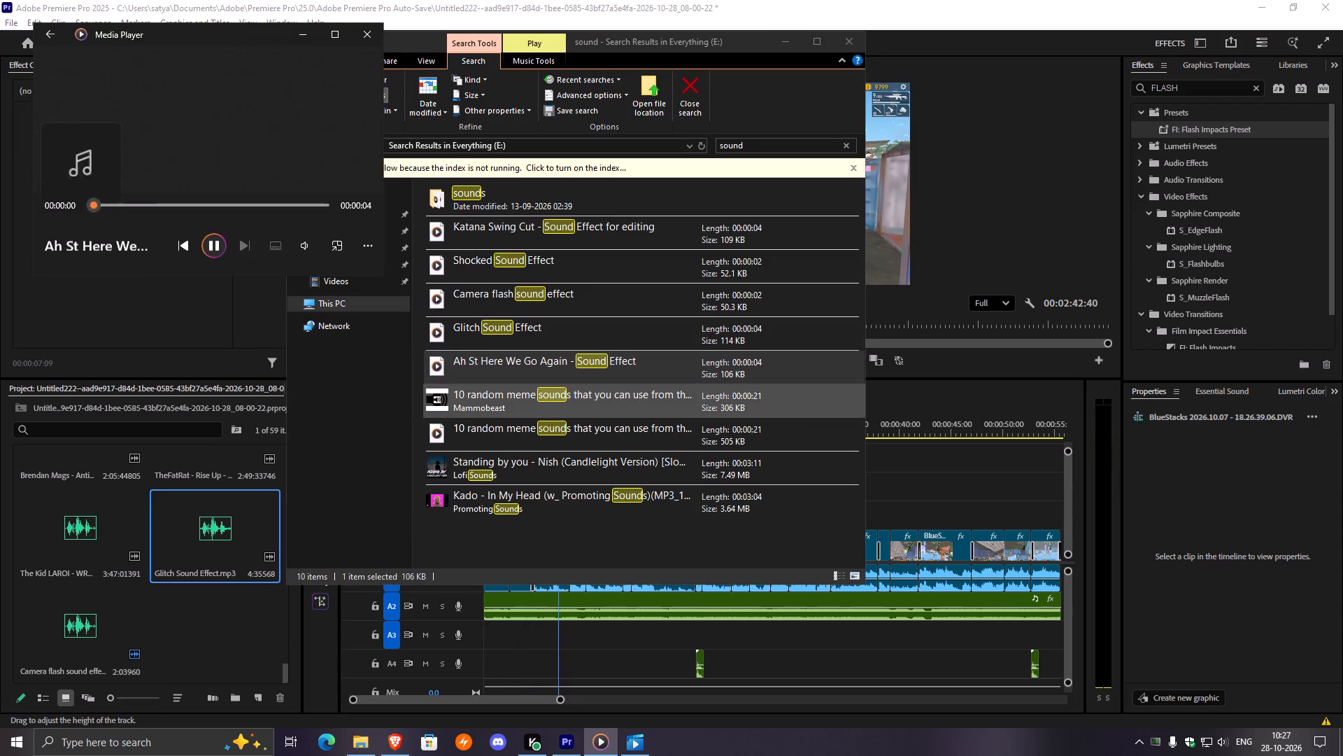
double_click(509, 407)
double_click(506, 427)
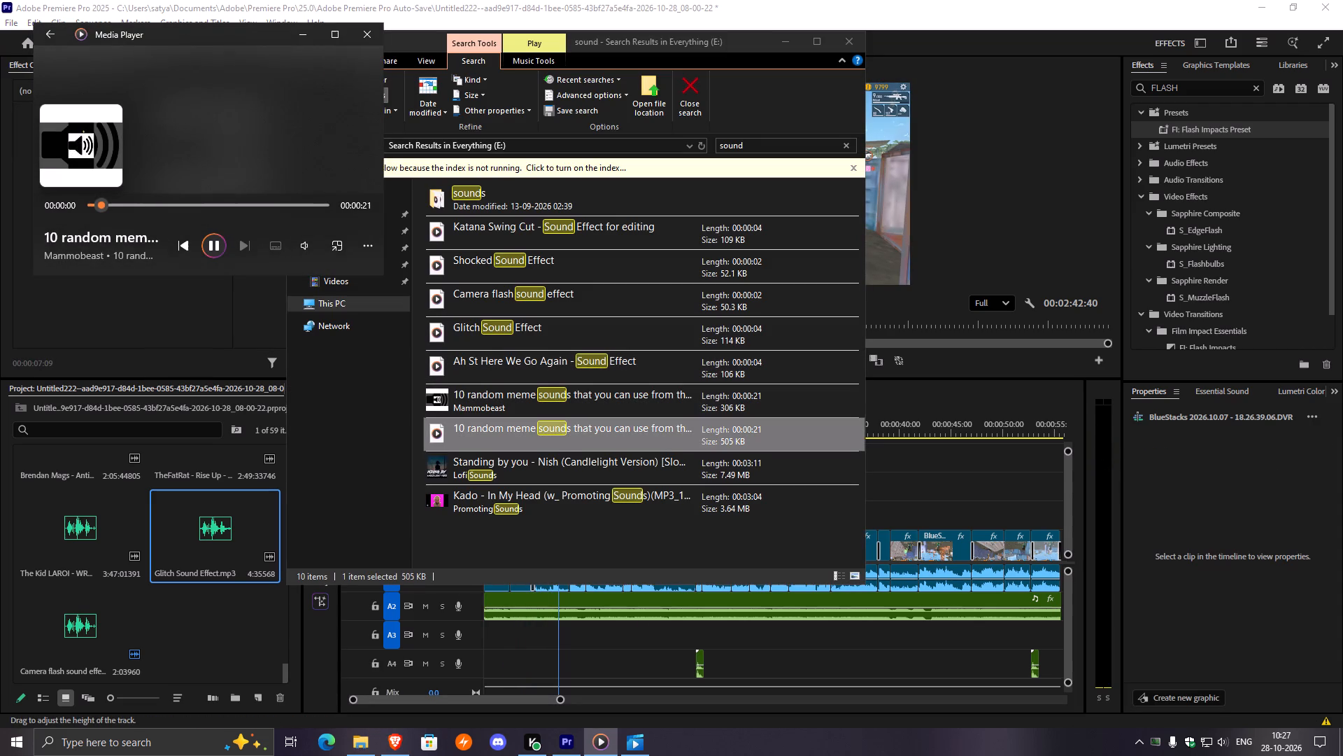
double_click(523, 465)
double_click(560, 501)
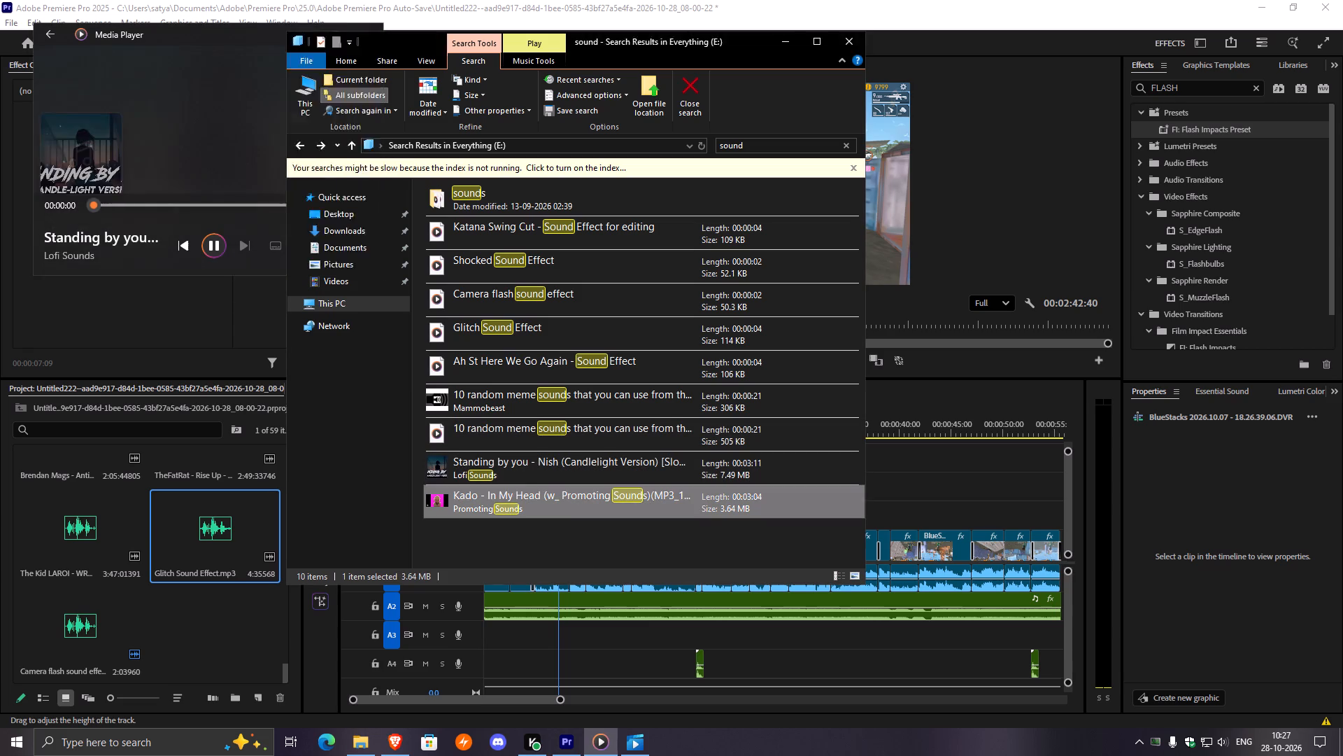
Close the sound file search results and the media player.
click(851, 38)
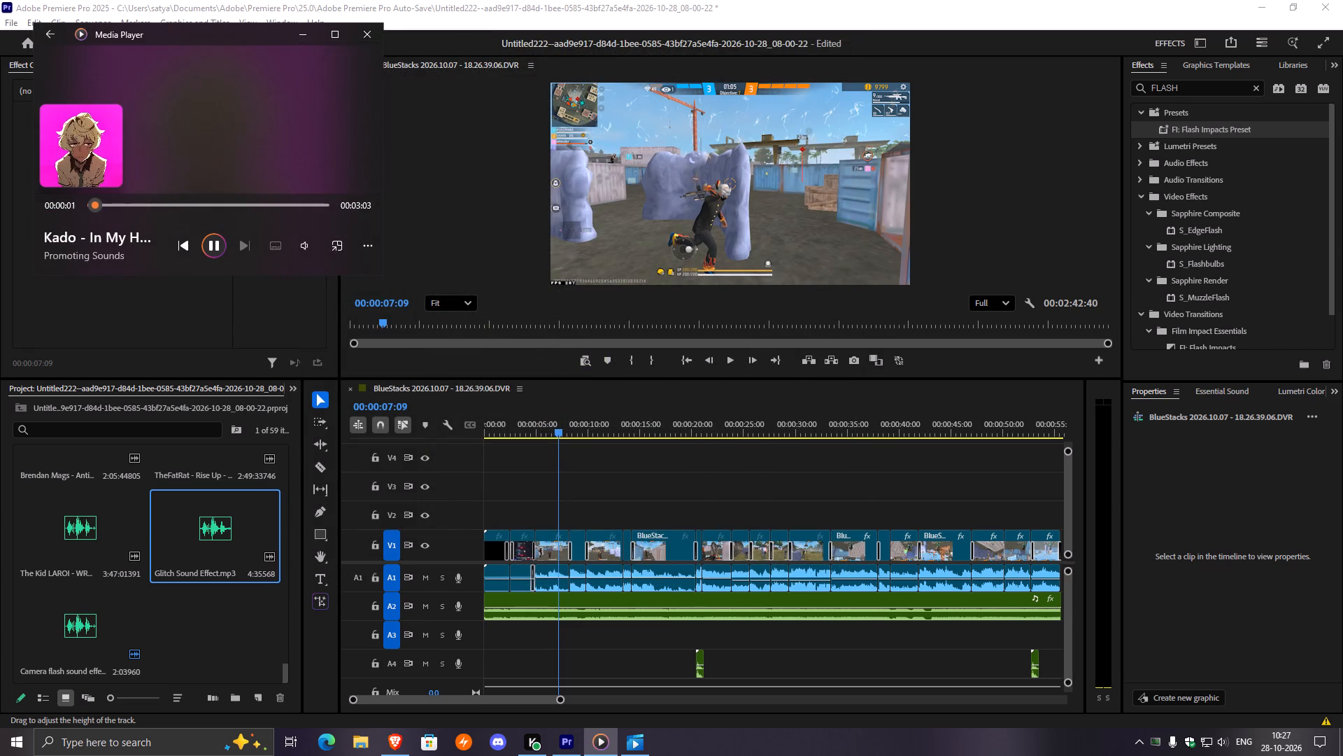
click(376, 38)
Play the montage from 00:00:07:09 to about 00:00:26, skipping ahead between passages, to check the sound around the first A4 flash.
key(space)
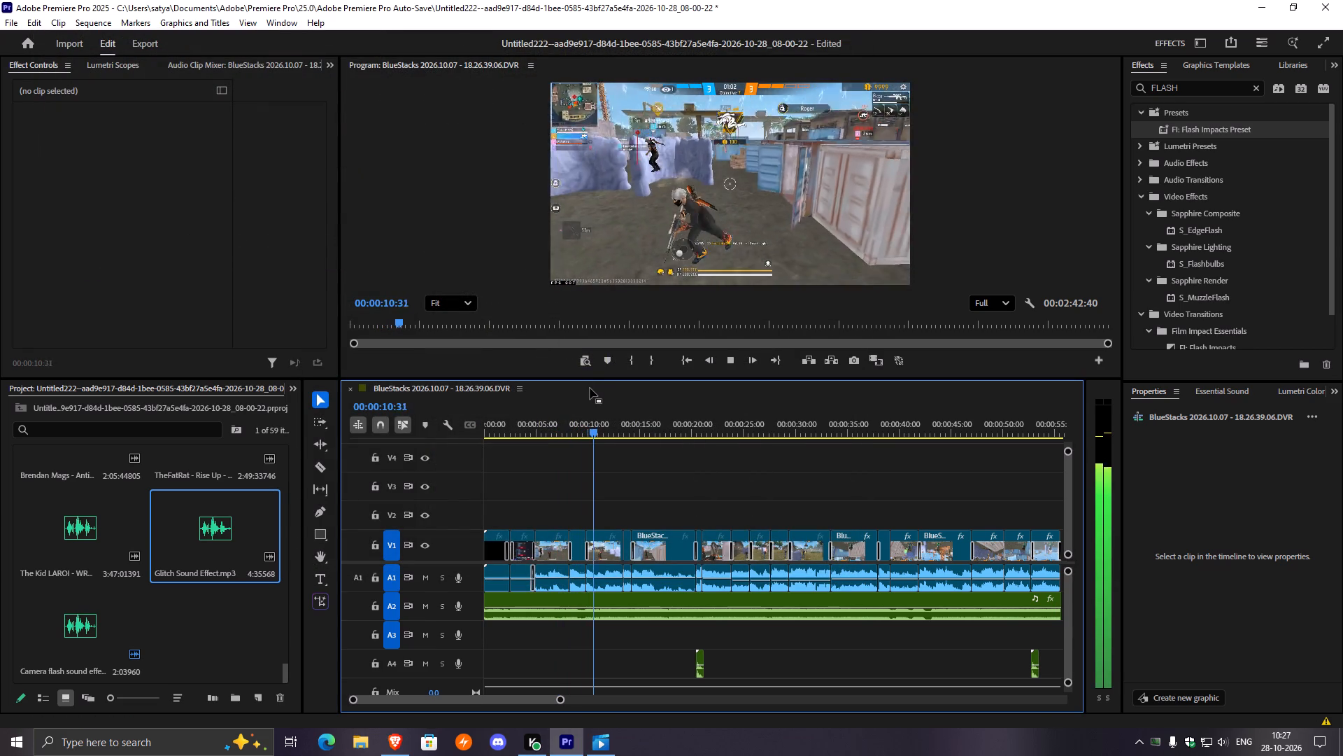
click(624, 421)
key(space)
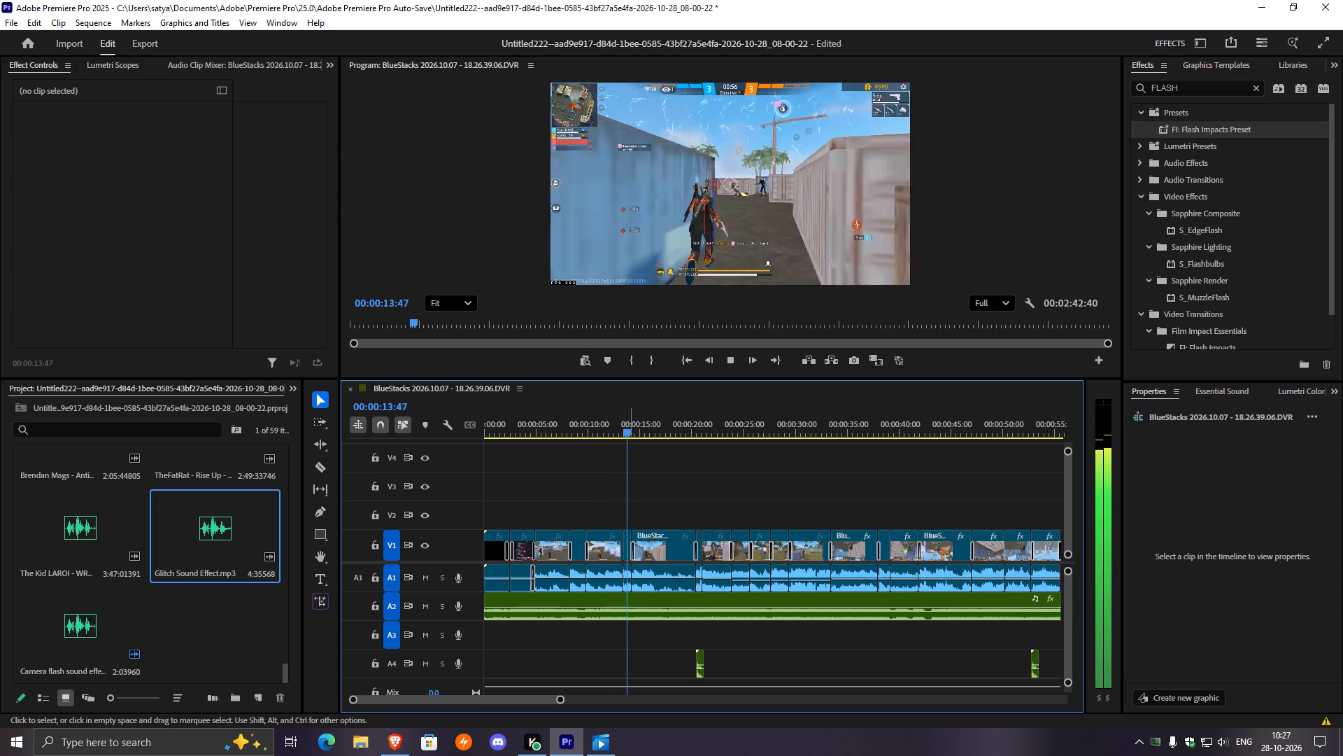
click(690, 437)
key(space)
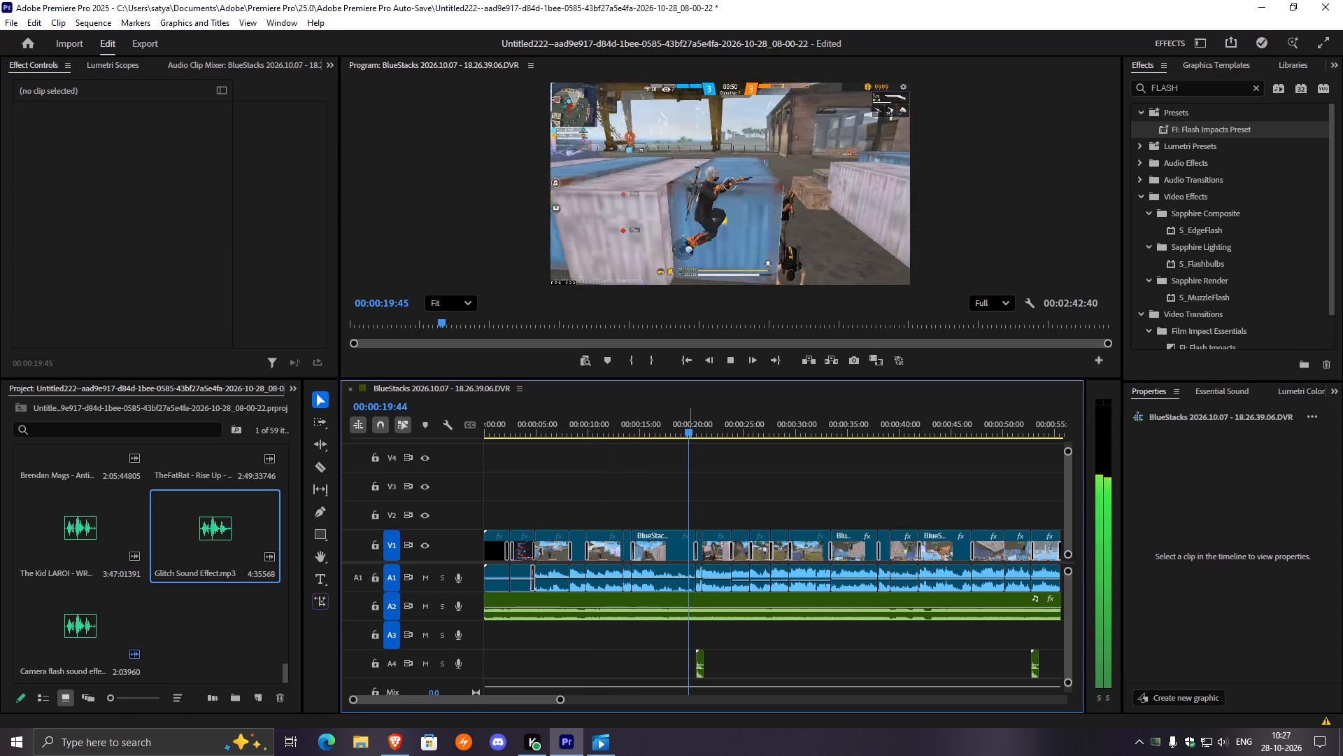
key(space)
key(space)
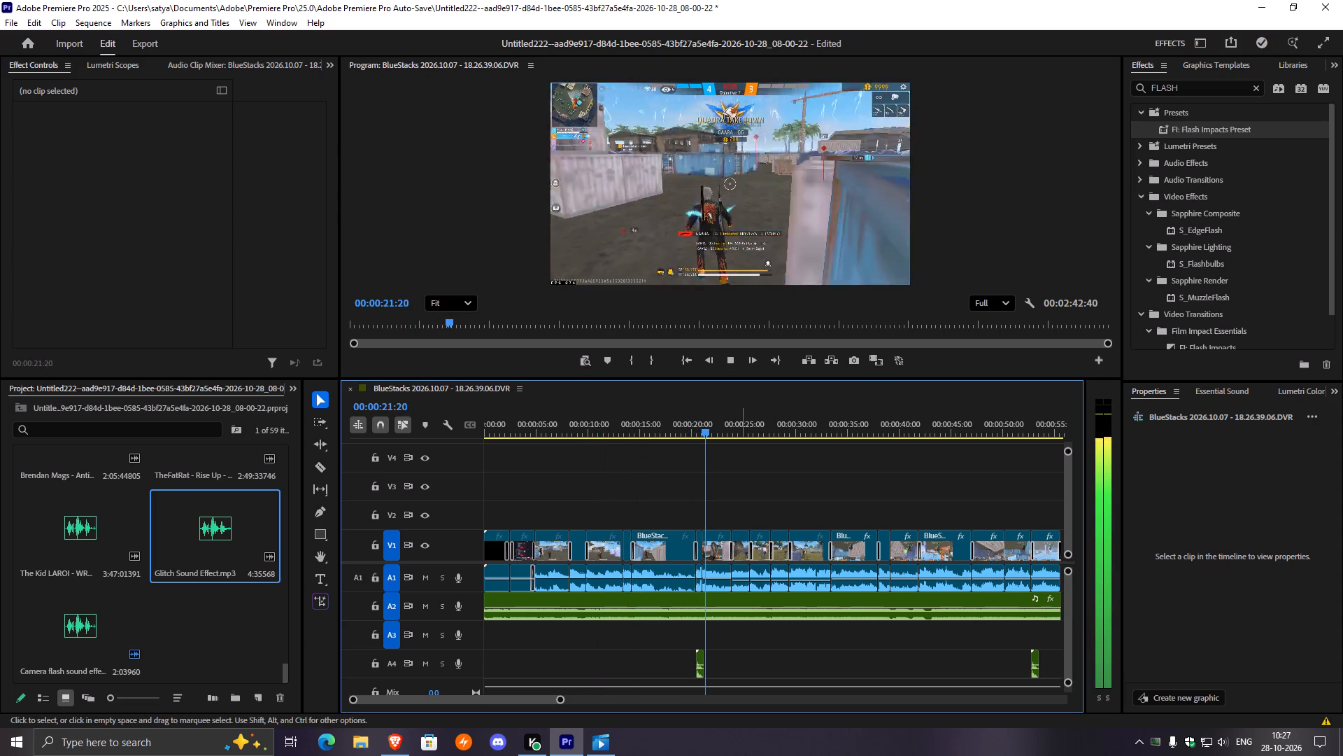
click(731, 430)
key(space)
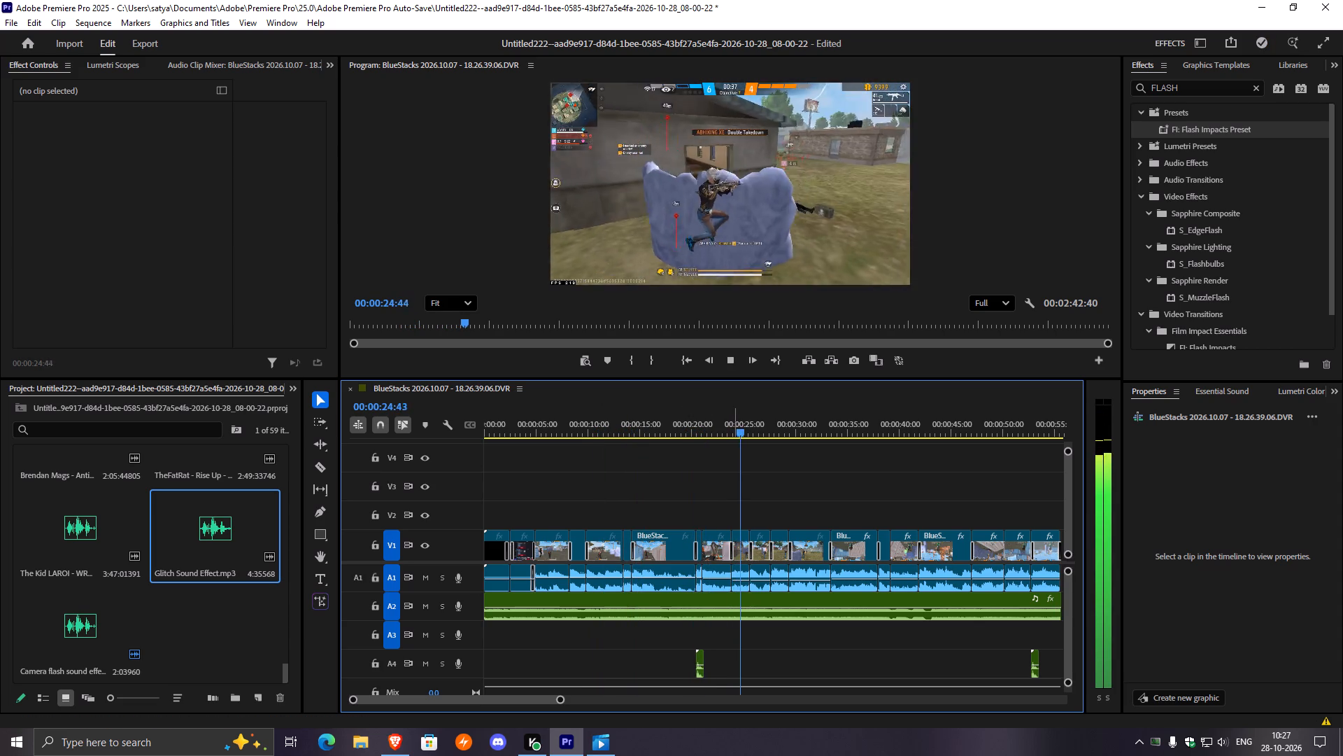
key(space)
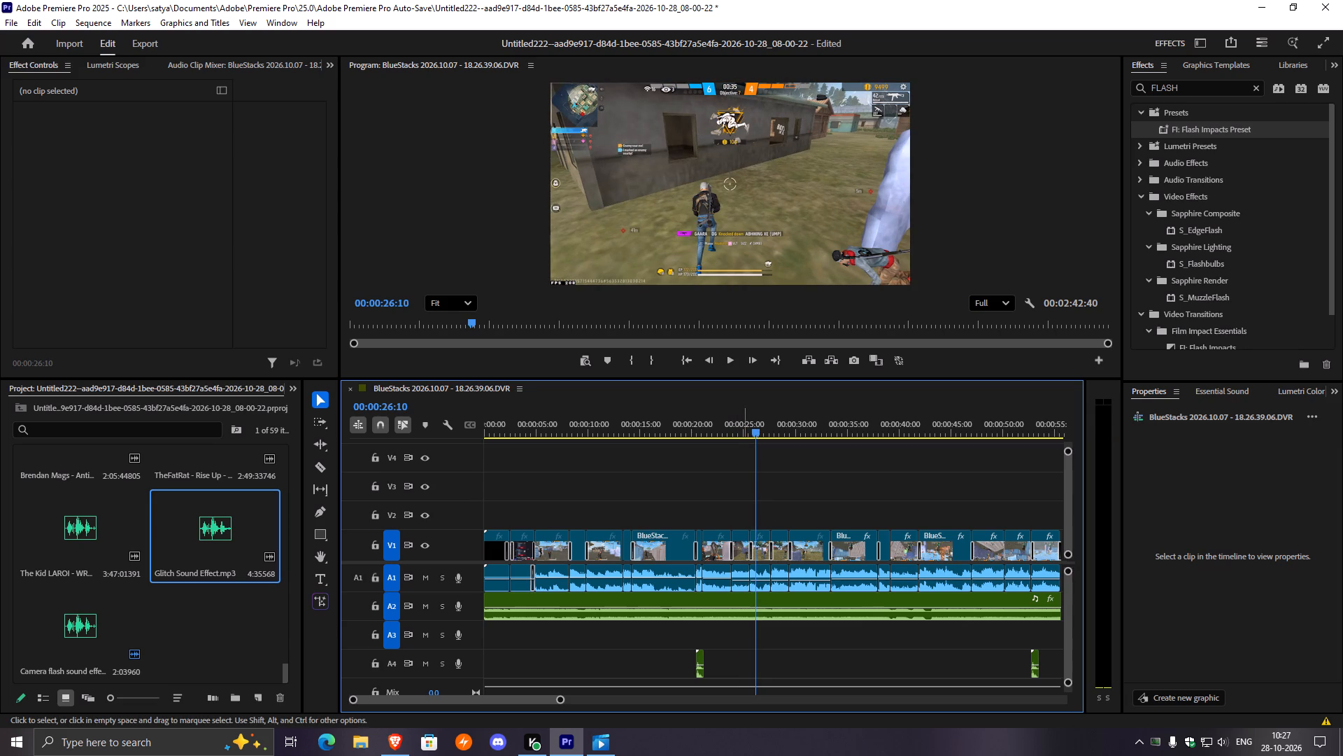
Examine the Flash Impacts settings of the V1 transition near 00:00:26 and play on from 00:00:26:10.
click(752, 545)
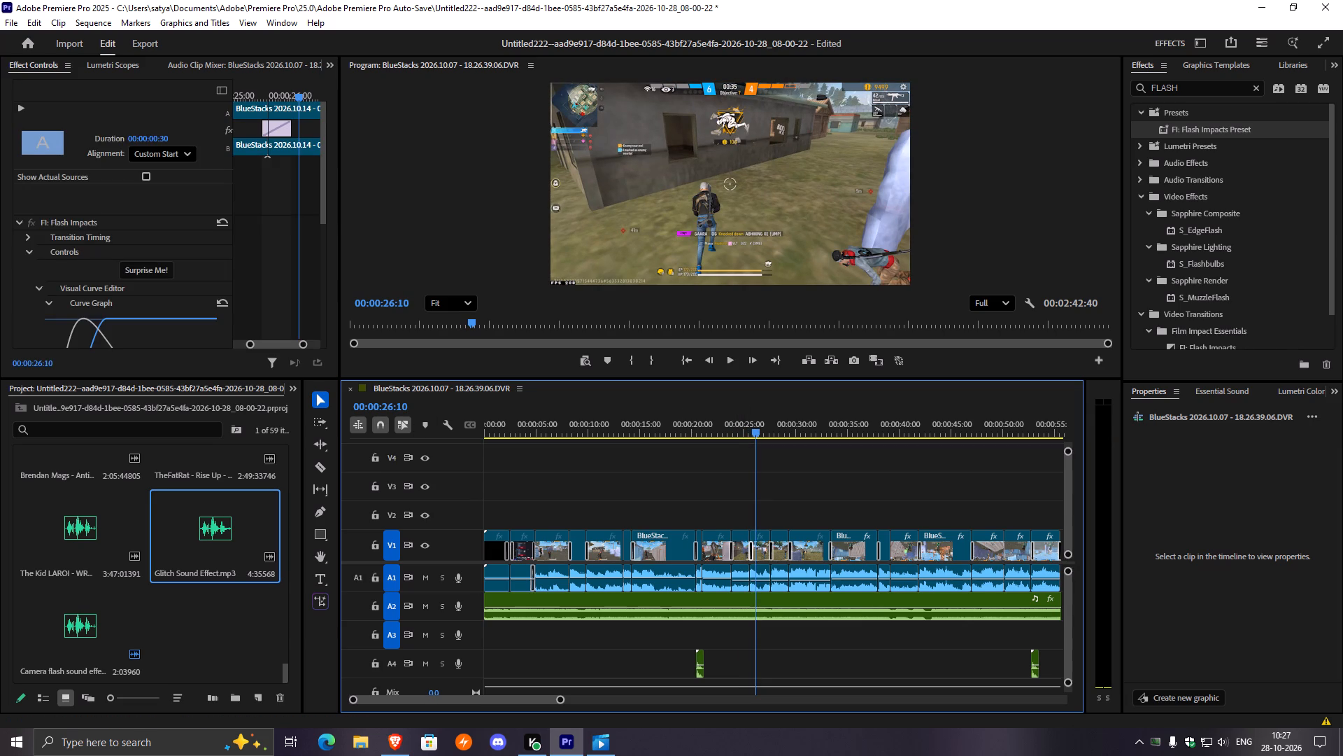
scroll(162, 305, down, 12)
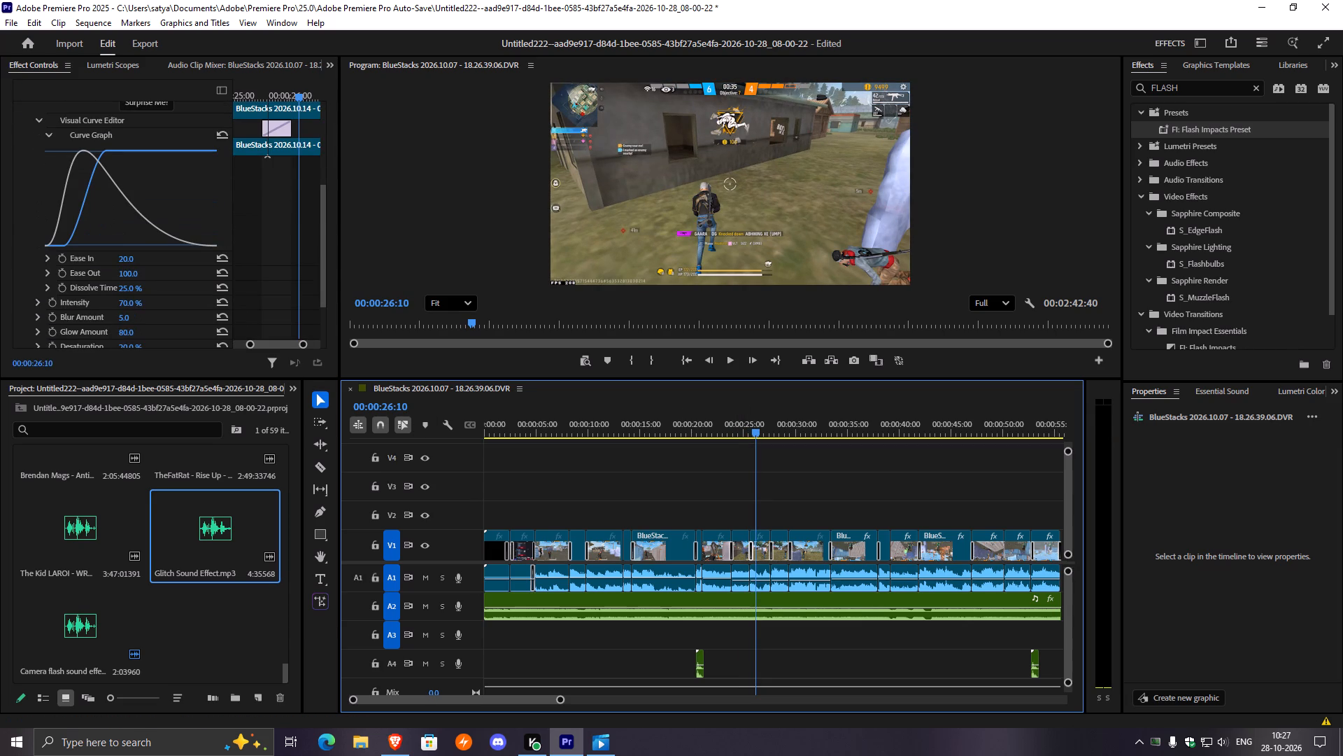
key(space)
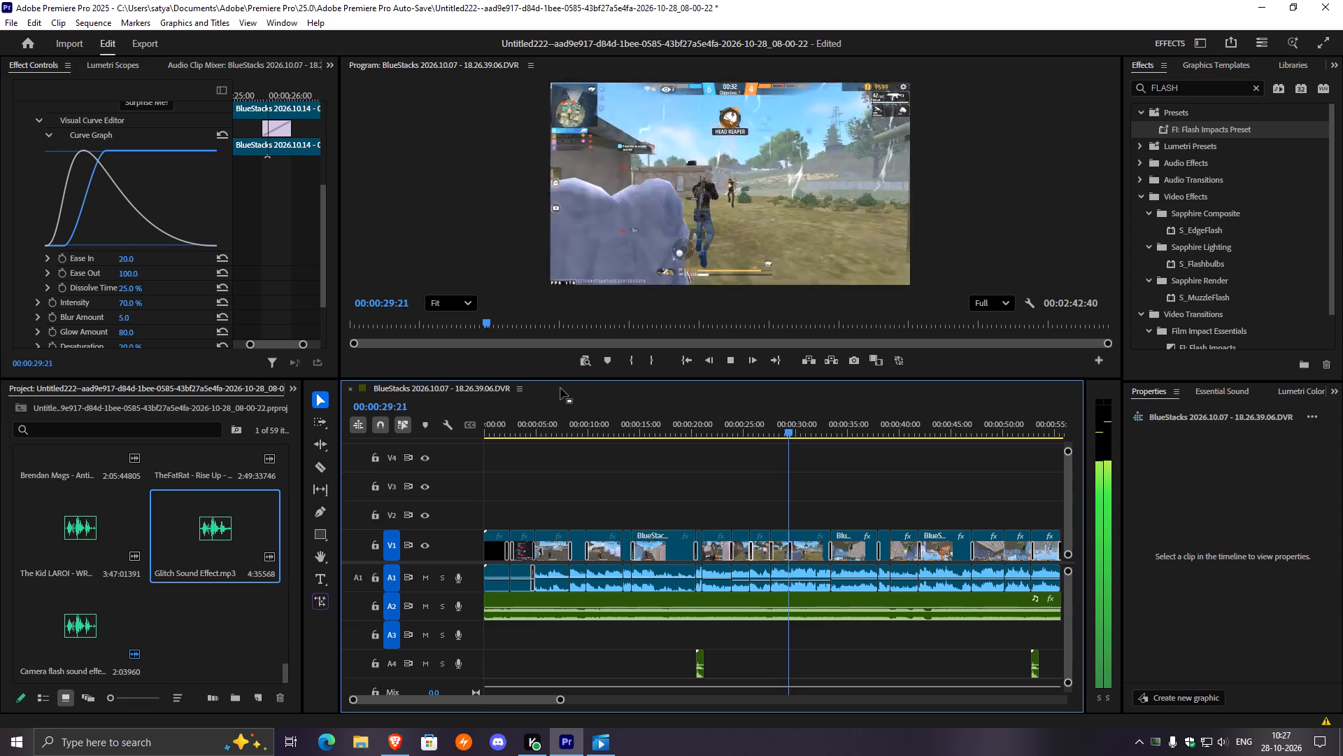
click(743, 380)
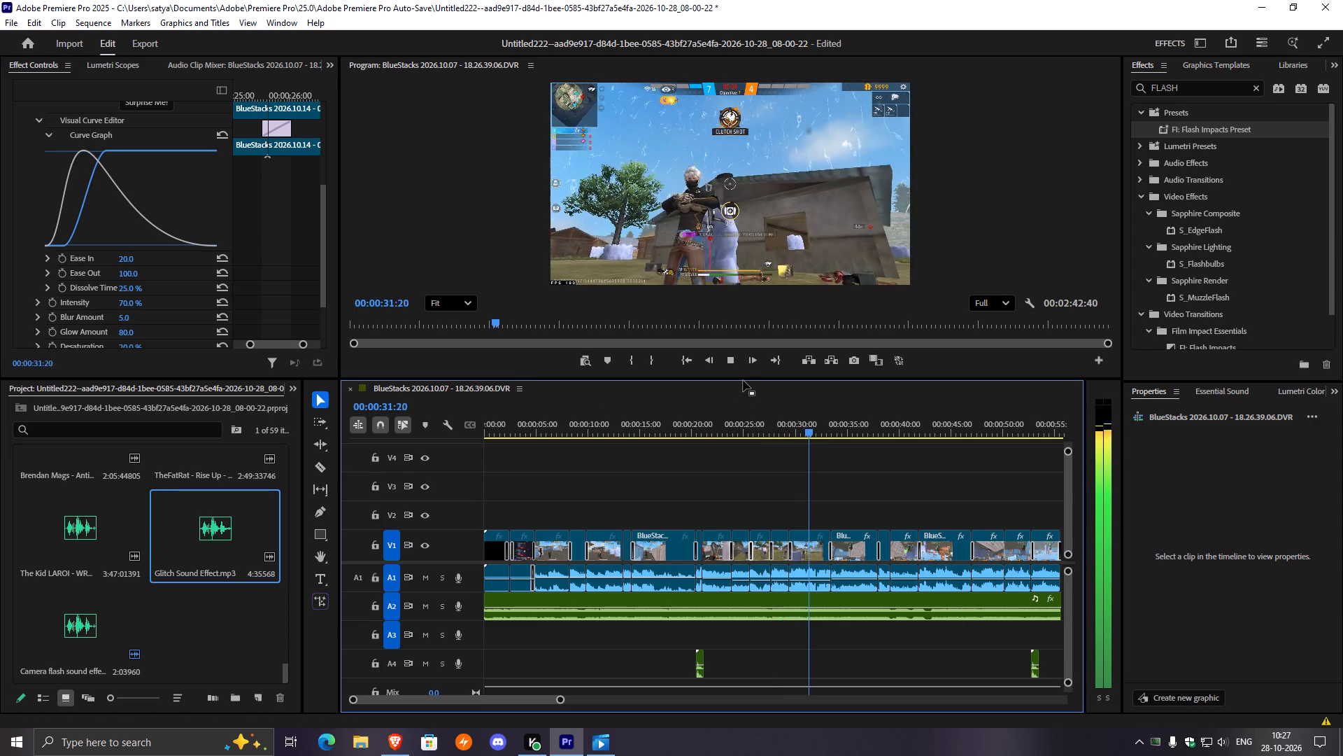
Return the playhead to 00:00:00:00, bring the whole sequence into view, and enlarge the Program monitor by making the timeline area shorter.
drag(744, 378, 770, 274)
drag(825, 321, 336, 395)
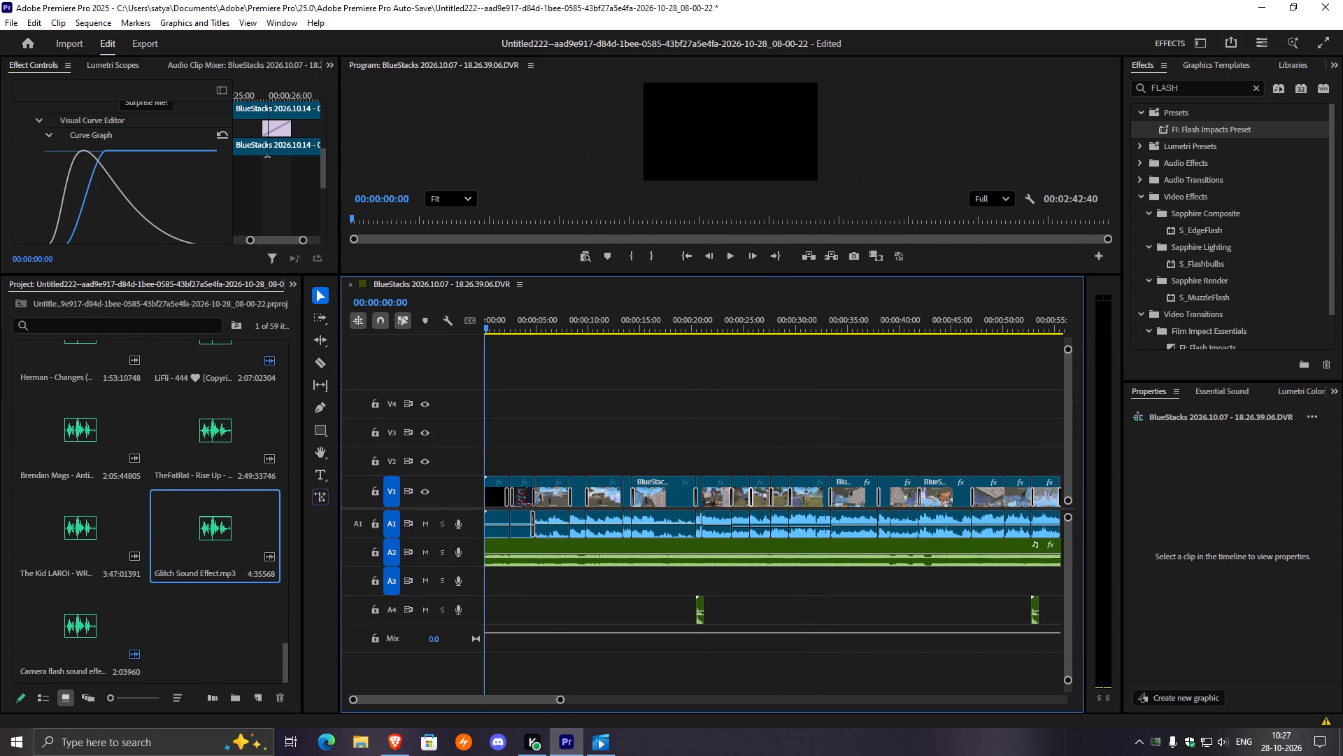
drag(336, 395, 332, 400)
drag(561, 696, 792, 705)
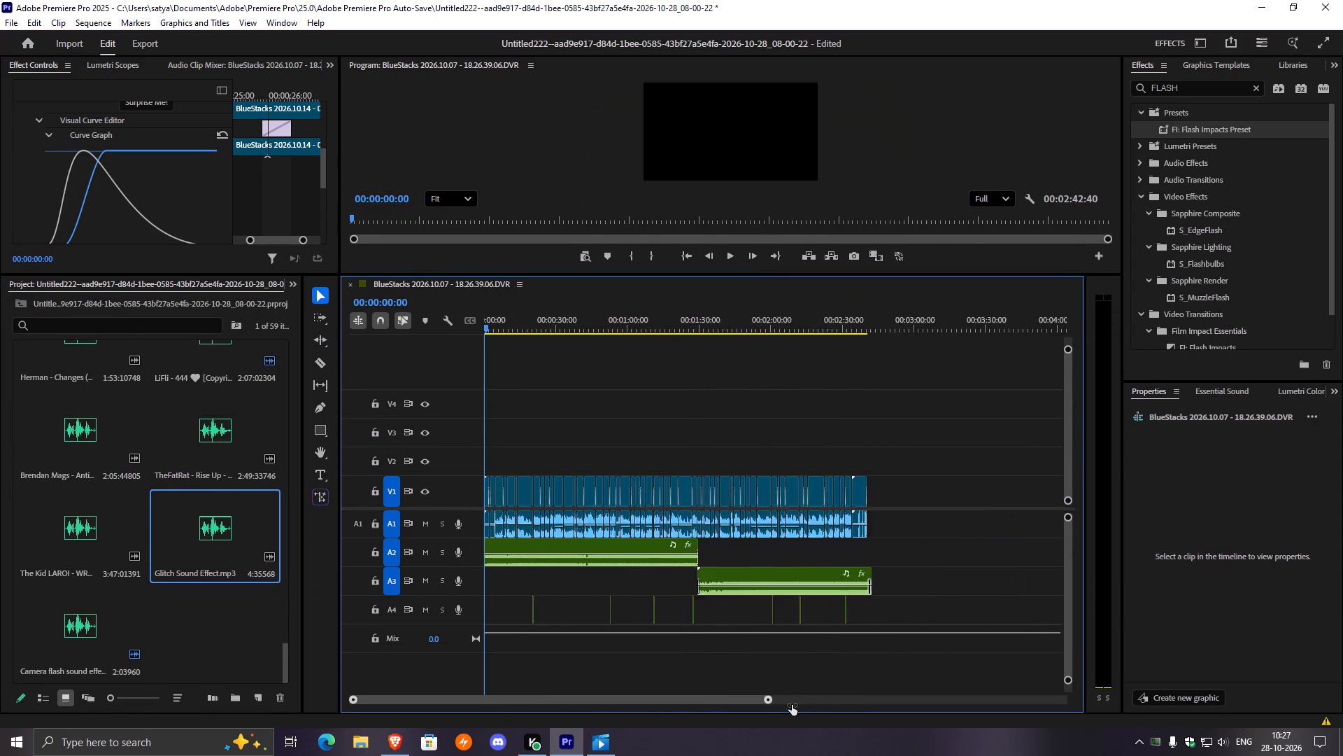
drag(792, 705, 850, 703)
drag(745, 273, 753, 476)
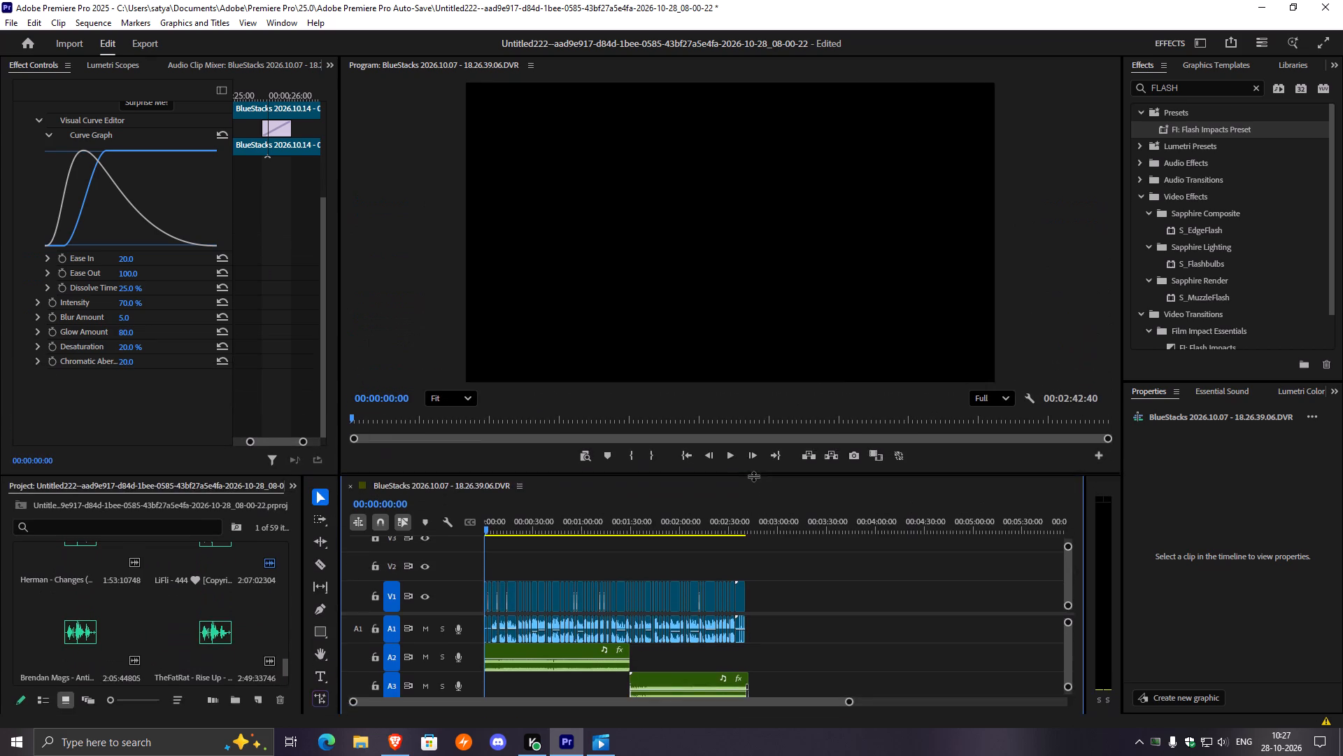
drag(753, 476, 759, 503)
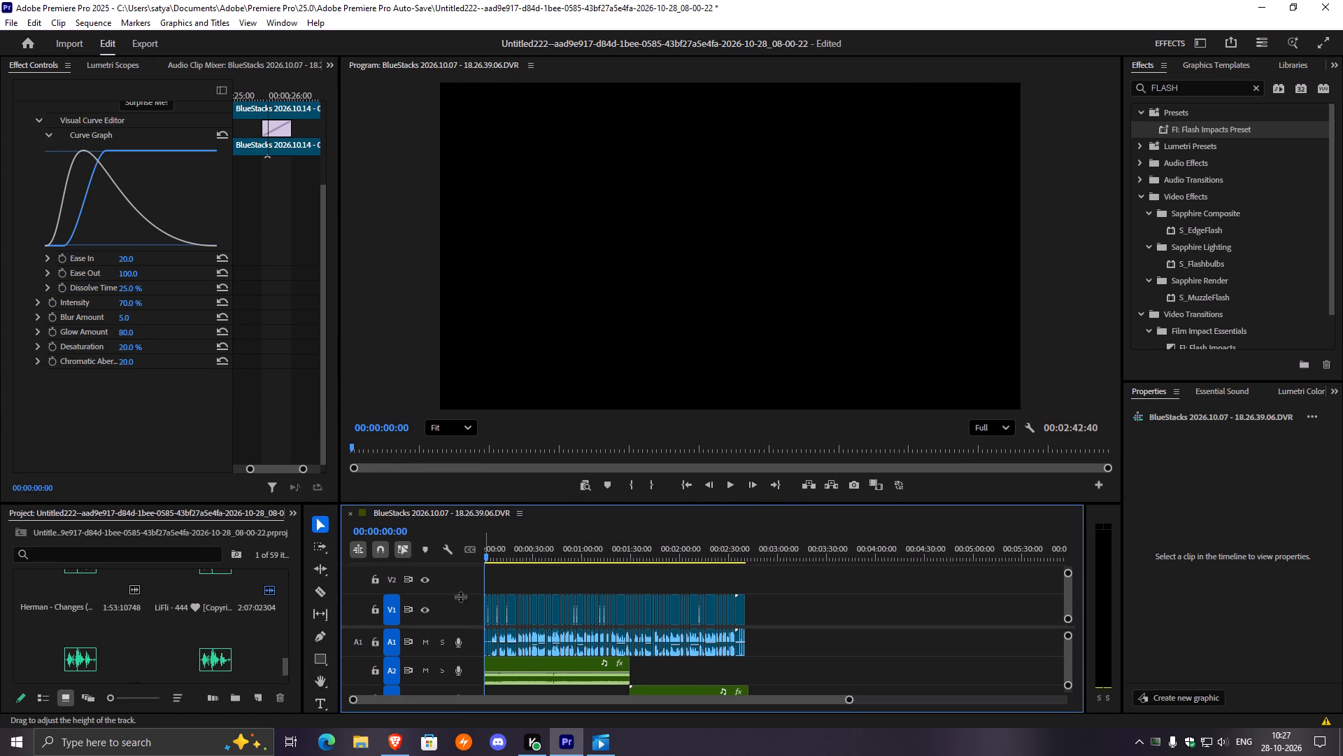
Try a taller V1 track, shrink it back, and reduce the height of audio track A1.
drag(460, 596, 467, 567)
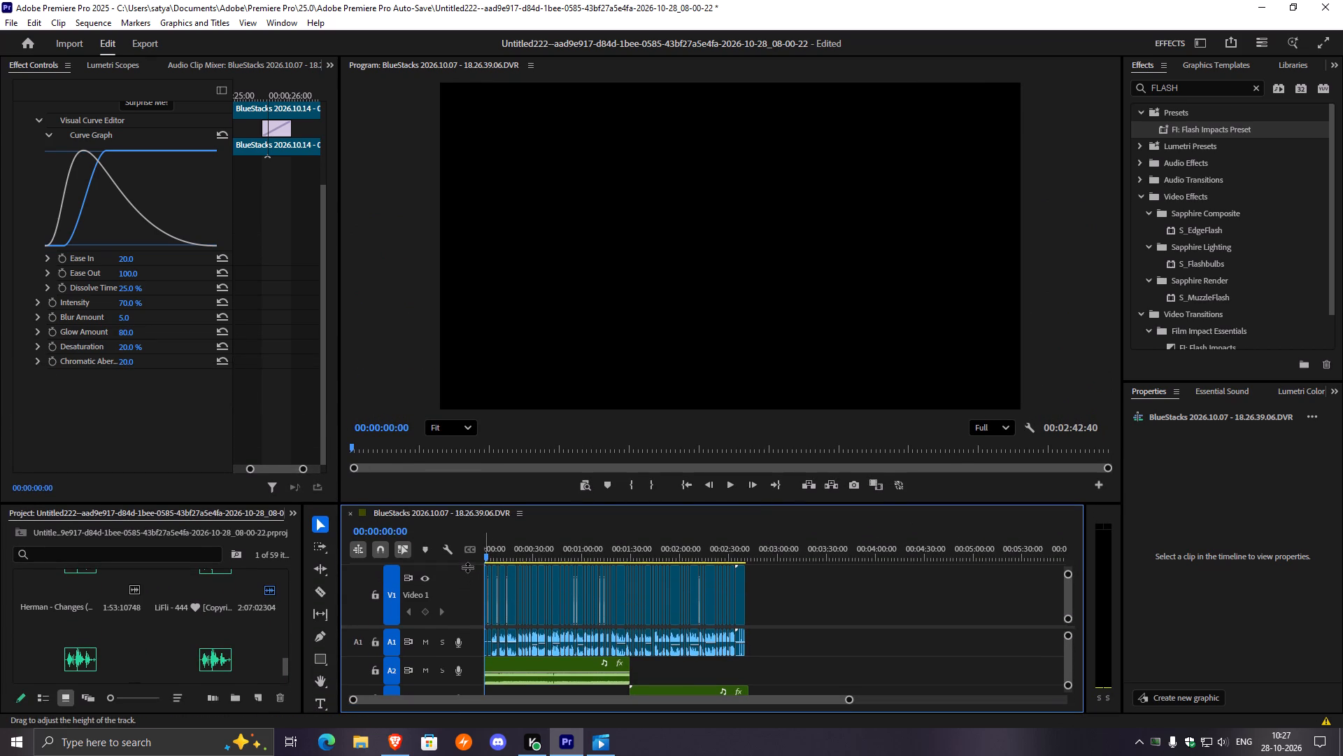
drag(465, 566, 458, 597)
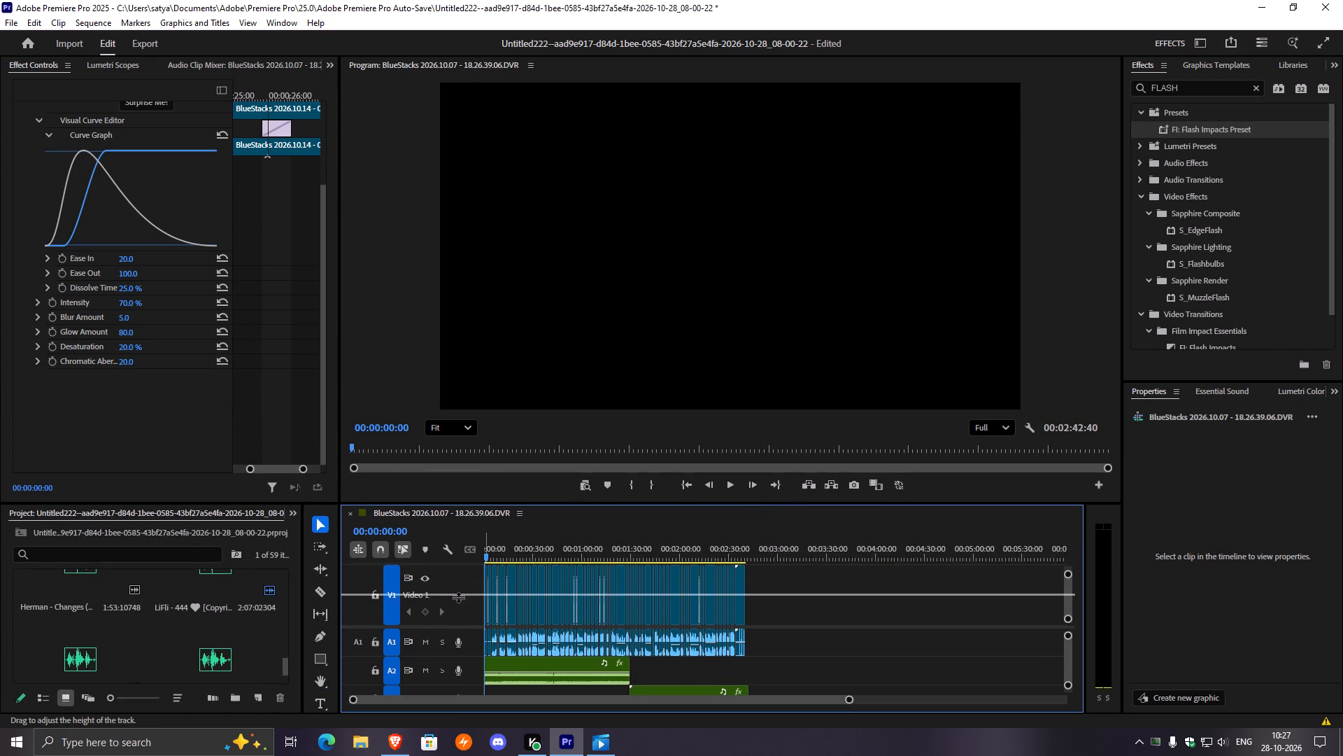
drag(458, 597, 457, 598)
drag(457, 656, 469, 631)
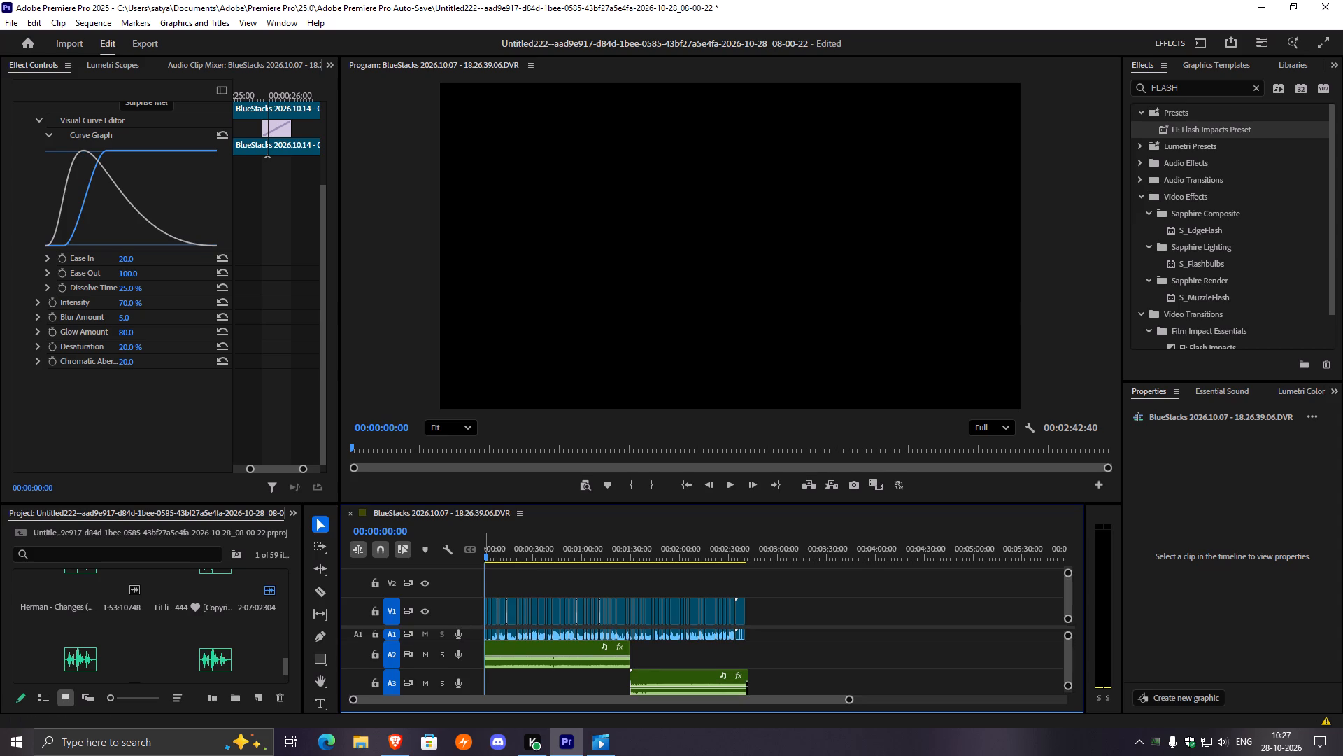
Make audio track A1 taller, give the audio tracks more room, and zoom the timeline to about the first 40 seconds.
drag(471, 638, 469, 652)
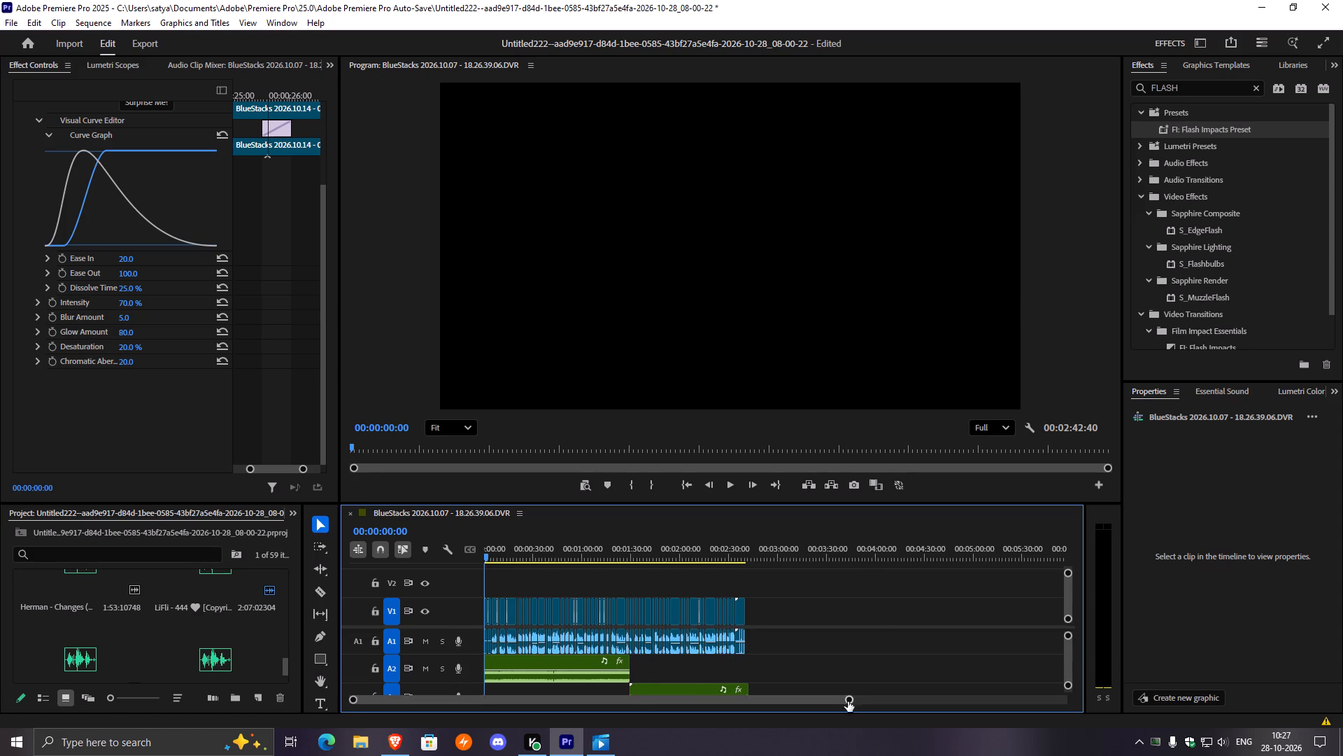
drag(849, 699, 793, 703)
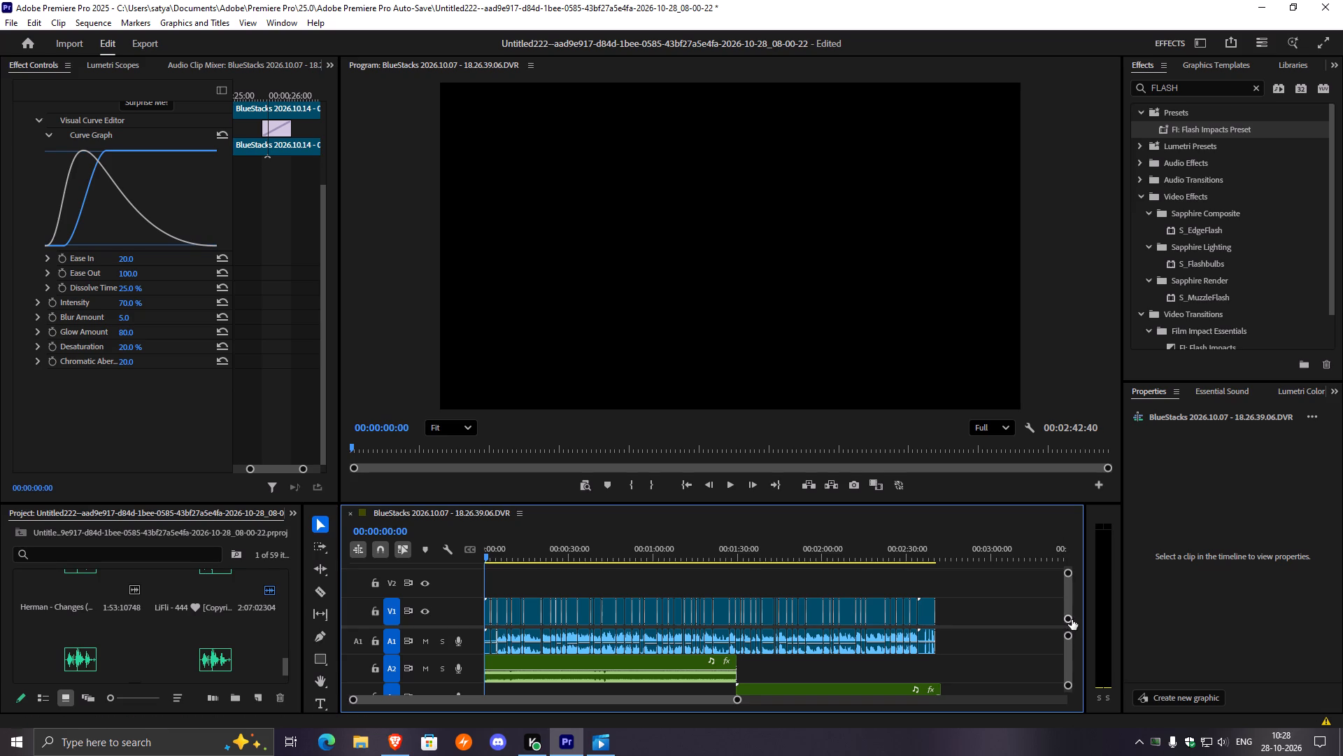
drag(1069, 626, 1076, 605)
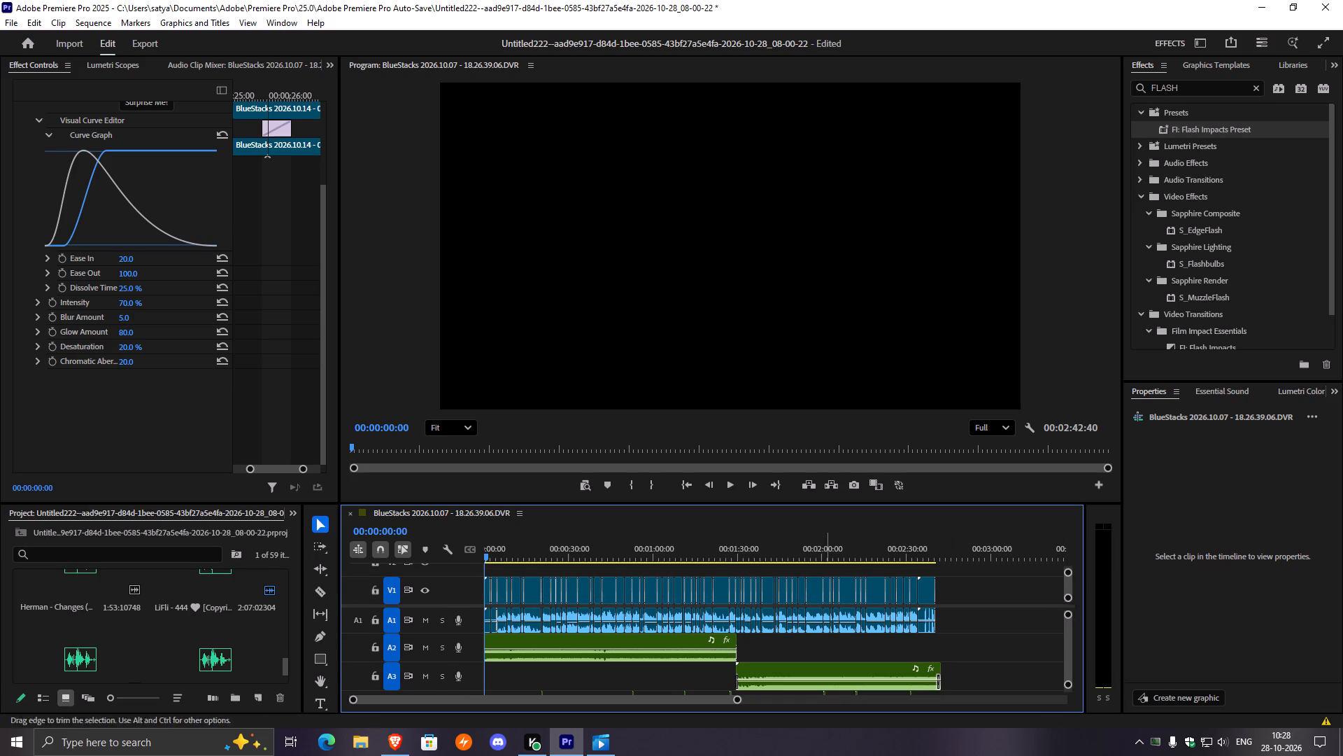
drag(738, 698, 721, 703)
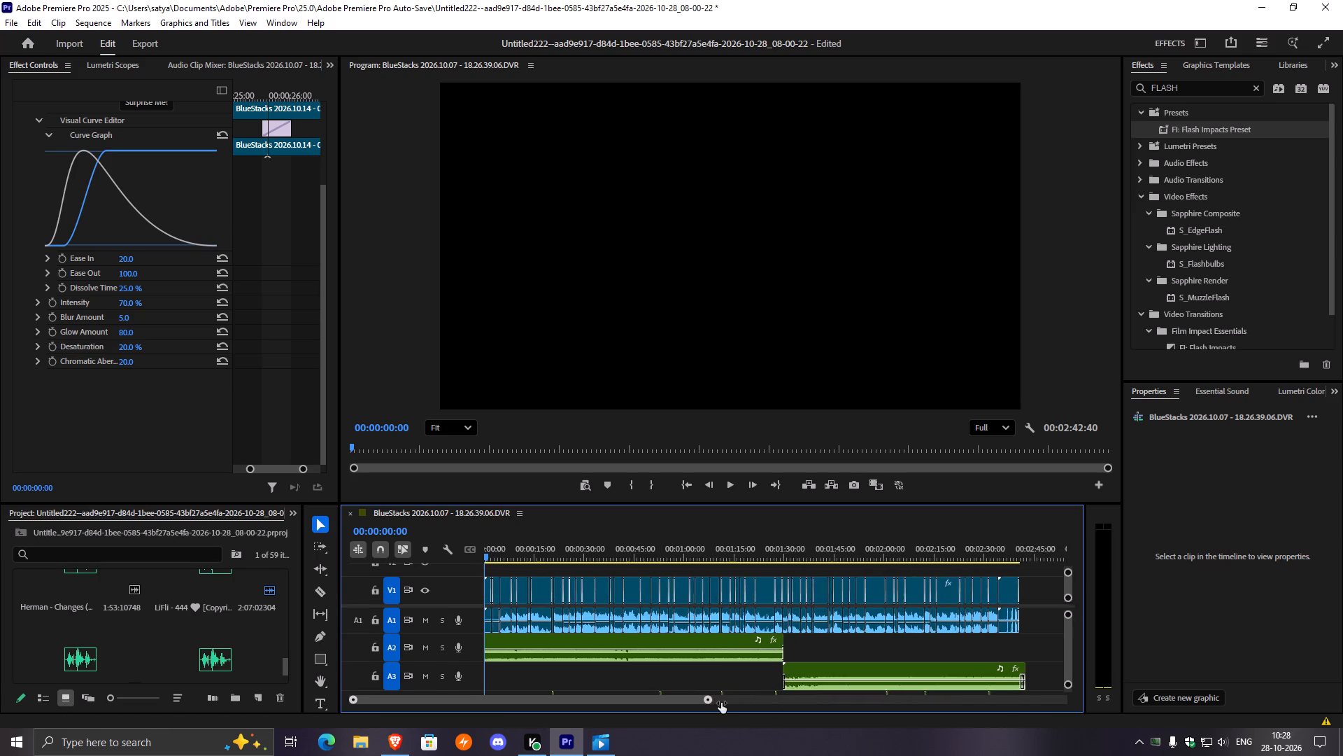
drag(721, 703, 634, 717)
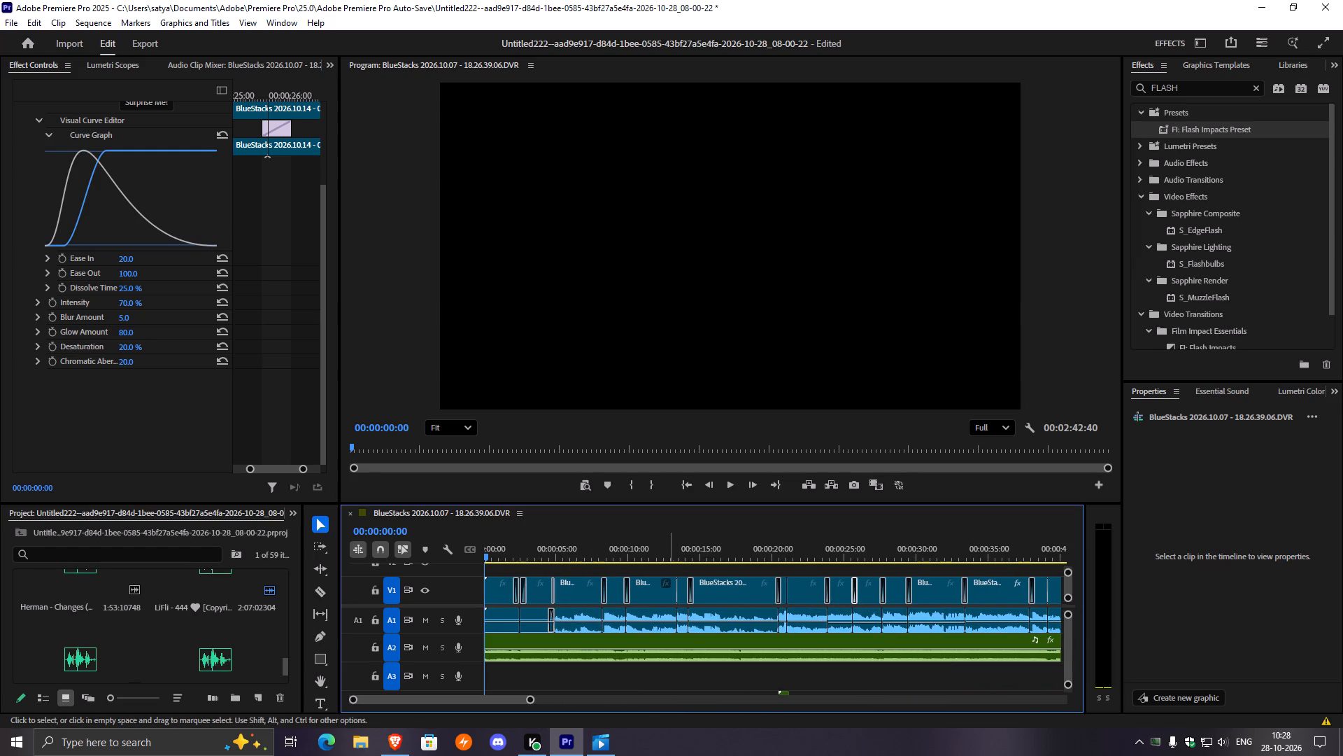
Adjust the video and audio track heights so V1 shows clip thumbnails, and make the timeline area taller to fit V2 through A4.
drag(1066, 570, 1067, 566)
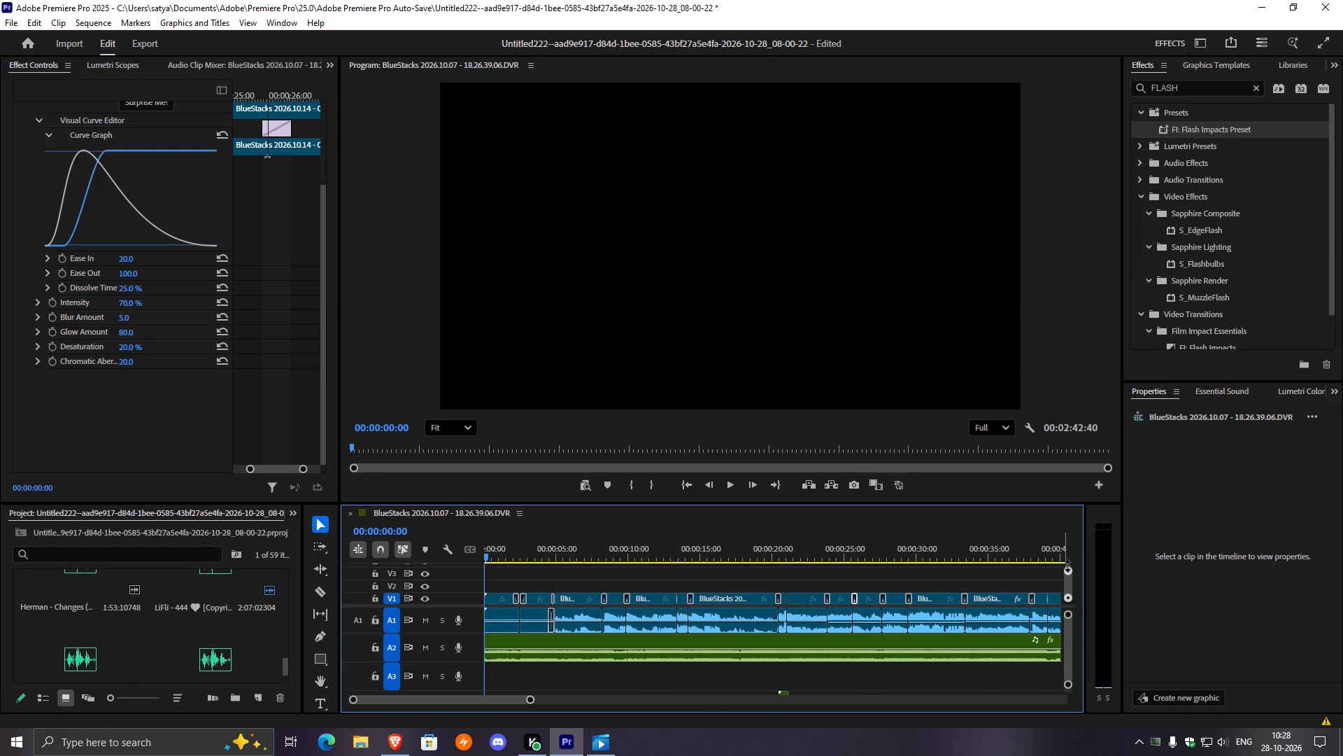
drag(1067, 566, 1068, 561)
drag(1067, 613, 1068, 610)
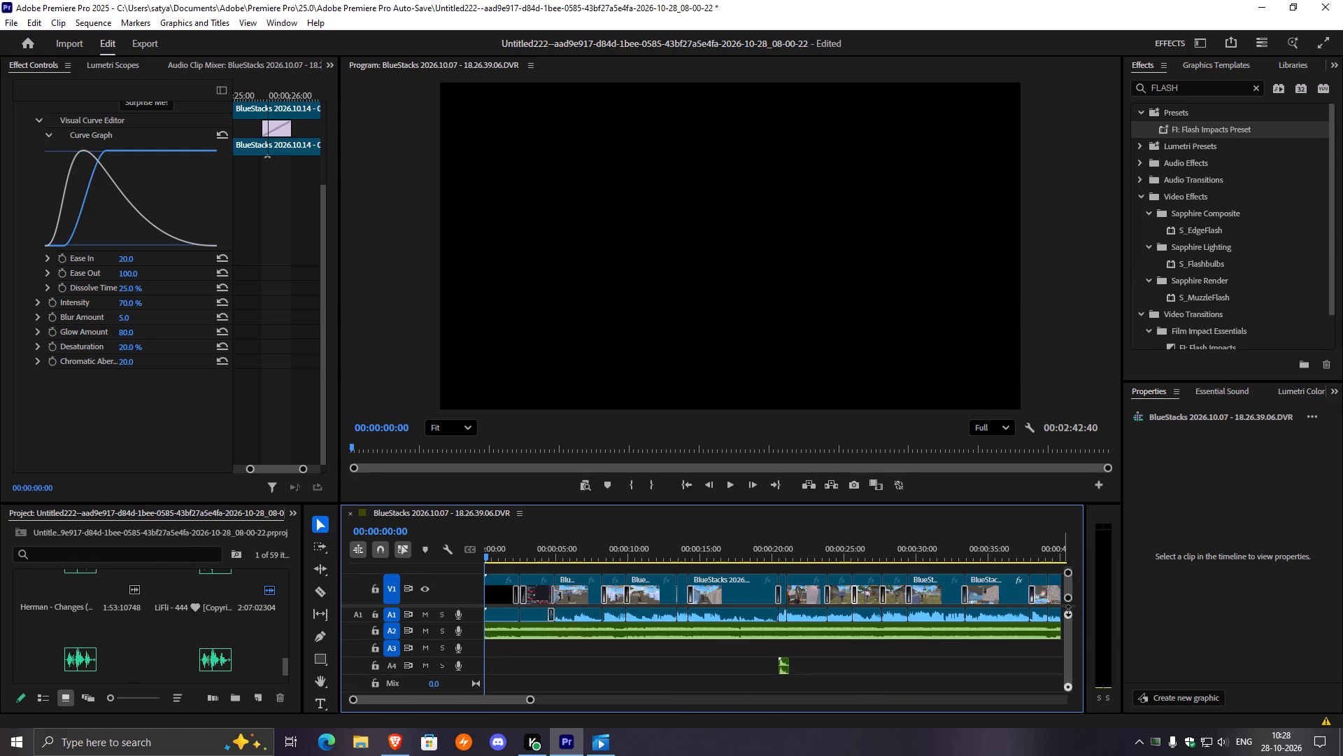
drag(1068, 610, 1070, 608)
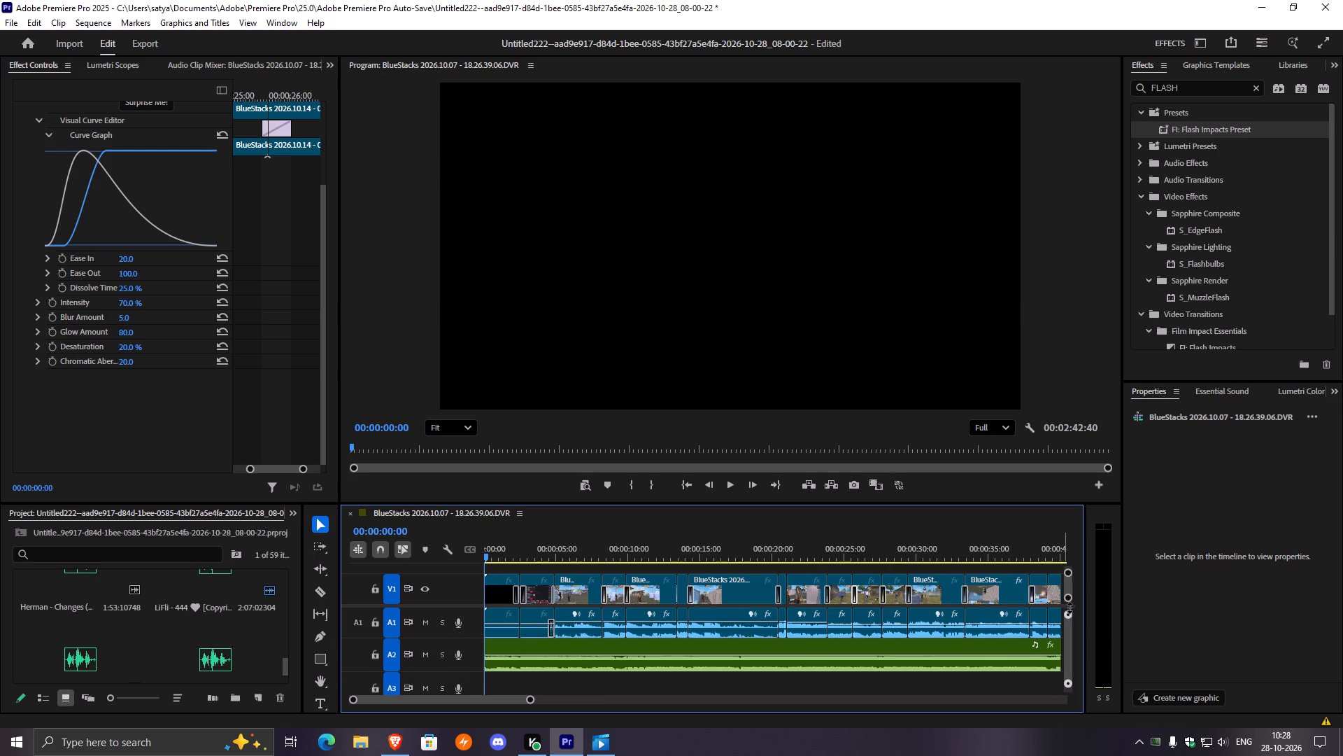
drag(1070, 608, 1070, 607)
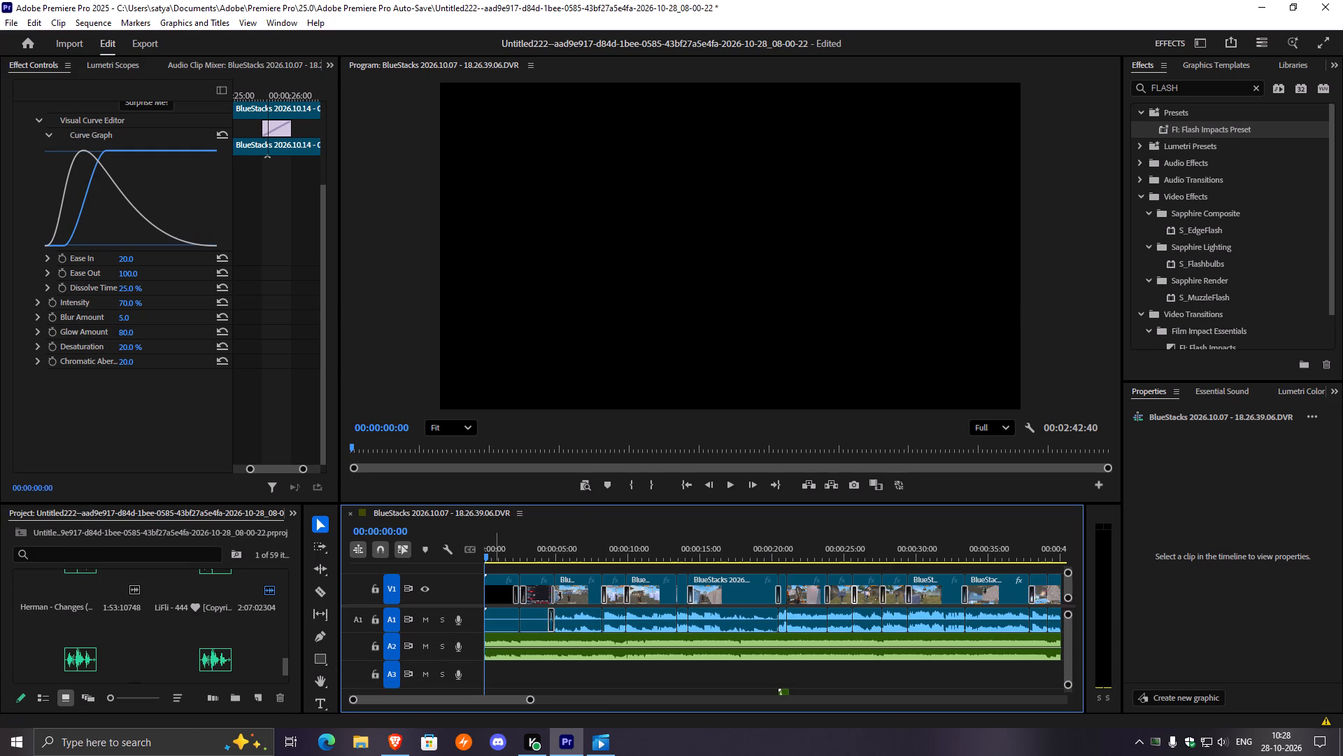
drag(587, 503, 609, 449)
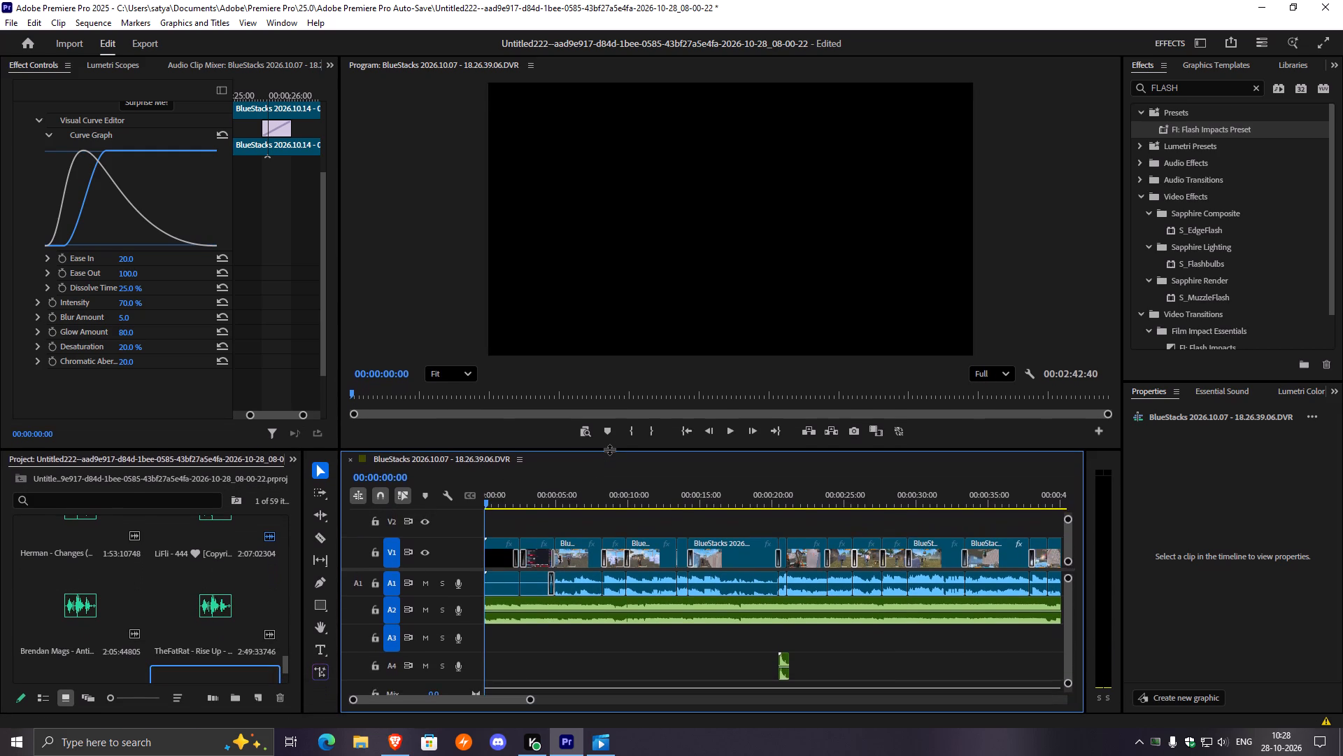
Play the montage from 00:00:00:00 to review it.
key(space)
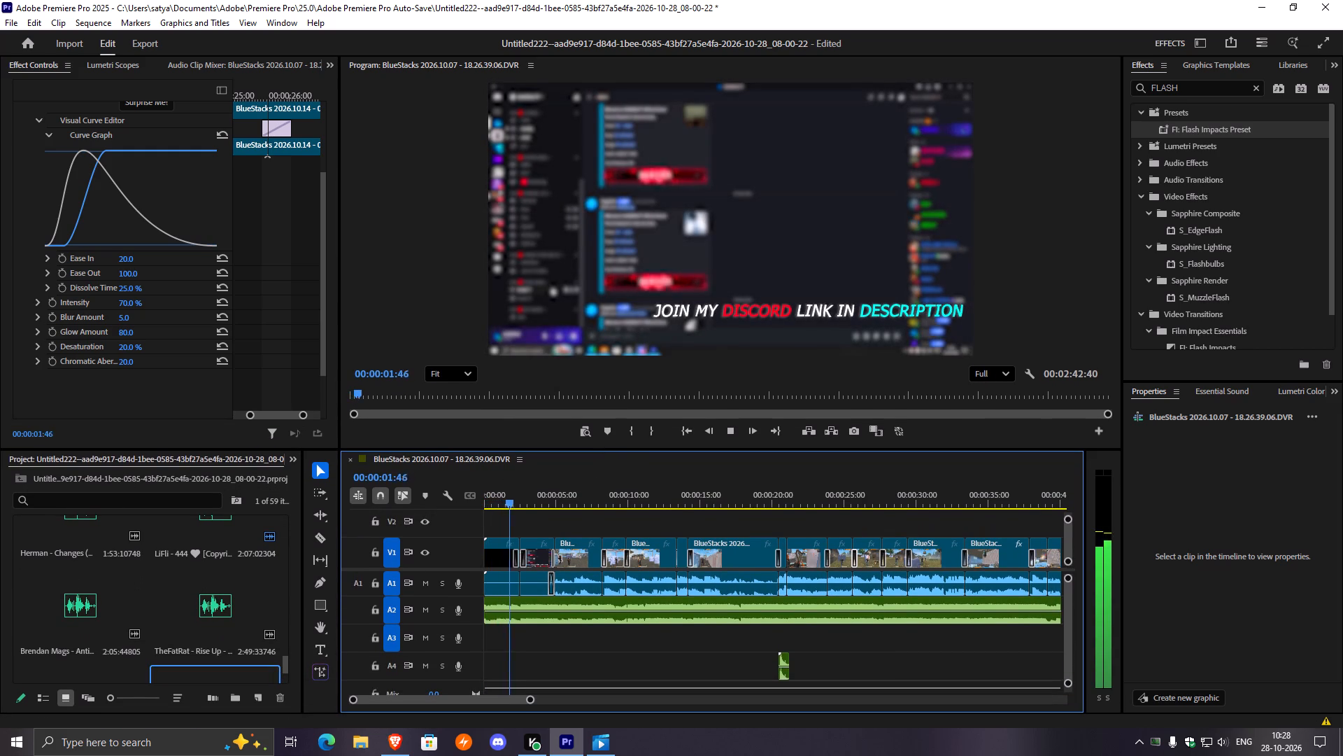
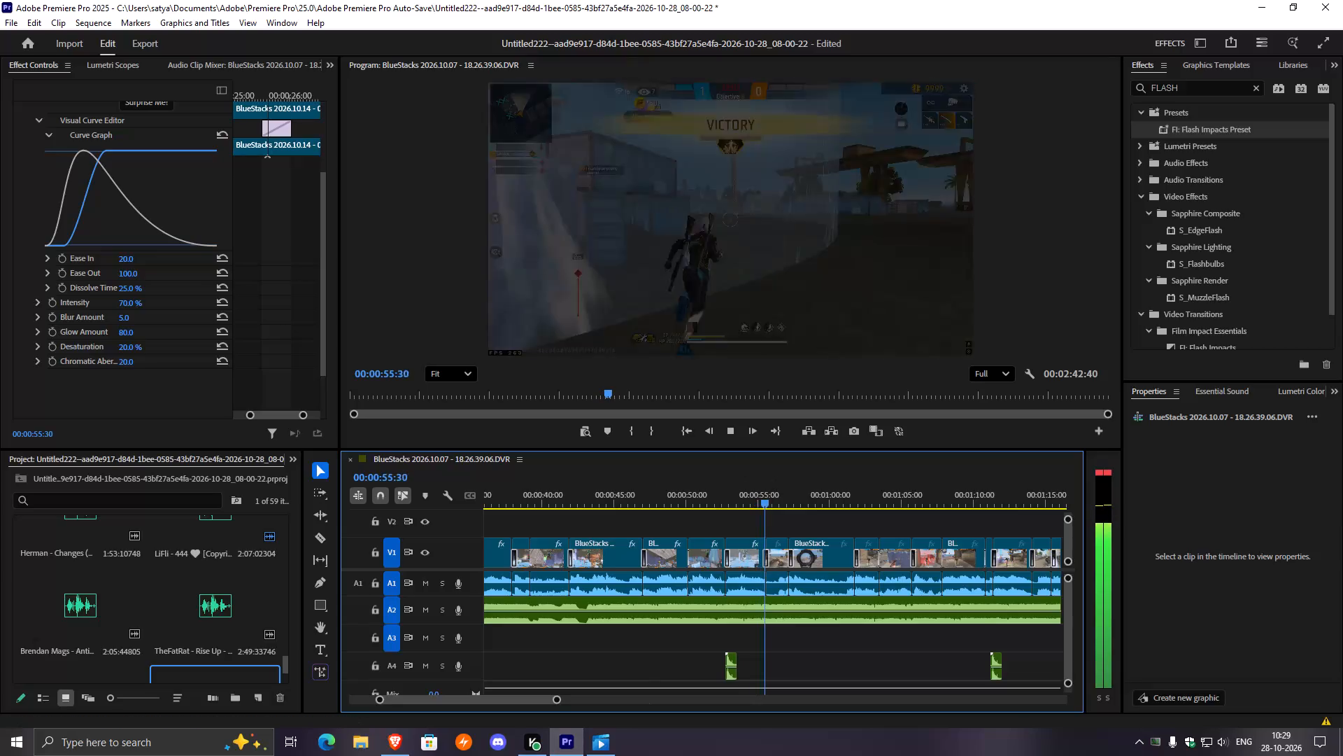
Review the montage across a wider stretch of the timeline, and stop playback at about 00:00:58.
drag(553, 696, 620, 714)
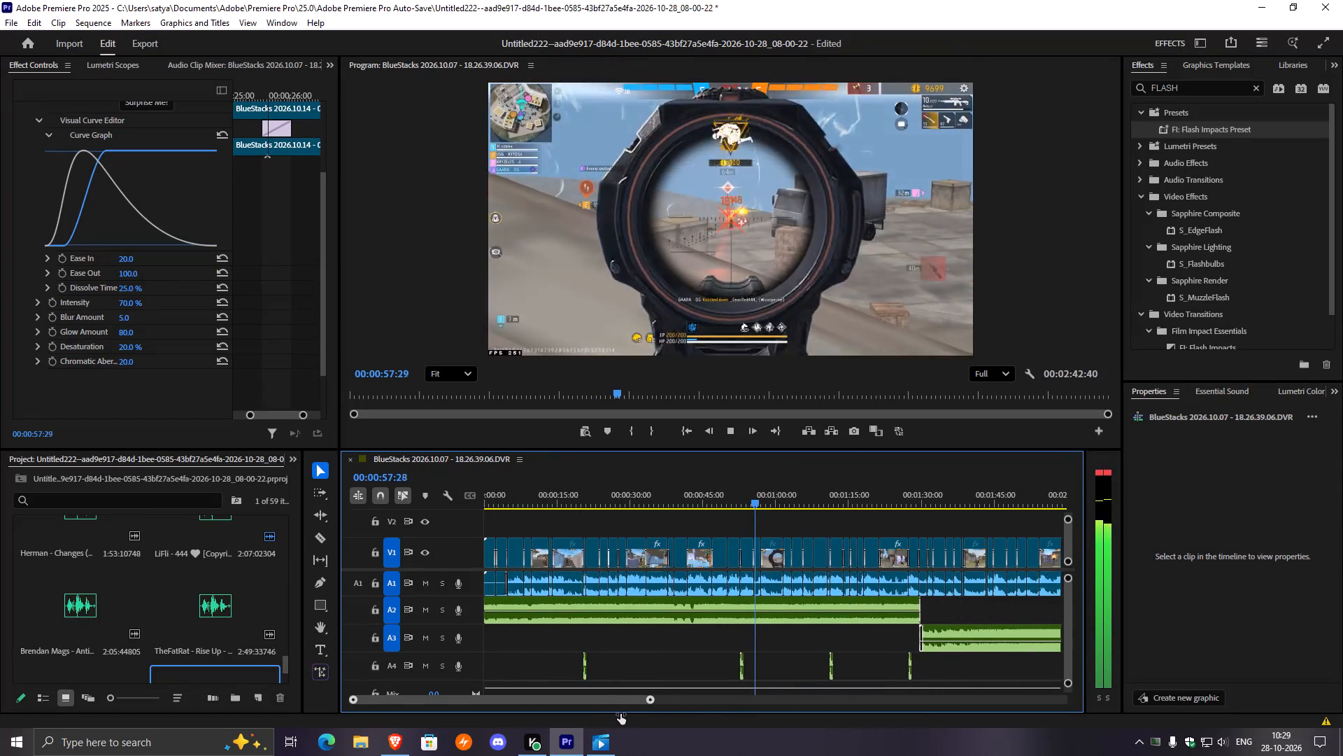
drag(620, 714, 639, 722)
key(space)
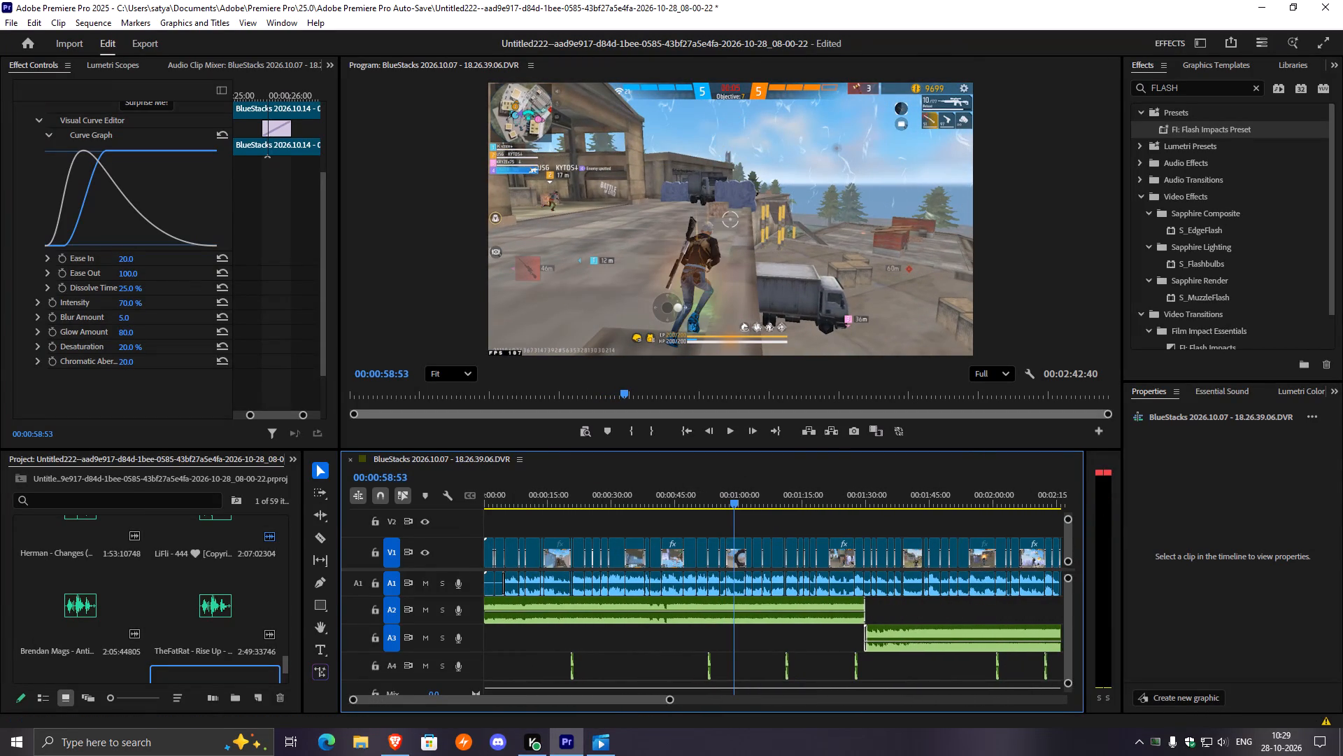
Save the montage project.
key(ctrl+s)
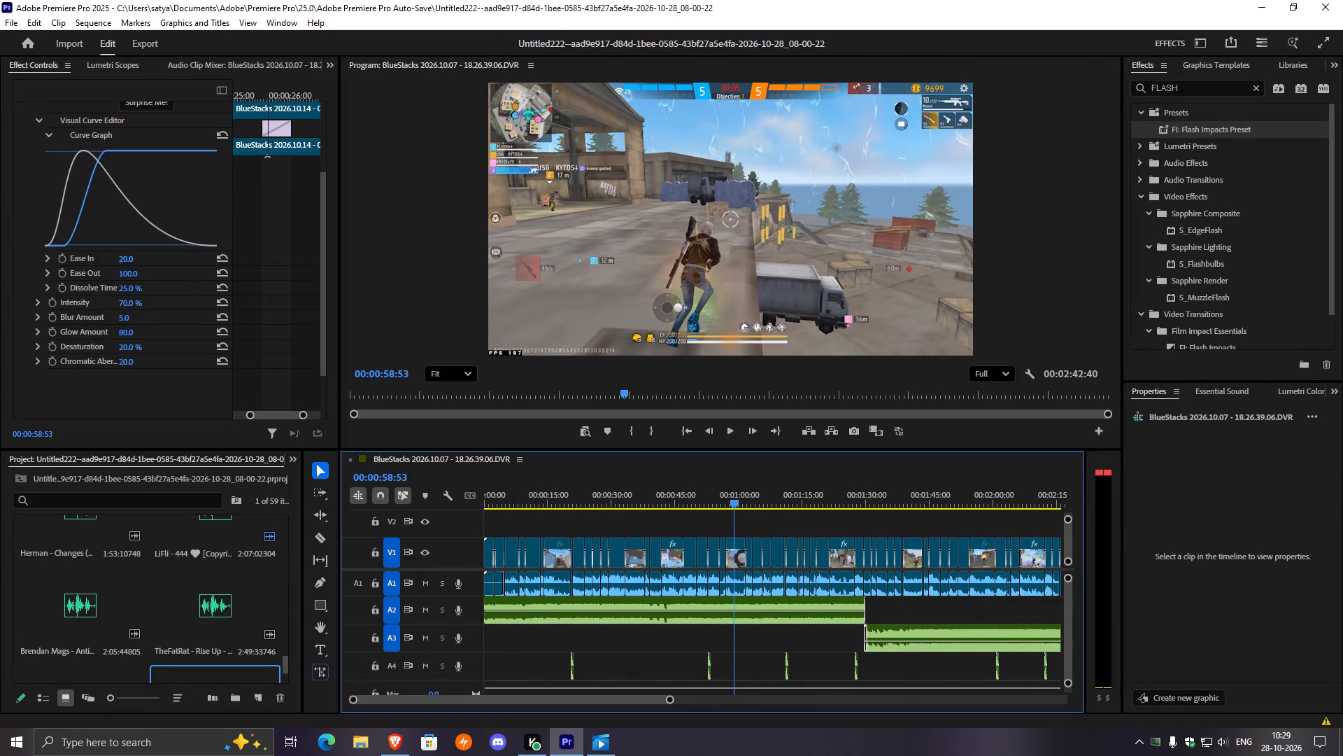
Send the montage sequence to Adobe Media Encoder for export.
click(8, 26)
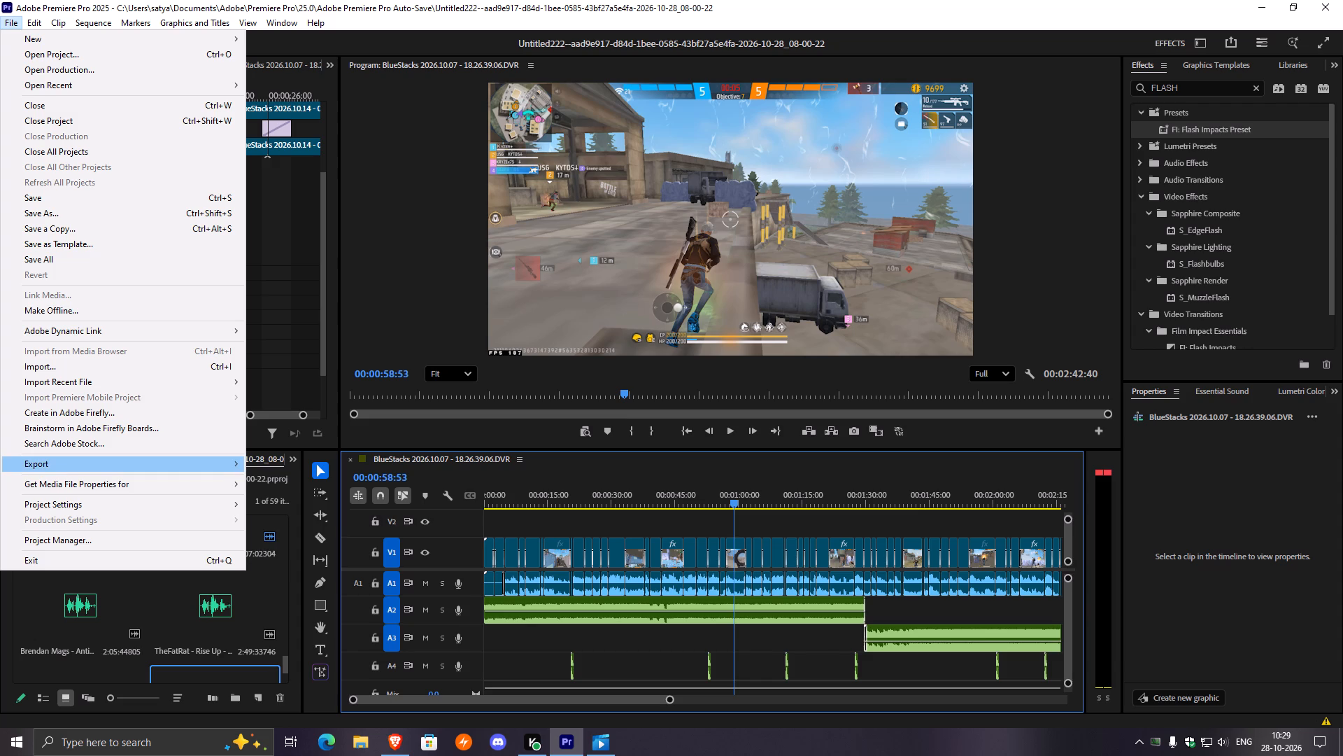
click(62, 461)
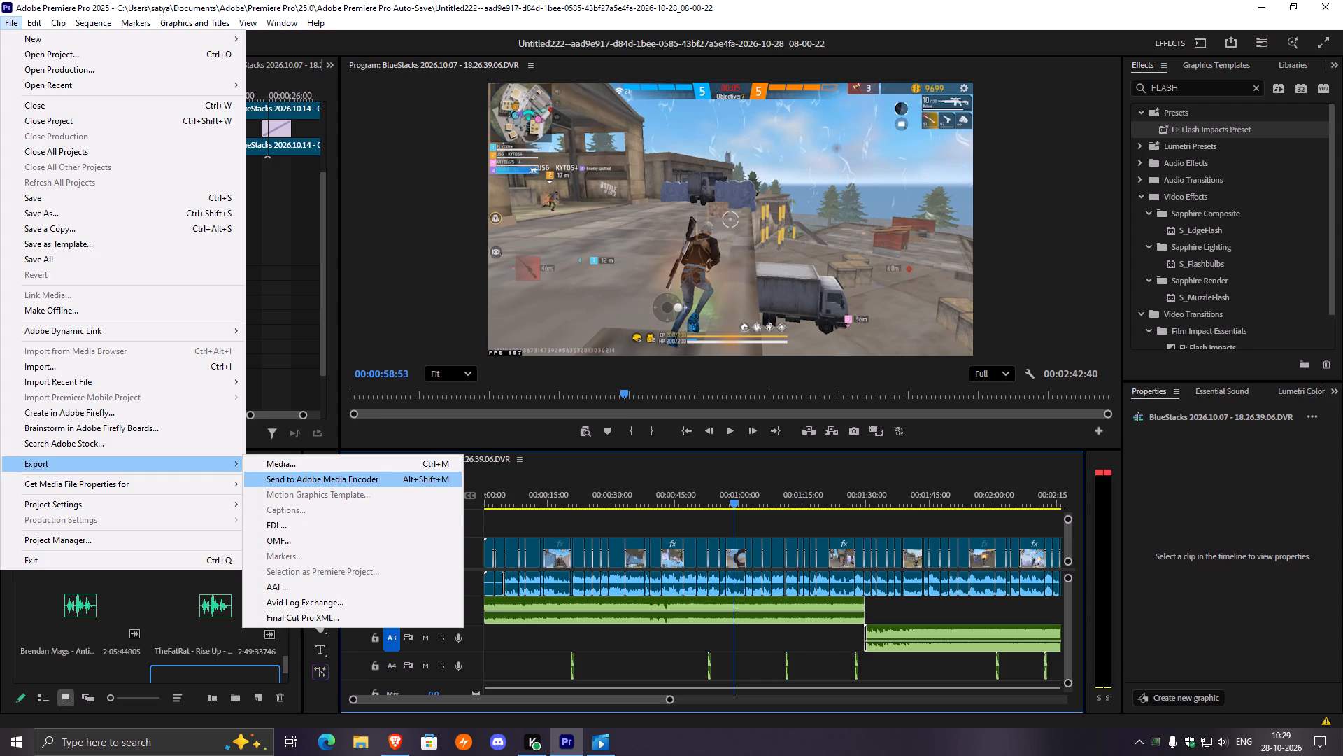
click(334, 478)
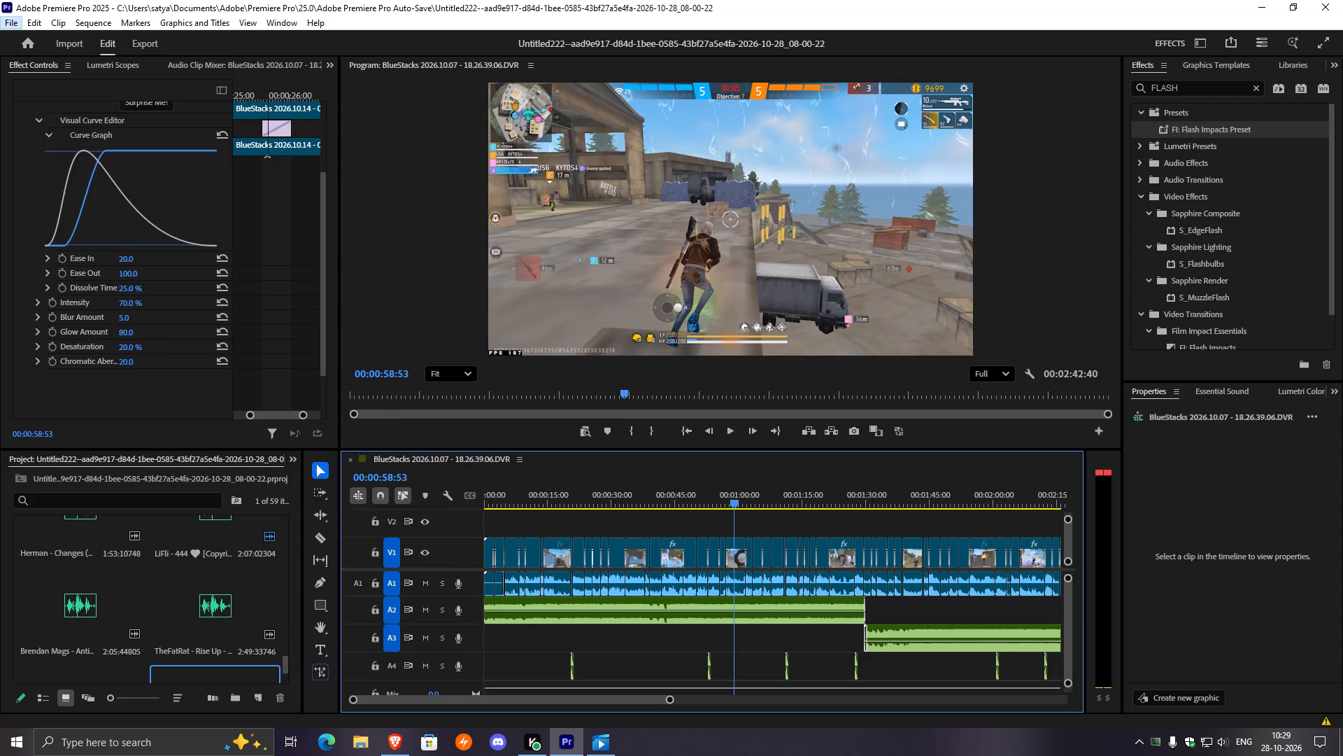
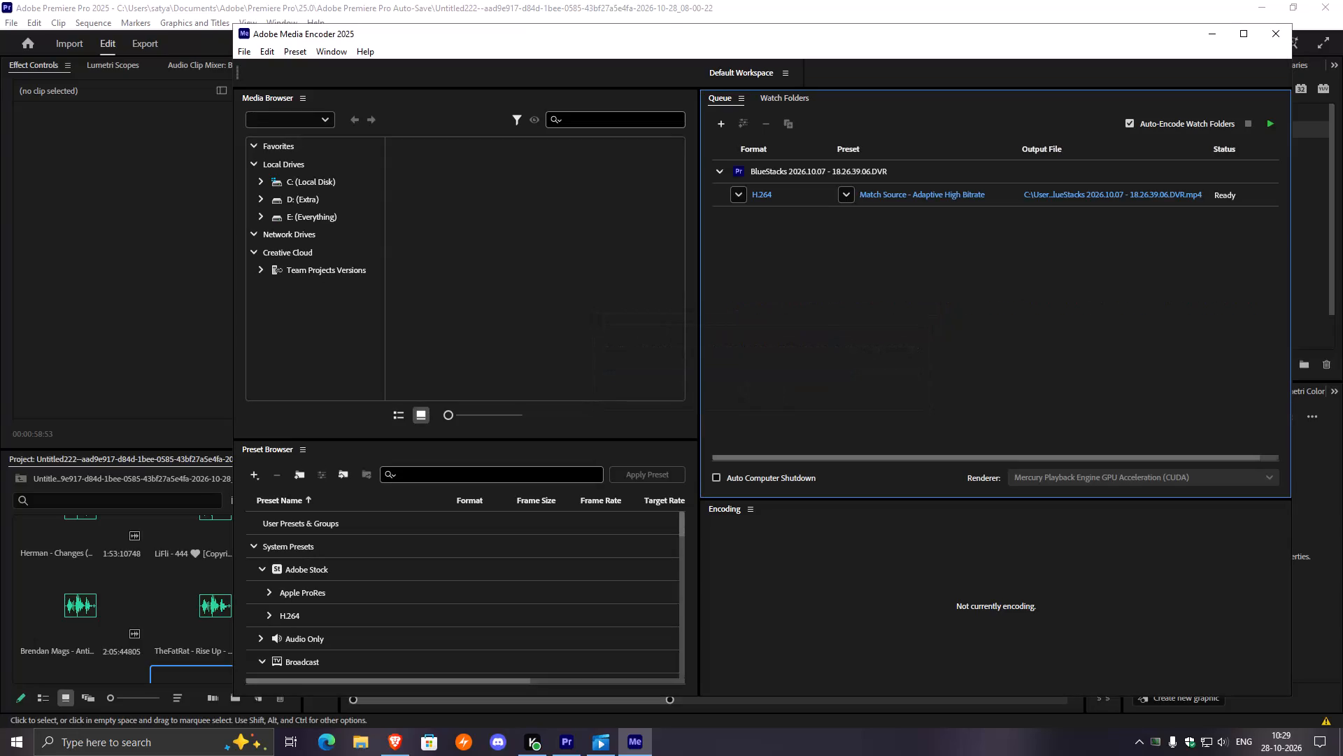
Enable Use Maximum Render Quality in the export settings of the queued H.264 output.
click(886, 192)
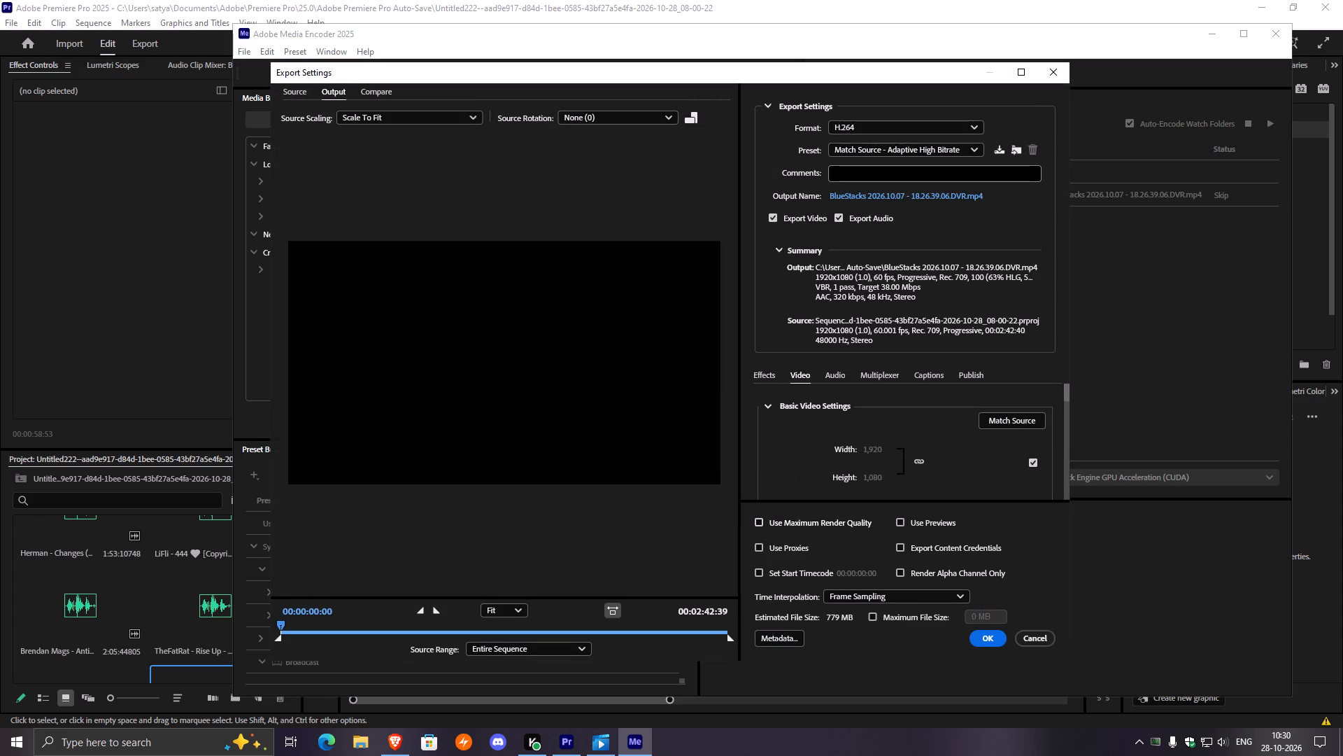
click(786, 524)
click(980, 637)
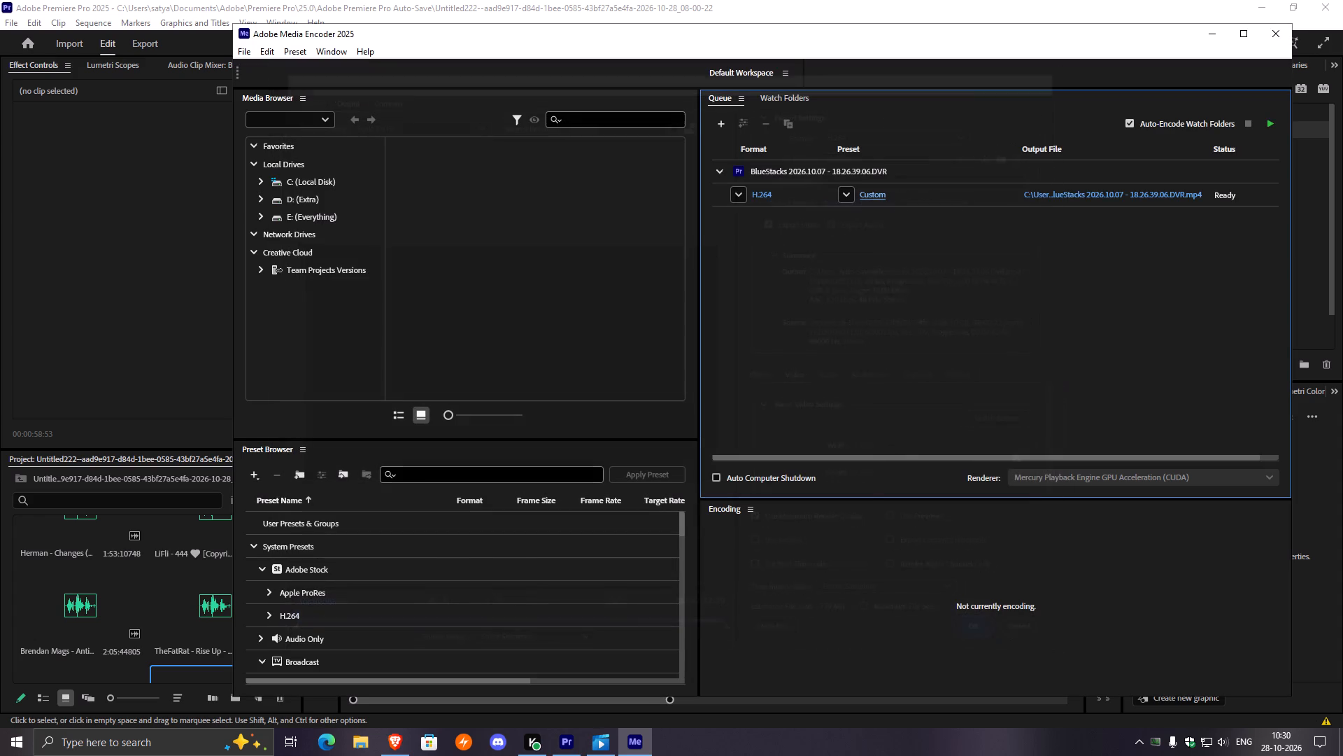
Set the queued export's output file to the Downloads folder with the name newvideoo as an MP4.
click(1074, 196)
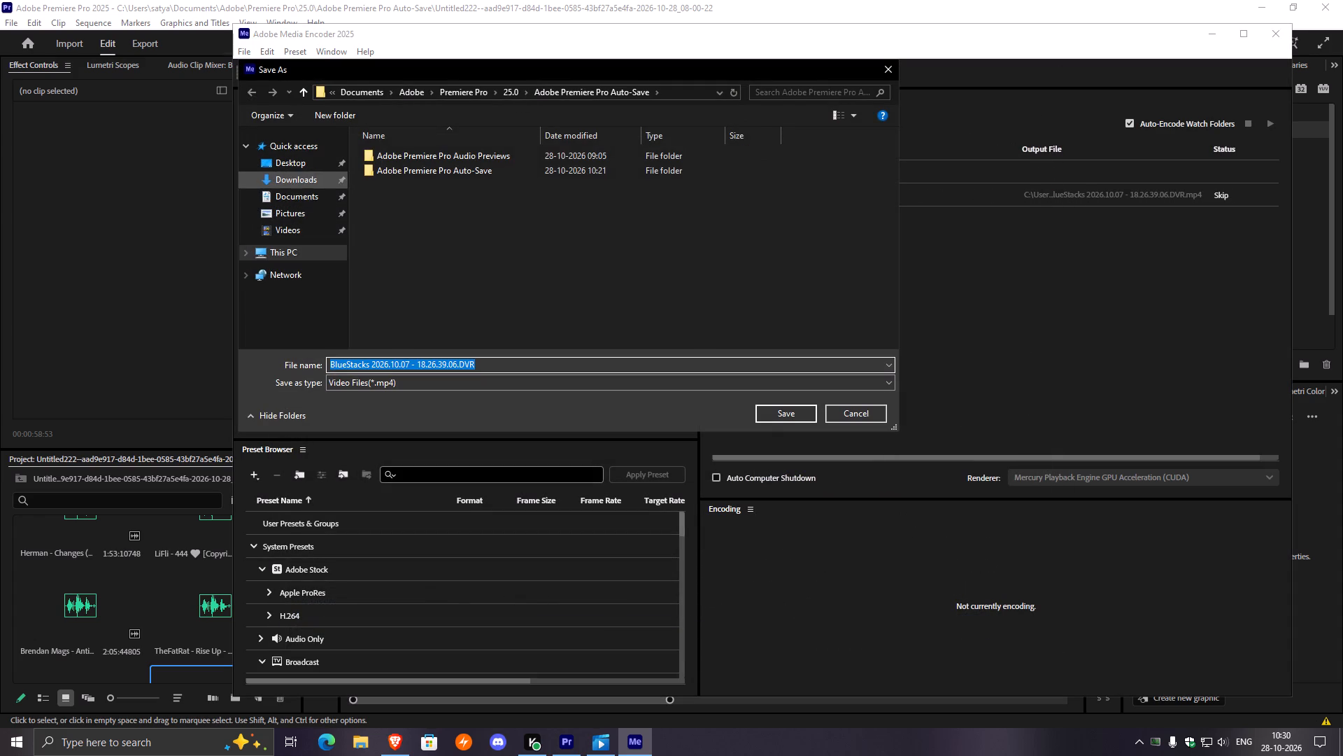
click(295, 176)
drag(478, 363, 290, 358)
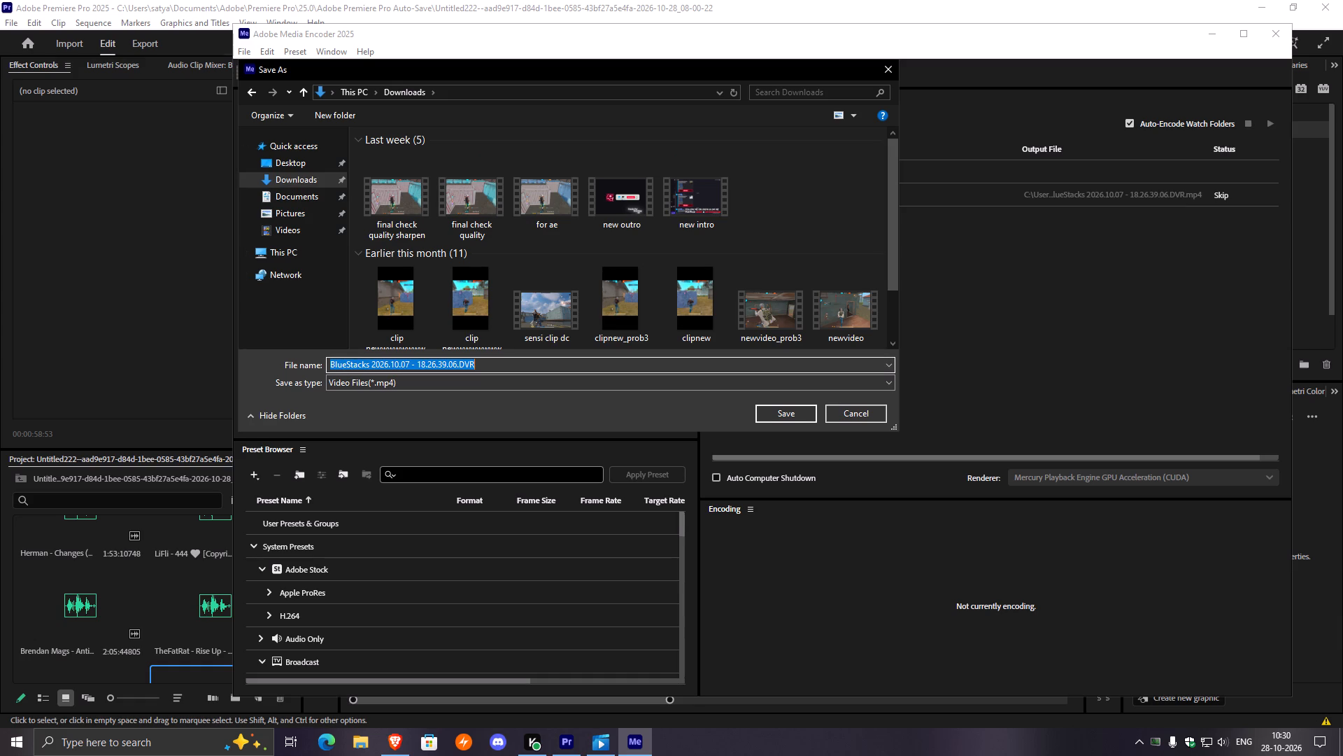
text(new)
text(videooooo)
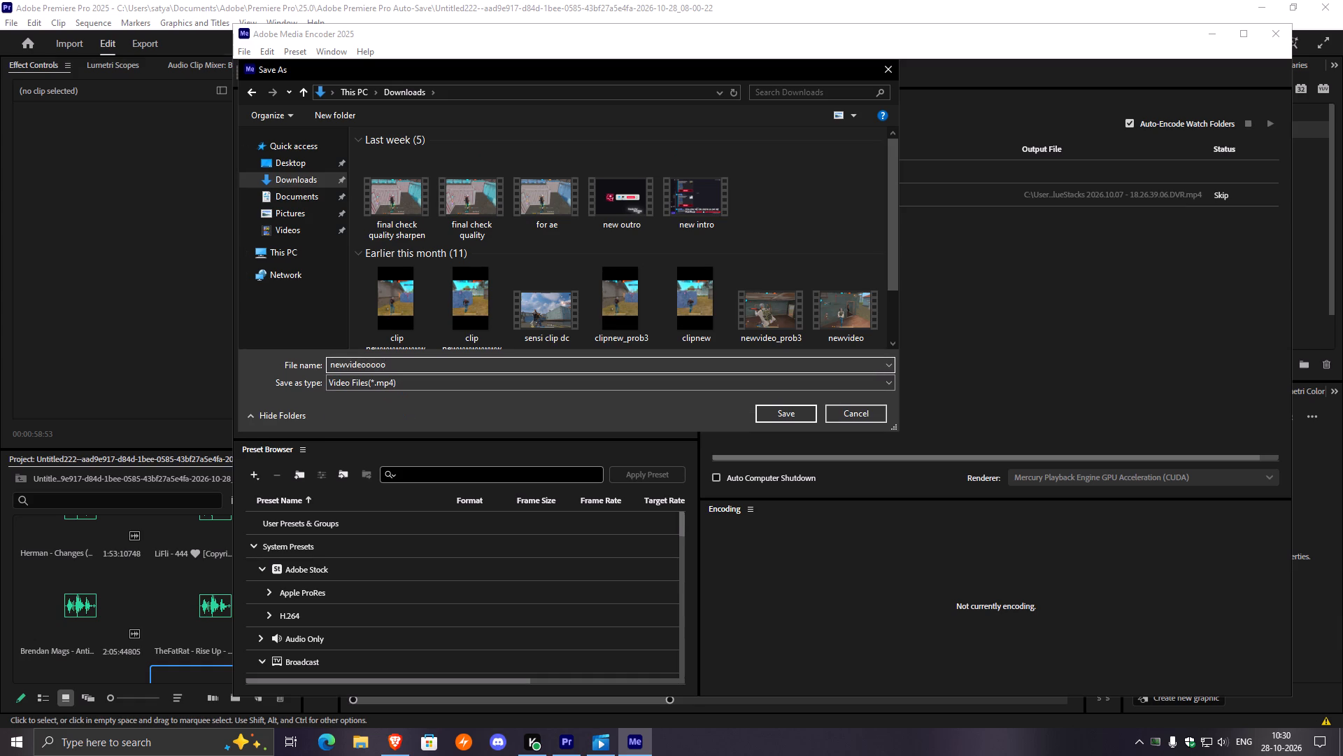
key(BackSpace)
key(BackSpace)
key(BackSpace)
key(BackSpace)
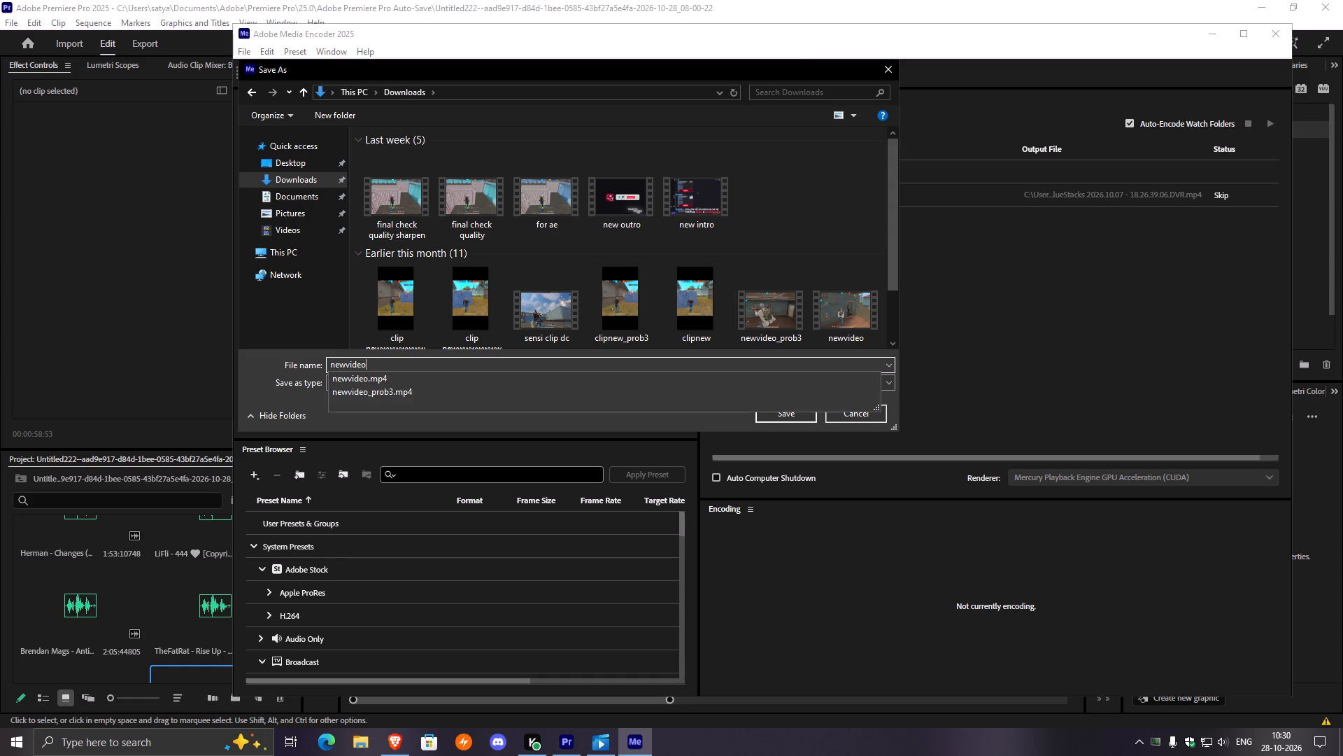
key(BackSpace)
key(BackSpace)
text(eo)
key(o)
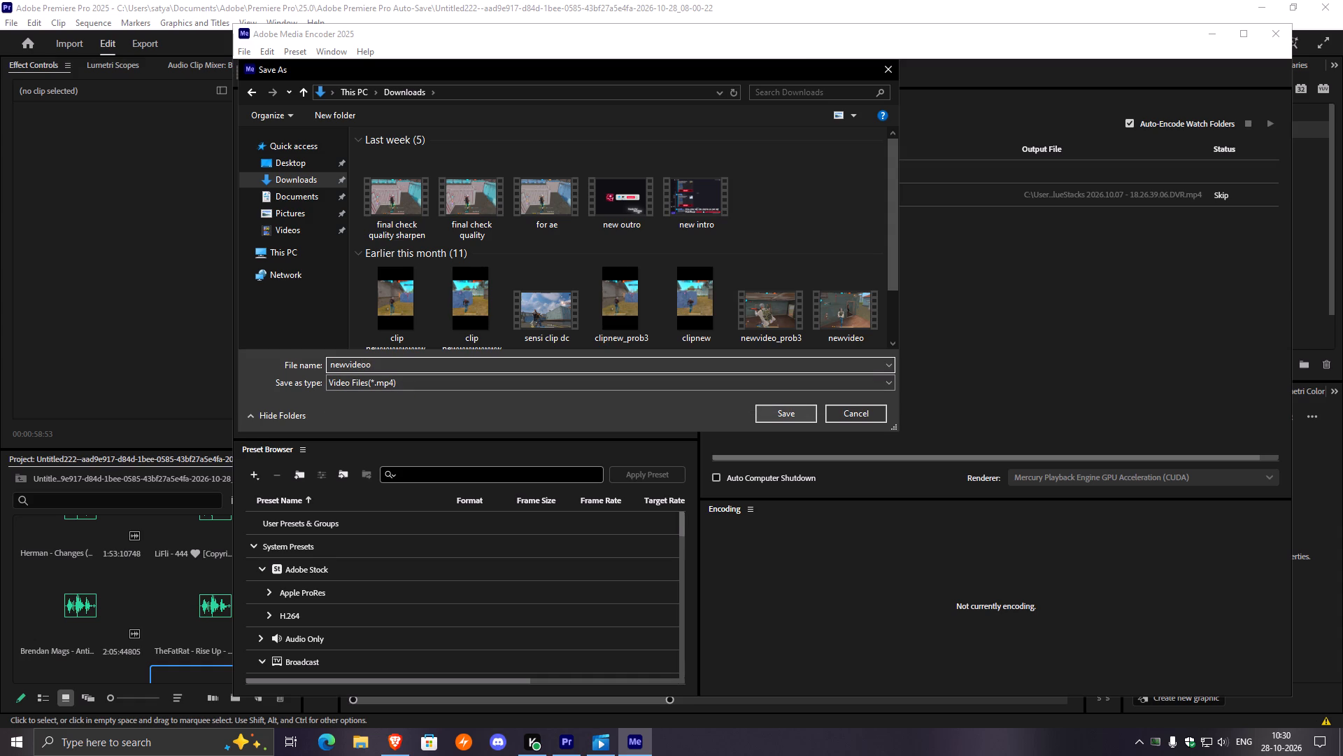
click(775, 411)
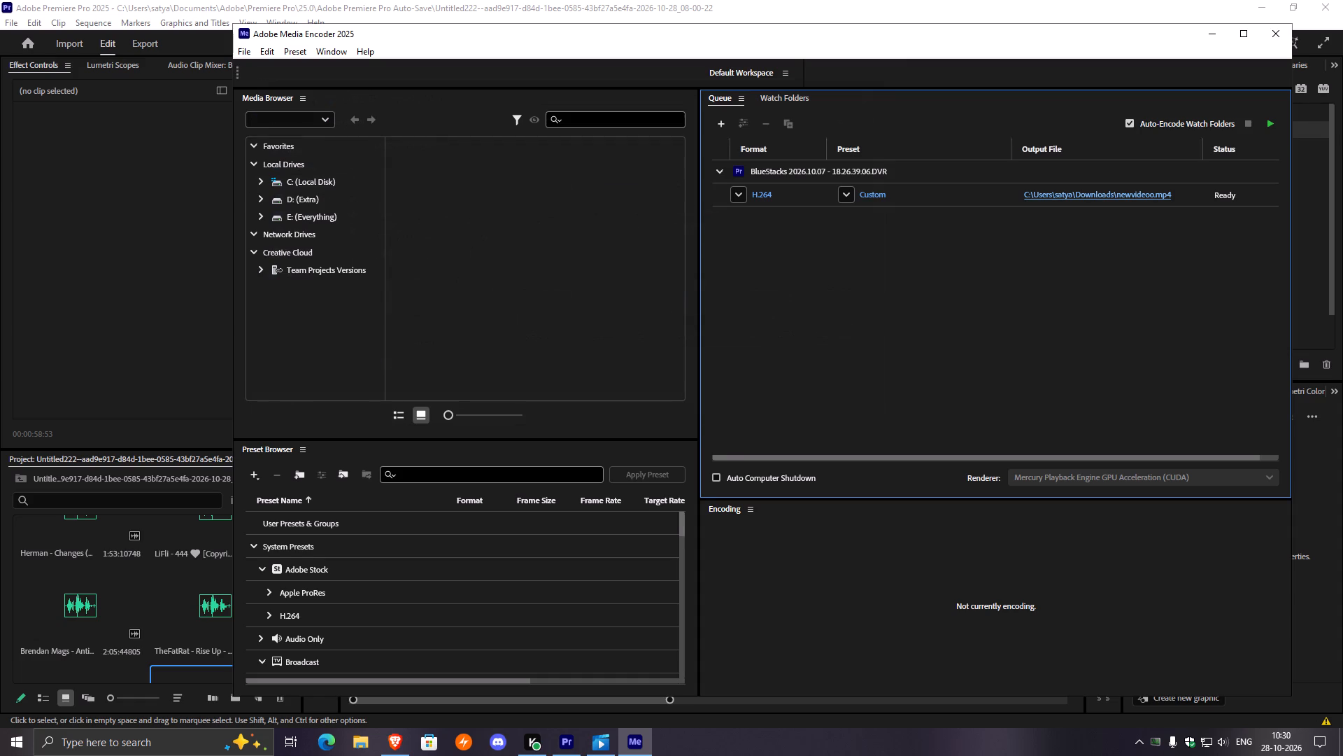
Start encoding the queued montage export.
click(1265, 121)
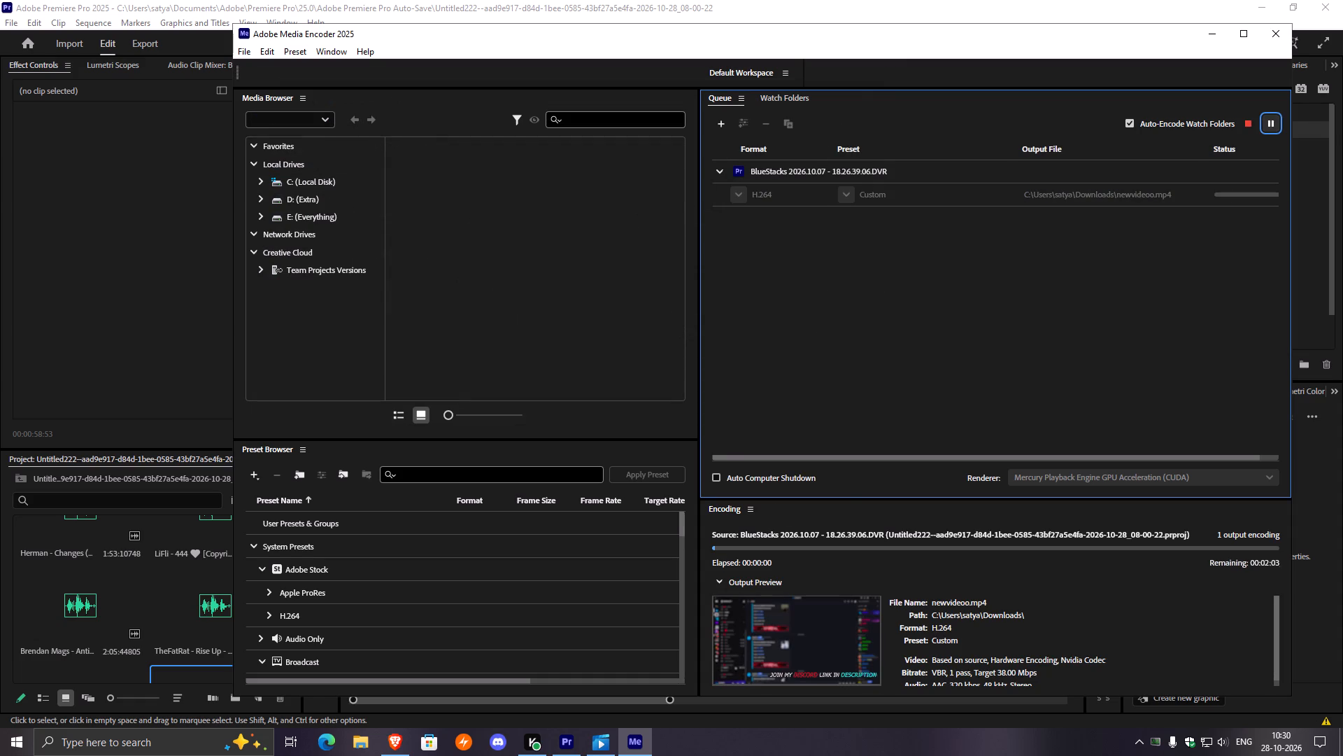
Look through the encoding details of the running export and maximize the encoder window.
scroll(1046, 605, down, 9)
scroll(1061, 579, up, 3)
click(1244, 40)
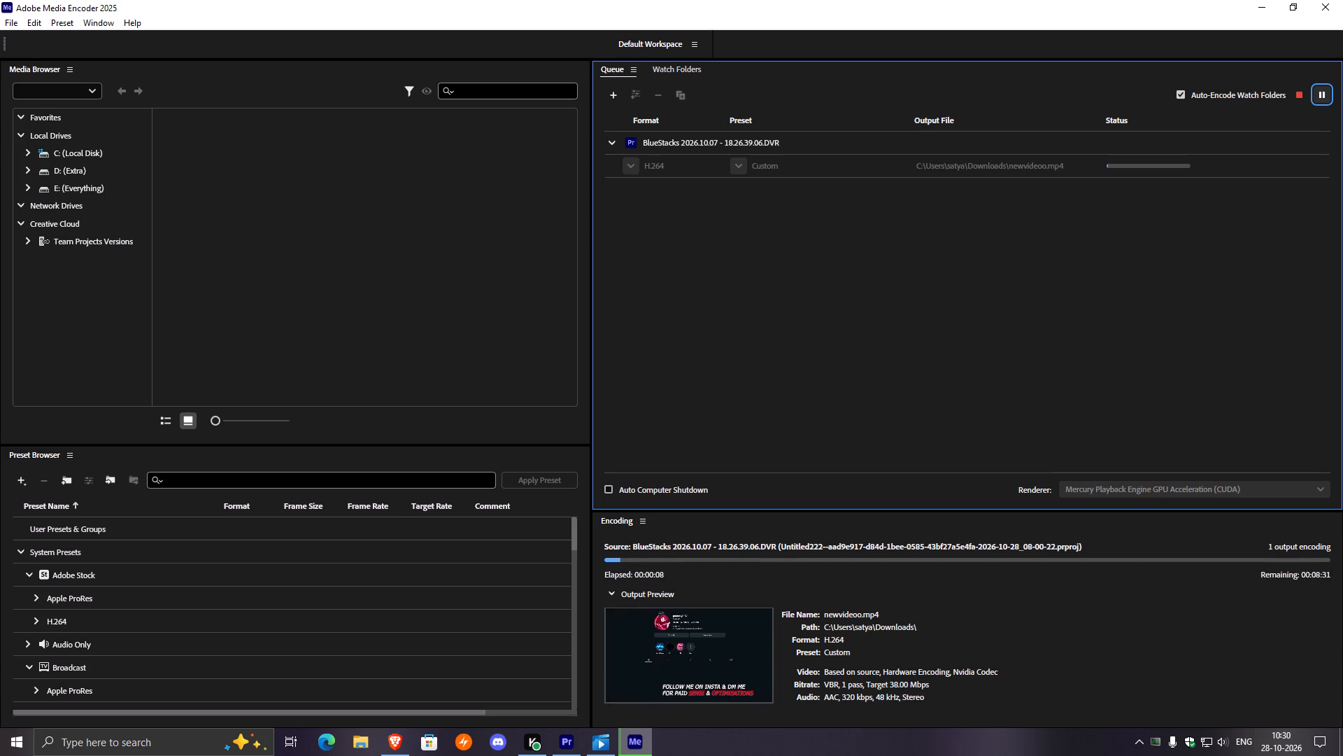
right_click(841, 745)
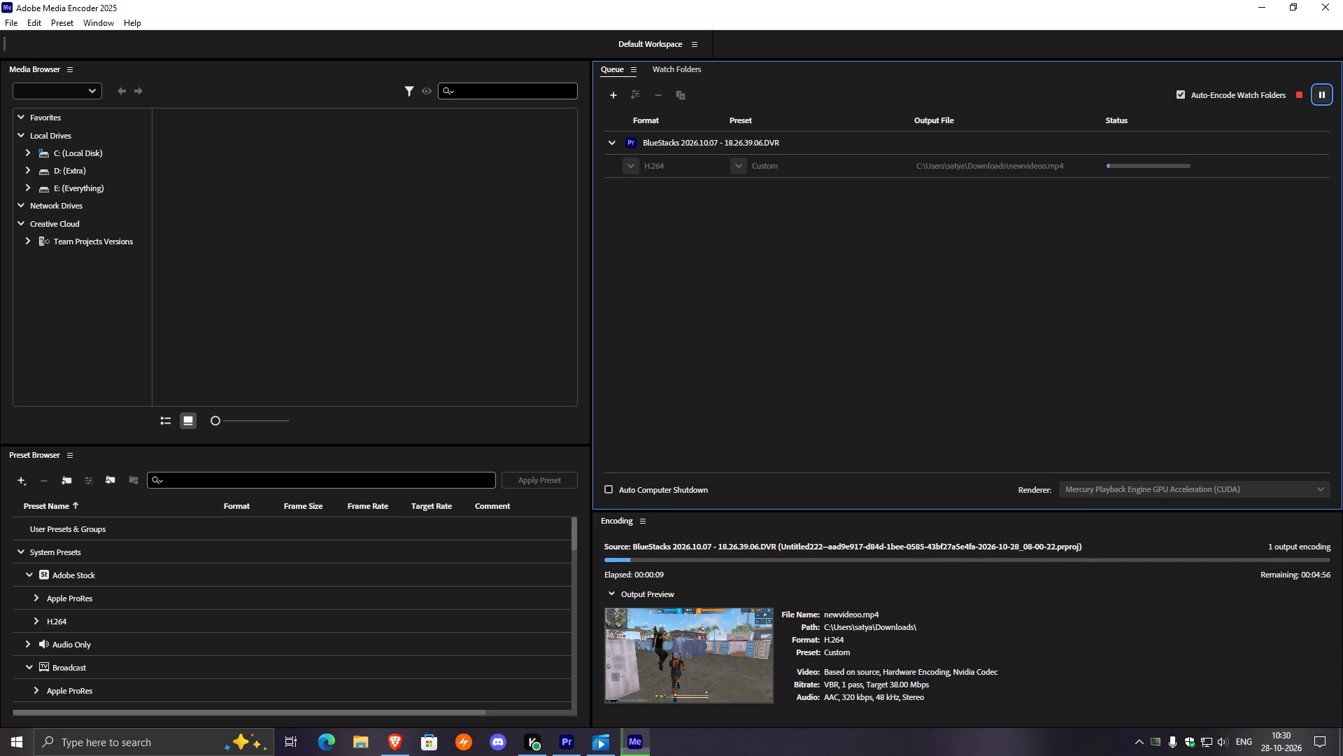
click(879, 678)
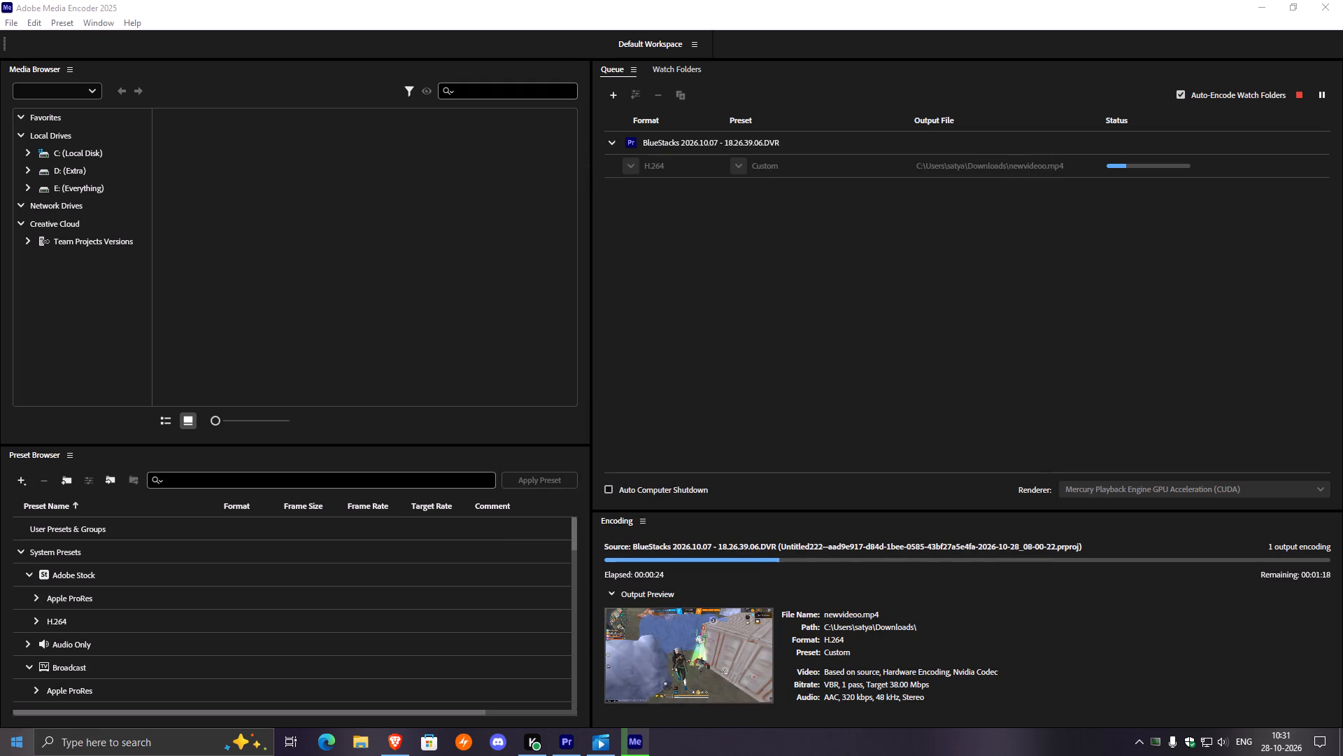
Launch HWiNFO 64 from the installed applications while the export is encoding.
click(0, 755)
scroll(111, 573, down, 5)
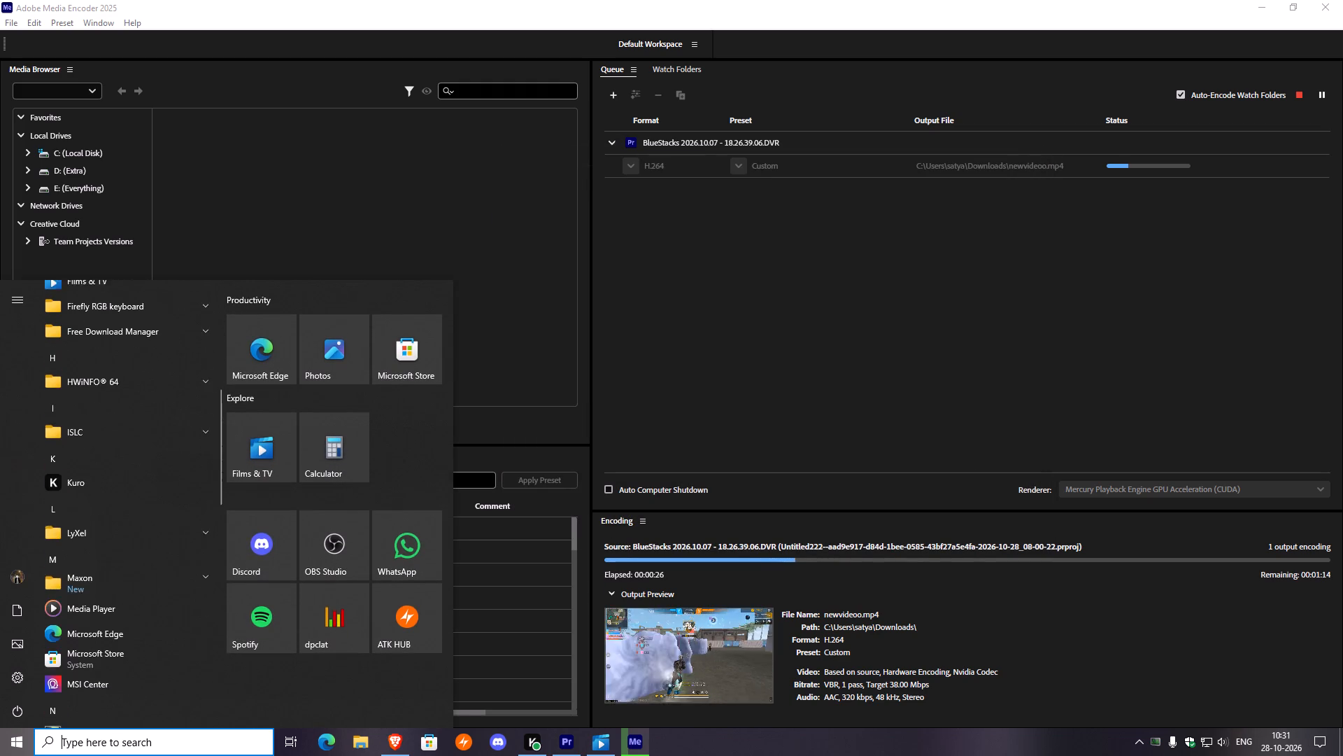
scroll(101, 517, up, 2)
click(98, 503)
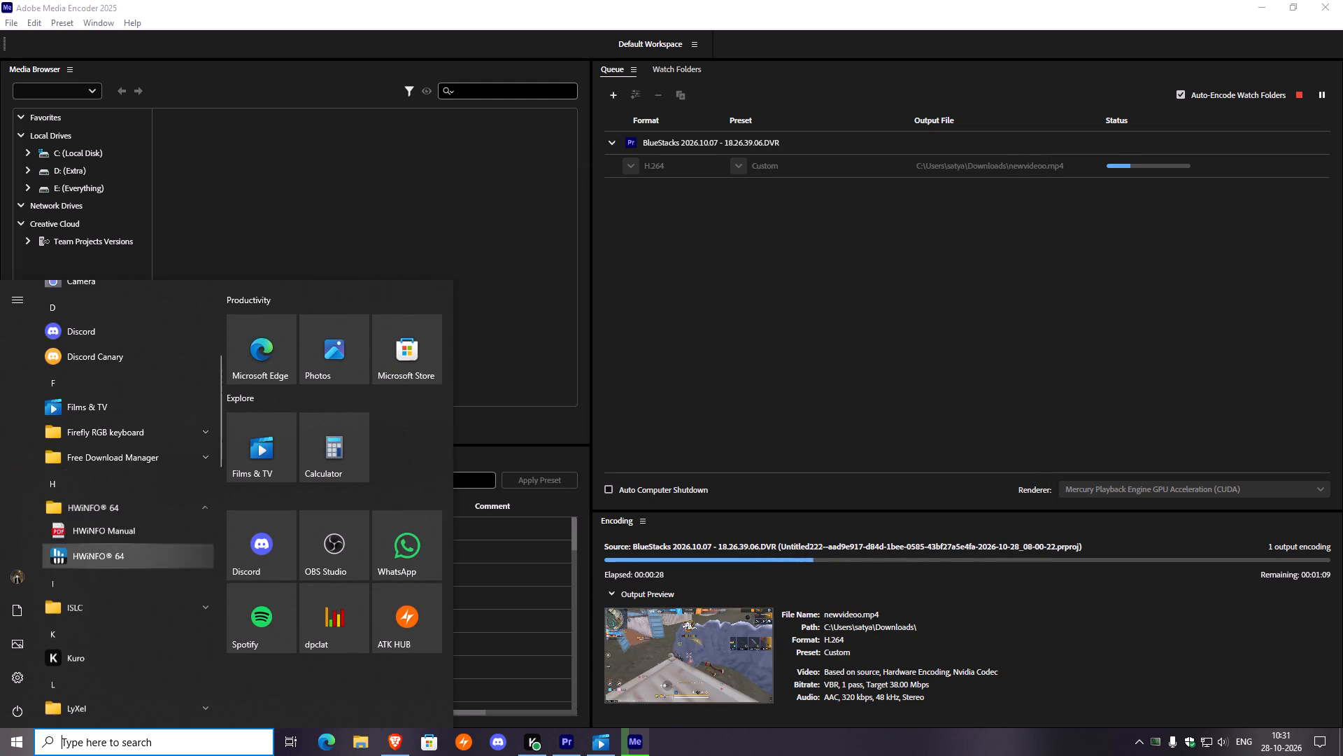
click(109, 556)
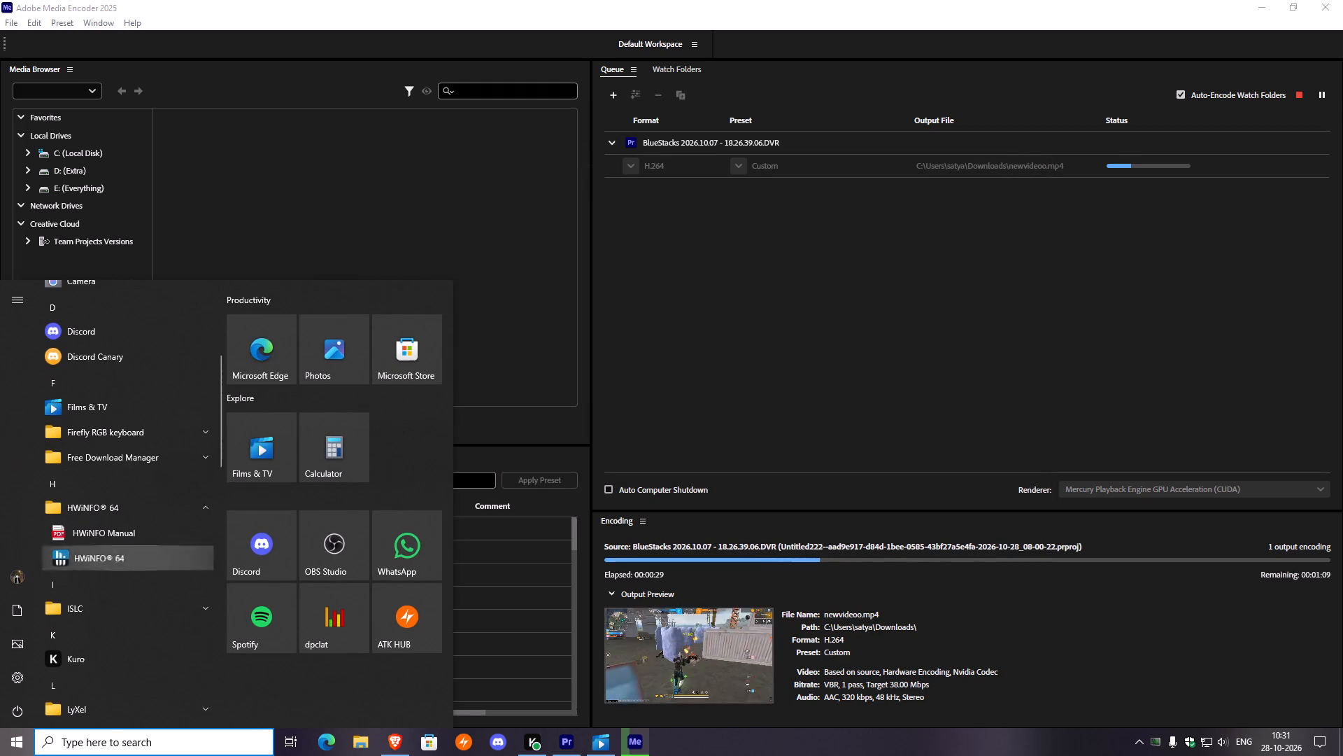